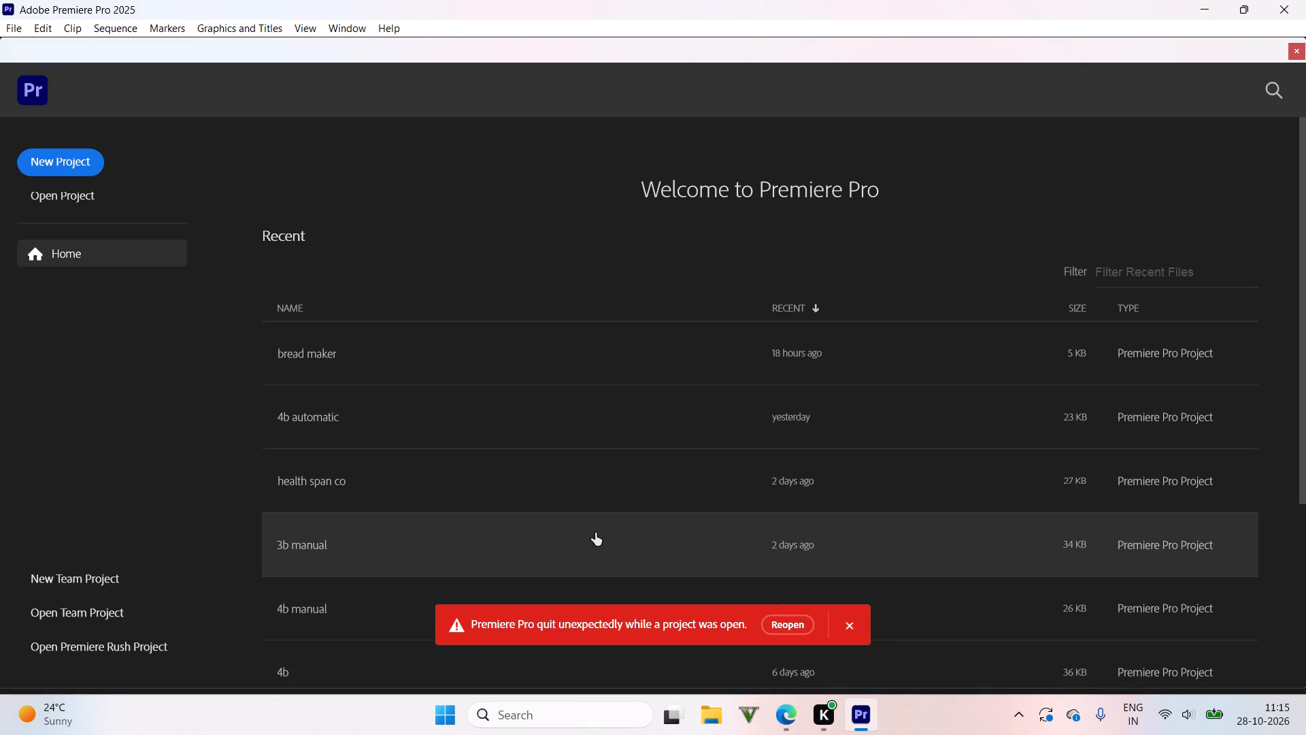
Reopen the bread maker project that was open when the program quit unexpectedly.
click(773, 631)
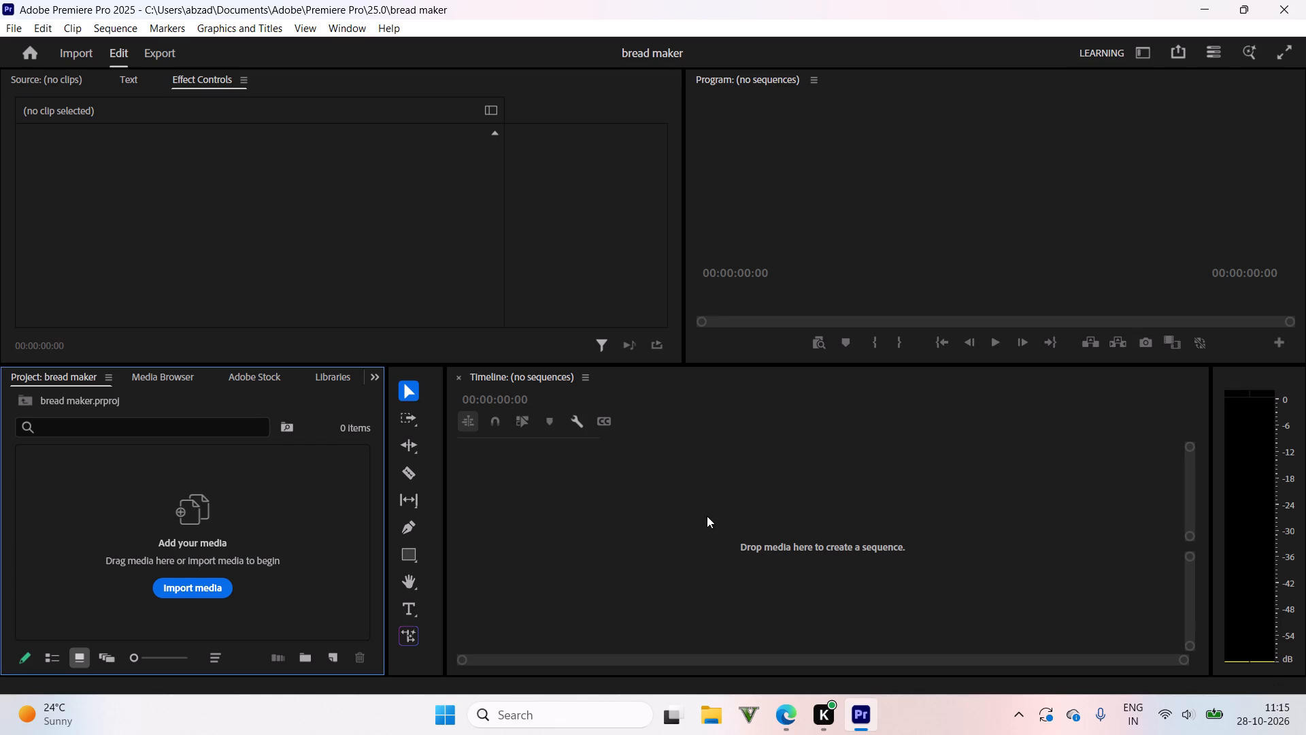
Start a media import for the empty project and browse the Downloads folder for source files.
click(205, 593)
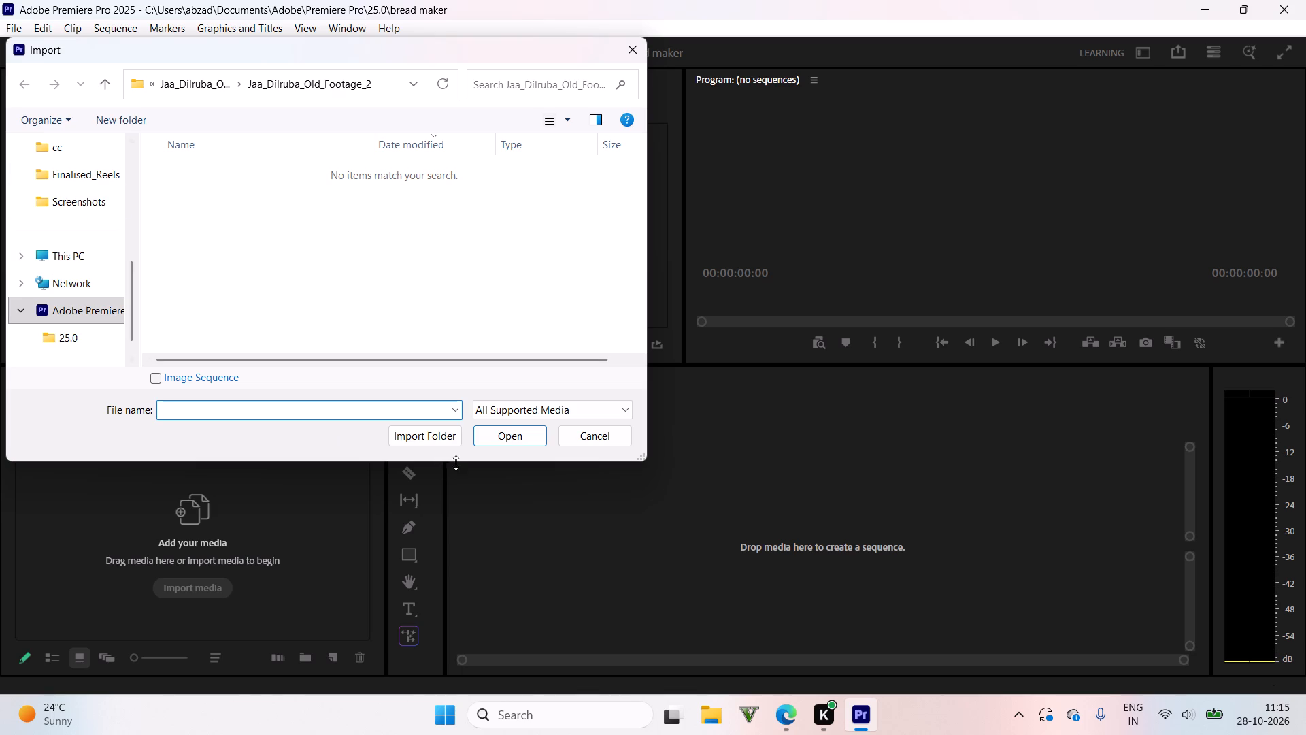
scroll(49, 261, down, 2)
scroll(82, 273, up, 4)
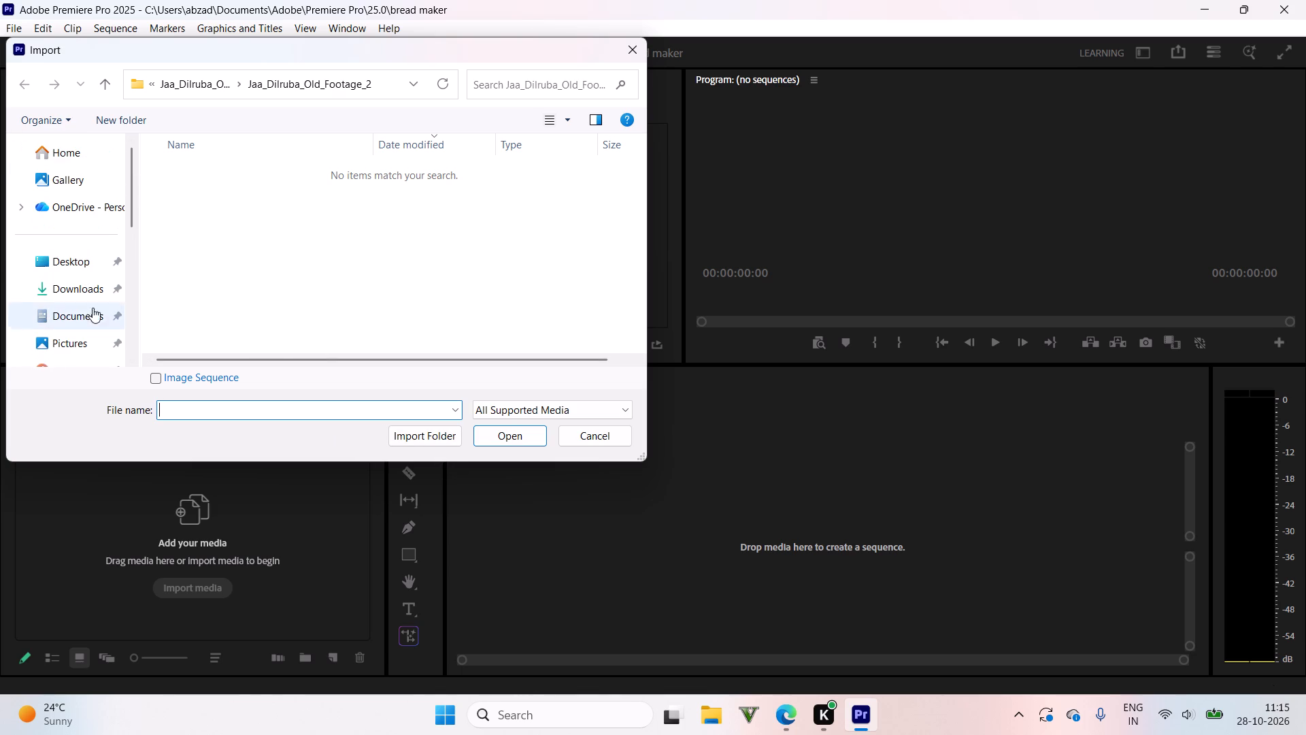
click(88, 282)
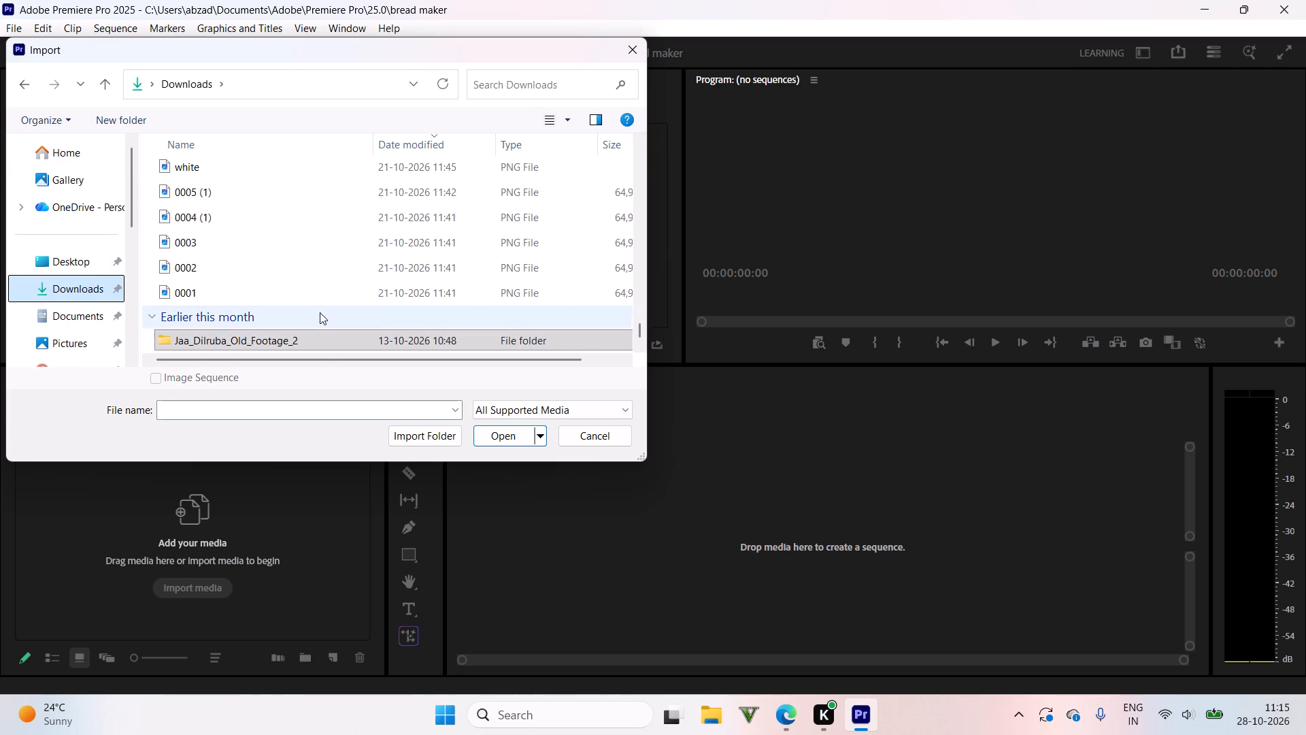
scroll(315, 306, up, 20)
scroll(315, 306, up, 19)
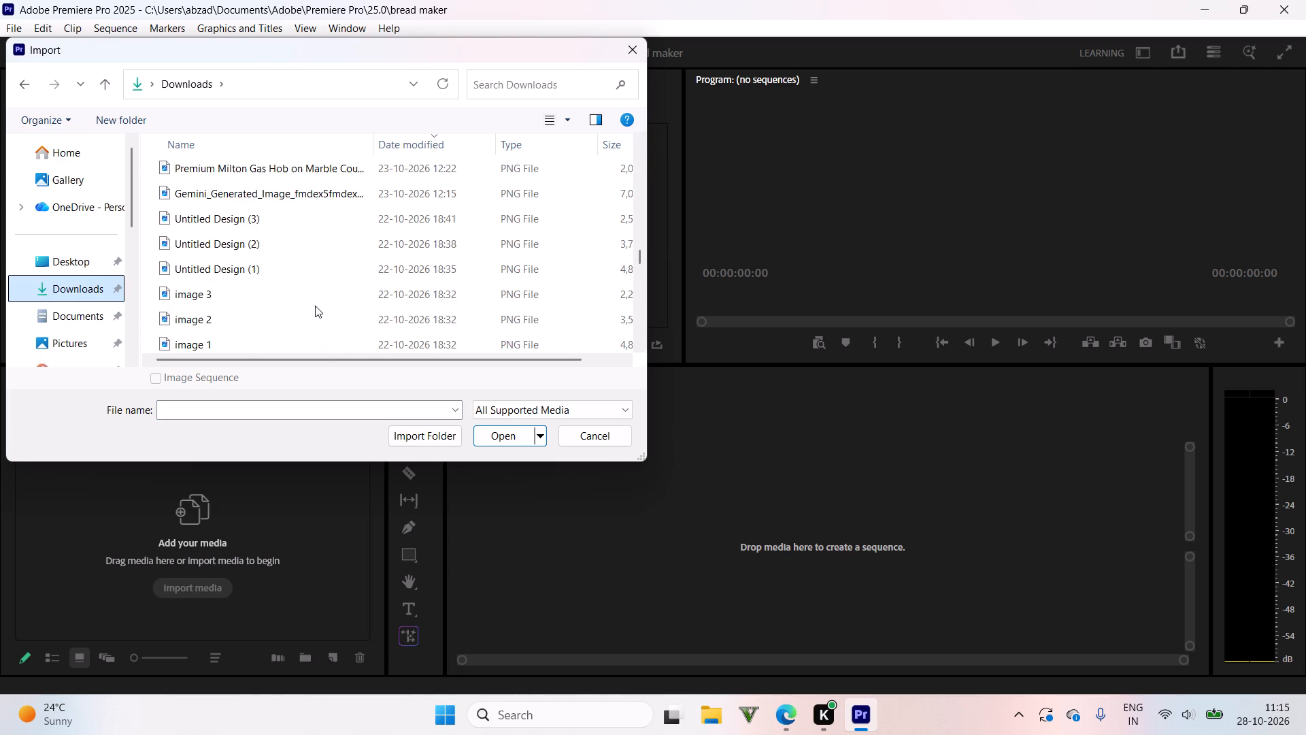
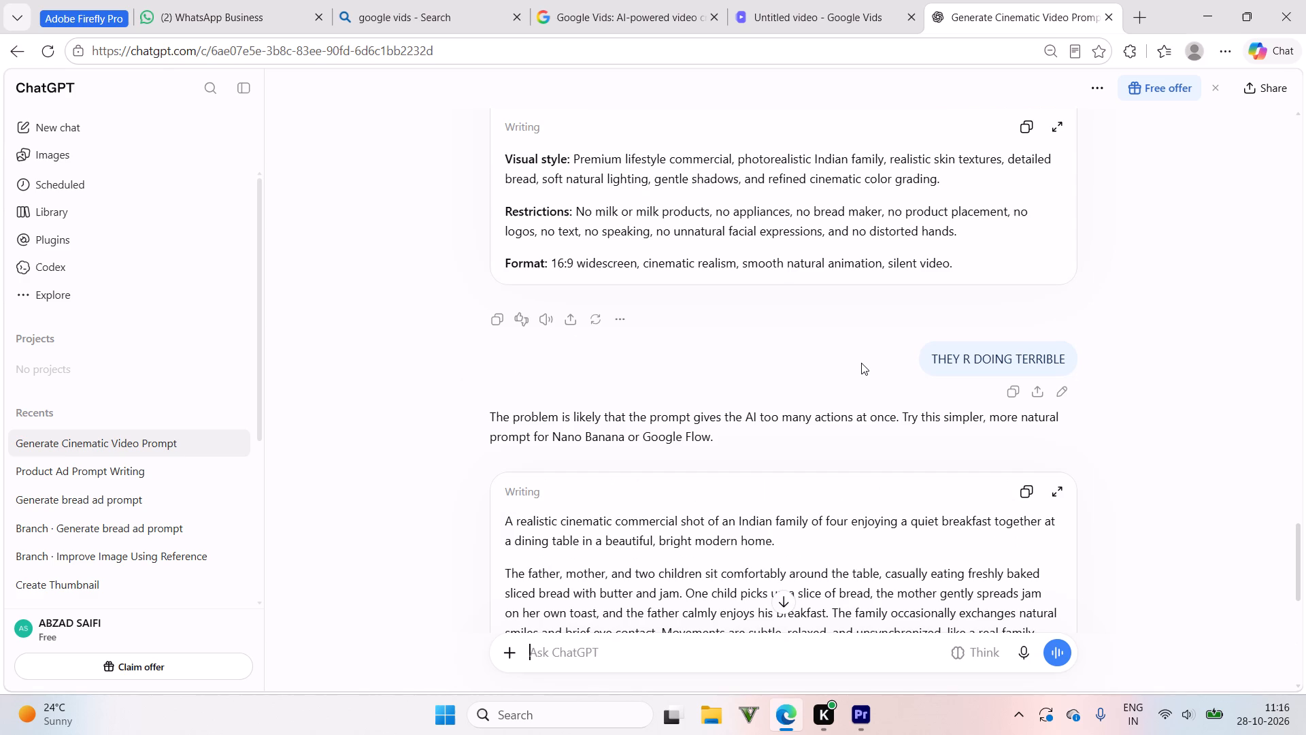
double_click(1023, 499)
Generate an AI video clip in the untitled Google Vids project using the copied family breakfast prompt.
click(842, 10)
click(1006, 576)
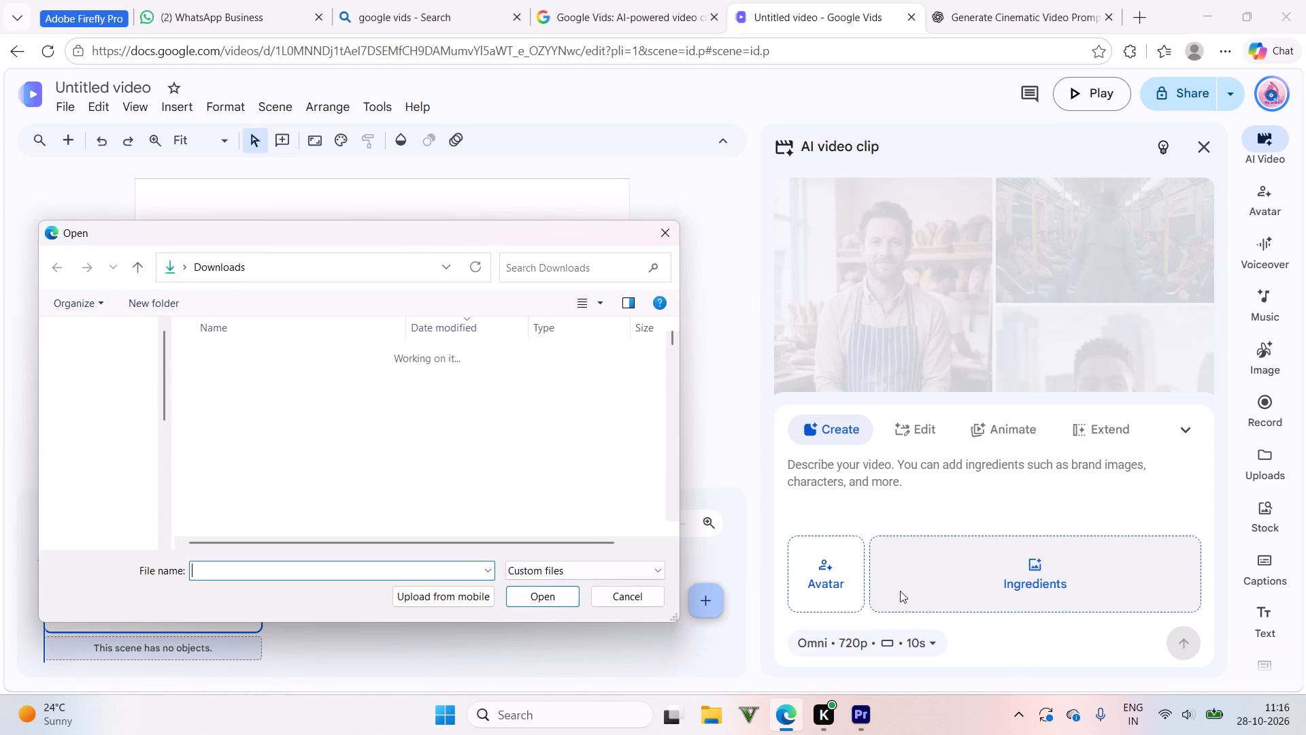
click(646, 602)
right_click(903, 493)
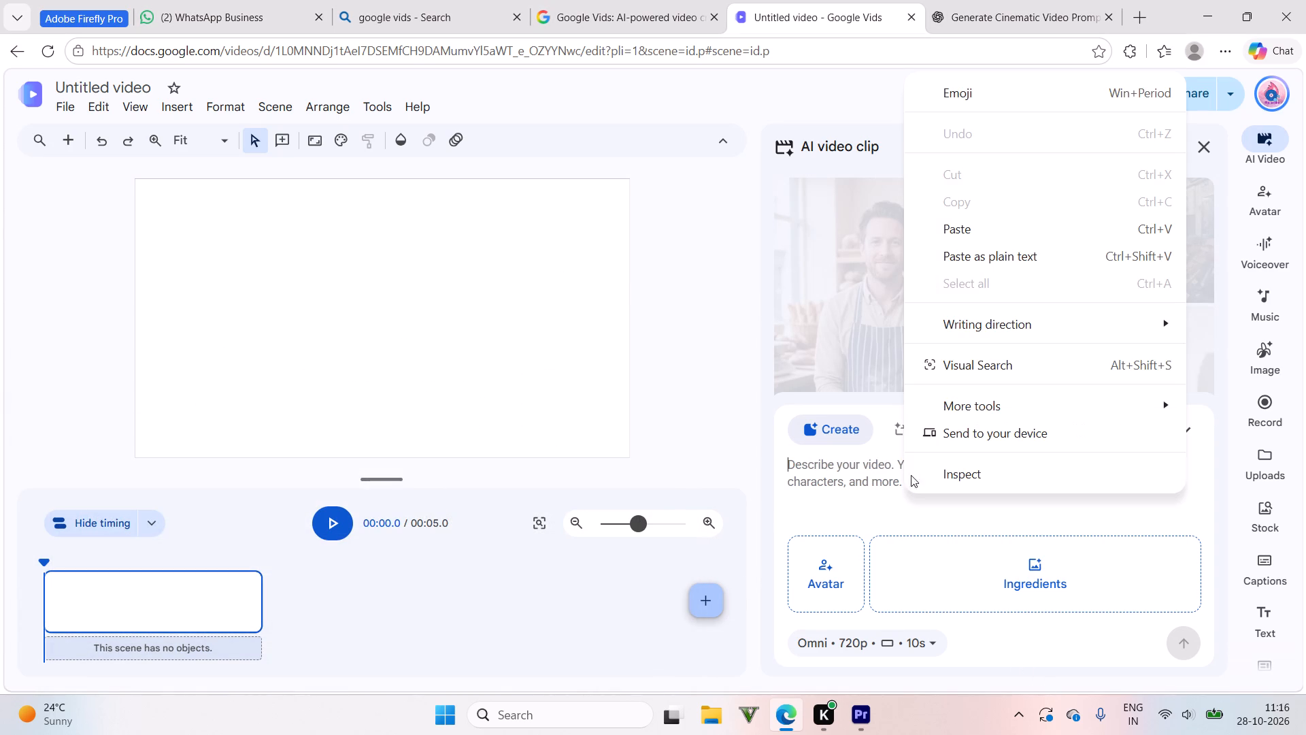
click(954, 231)
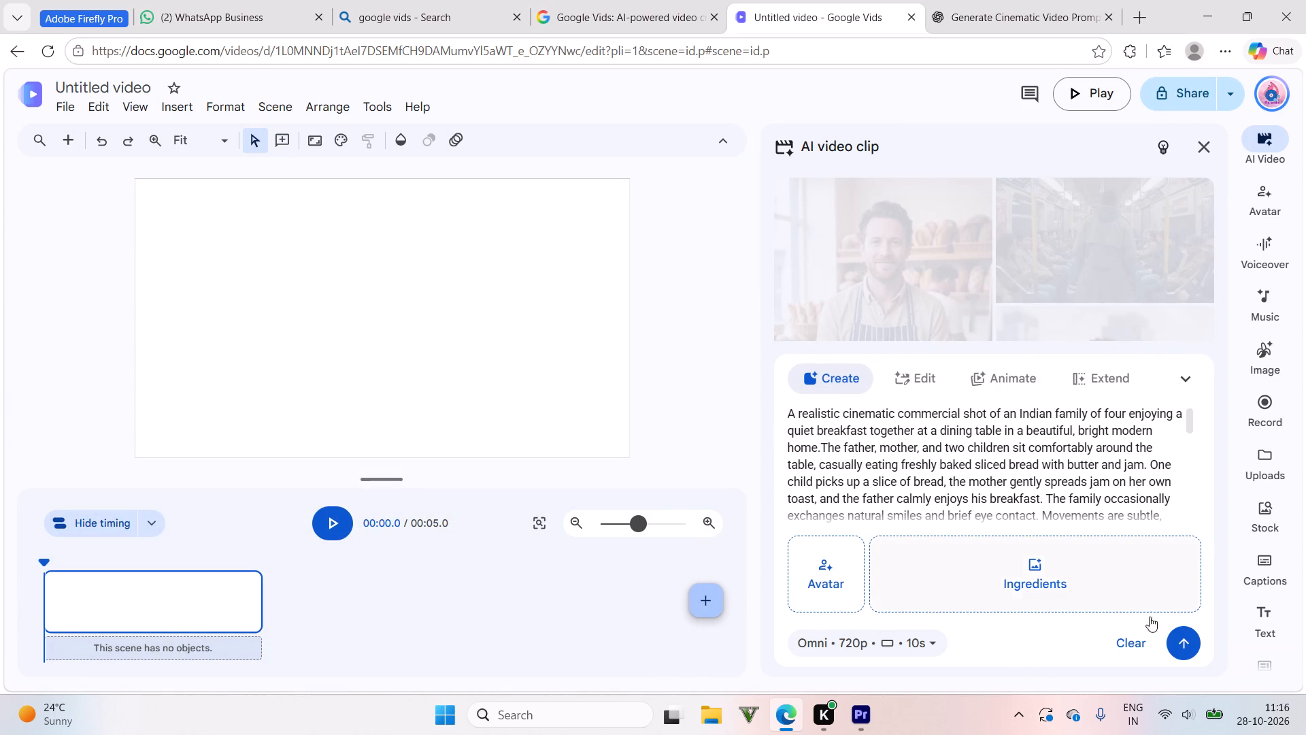
click(1185, 630)
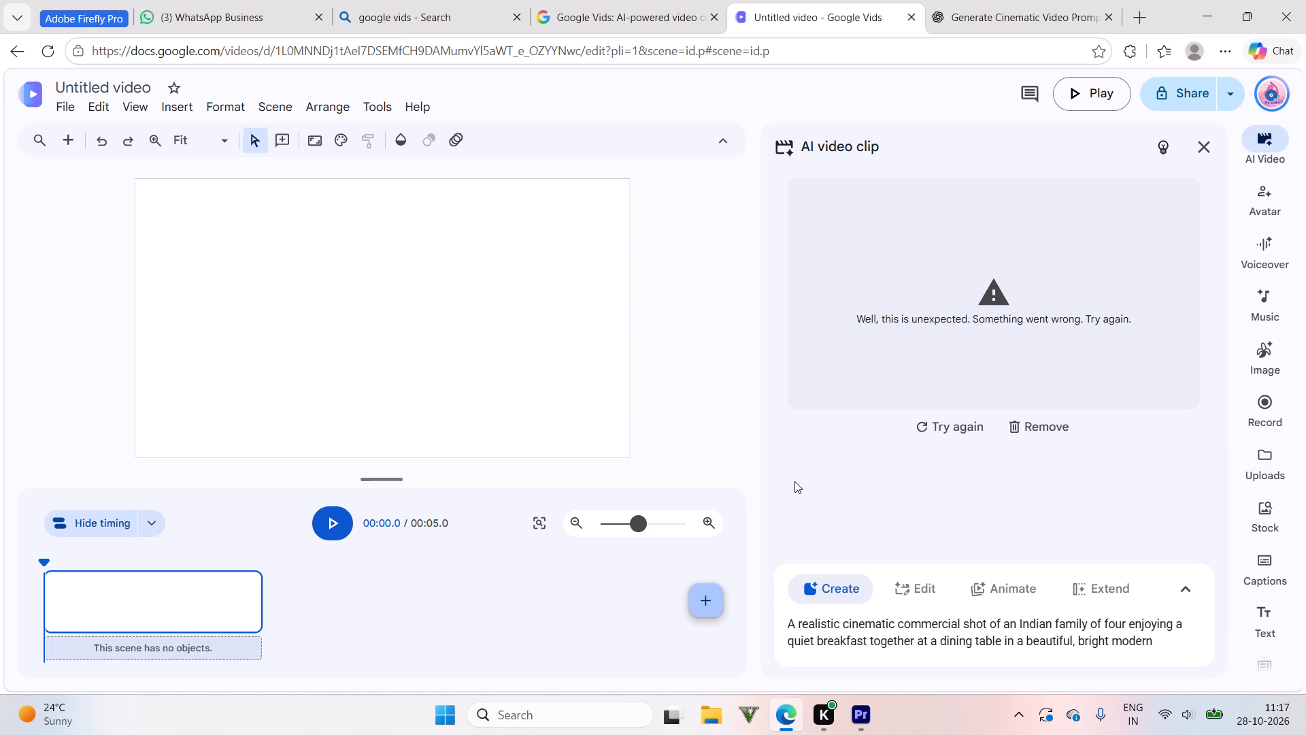
Rerun the generation of the family breakfast clip with the same prompt.
click(928, 440)
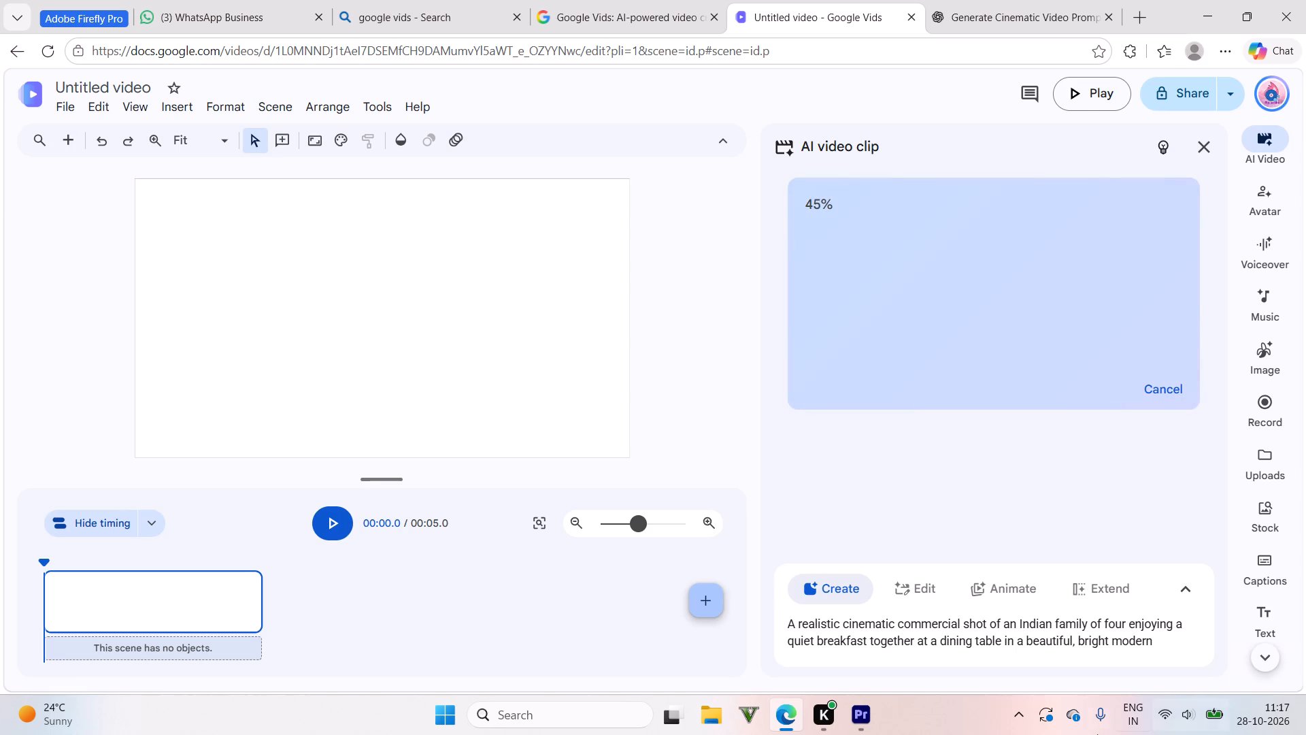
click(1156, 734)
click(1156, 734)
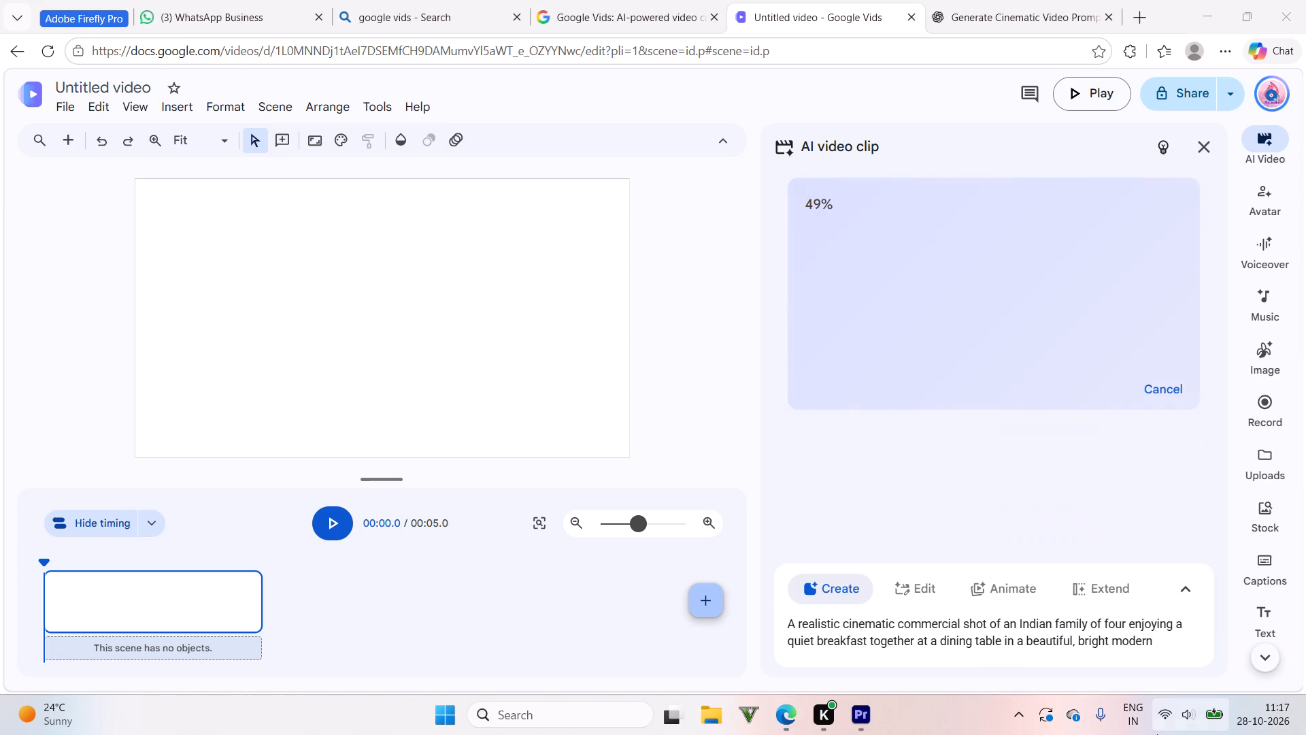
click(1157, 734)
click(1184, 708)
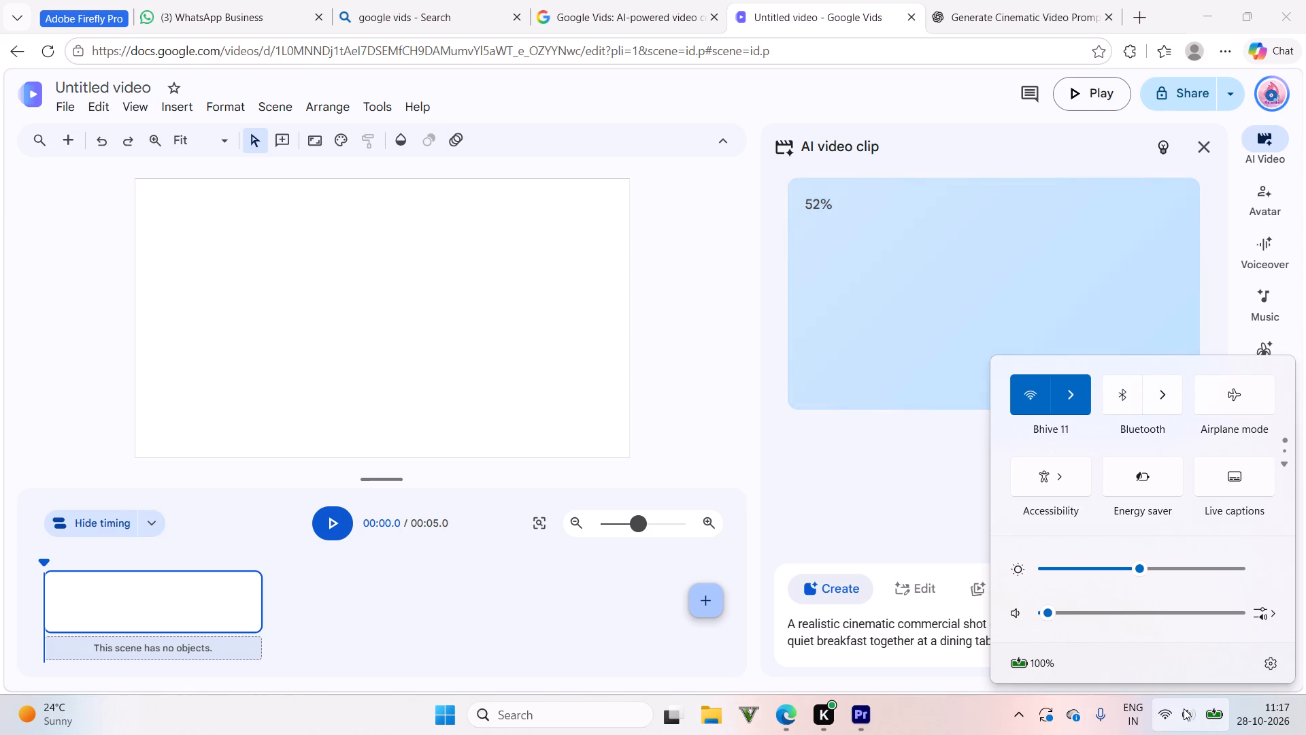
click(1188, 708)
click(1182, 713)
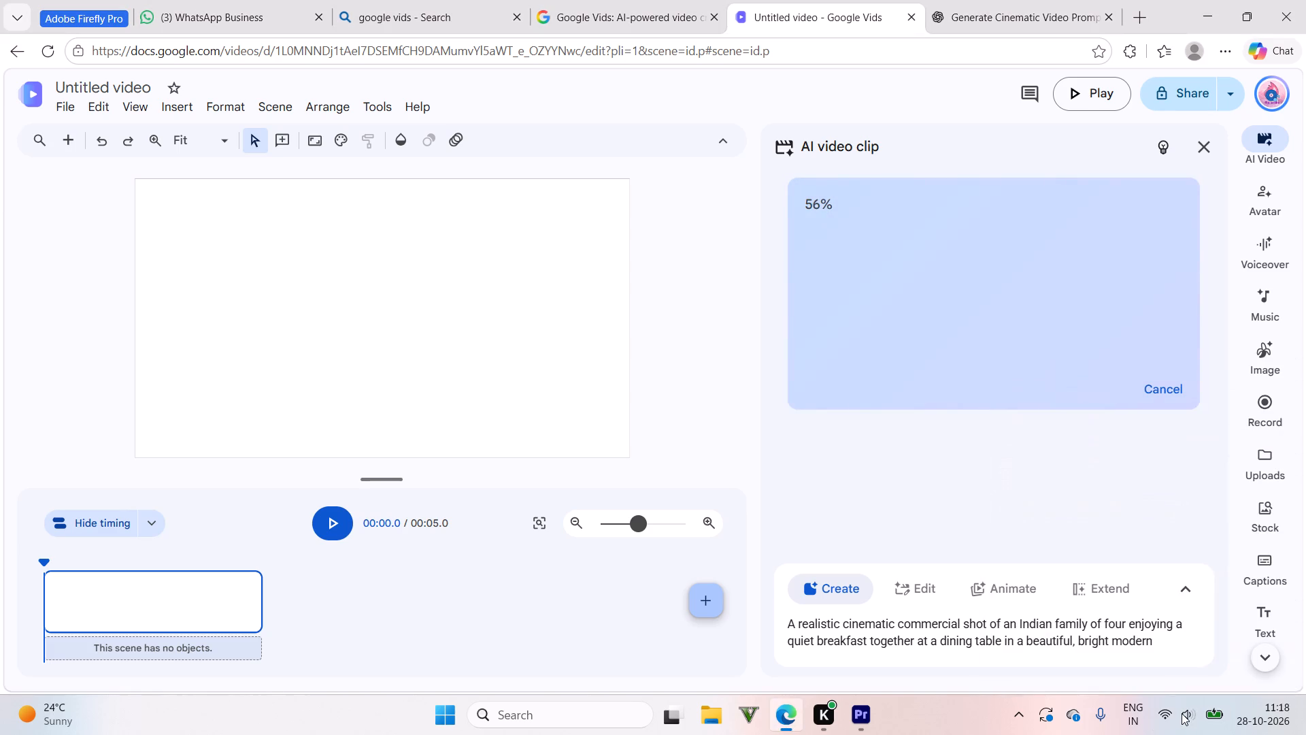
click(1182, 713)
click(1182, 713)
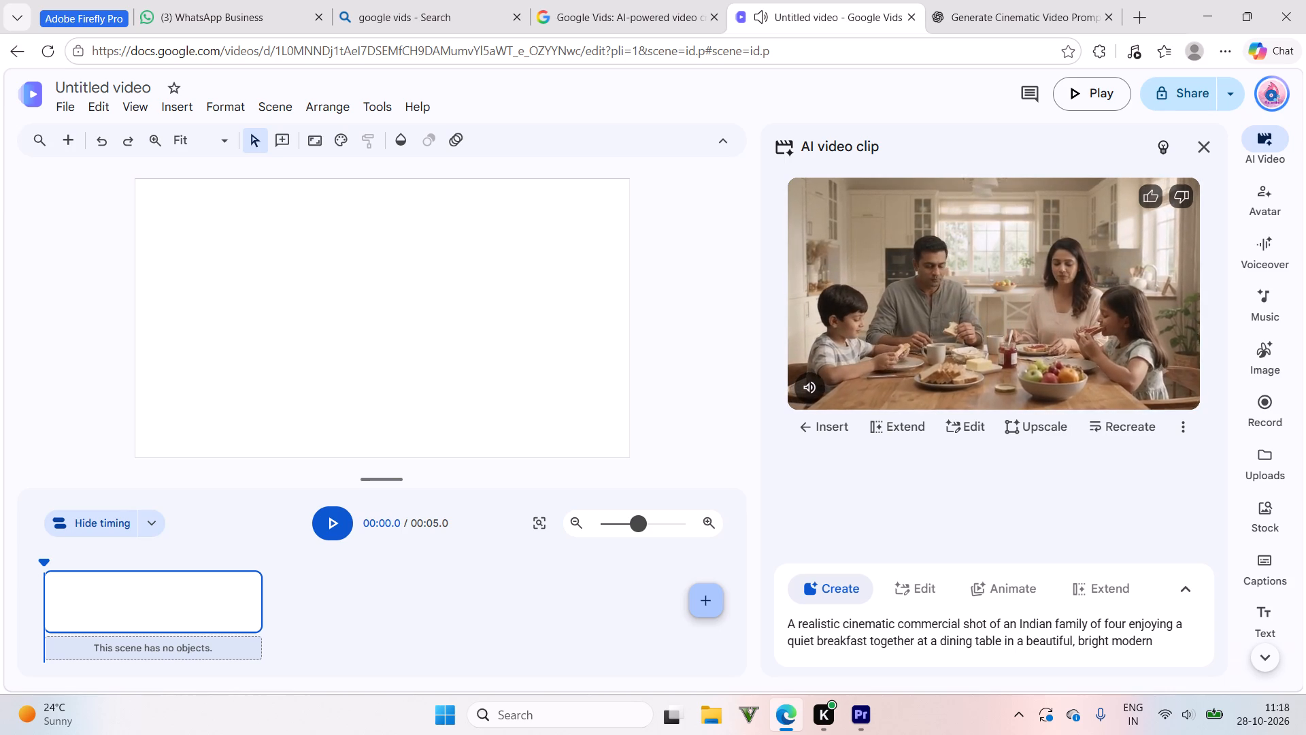
Preview the Untitled video (6) and Untitled video (5) files from the Downloads folder, closing the player and folder window when done.
click(718, 717)
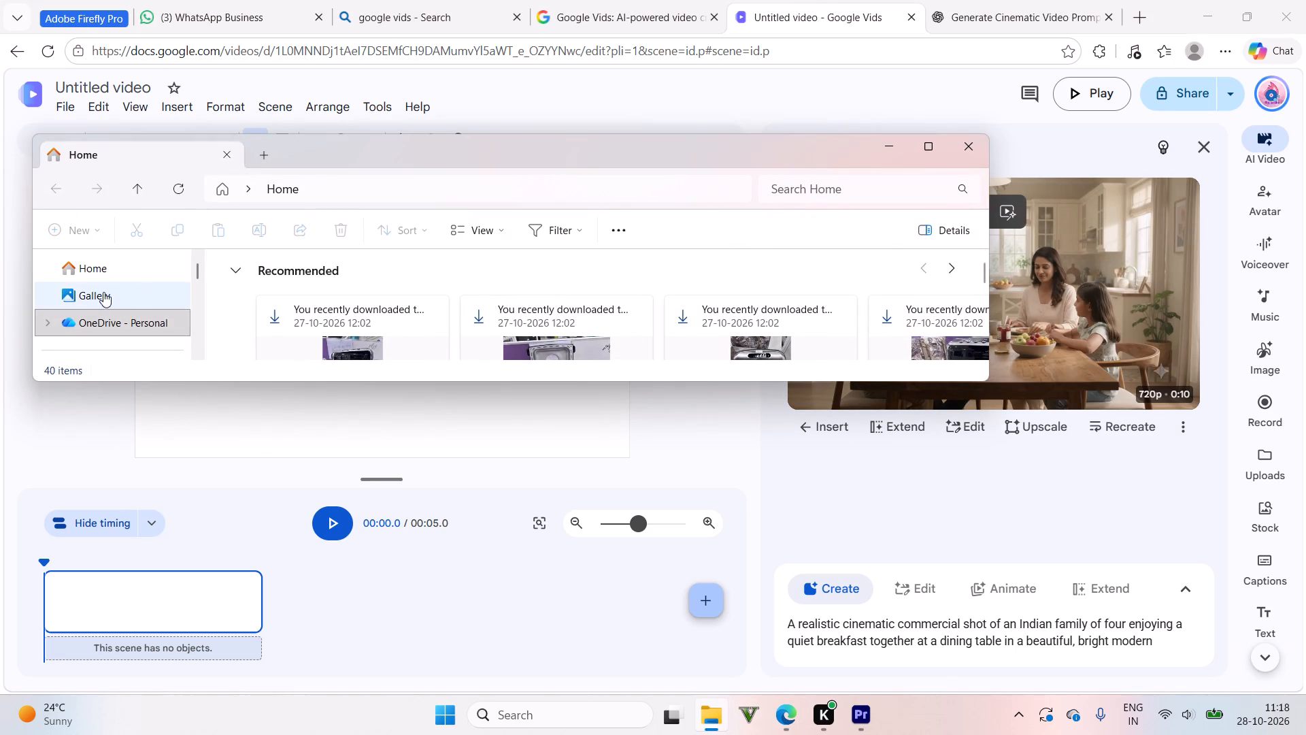
scroll(120, 294, down, 2)
click(153, 270)
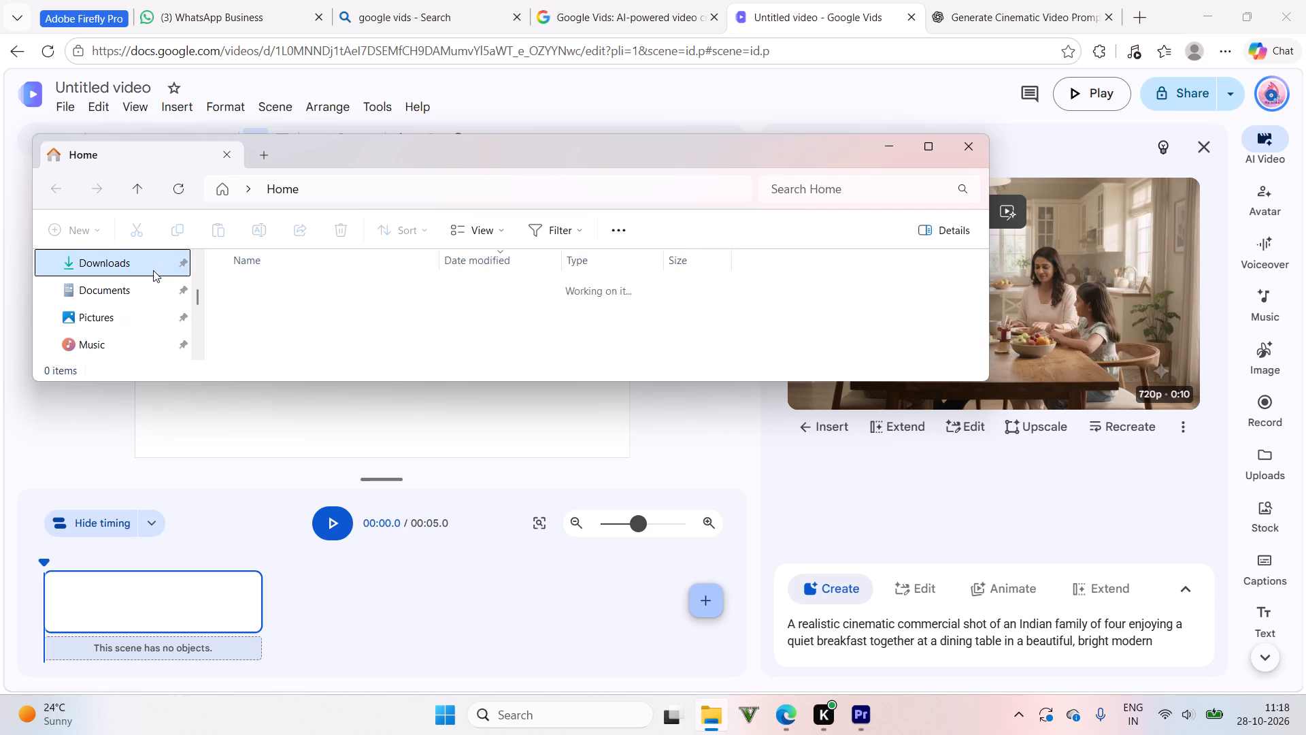
double_click(404, 312)
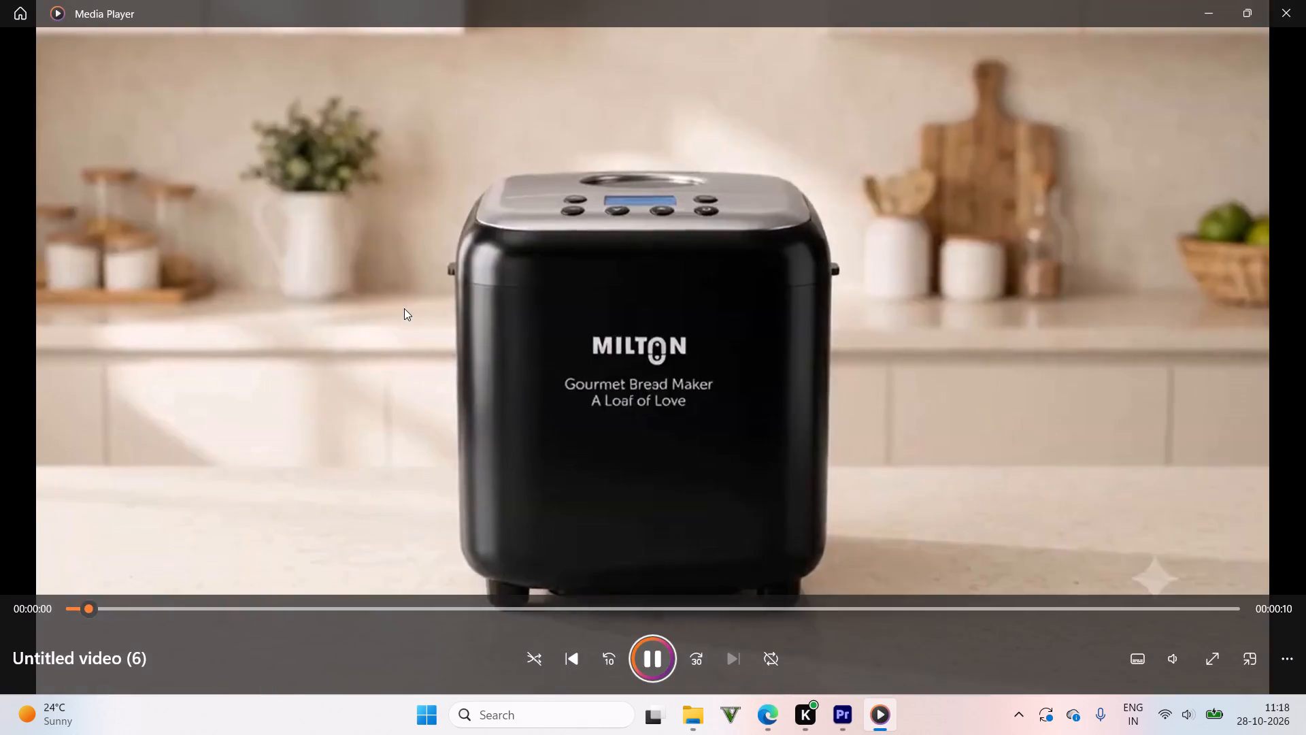
click(1305, 0)
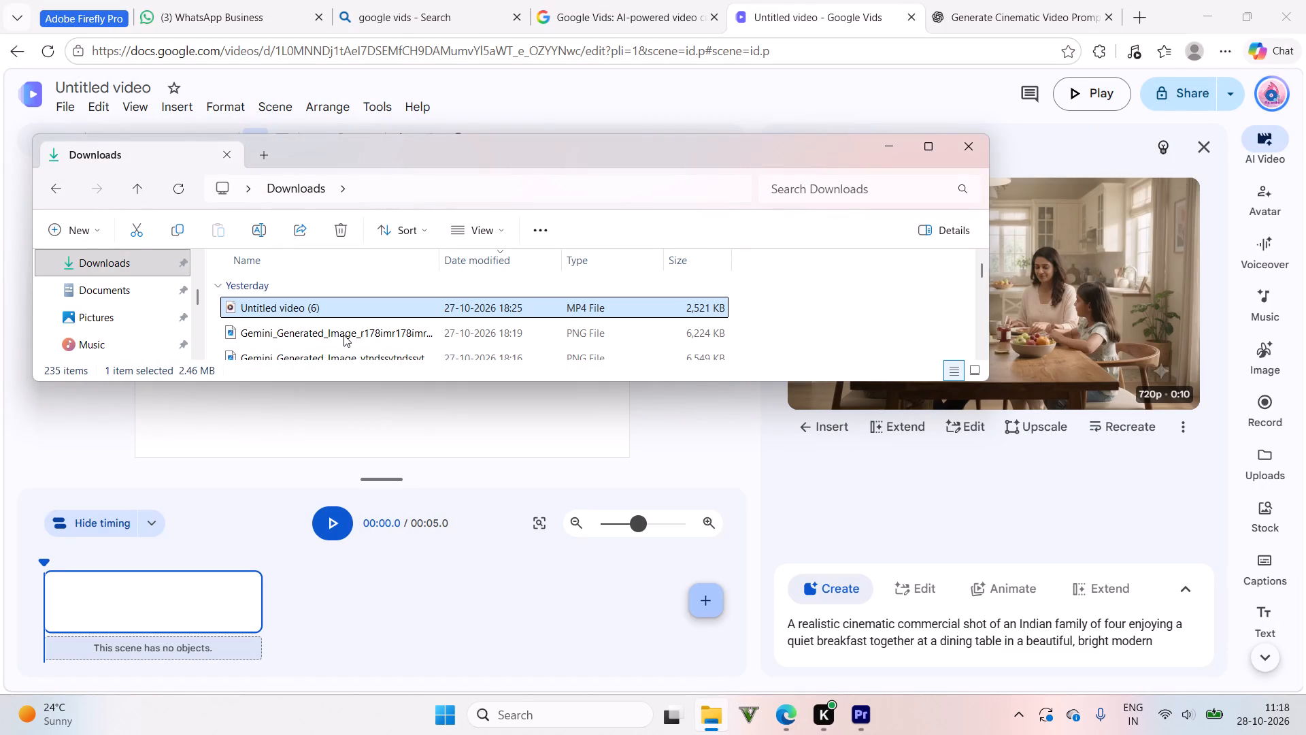
scroll(577, 357, down, 1)
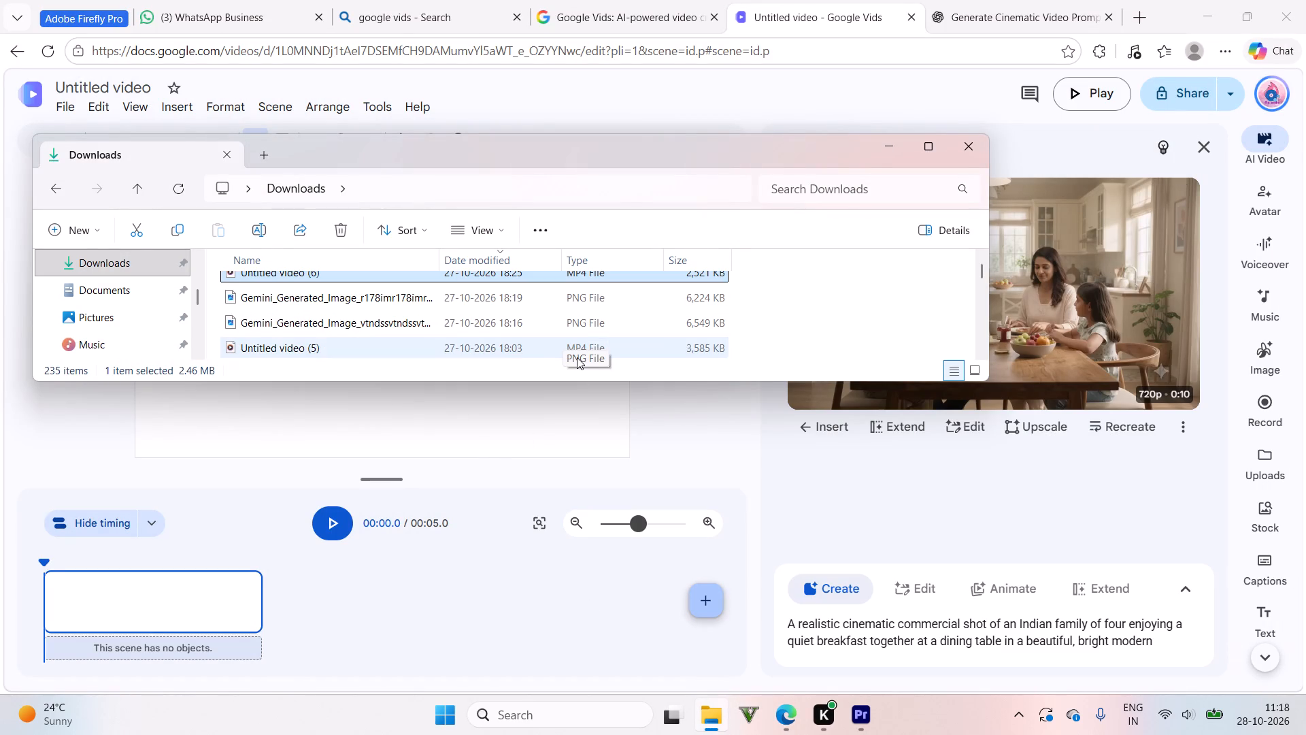
double_click(577, 356)
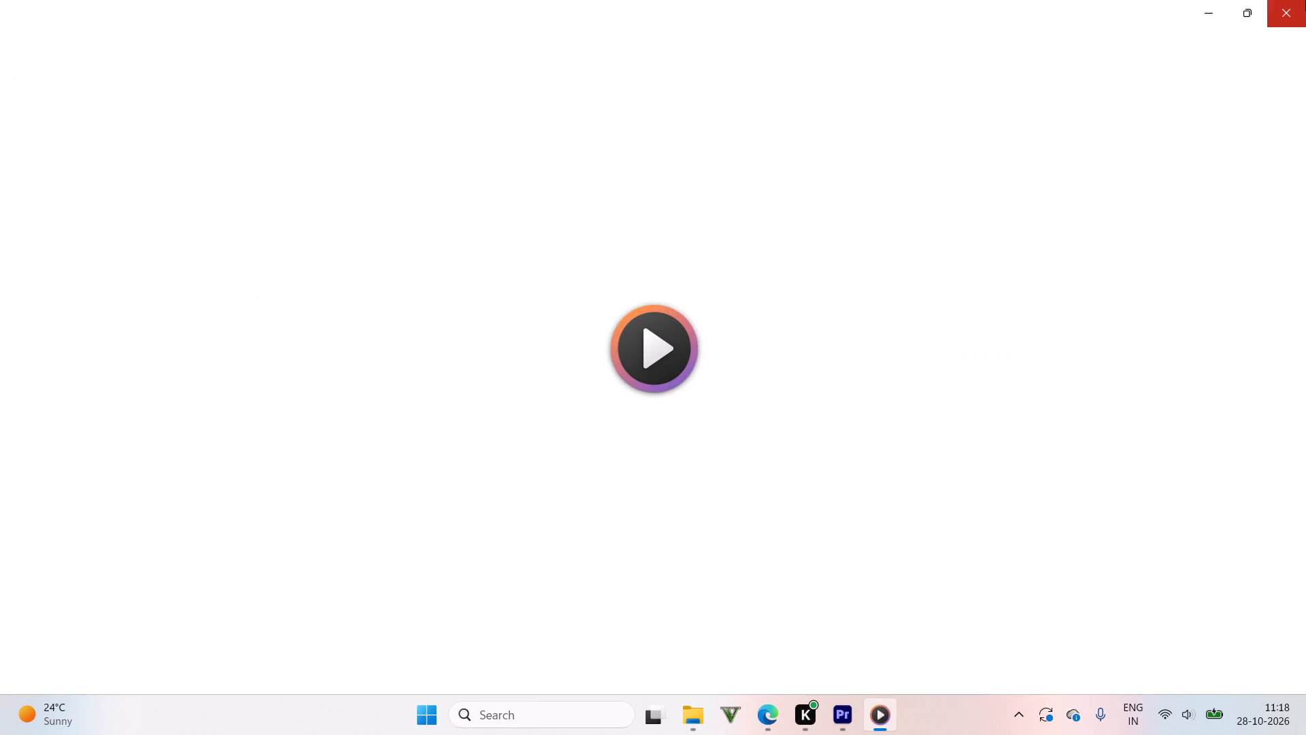
click(1305, 0)
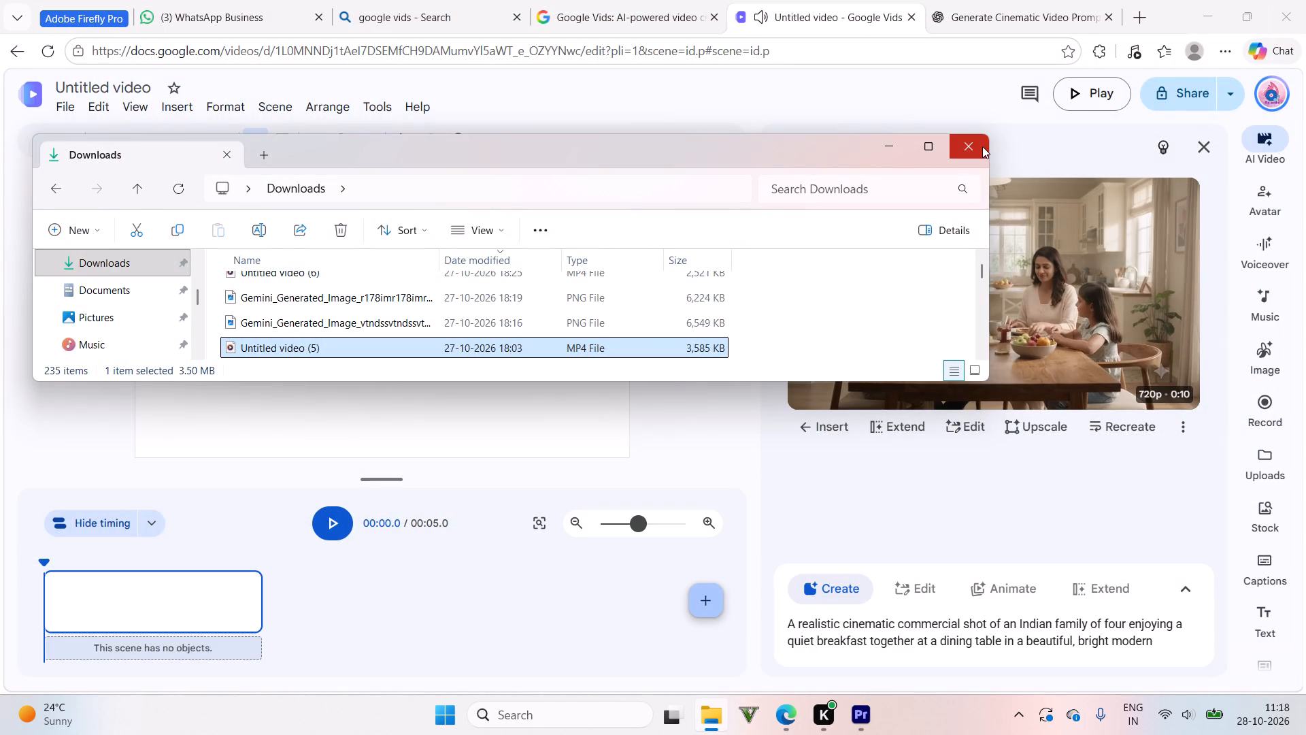
click(982, 146)
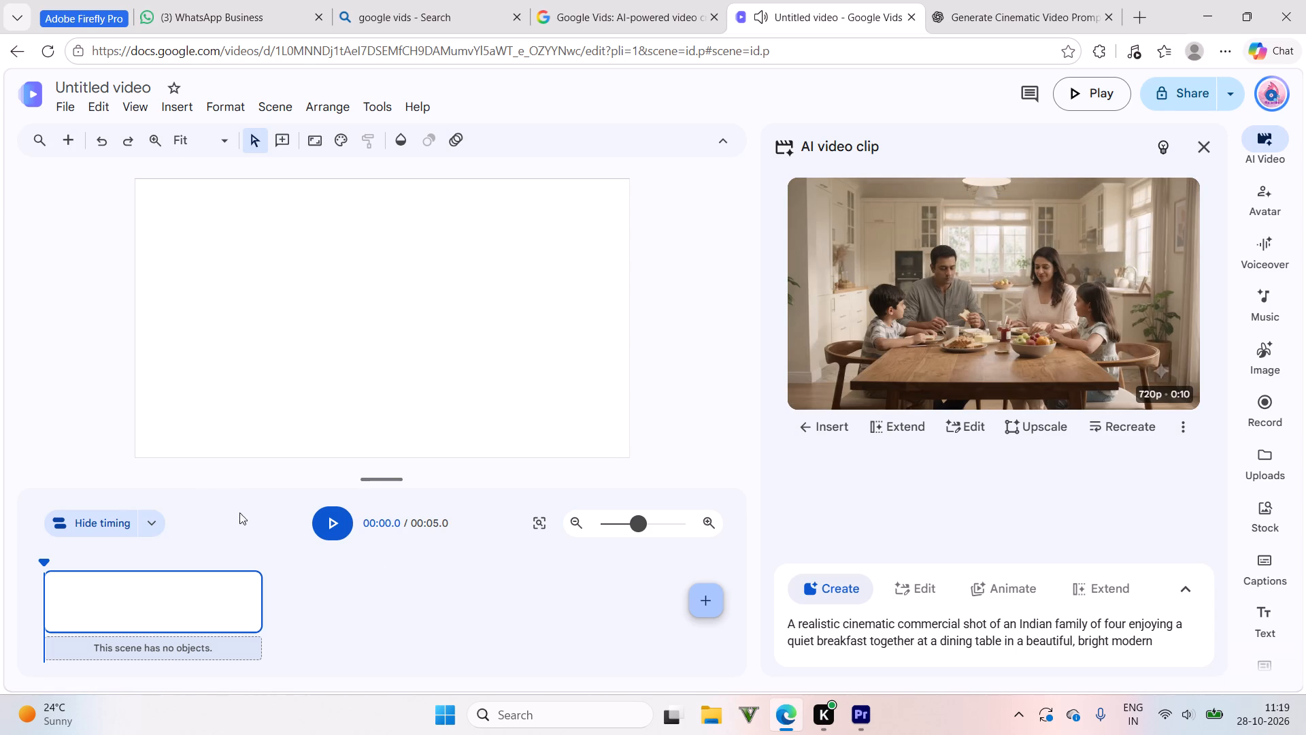
Insert the generated family breakfast clip into the empty scene of the Google Vids project.
double_click(833, 300)
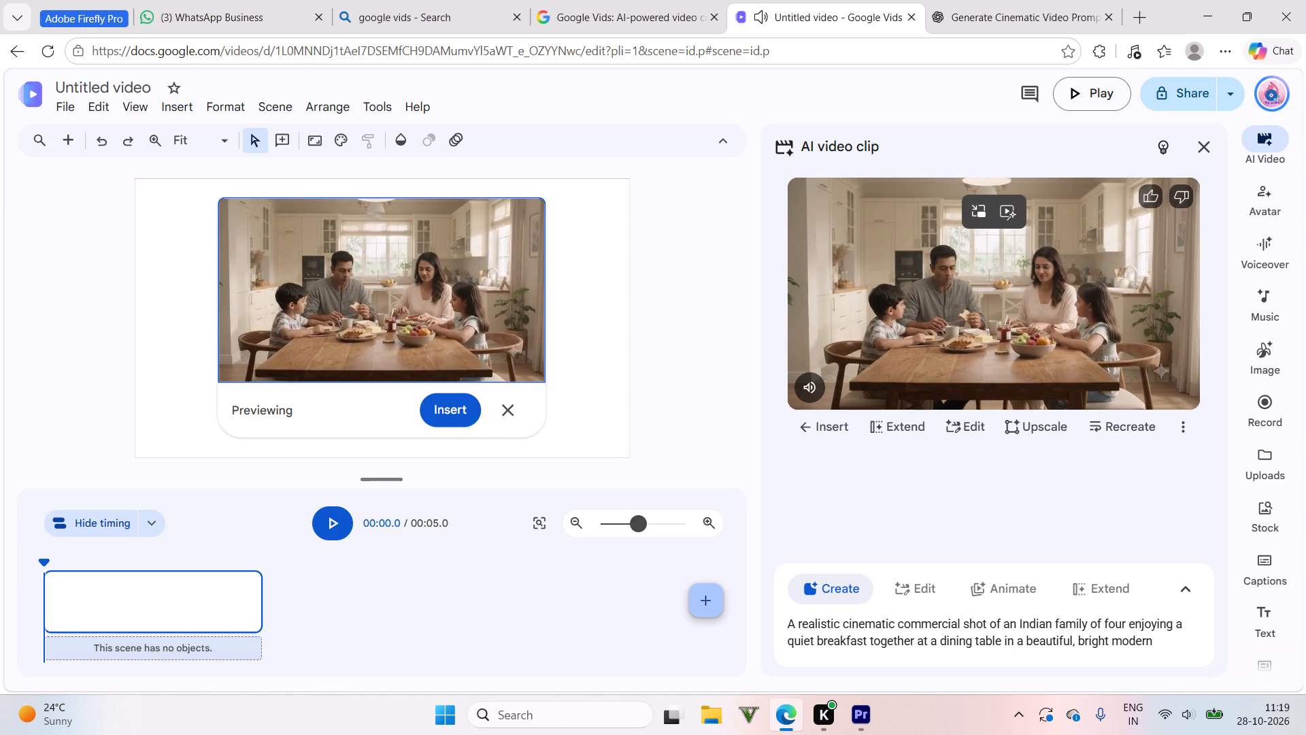
click(443, 421)
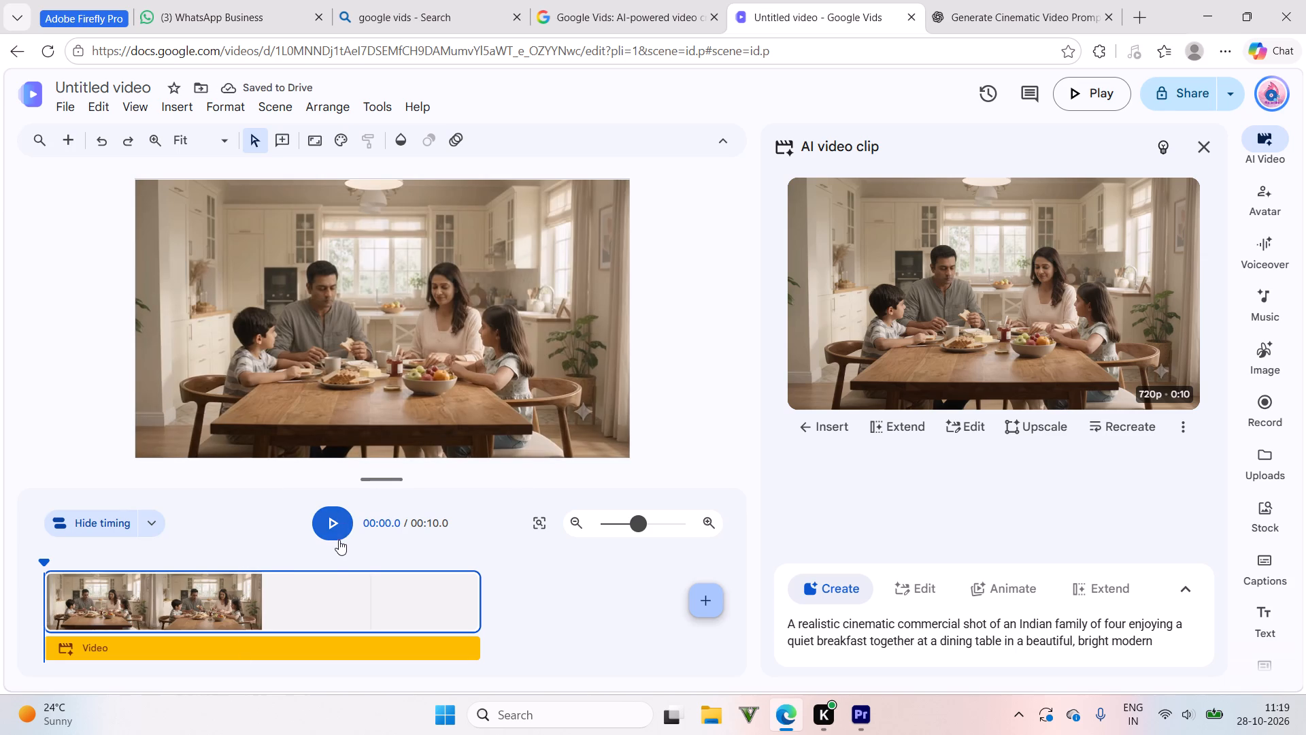
click(339, 534)
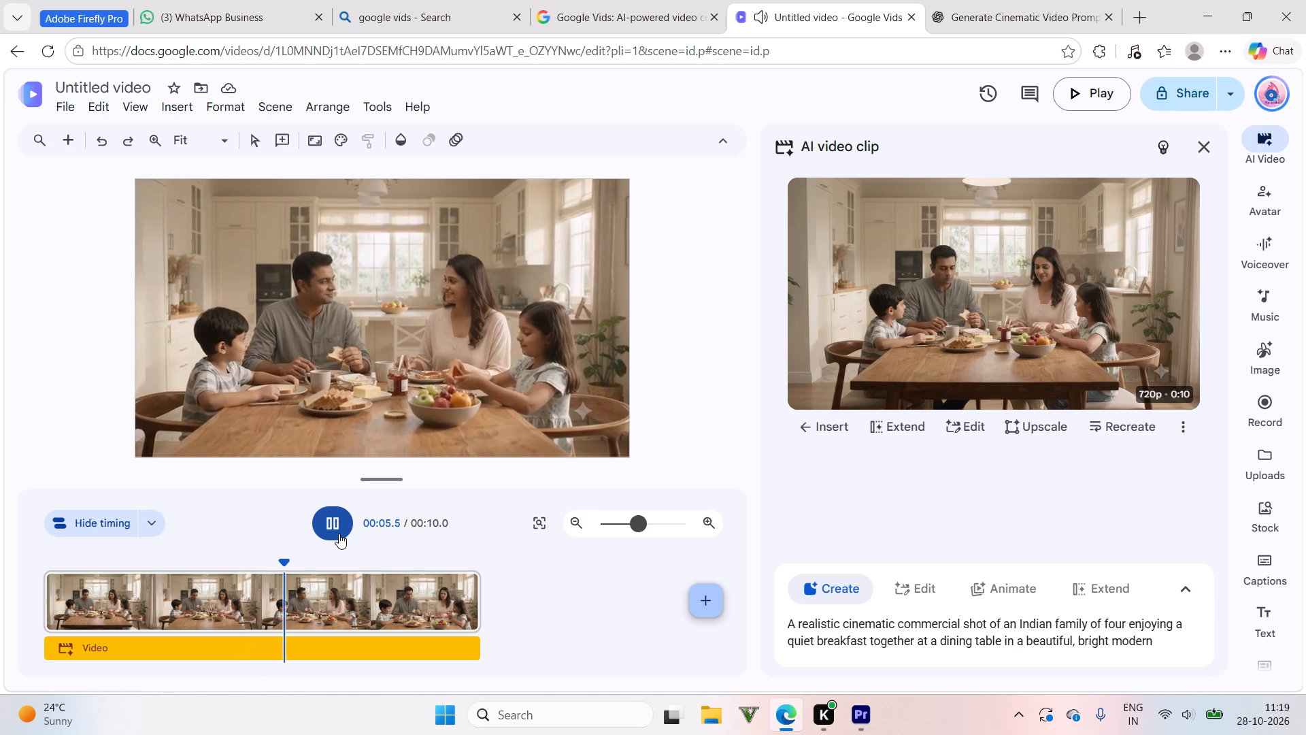
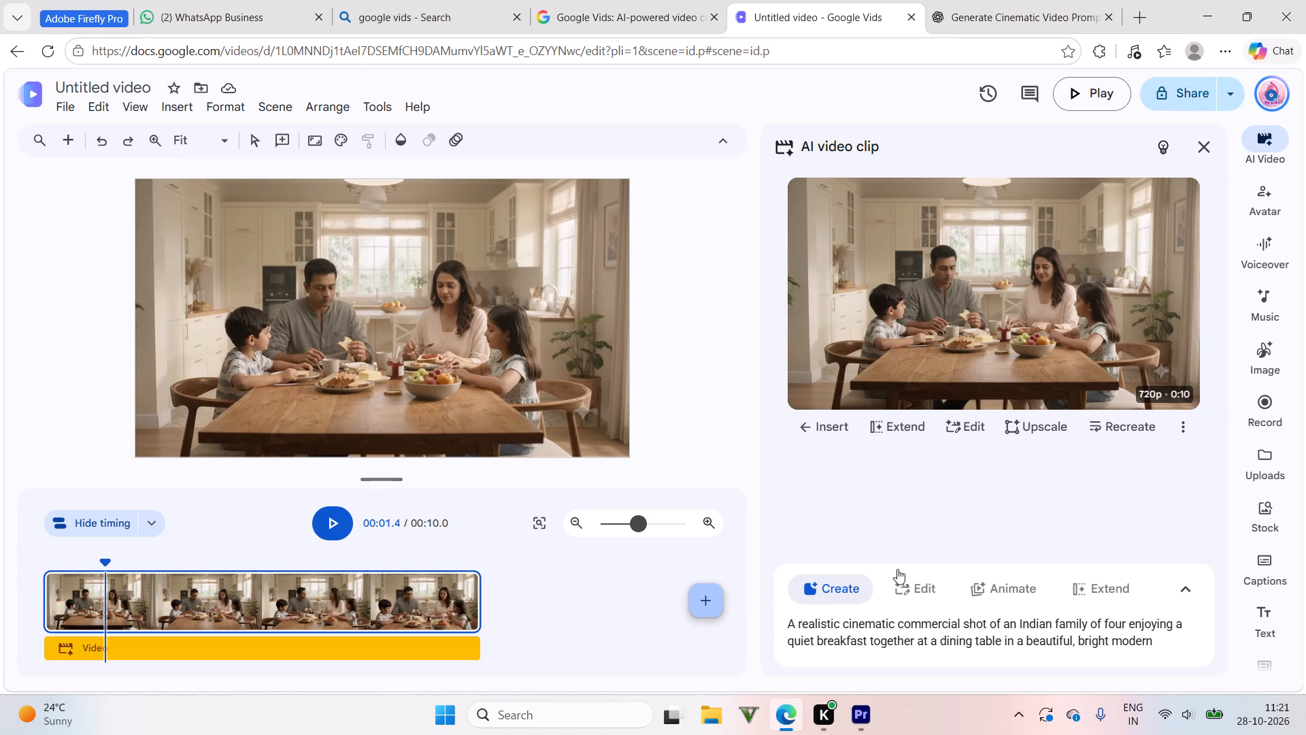
double_click(812, 623)
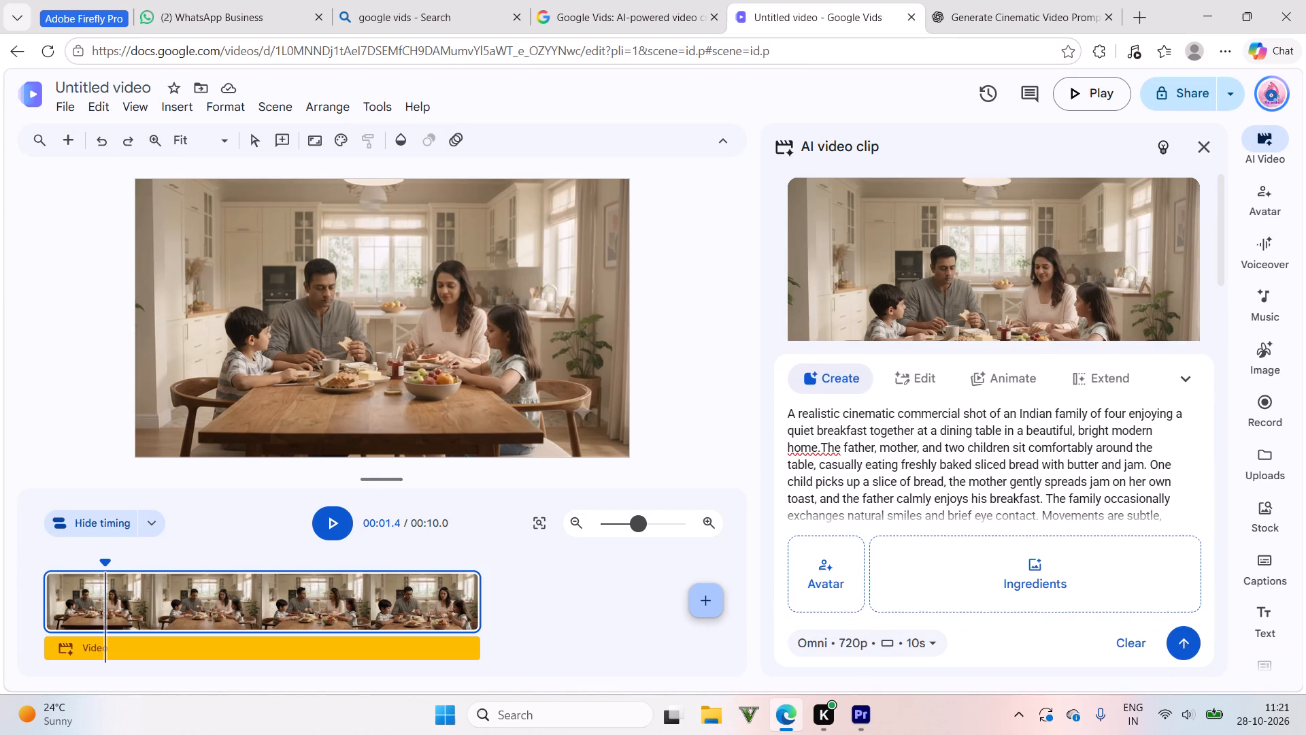
triple_click(831, 416)
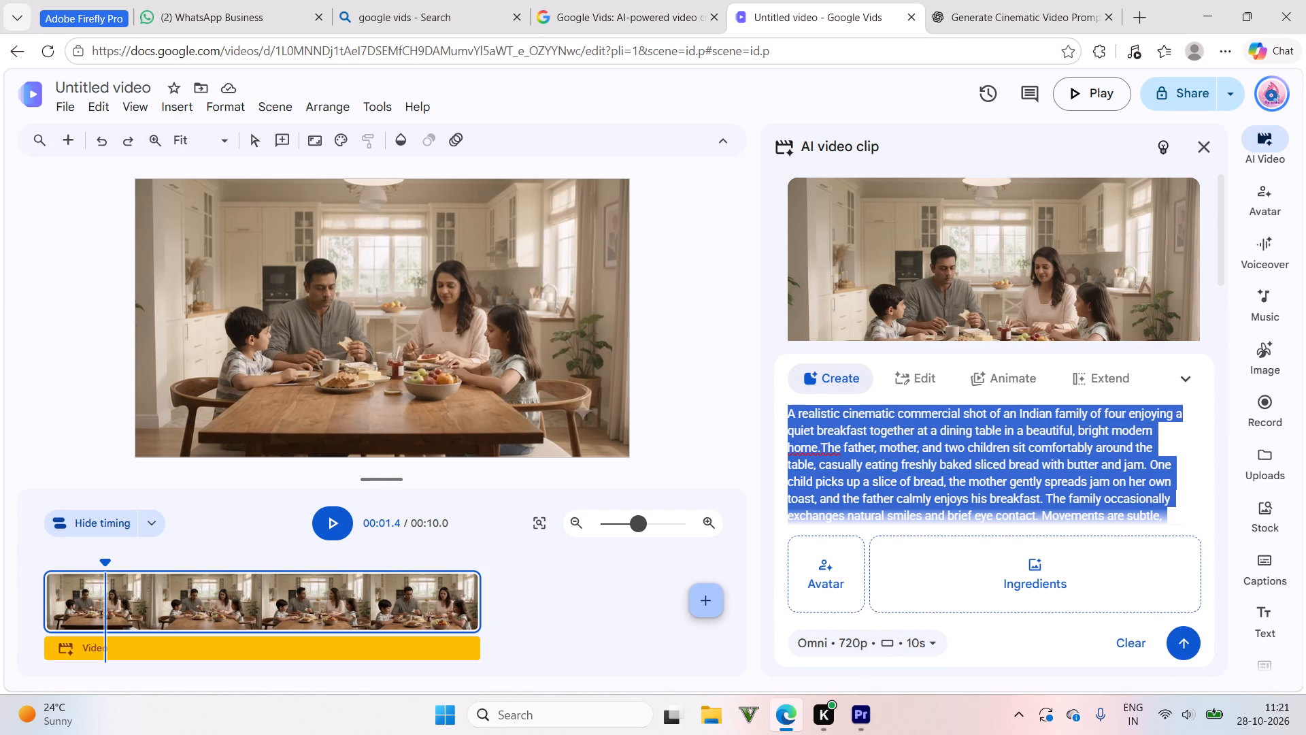
key(BackSpace)
right_click(844, 419)
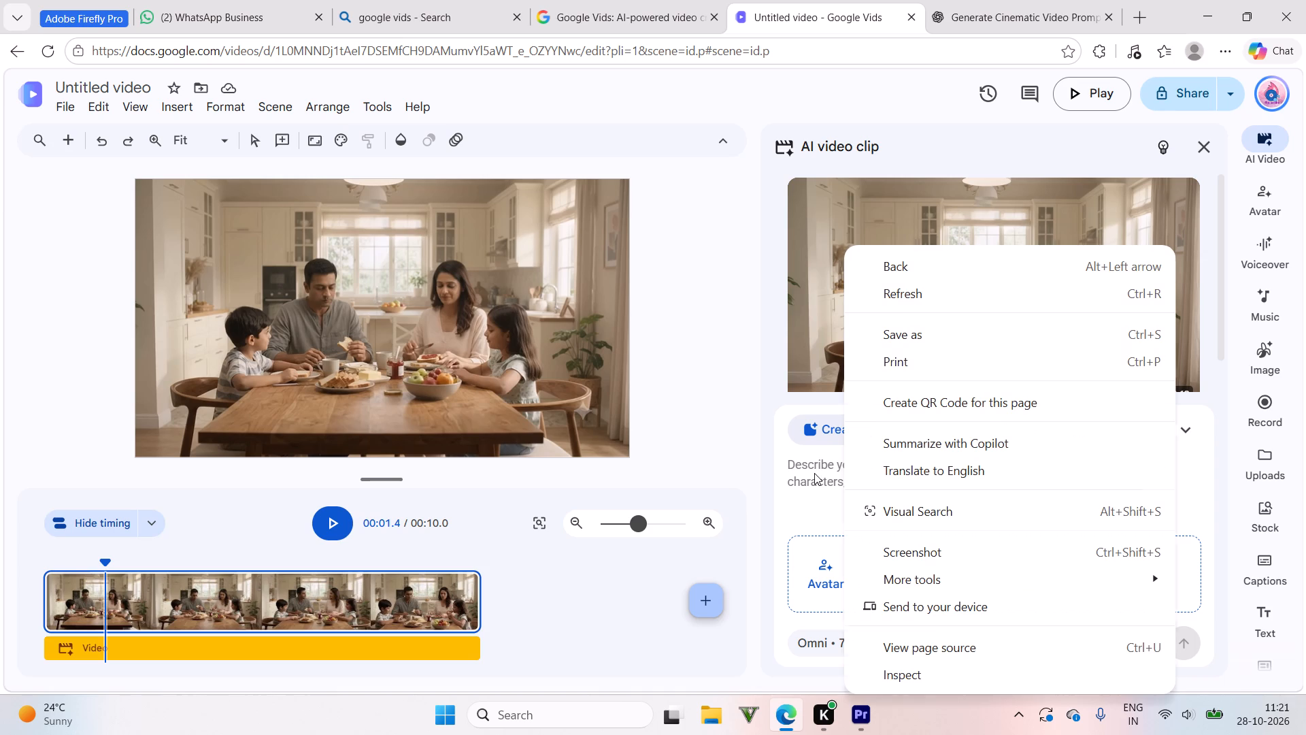
click(814, 473)
right_click(811, 473)
click(929, 210)
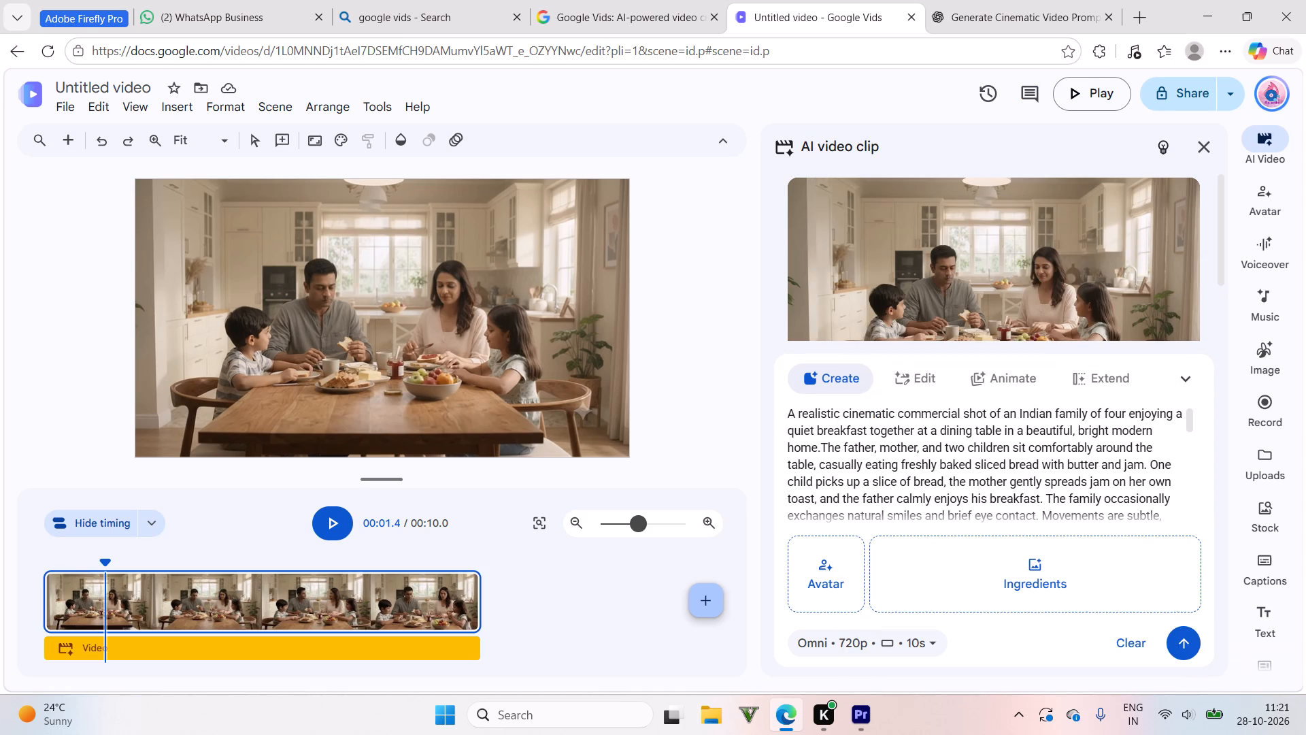
Check the pasted family breakfast prompt and generate a new 10-second 720p clip with Omni.
scroll(927, 451, down, 1)
scroll(929, 455, up, 6)
scroll(941, 447, down, 5)
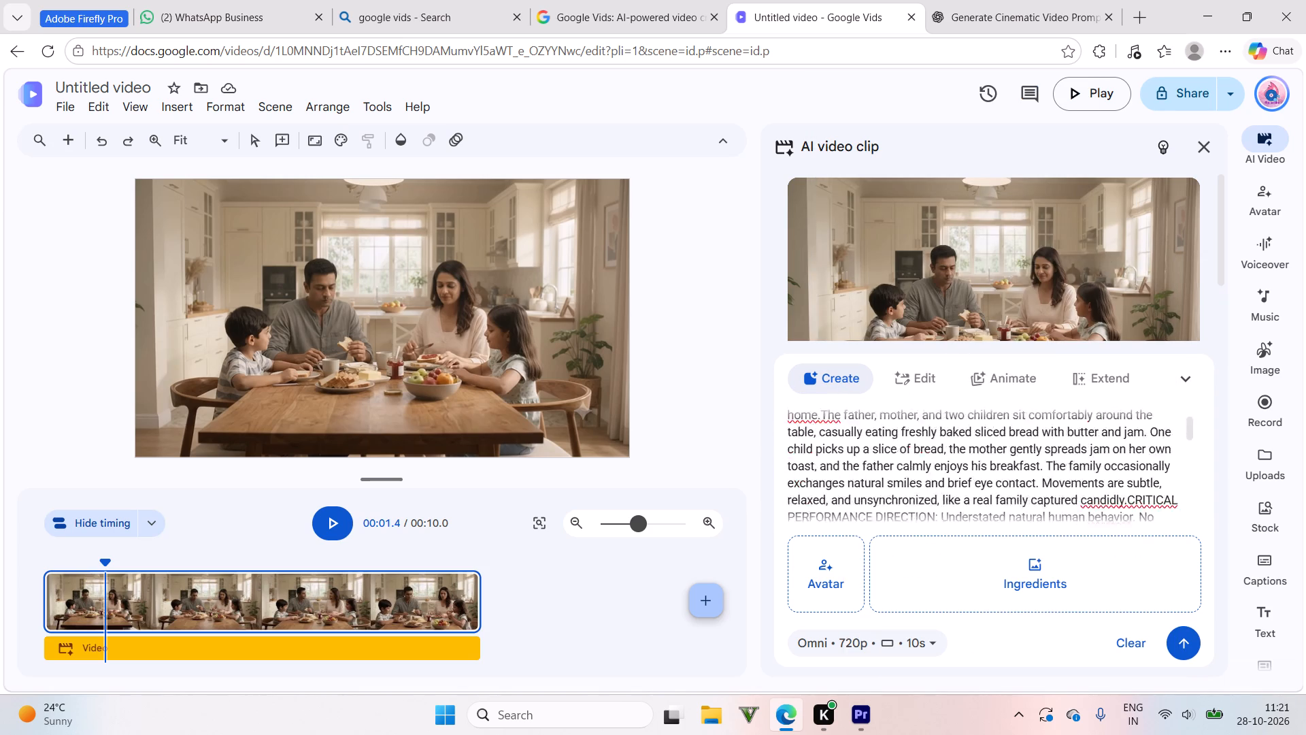
scroll(941, 449, down, 6)
scroll(943, 450, up, 6)
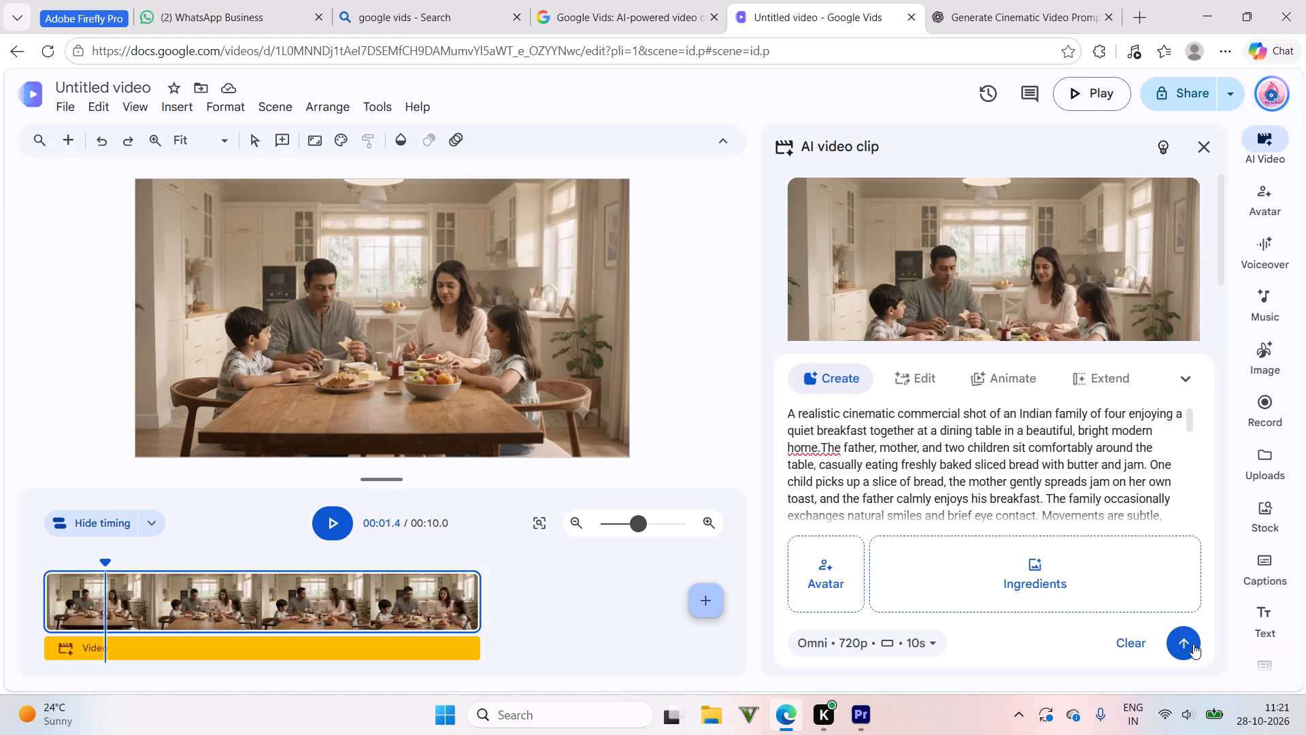
click(1180, 649)
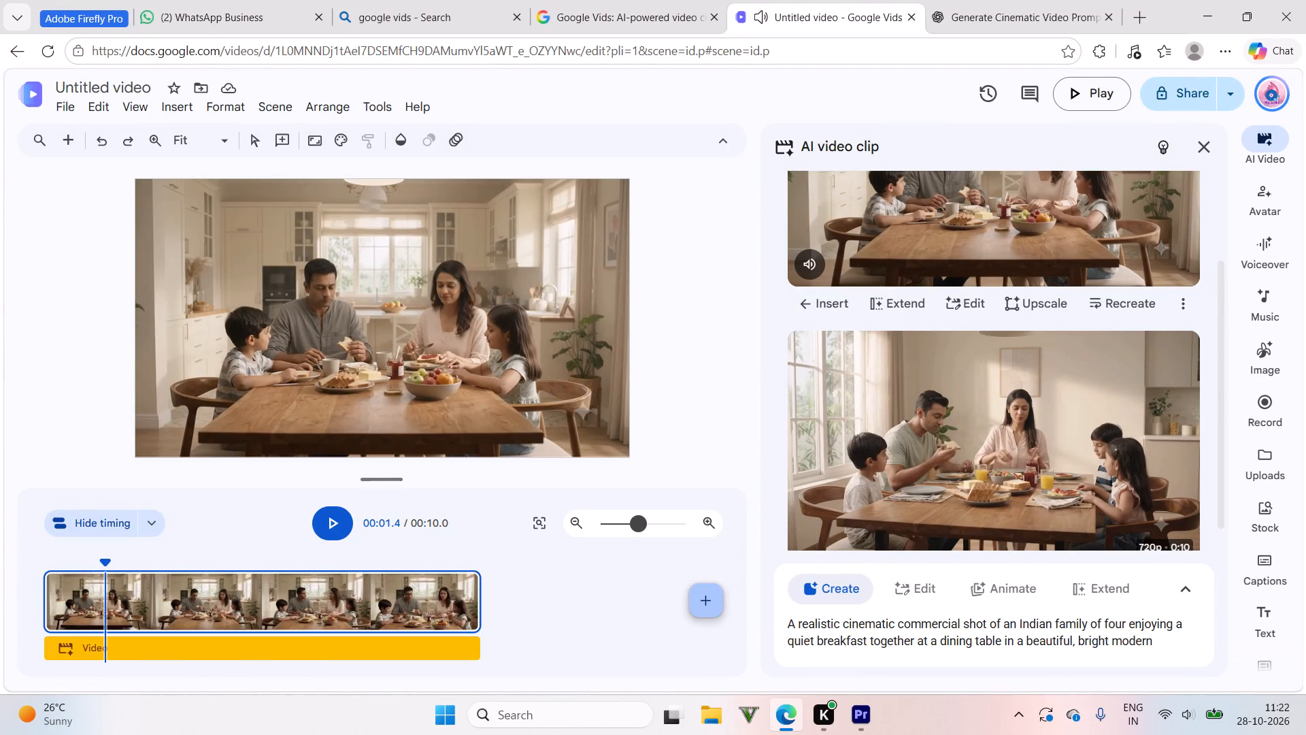
Preview the earlier family breakfast clip in the AI video clip results and close the preview without inserting it.
scroll(1013, 206, up, 3)
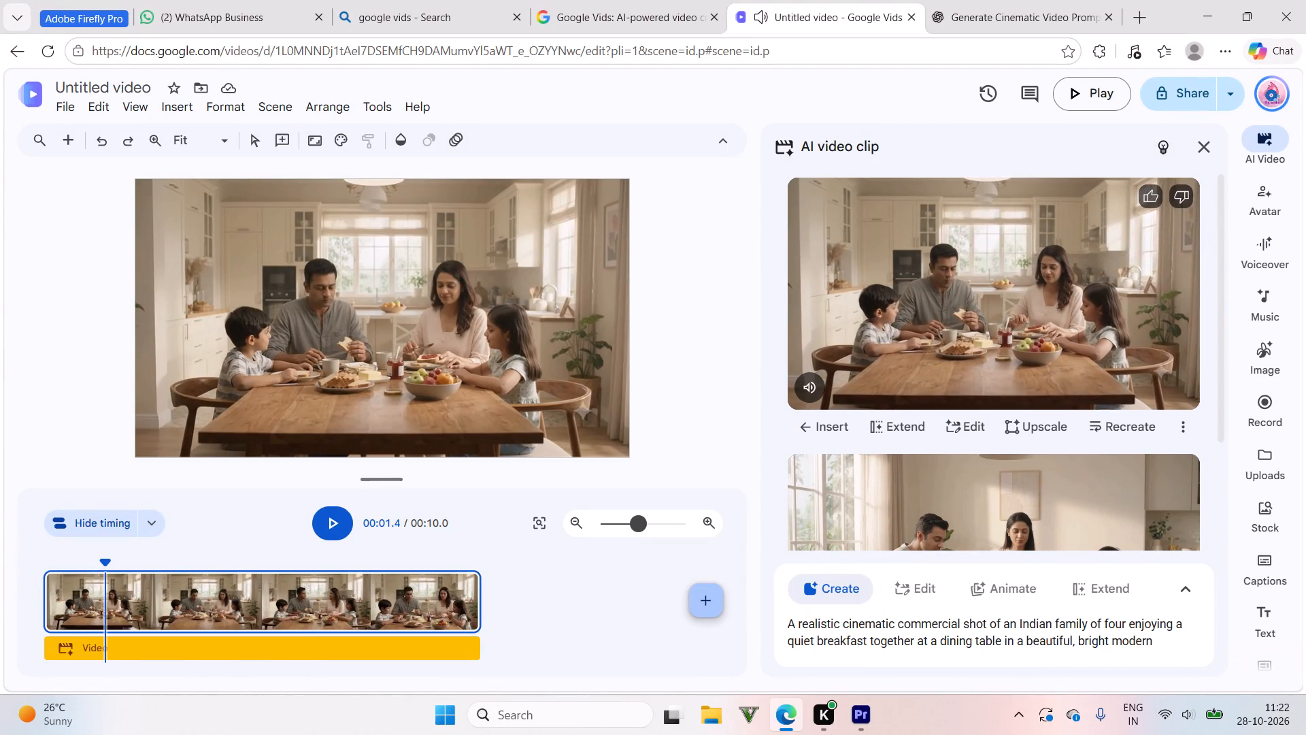
click(1030, 330)
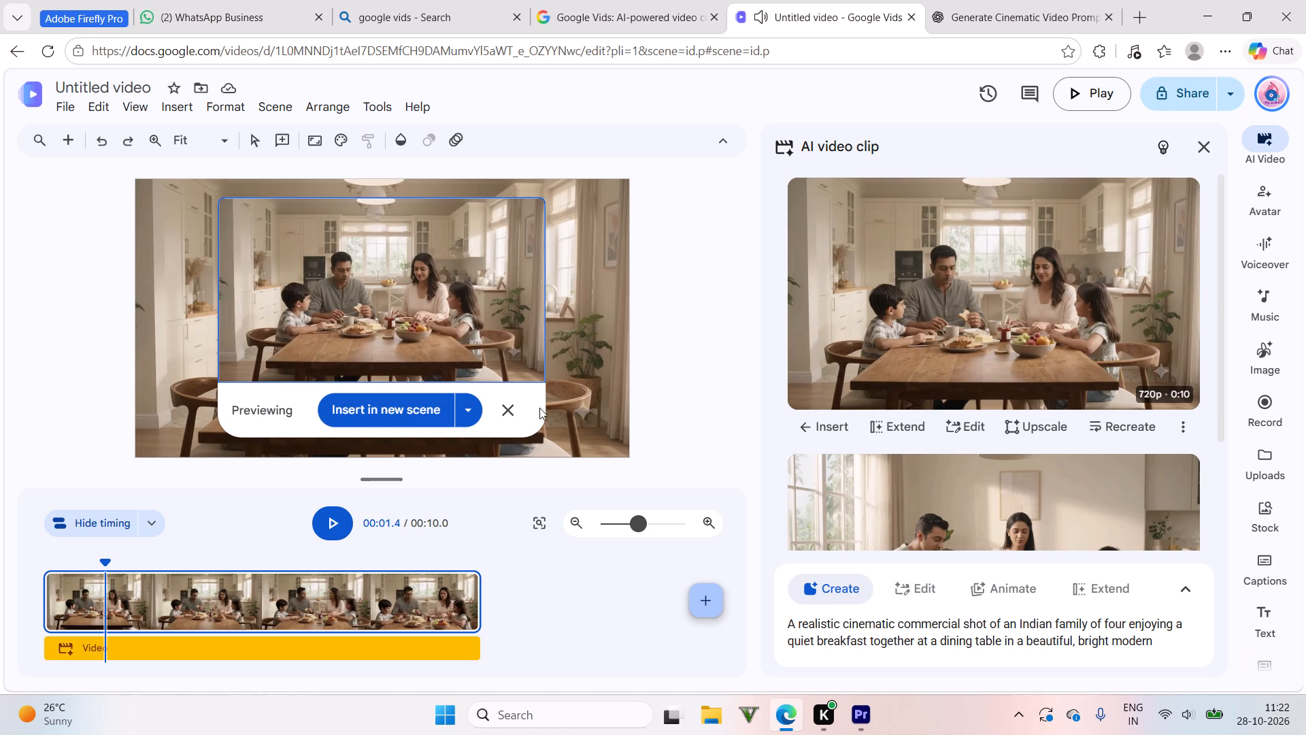
click(509, 407)
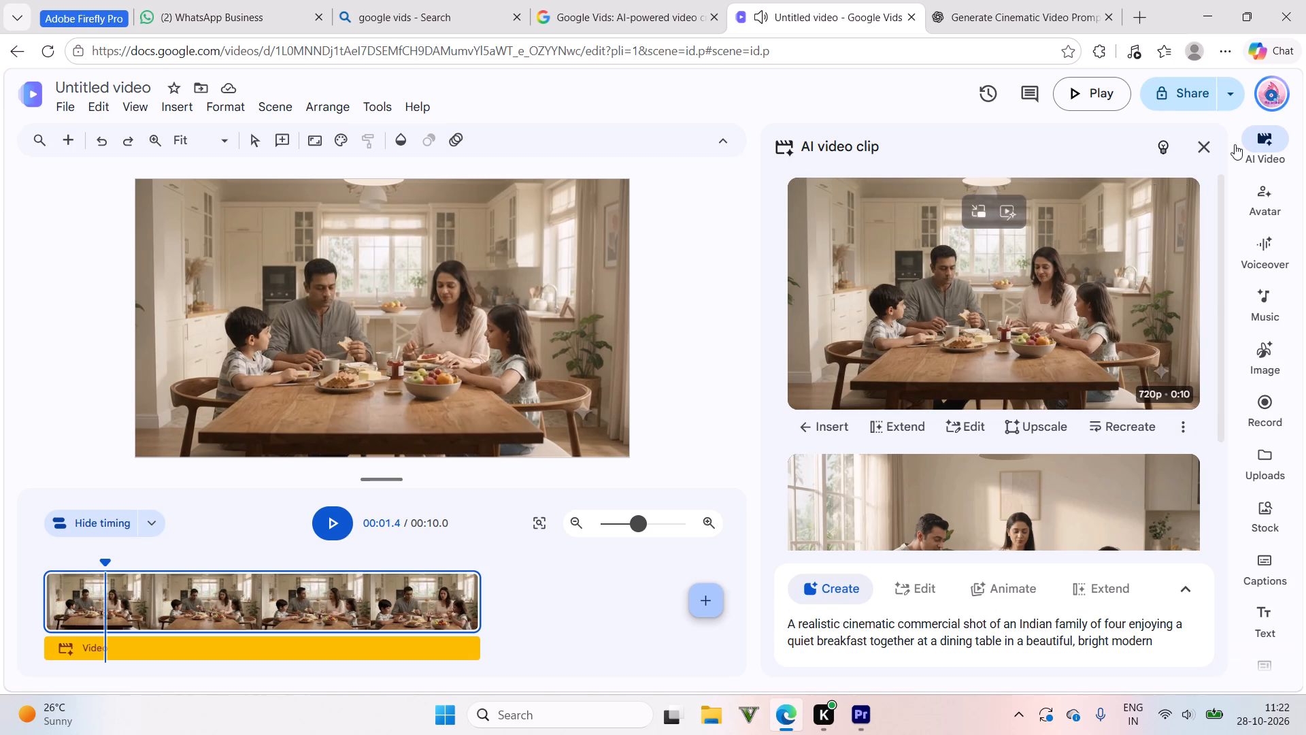
Download the Untitled video project as an MP4 file.
click(1221, 97)
click(1127, 212)
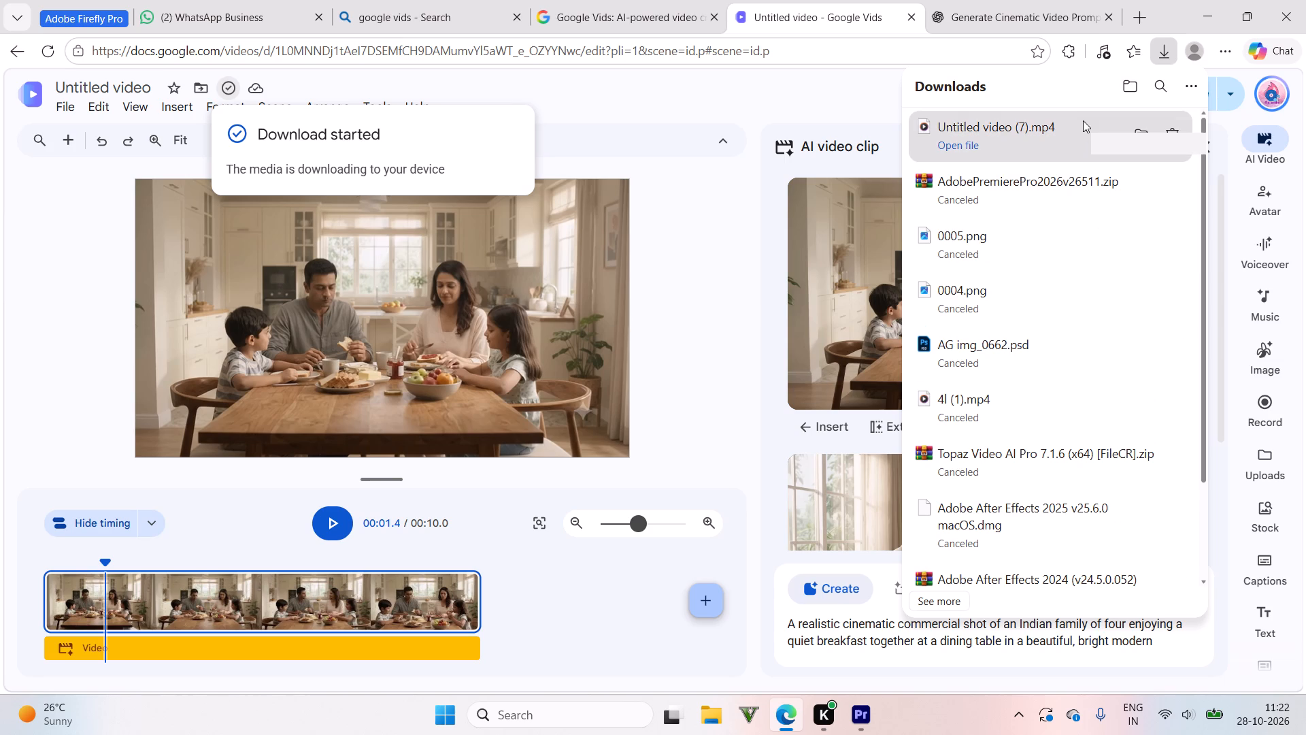
Play the downloaded Untitled video (7).mp4 in Media Player to check the family breakfast footage, closing the player when done.
double_click(1054, 142)
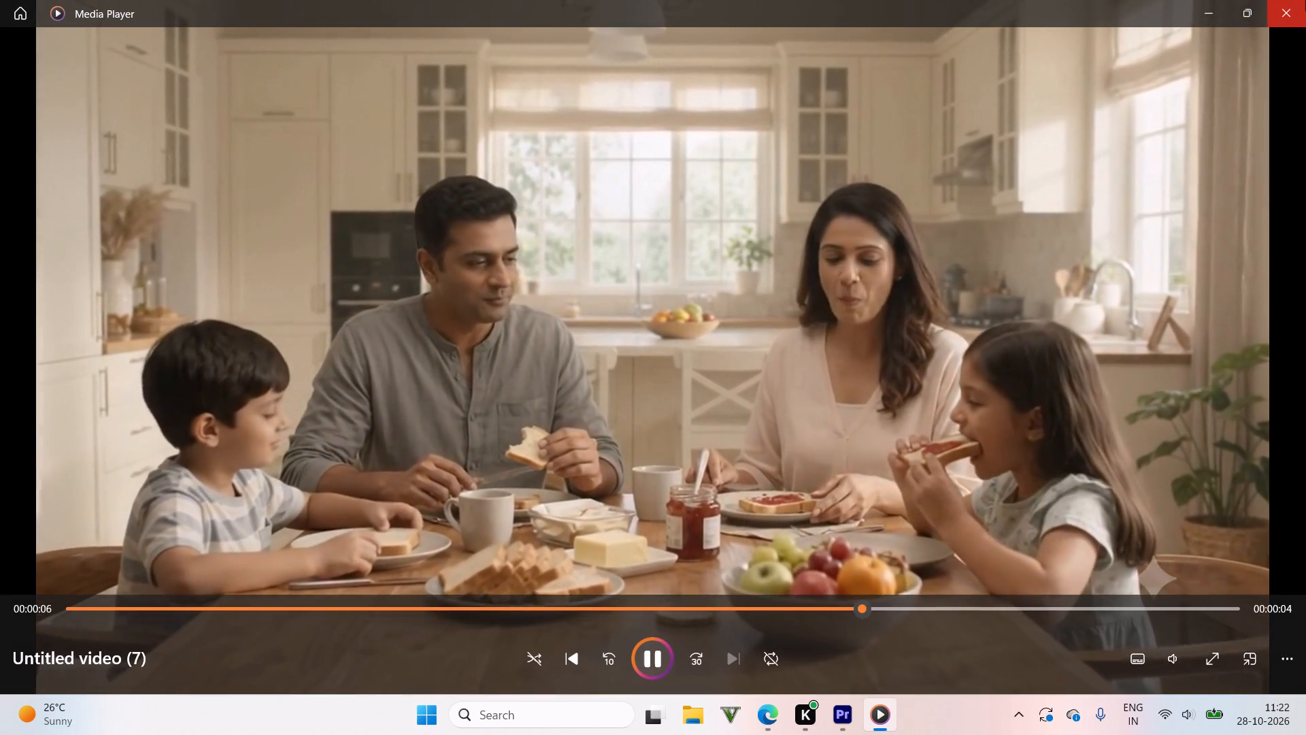
click(1305, 0)
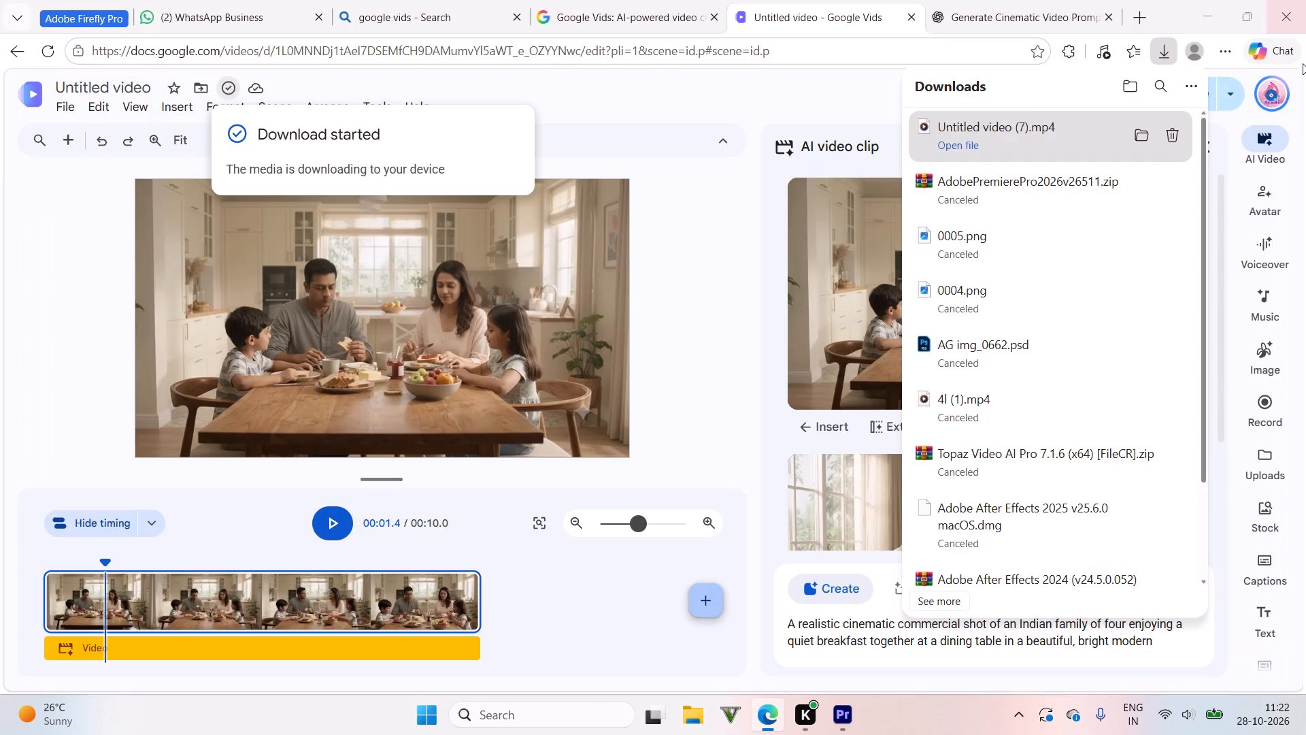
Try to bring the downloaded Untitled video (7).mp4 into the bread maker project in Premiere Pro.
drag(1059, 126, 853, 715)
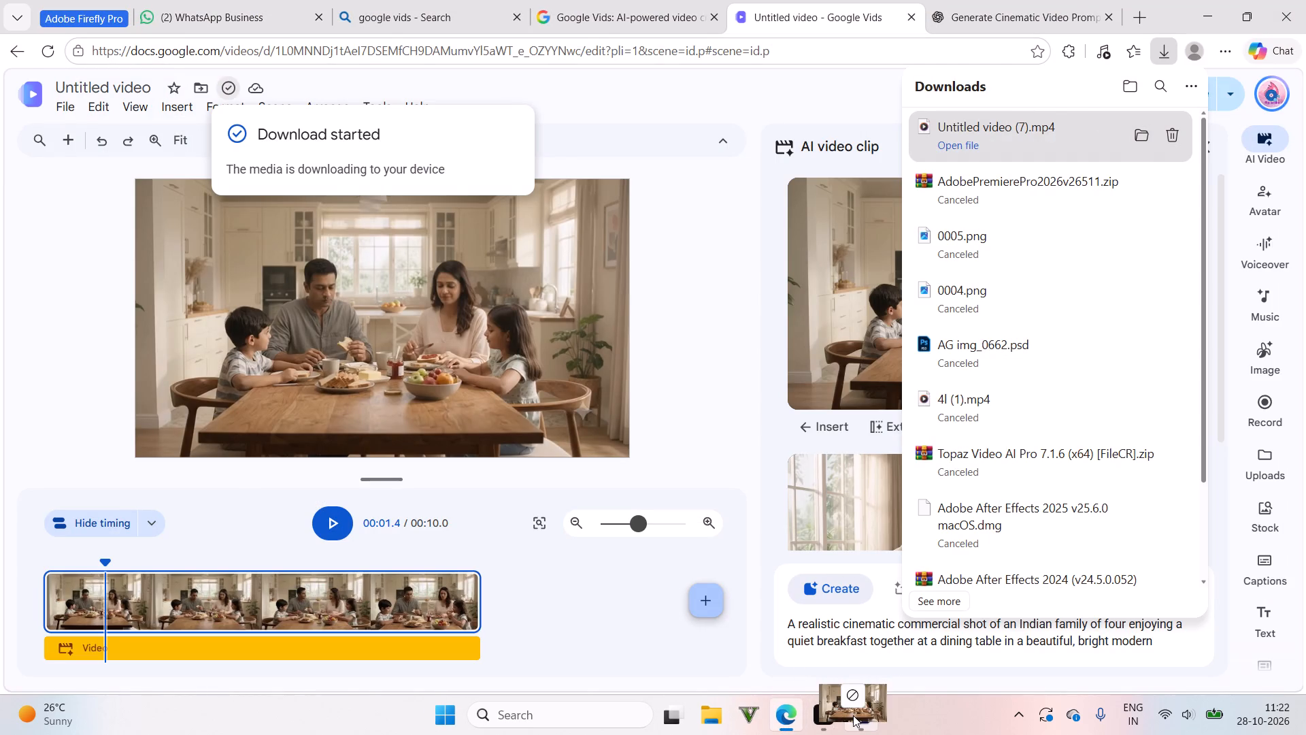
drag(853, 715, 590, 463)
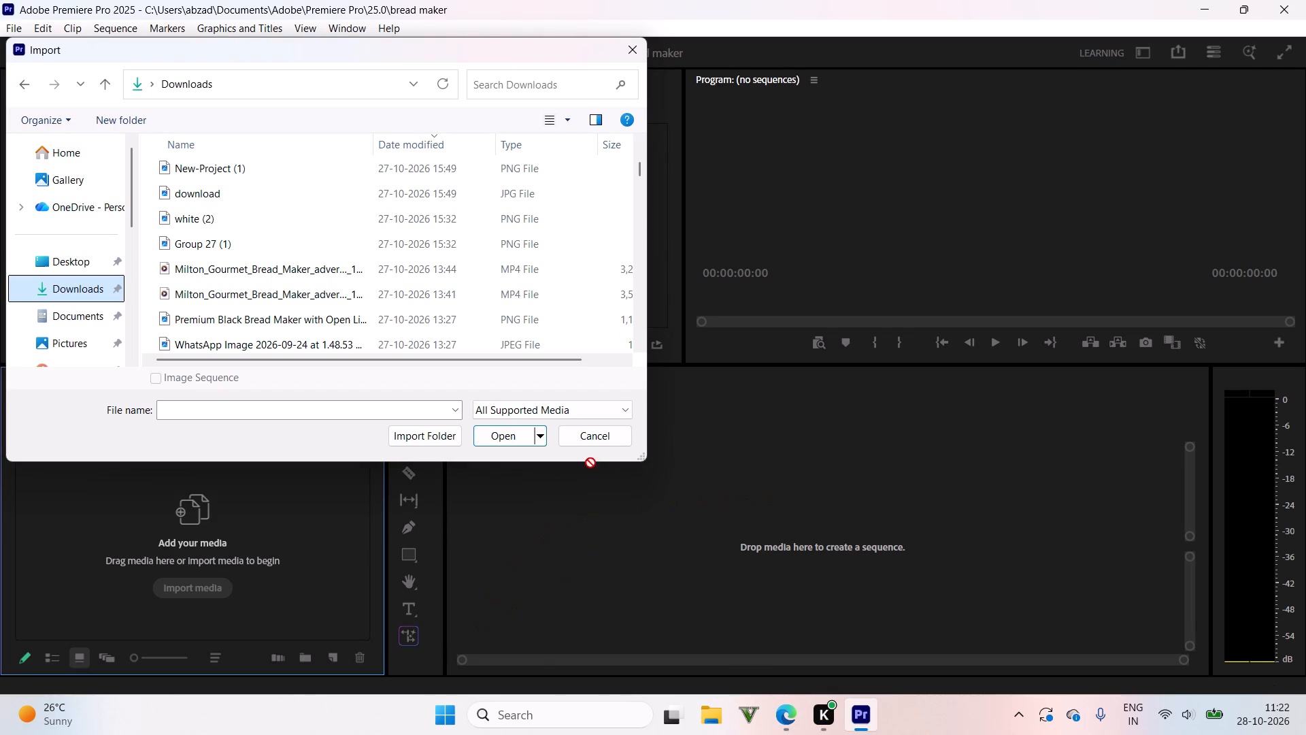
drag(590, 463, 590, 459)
Cancel the open media import in Premiere Pro and close the bread maker project along with the program.
click(589, 432)
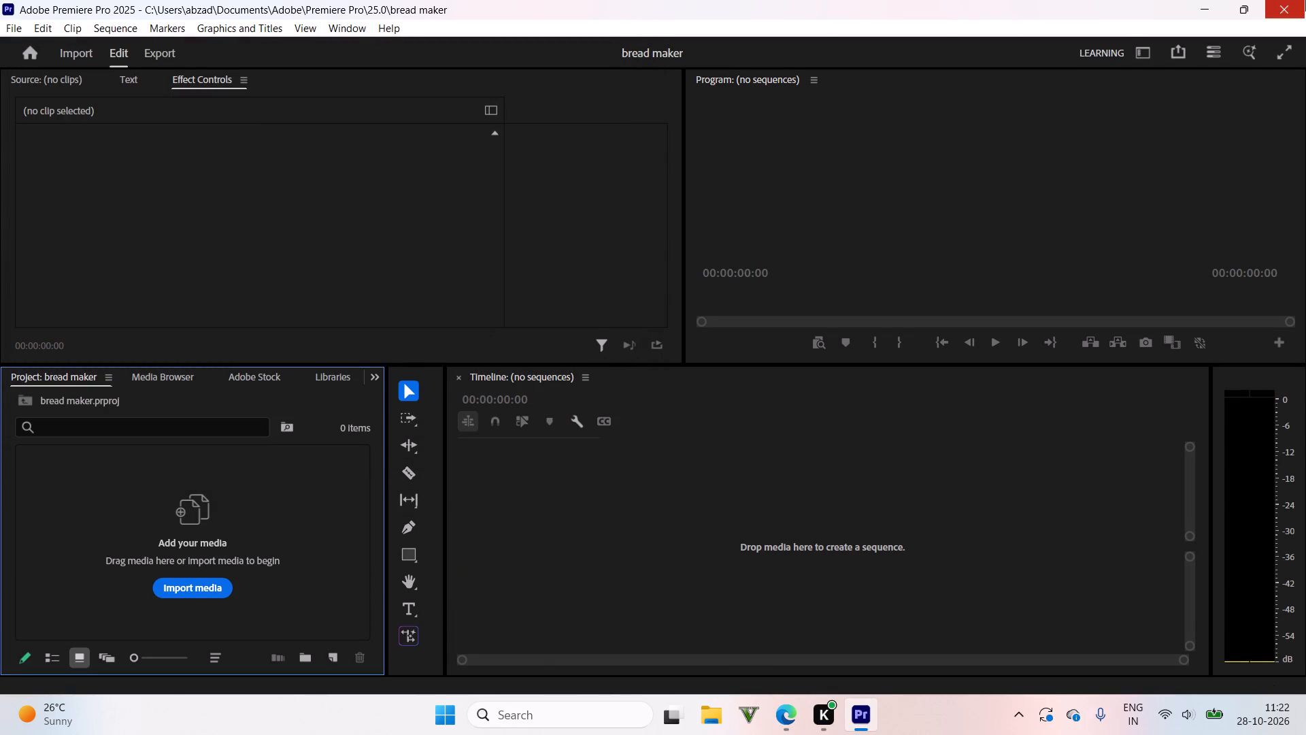
click(1305, 0)
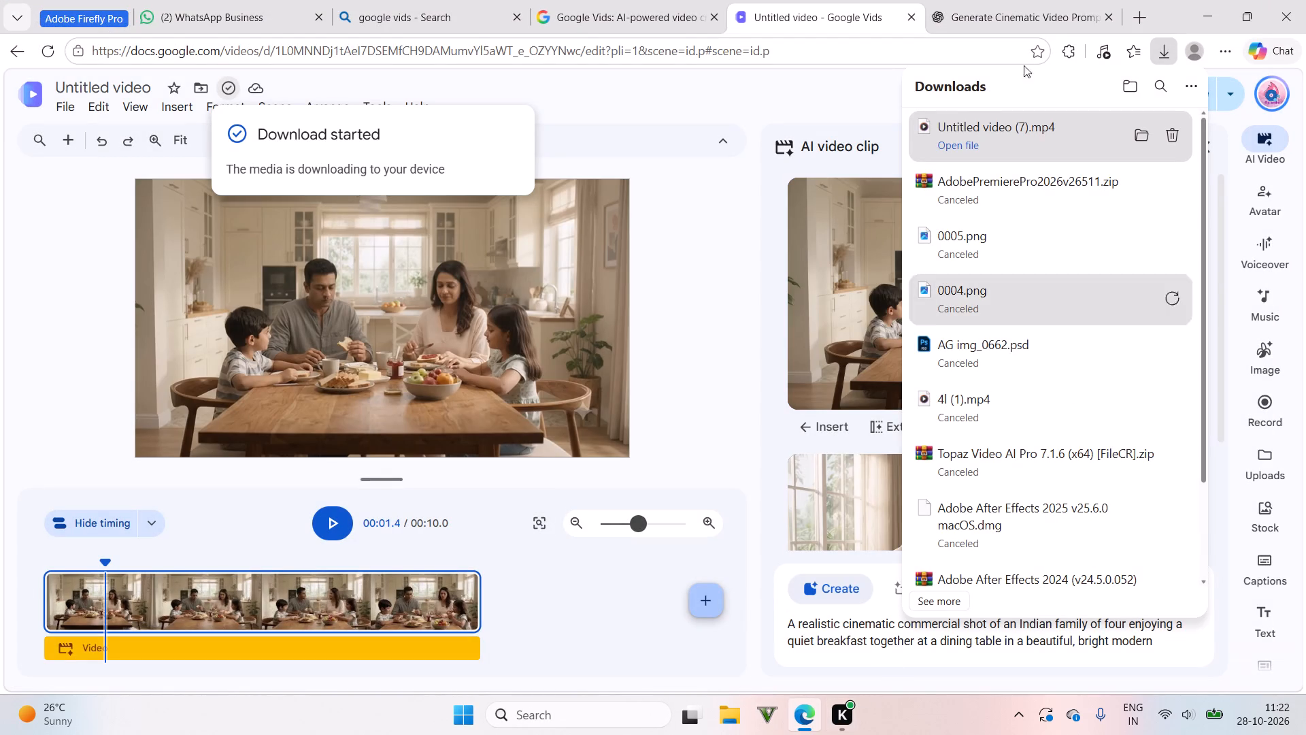
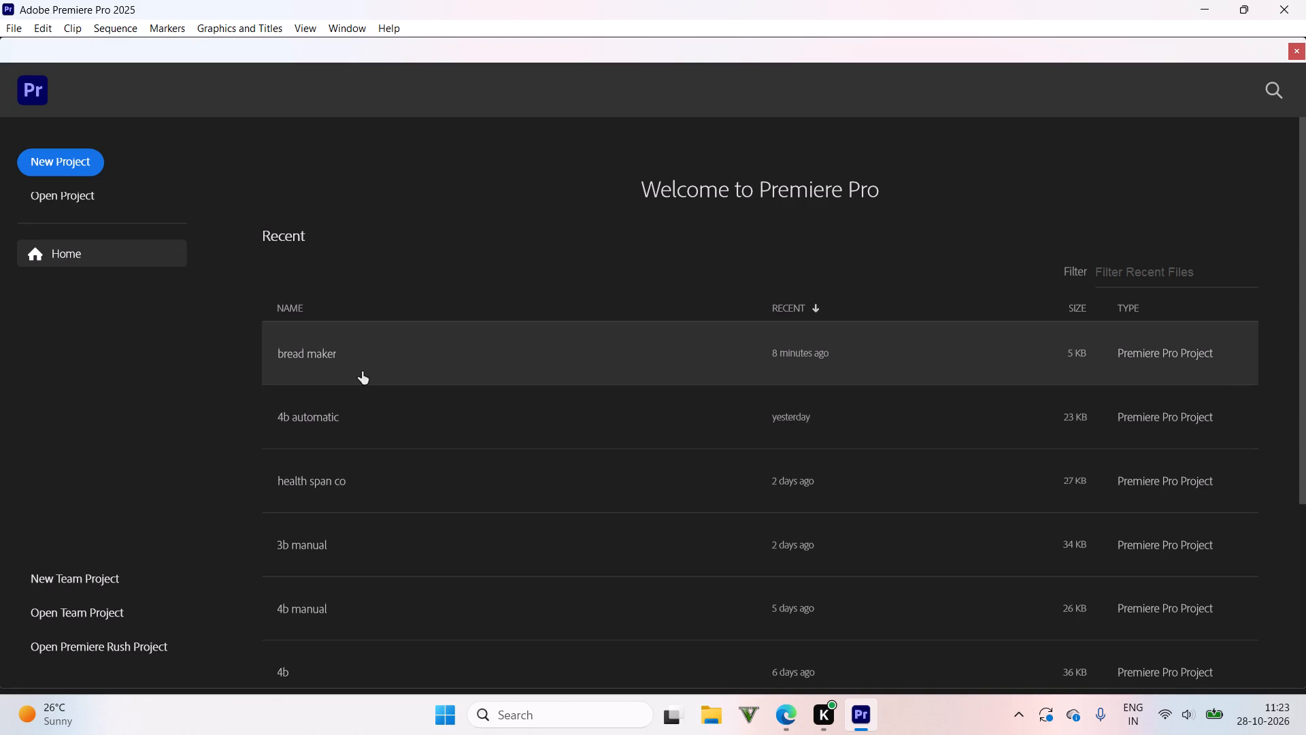
Open the recent bread maker project.
click(401, 368)
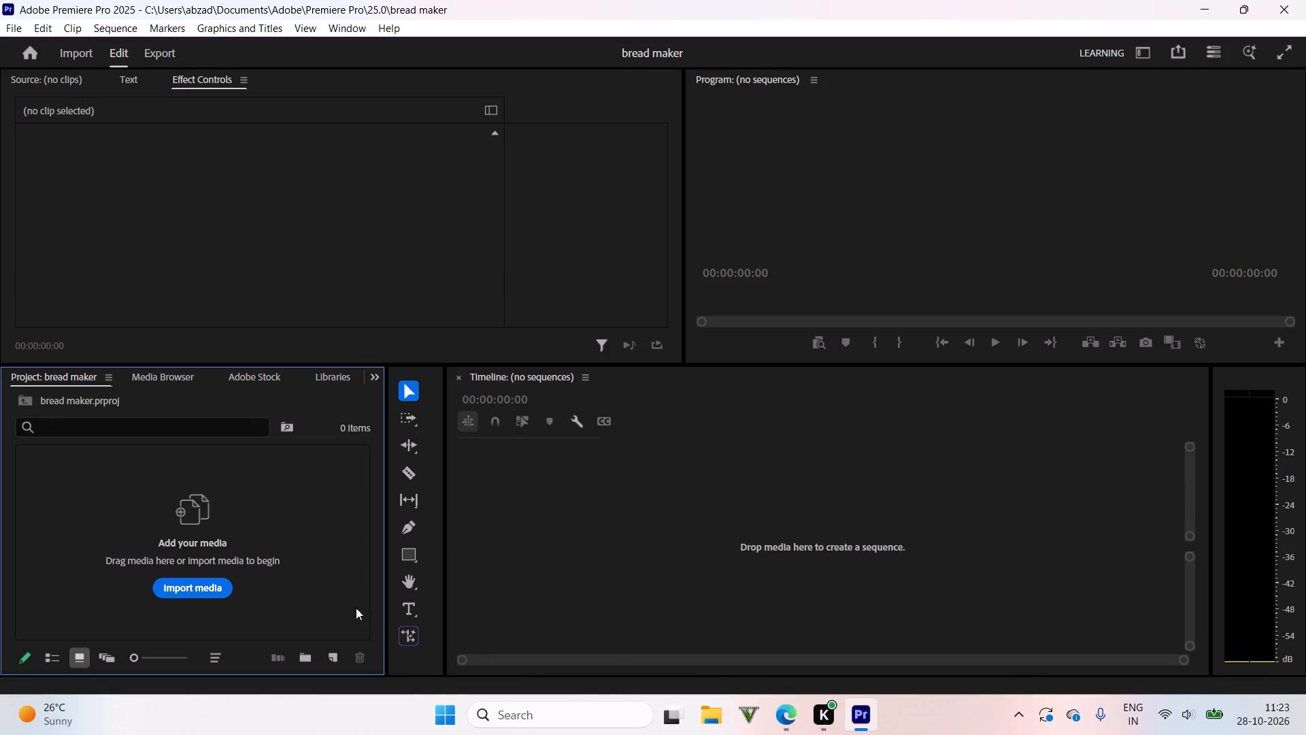
Import Untitled video (7).mp4 from the Downloads folder into the bread maker project.
click(199, 587)
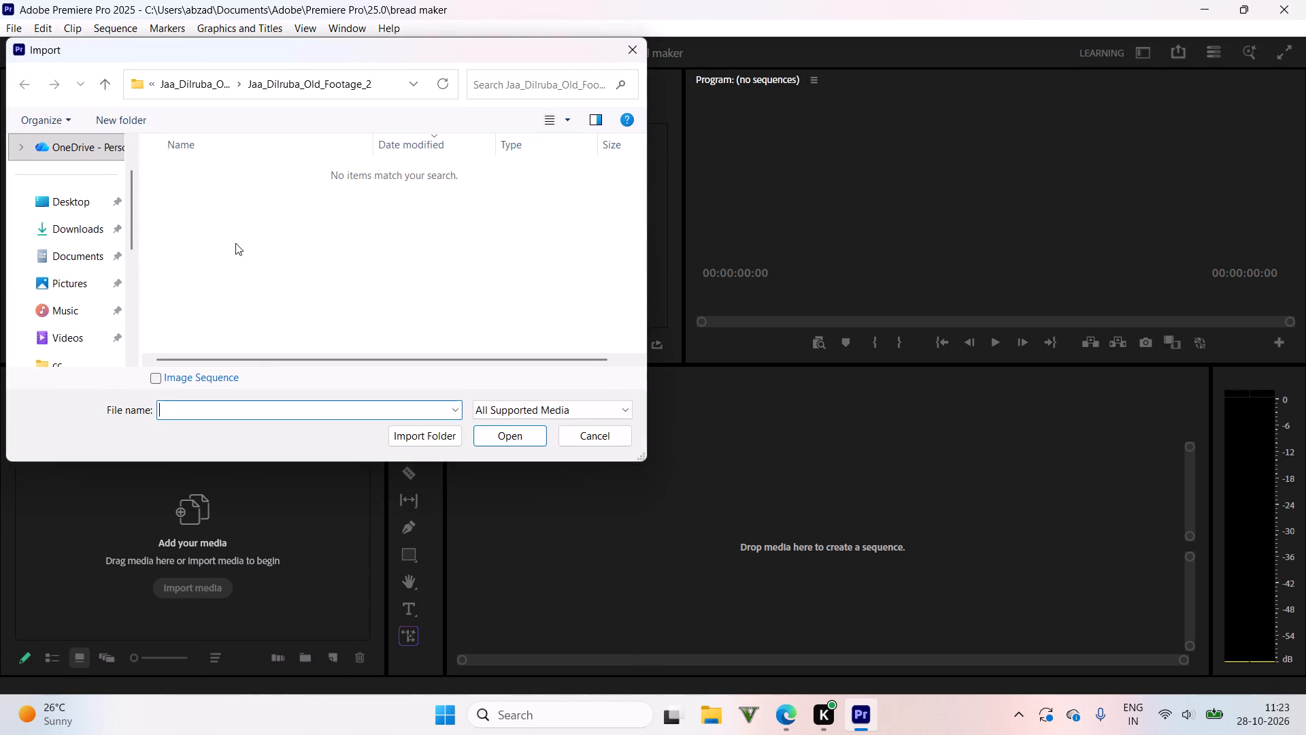
click(90, 231)
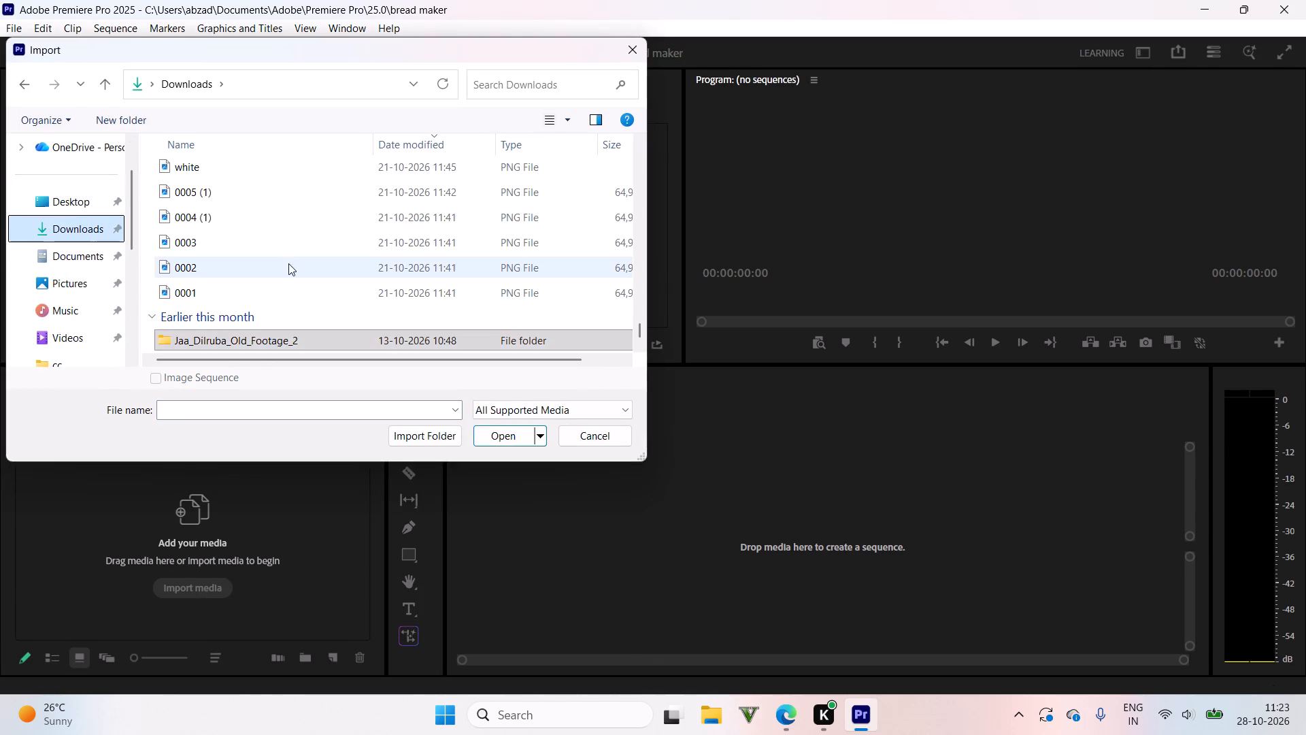
scroll(327, 263, up, 20)
scroll(327, 263, up, 8)
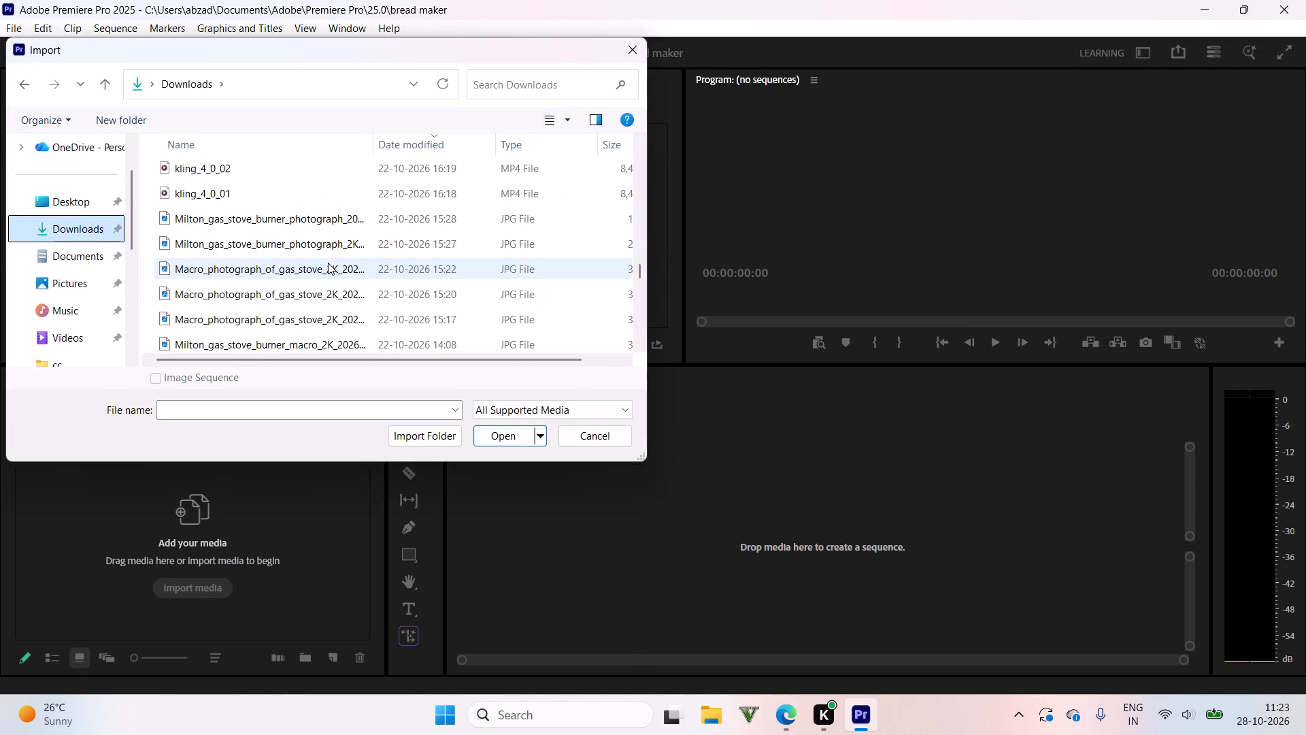
scroll(328, 263, up, 20)
scroll(328, 263, up, 12)
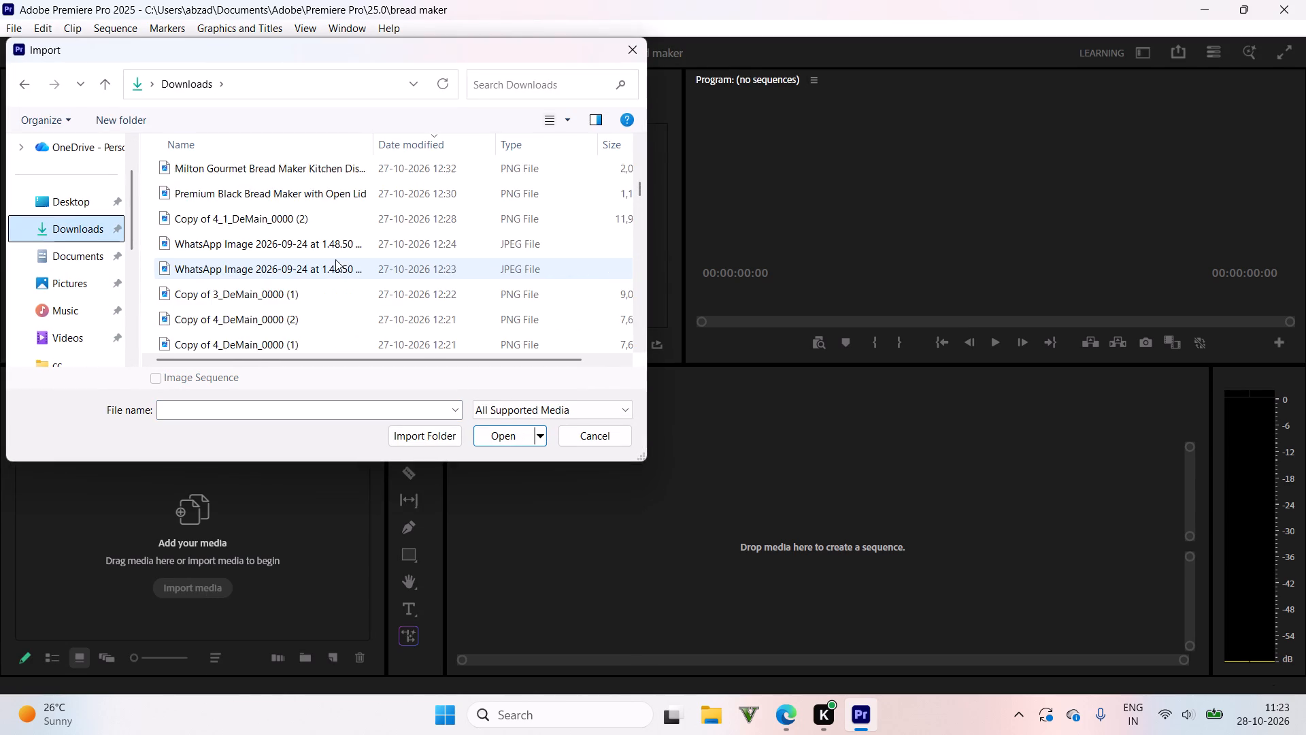
scroll(335, 259, up, 20)
scroll(335, 259, up, 8)
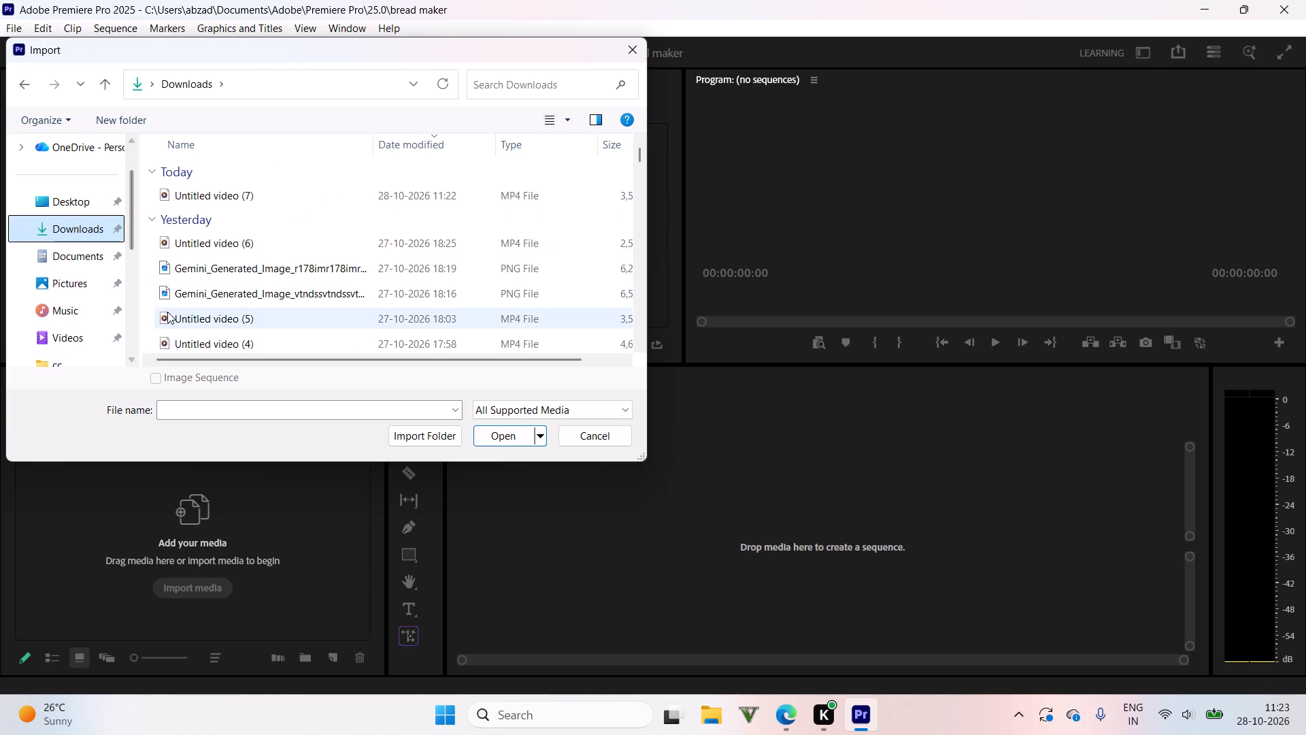
scroll(243, 316, down, 2)
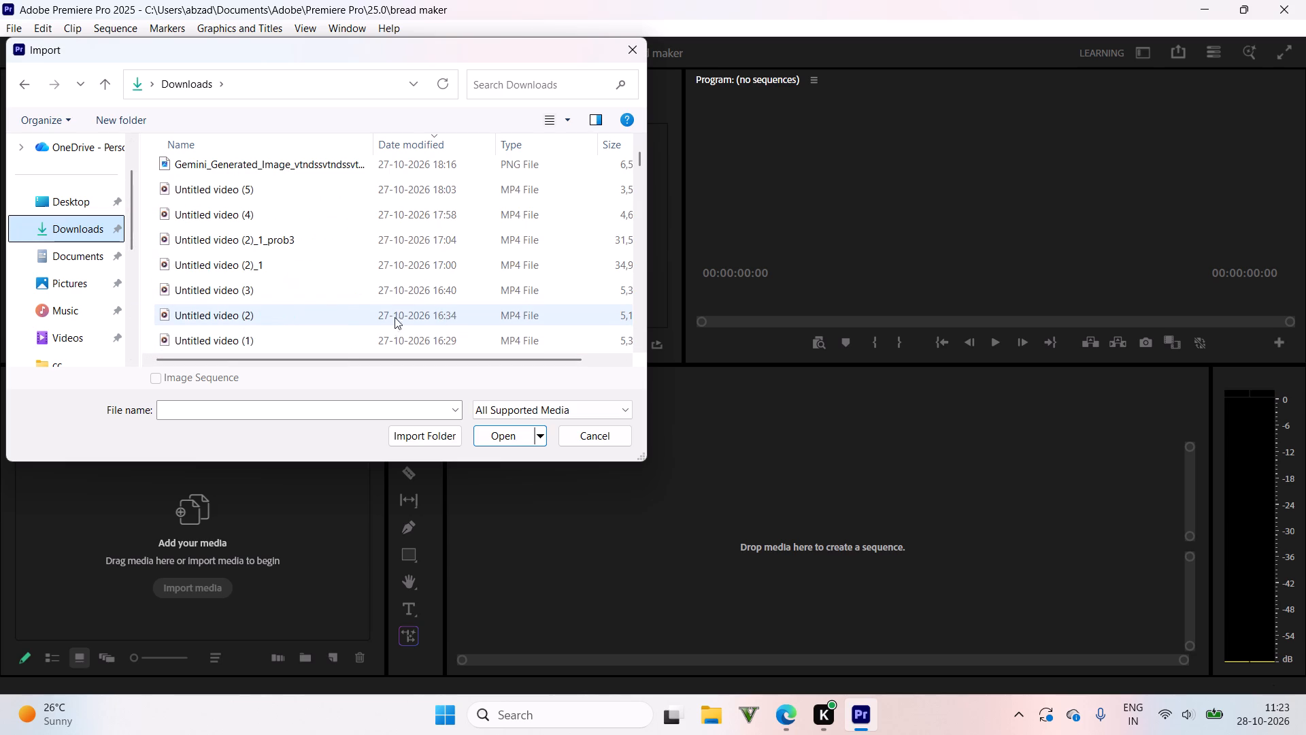
scroll(329, 308, down, 1)
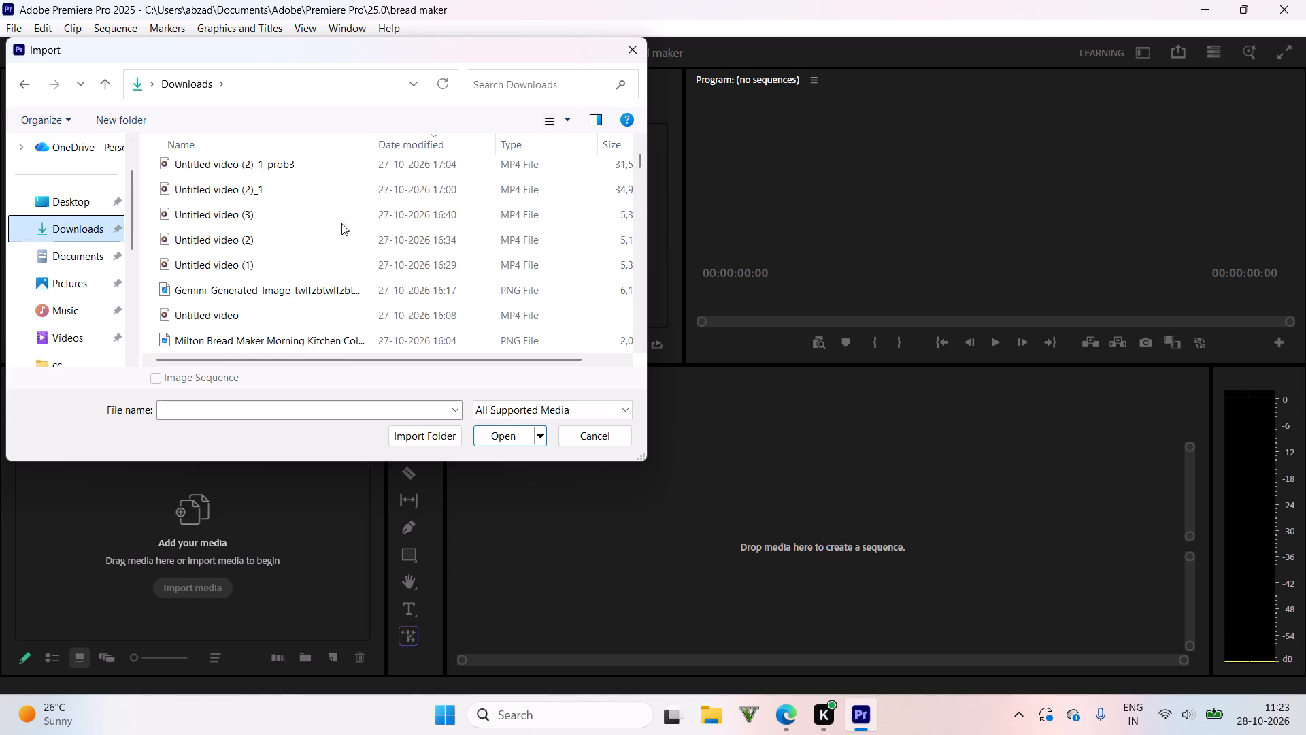
scroll(320, 232, up, 4)
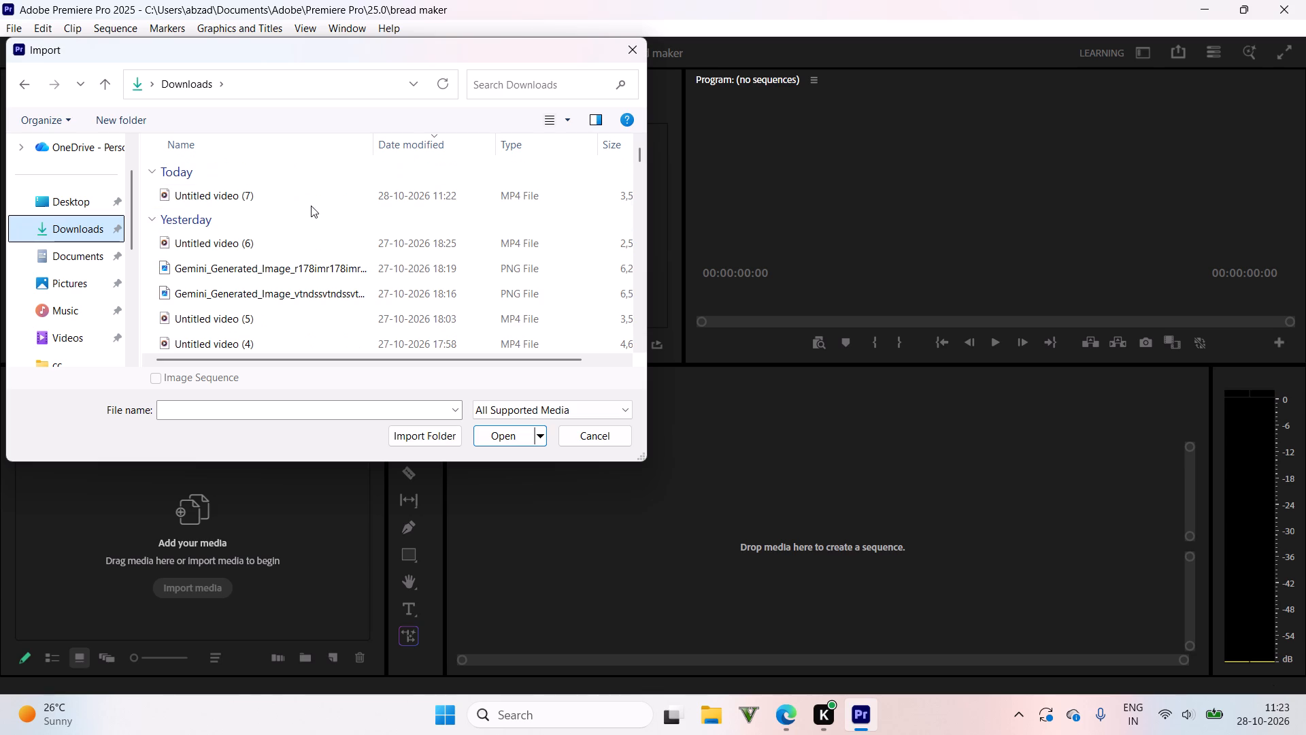
click(315, 189)
click(487, 430)
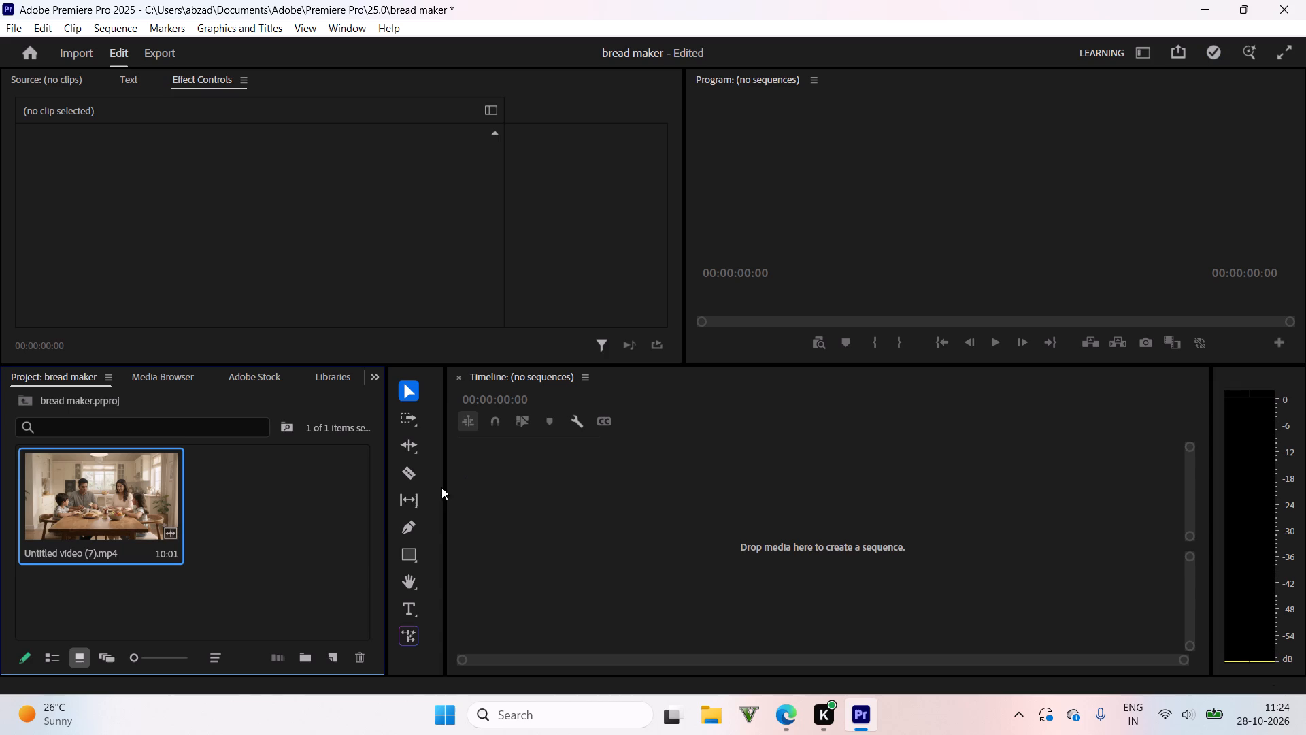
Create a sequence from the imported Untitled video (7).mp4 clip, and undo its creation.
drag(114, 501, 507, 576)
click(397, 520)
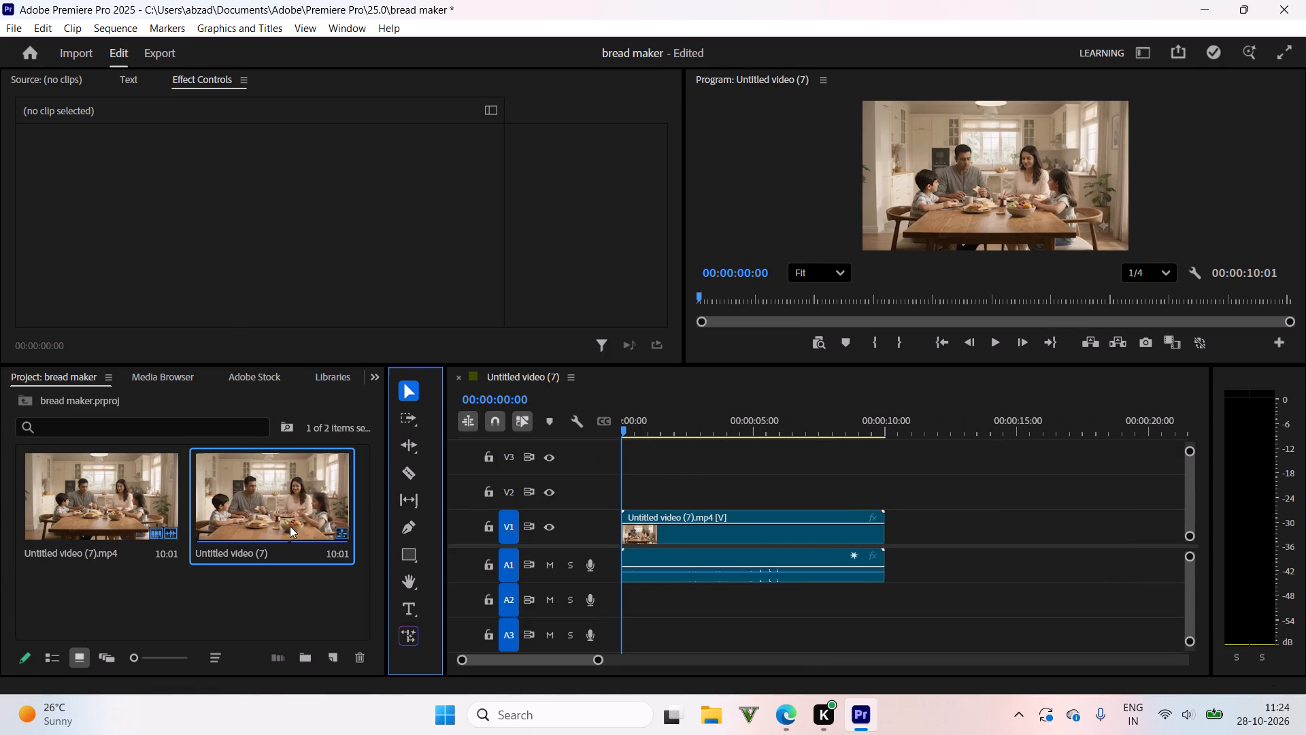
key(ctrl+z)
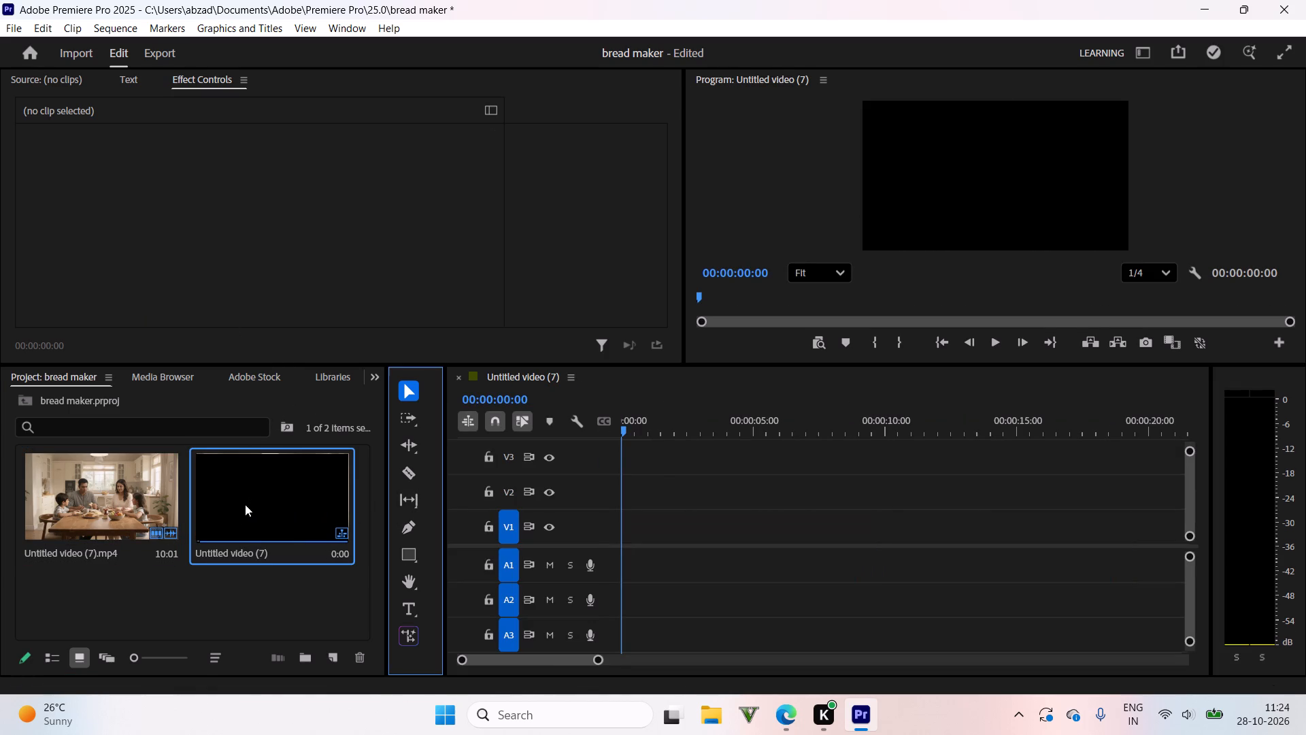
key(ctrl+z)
Play Untitled video (6), Untitled video (5) and Untitled video (4) from the Downloads folder in File Explorer to review the bread maker footage.
click(708, 707)
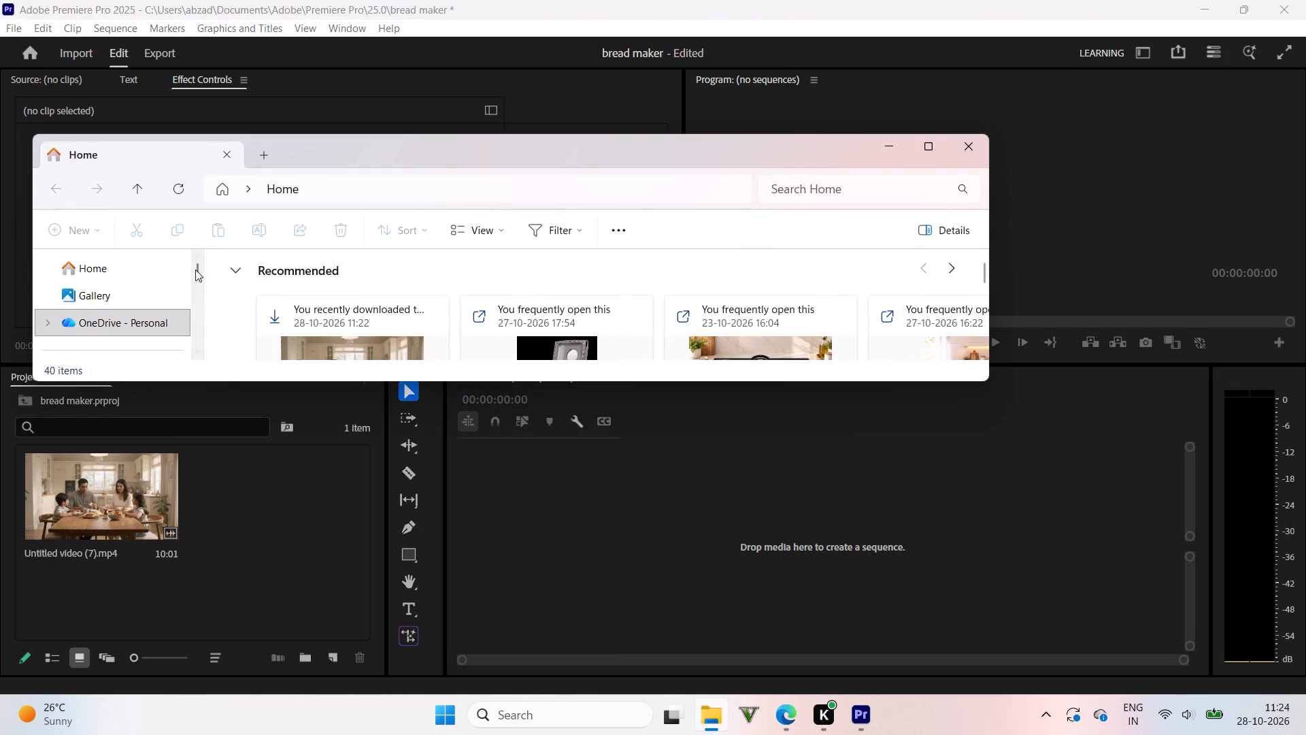
scroll(87, 287, down, 2)
click(107, 261)
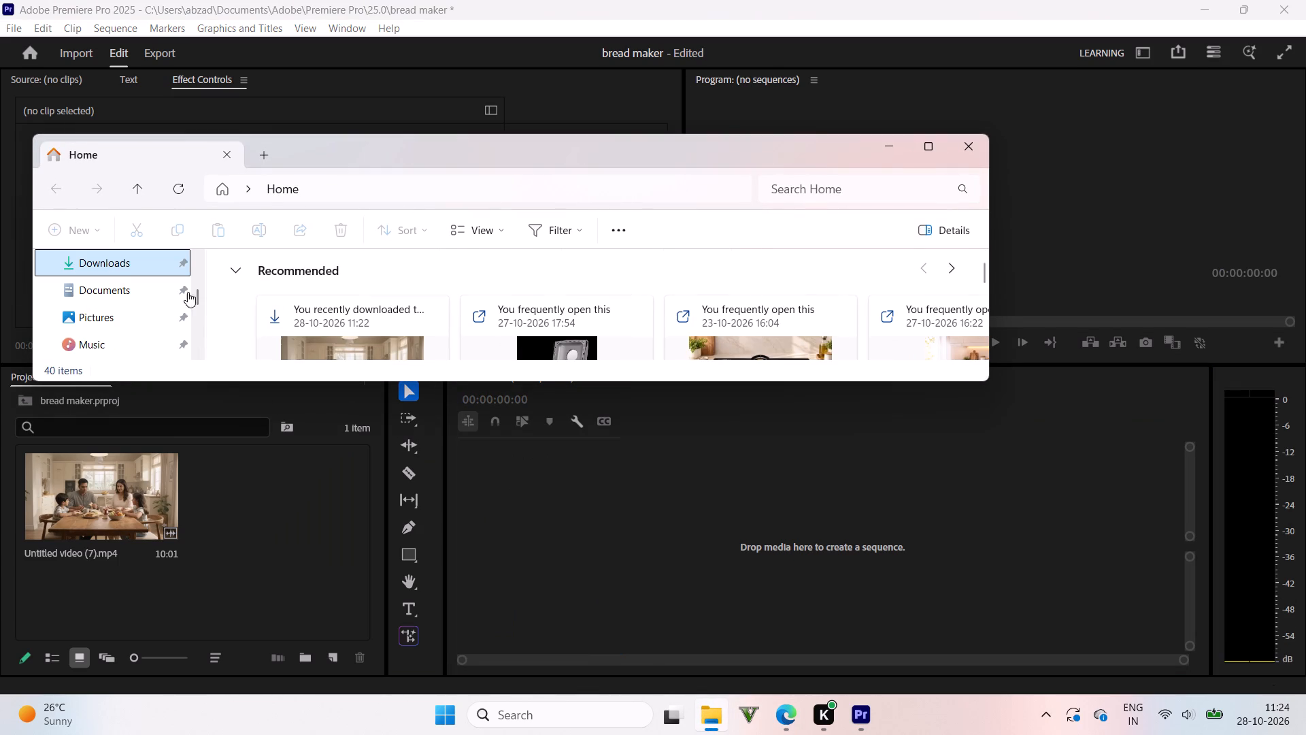
scroll(456, 300, down, 1)
click(365, 331)
click(361, 323)
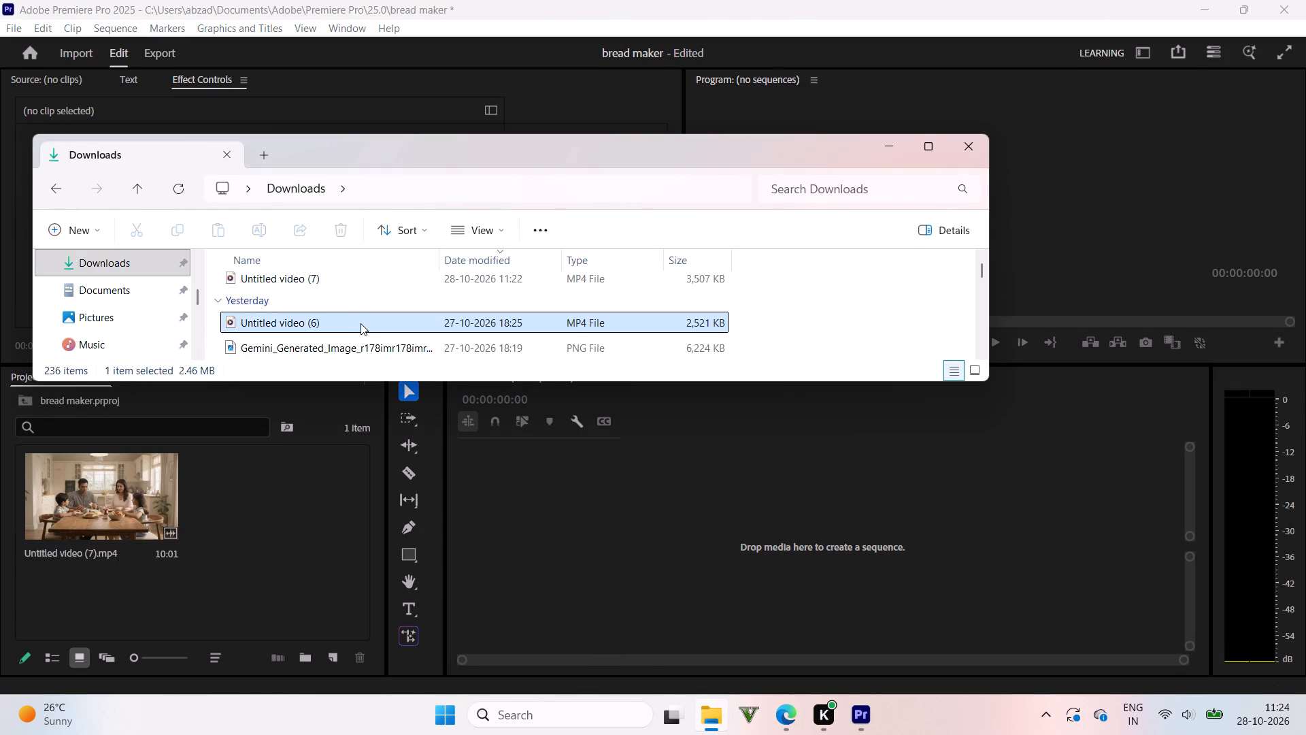
click(361, 323)
double_click(361, 323)
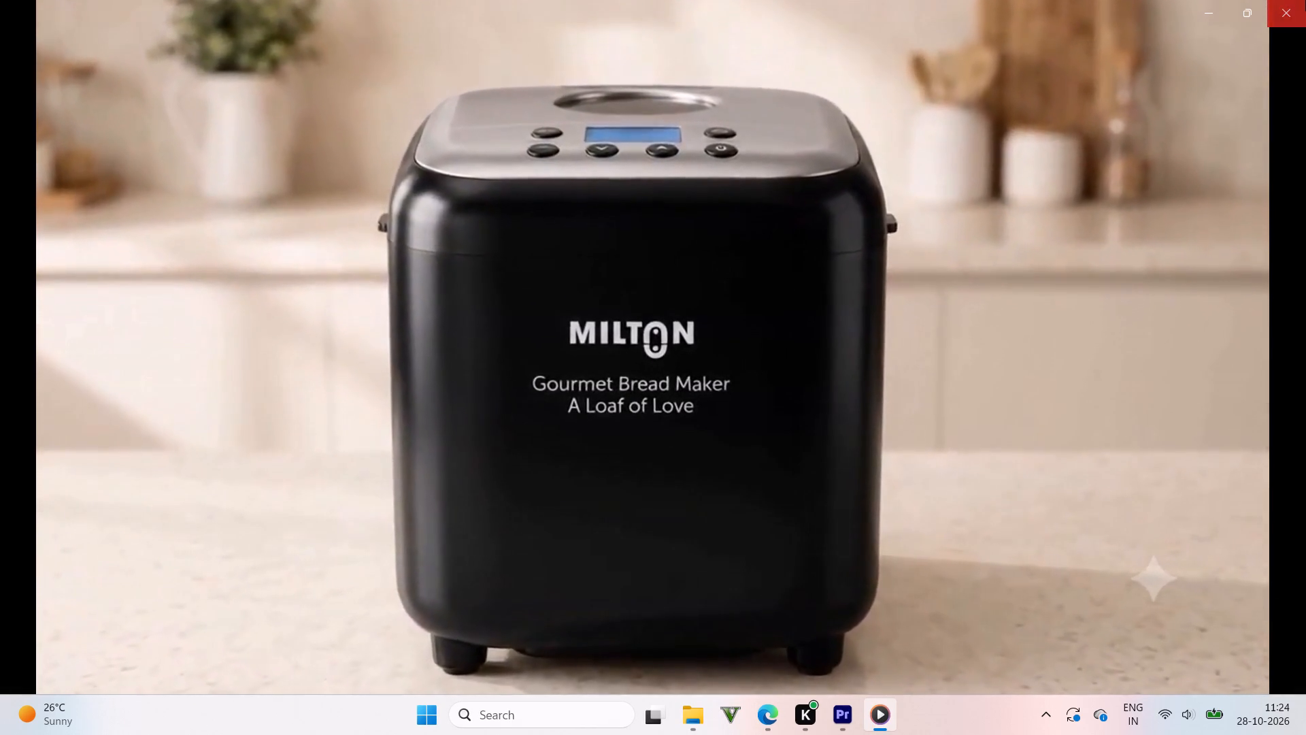
scroll(604, 262, down, 1)
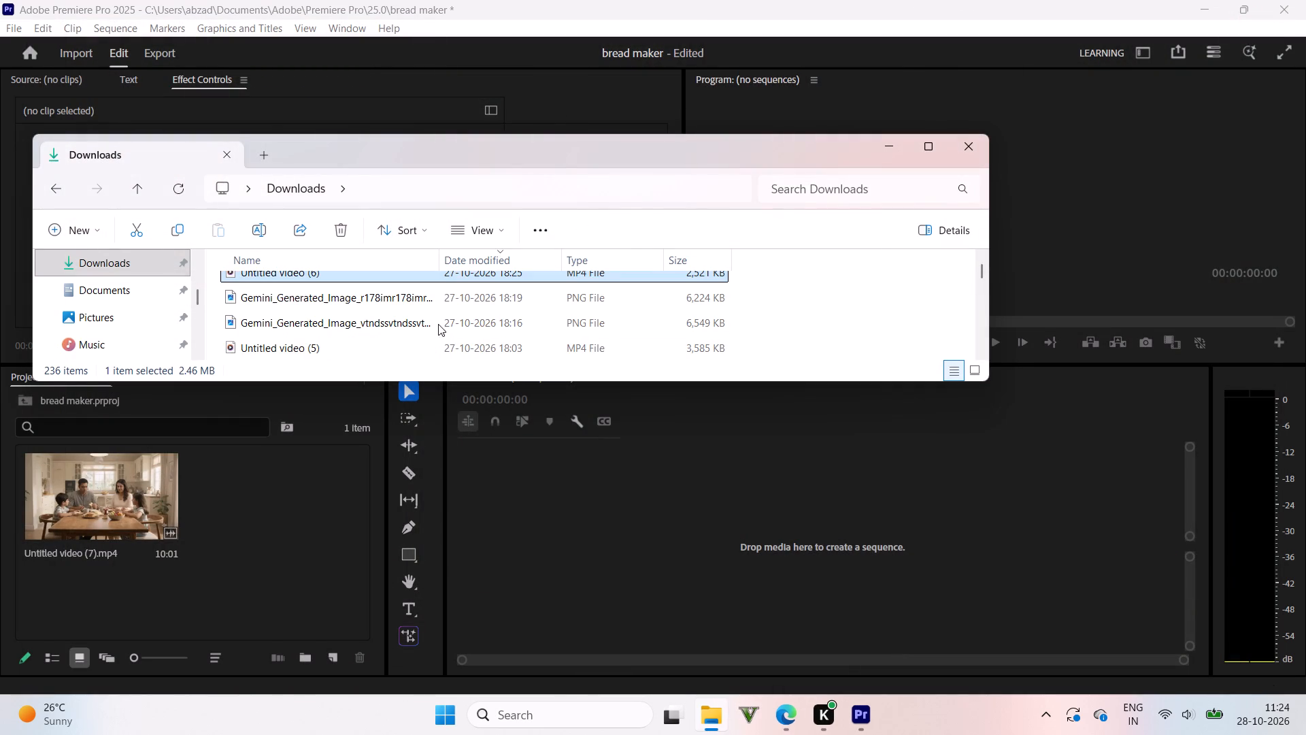
double_click(429, 344)
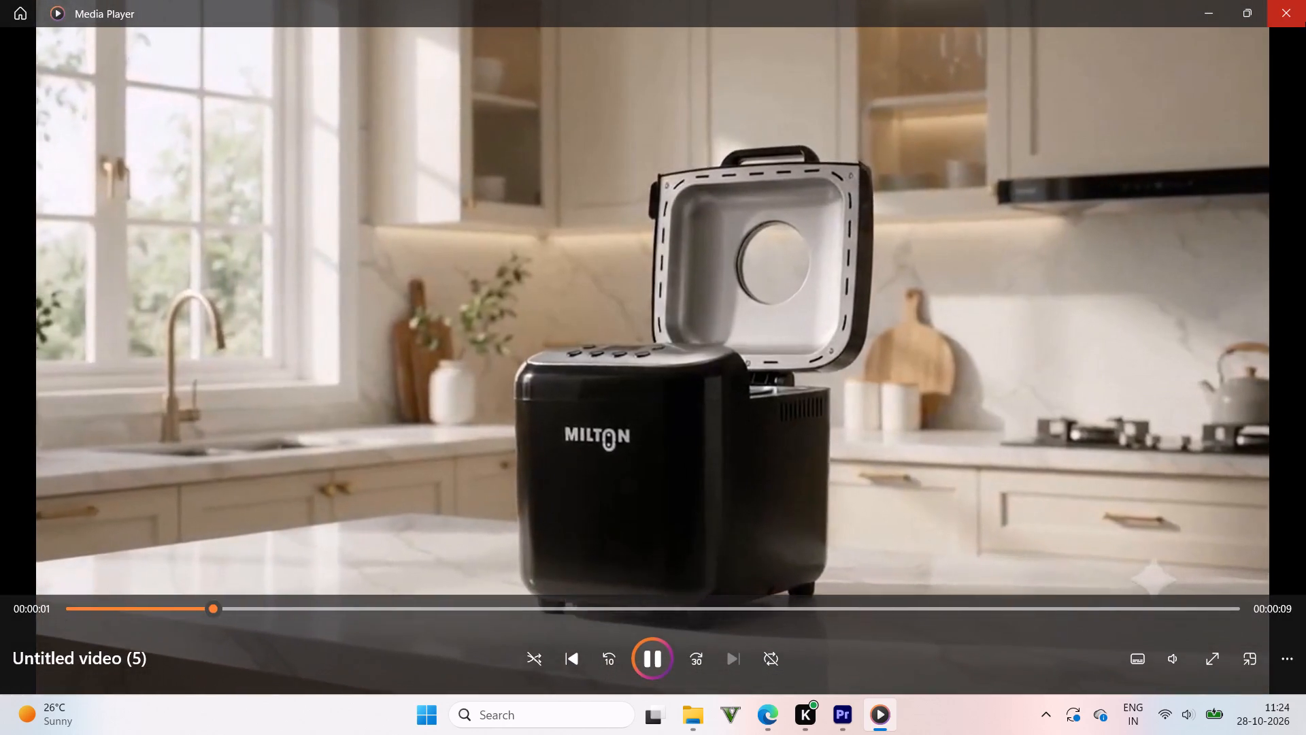
click(1305, 21)
scroll(395, 323, down, 1)
triple_click(340, 314)
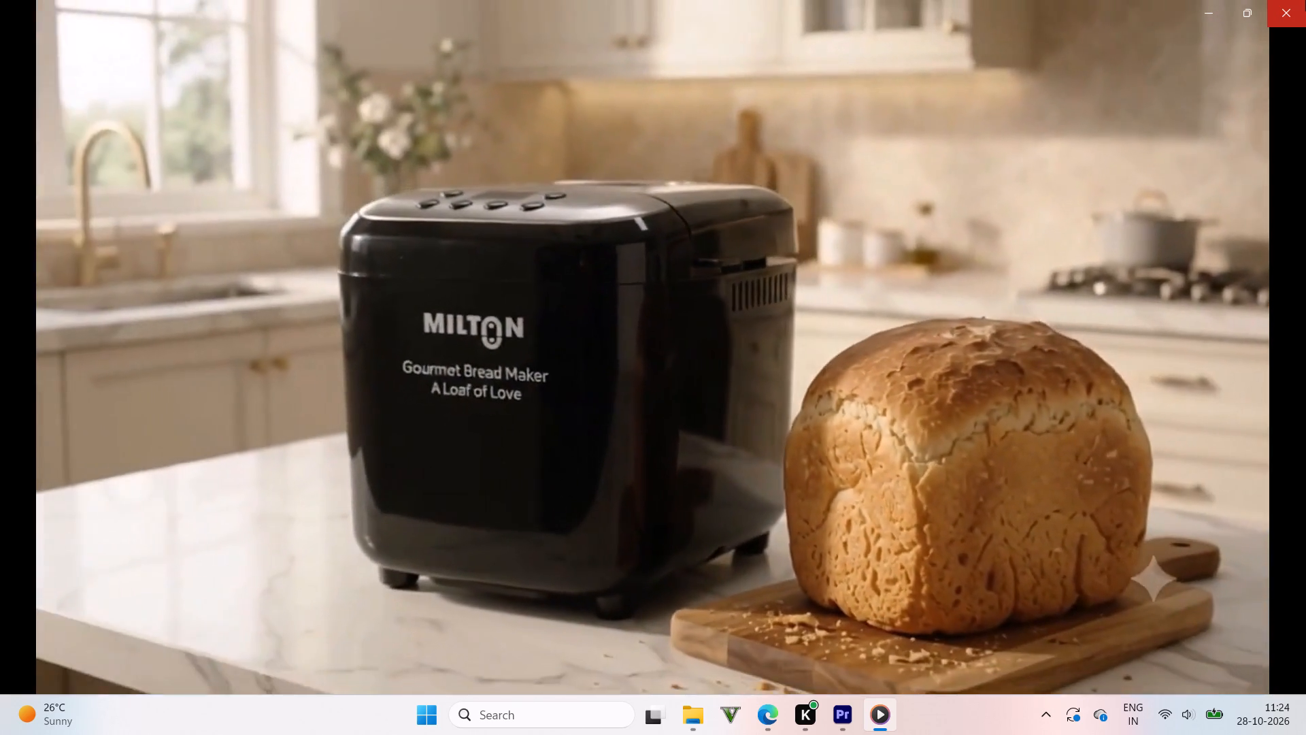
click(1305, 0)
Play Untitled video (3), Untitled video (2) and Untitled video (1) from Downloads to review the remaining bread maker footage.
scroll(601, 295, down, 1)
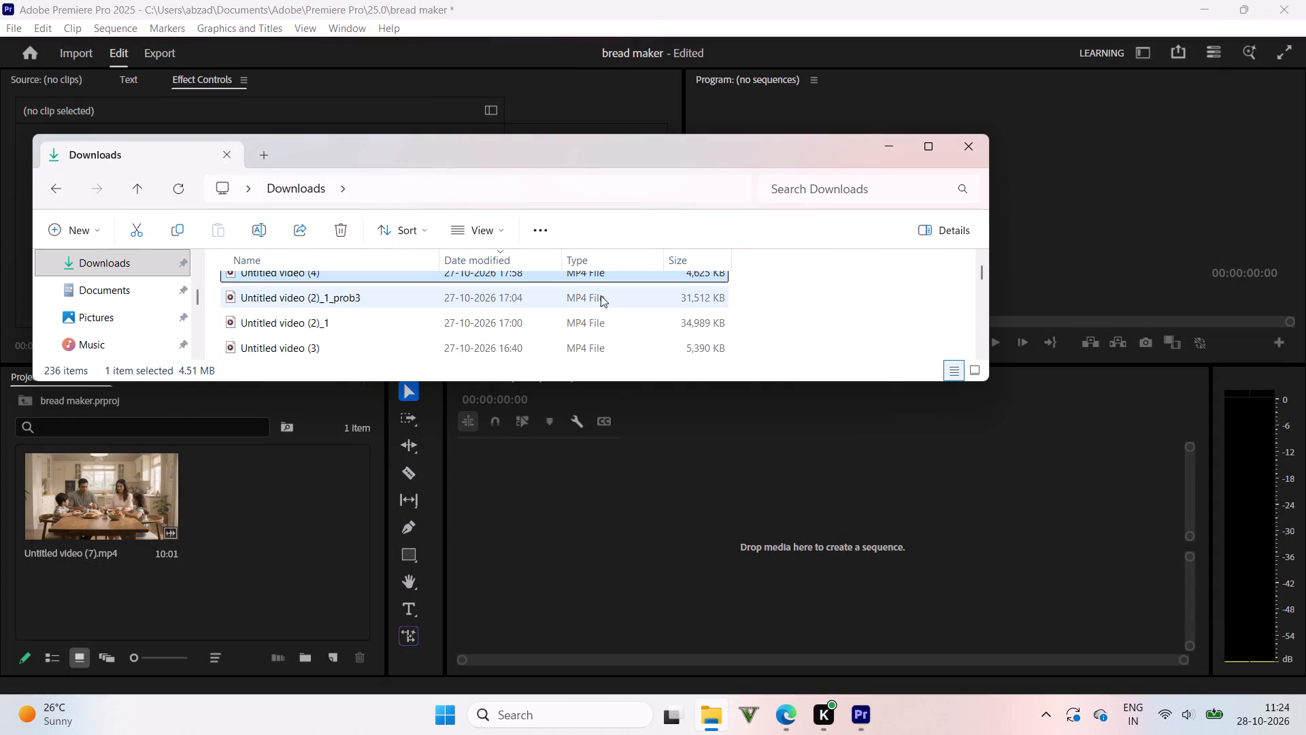
double_click(420, 346)
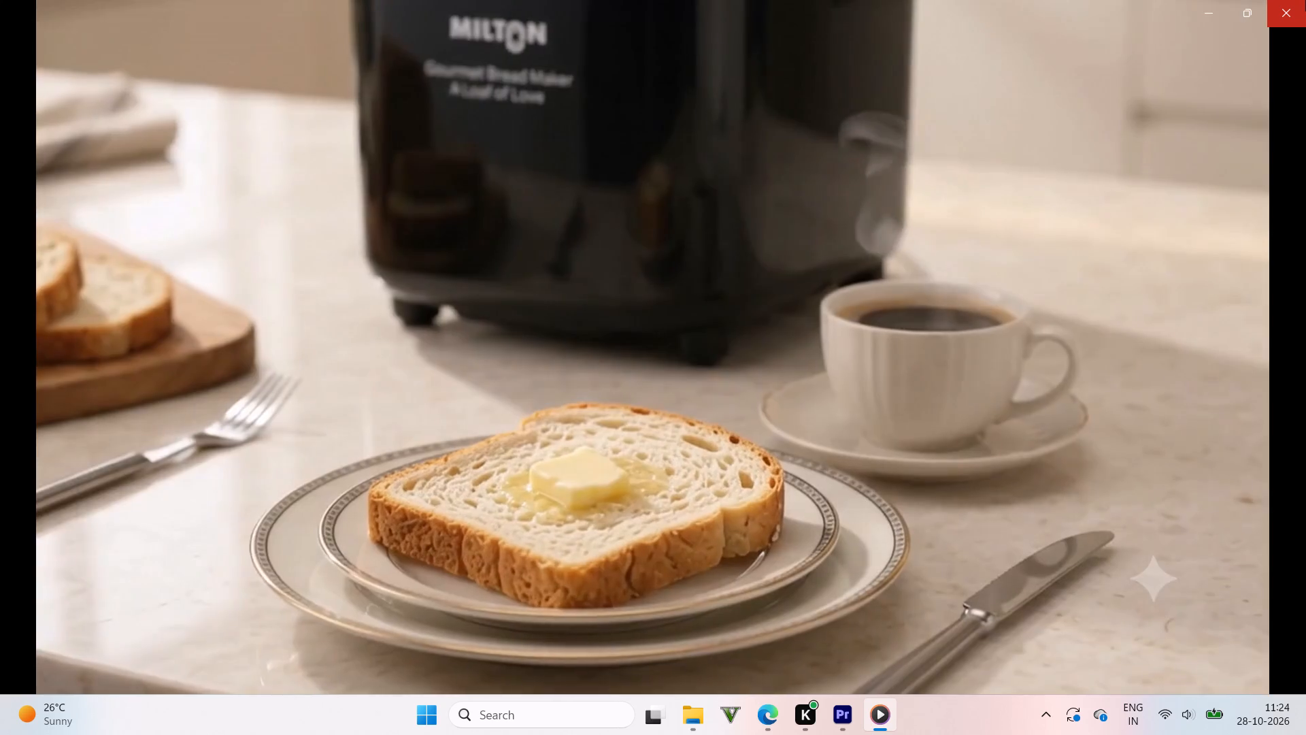
scroll(617, 240, down, 2)
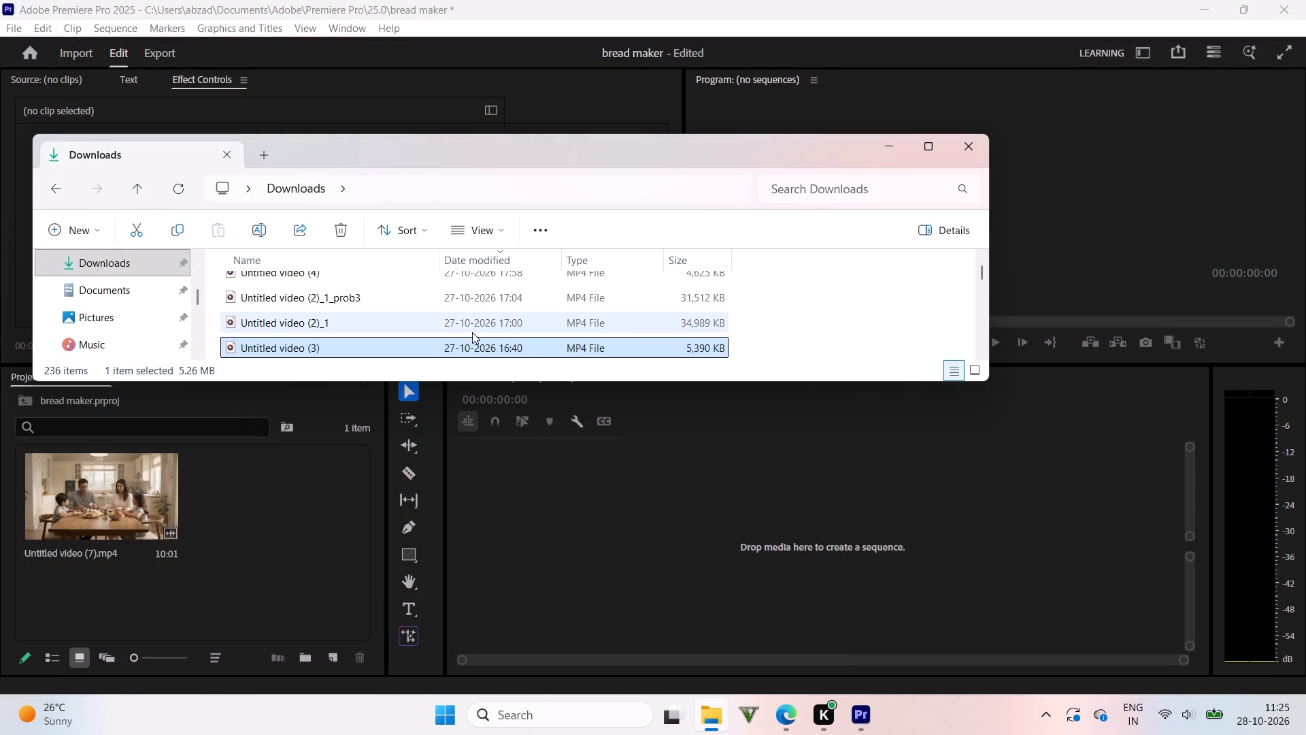
scroll(472, 331, down, 1)
double_click(384, 319)
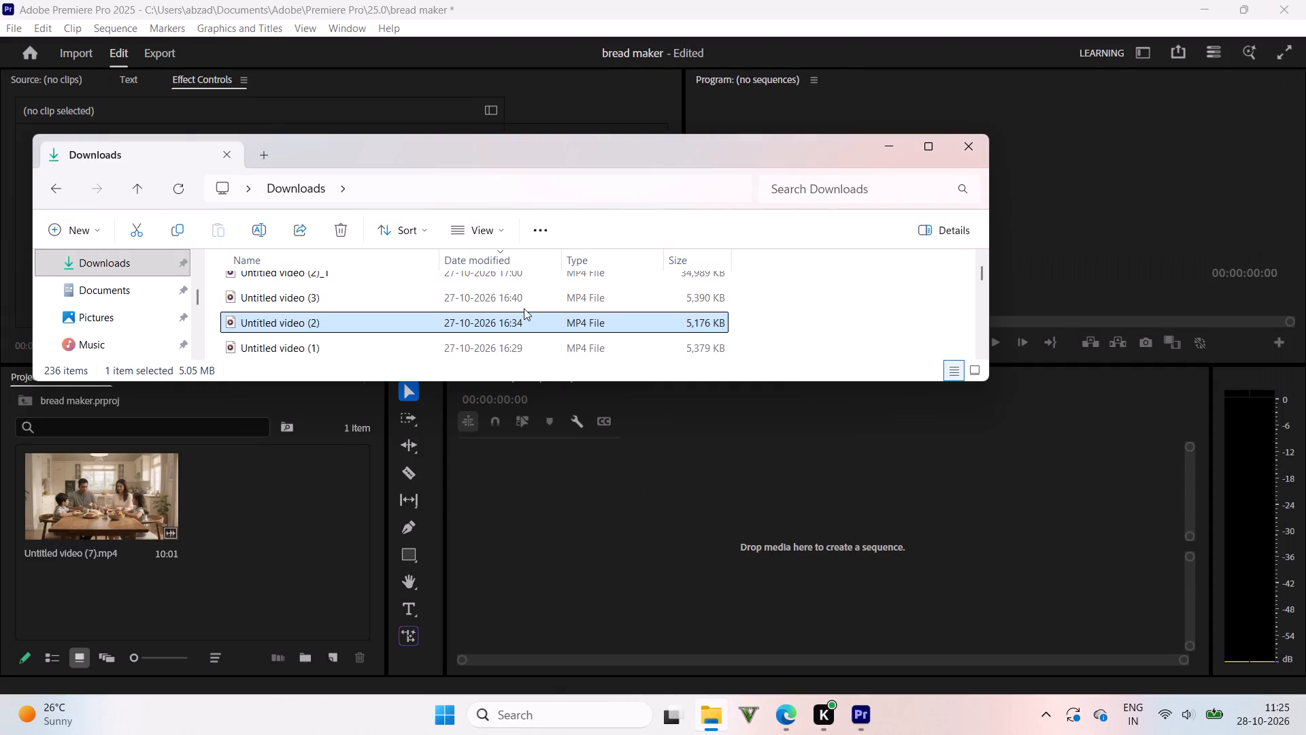
triple_click(441, 353)
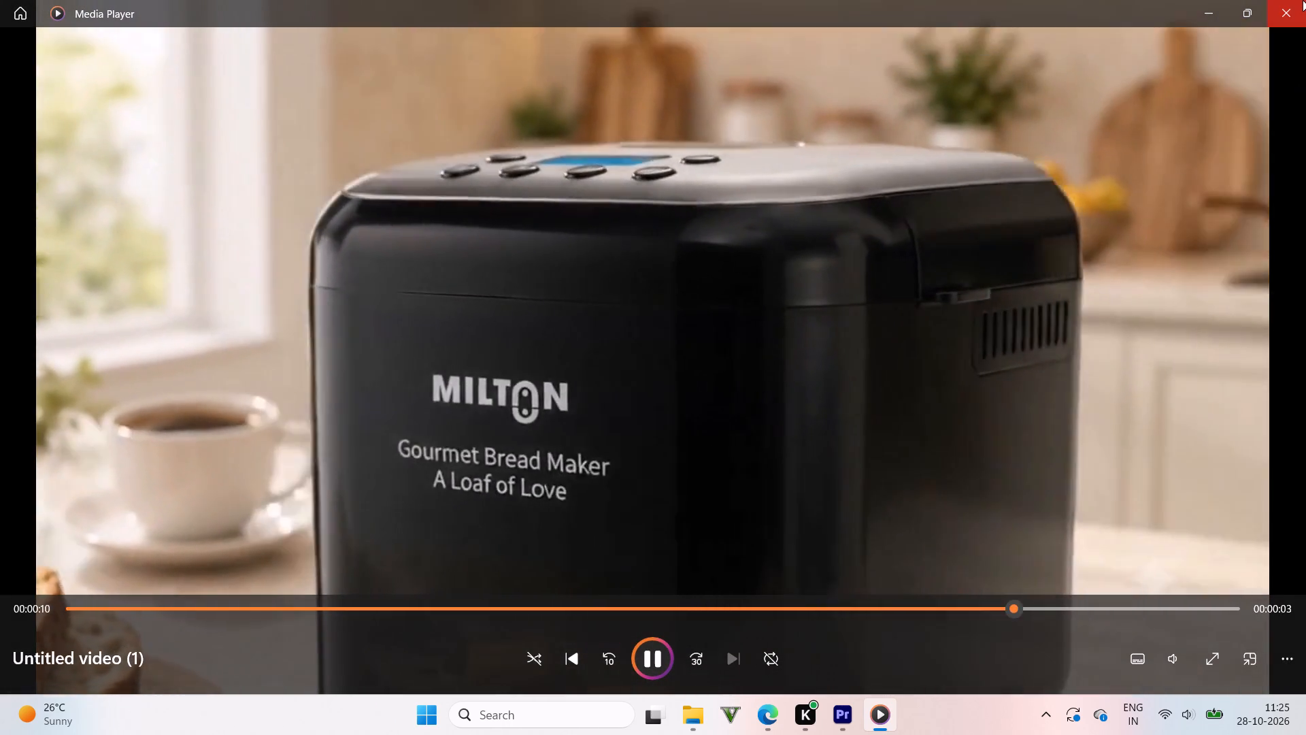
click(1301, 0)
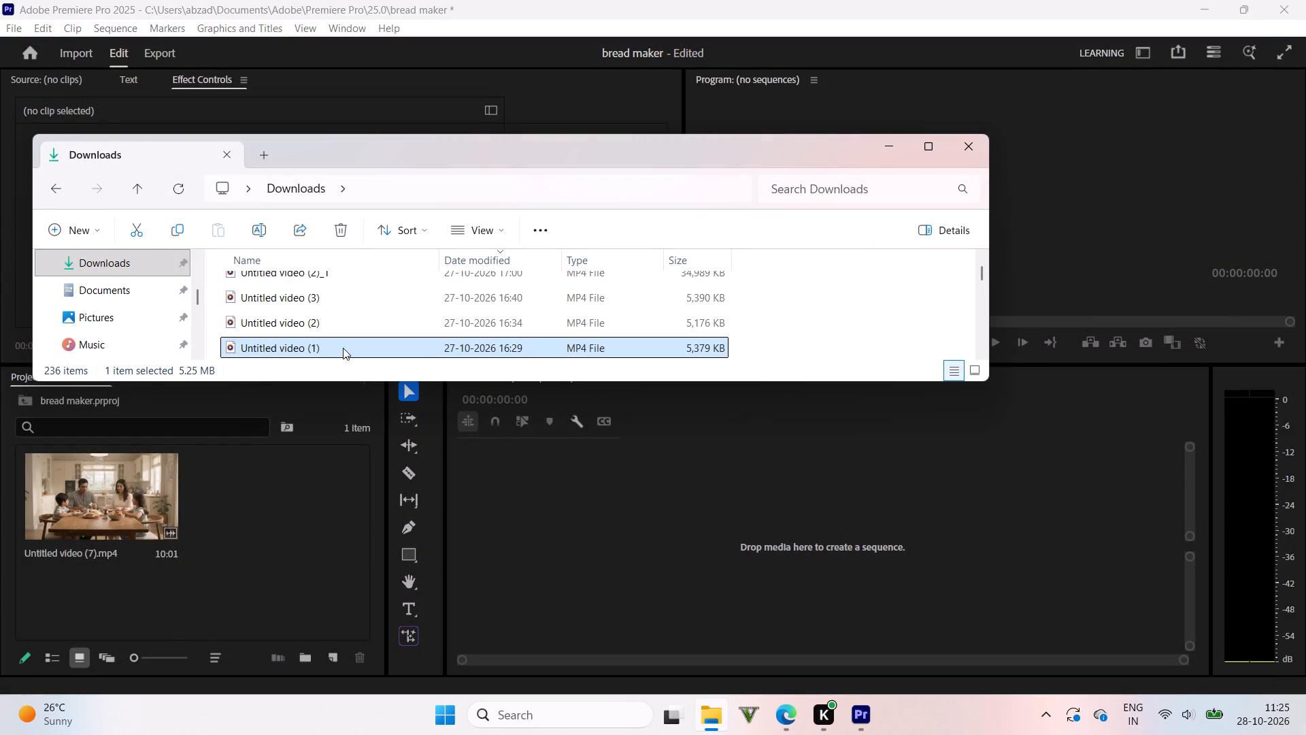
double_click(340, 346)
Bring Untitled video (1).mp4 from Downloads into the empty Premiere Pro timeline to create a new sequence.
drag(406, 348, 854, 713)
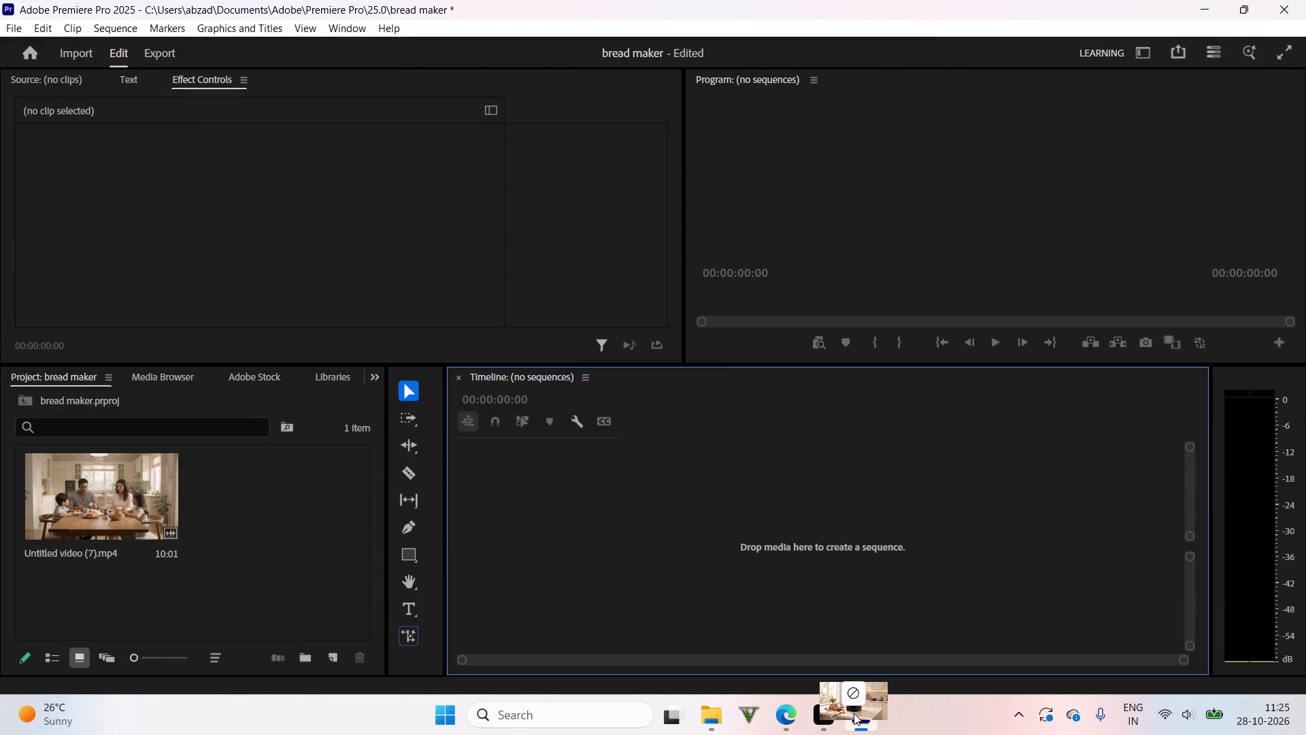
drag(854, 713, 571, 523)
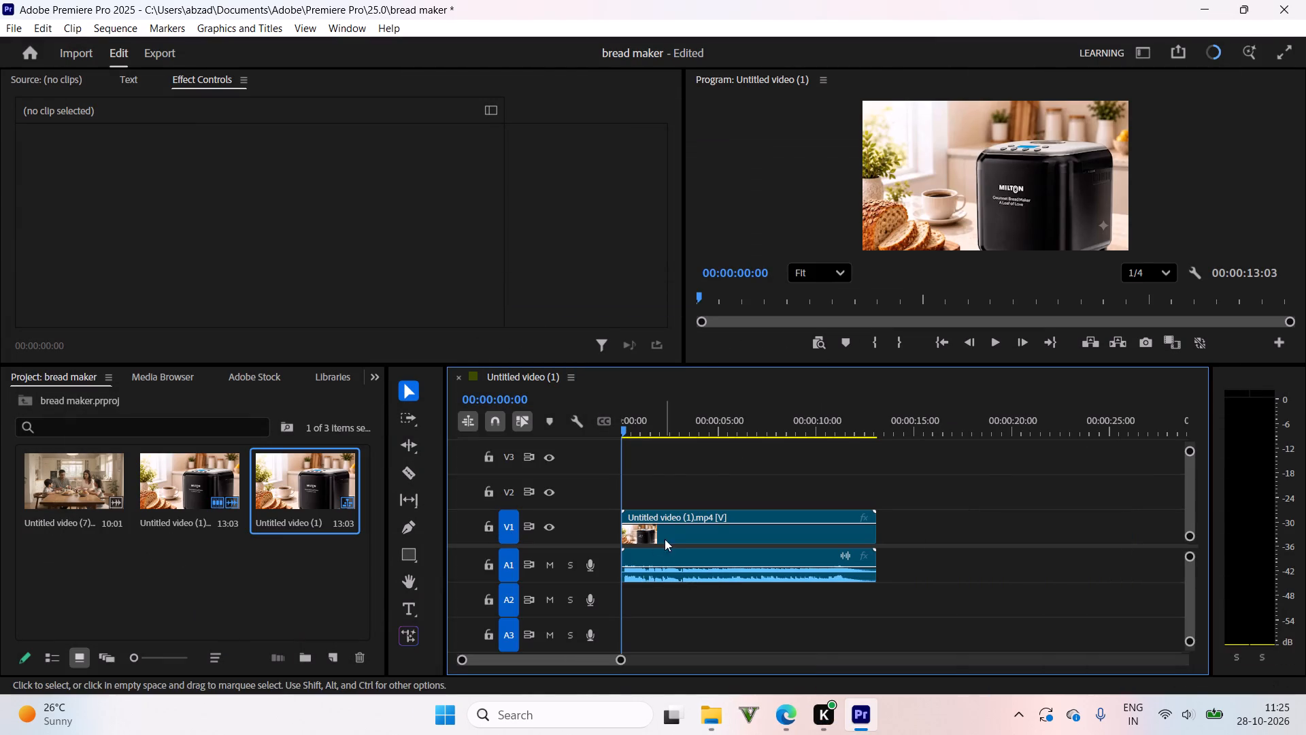
Scrub through the Untitled video (1) sequence and leave the playhead at 00:00:03:08.
drag(650, 435, 663, 423)
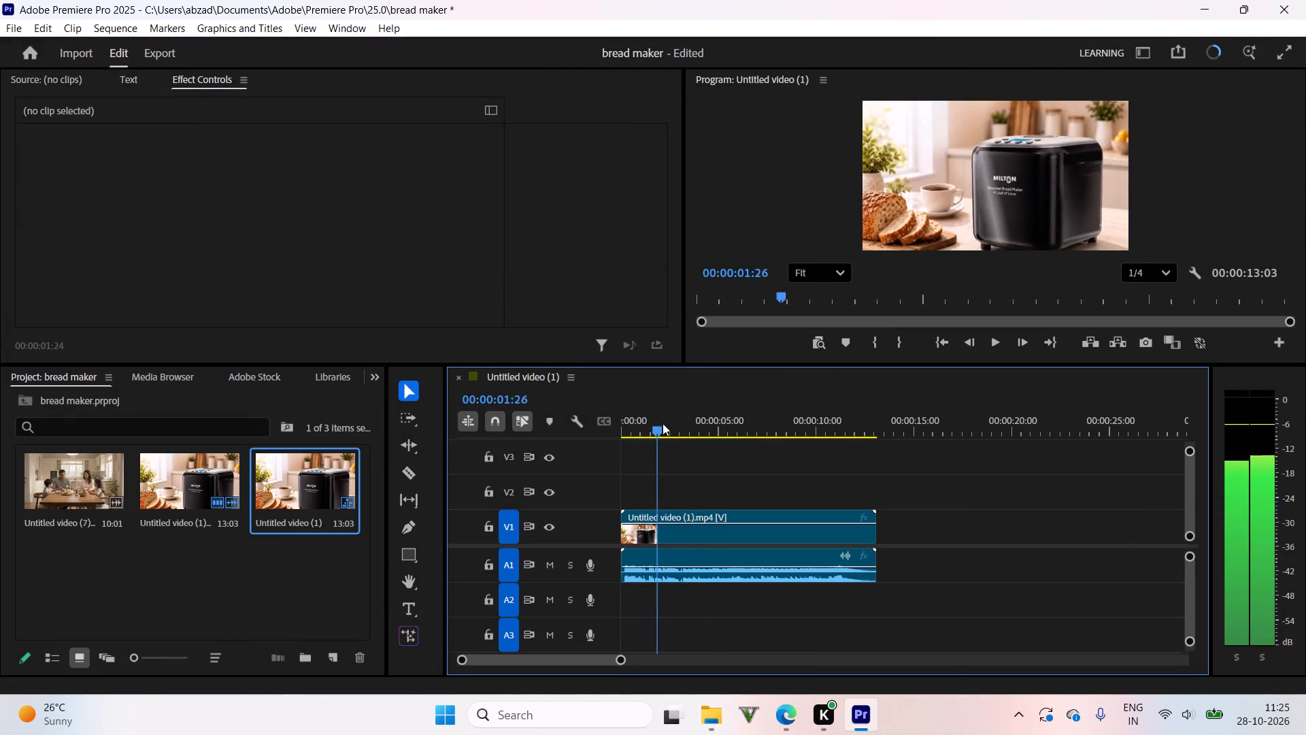
drag(663, 423, 686, 416)
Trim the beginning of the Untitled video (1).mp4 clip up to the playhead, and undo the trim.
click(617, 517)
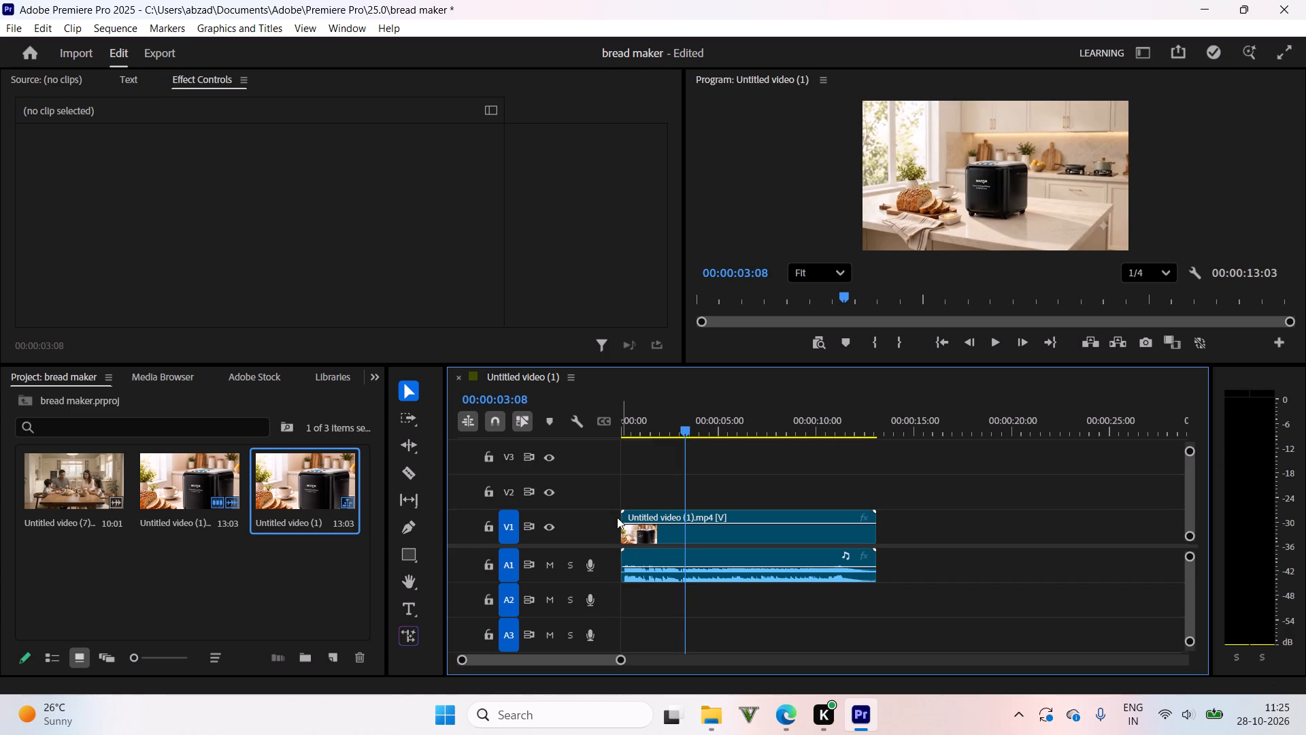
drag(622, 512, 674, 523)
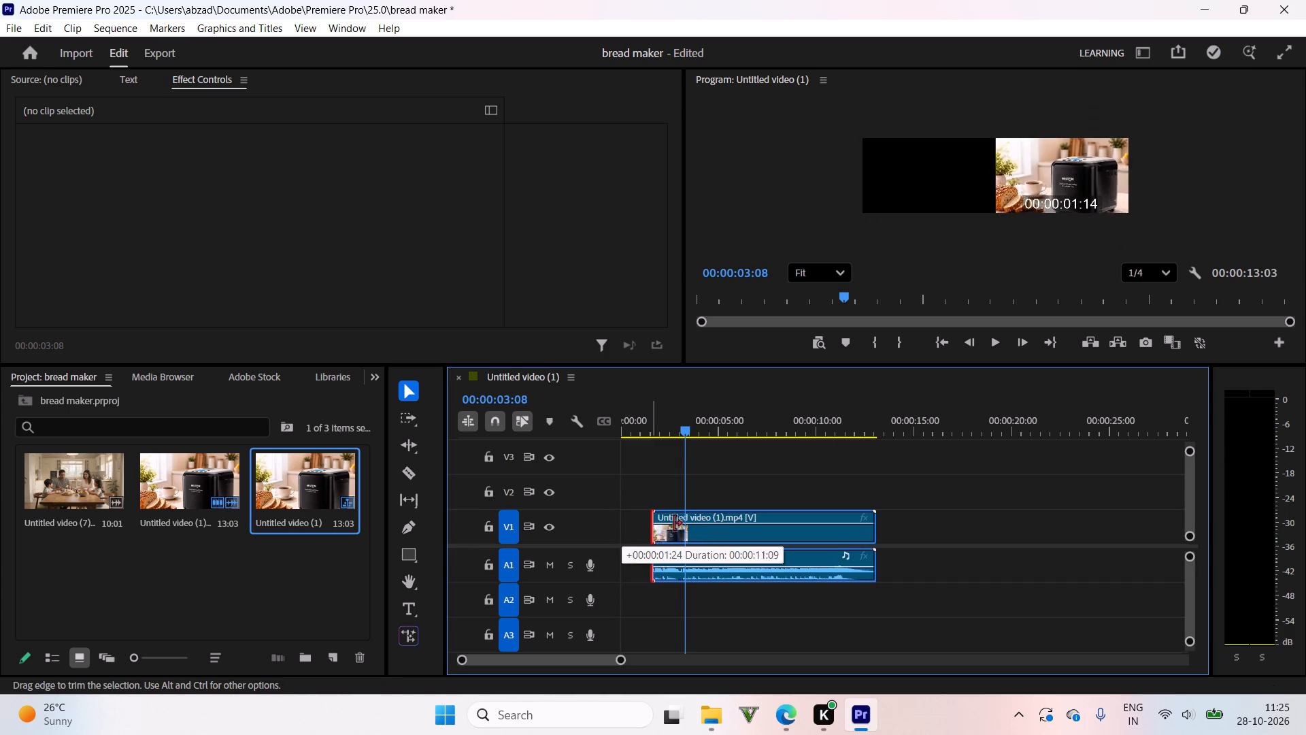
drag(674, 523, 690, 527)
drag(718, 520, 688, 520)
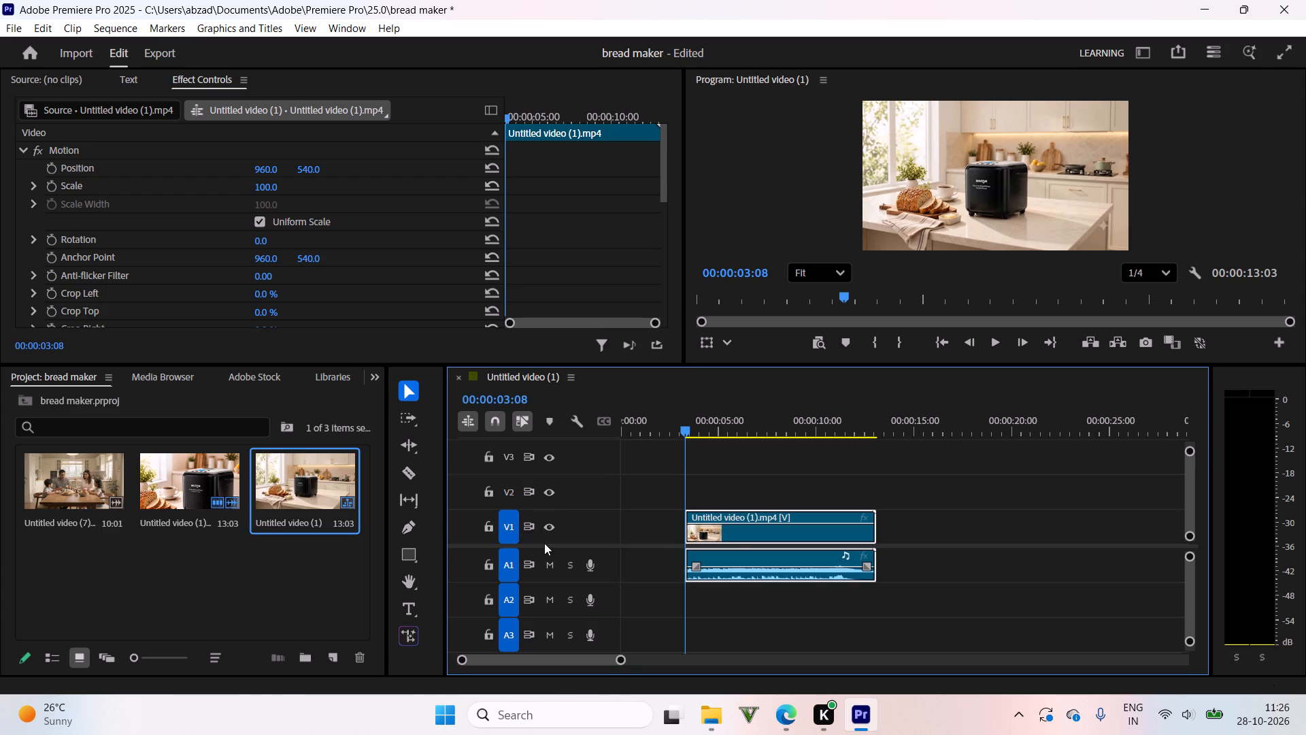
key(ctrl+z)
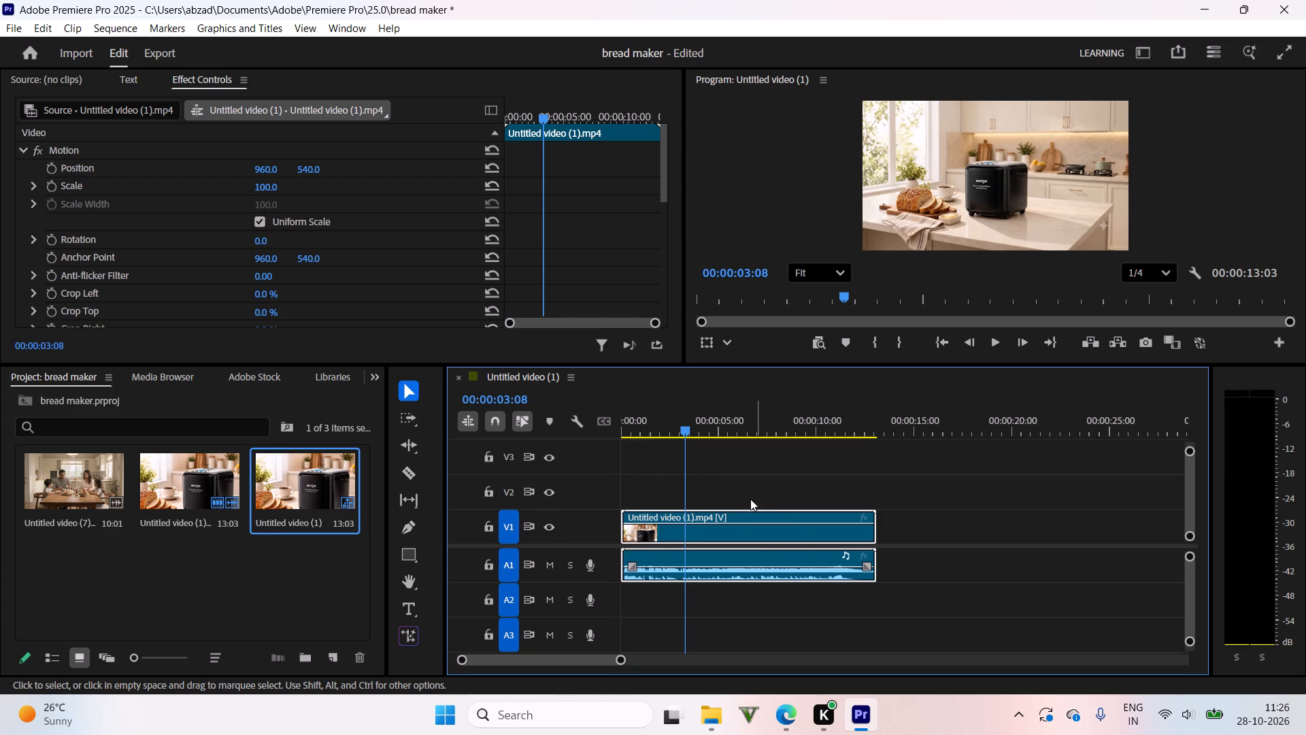
Trim the beginning of the Untitled video (1).mp4 clip, with its audio, up to the playhead at 00:00:03:08.
drag(623, 516, 639, 519)
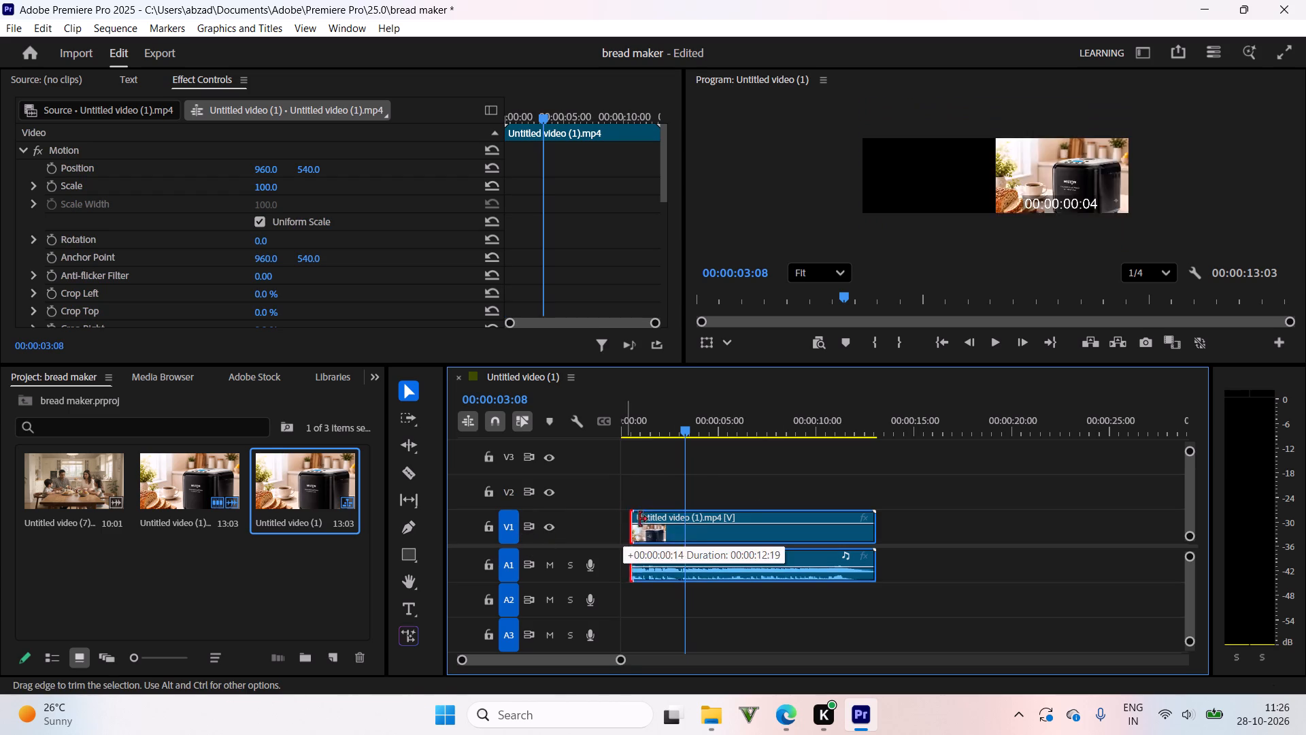
drag(639, 519, 689, 523)
drag(719, 511, 710, 511)
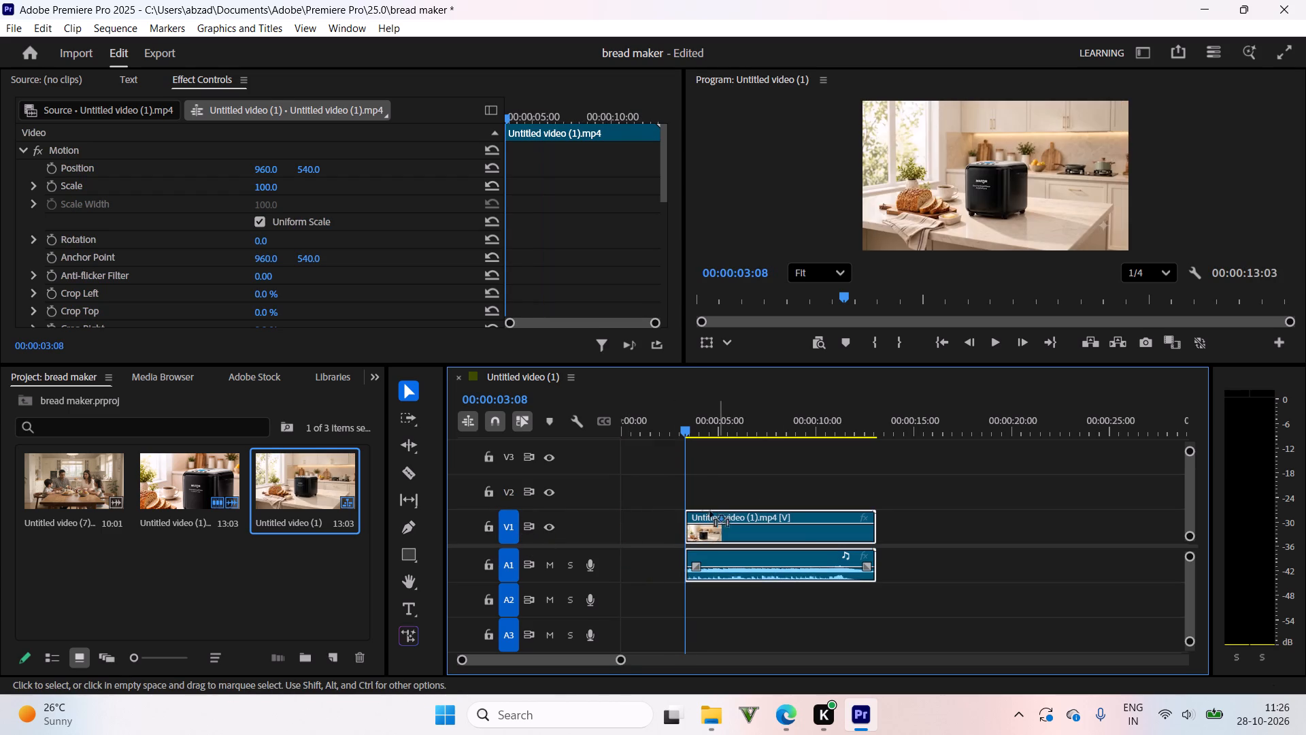
Move the trimmed Untitled video (1).mp4 clip, with its audio, to the start of the timeline.
drag(710, 511, 633, 538)
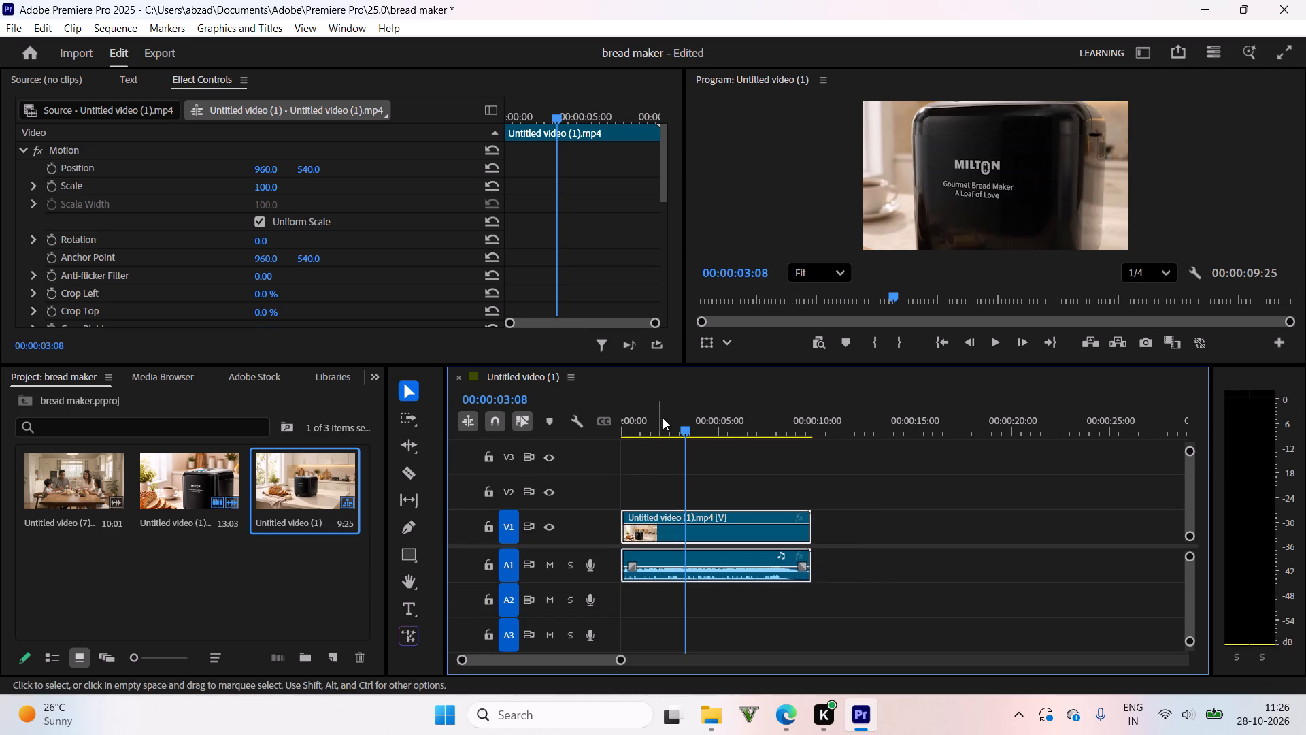
Play and scrub through the whole trimmed clip to examine where its shots change, especially around the two-second mark.
drag(656, 427, 601, 454)
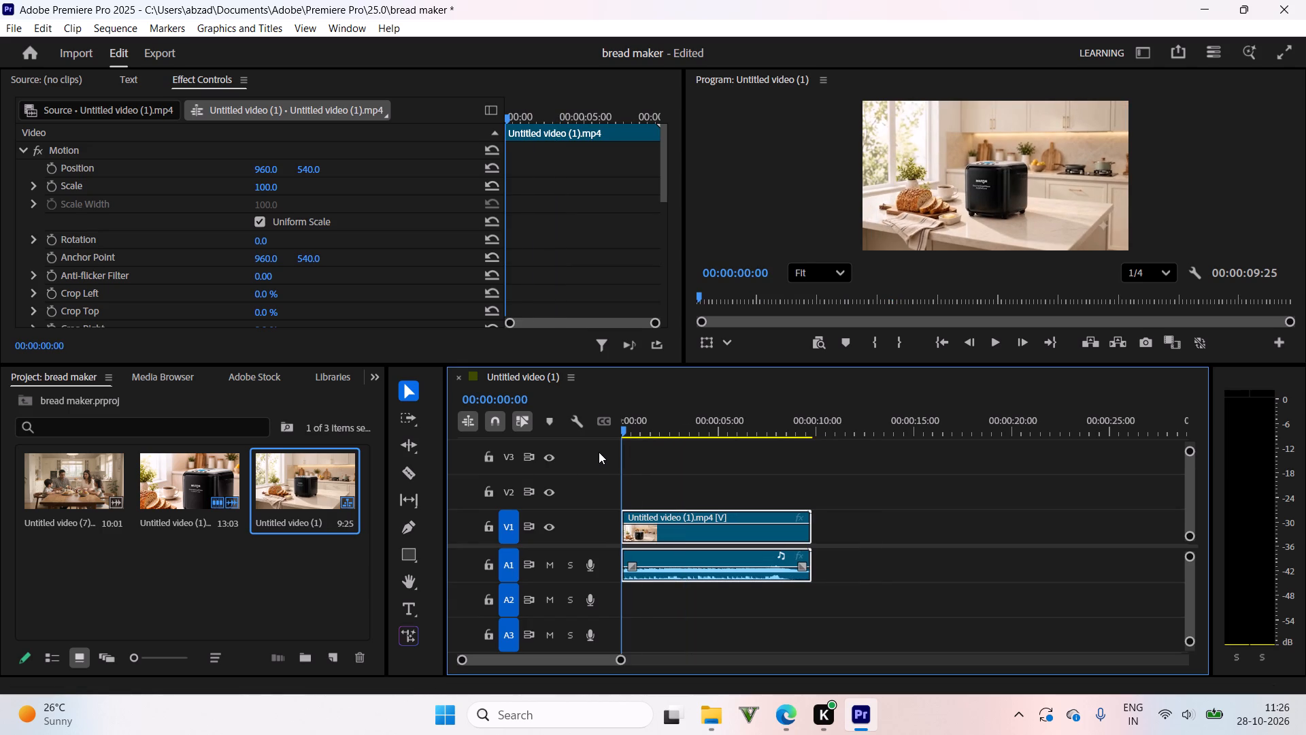
key(space)
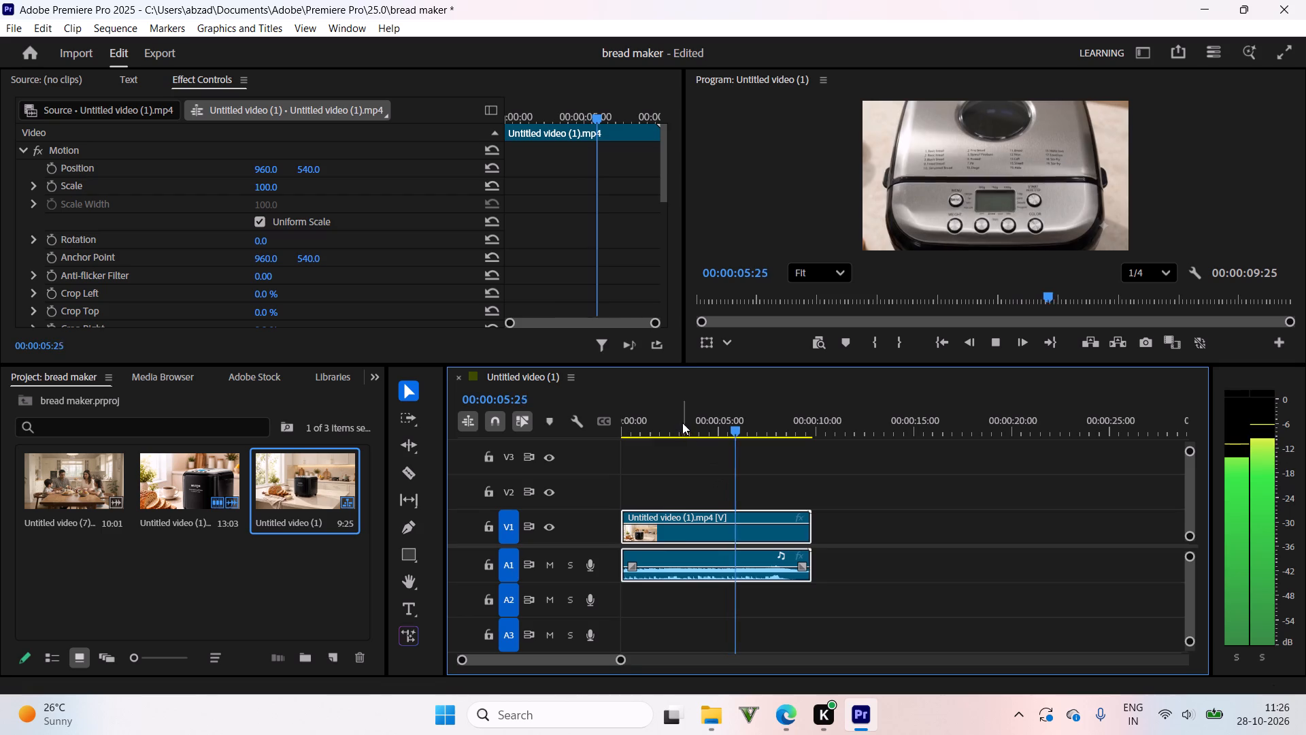
drag(682, 423, 656, 436)
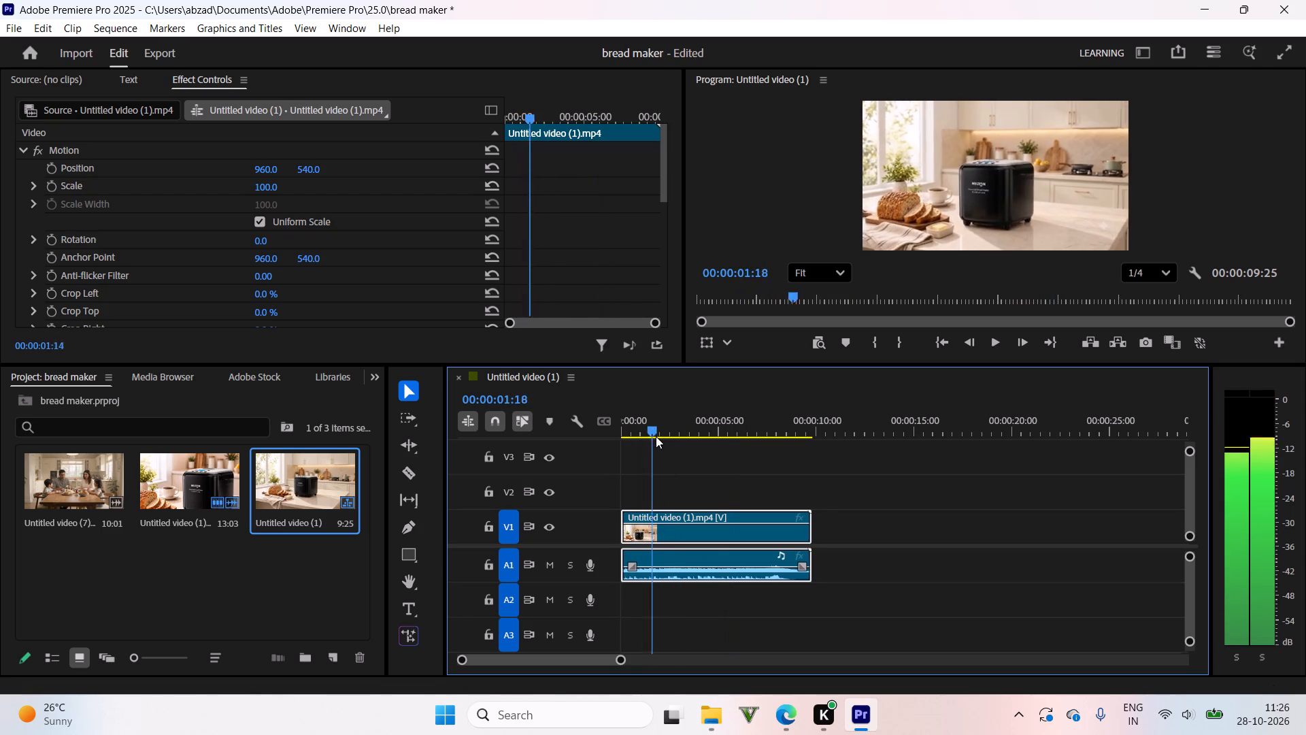
drag(656, 436, 719, 428)
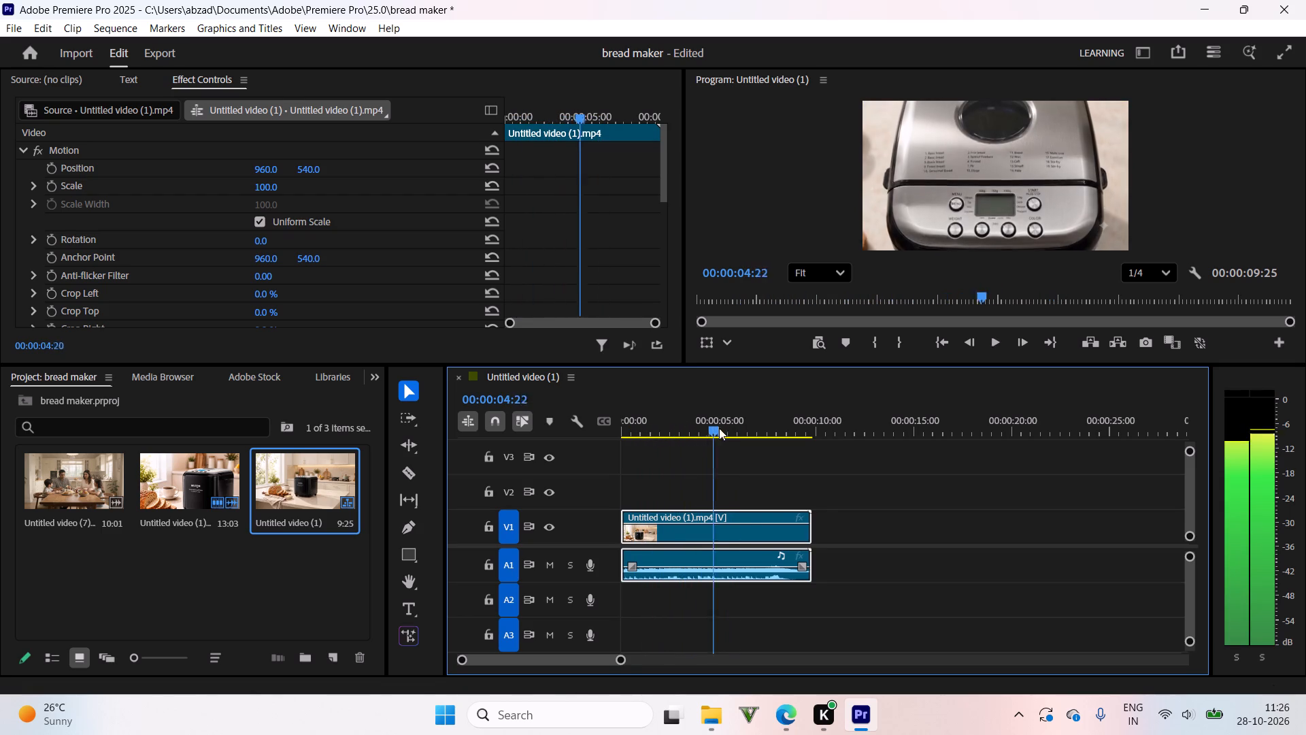
drag(719, 428, 690, 444)
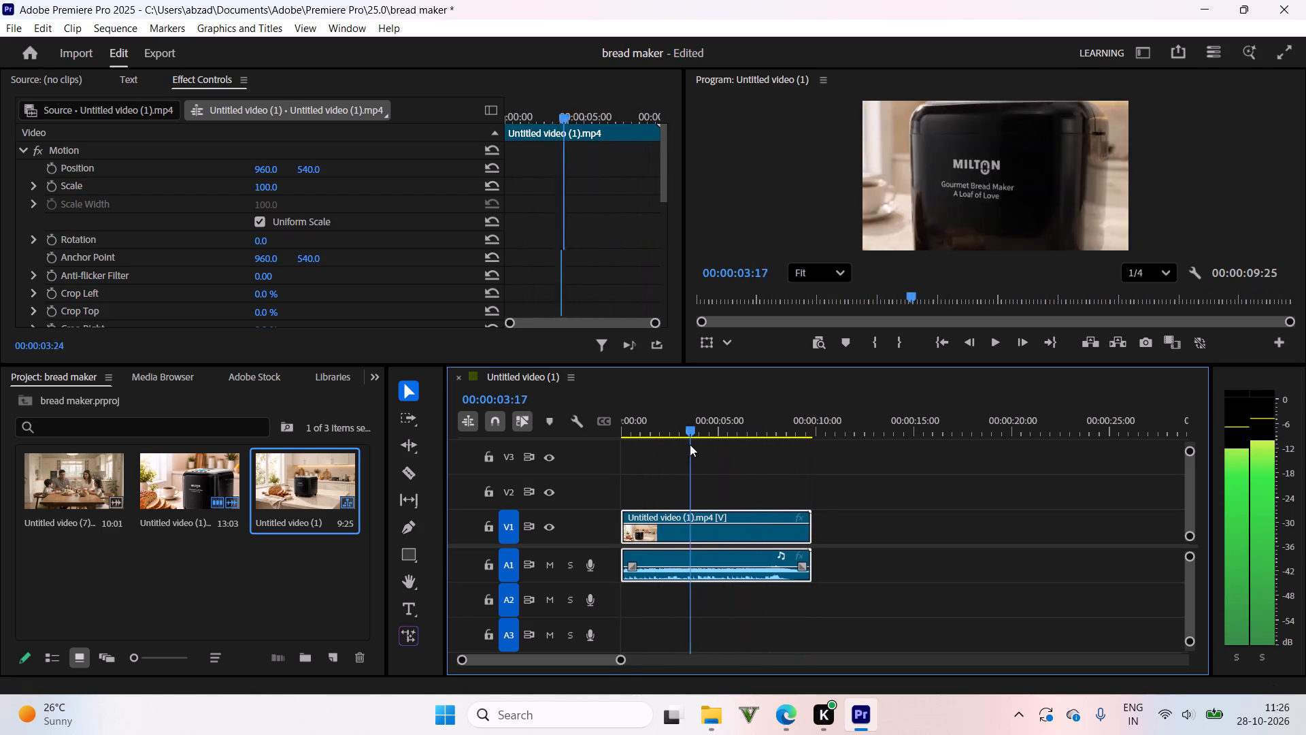
drag(690, 444, 654, 463)
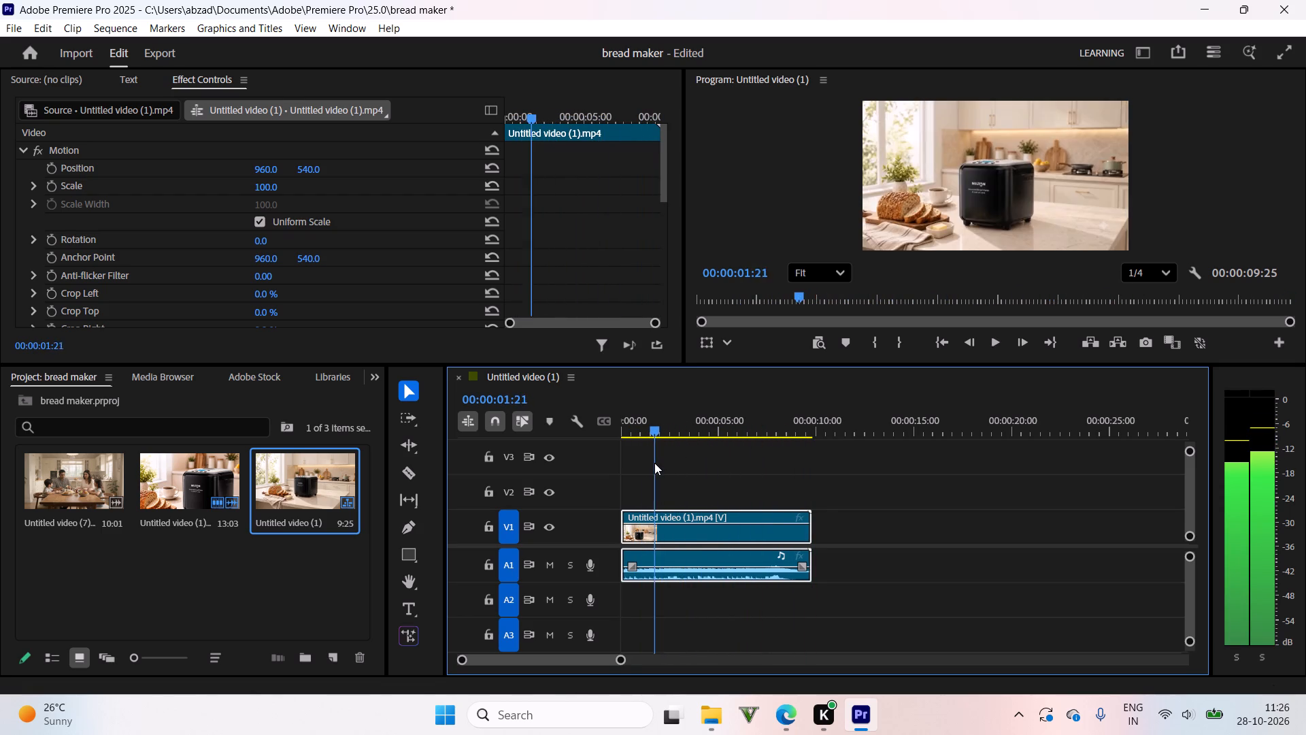
drag(654, 463, 739, 461)
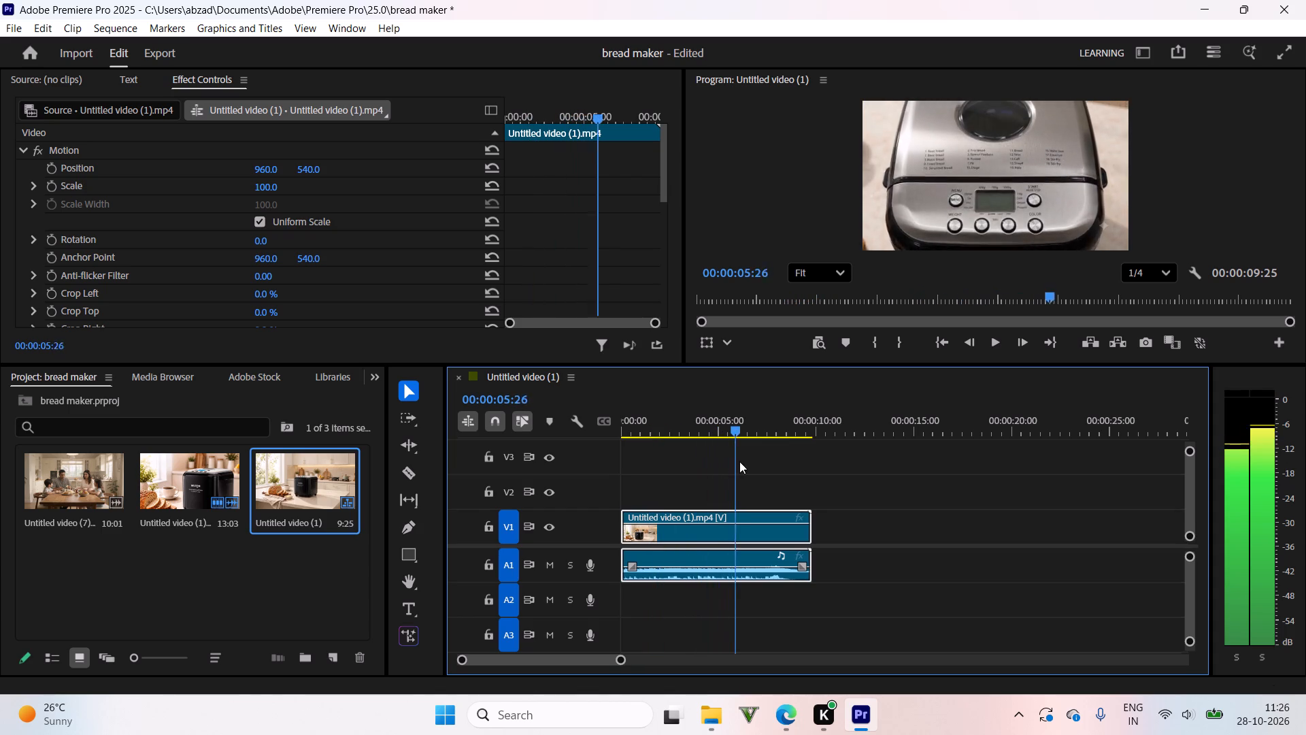
drag(739, 461, 828, 460)
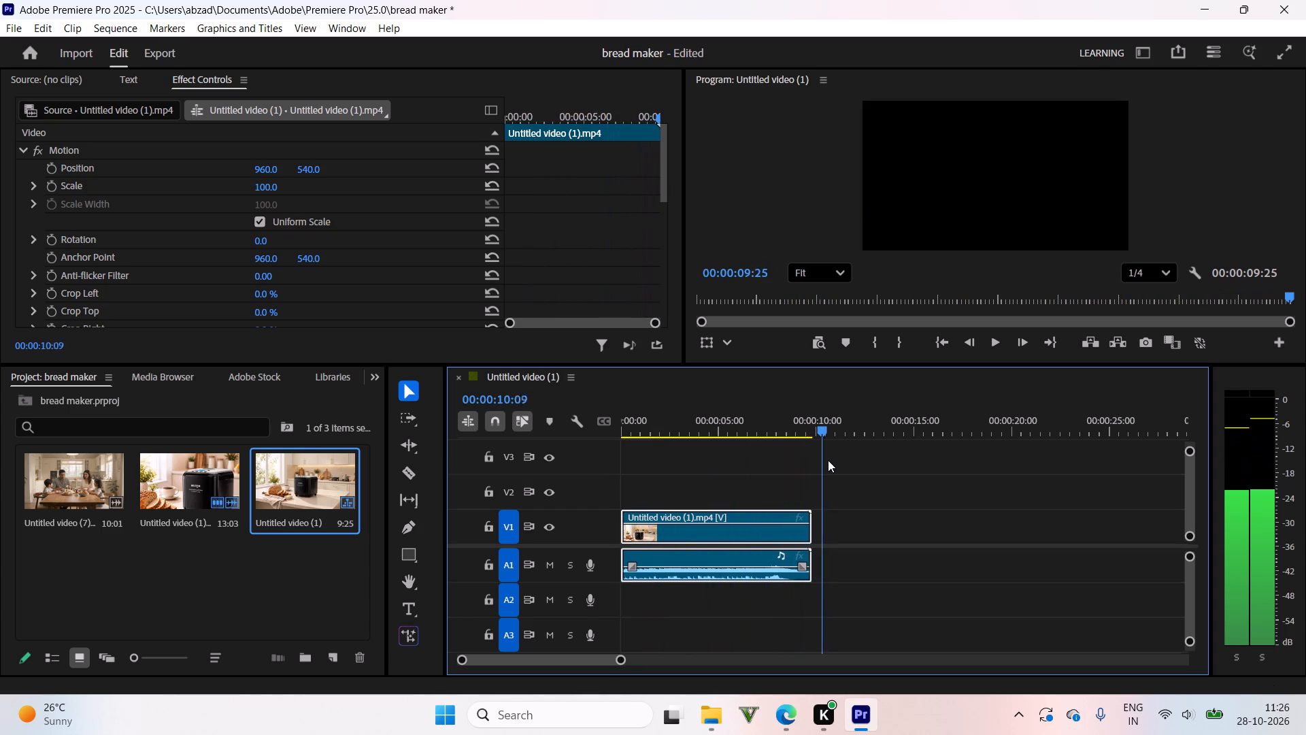
drag(828, 460, 745, 467)
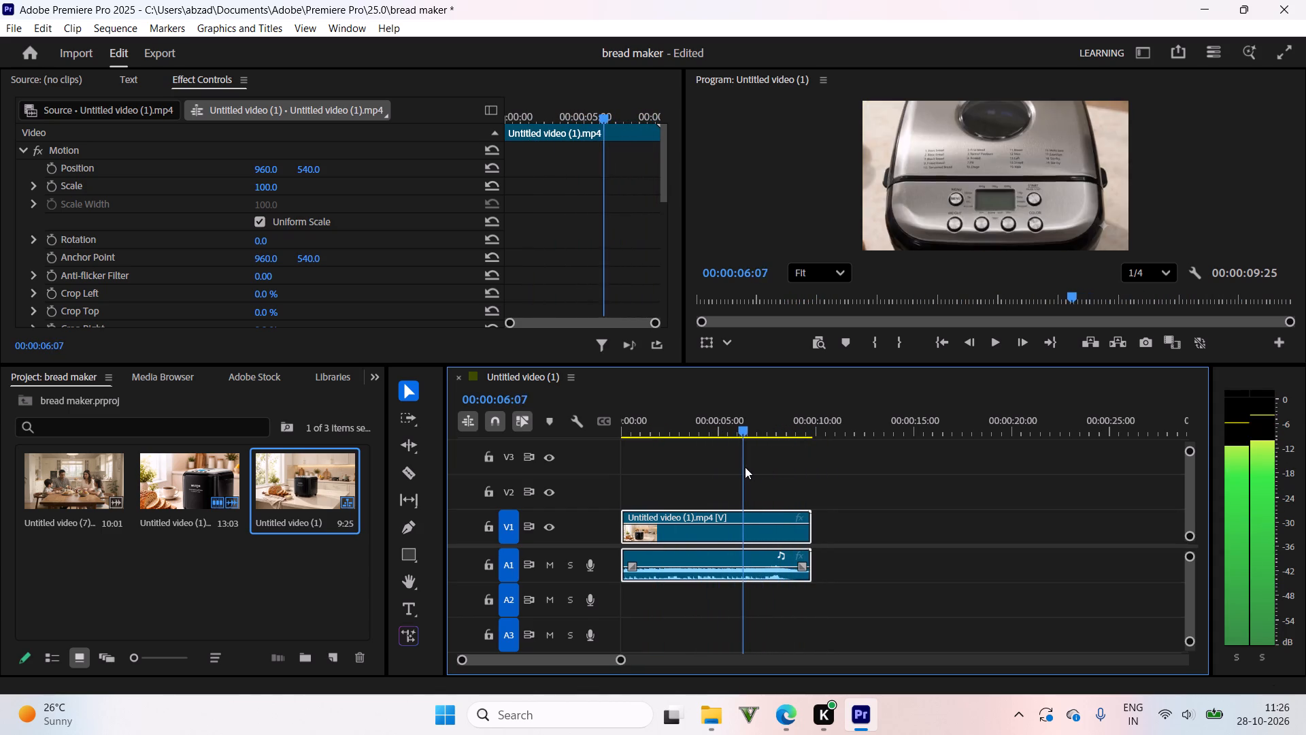
drag(745, 467, 661, 456)
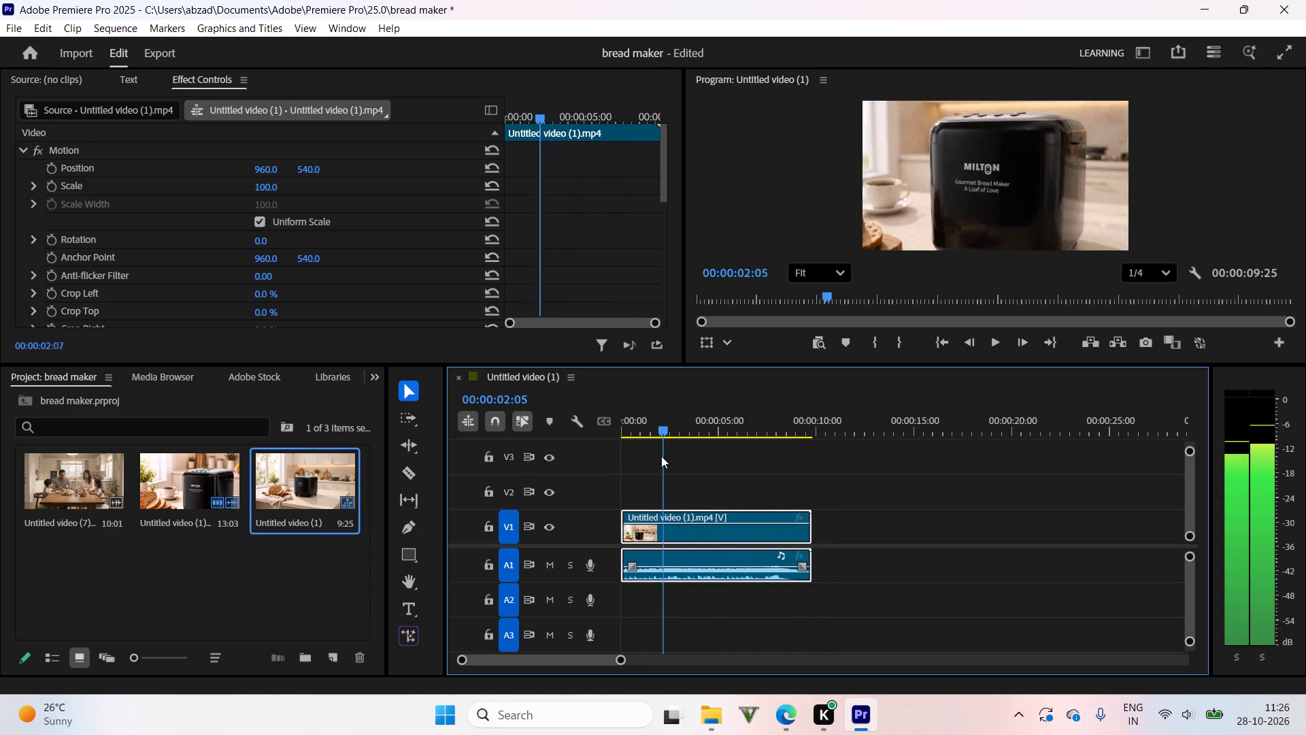
drag(661, 456, 664, 450)
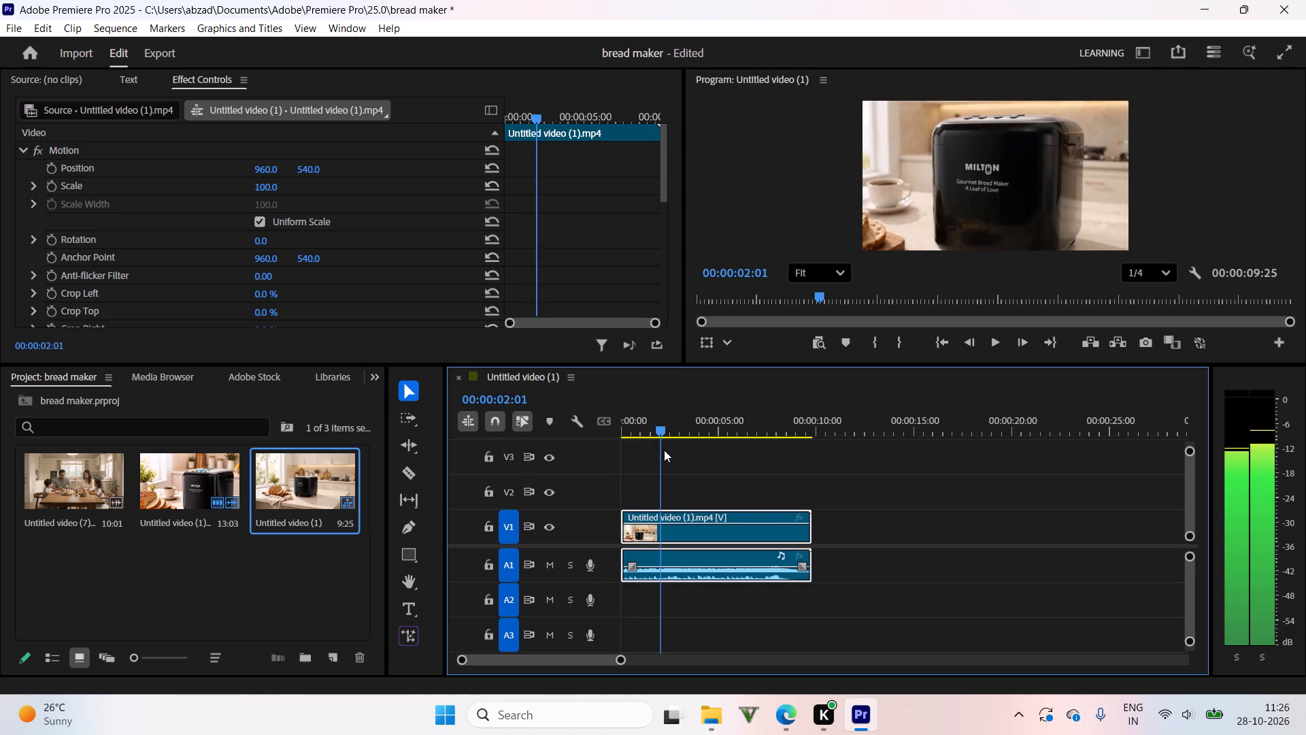
drag(664, 450, 659, 450)
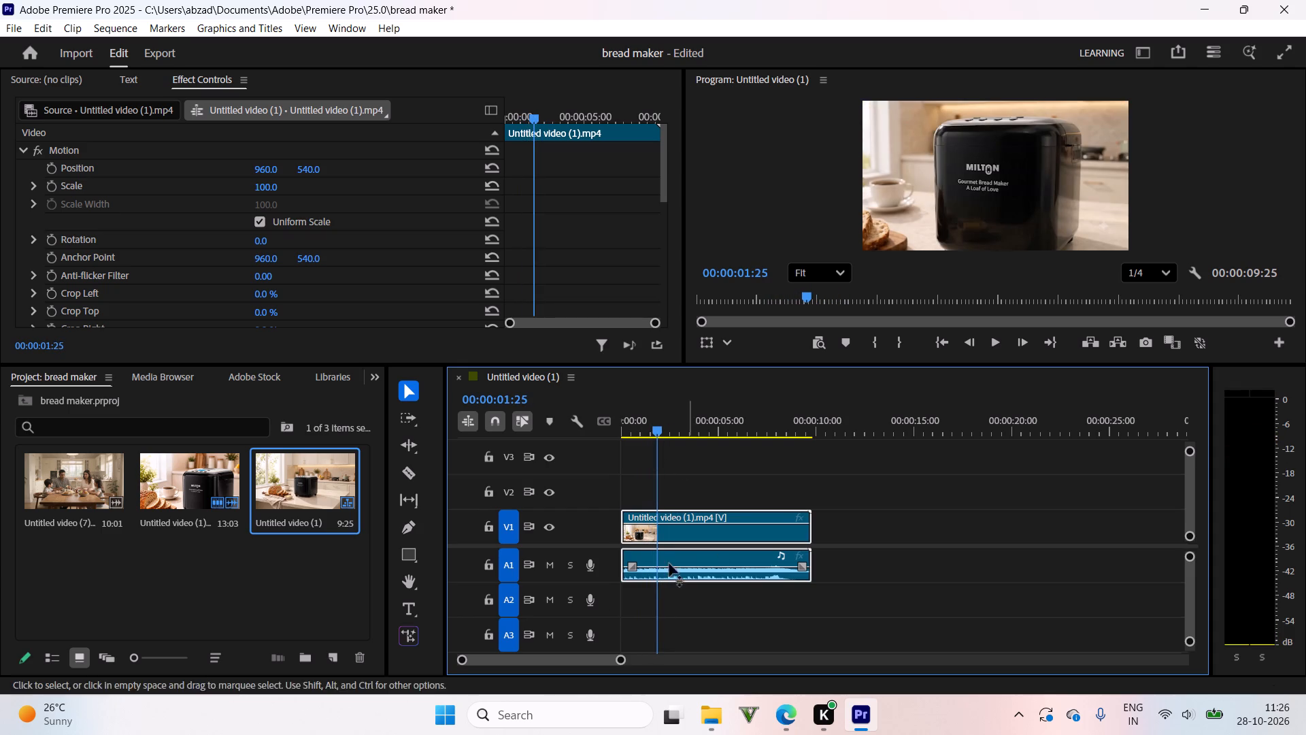
Split the clip and its audio at 00:00:01:23 with the Razor tool.
drag(617, 659, 575, 668)
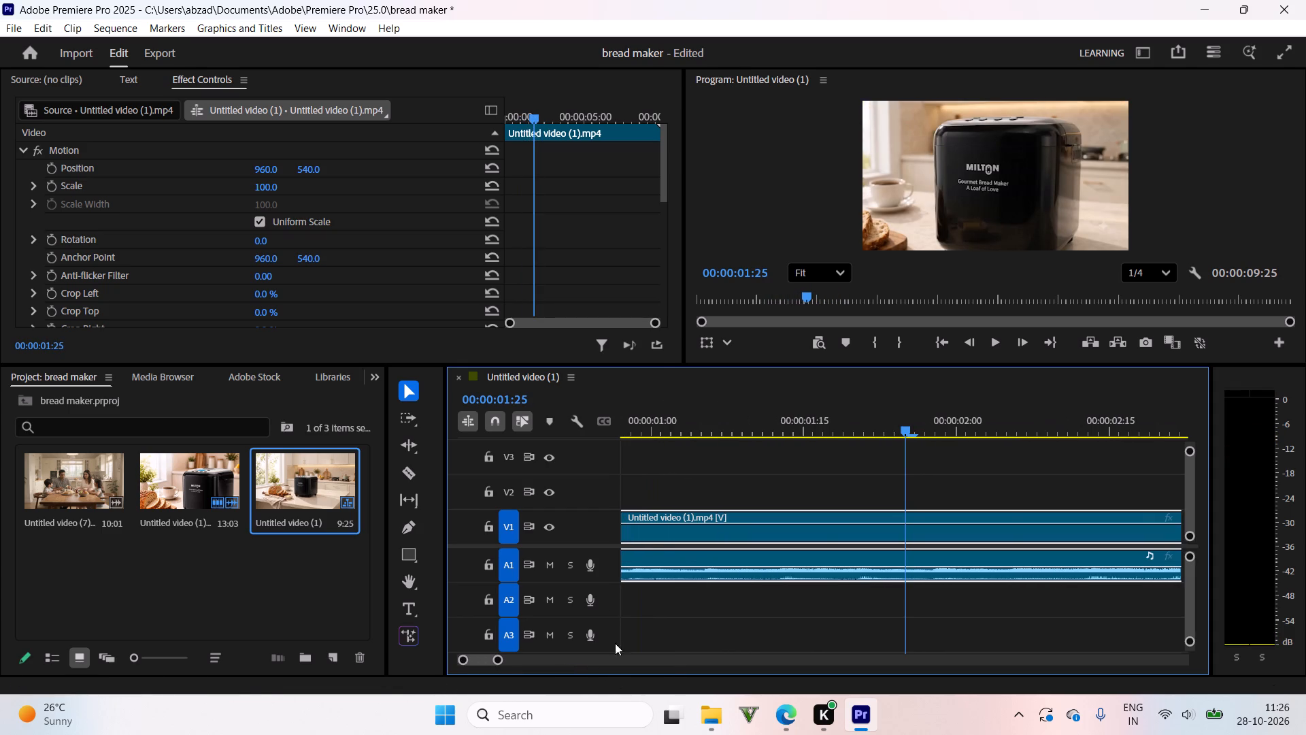
drag(898, 429, 859, 430)
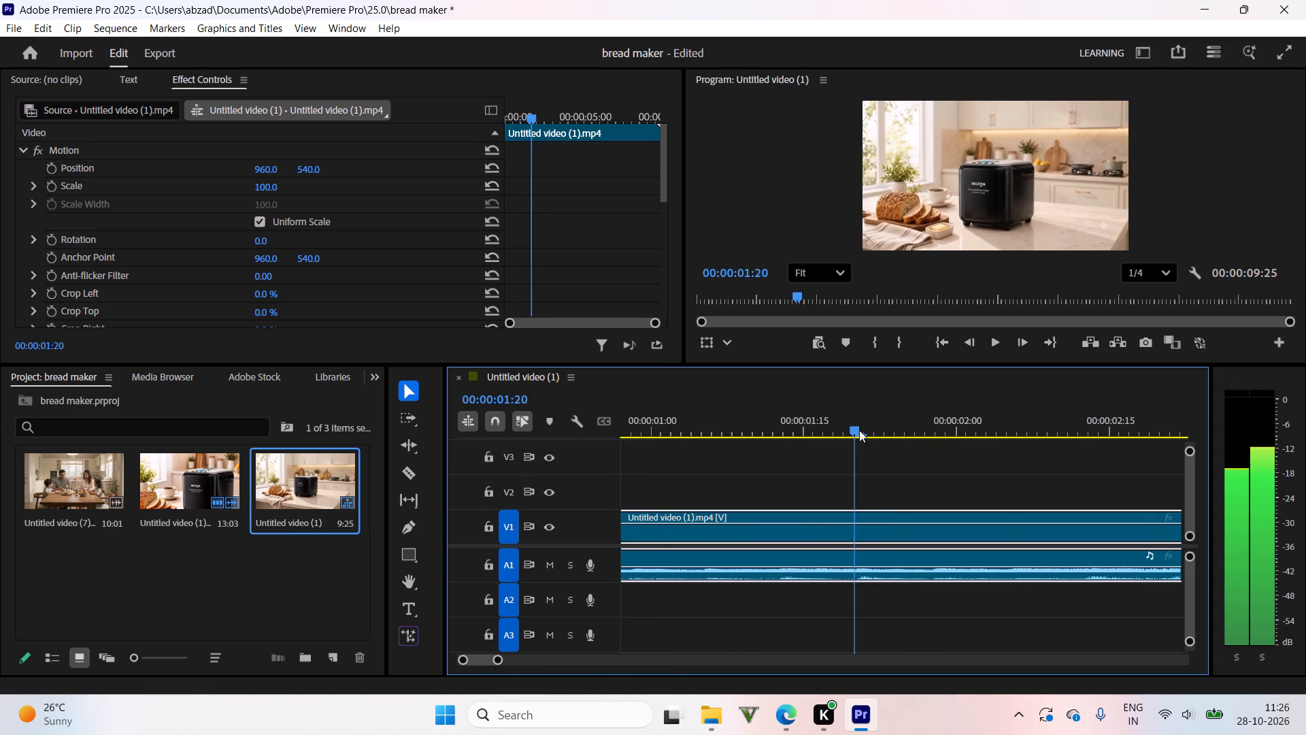
drag(859, 430, 898, 483)
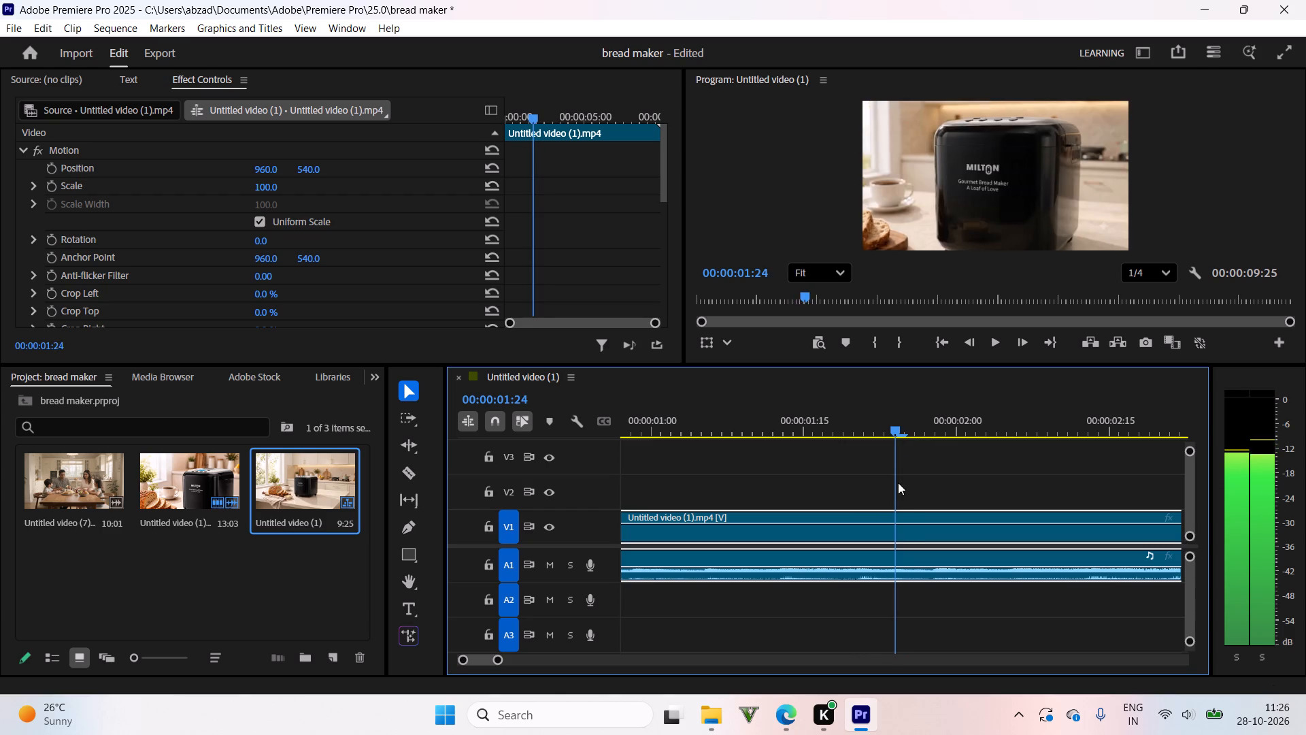
drag(898, 483, 890, 489)
drag(414, 472, 429, 487)
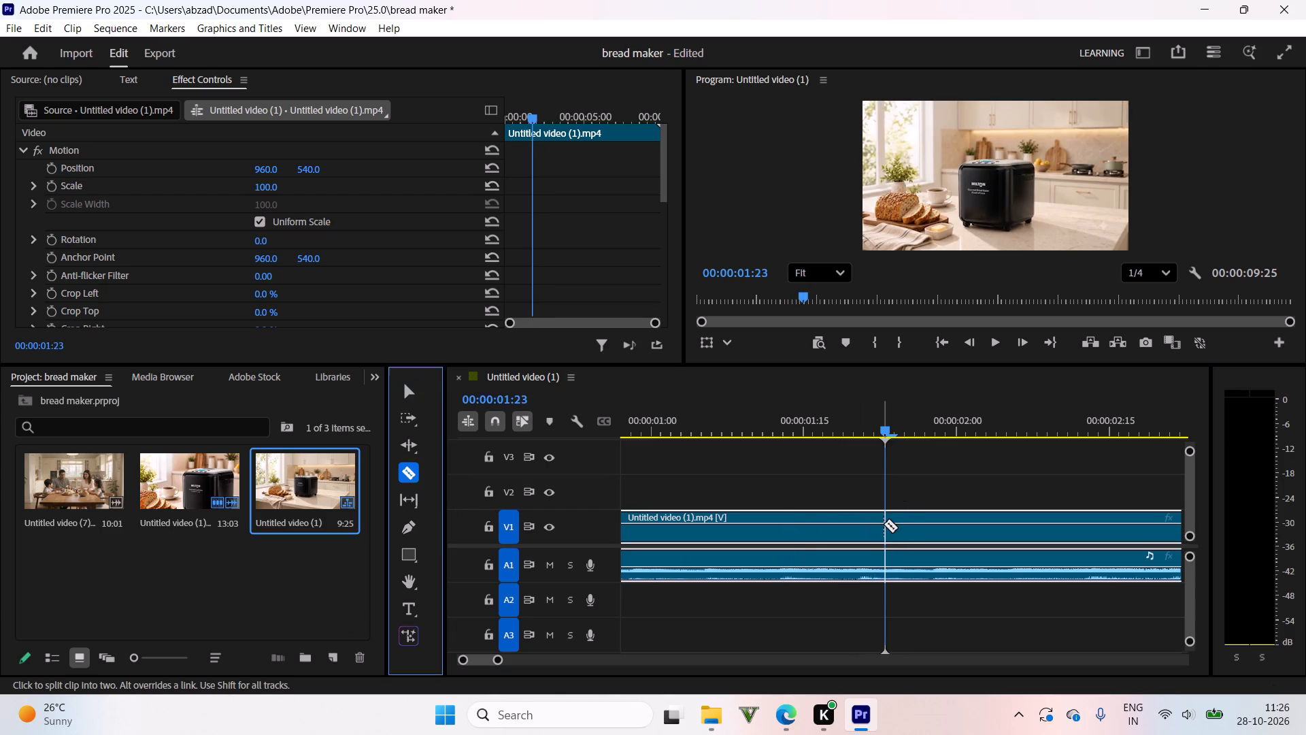
click(884, 524)
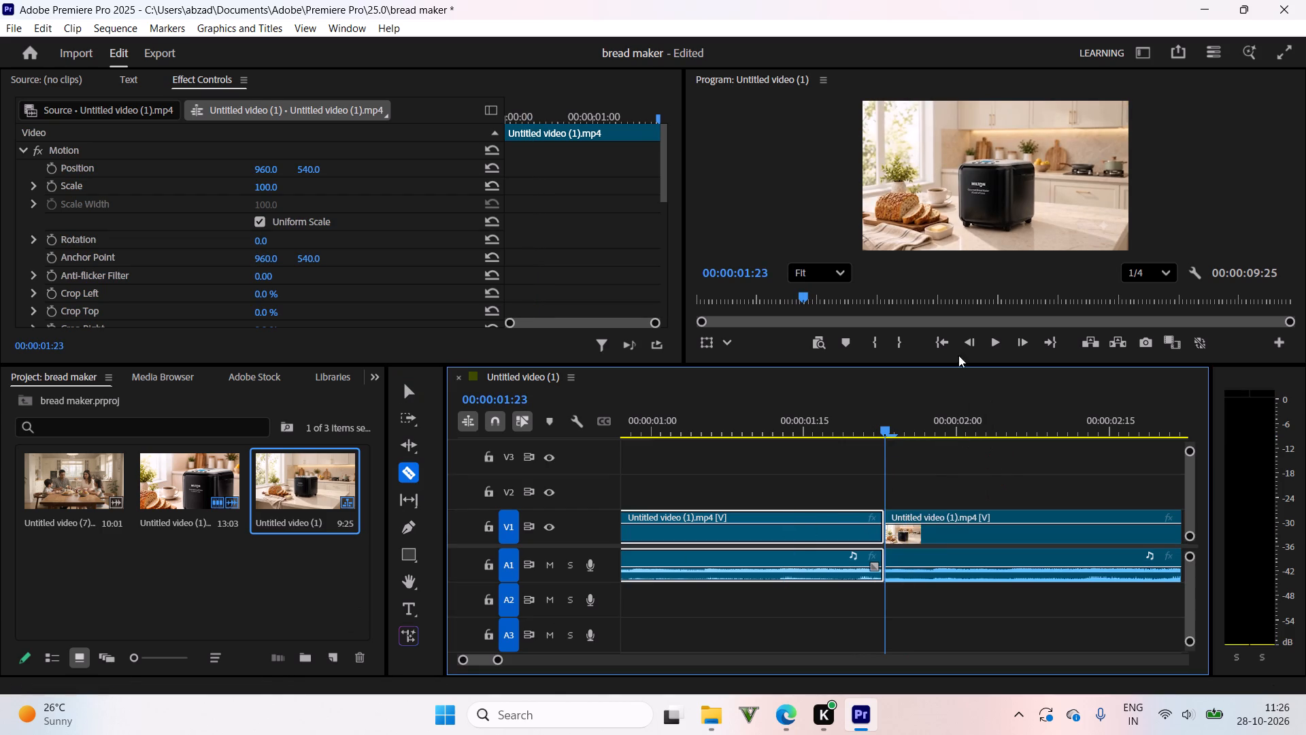
Split the second segment and its audio at 00:00:06:08, where the silver control-panel shot ends.
drag(926, 425, 1162, 485)
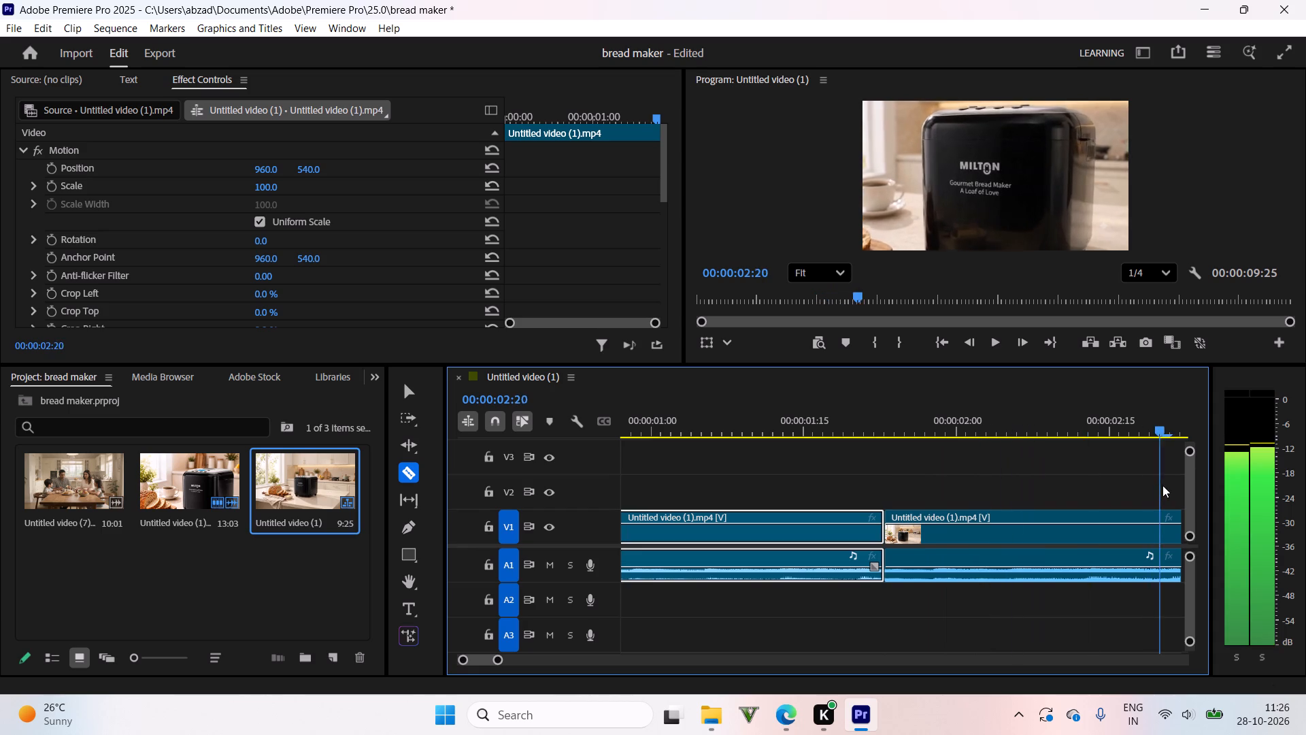
drag(1162, 485, 1205, 523)
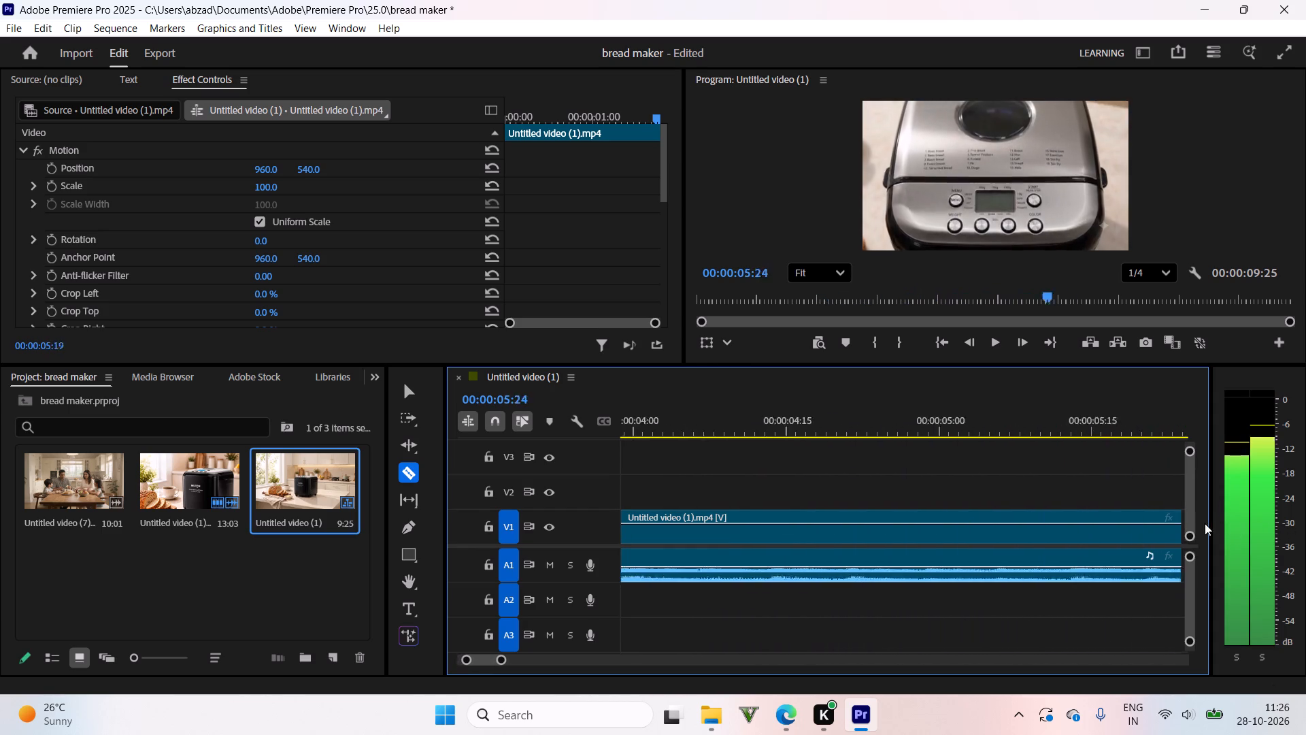
drag(1205, 523, 1209, 525)
drag(1177, 522, 874, 493)
drag(996, 434, 951, 427)
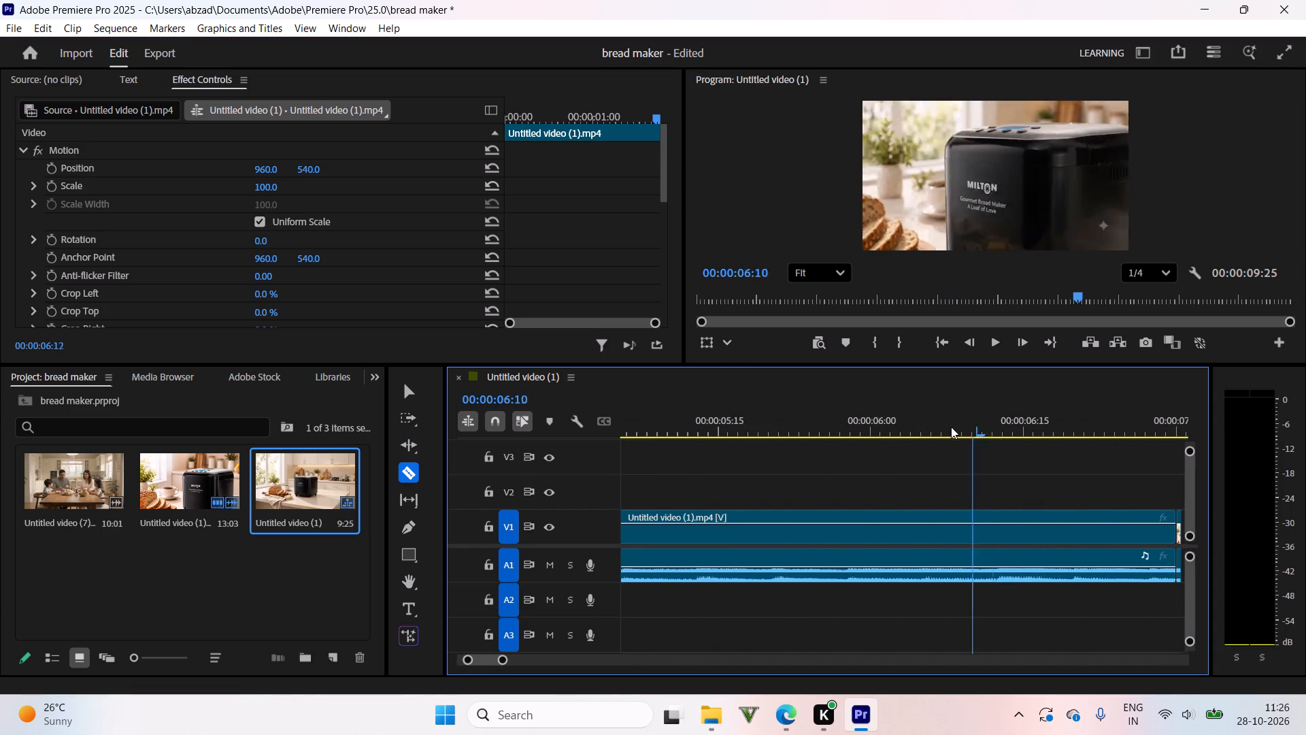
drag(951, 427, 958, 421)
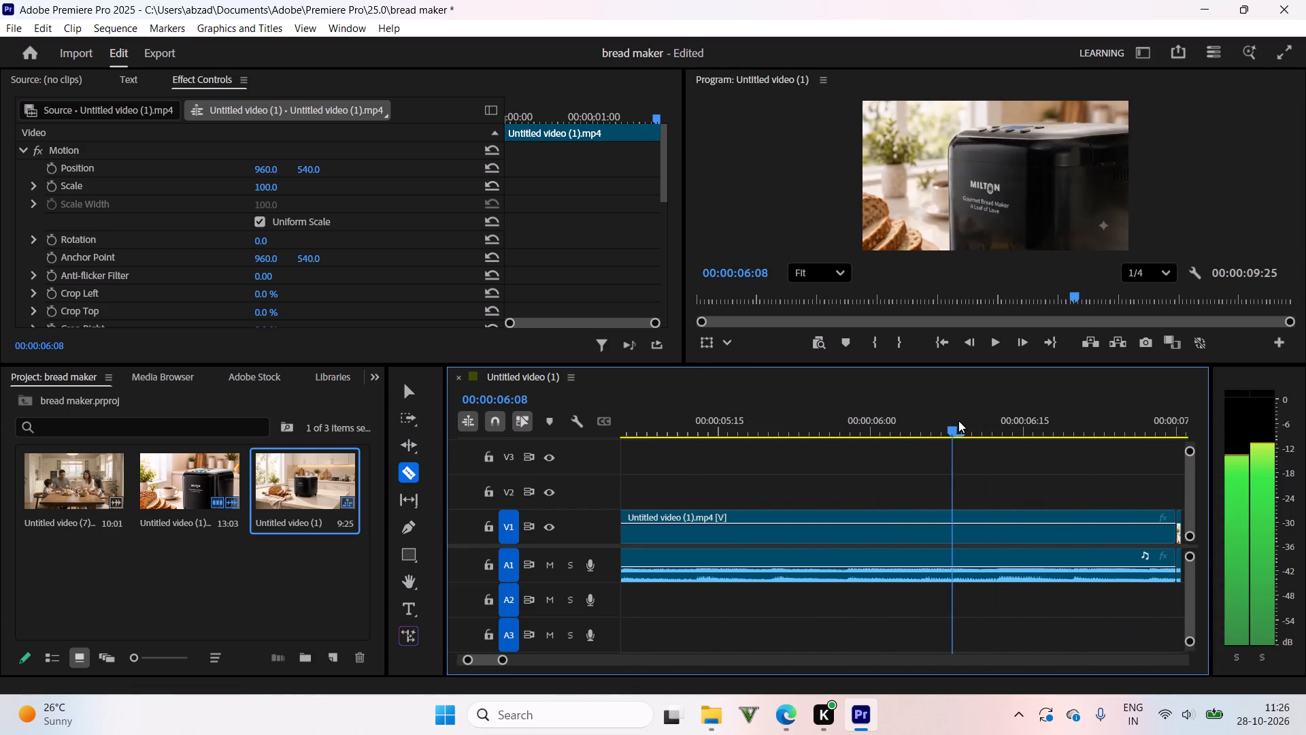
drag(958, 421, 954, 419)
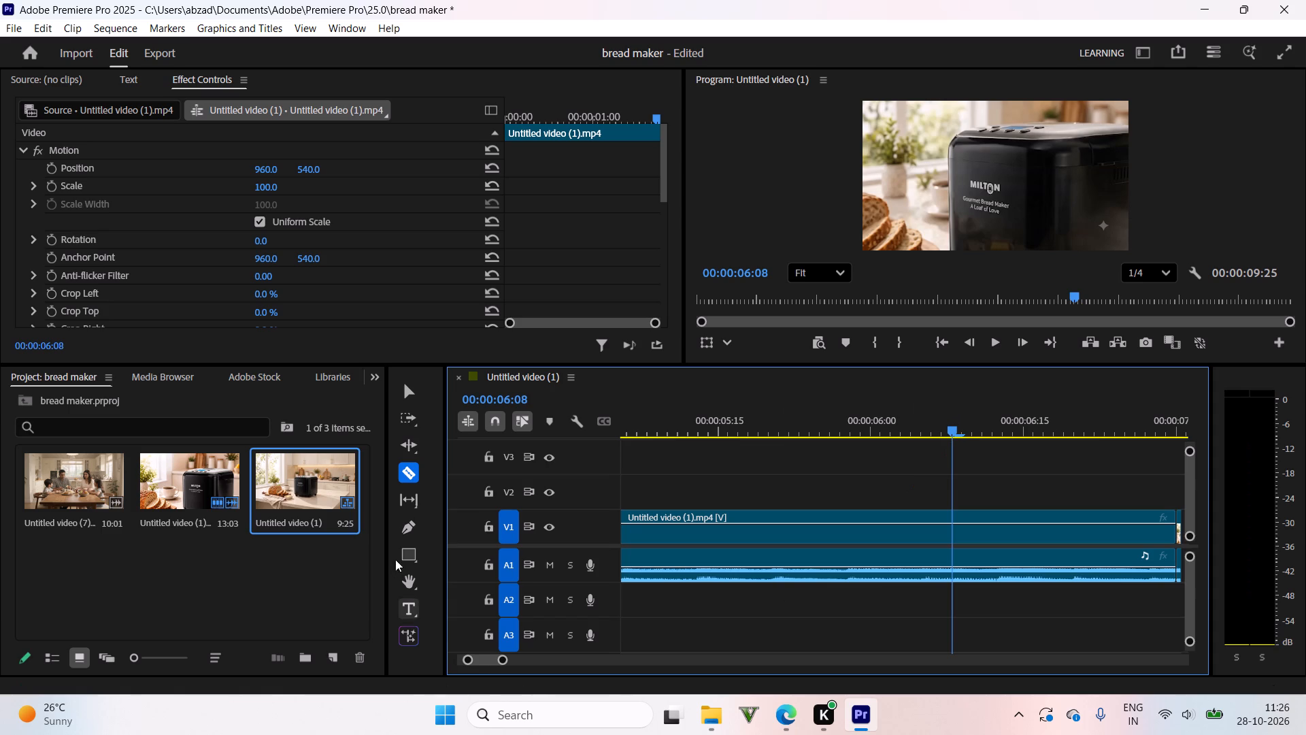
click(950, 522)
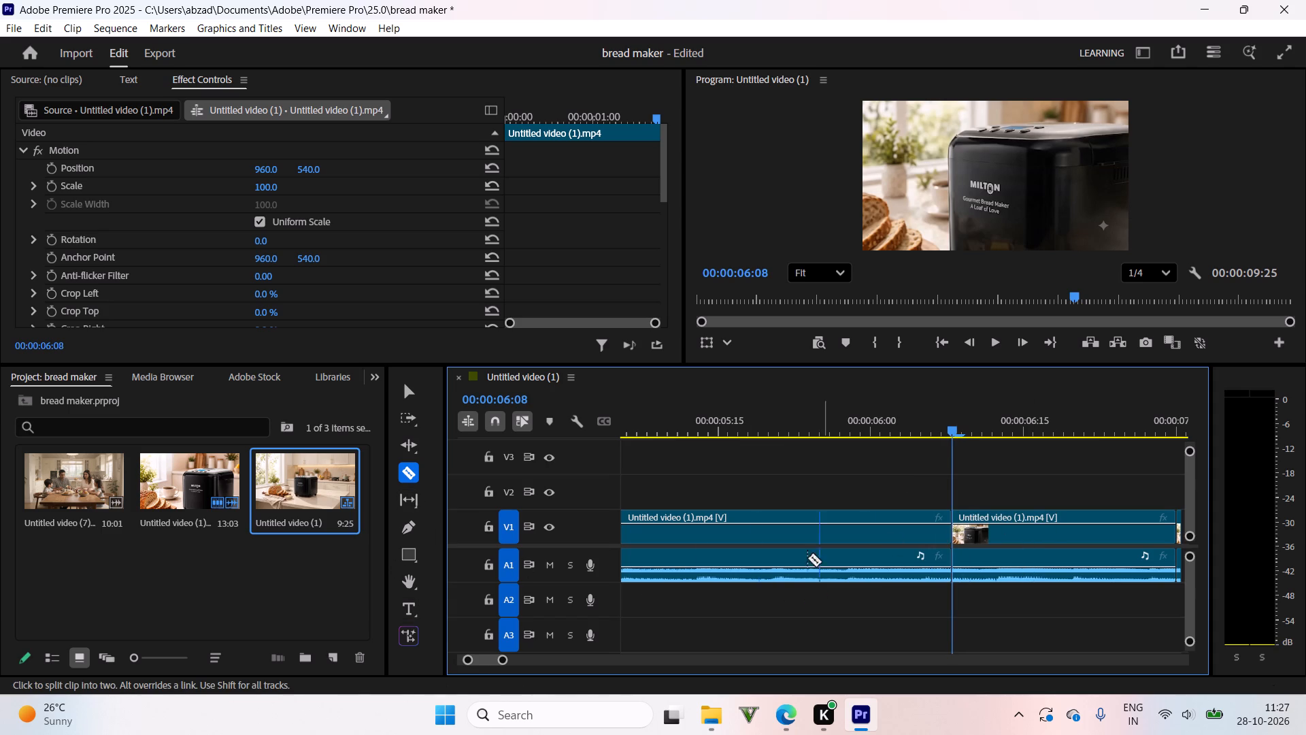
Ripple delete the middle segment between the two cuts, closing the gap.
drag(408, 390, 410, 399)
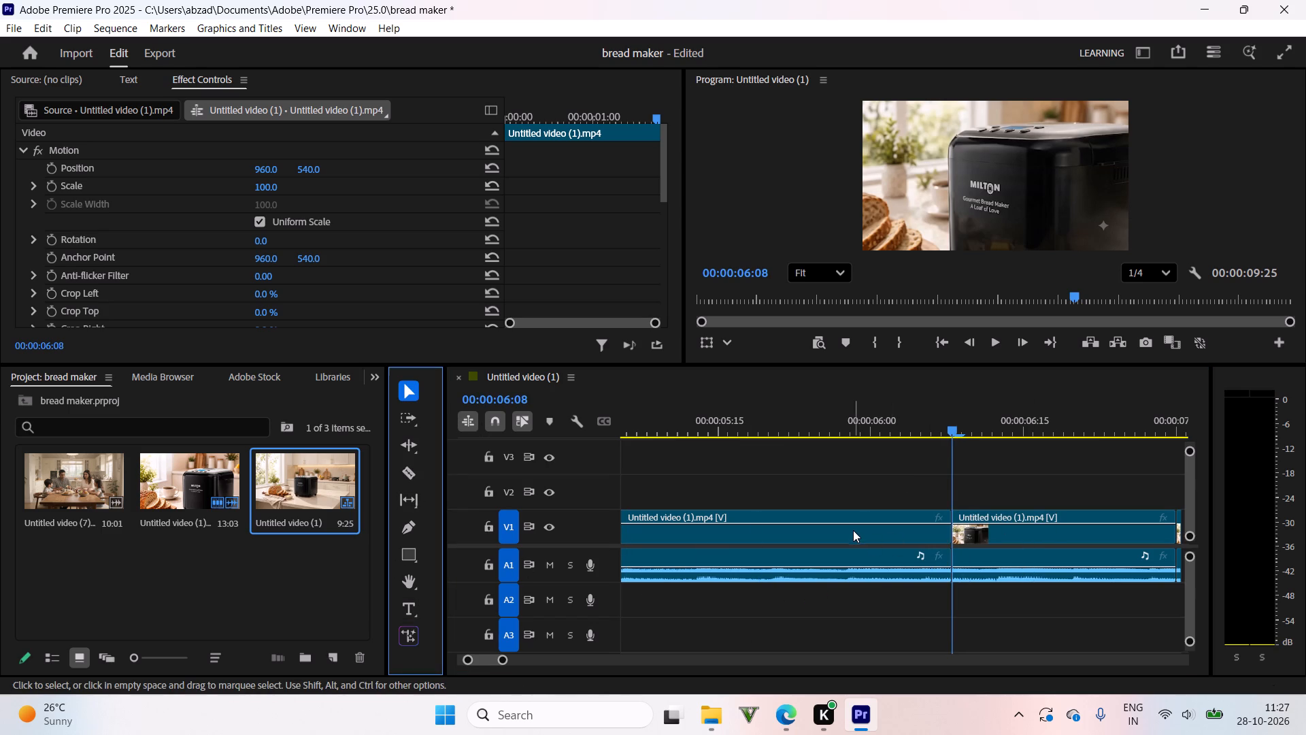
click(850, 528)
right_click(850, 528)
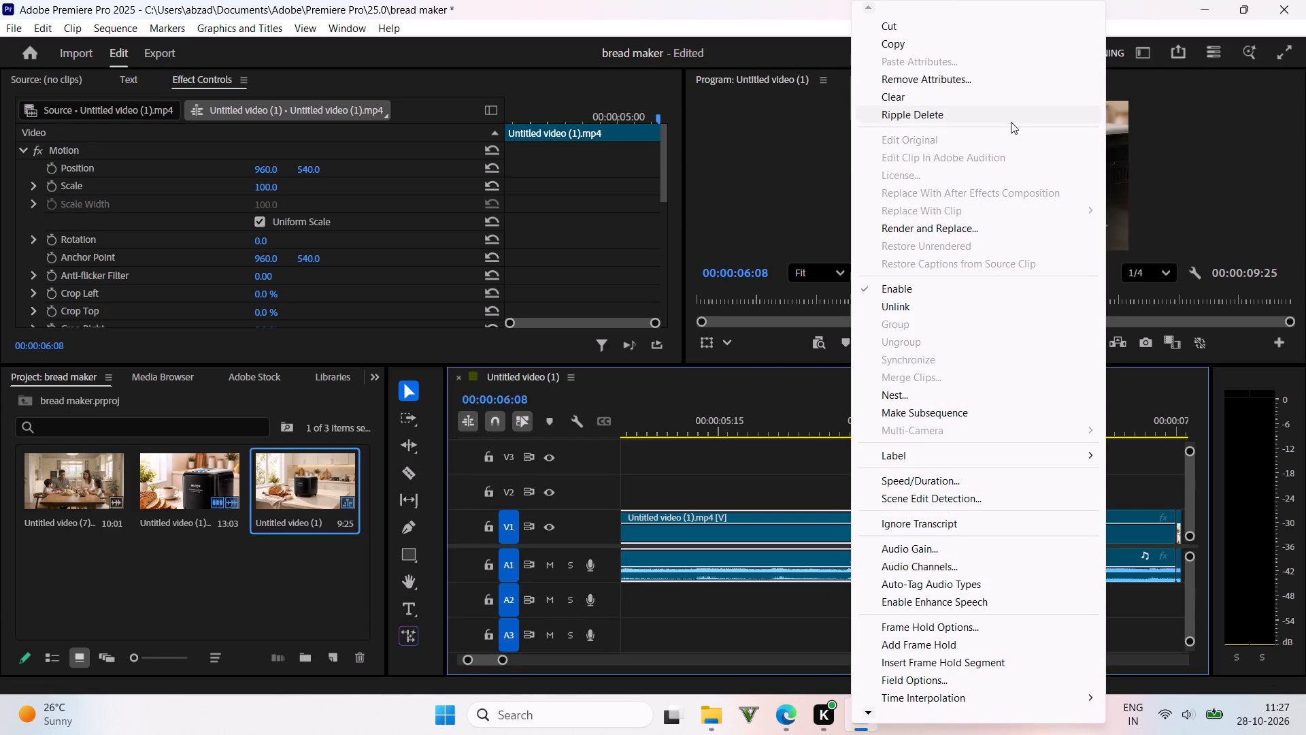
click(1011, 122)
Play the shortened sequence from its beginning and return the playhead to 00:00:00:00.
drag(829, 424, 535, 458)
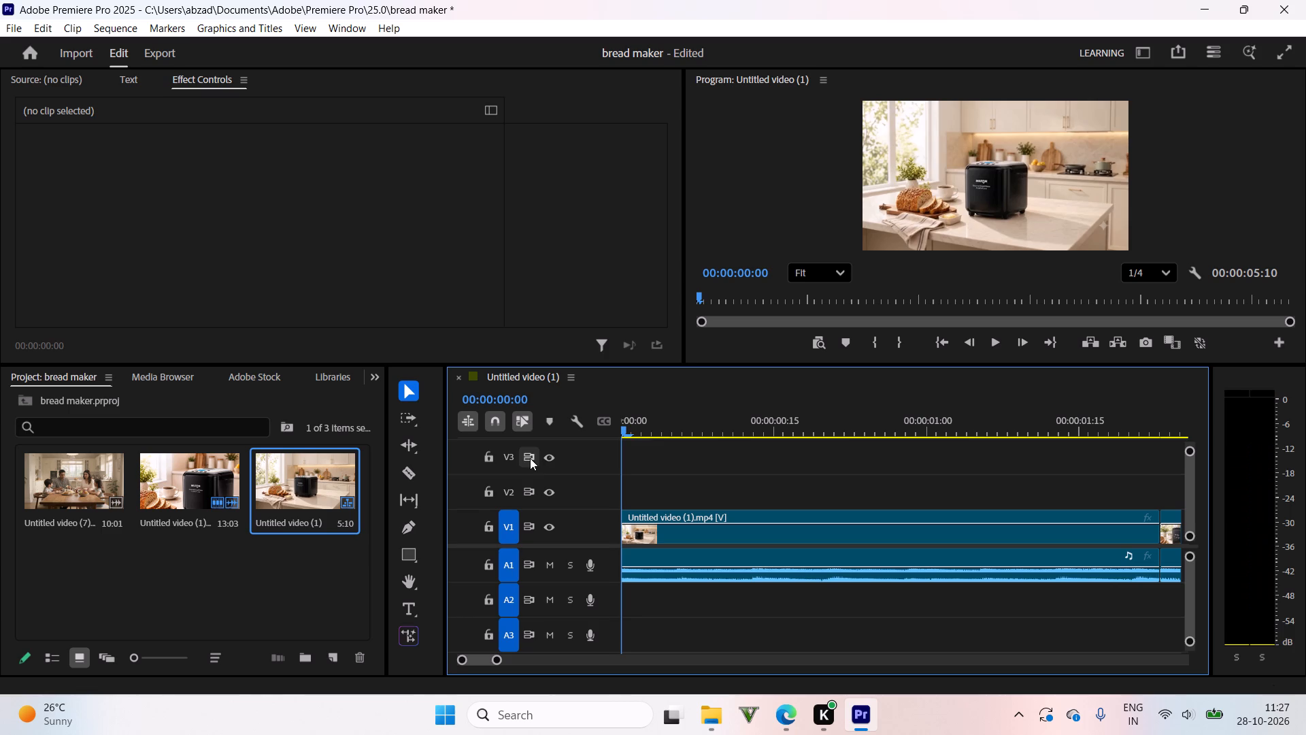
key(space)
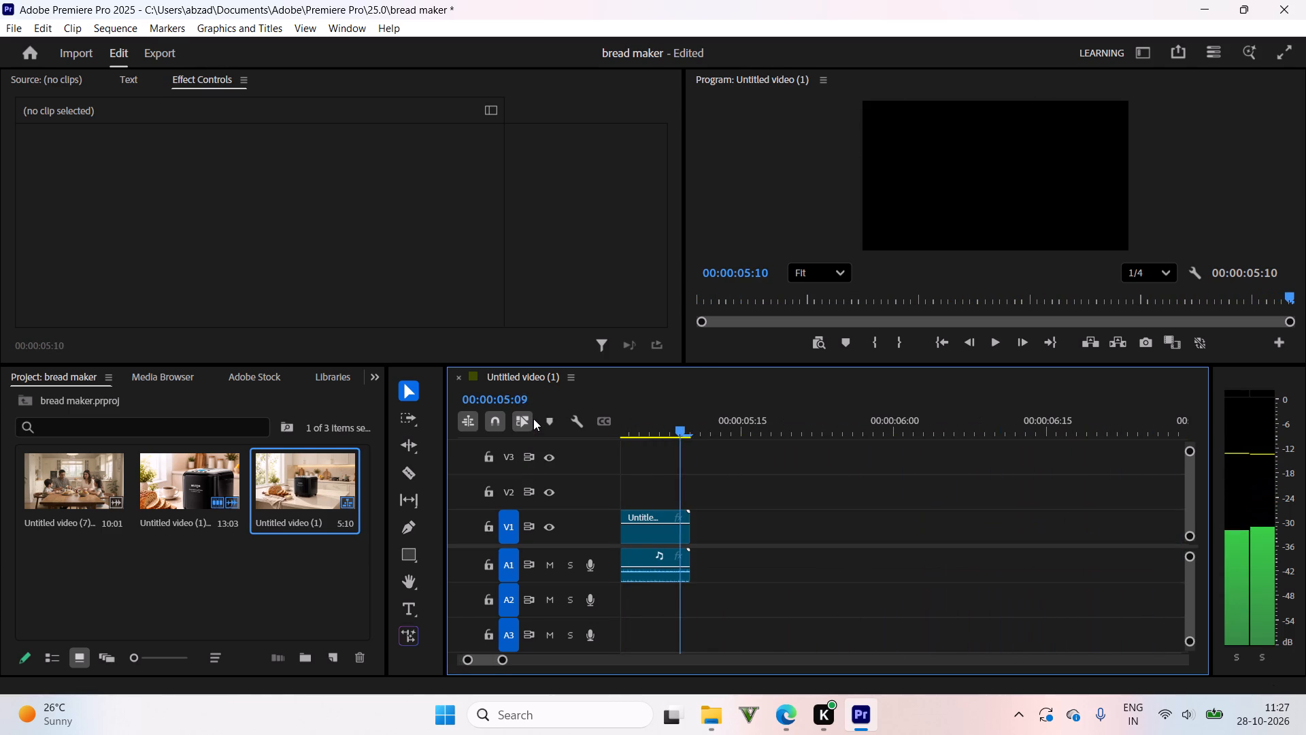
drag(661, 423, 524, 455)
Set the Scale of the first clip segment to 129.
click(705, 512)
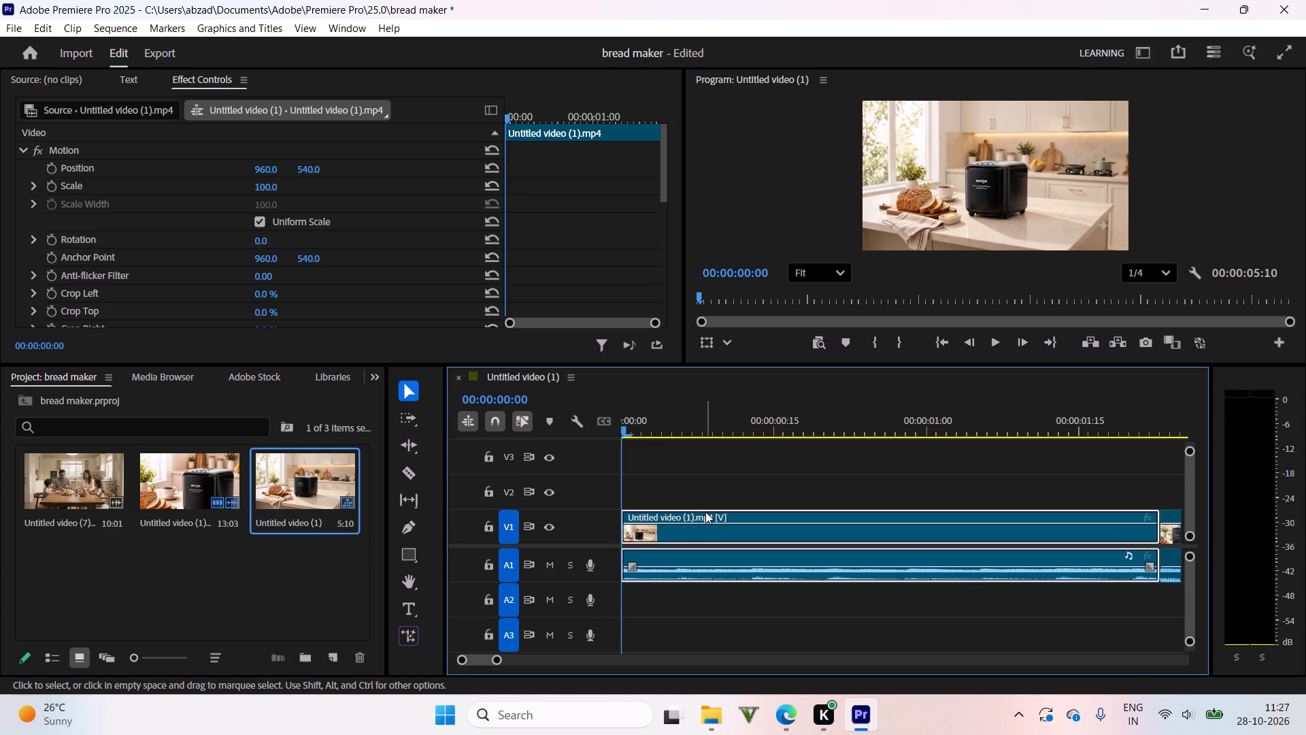
drag(261, 184, 298, 195)
Play back the sequence with the enlarged first segment and leave the playhead at 00:00:02:15.
key(space)
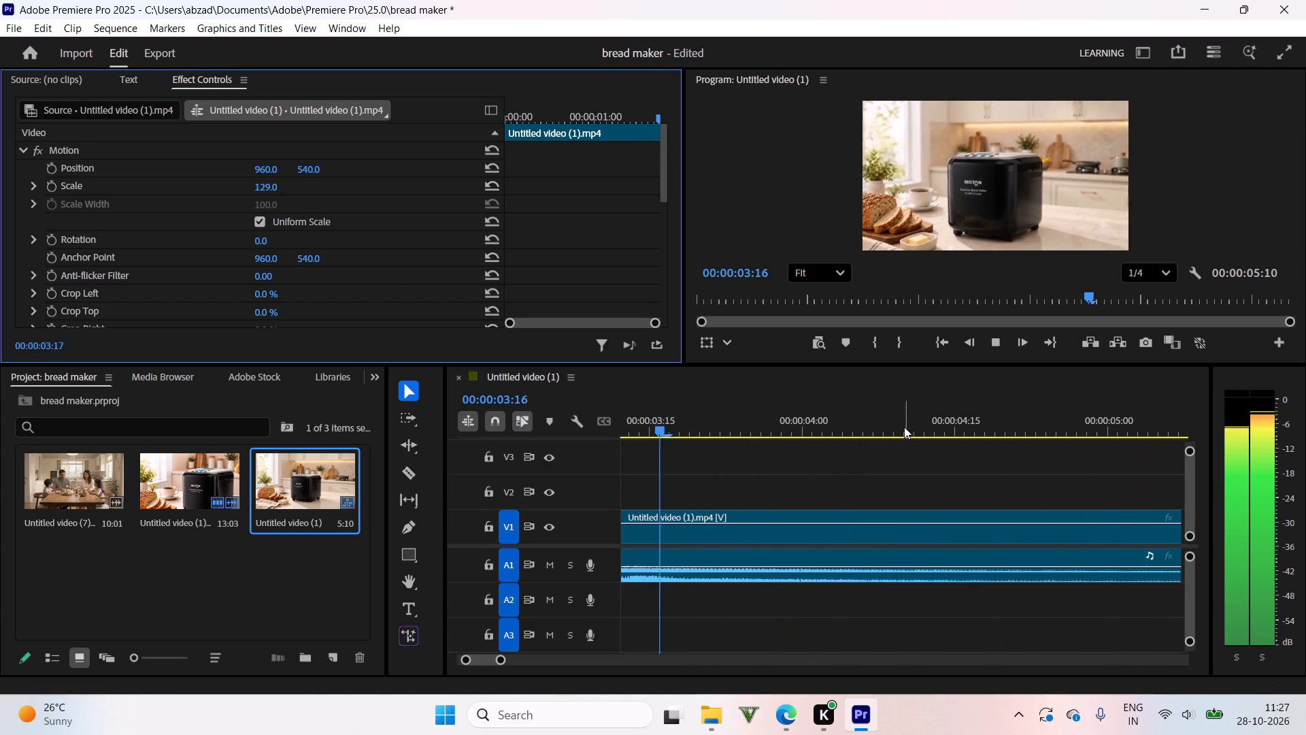
drag(805, 419, 812, 448)
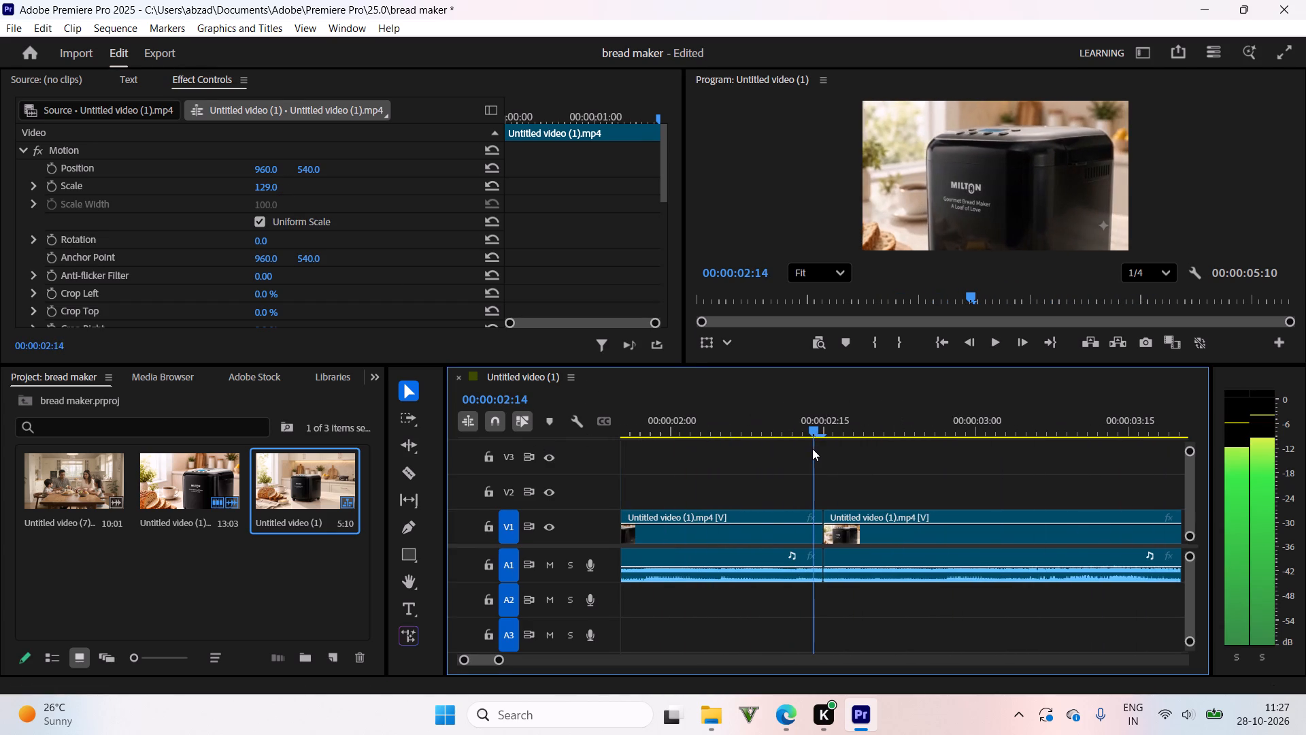
drag(812, 448, 824, 447)
Open the original Untitled video (1) file from the Downloads folder in the media player.
click(717, 729)
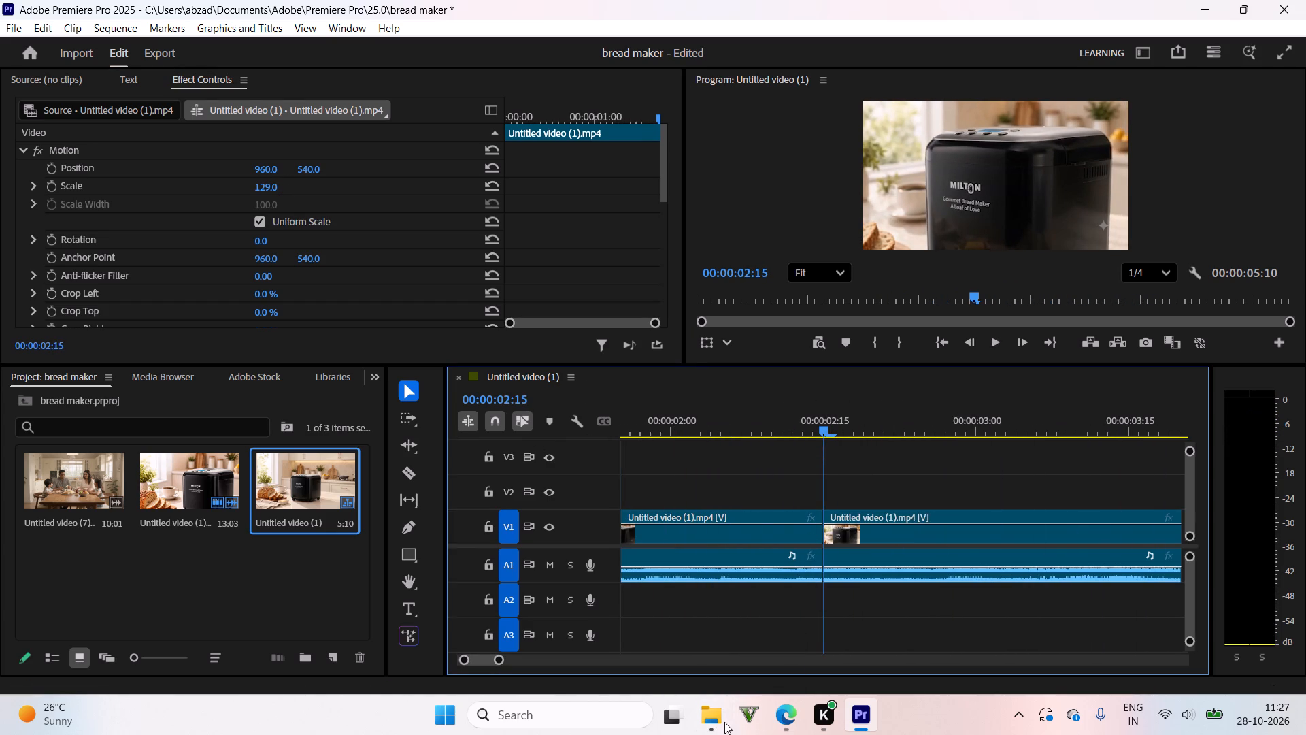
click(675, 717)
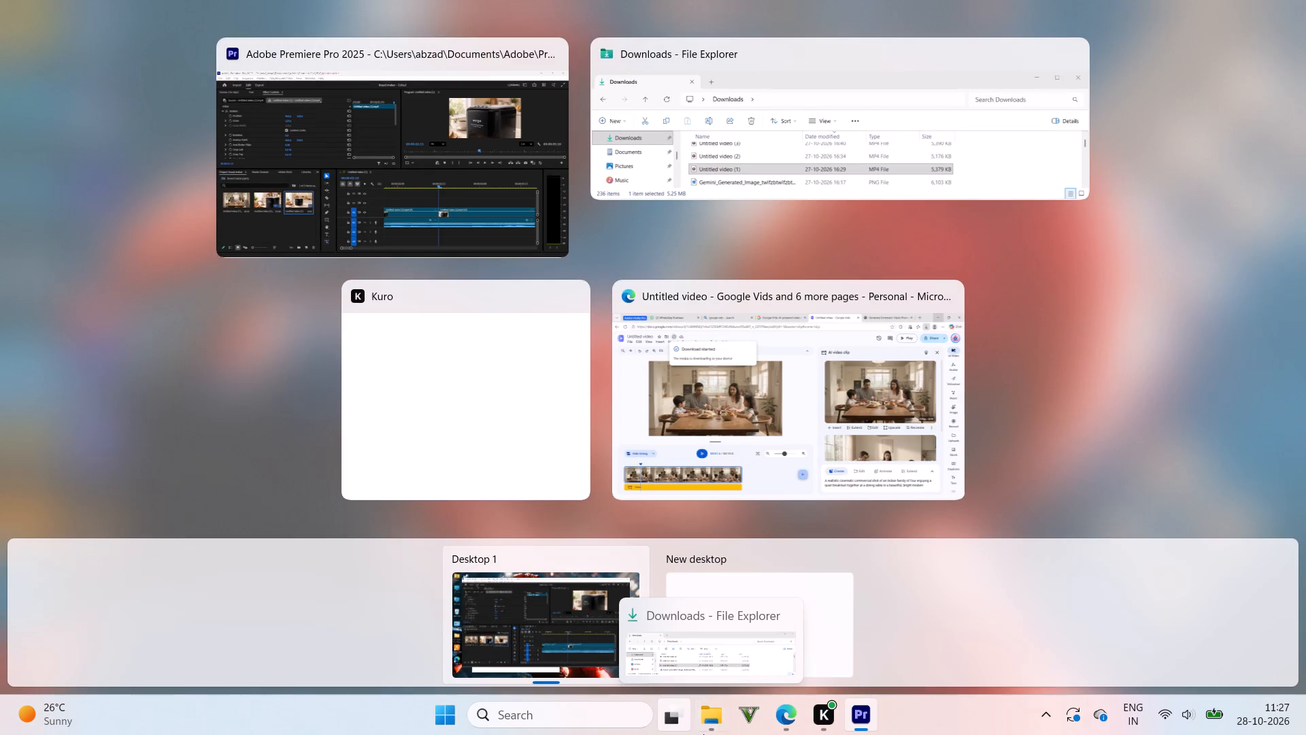
click(368, 112)
click(709, 716)
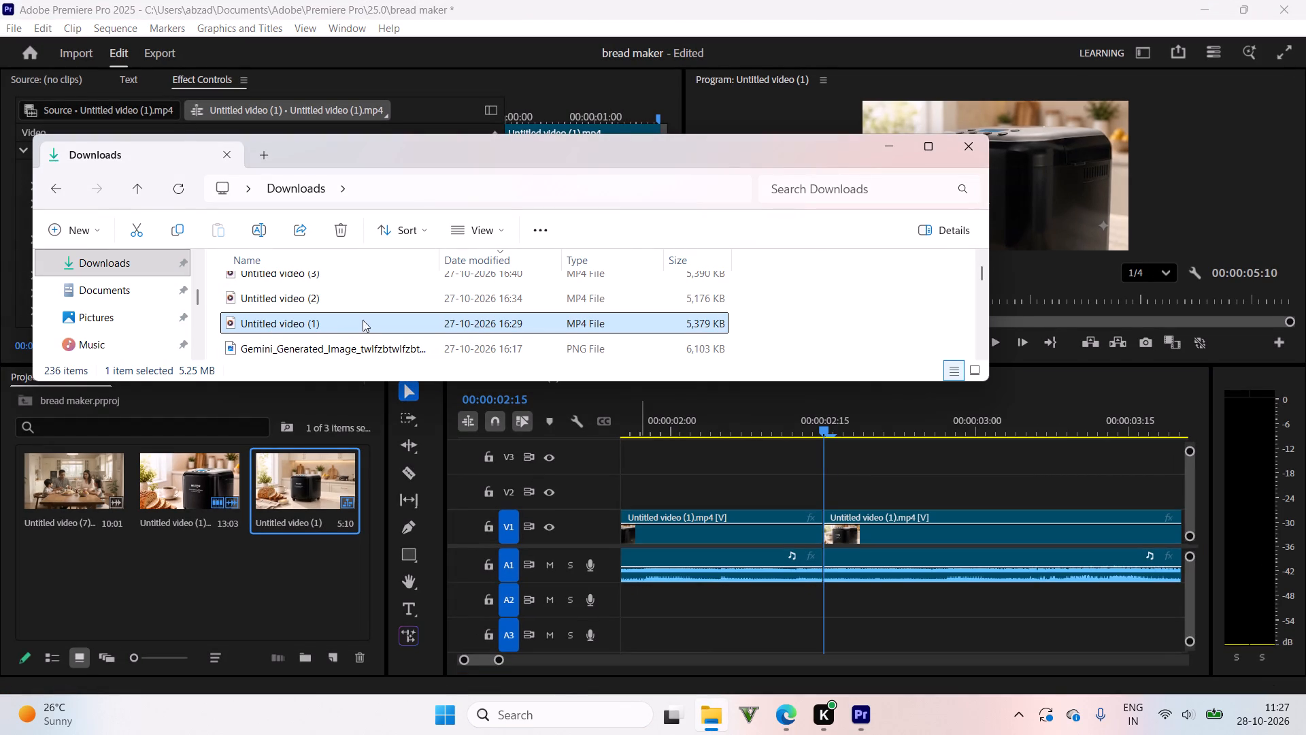
double_click(363, 327)
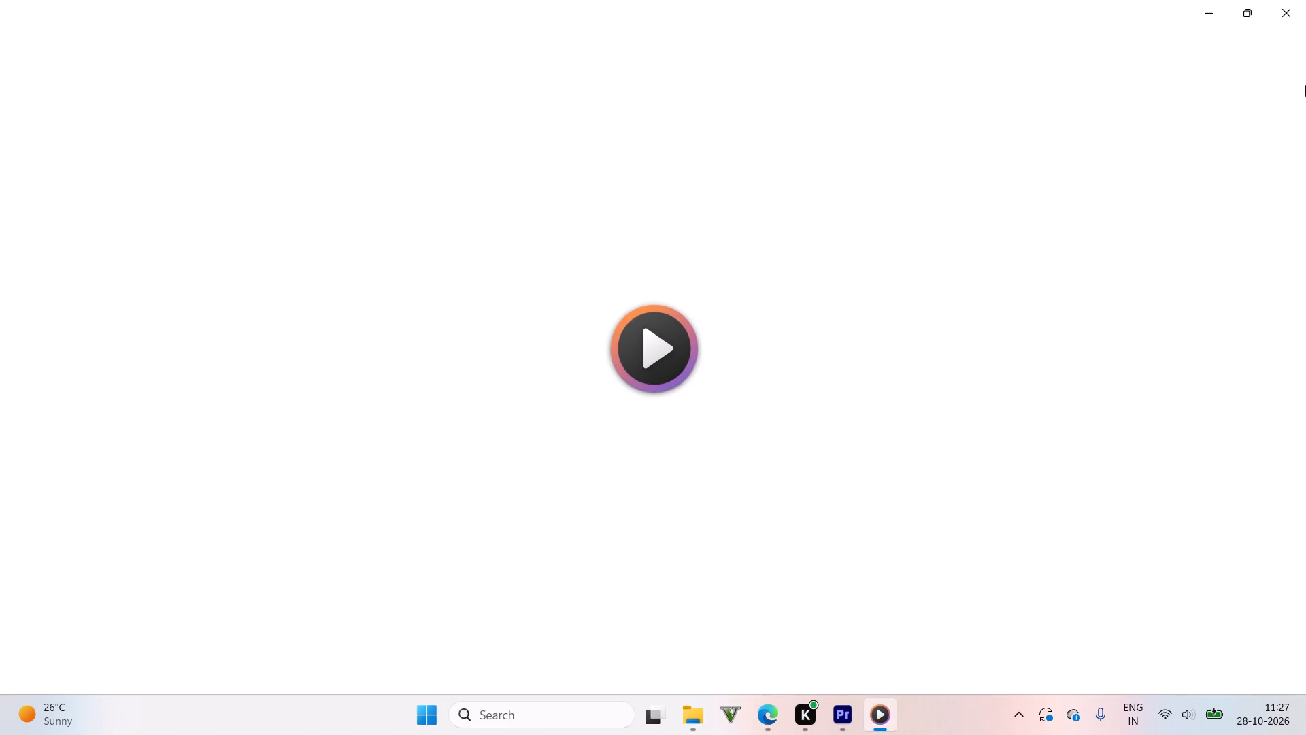
Preview Untitled video (2) and Untitled video (3) from the Downloads folder in the media player.
click(1303, 5)
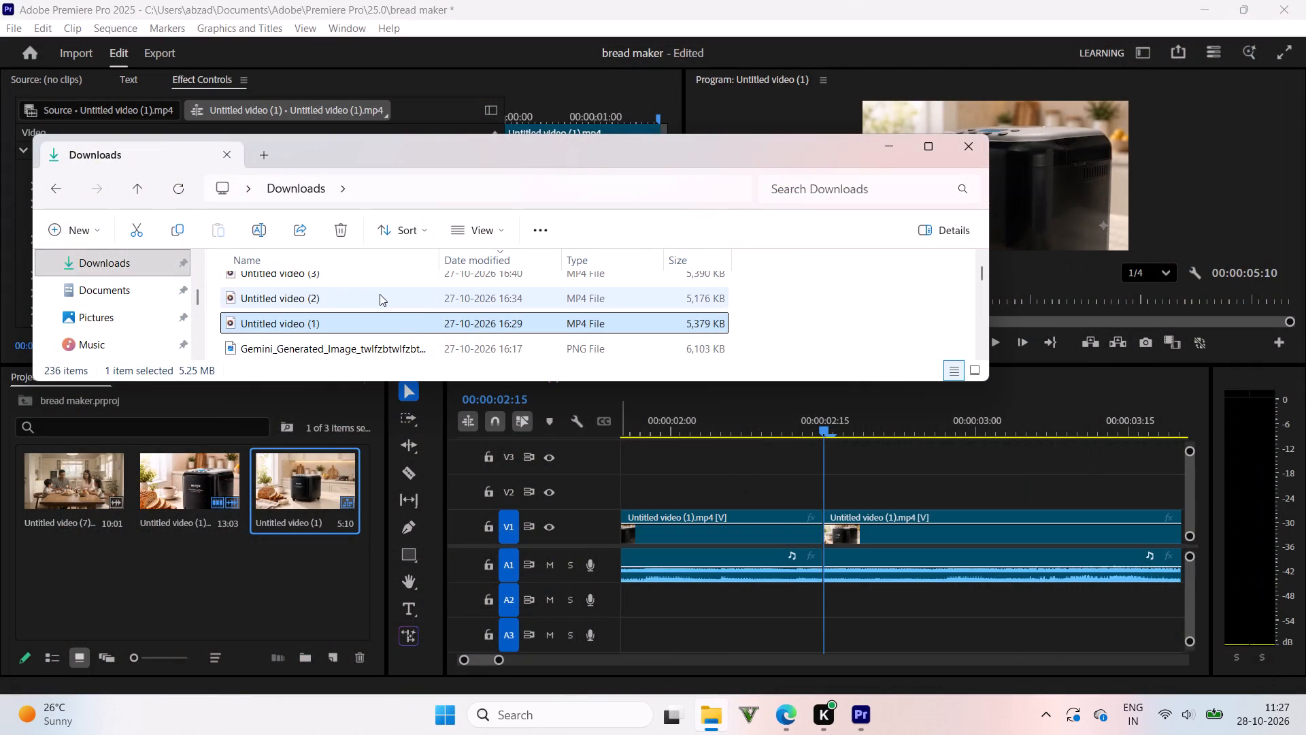
double_click(371, 291)
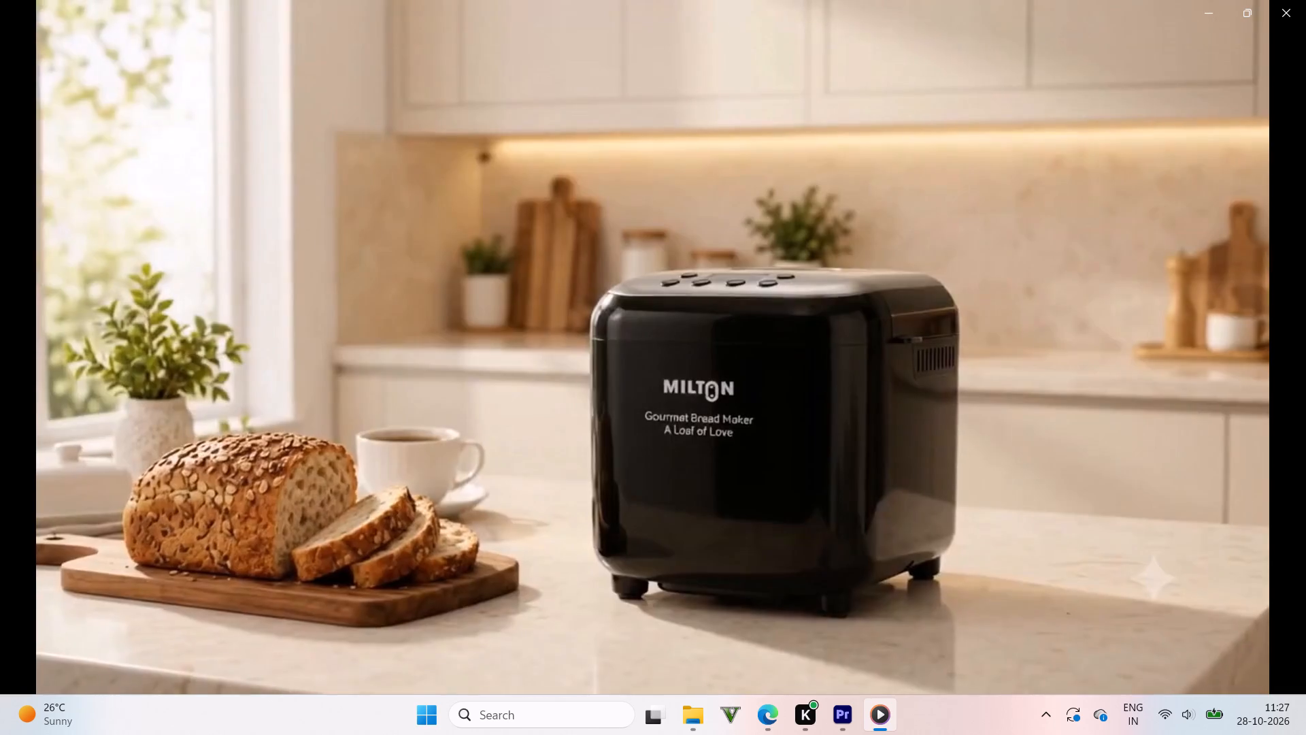
click(1305, 0)
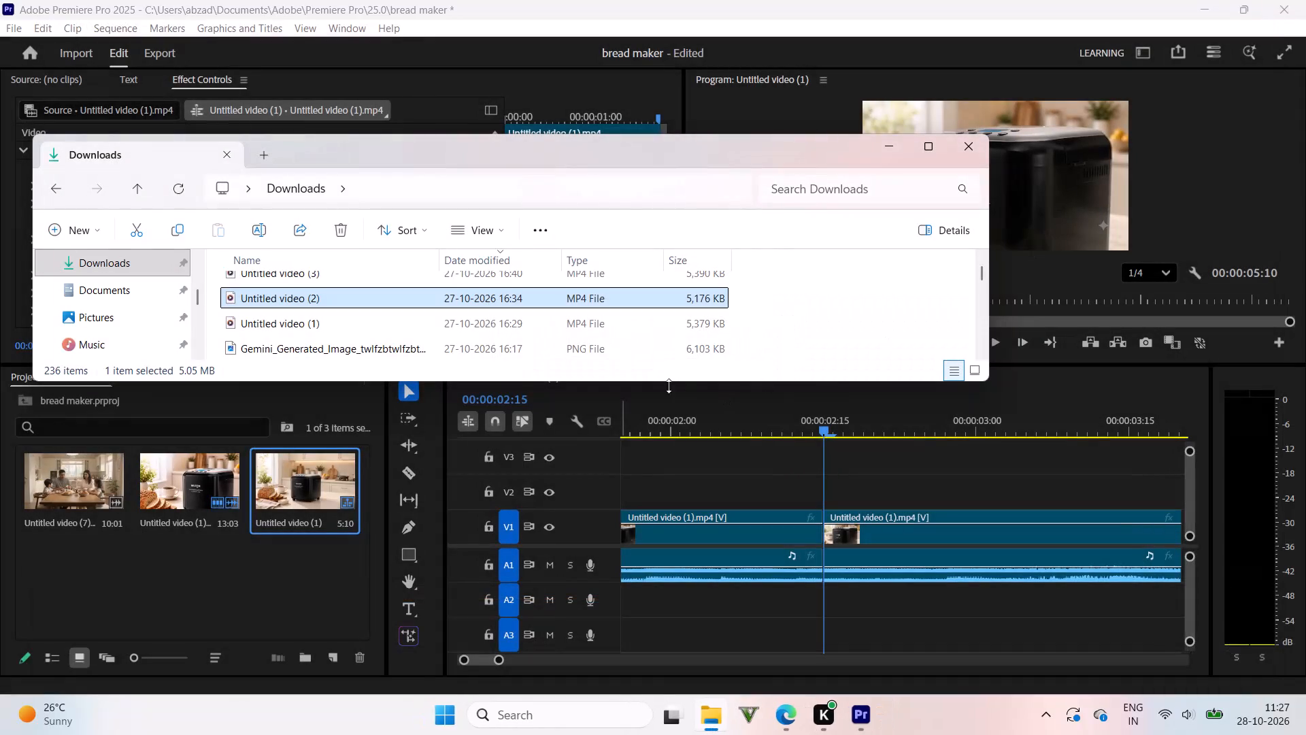
double_click(402, 279)
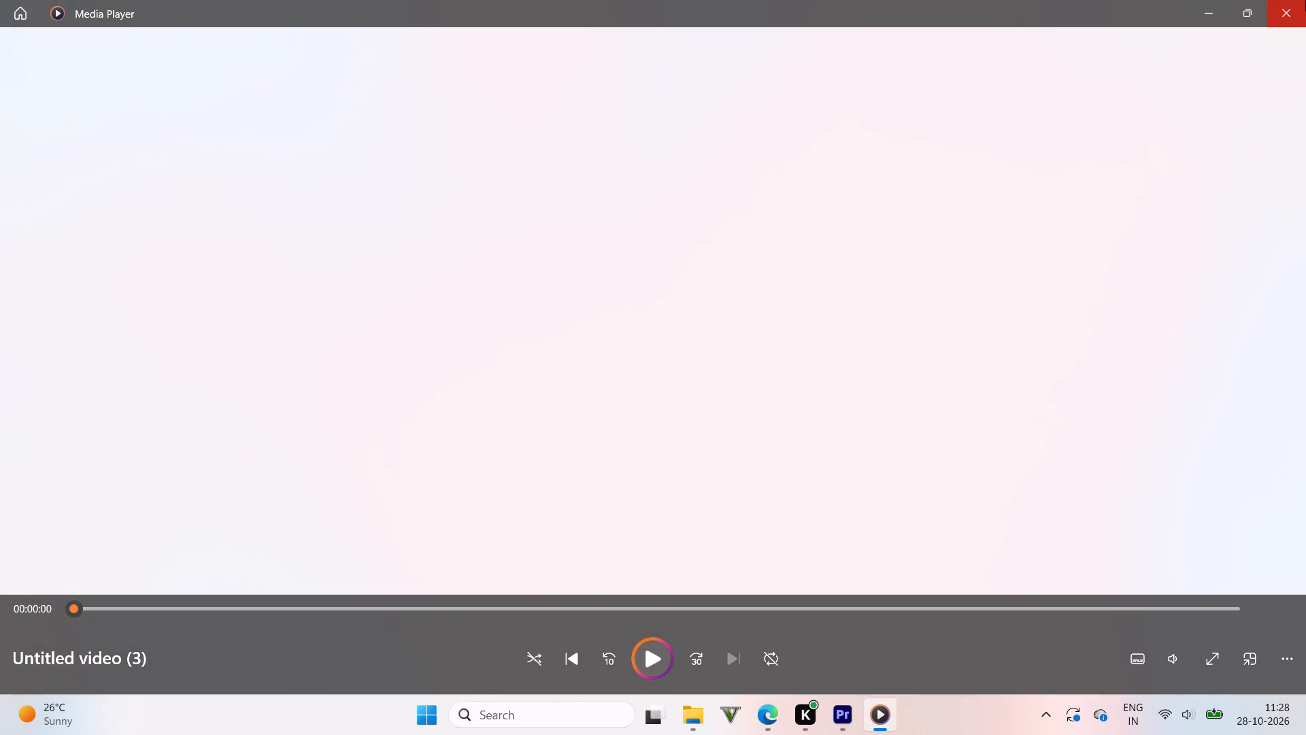
click(1305, 0)
Add Untitled video (3) from the Downloads folder to tracks V3 and A3 of the sequence, shortly before 00:00:04:00.
scroll(454, 305, up, 1)
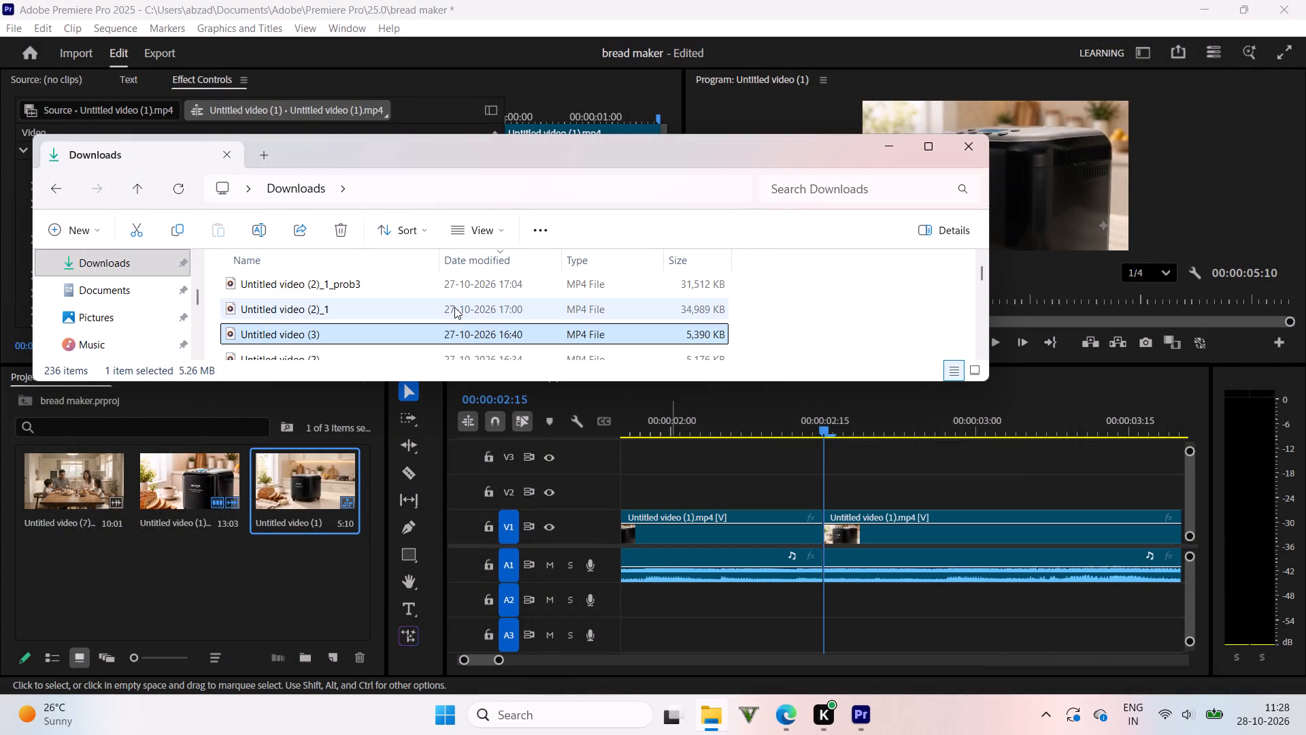
drag(371, 332, 1000, 512)
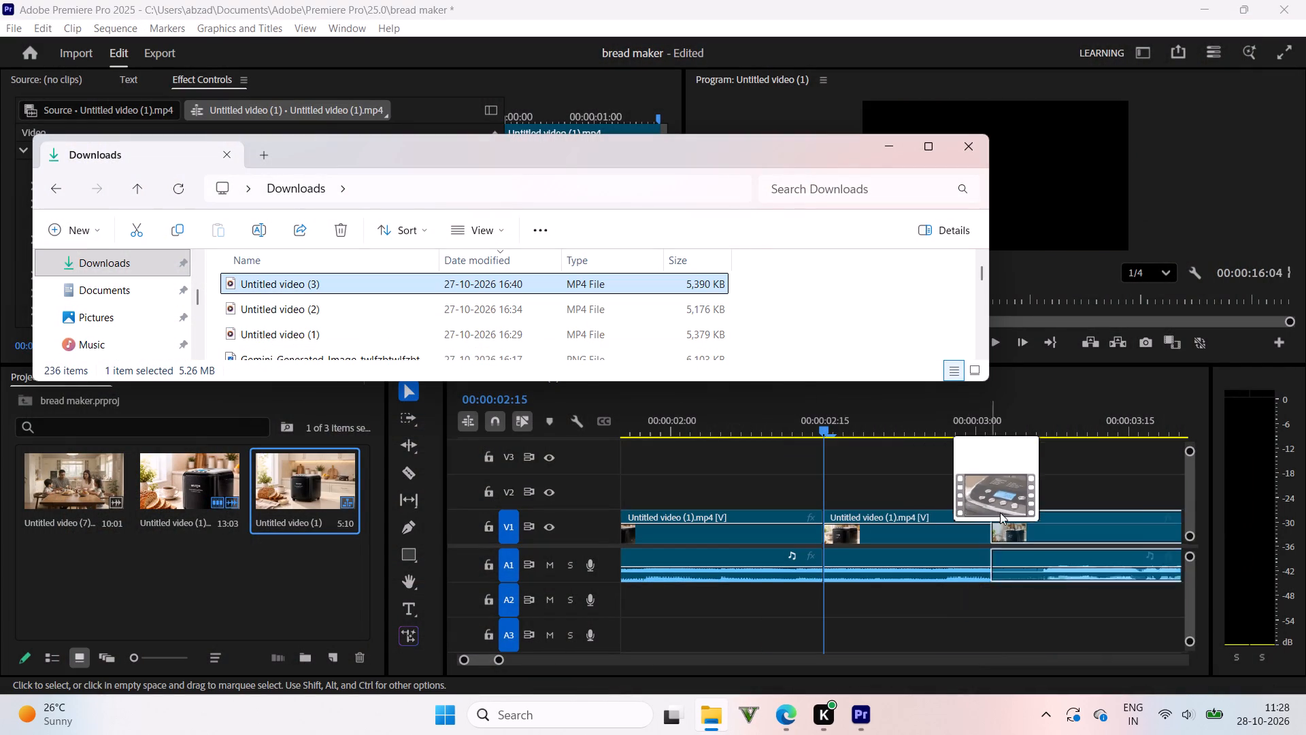
drag(1000, 512, 1209, 615)
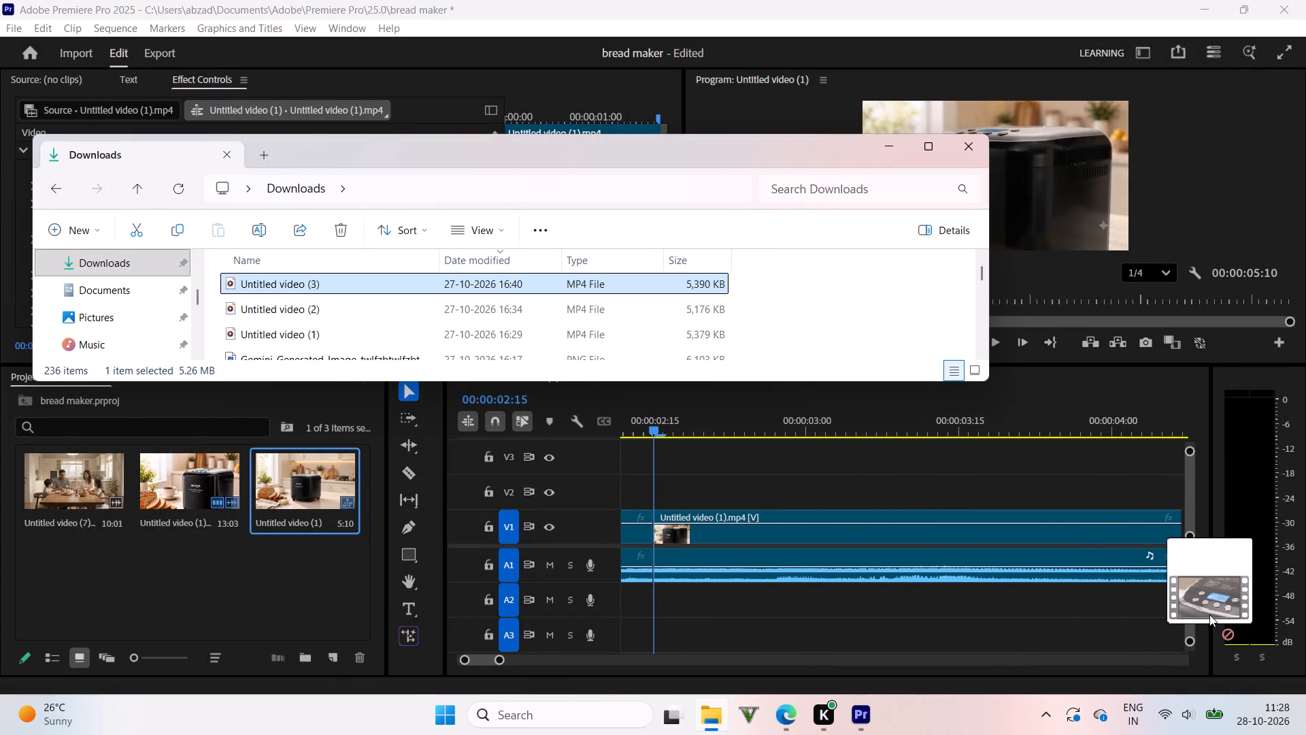
drag(1209, 615, 1065, 632)
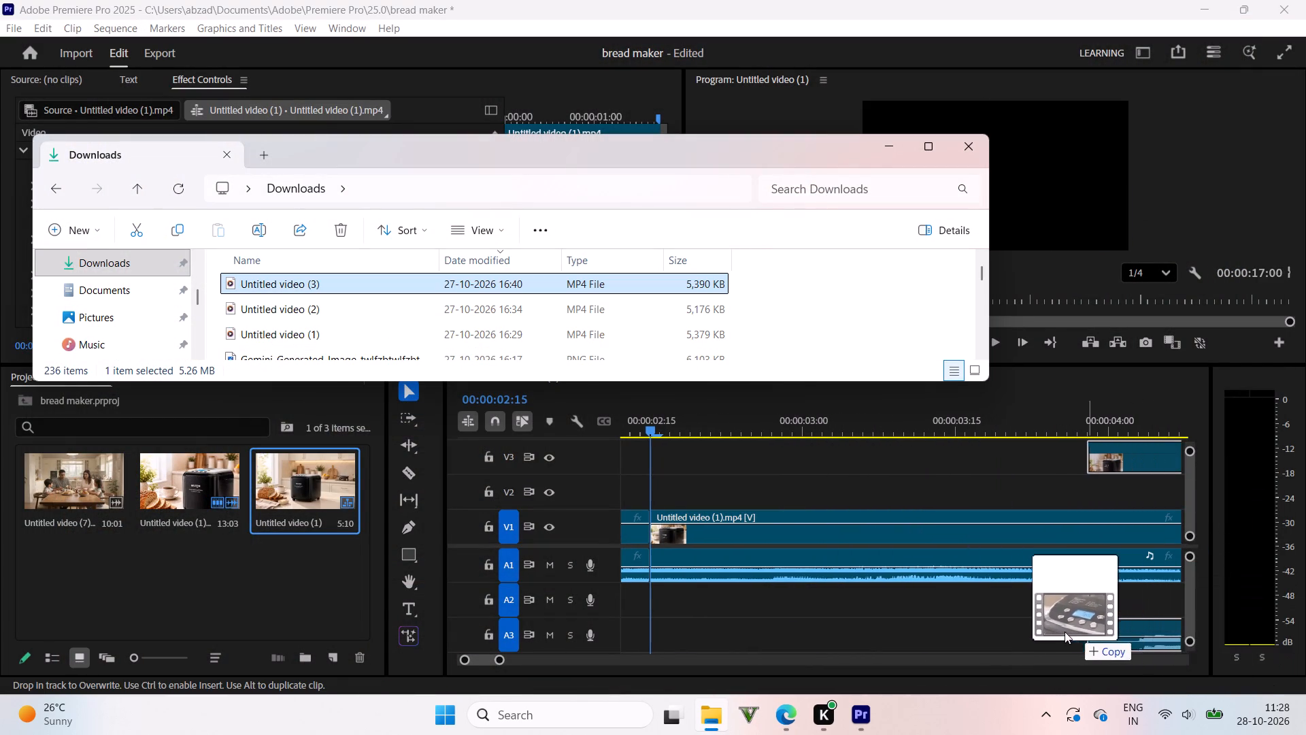
drag(1065, 632, 1060, 632)
scroll(1097, 561, up, 5)
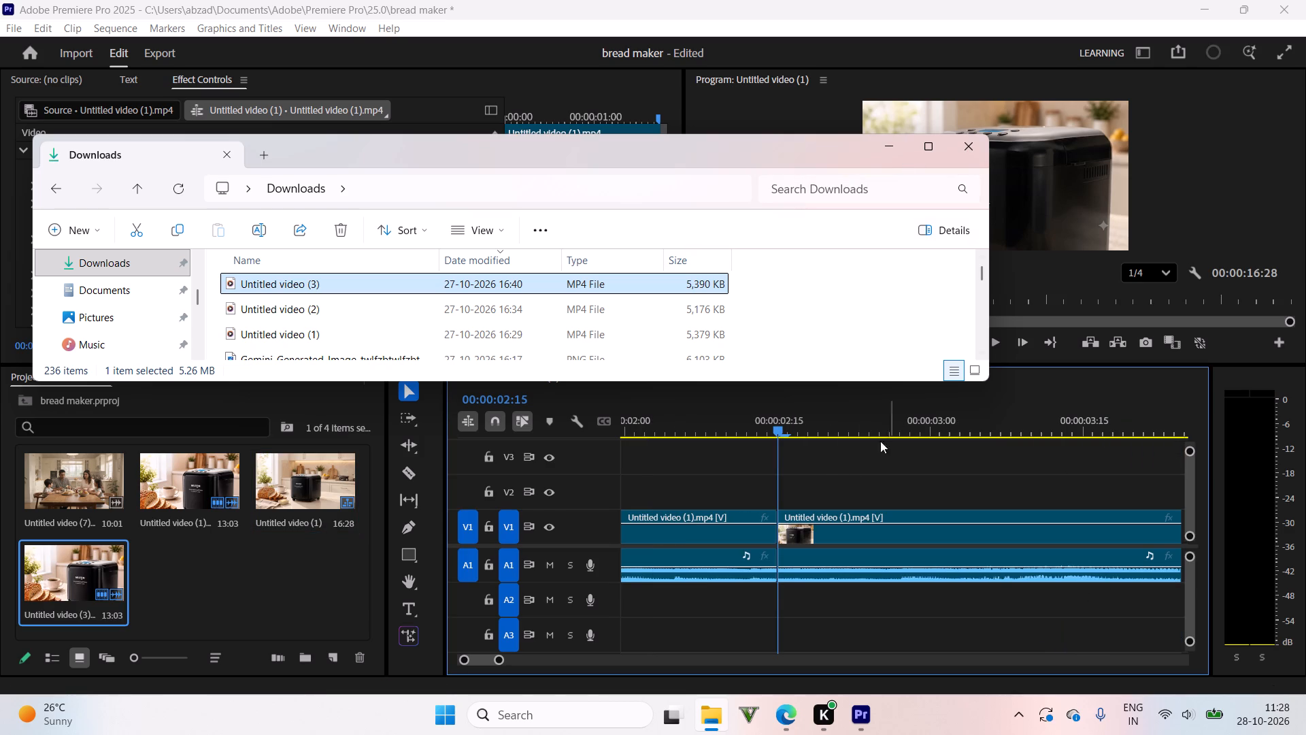
click(966, 157)
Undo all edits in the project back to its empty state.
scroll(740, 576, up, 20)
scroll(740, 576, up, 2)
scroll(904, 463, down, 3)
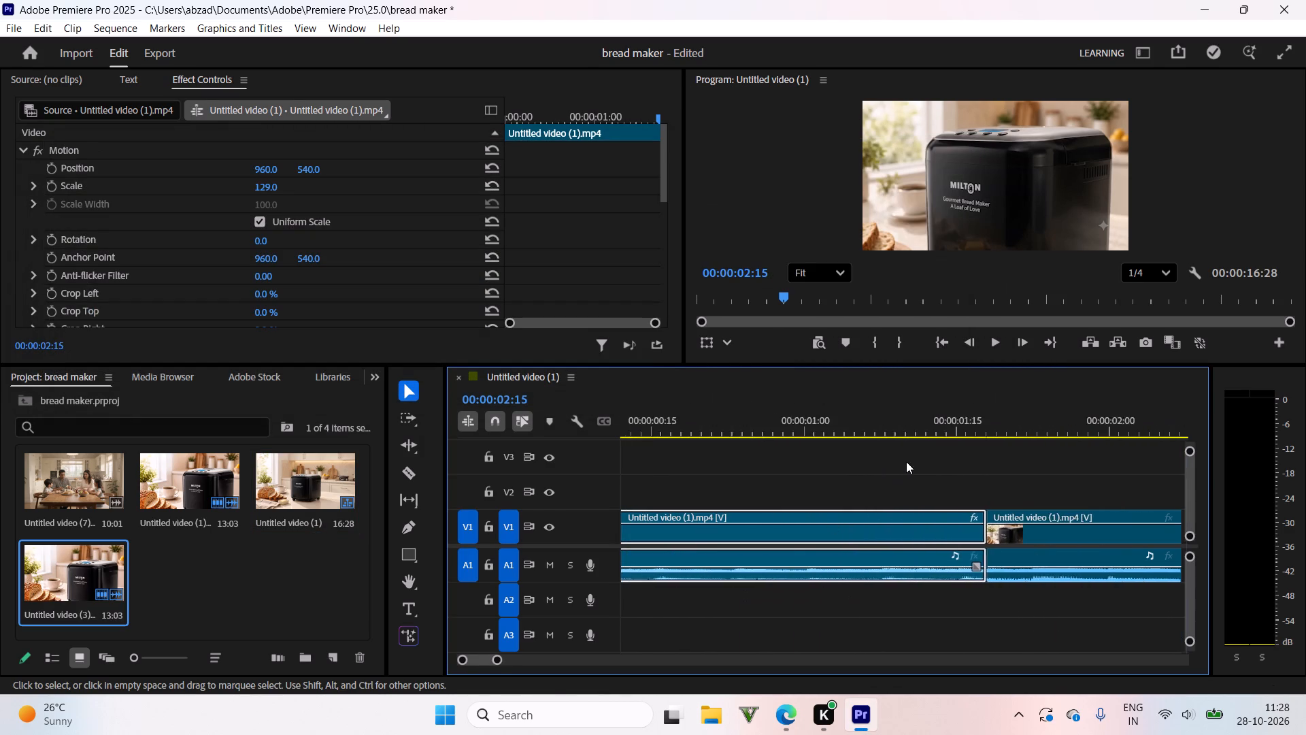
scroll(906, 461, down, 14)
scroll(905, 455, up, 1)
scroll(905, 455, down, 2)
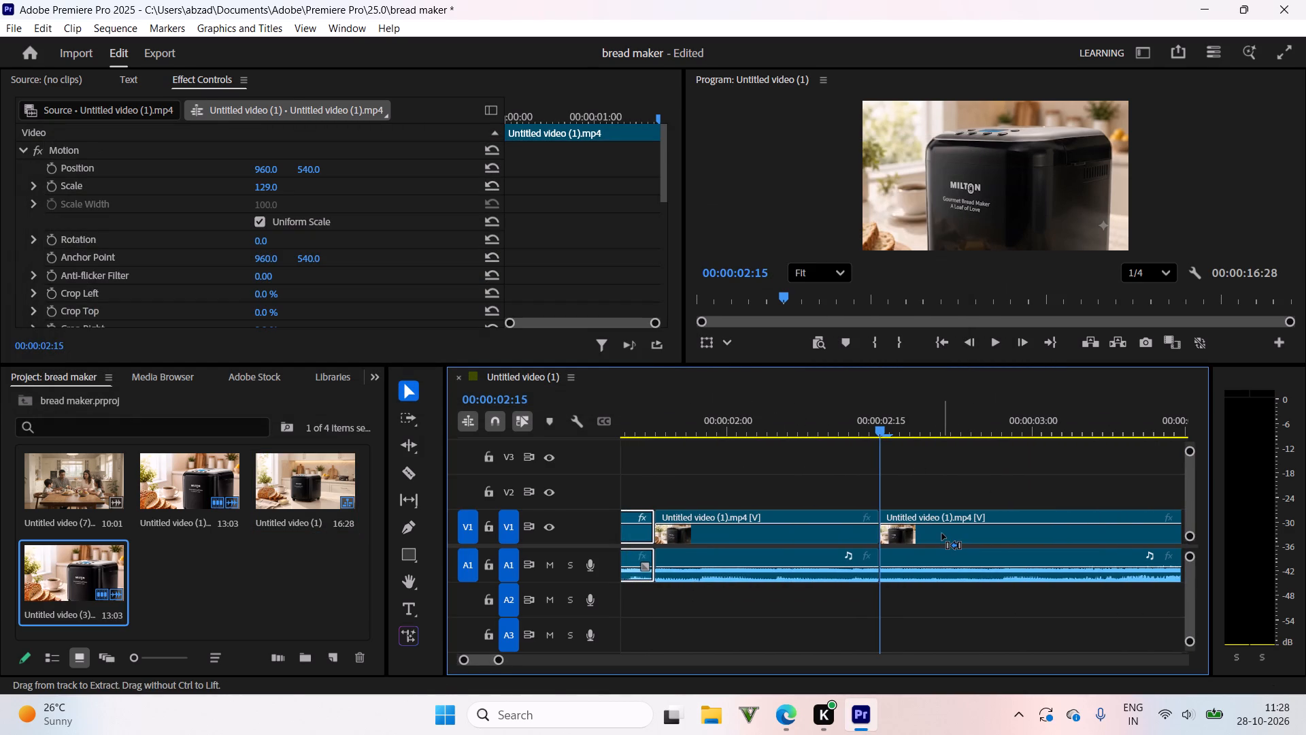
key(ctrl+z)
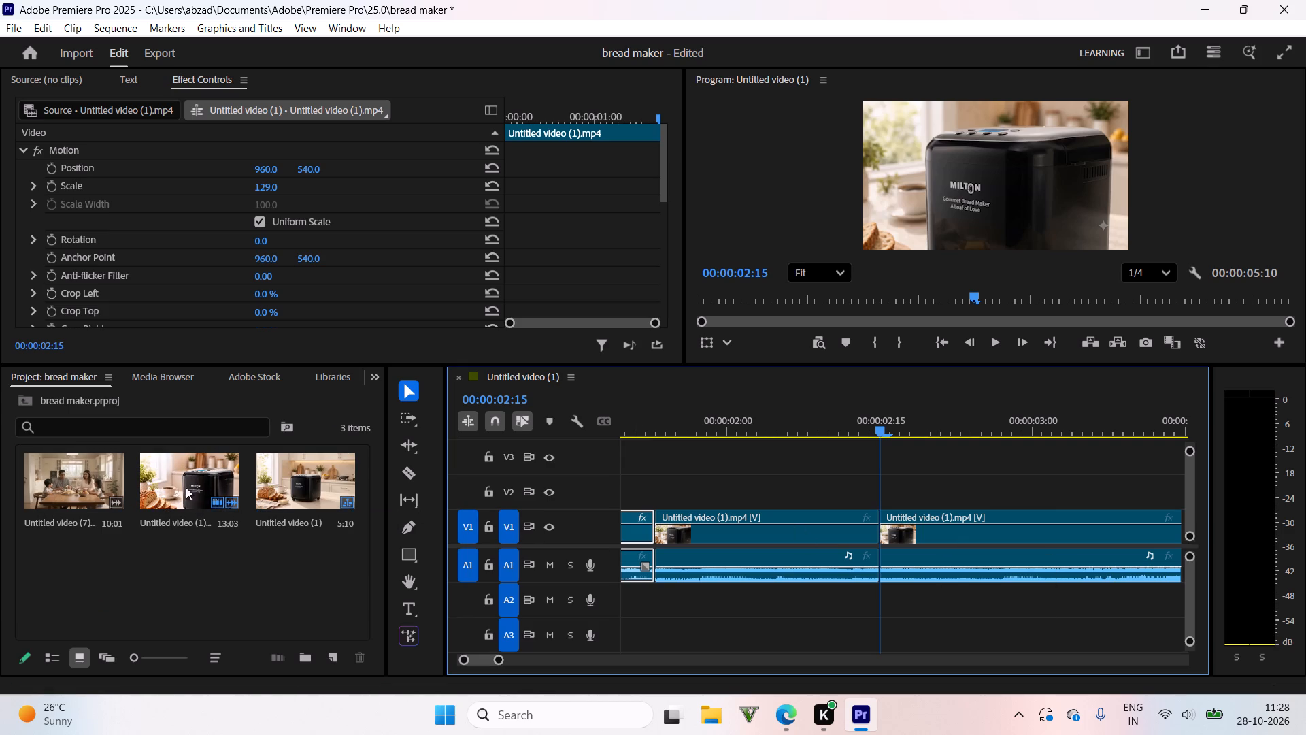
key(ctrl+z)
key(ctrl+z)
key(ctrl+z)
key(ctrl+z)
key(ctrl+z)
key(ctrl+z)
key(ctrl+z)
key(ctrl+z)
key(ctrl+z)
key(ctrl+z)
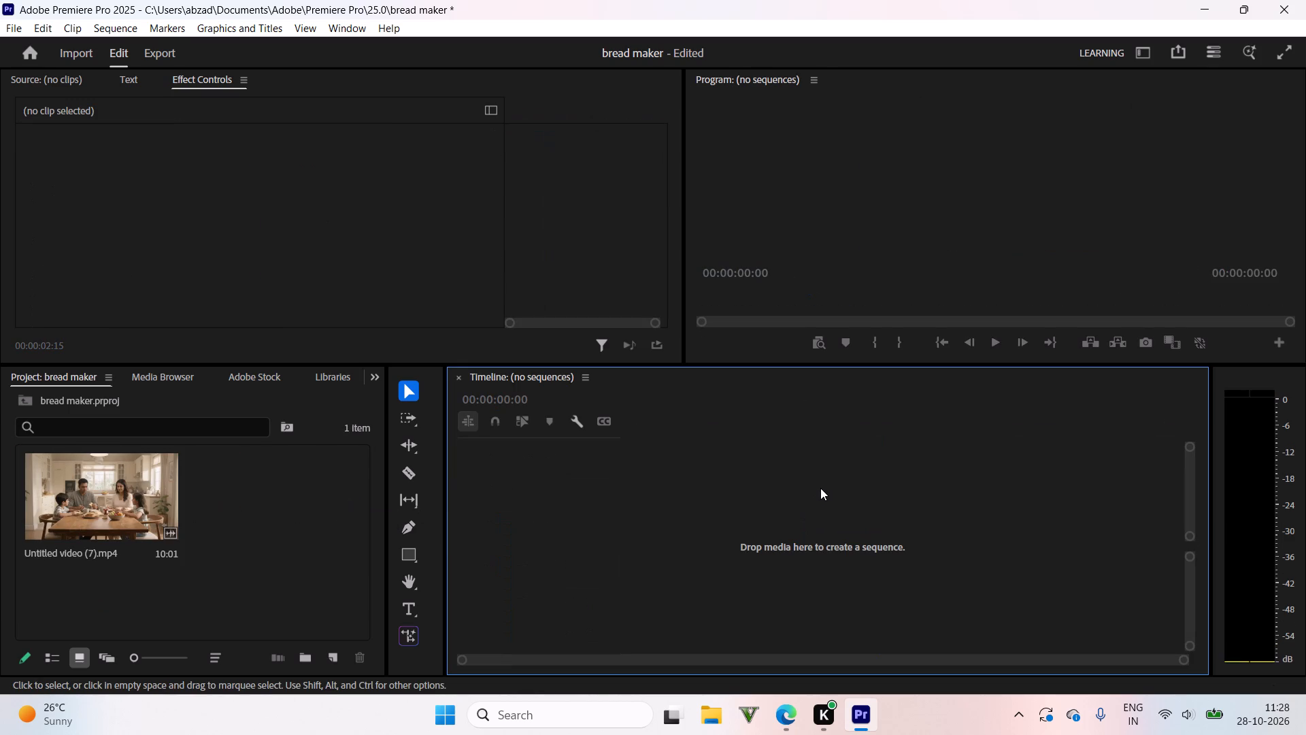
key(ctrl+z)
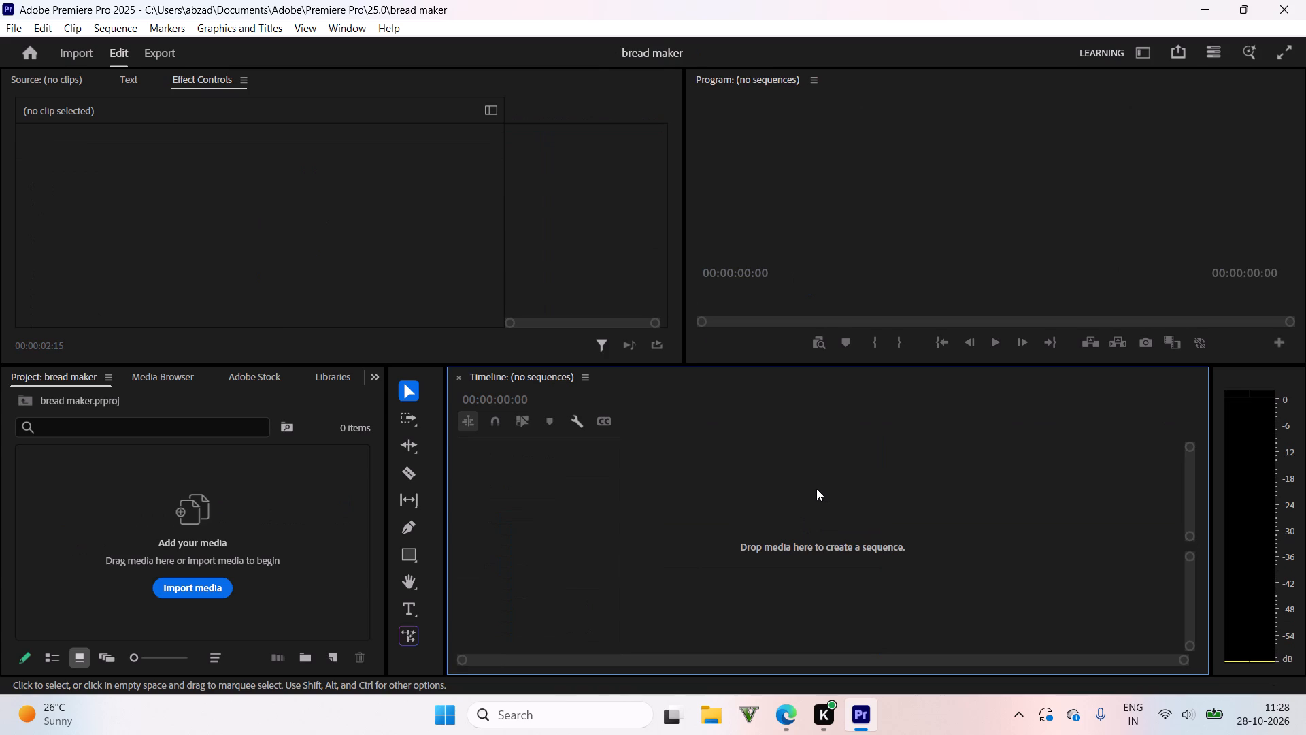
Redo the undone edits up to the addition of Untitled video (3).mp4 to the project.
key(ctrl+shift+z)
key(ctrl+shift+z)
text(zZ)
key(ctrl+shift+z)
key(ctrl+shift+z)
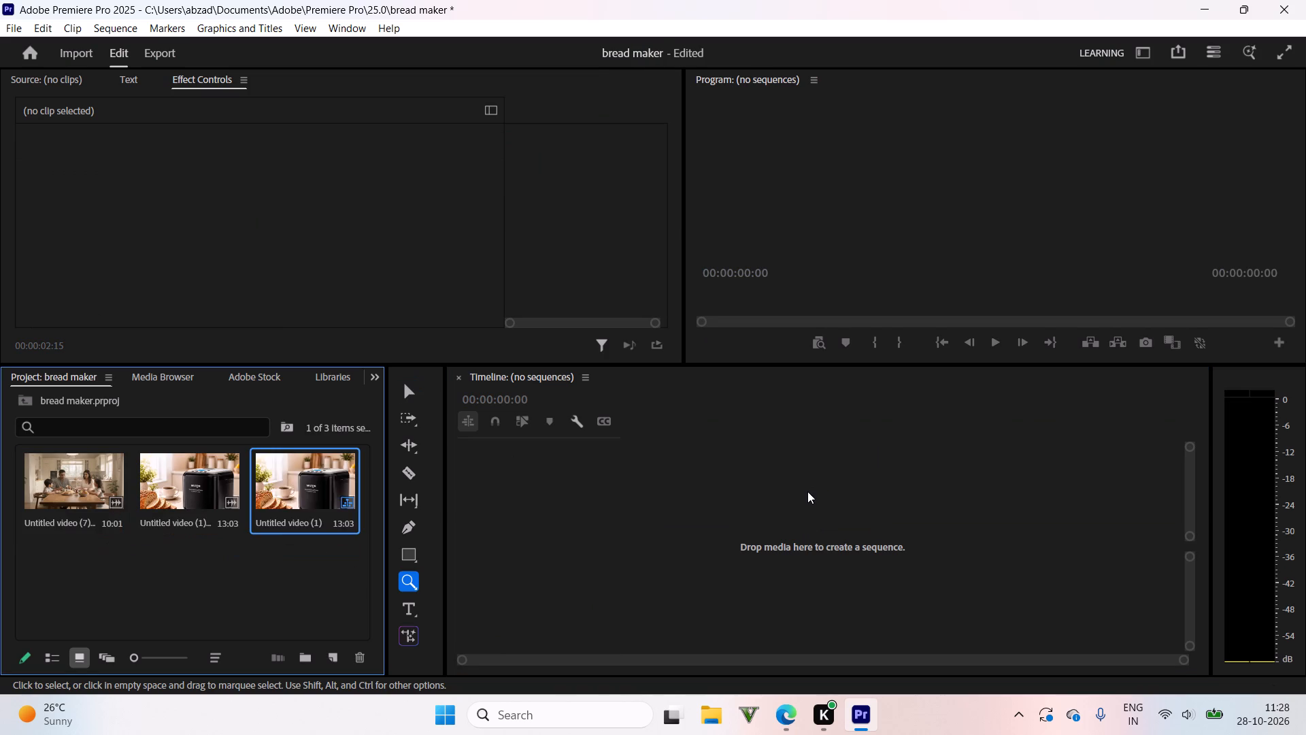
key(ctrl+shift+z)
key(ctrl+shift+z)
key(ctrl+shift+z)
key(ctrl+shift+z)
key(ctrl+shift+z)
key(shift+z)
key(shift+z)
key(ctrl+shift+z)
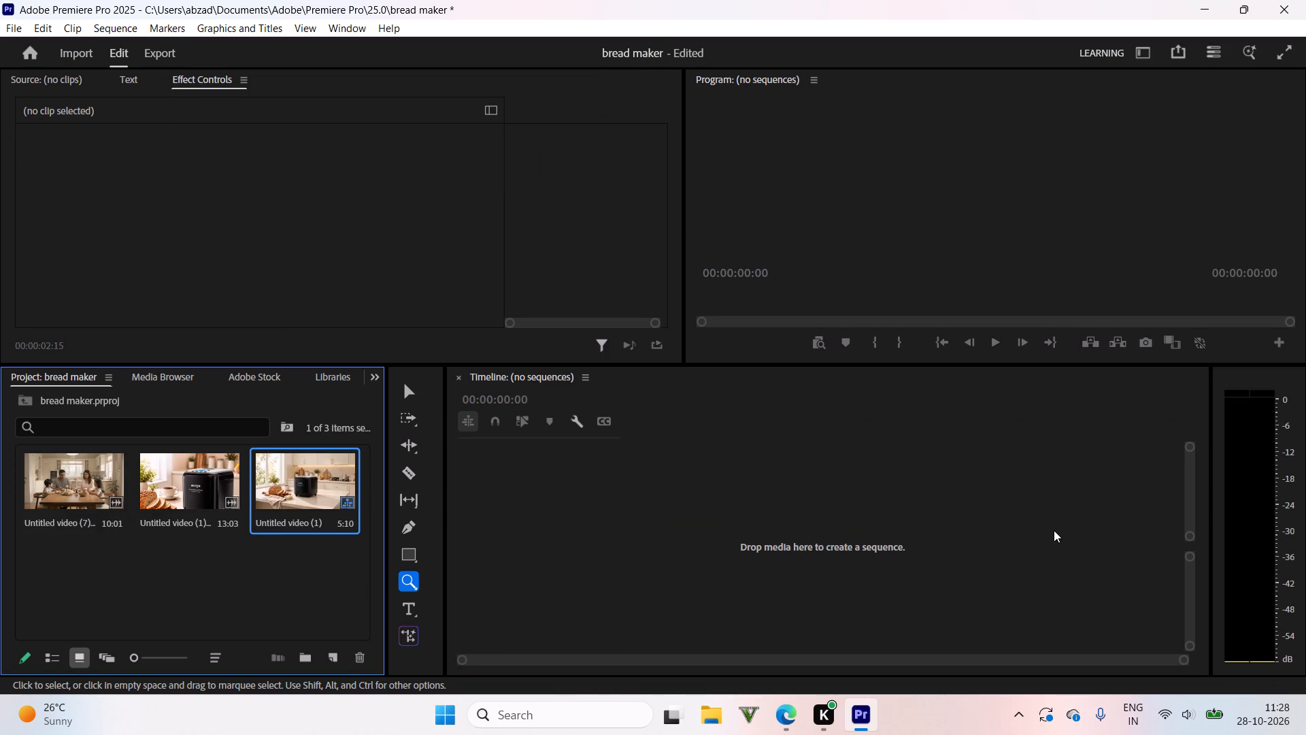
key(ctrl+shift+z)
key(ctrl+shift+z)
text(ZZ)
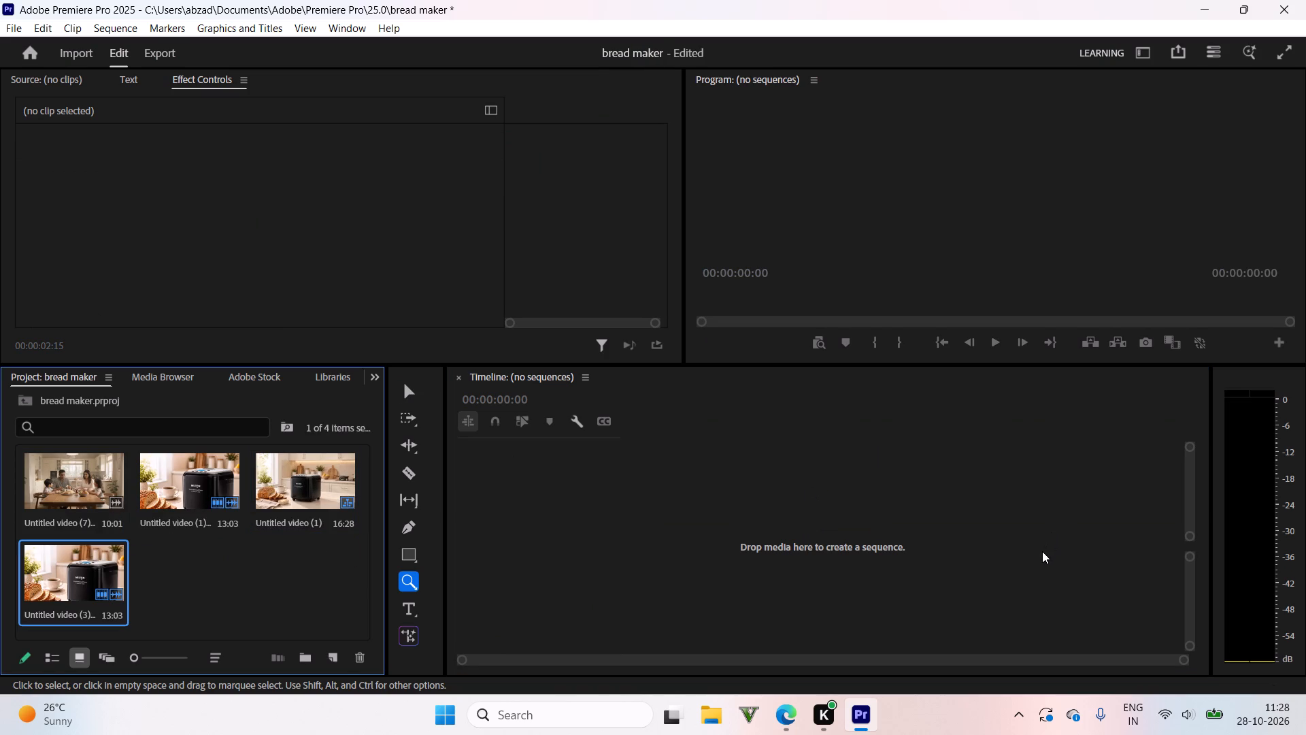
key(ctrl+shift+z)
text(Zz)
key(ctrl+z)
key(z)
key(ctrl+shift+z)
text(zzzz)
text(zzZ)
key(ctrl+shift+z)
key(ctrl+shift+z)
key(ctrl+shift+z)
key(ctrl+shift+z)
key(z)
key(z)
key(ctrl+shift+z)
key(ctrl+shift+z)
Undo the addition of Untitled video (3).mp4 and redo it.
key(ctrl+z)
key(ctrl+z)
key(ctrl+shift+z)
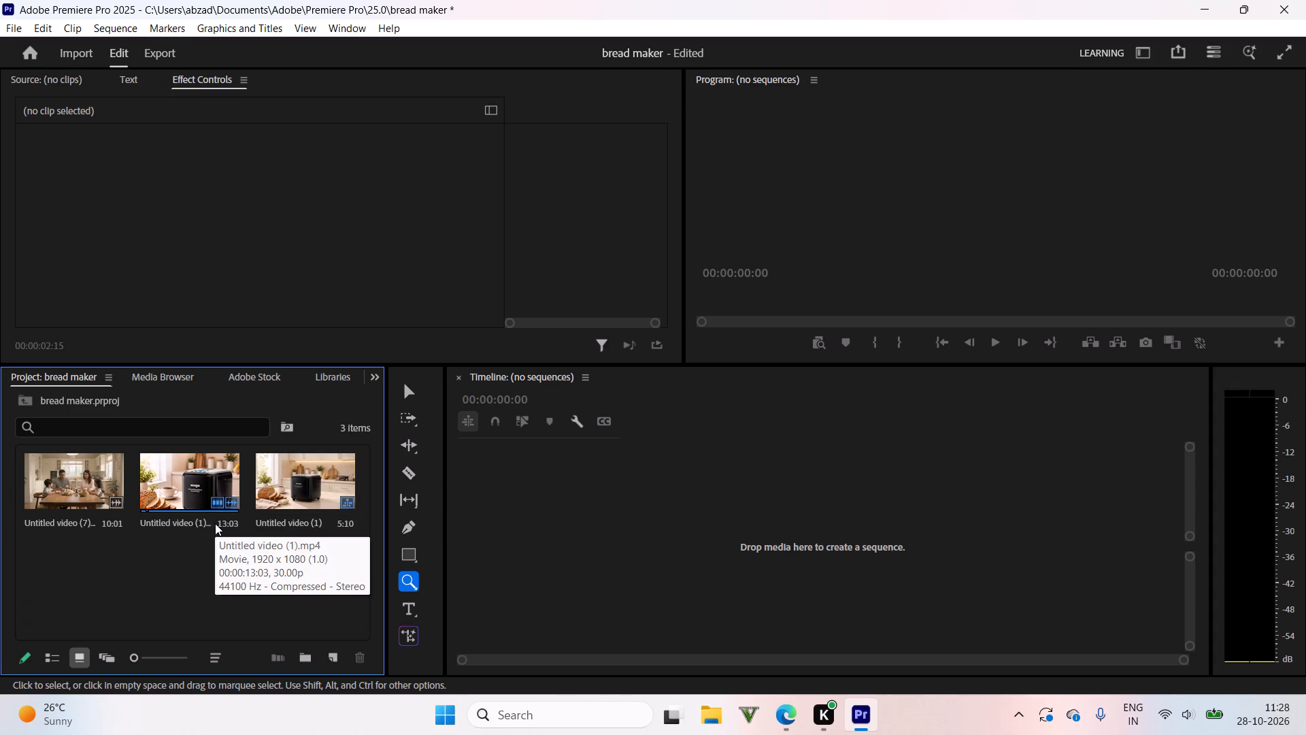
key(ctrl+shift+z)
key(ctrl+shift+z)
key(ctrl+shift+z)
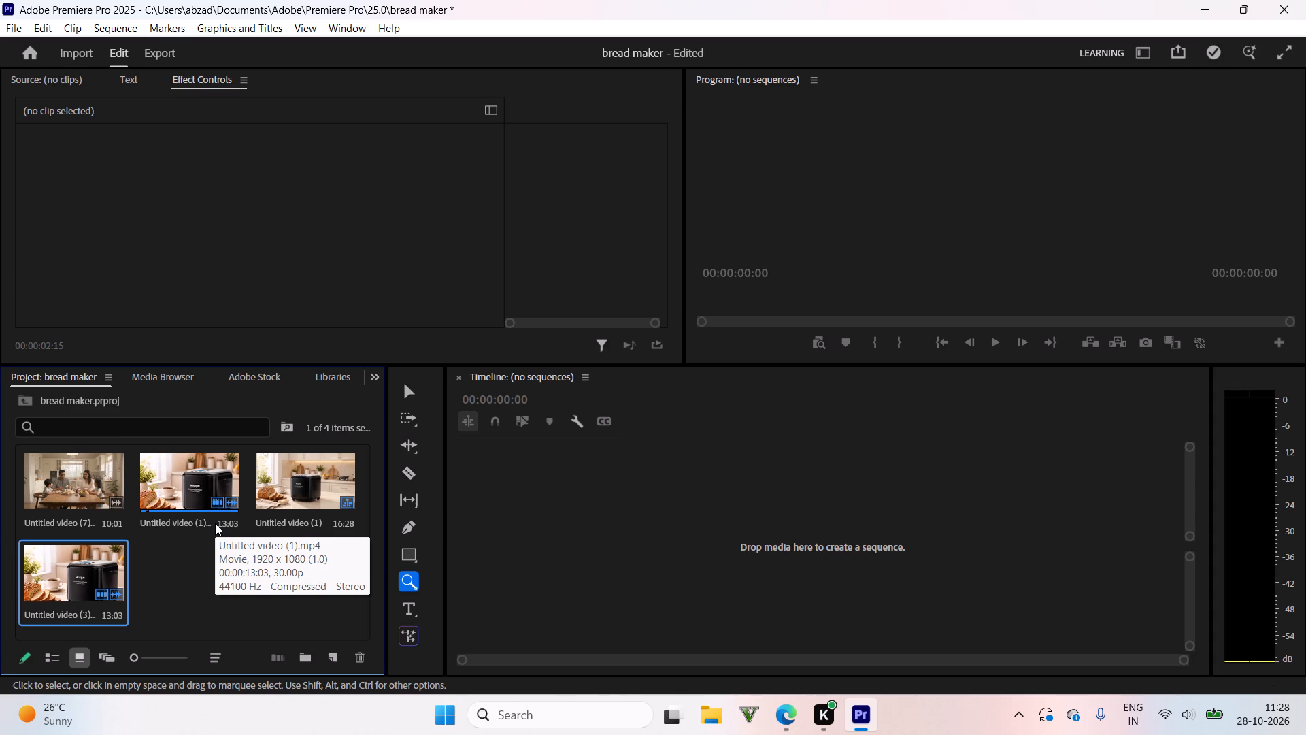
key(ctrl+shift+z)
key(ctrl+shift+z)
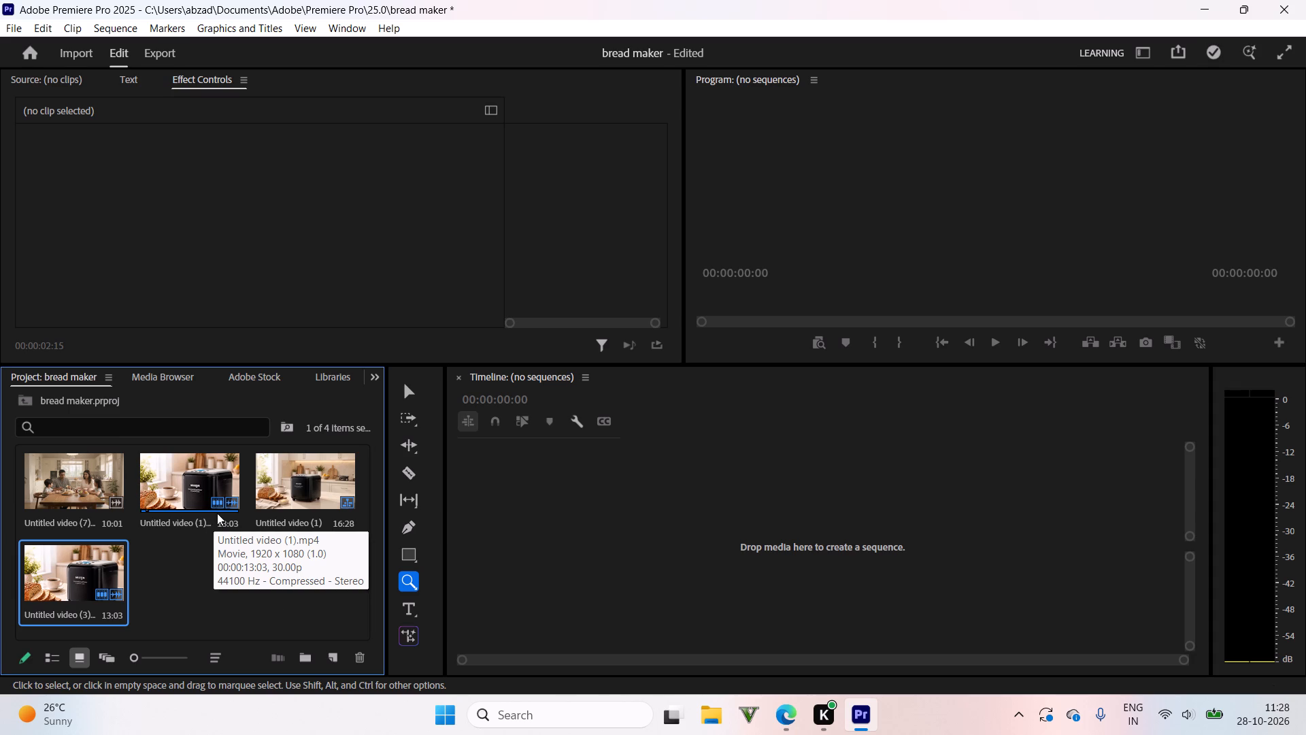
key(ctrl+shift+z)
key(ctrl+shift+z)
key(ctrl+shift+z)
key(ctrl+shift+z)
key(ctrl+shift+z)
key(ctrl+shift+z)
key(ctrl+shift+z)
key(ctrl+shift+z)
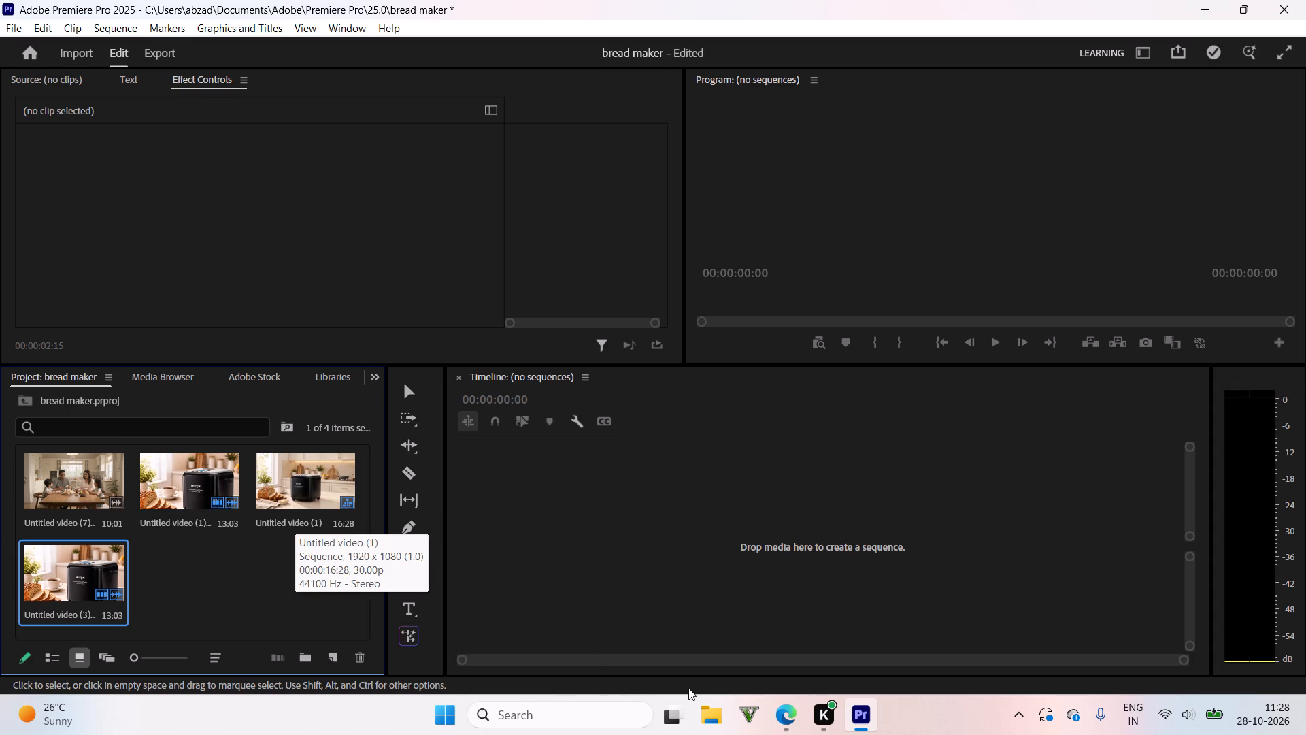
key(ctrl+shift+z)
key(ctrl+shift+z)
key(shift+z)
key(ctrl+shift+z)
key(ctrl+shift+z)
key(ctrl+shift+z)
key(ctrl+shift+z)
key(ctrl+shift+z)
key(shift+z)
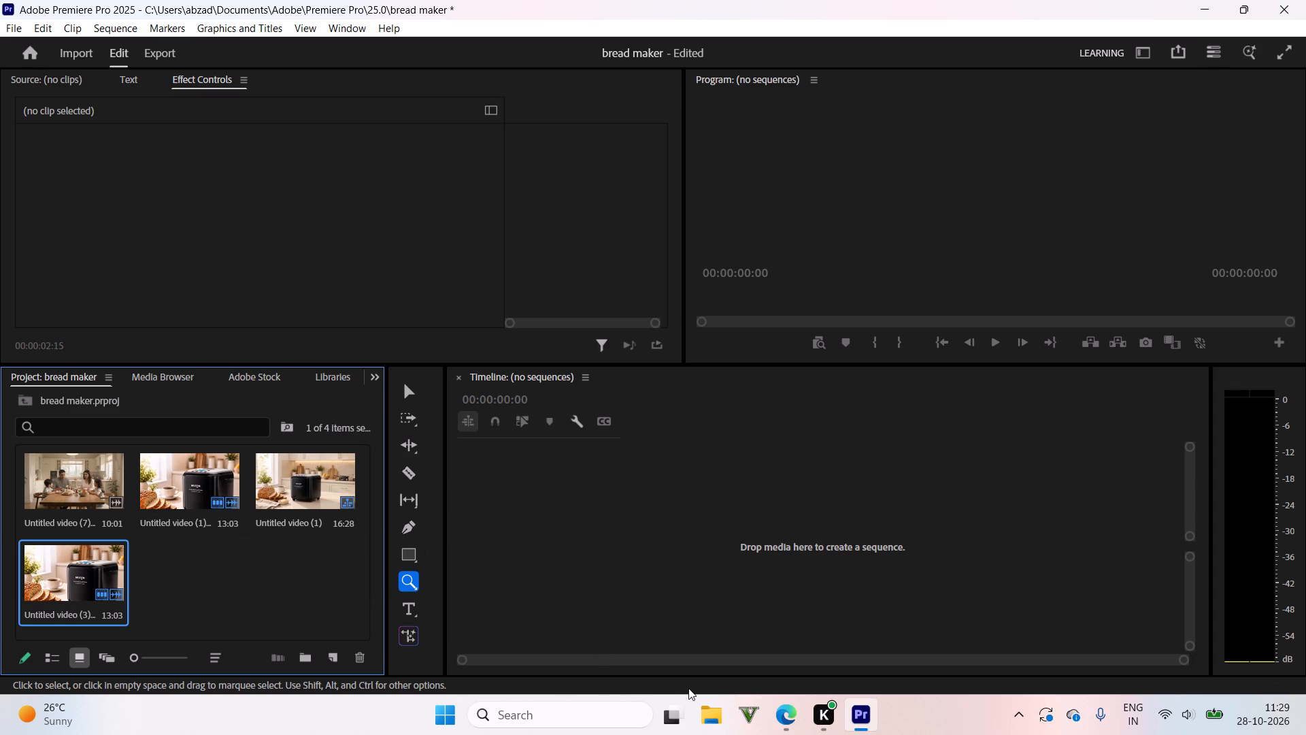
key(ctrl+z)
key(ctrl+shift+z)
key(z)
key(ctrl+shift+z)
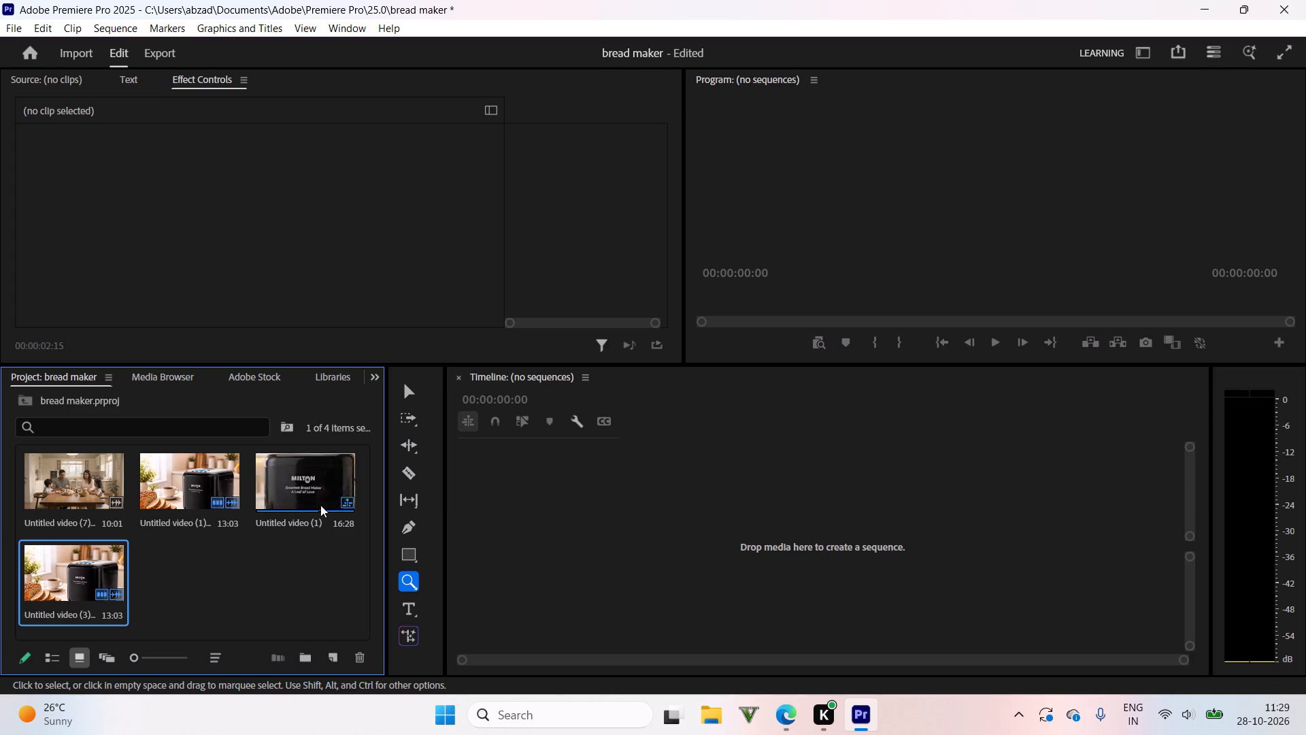
Create a new sequence from the Untitled video (1).mp4 clip in the project.
drag(212, 491, 584, 518)
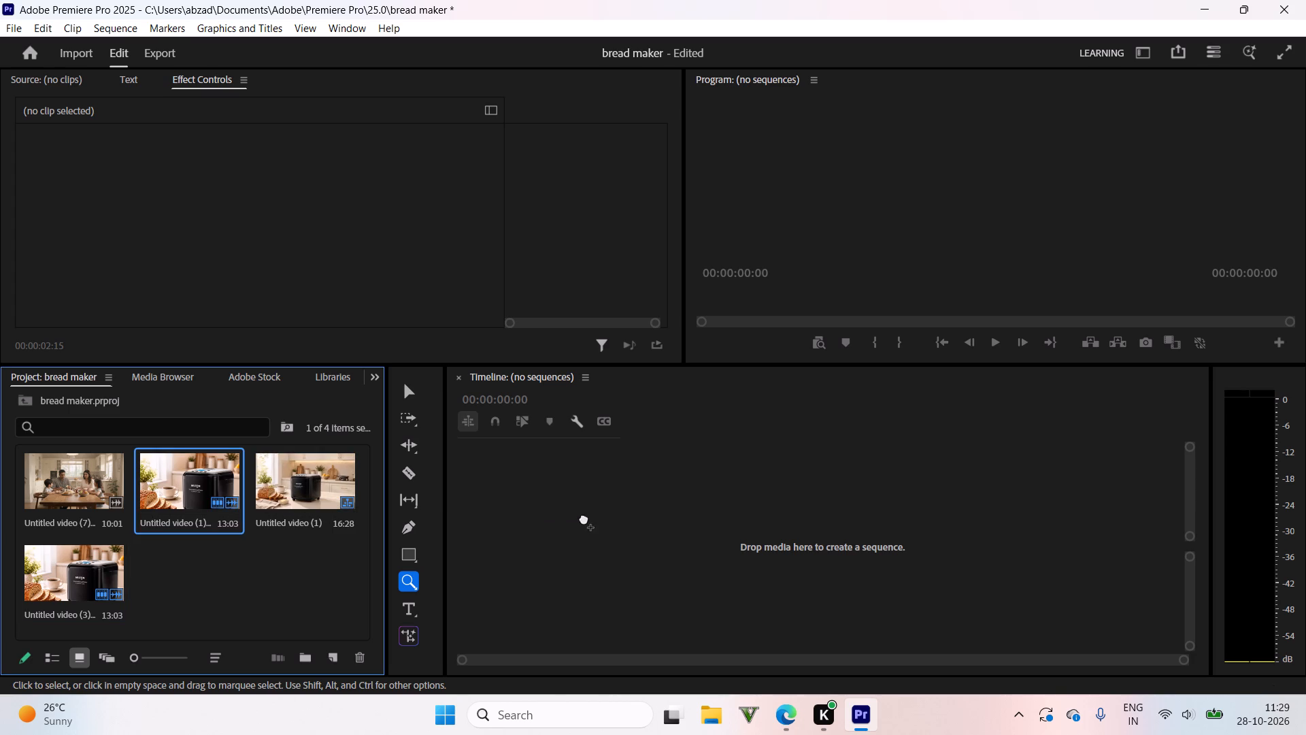
drag(584, 518, 441, 467)
drag(193, 487, 850, 578)
drag(850, 578, 850, 578)
Trim the opening shot off the Untitled video (1).mp4 clip so that it starts at 00:00:03:09.
drag(667, 430, 646, 431)
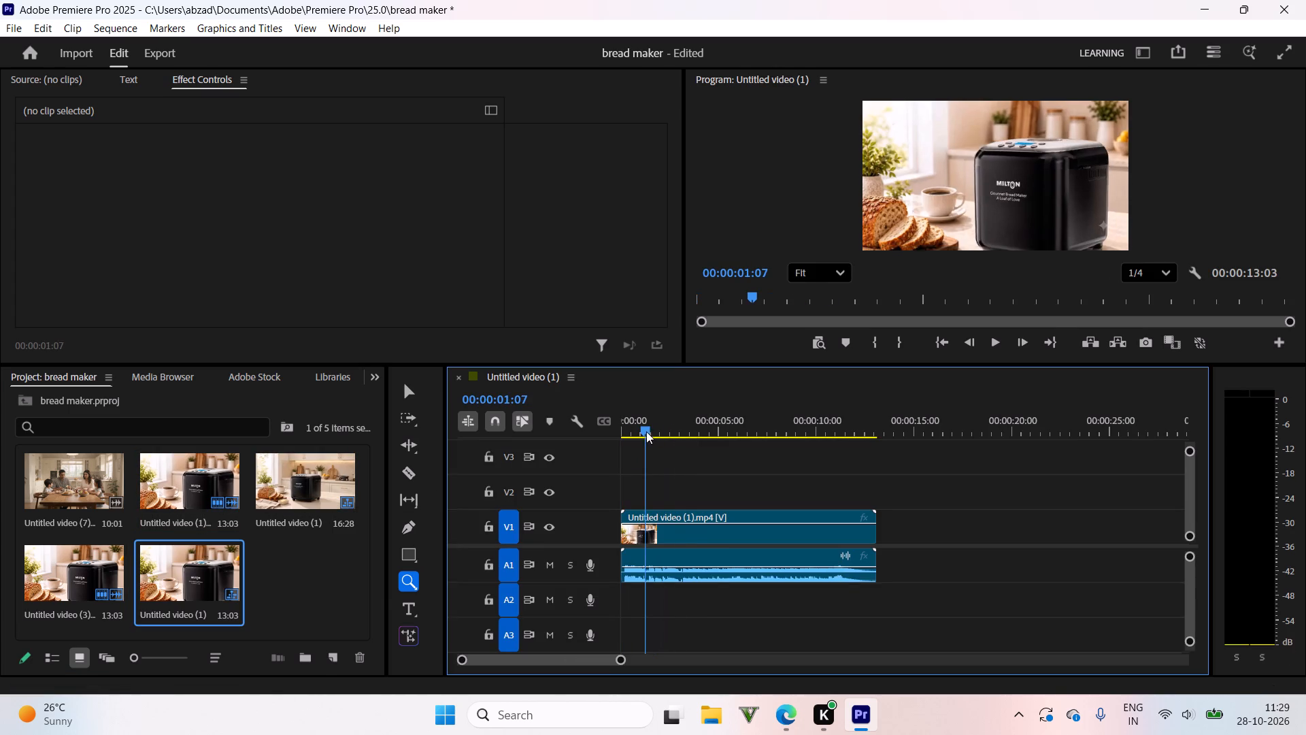
drag(646, 431, 687, 439)
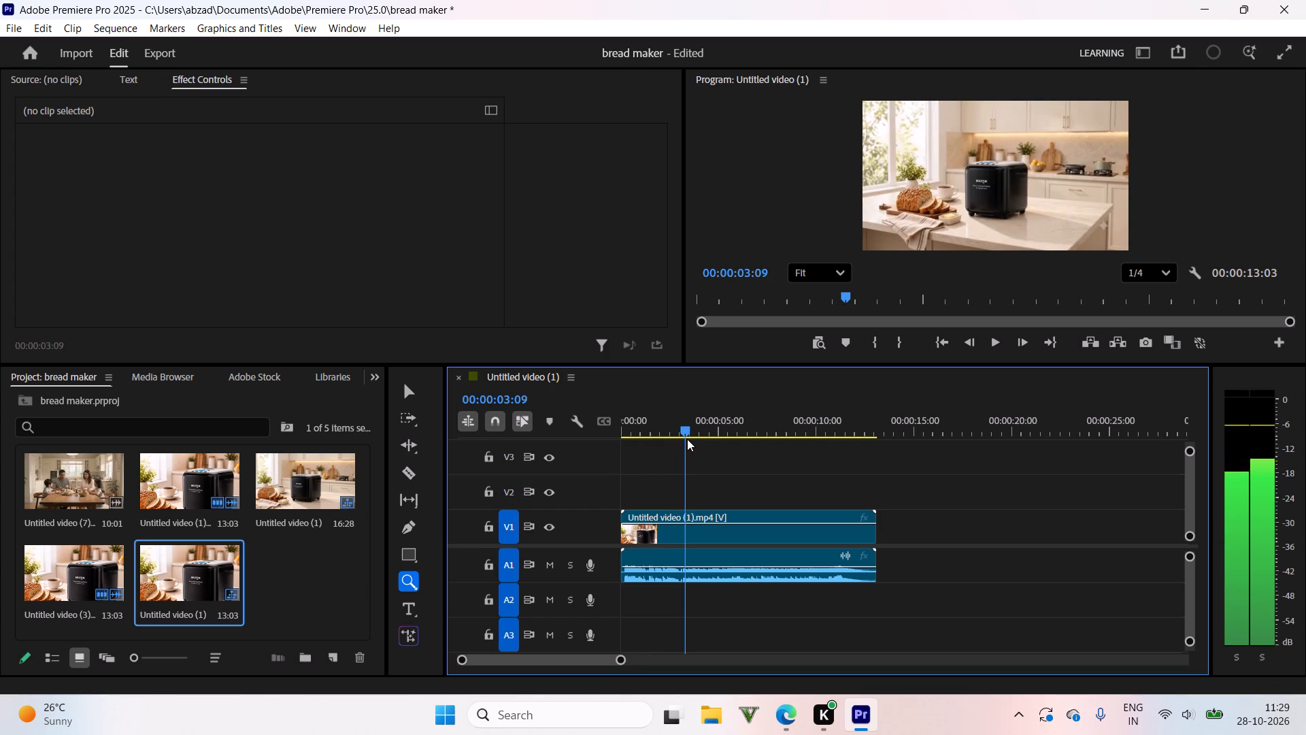
drag(687, 439, 688, 450)
drag(409, 389, 409, 441)
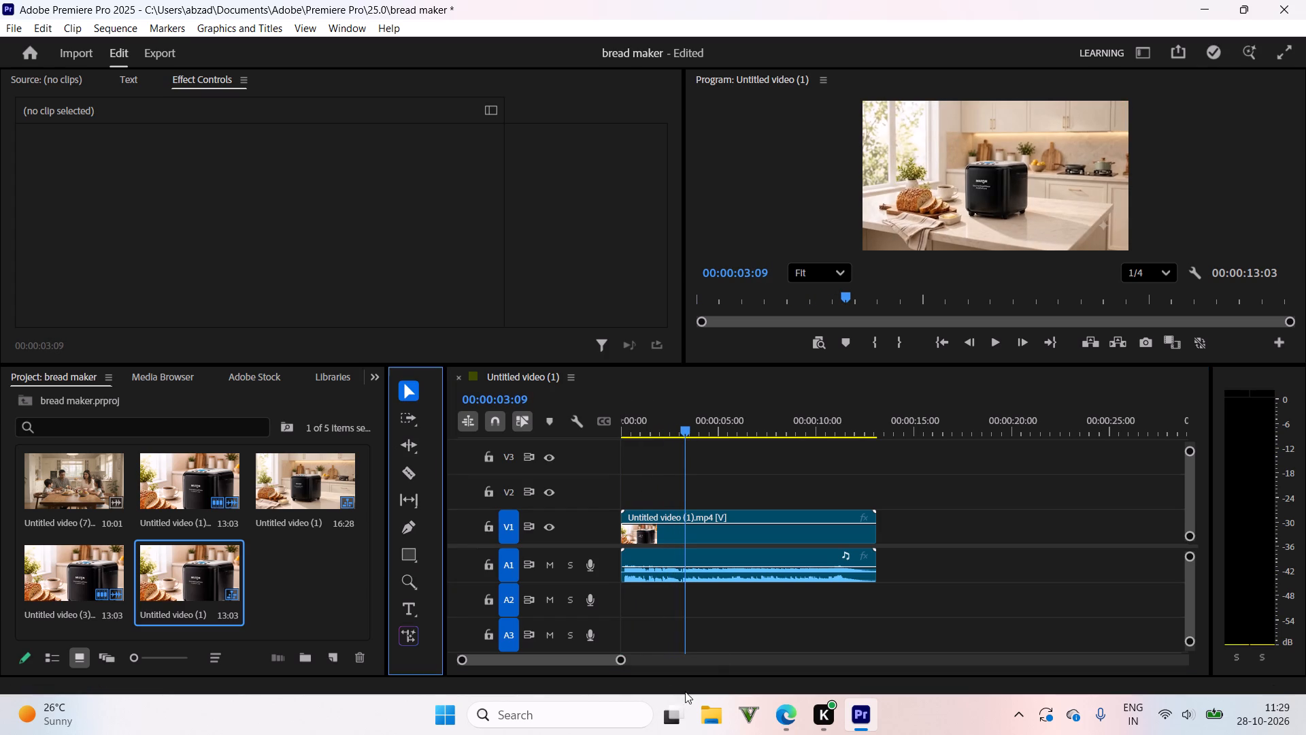
drag(624, 512, 687, 560)
Move the trimmed clip to the start of the sequence and return the playhead to 00:00:00:00.
click(761, 511)
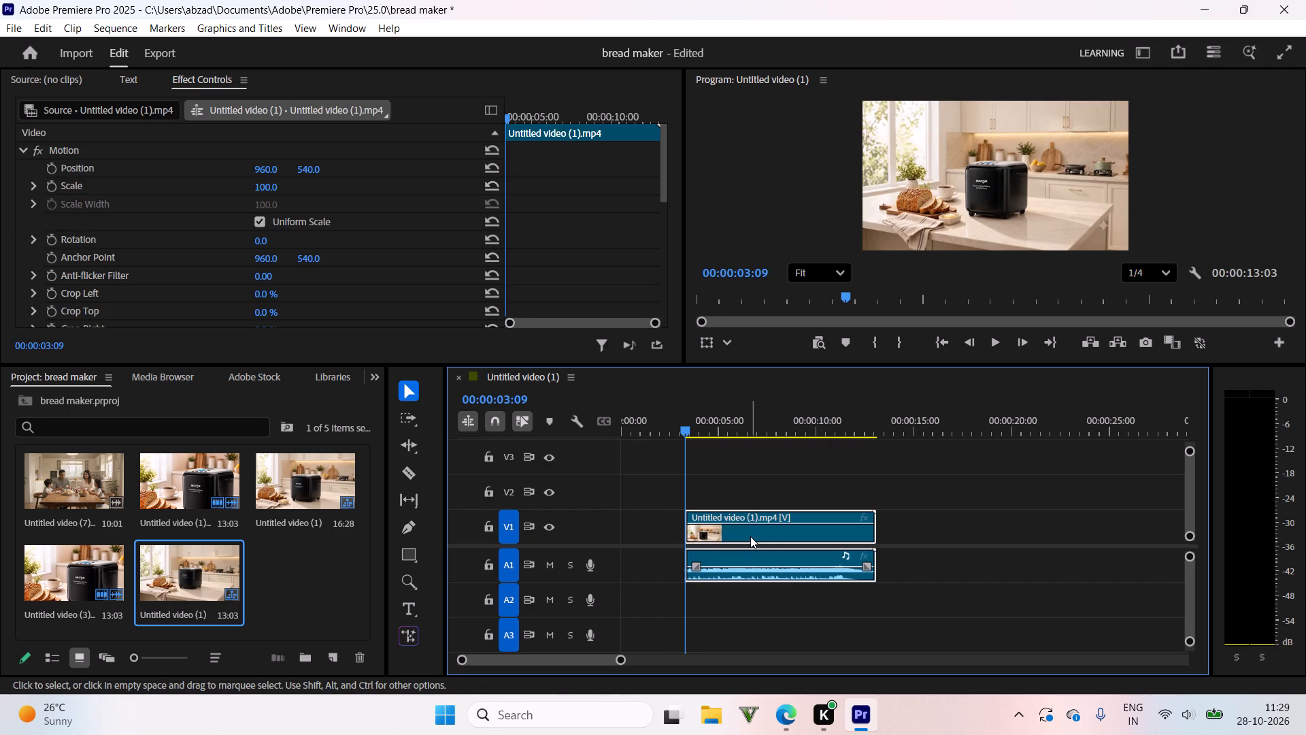
drag(750, 536, 679, 536)
drag(652, 416, 614, 442)
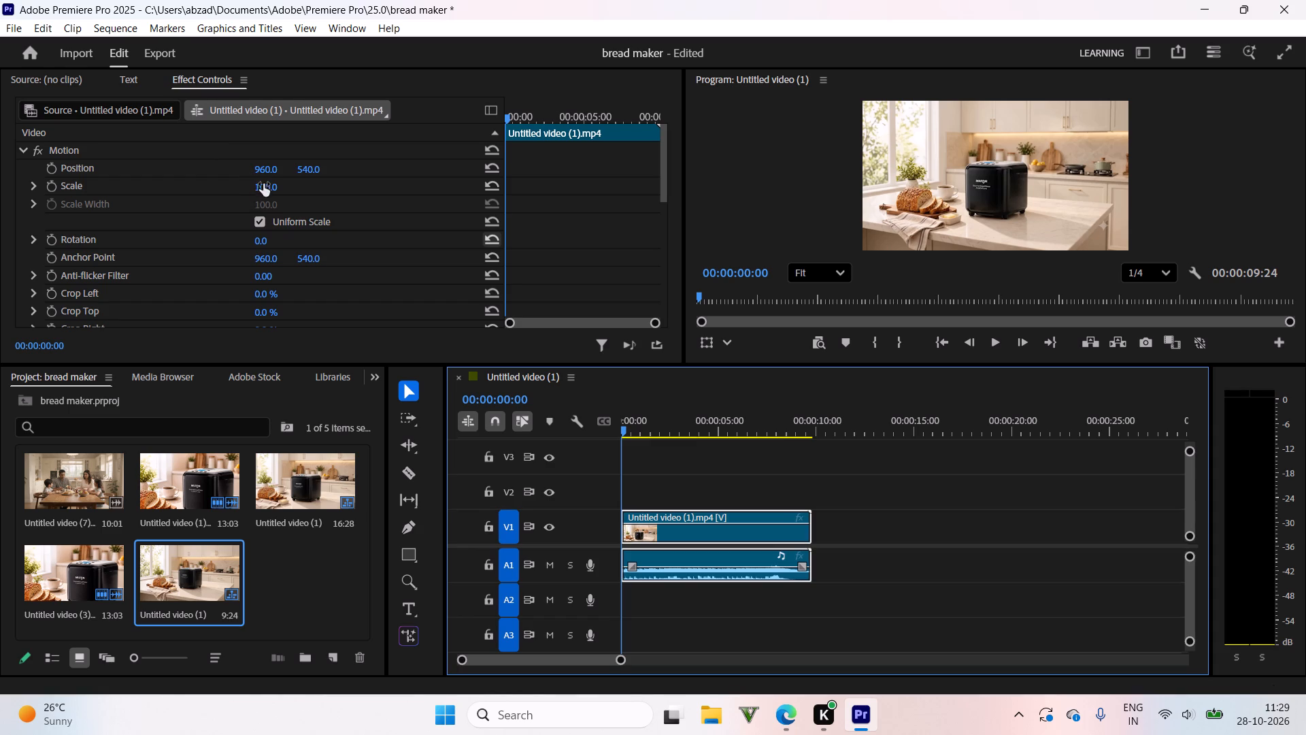
Scale the Untitled video (1).mp4 clip up to 128.
drag(265, 182, 286, 188)
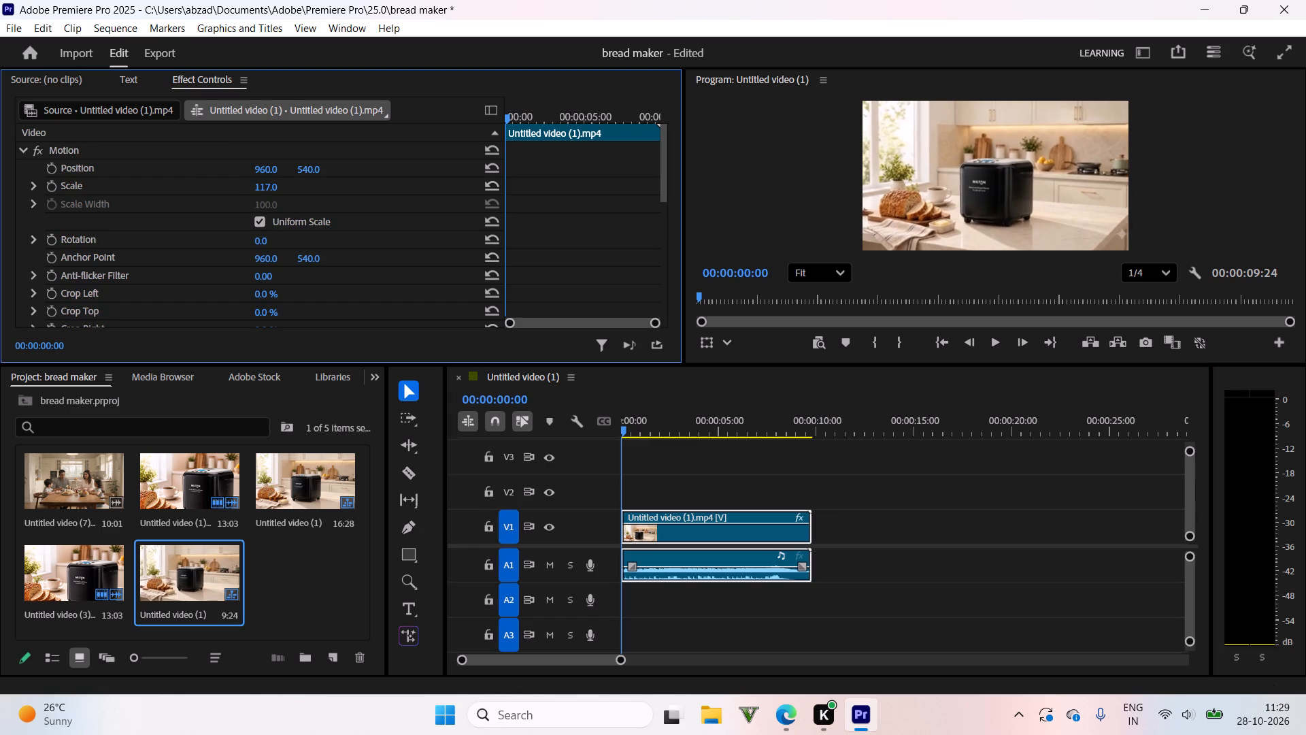
drag(286, 188, 302, 192)
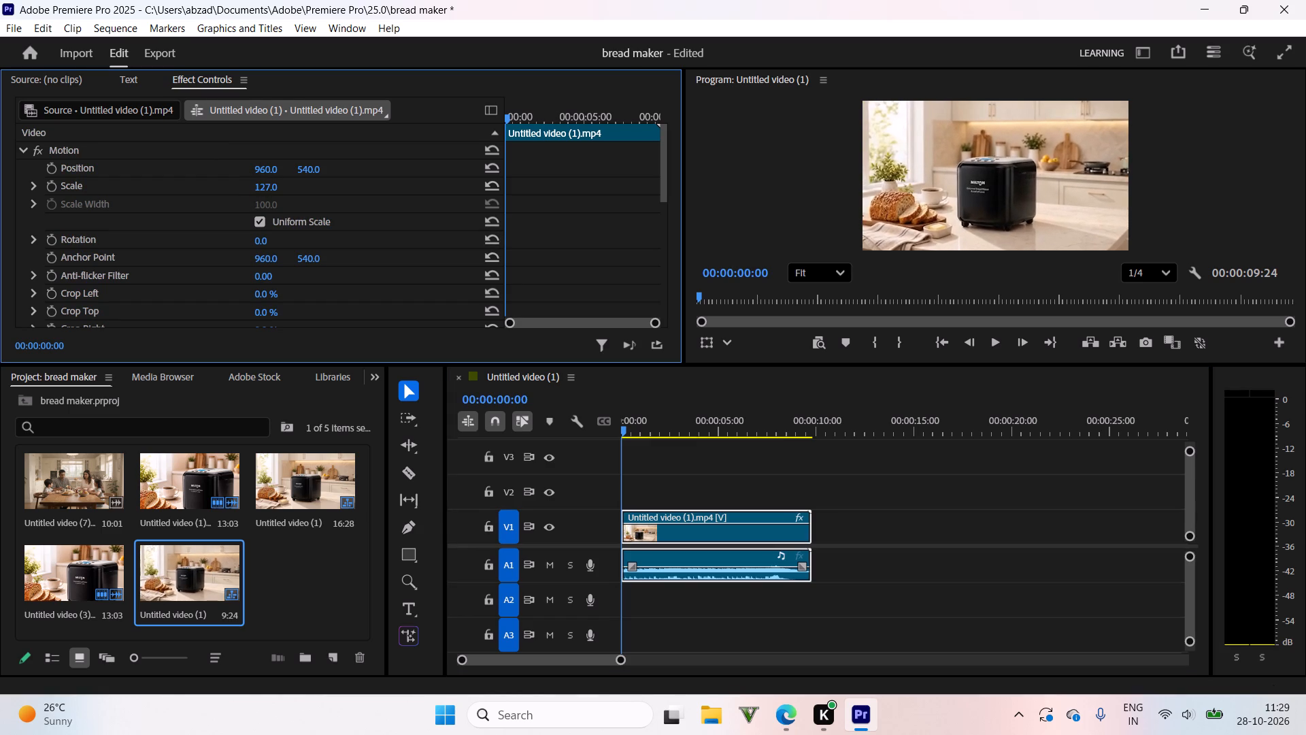
drag(302, 192, 306, 194)
Split the Untitled video (1).mp4 clip at 00:00:01:20, before the close-up of the MILTON logo.
key(space)
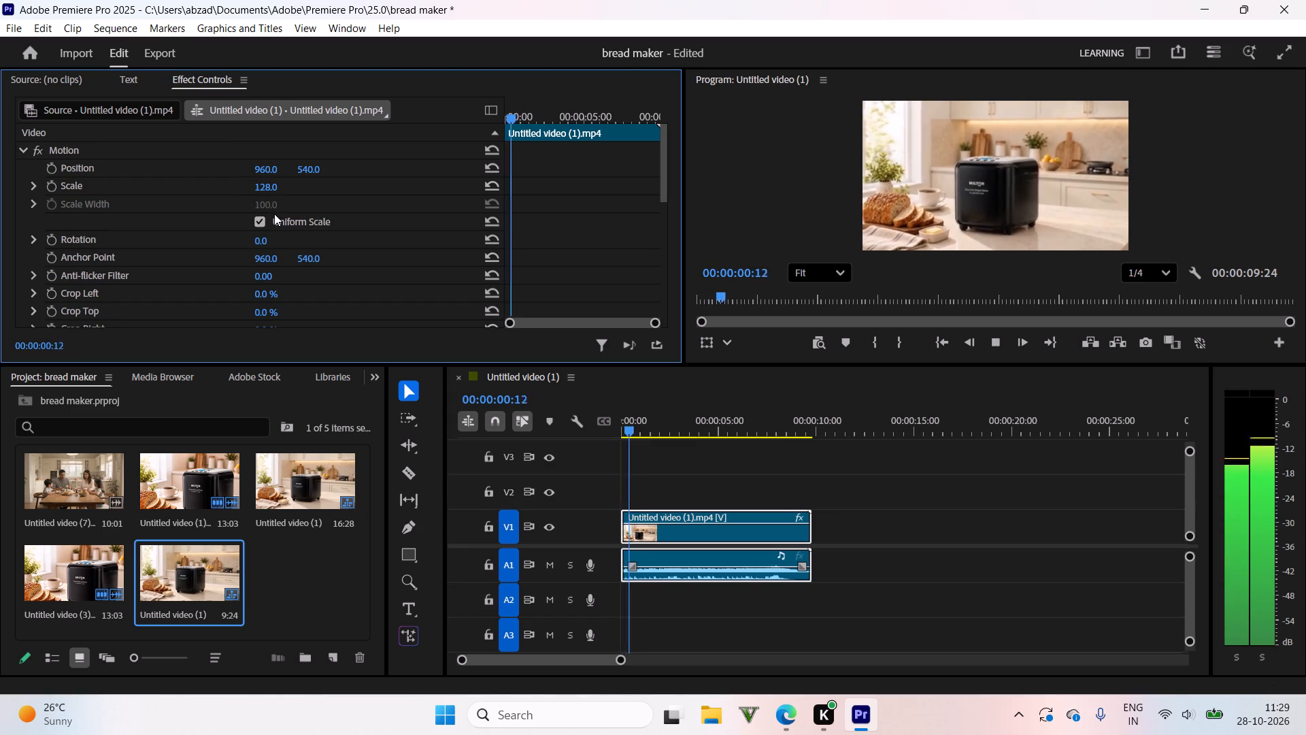
key(space)
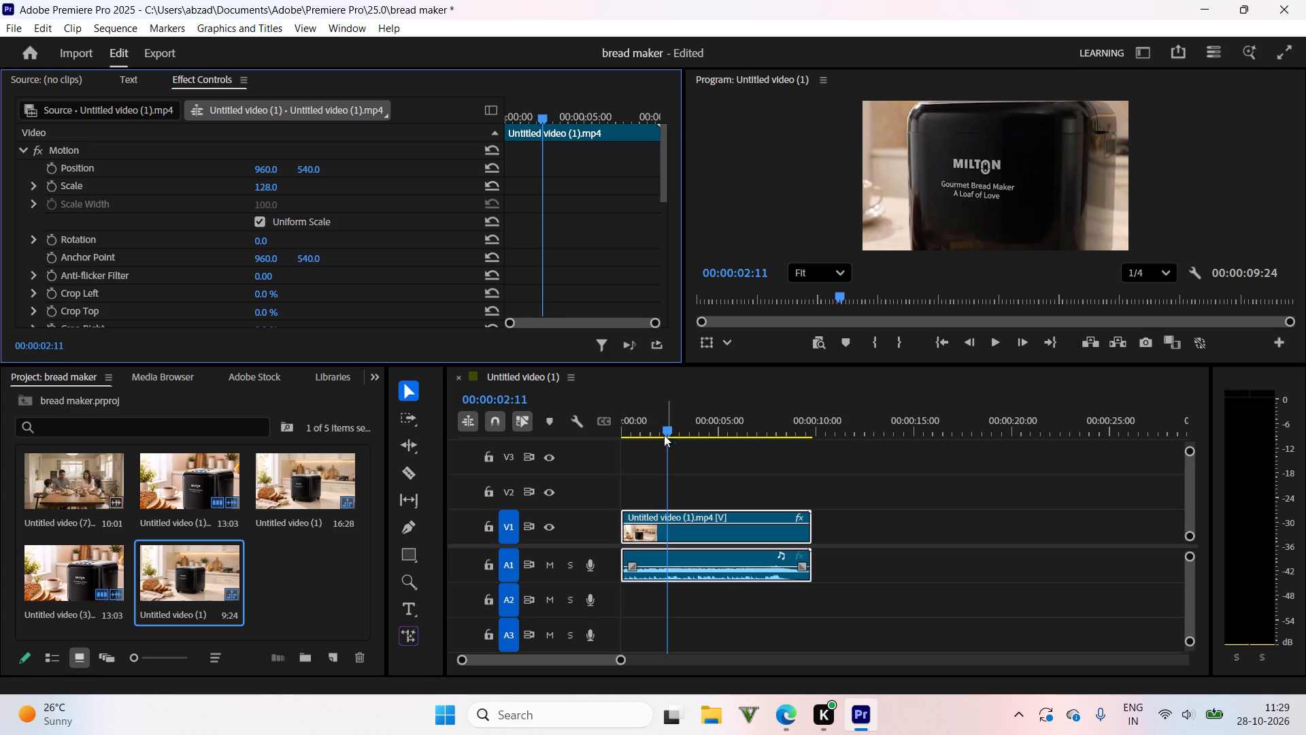
drag(658, 428, 575, 463)
drag(648, 429, 655, 429)
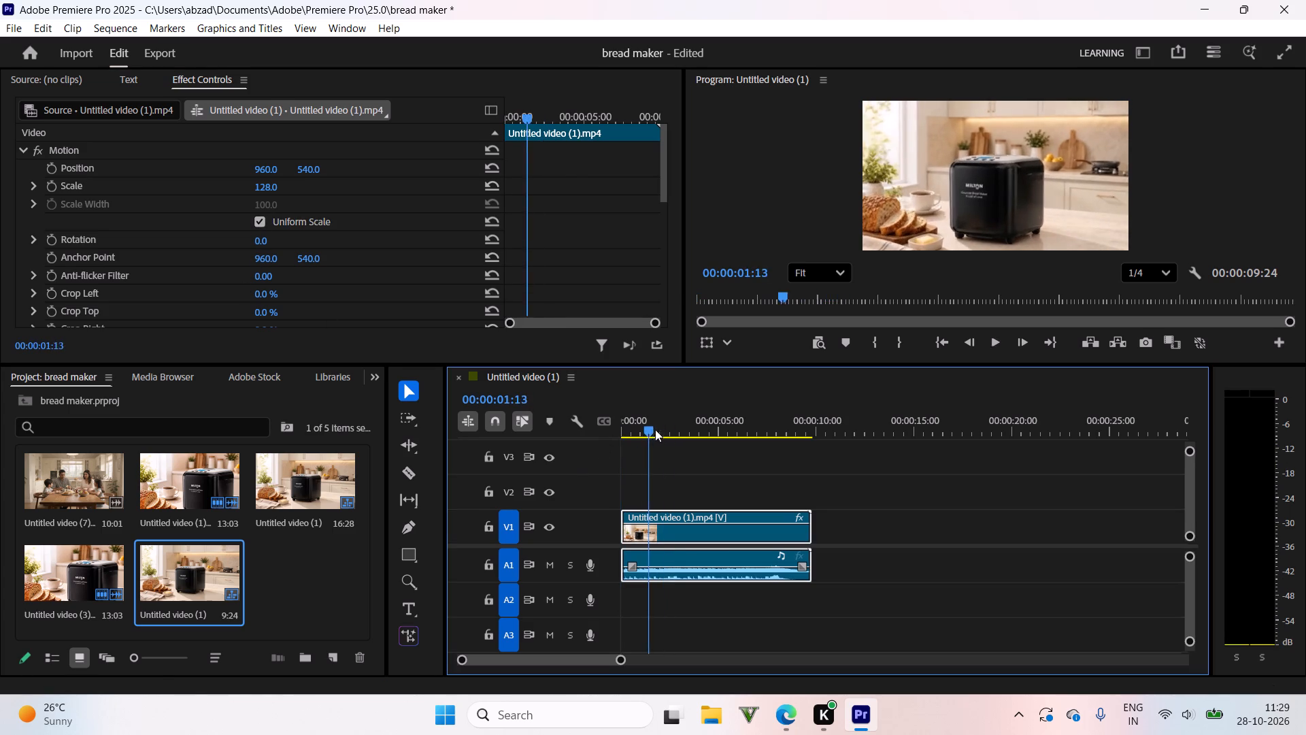
drag(655, 429, 672, 467)
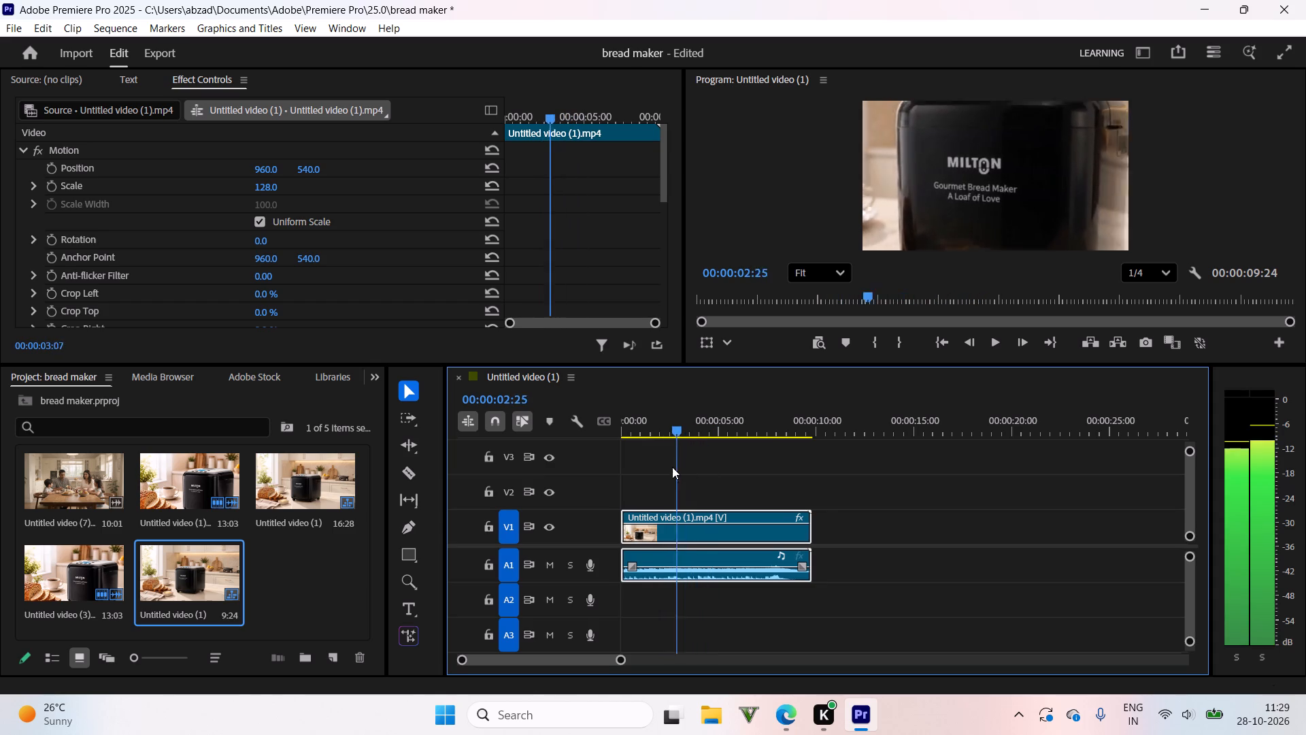
drag(672, 467, 655, 474)
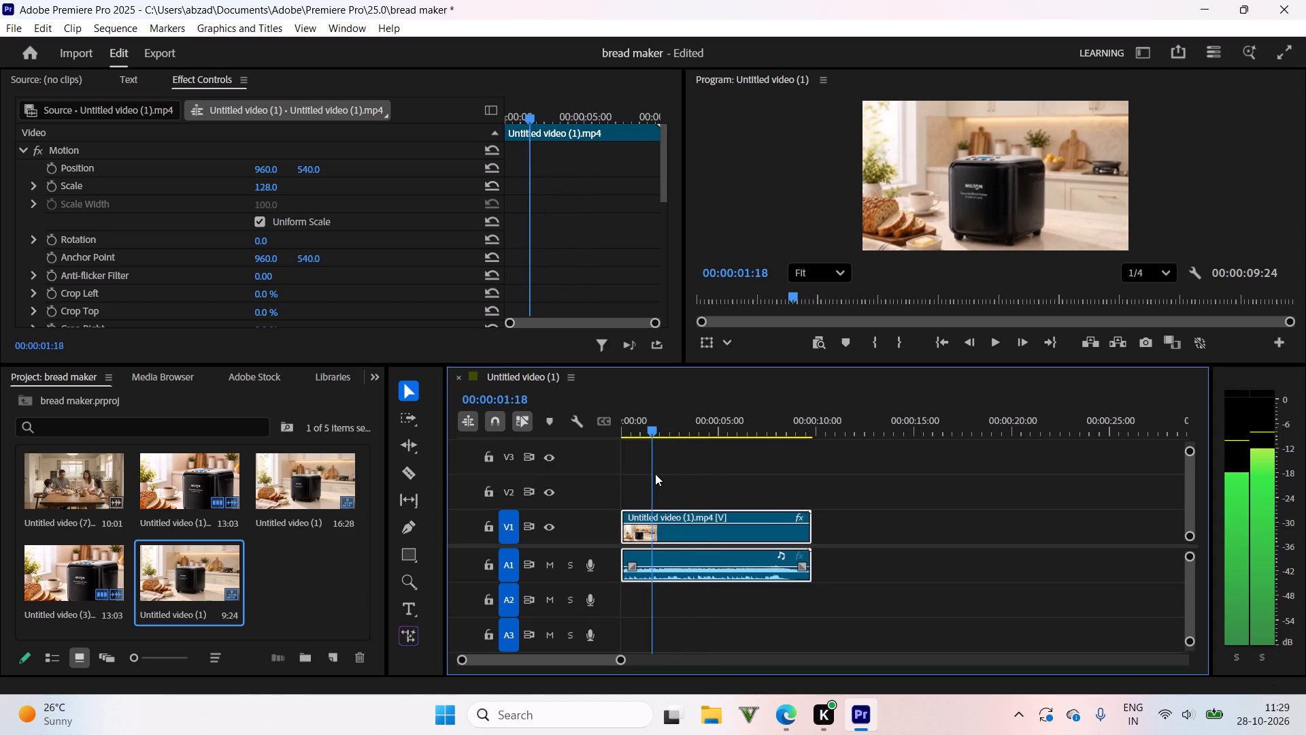
drag(655, 474, 656, 472)
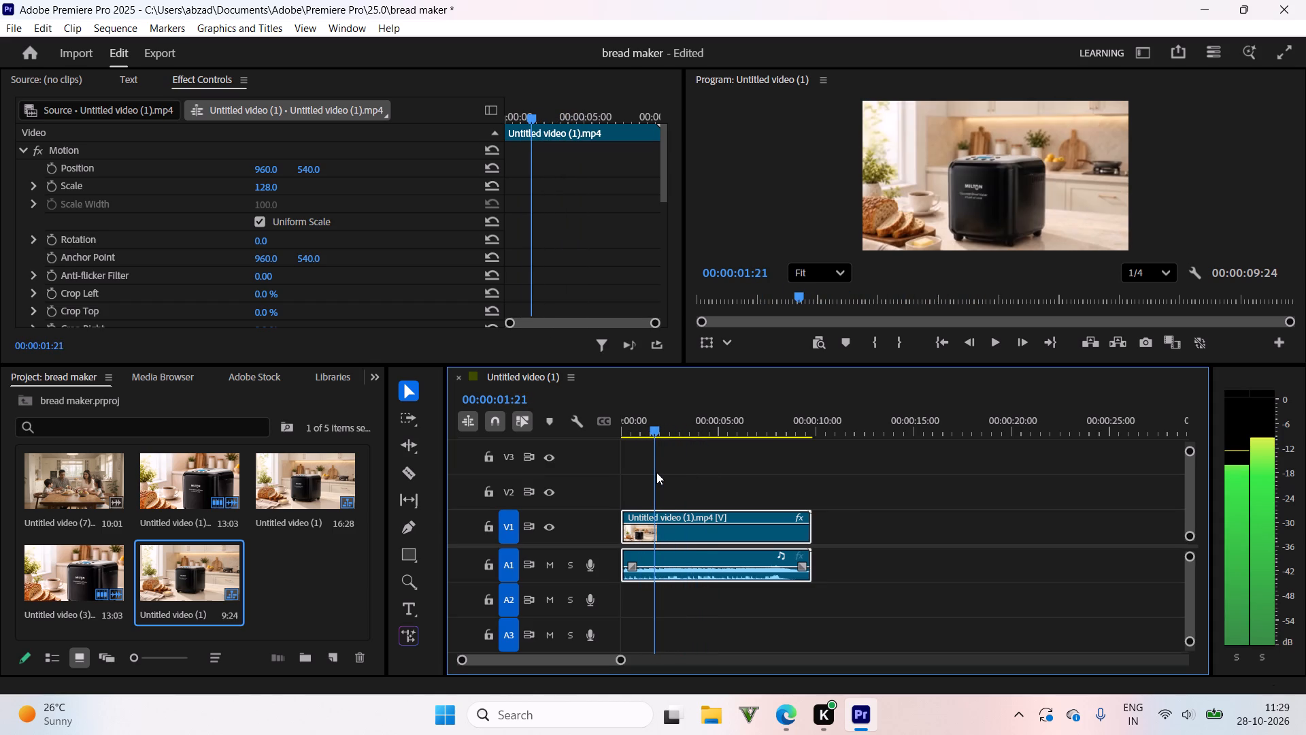
drag(656, 472, 656, 473)
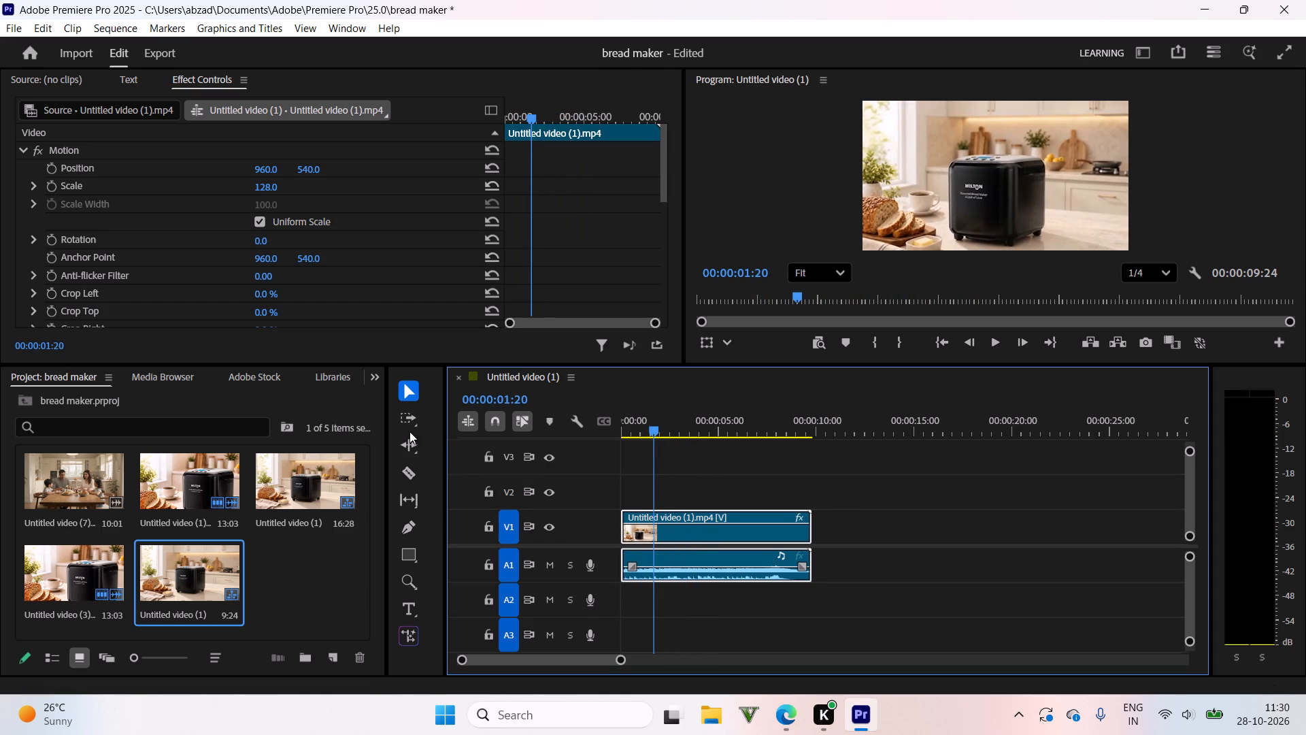
click(401, 465)
click(656, 510)
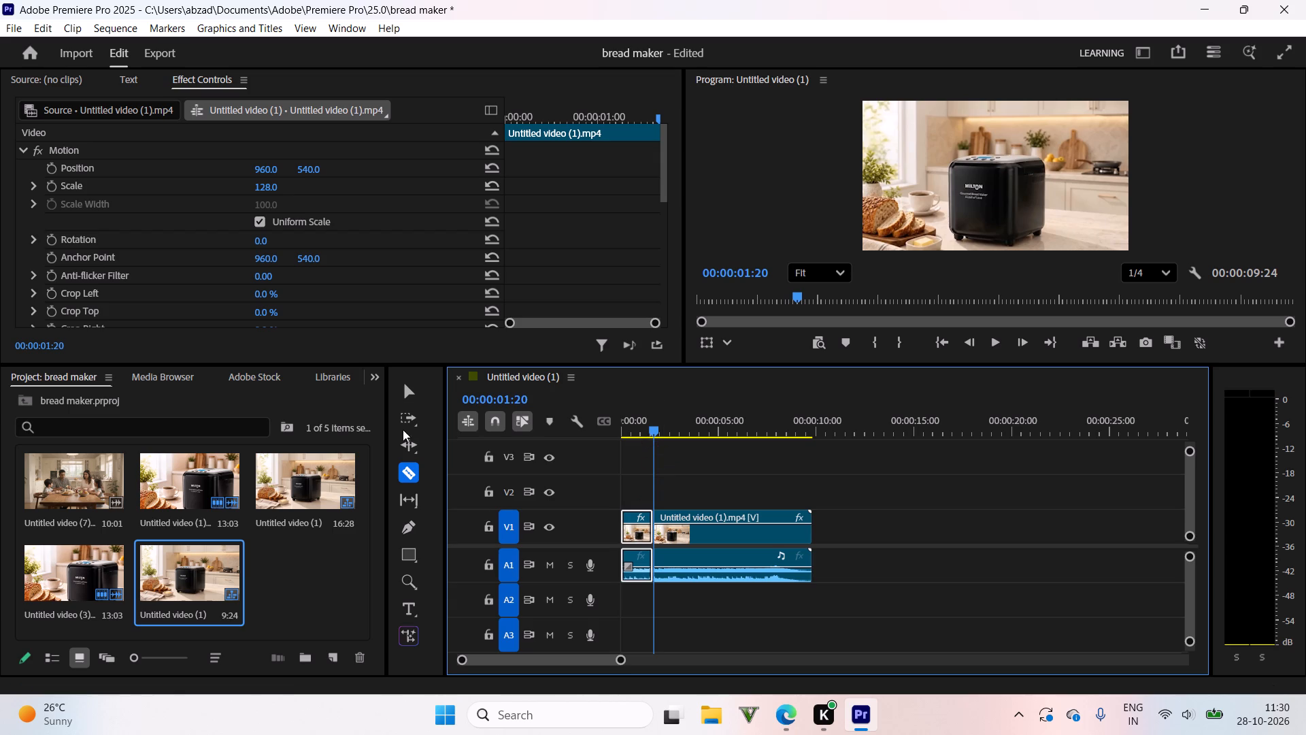
Switch to File Explorer and preview Untitled video (4) and Untitled video (5) from the Downloads folder.
click(703, 717)
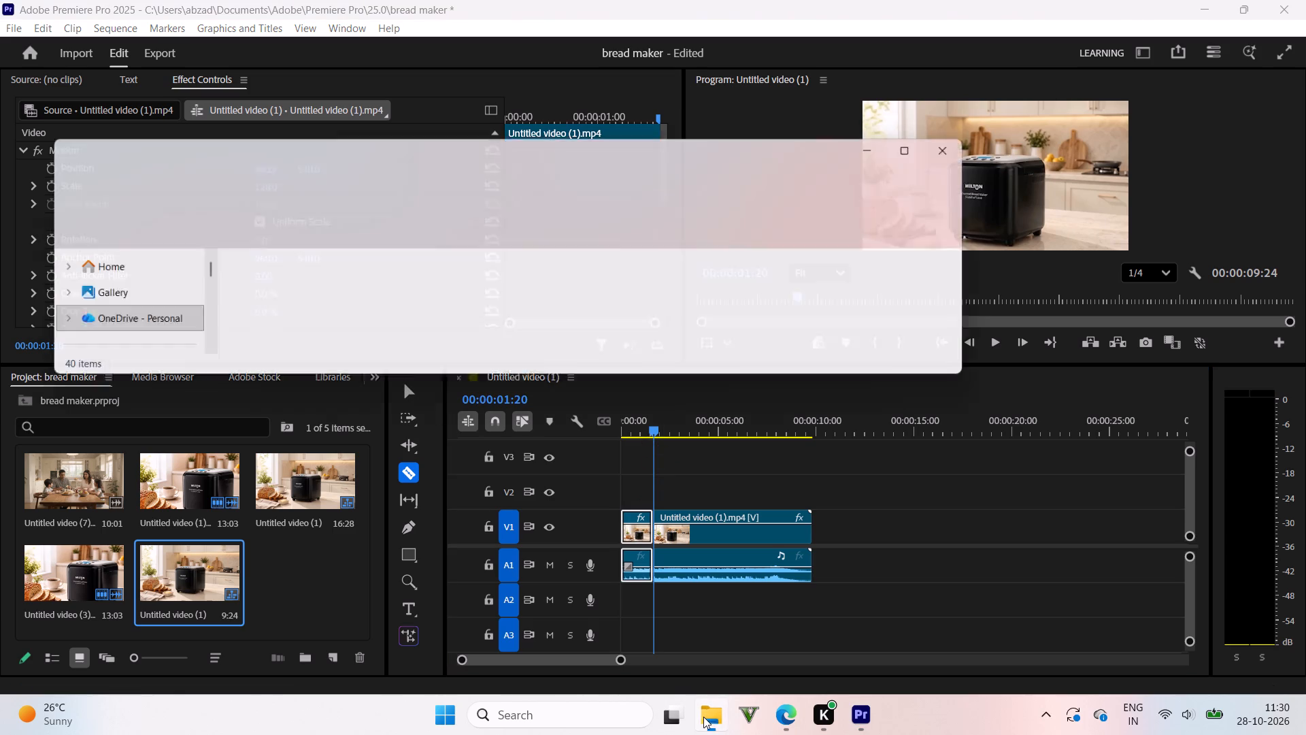
scroll(109, 307, down, 1)
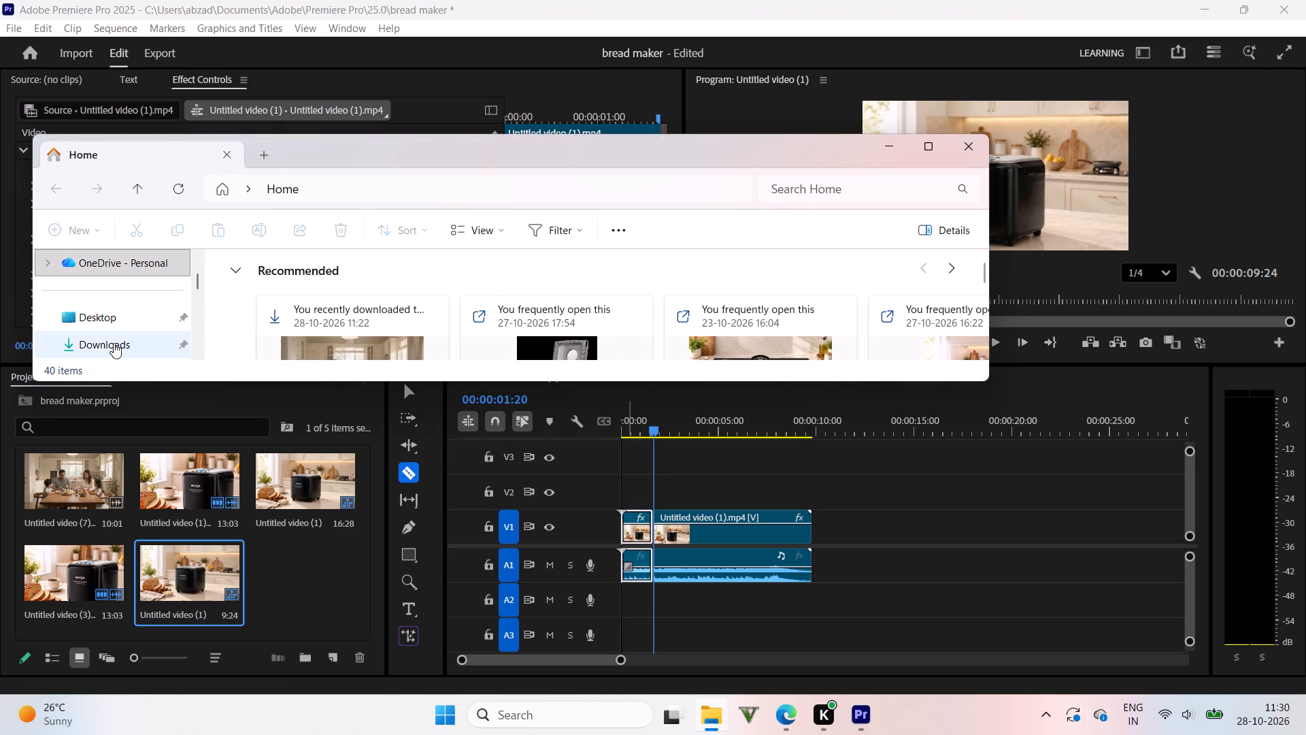
double_click(114, 343)
scroll(422, 344, down, 1)
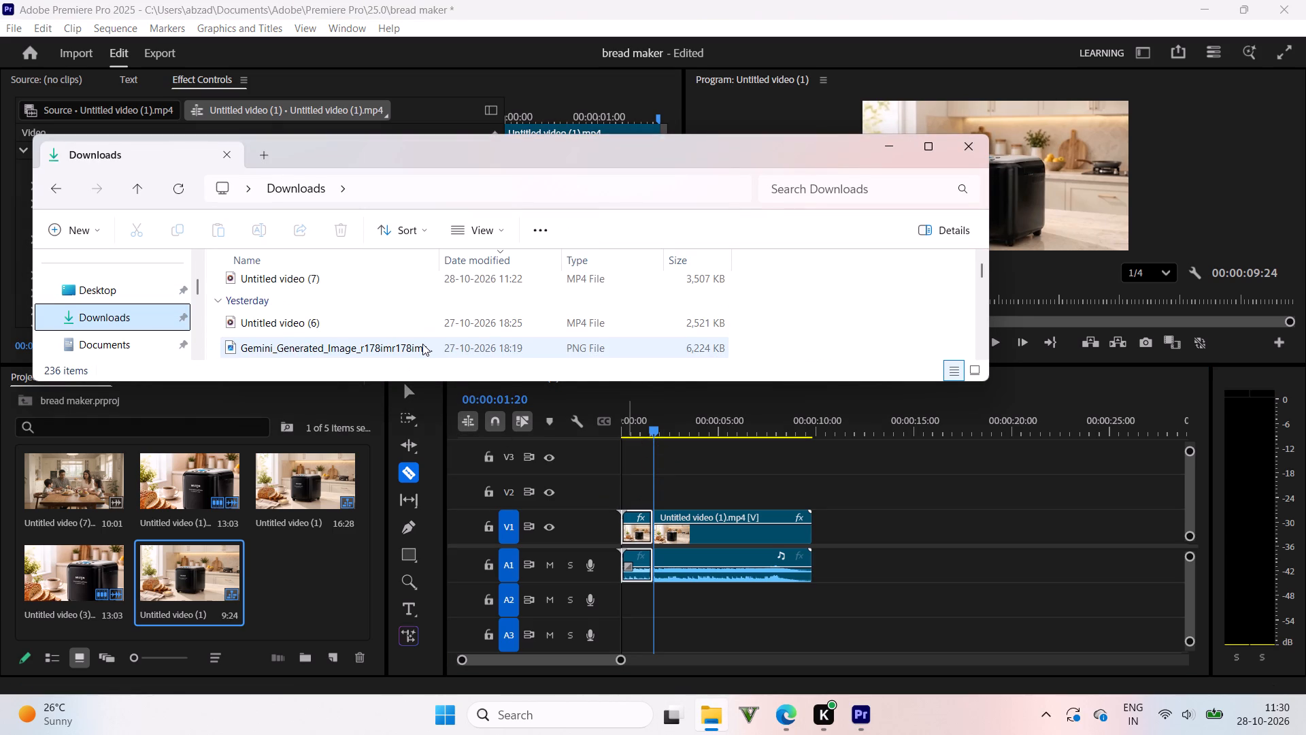
scroll(422, 344, down, 2)
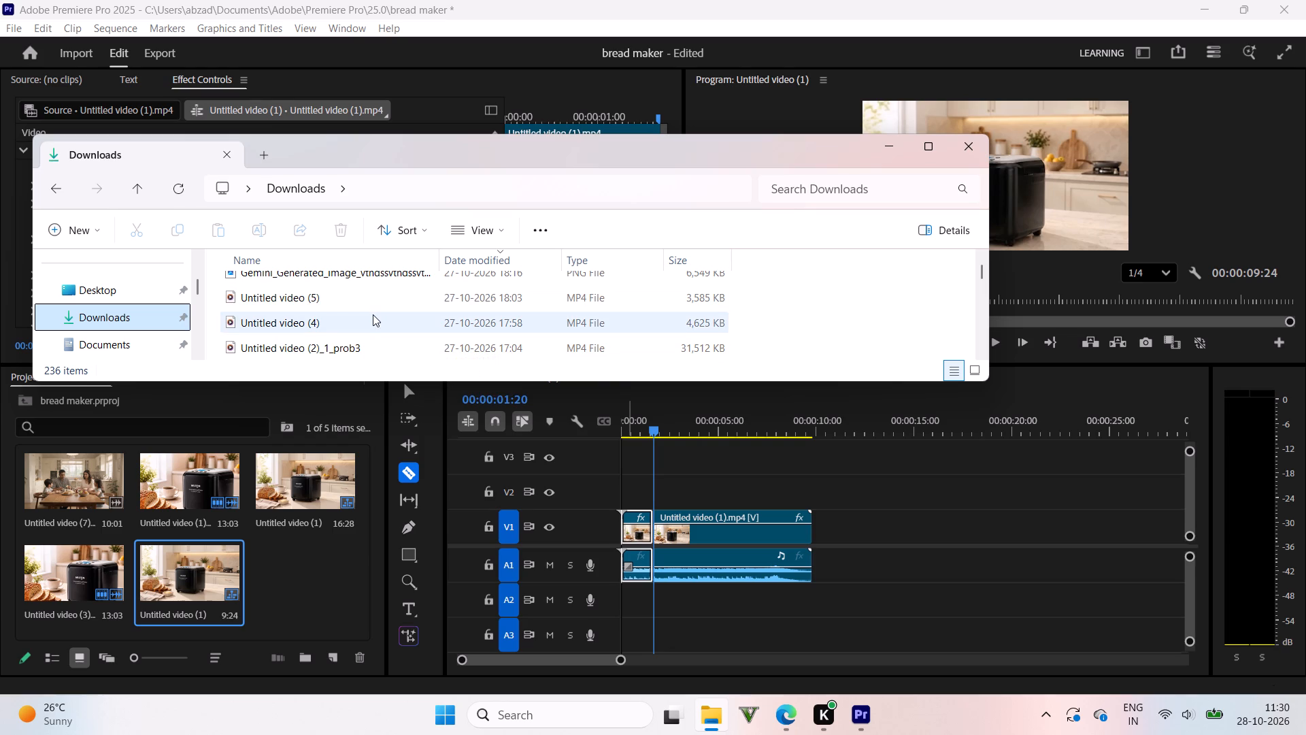
double_click(373, 314)
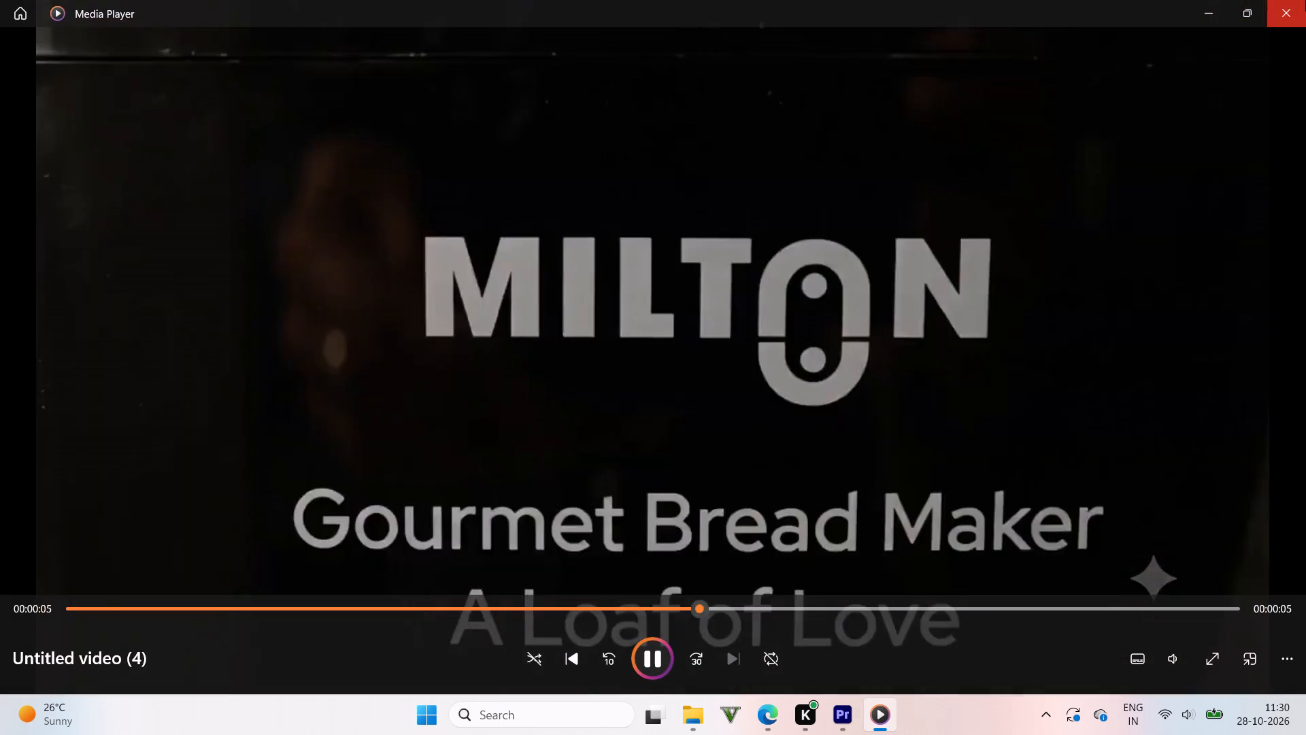
click(1305, 0)
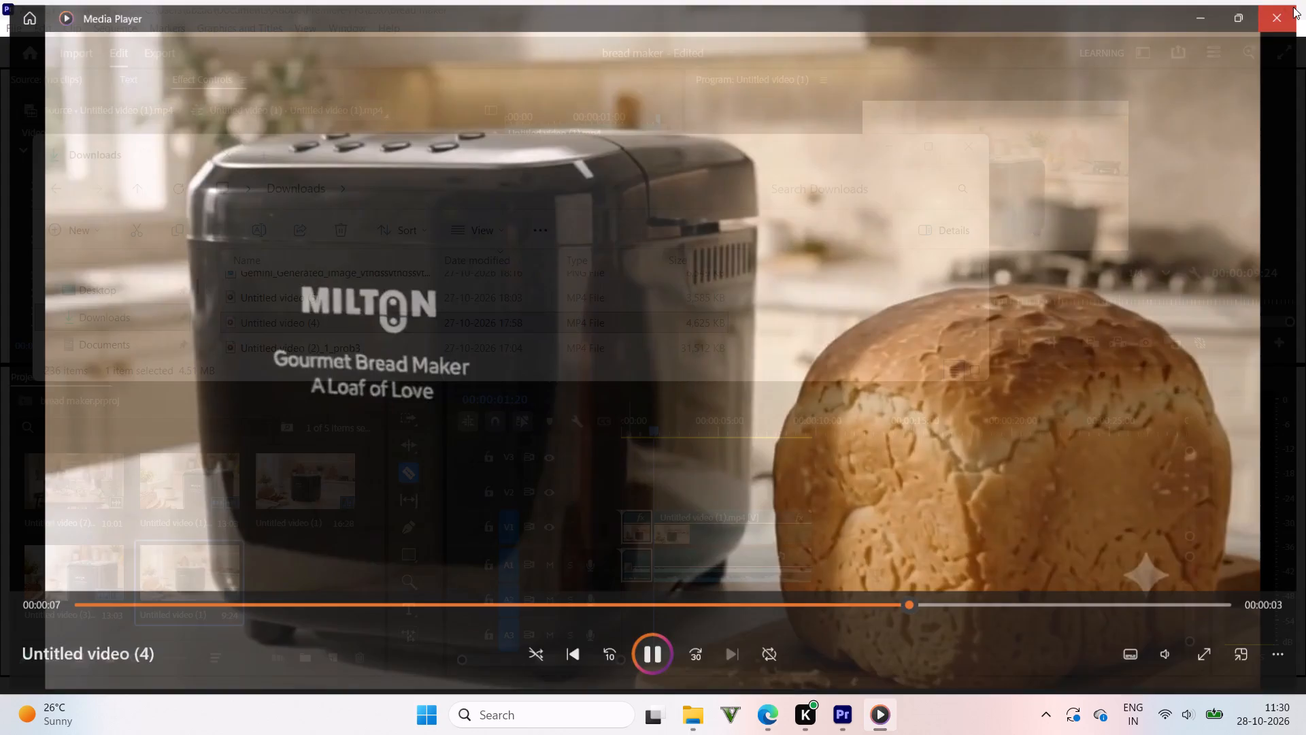
double_click(372, 294)
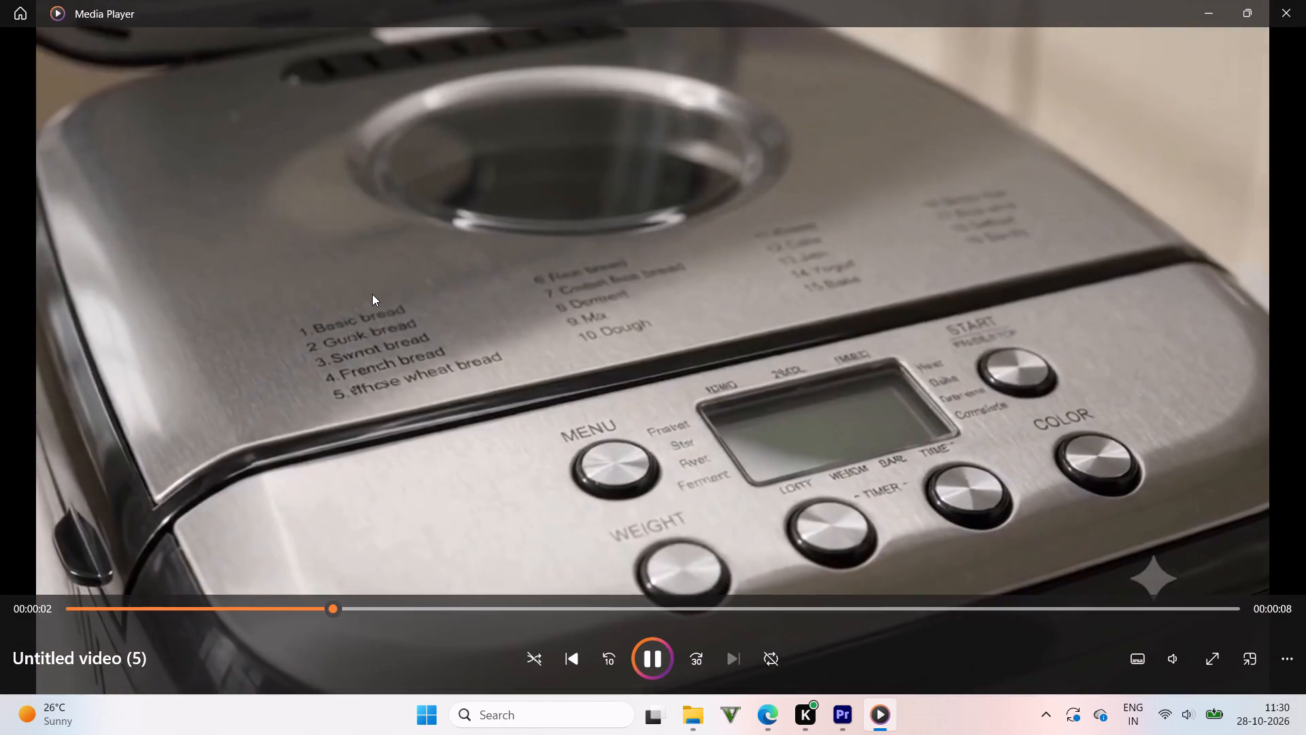
click(1305, 0)
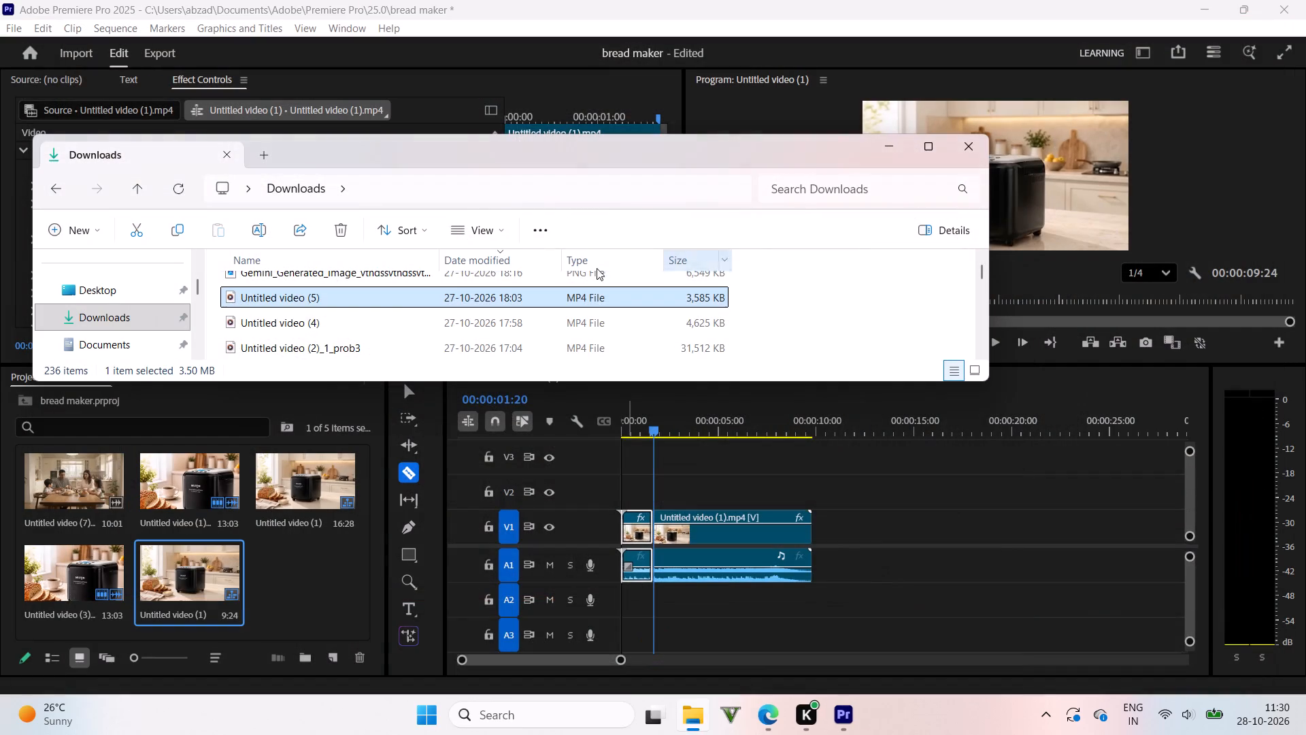
Add Untitled video (5) from Downloads to tracks V2 and A2, starting at the cut at 00:00:01:20.
drag(348, 293, 565, 375)
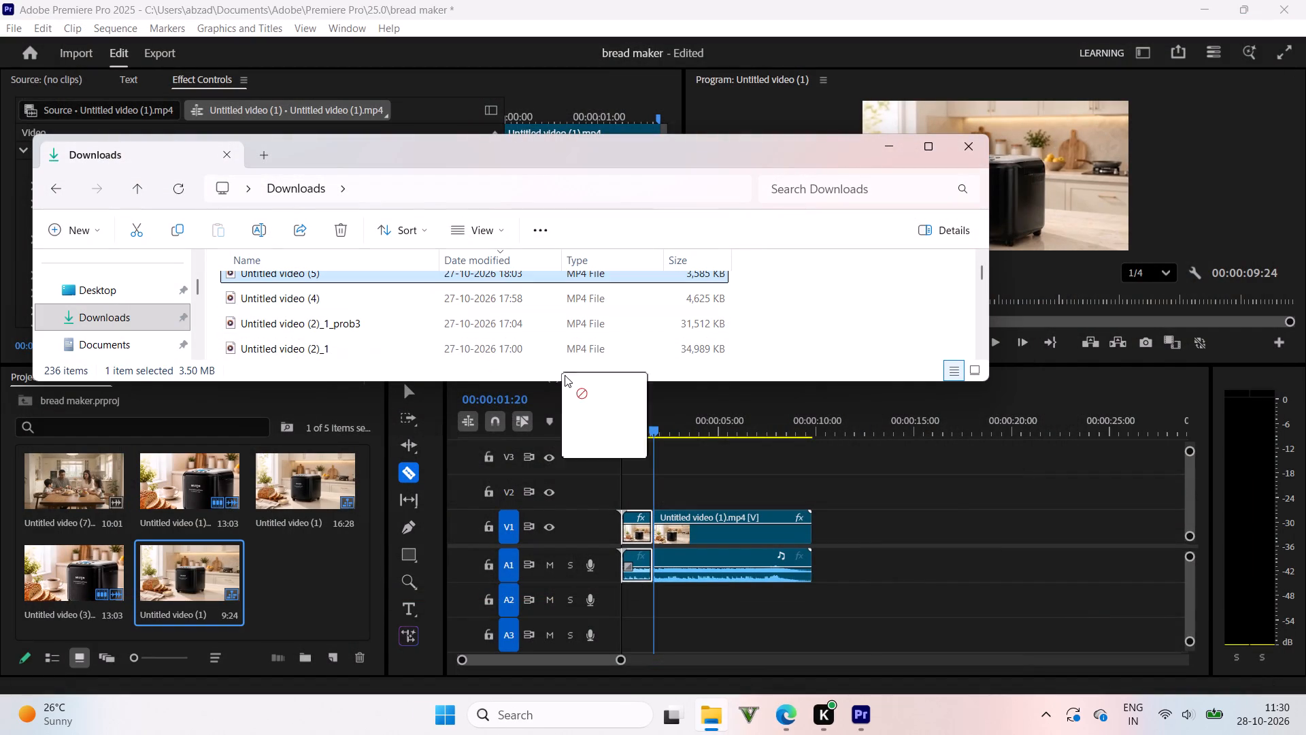
drag(565, 375, 649, 502)
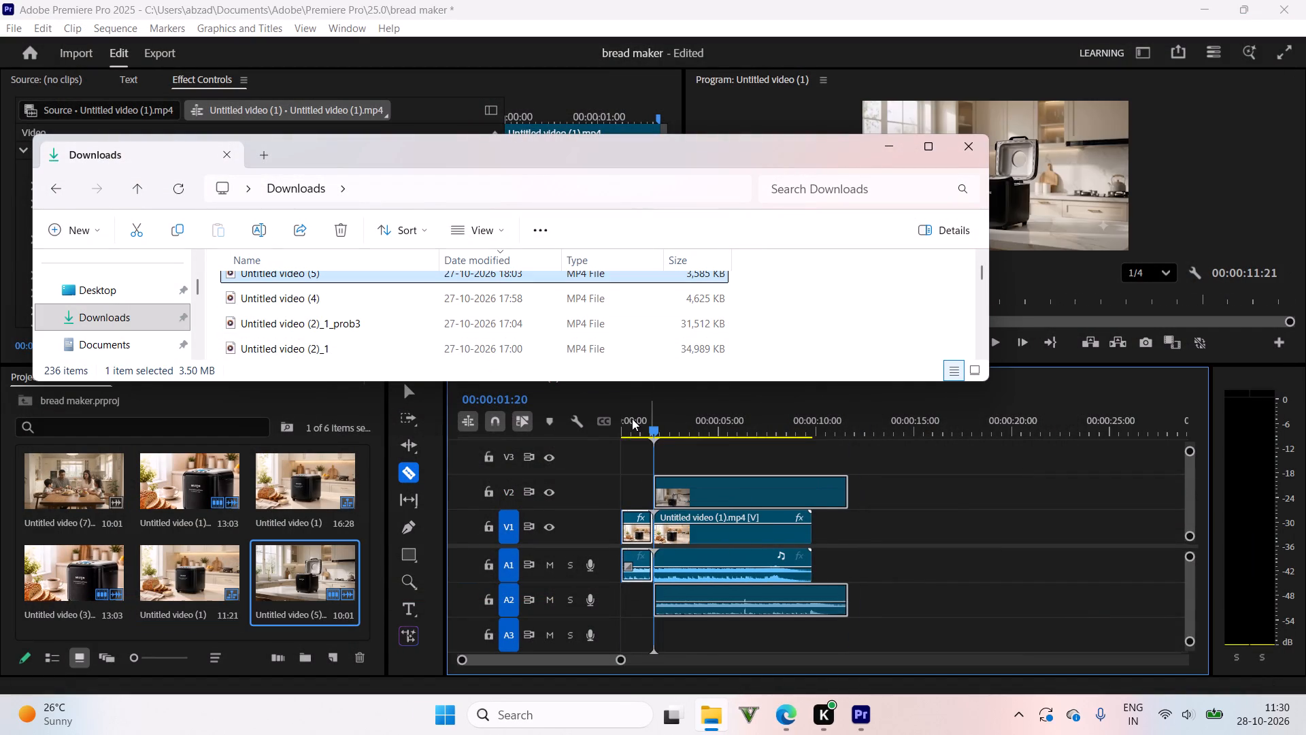
Switch back to Premiere Pro and scrub through the opening seconds of the sequence to review the added Untitled video (5).mp4 clip.
click(632, 419)
drag(624, 418, 668, 421)
drag(633, 664, 641, 669)
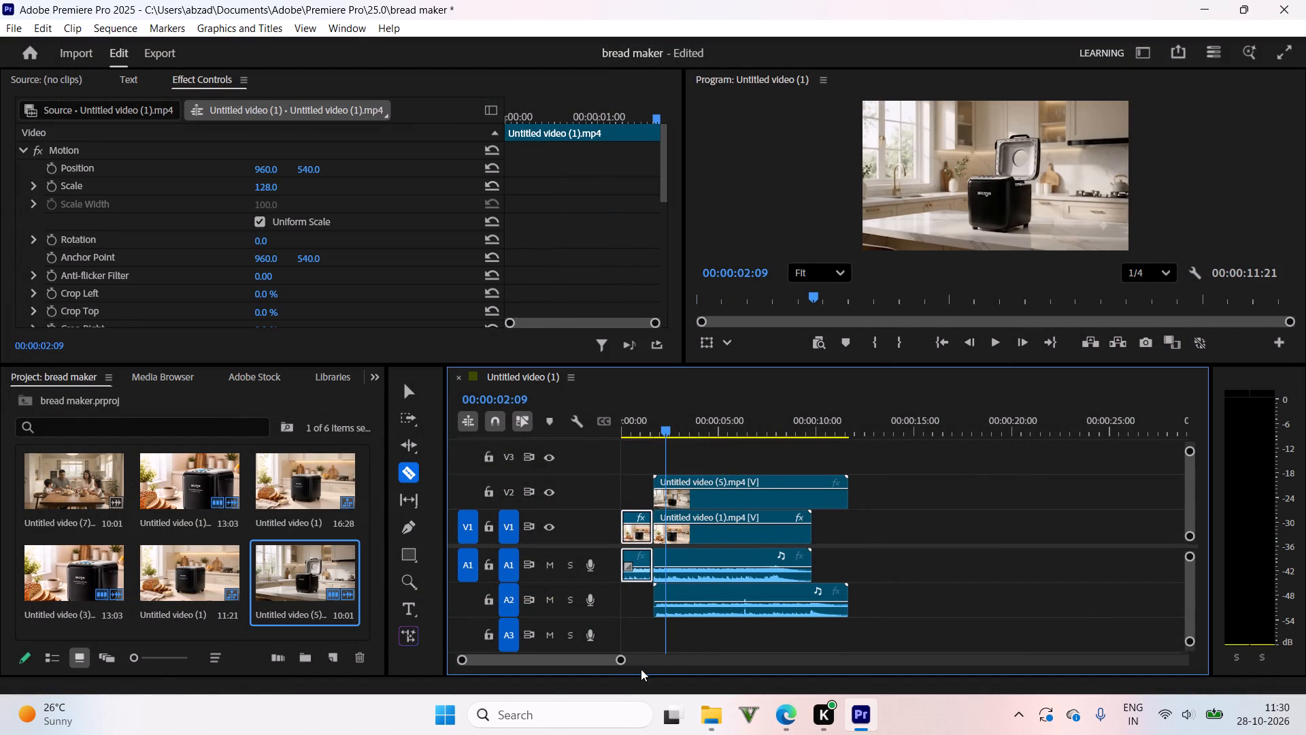
drag(641, 669, 671, 670)
drag(644, 661, 519, 659)
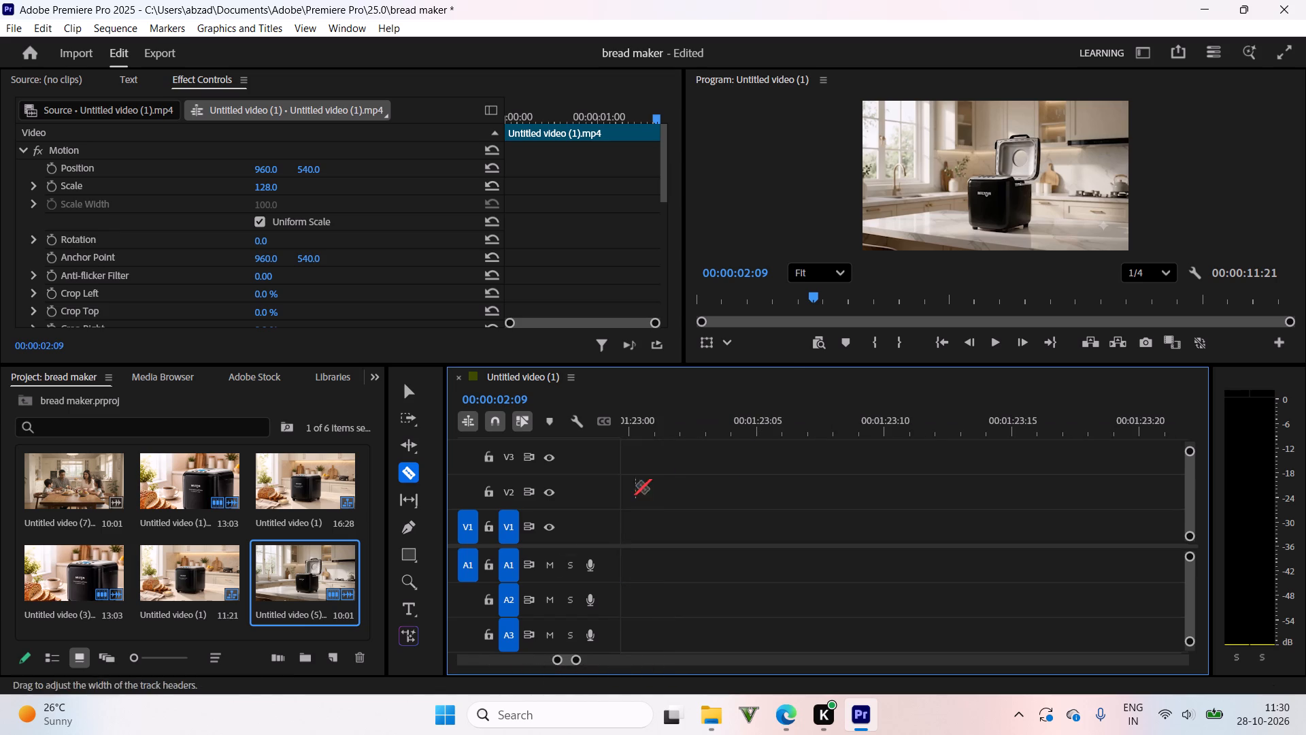
drag(686, 419, 513, 444)
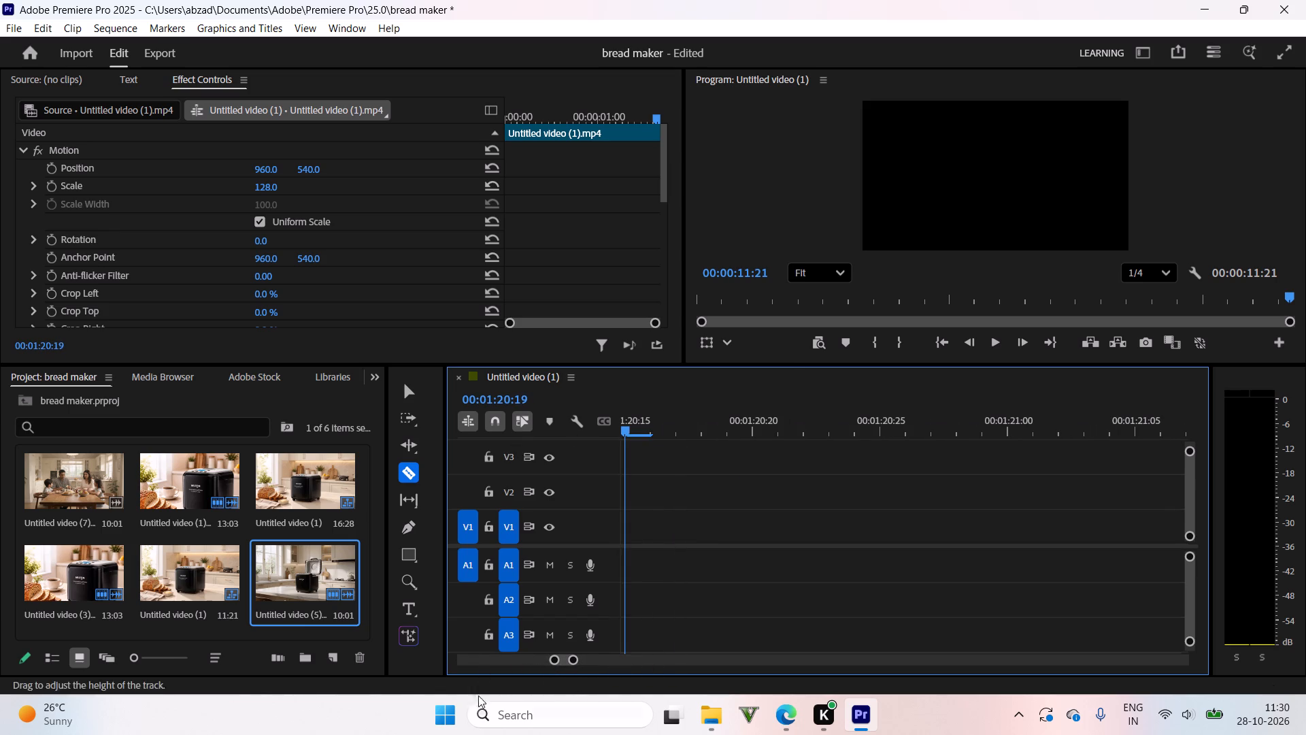
drag(573, 660, 790, 664)
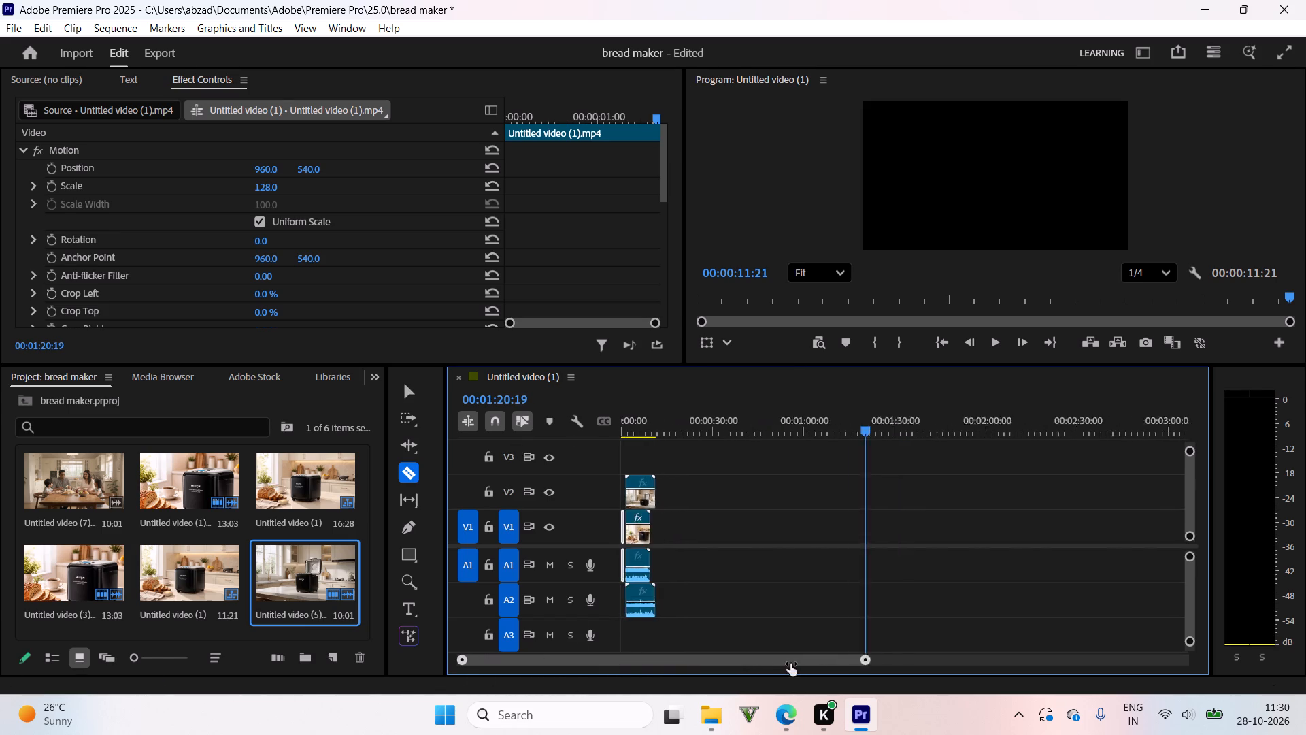
drag(790, 664, 845, 664)
drag(670, 417, 546, 455)
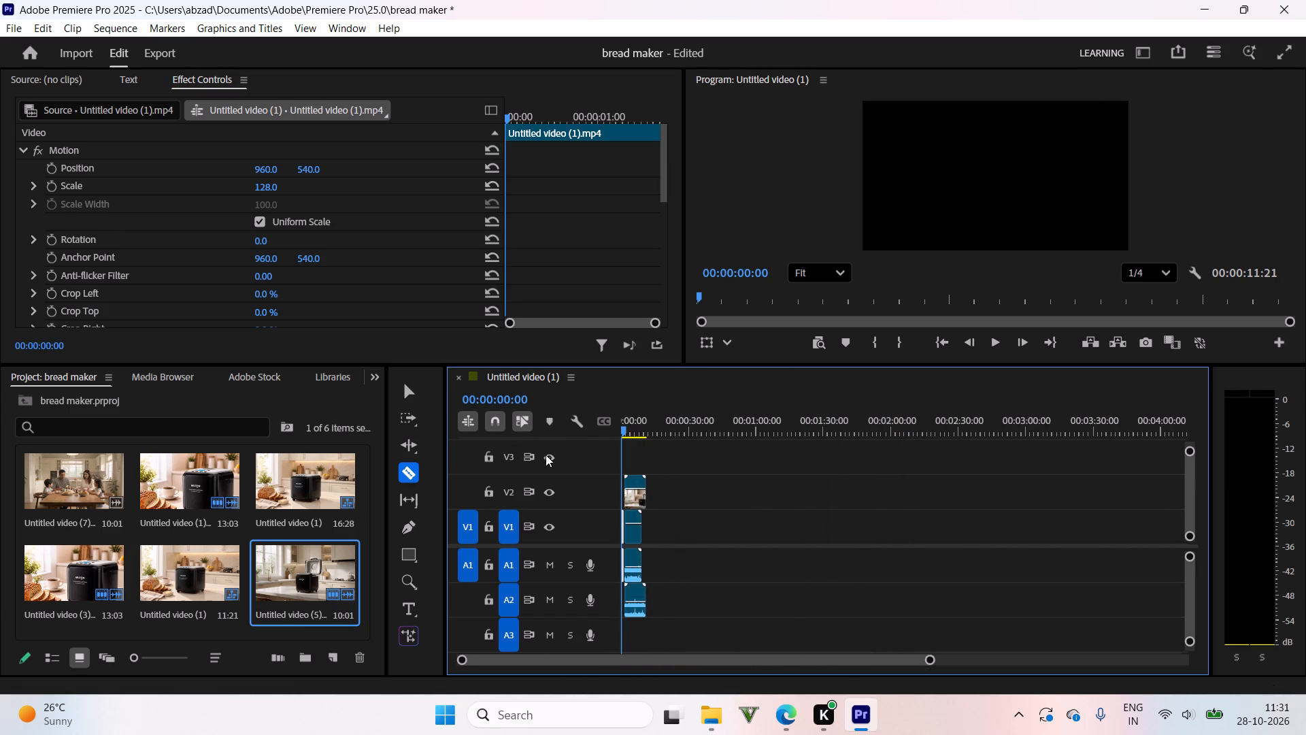
drag(546, 455, 631, 454)
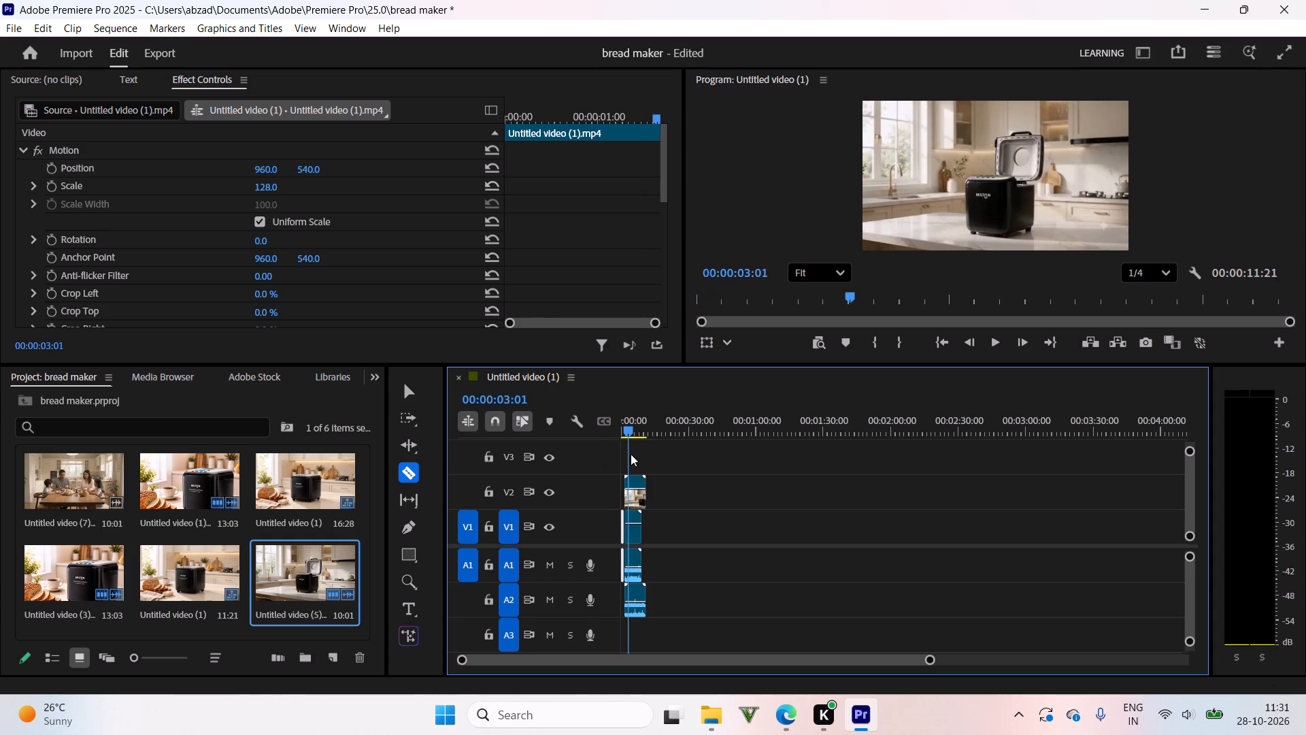
drag(631, 454, 630, 457)
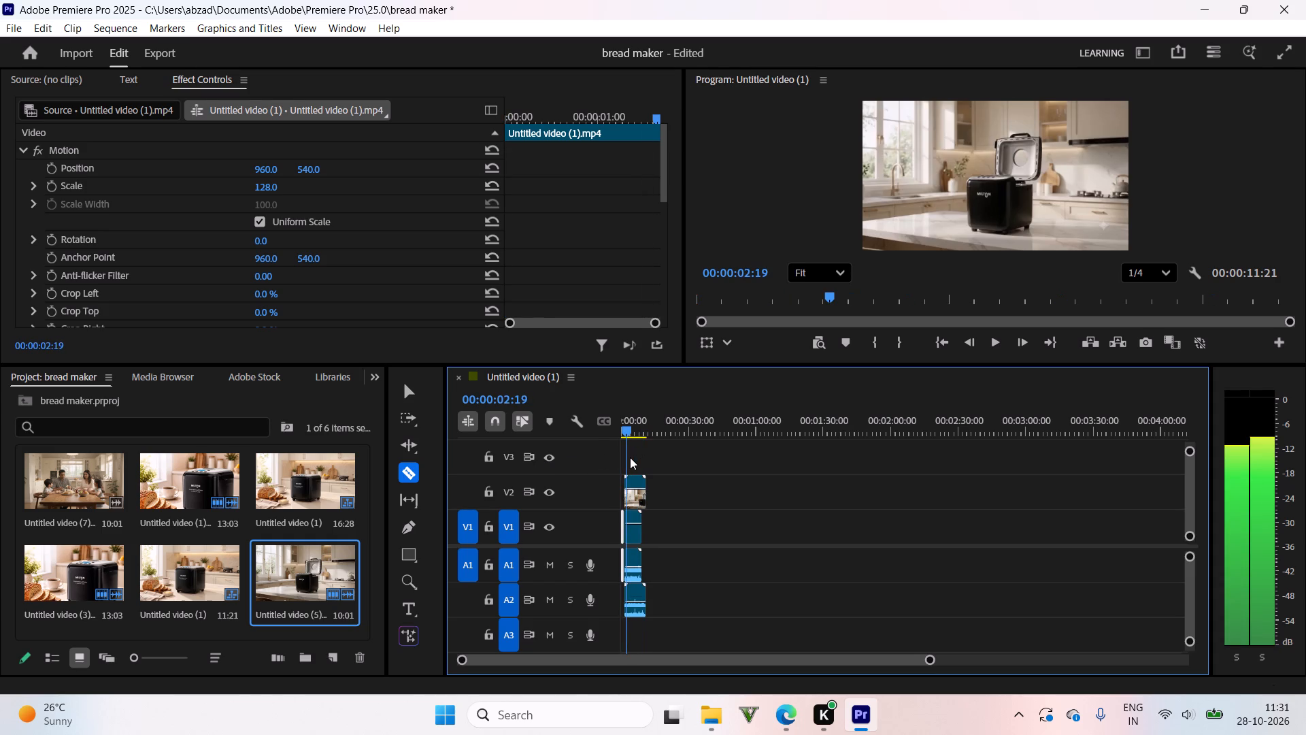
drag(630, 457, 635, 457)
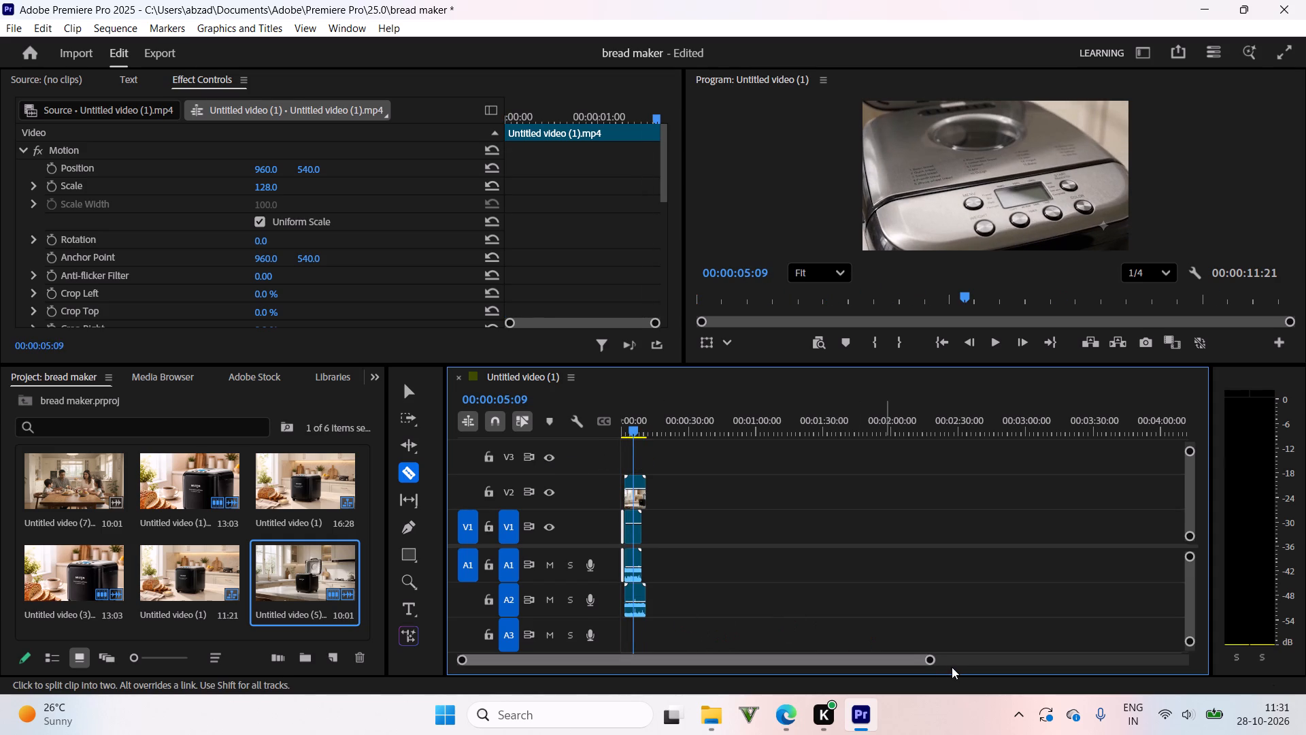
Trim the start of the Untitled video (5).mp4 clip on V2 to 00:00:03:27, at the close-up of the control panel.
drag(928, 660, 834, 674)
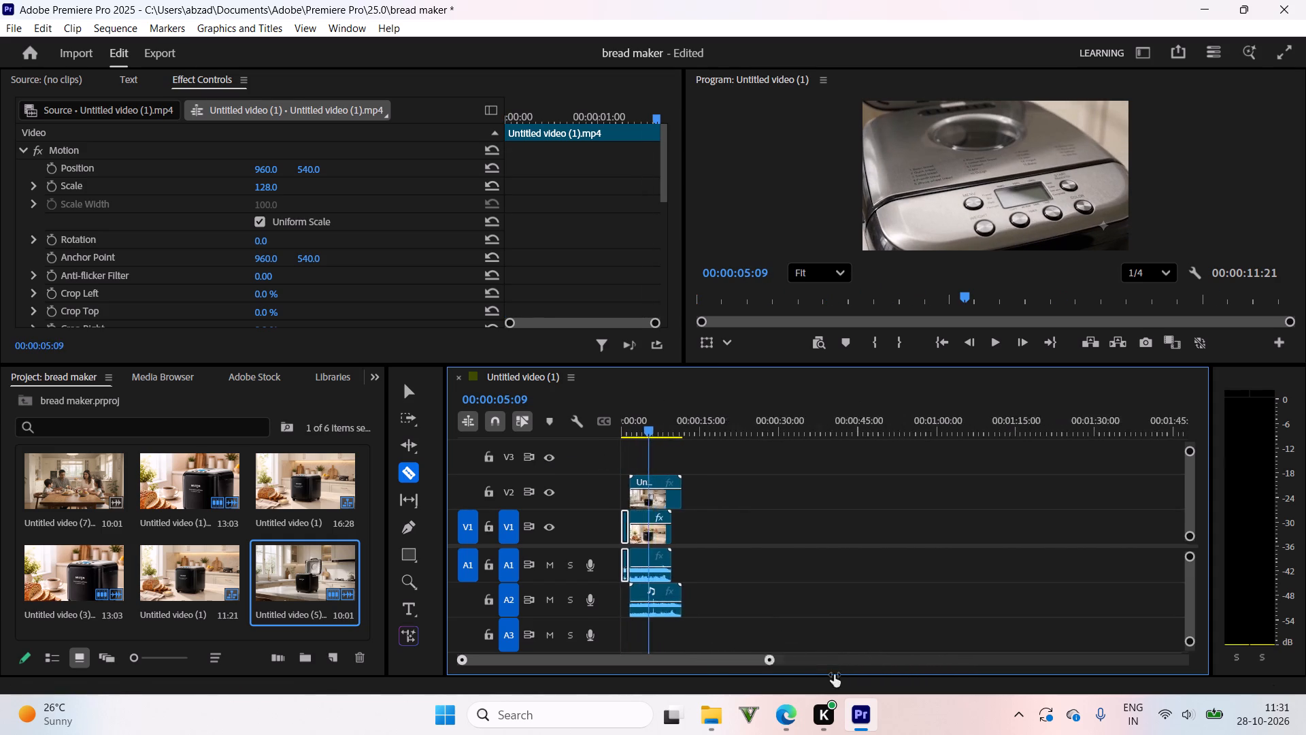
drag(834, 674, 756, 681)
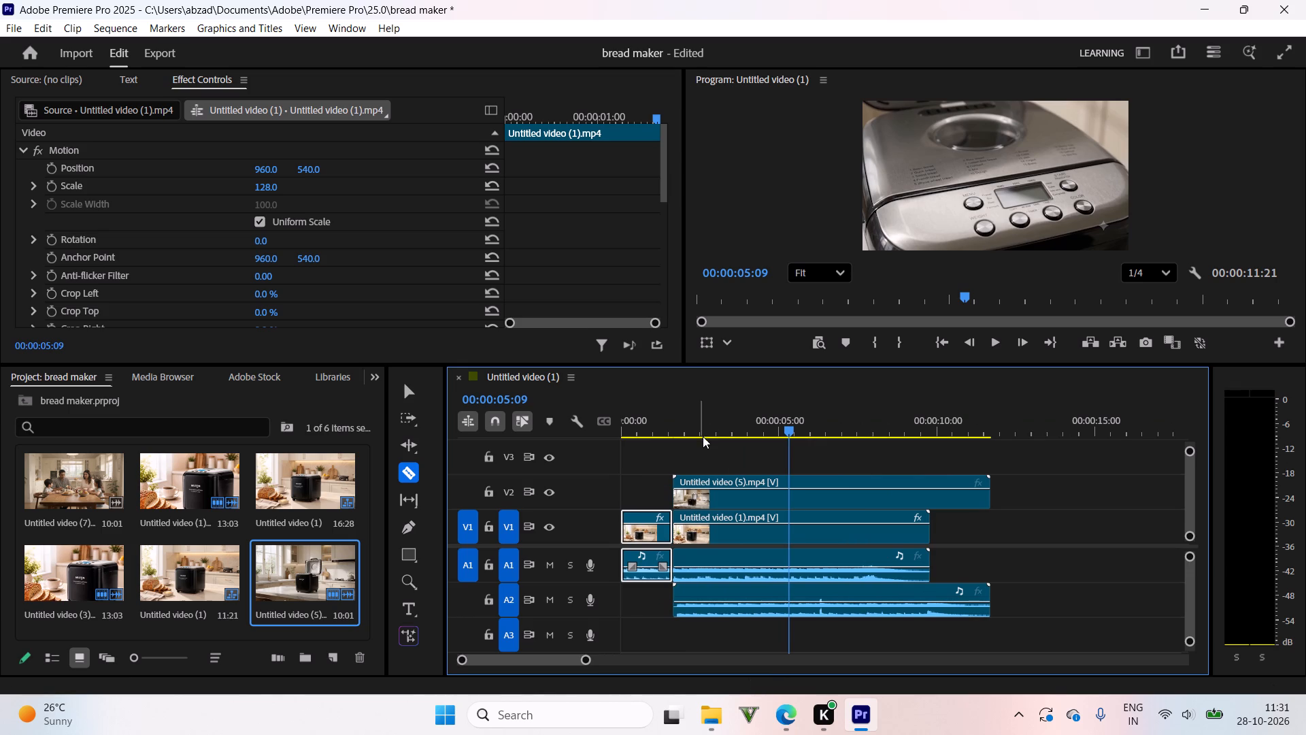
drag(707, 423, 718, 425)
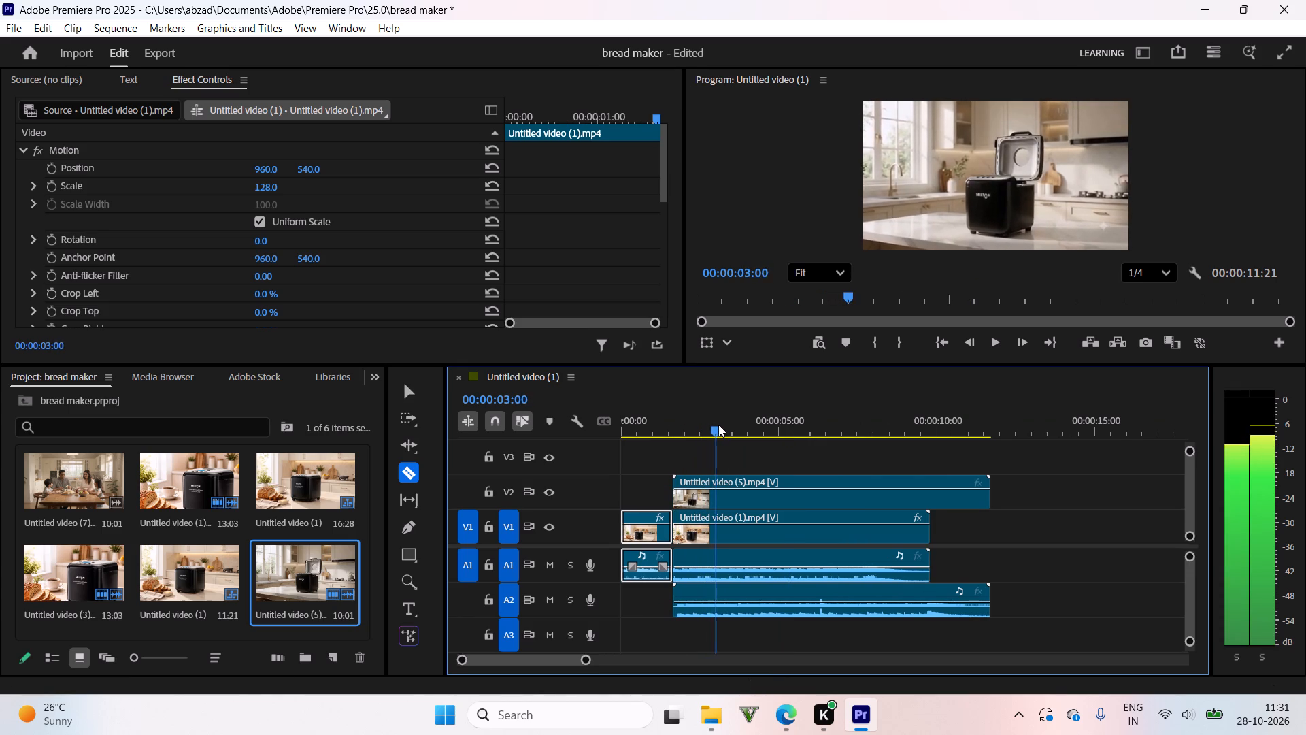
drag(718, 425, 741, 442)
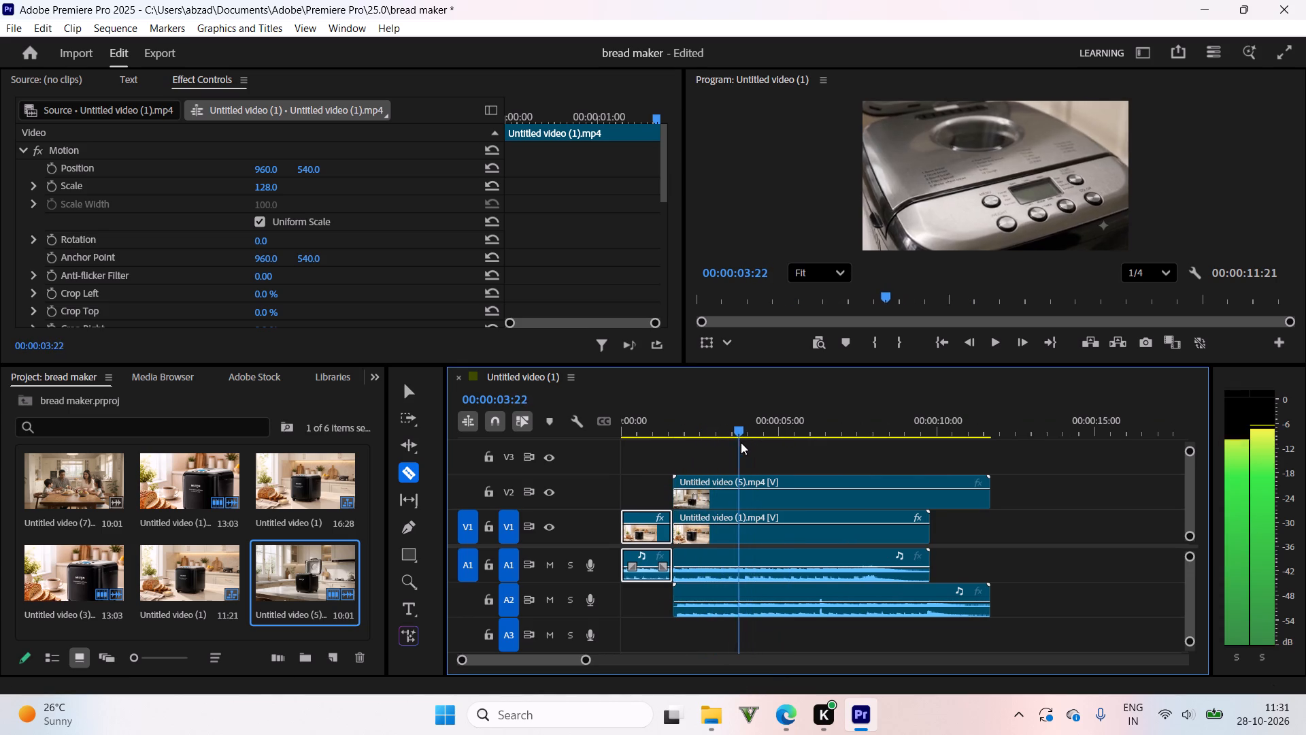
drag(741, 442, 746, 448)
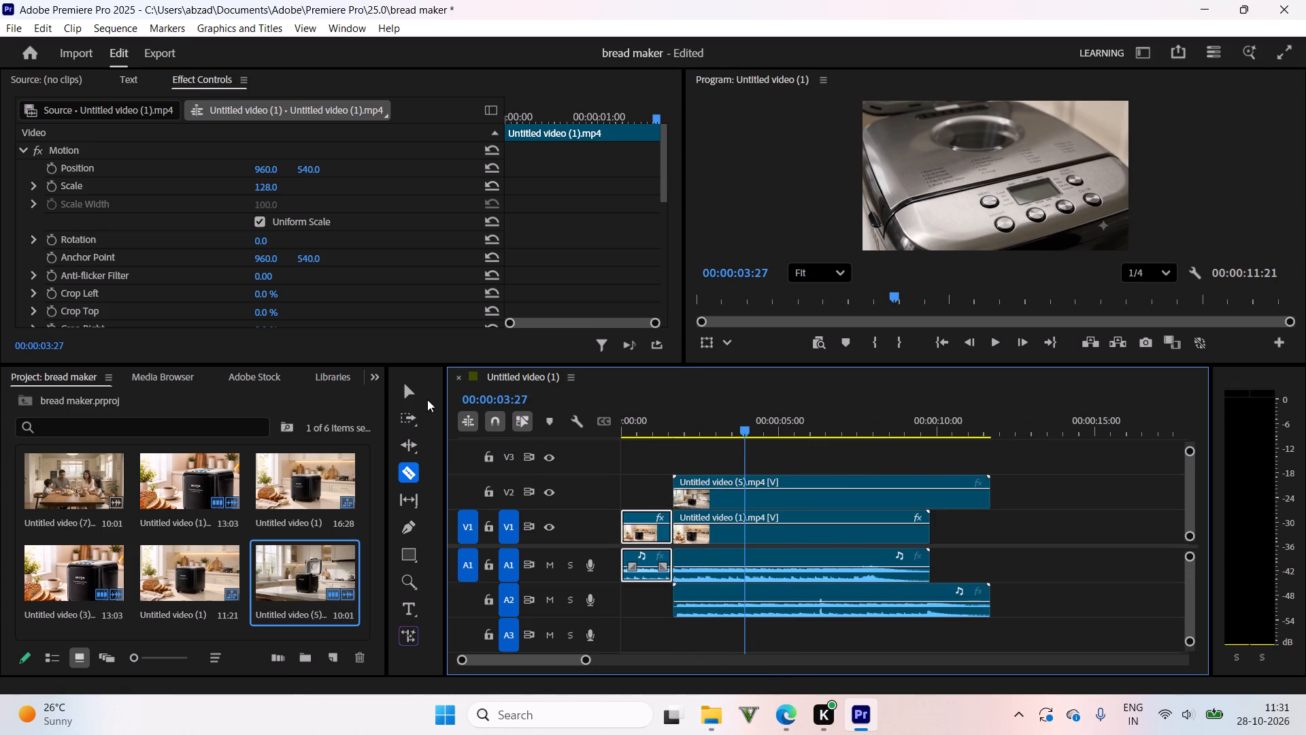
click(412, 394)
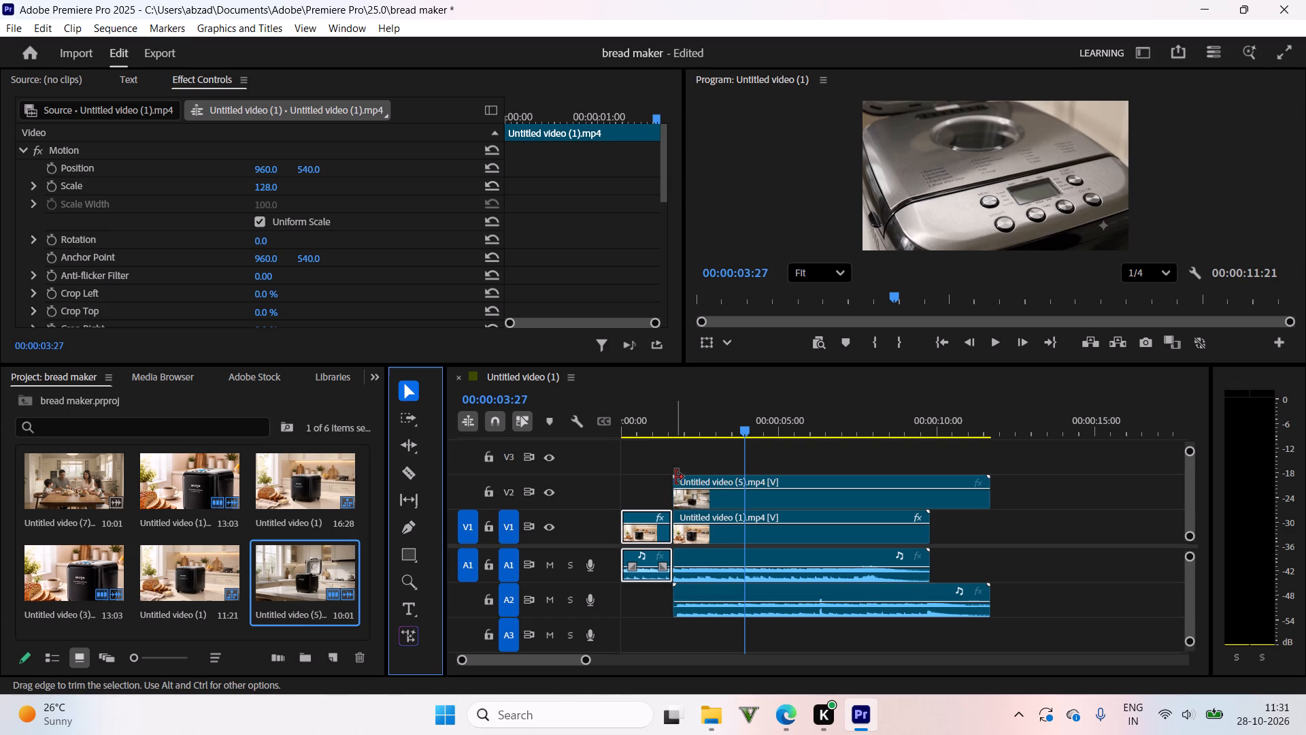
drag(675, 480, 740, 493)
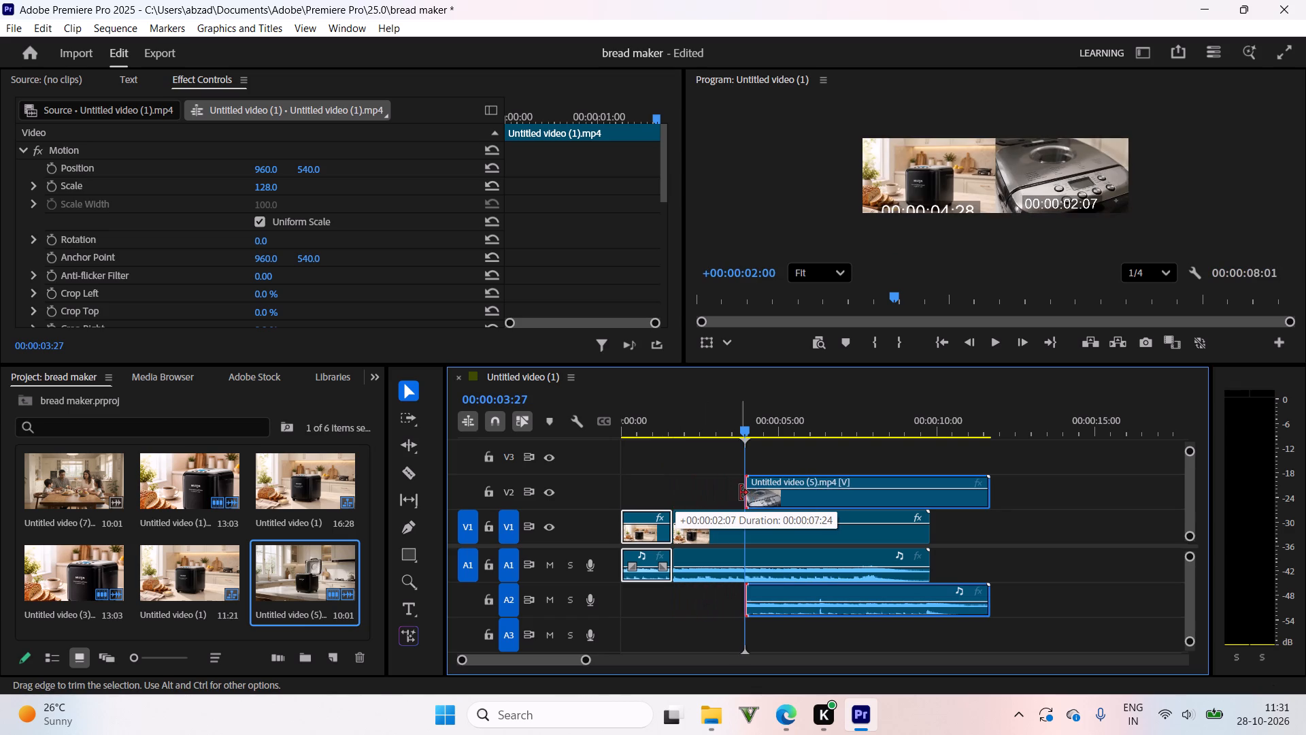
drag(740, 493, 741, 497)
Move the trimmed Untitled video (5).mp4 clip back to start at the 00:00:01:20 cut and play the sequence from the beginning.
drag(768, 476, 768, 476)
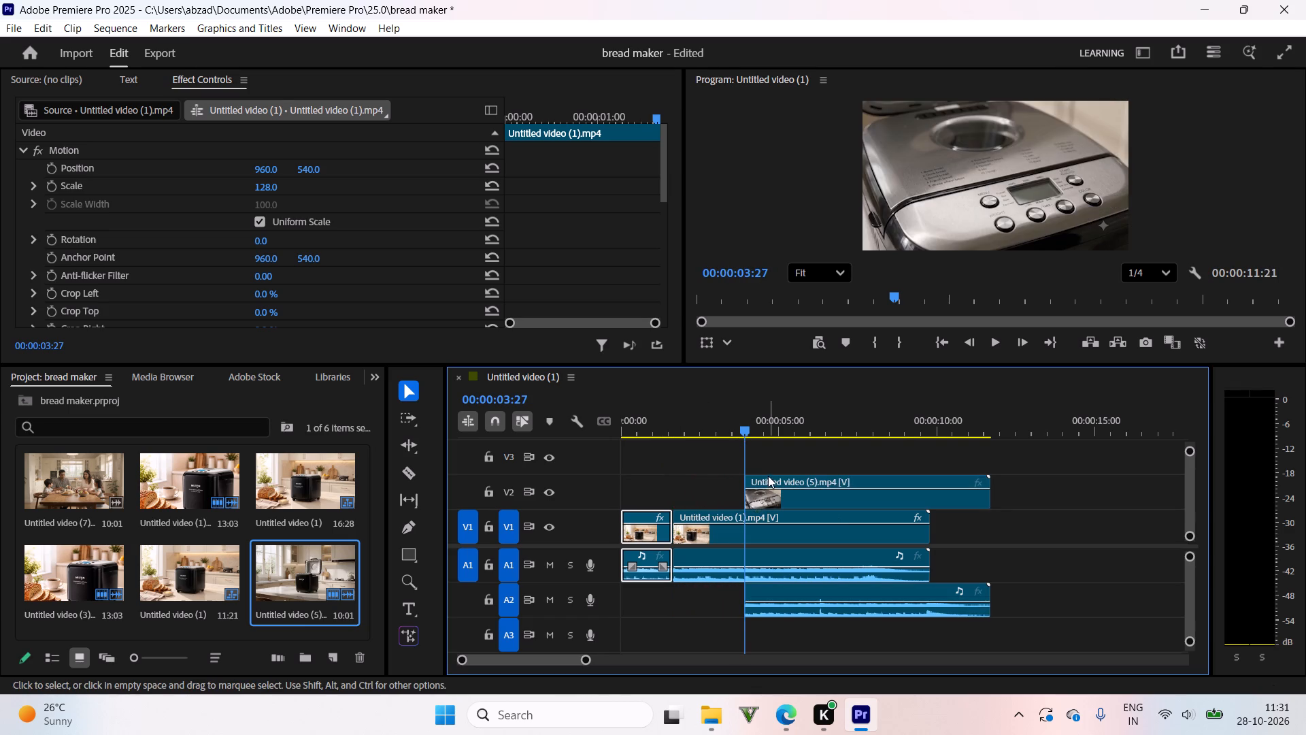
drag(768, 476, 706, 483)
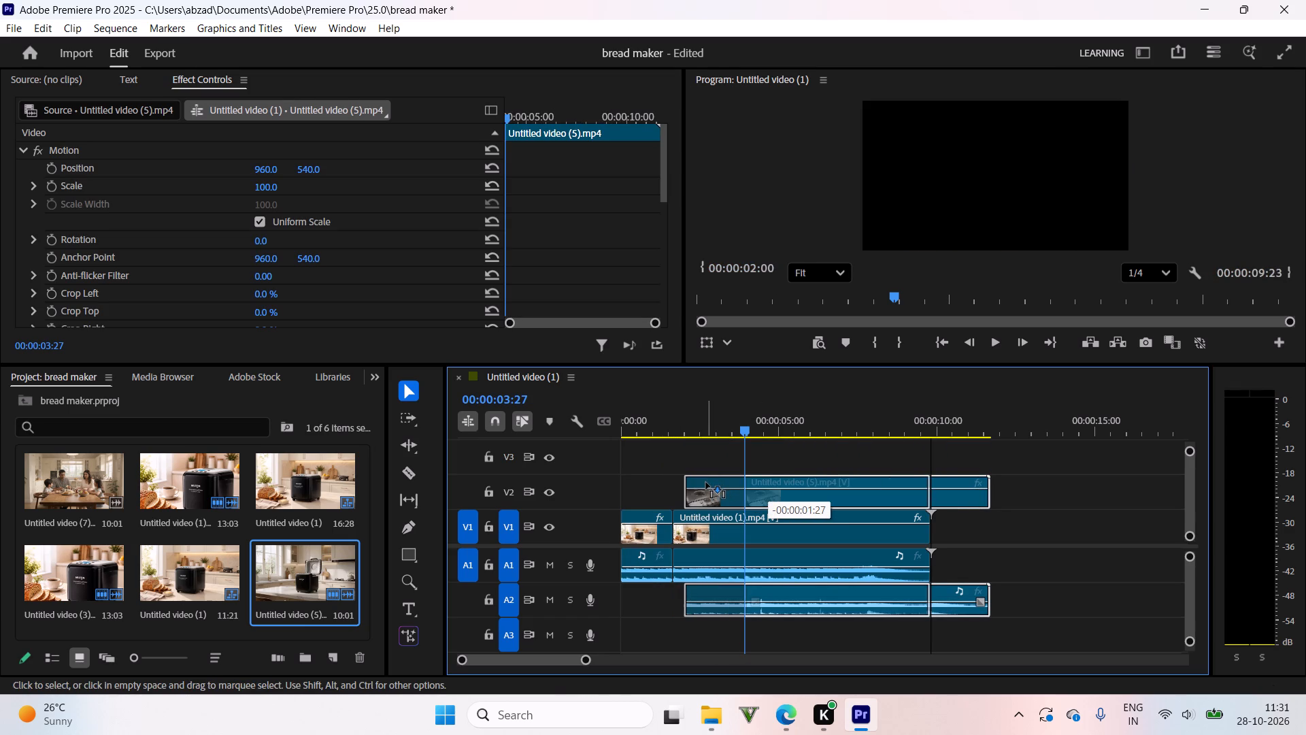
drag(706, 483, 702, 483)
drag(662, 419, 546, 457)
key(space)
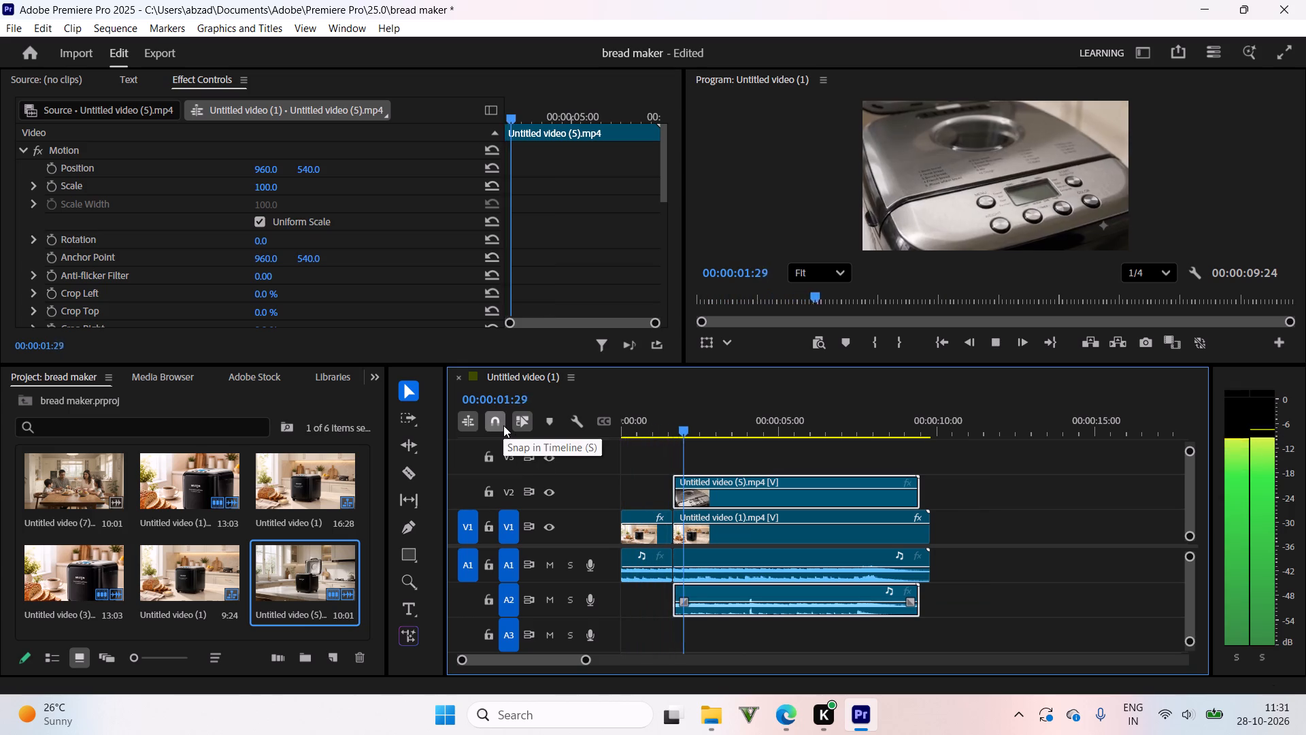
Scale the Untitled video (5).mp4 clip on V2 up to 134.
click(694, 441)
click(693, 425)
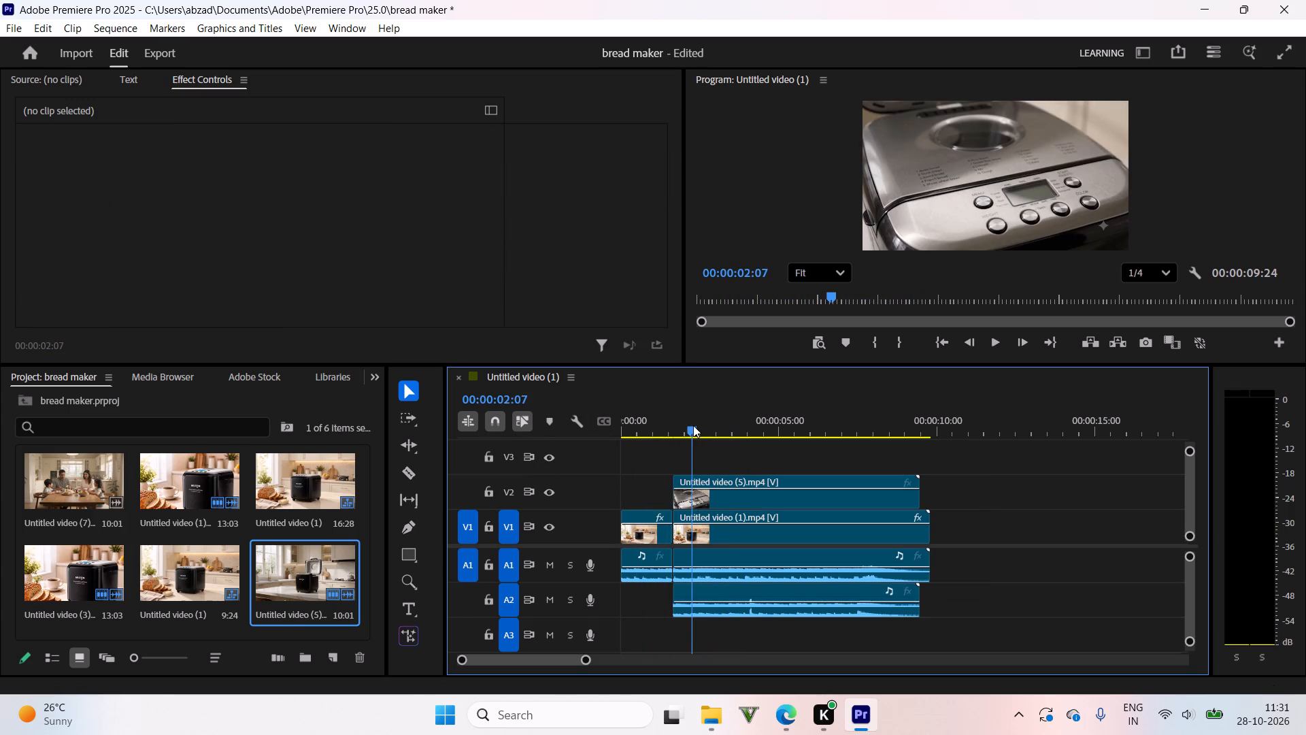
click(692, 477)
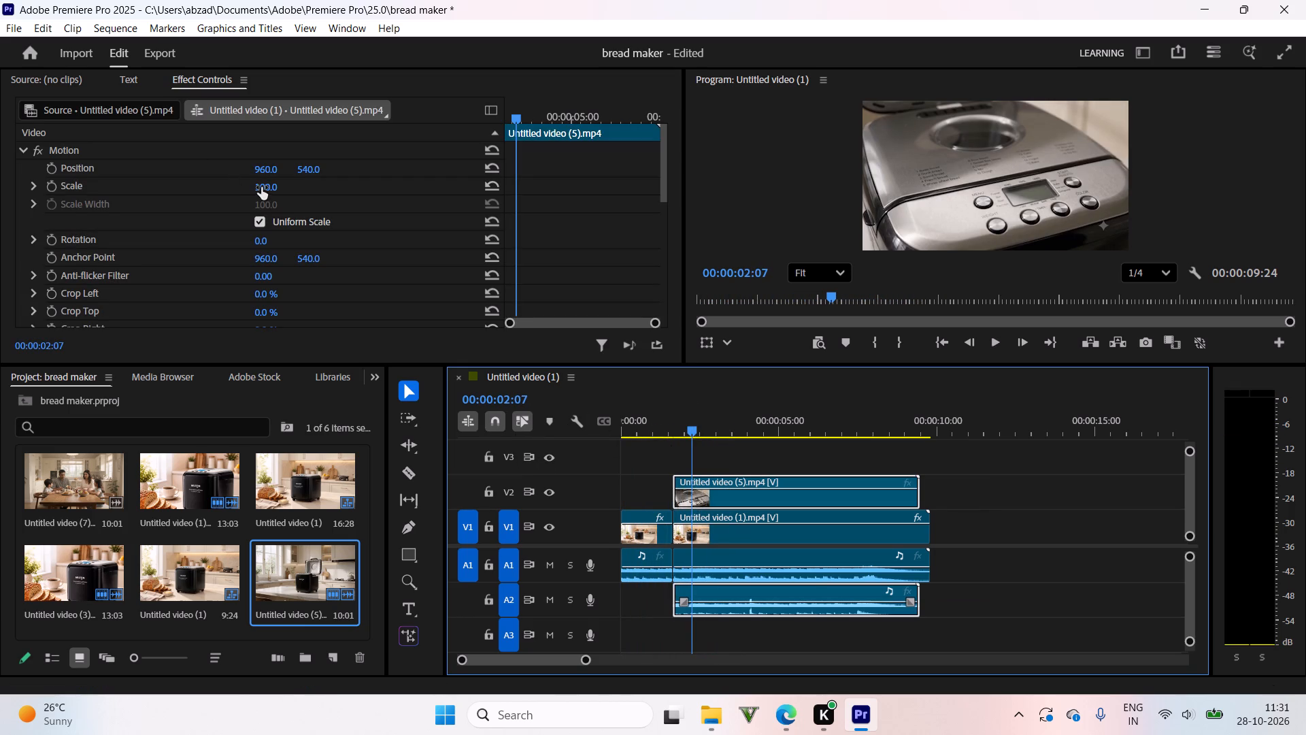
drag(261, 187, 301, 193)
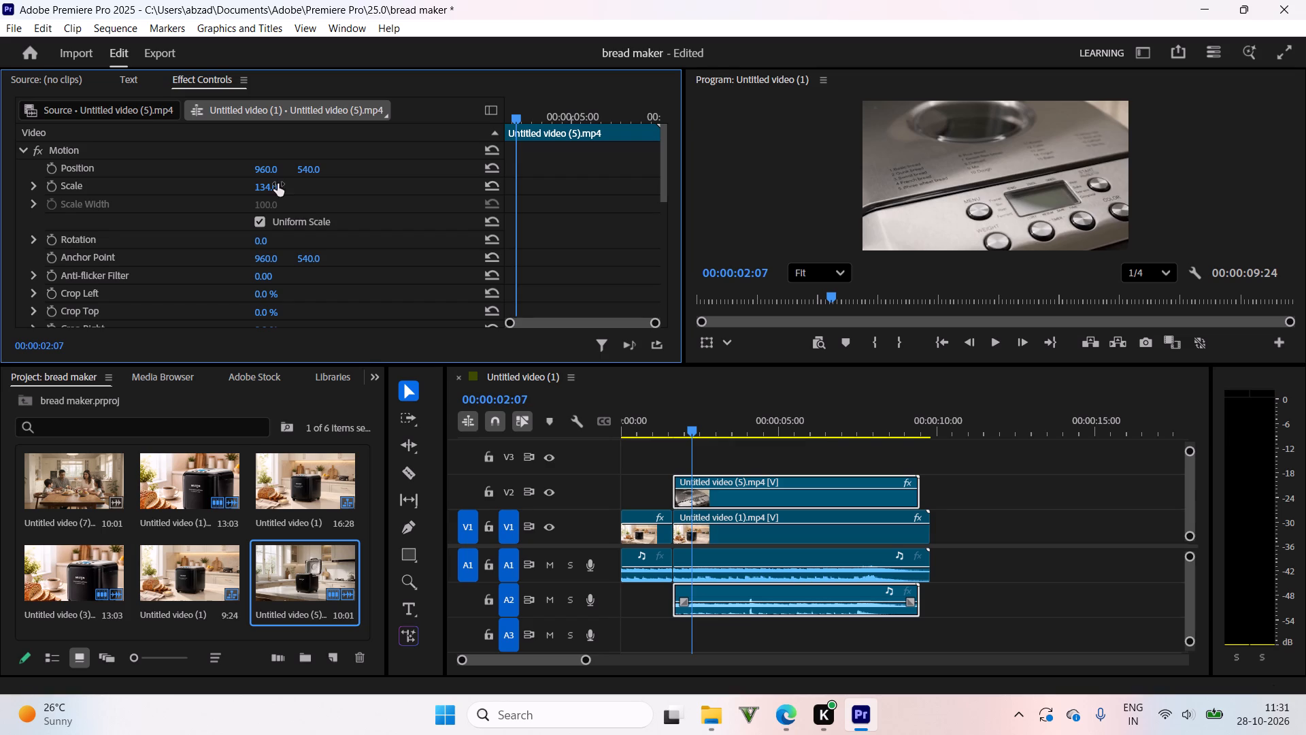
Trim the end of the Untitled video (5).mp4 clip to 00:00:03:12, just before the shot of the lid opening.
drag(675, 425, 658, 442)
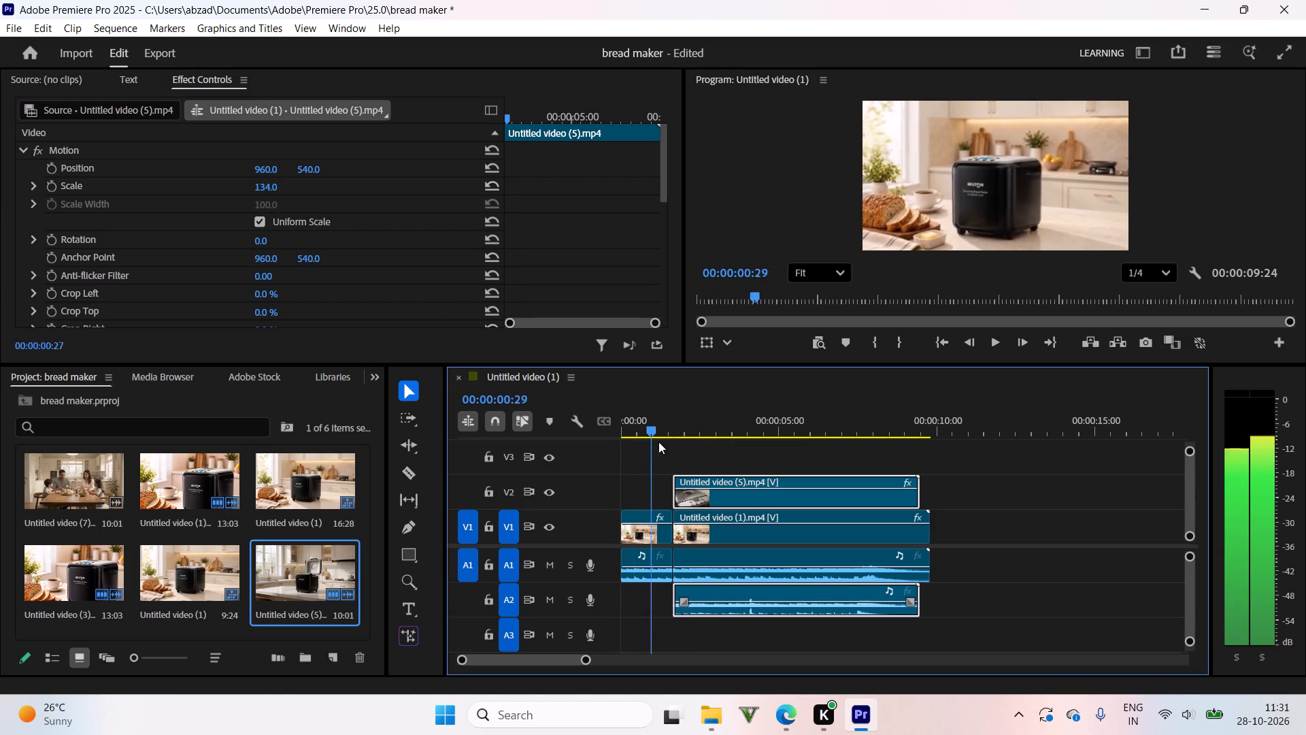
drag(658, 442, 726, 434)
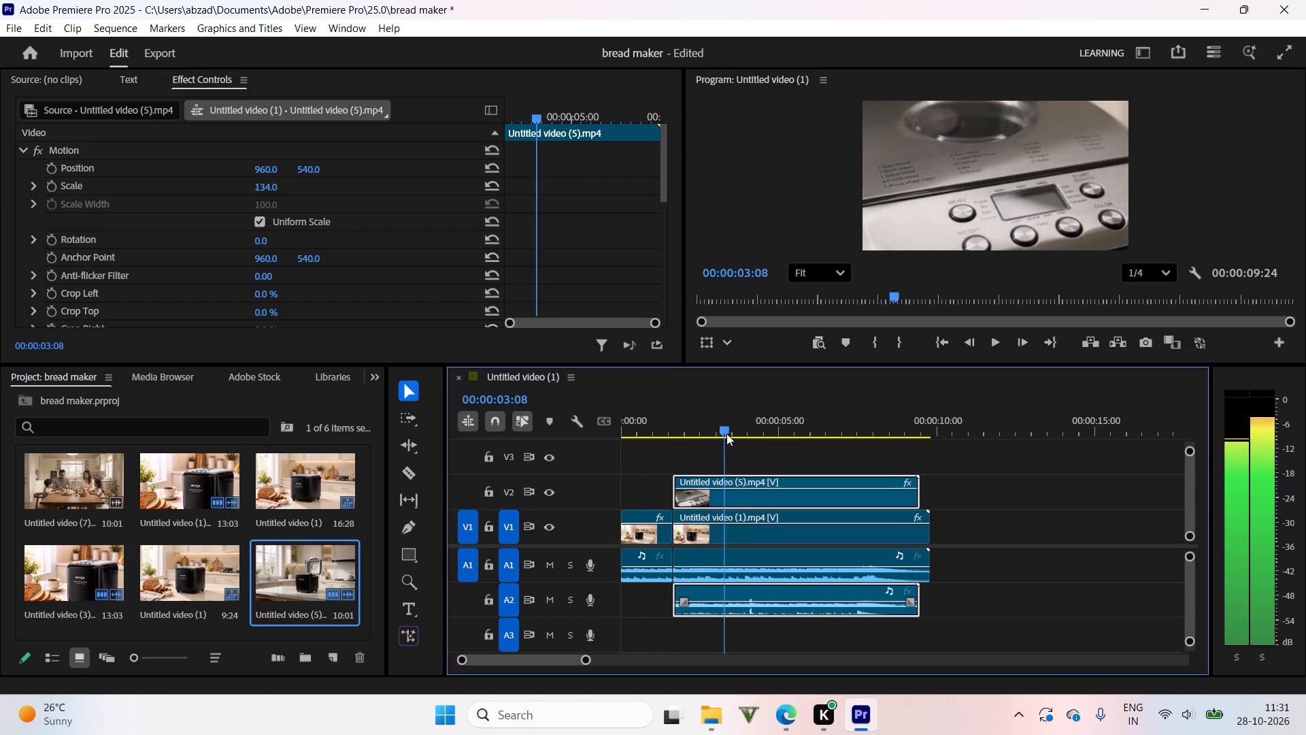
drag(726, 434, 764, 444)
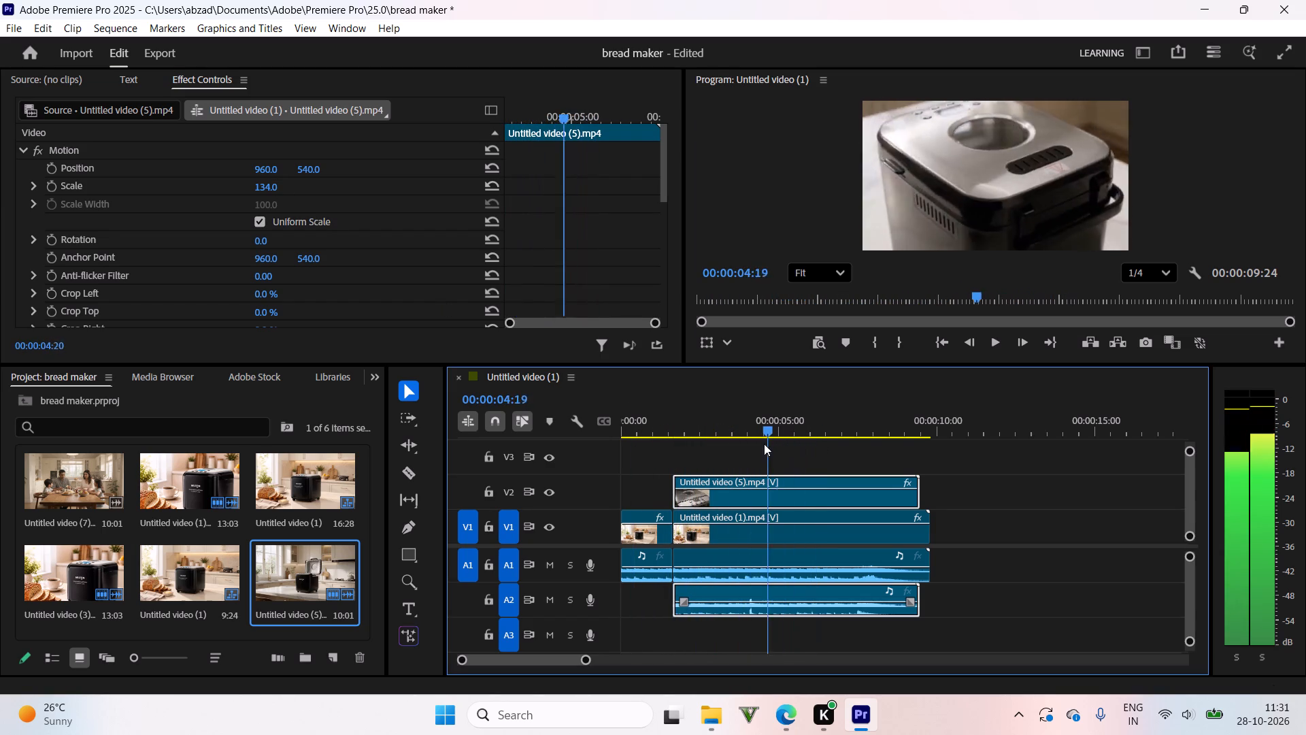
drag(764, 444, 885, 436)
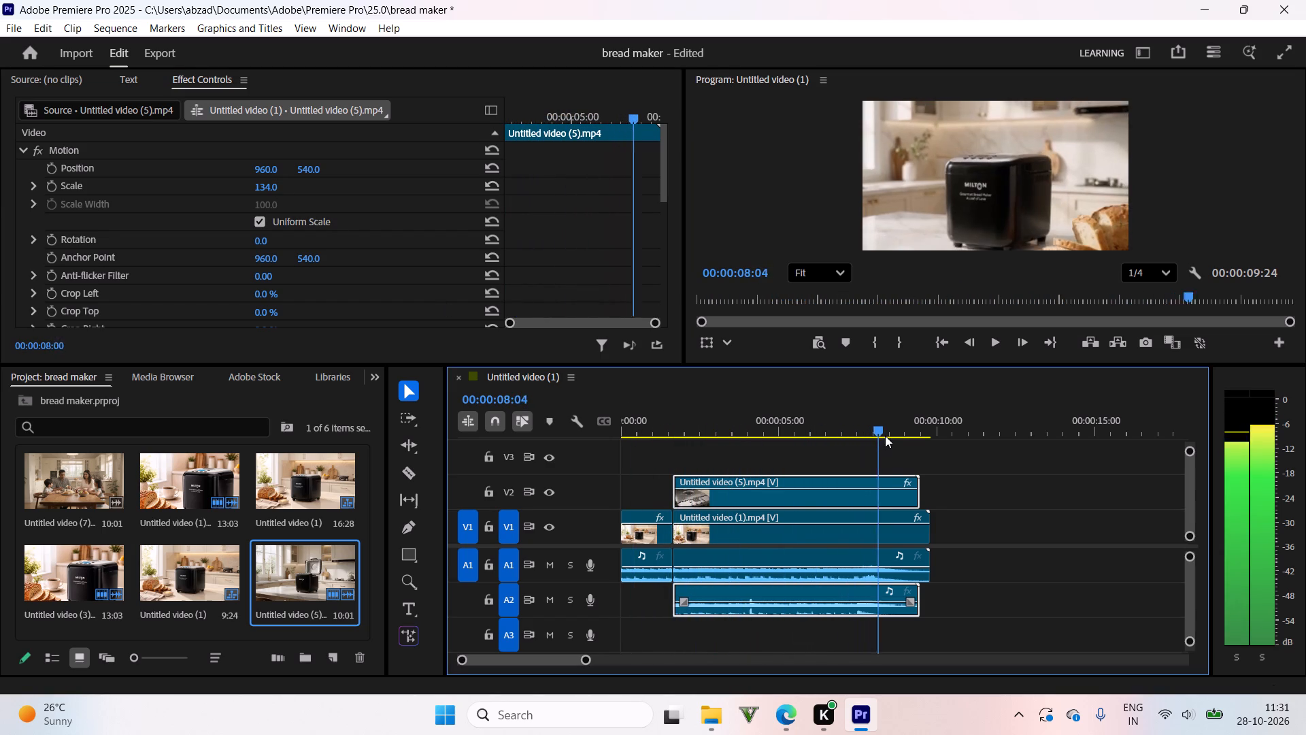
drag(885, 436, 759, 431)
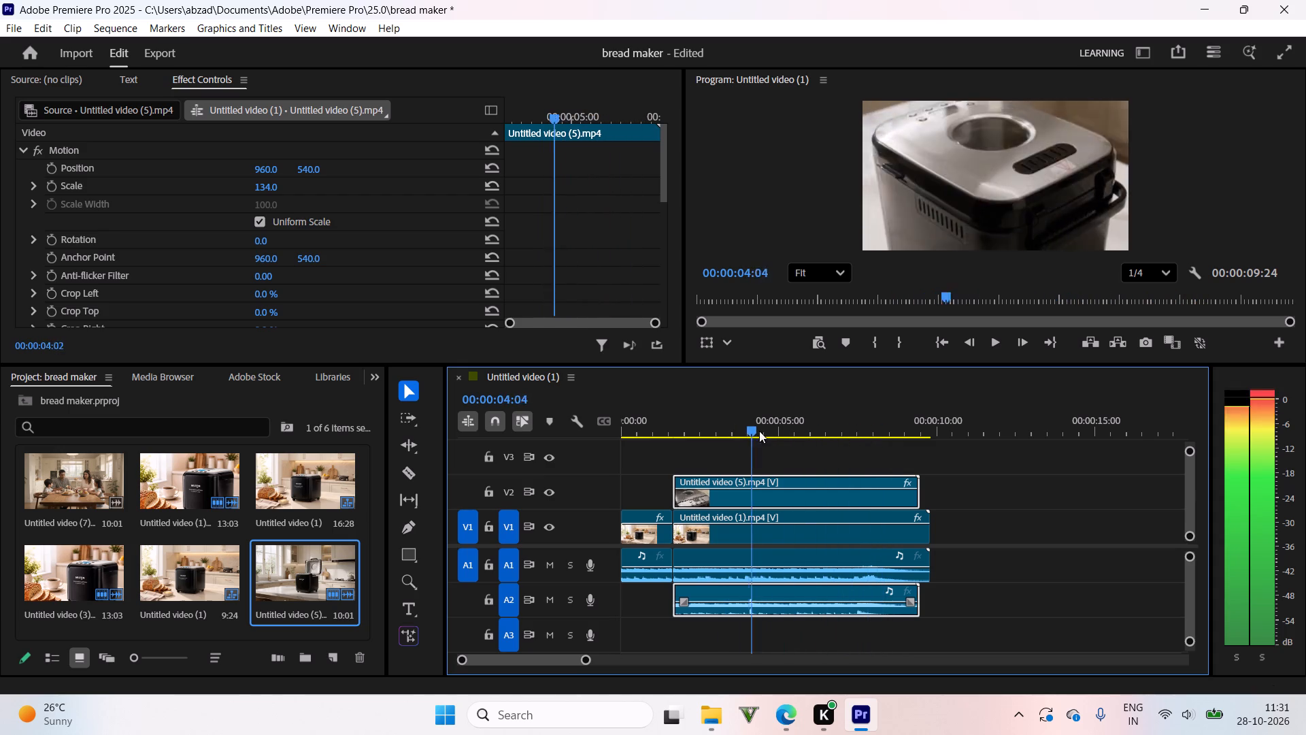
drag(759, 431, 738, 433)
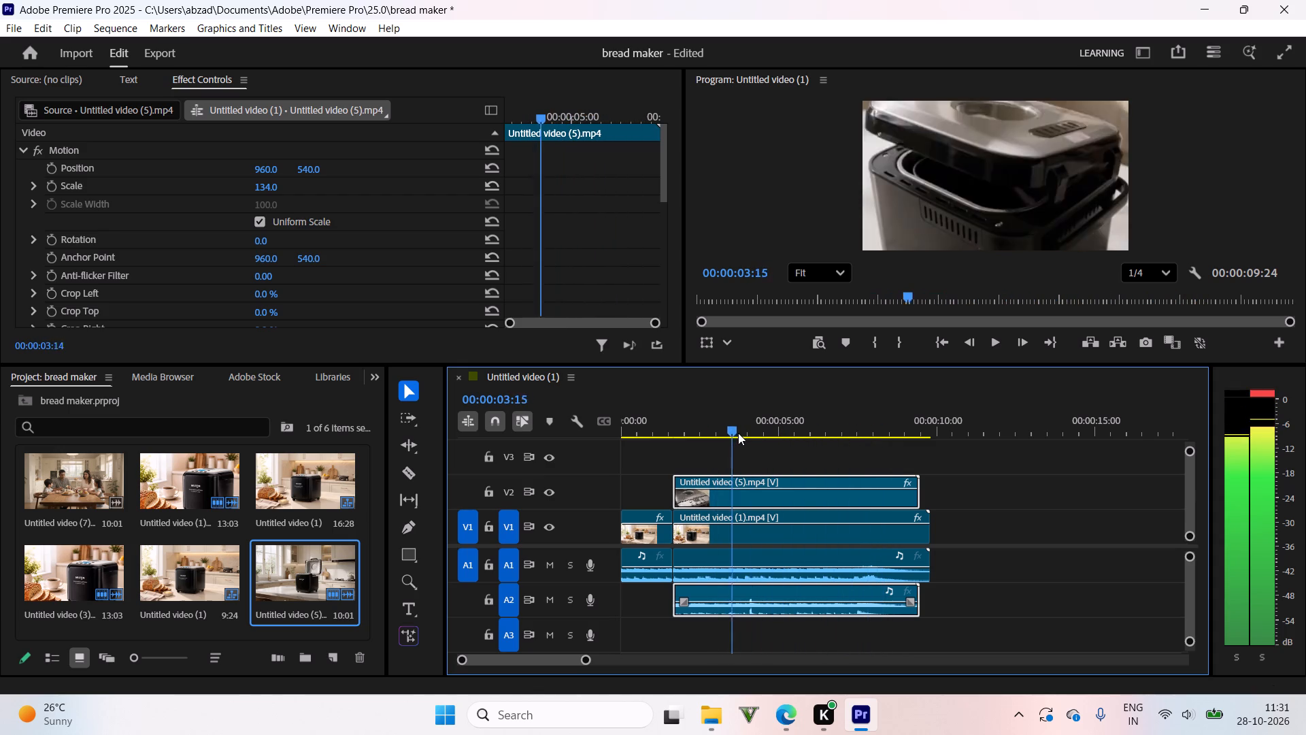
drag(738, 433, 731, 431)
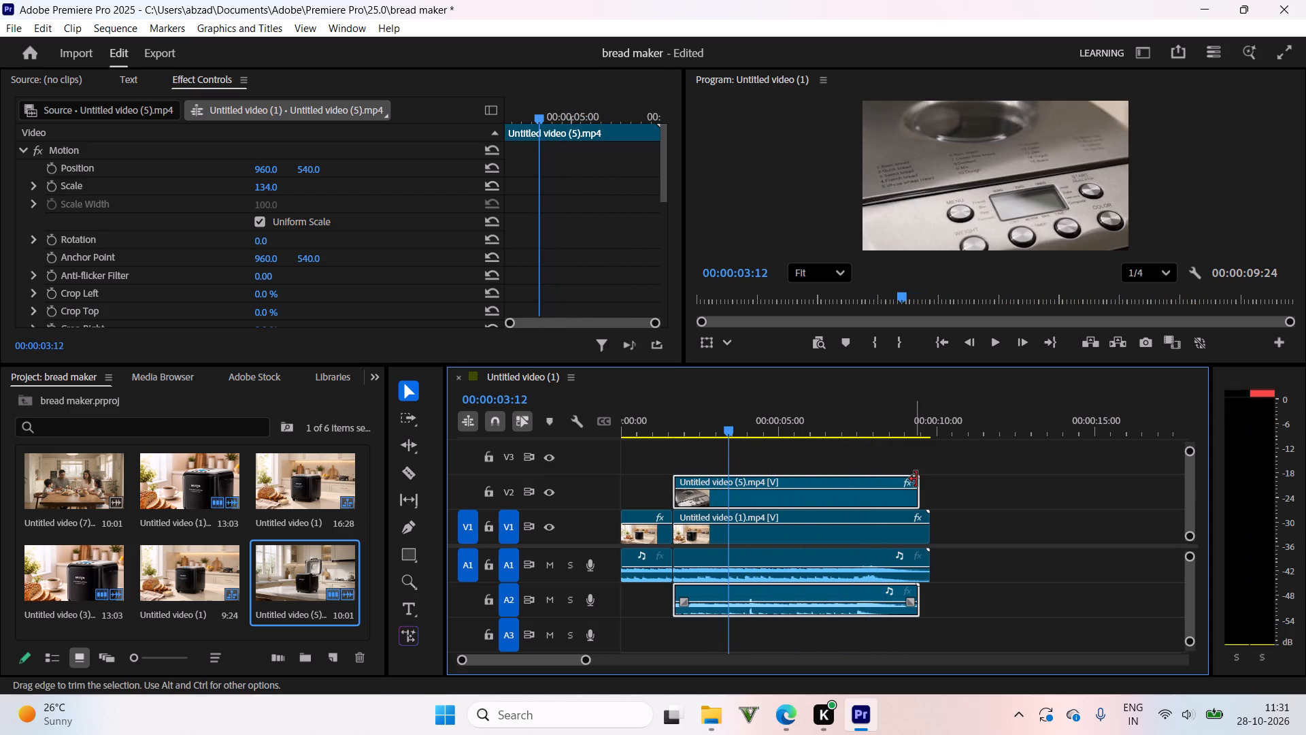
drag(916, 479, 725, 487)
Play and scrub the sequence from the start to review how the shortened control panel close-up fits with the Untitled video (1).mp4 shots.
drag(697, 425, 587, 438)
key(space)
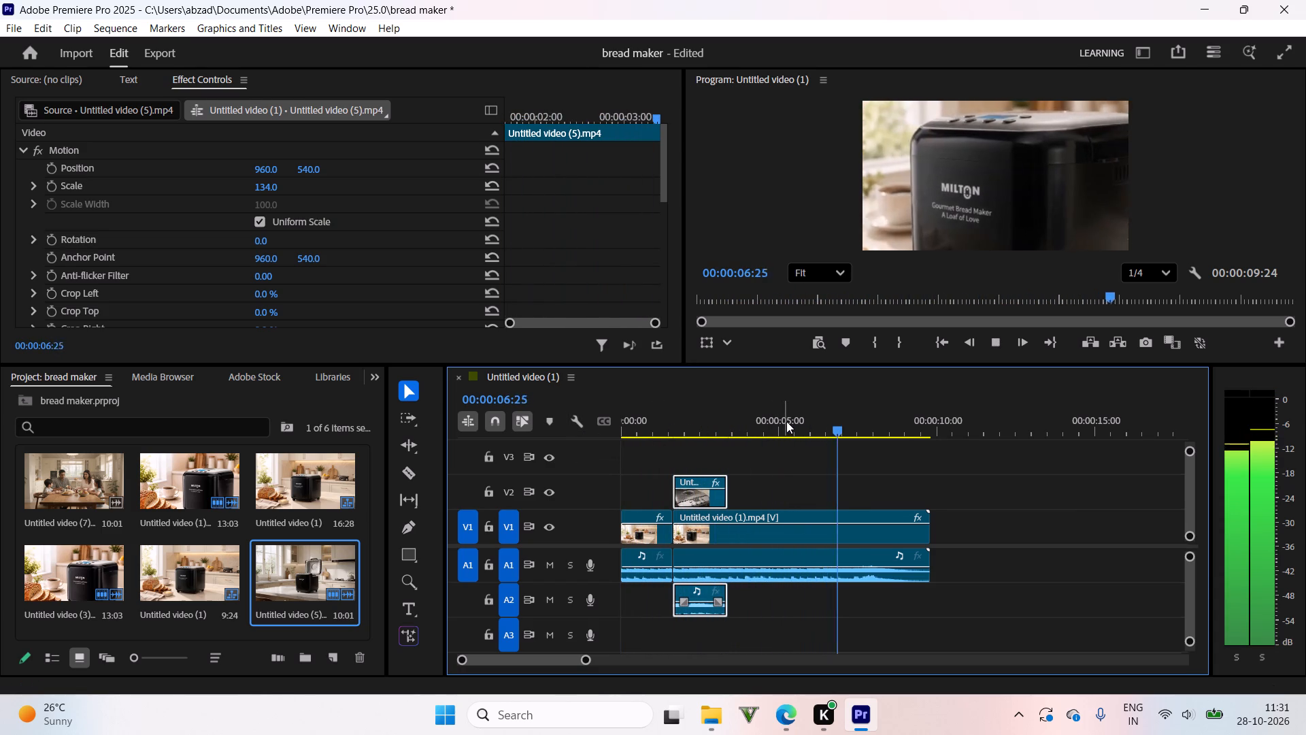
drag(833, 425, 772, 439)
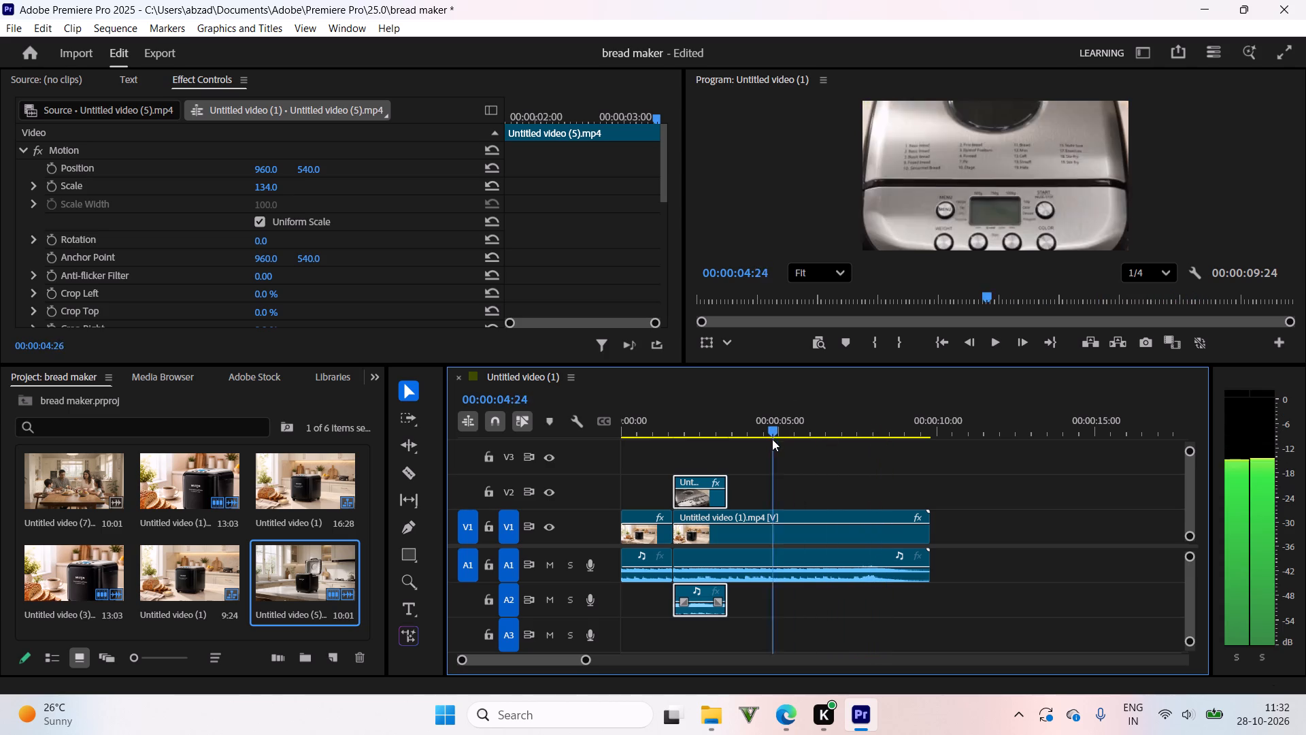
drag(772, 439, 905, 417)
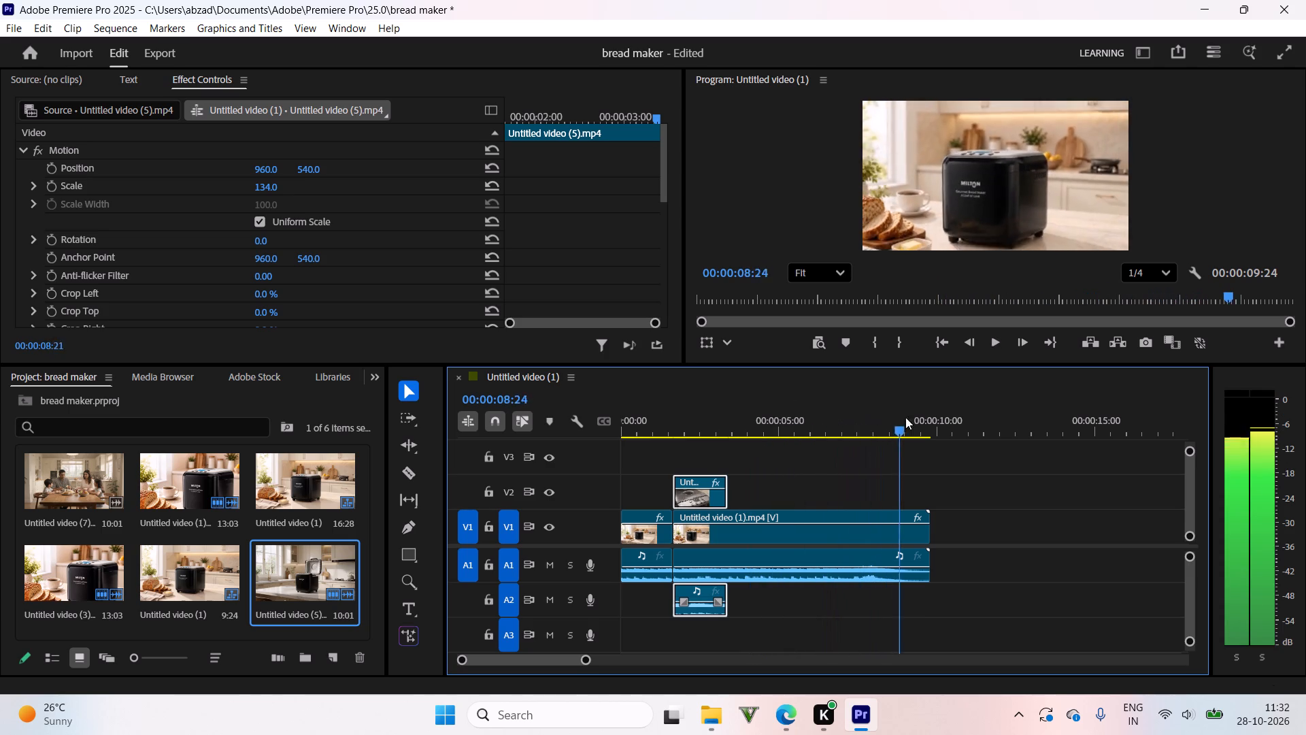
drag(905, 417, 708, 427)
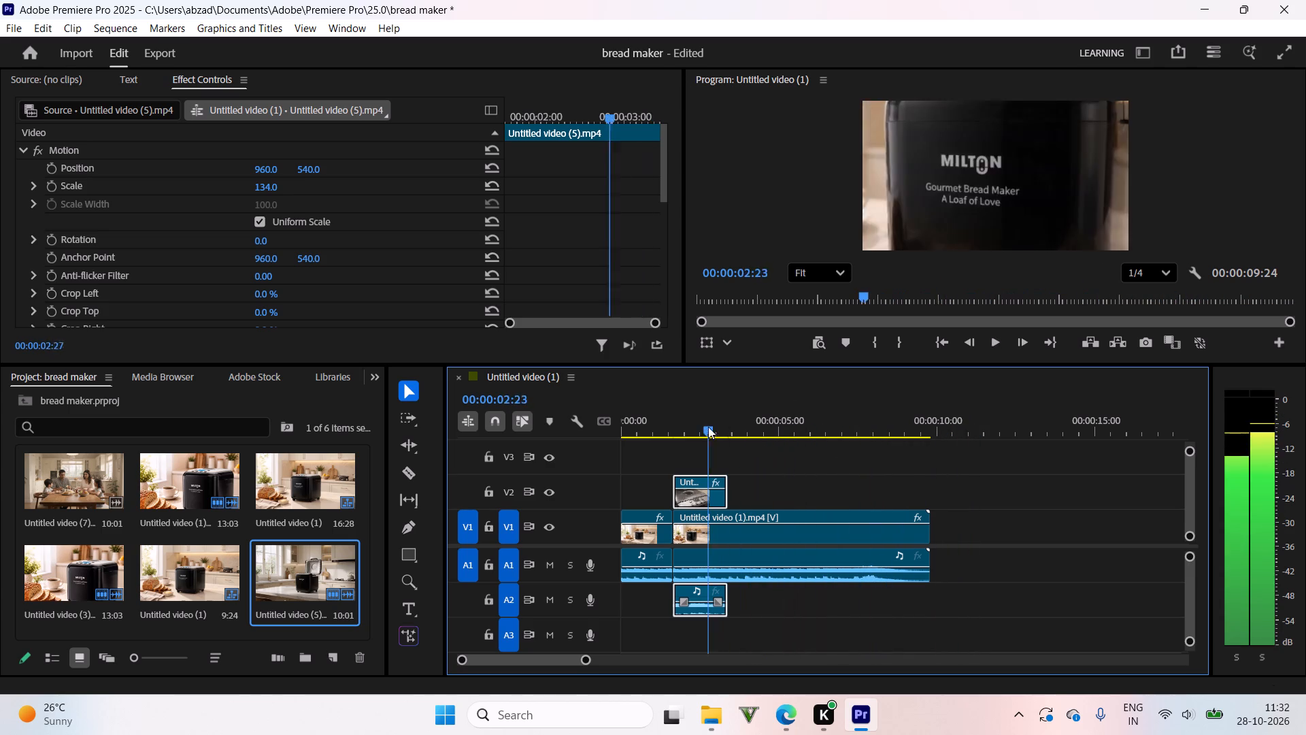
drag(708, 427, 736, 412)
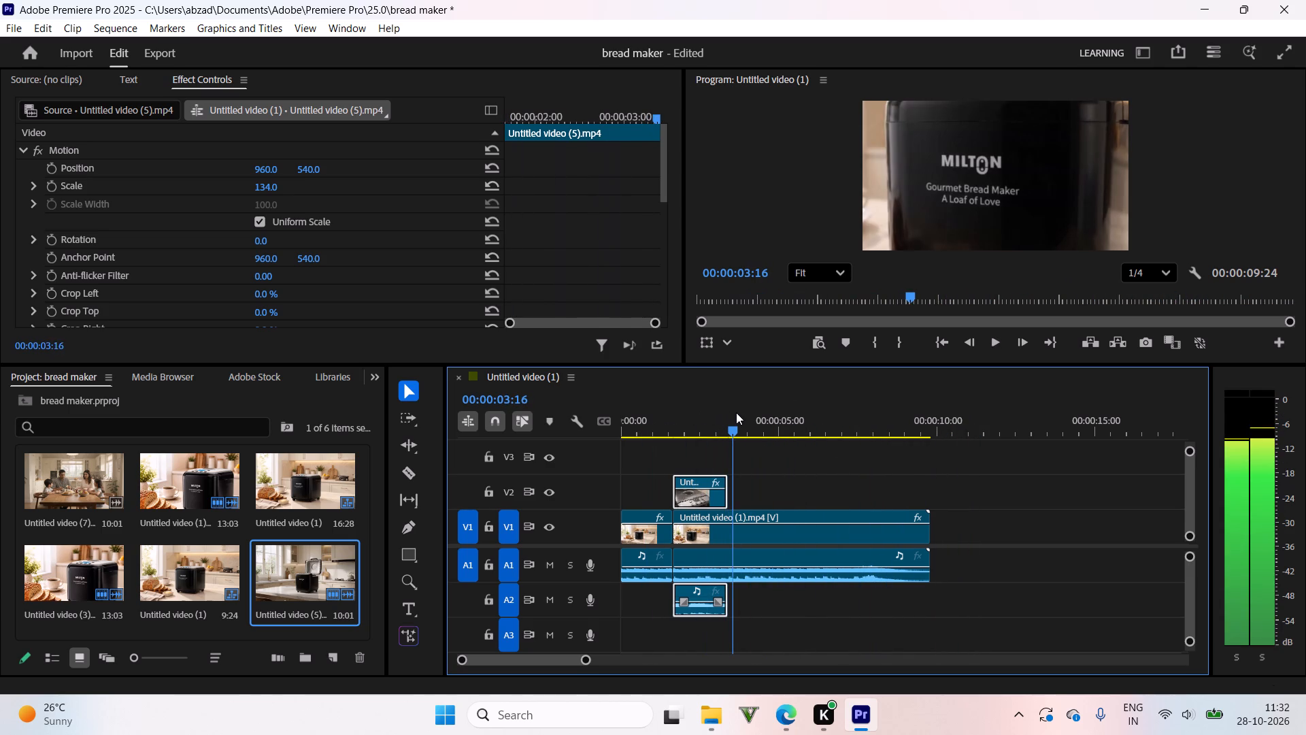
drag(736, 412, 715, 483)
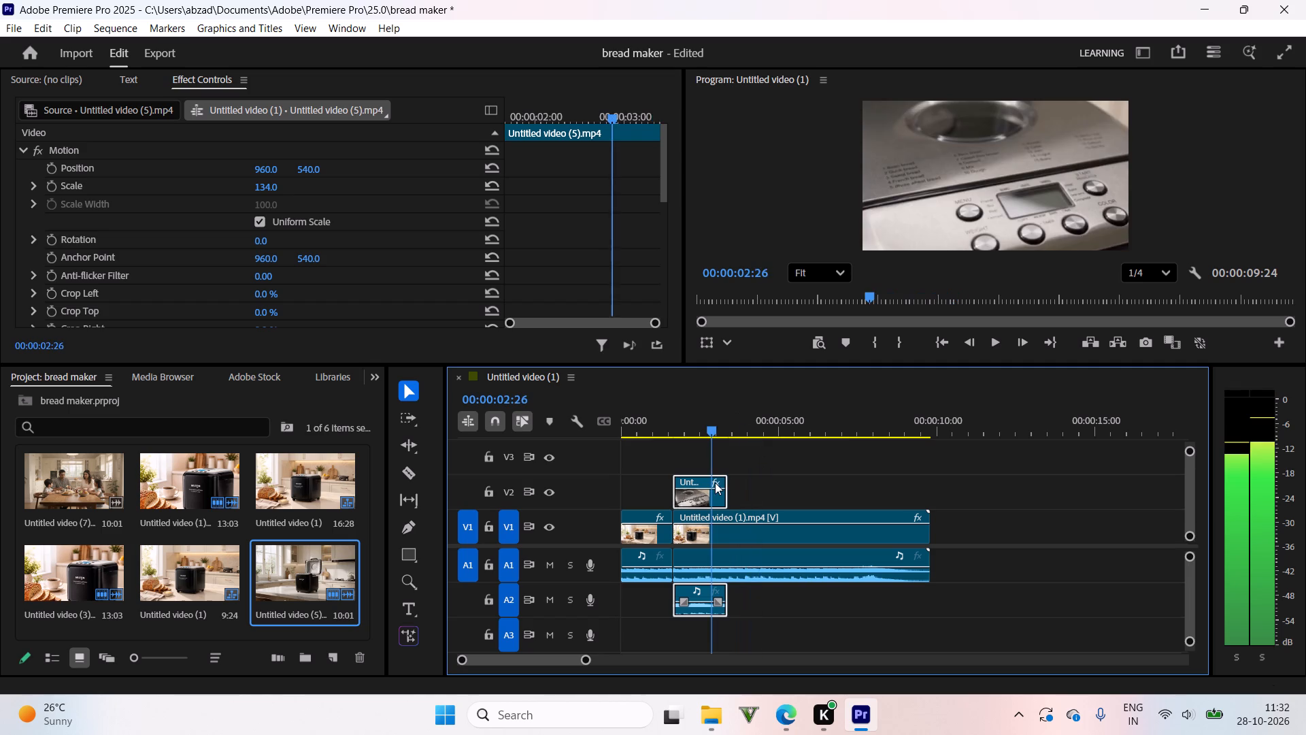
drag(715, 483, 601, 446)
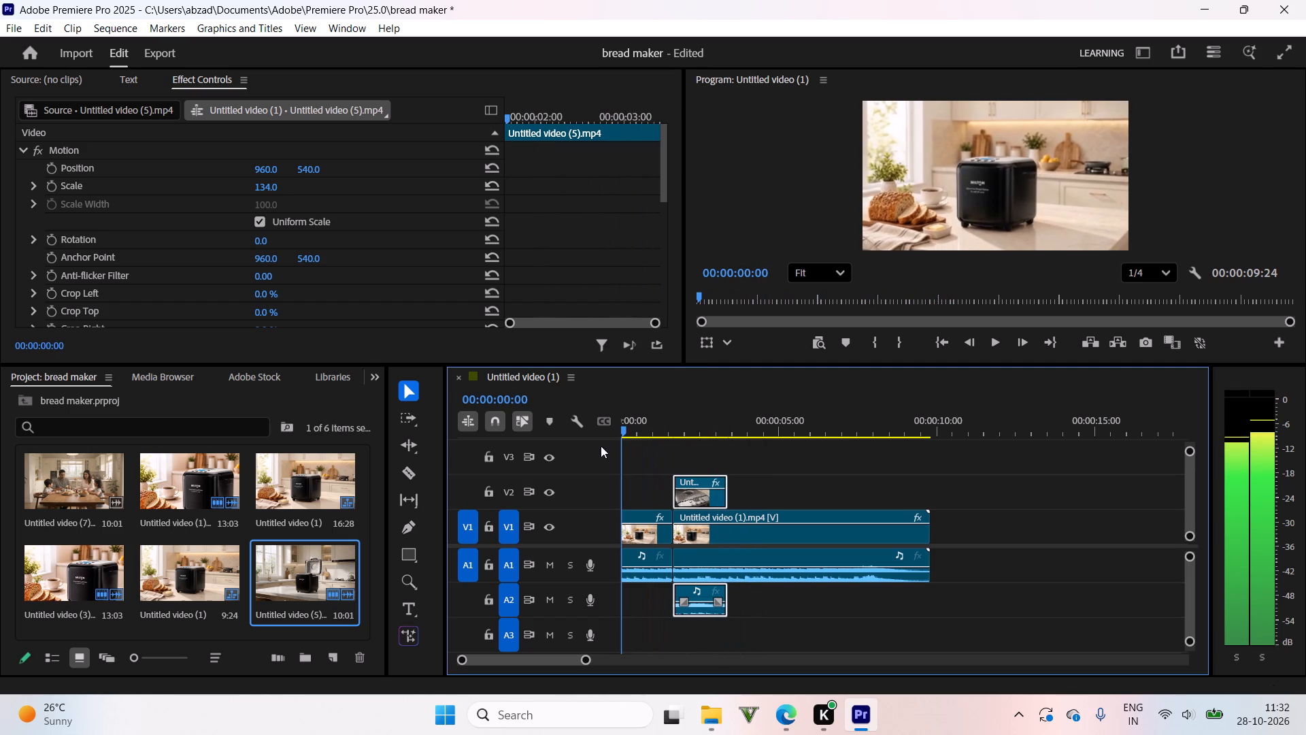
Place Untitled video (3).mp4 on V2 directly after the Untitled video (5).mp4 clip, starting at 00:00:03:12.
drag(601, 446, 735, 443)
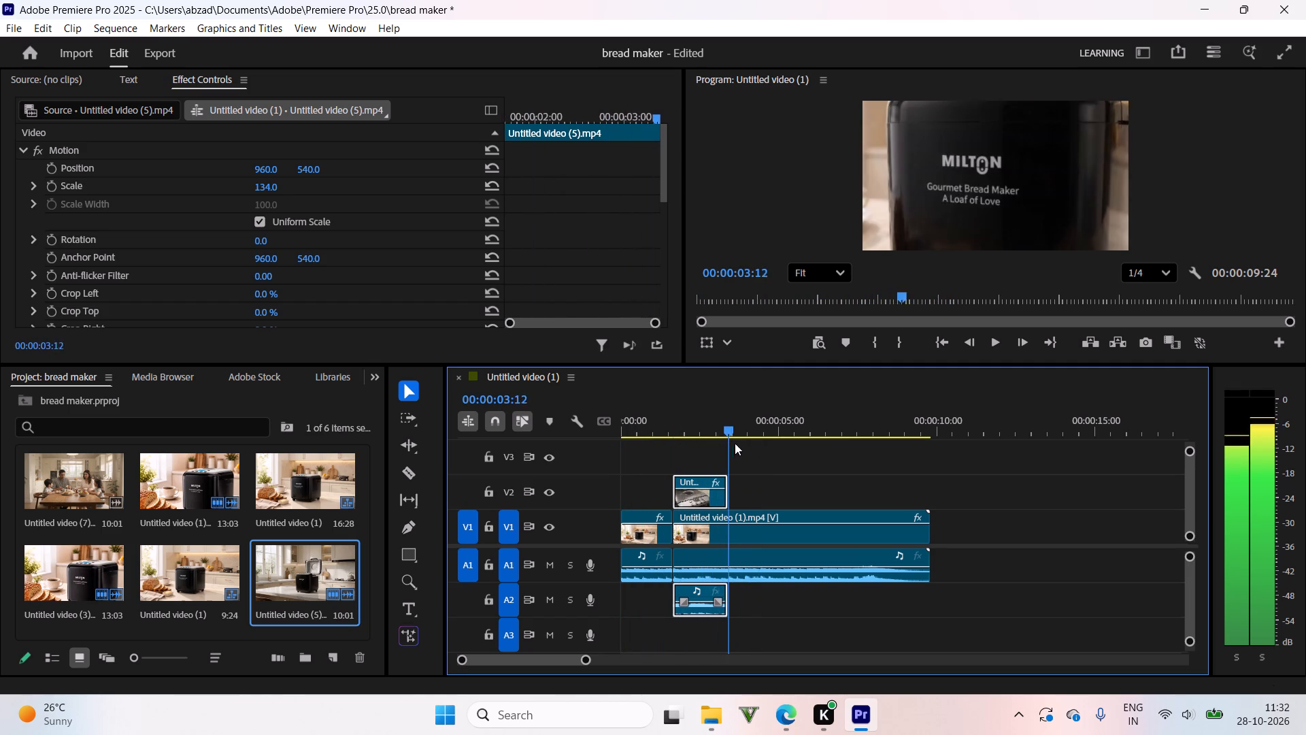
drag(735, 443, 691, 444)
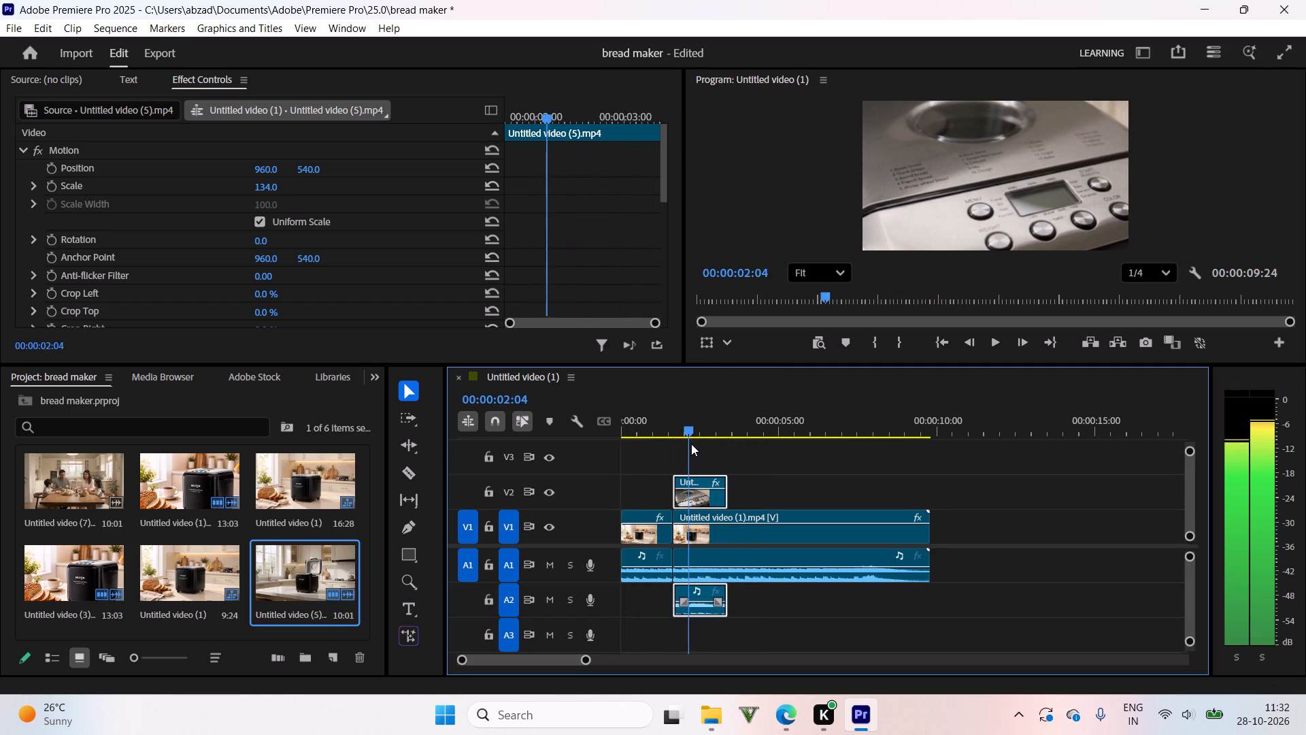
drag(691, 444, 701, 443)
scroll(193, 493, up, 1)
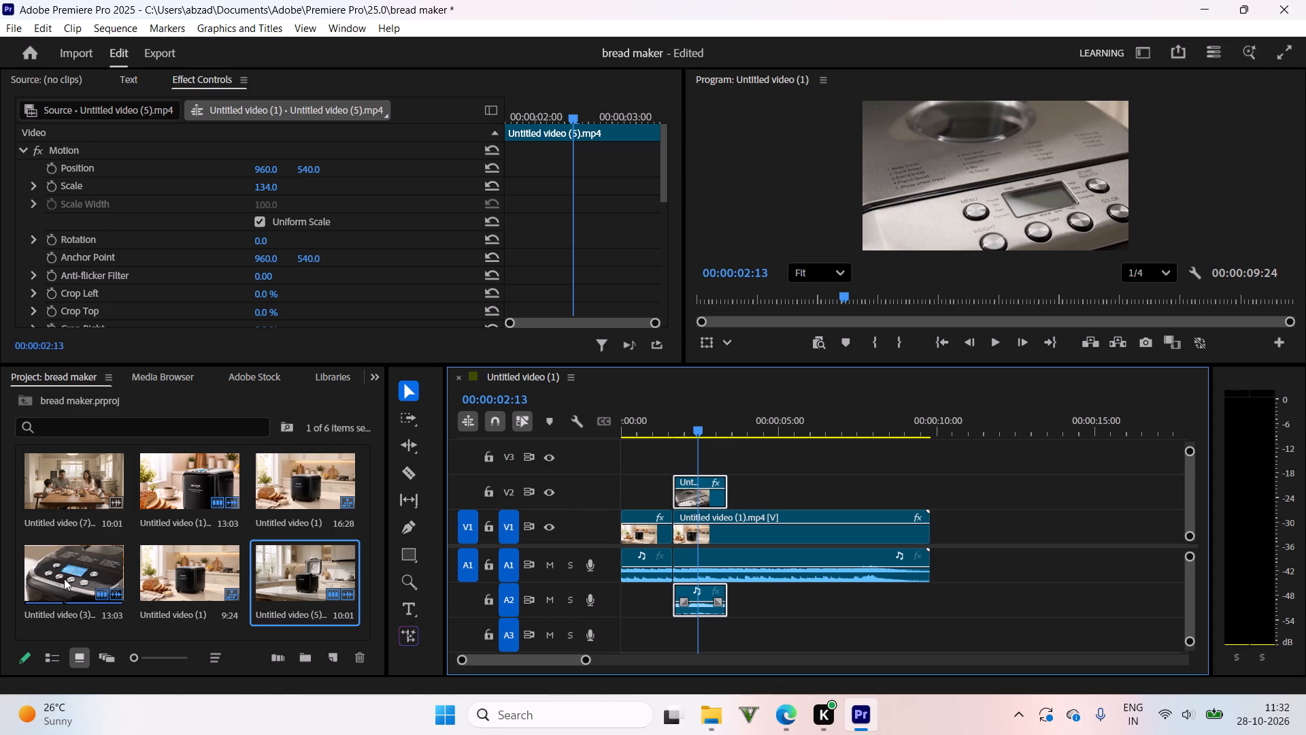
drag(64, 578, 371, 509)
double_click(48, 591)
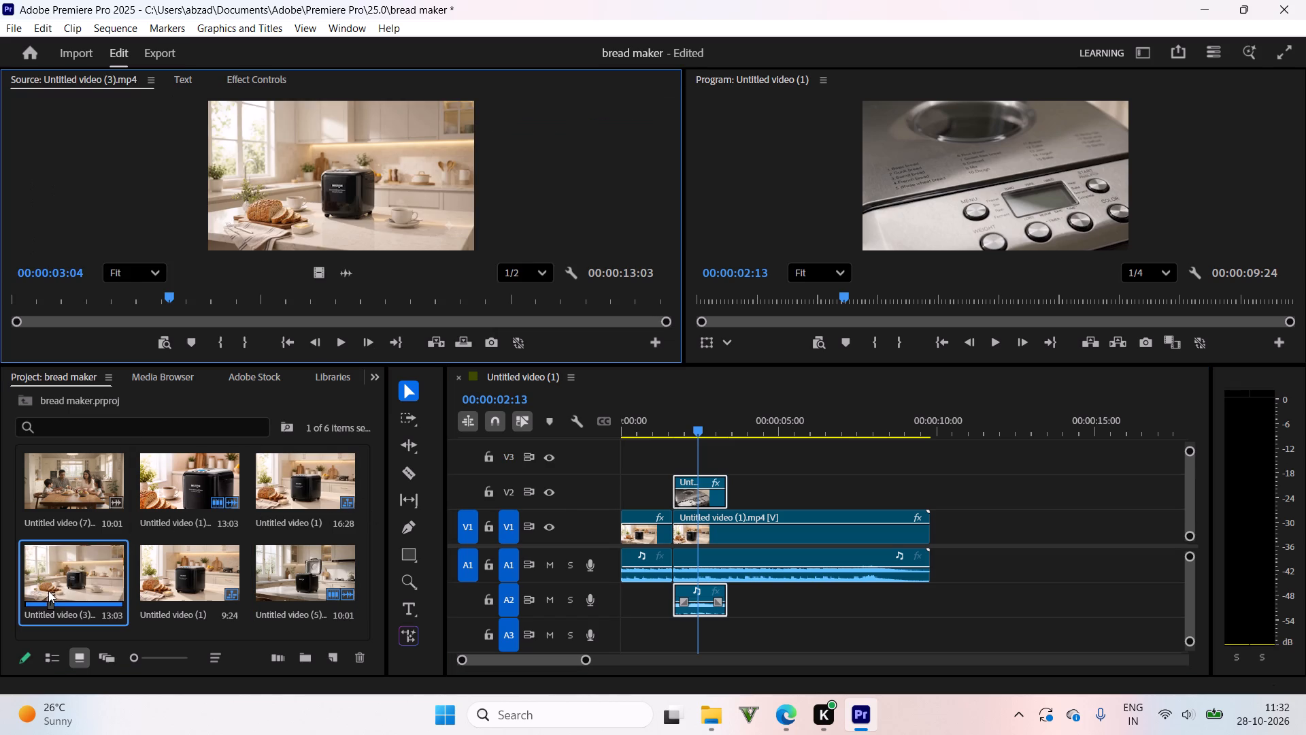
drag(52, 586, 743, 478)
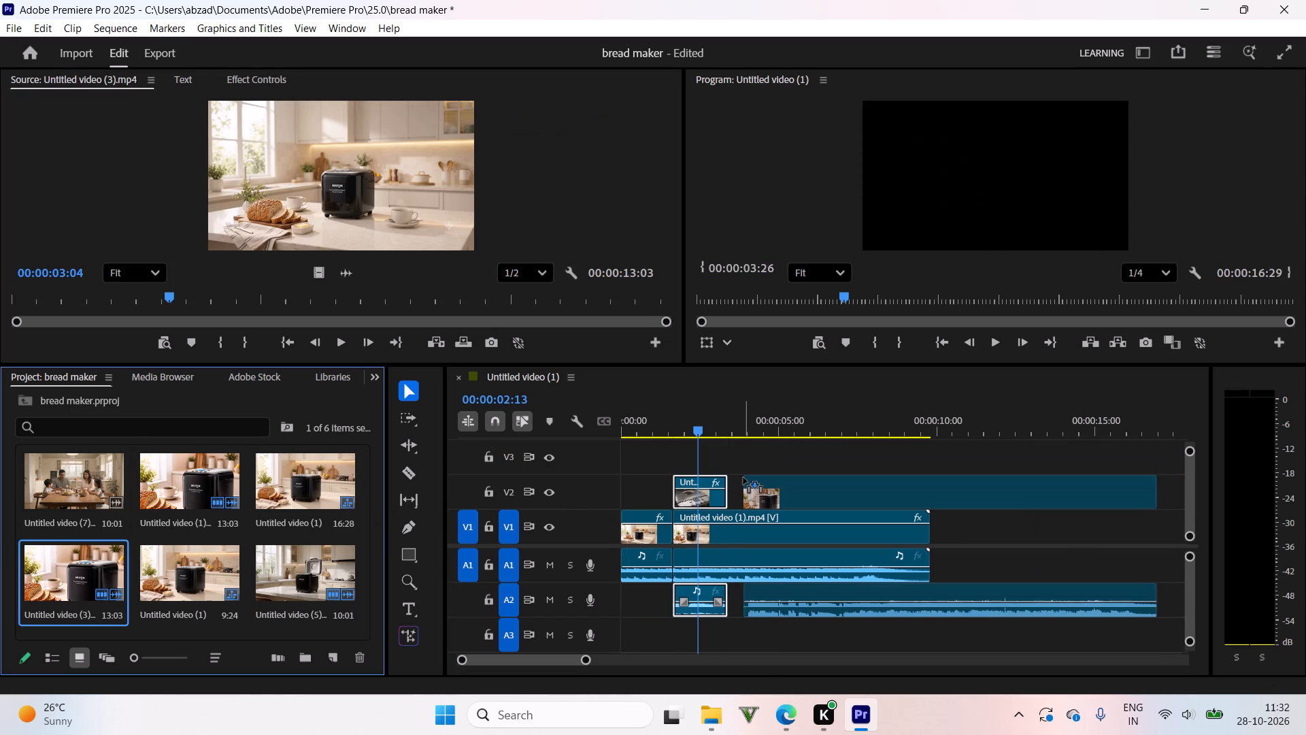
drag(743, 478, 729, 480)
Scrub the sequence to review how the Untitled video (3).mp4 shots follow the control panel close-up.
click(737, 443)
drag(735, 435, 807, 427)
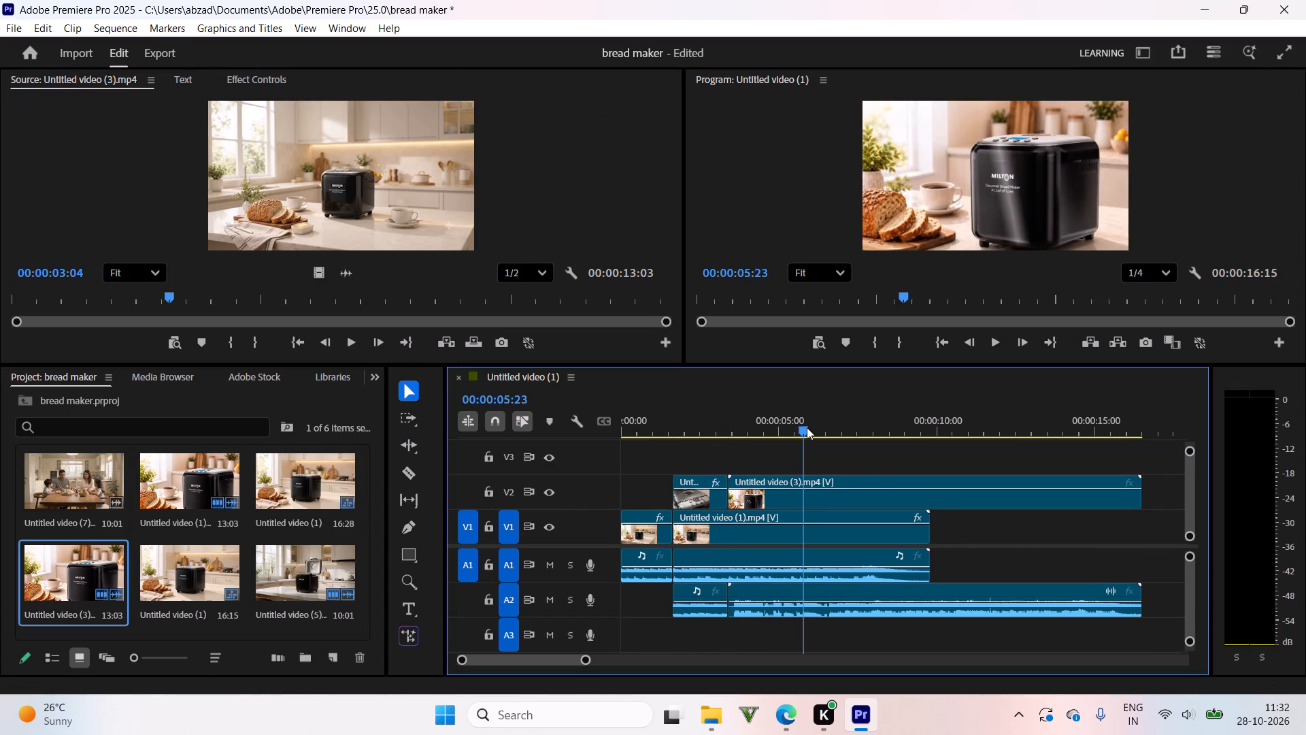
drag(807, 427, 975, 440)
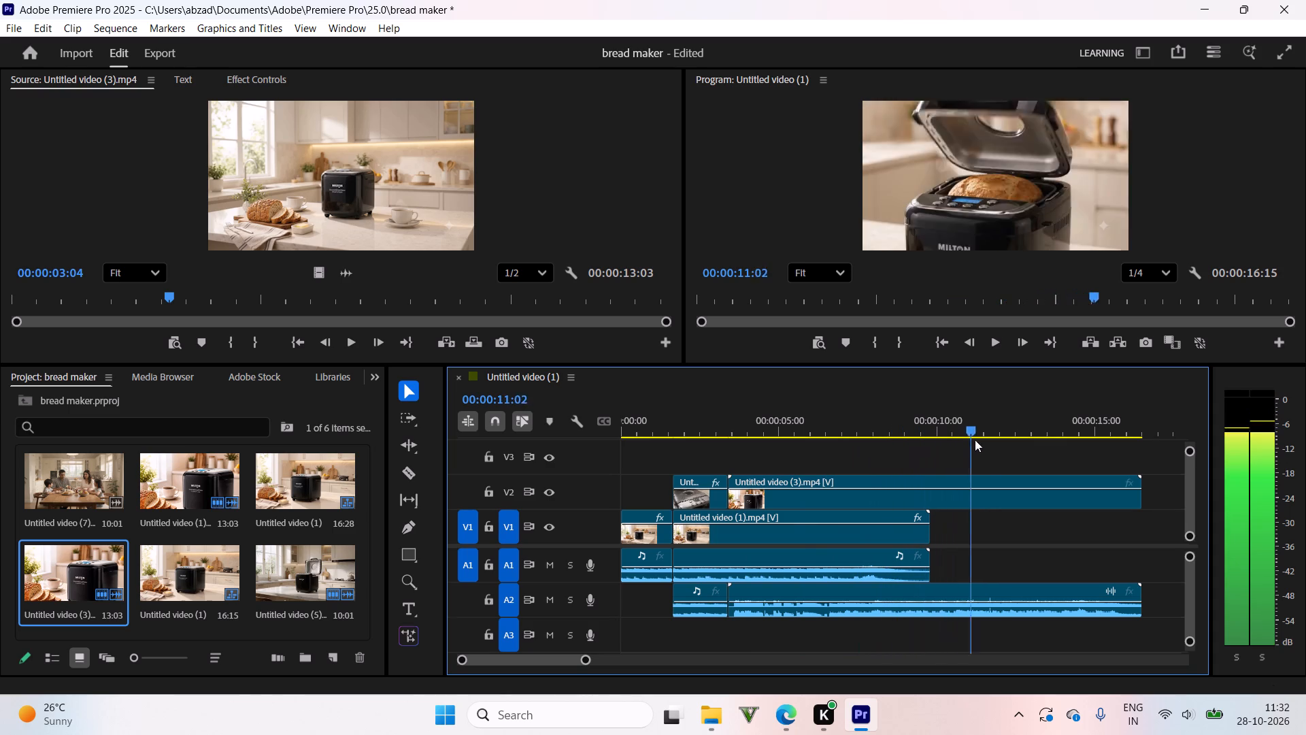
drag(975, 440, 906, 439)
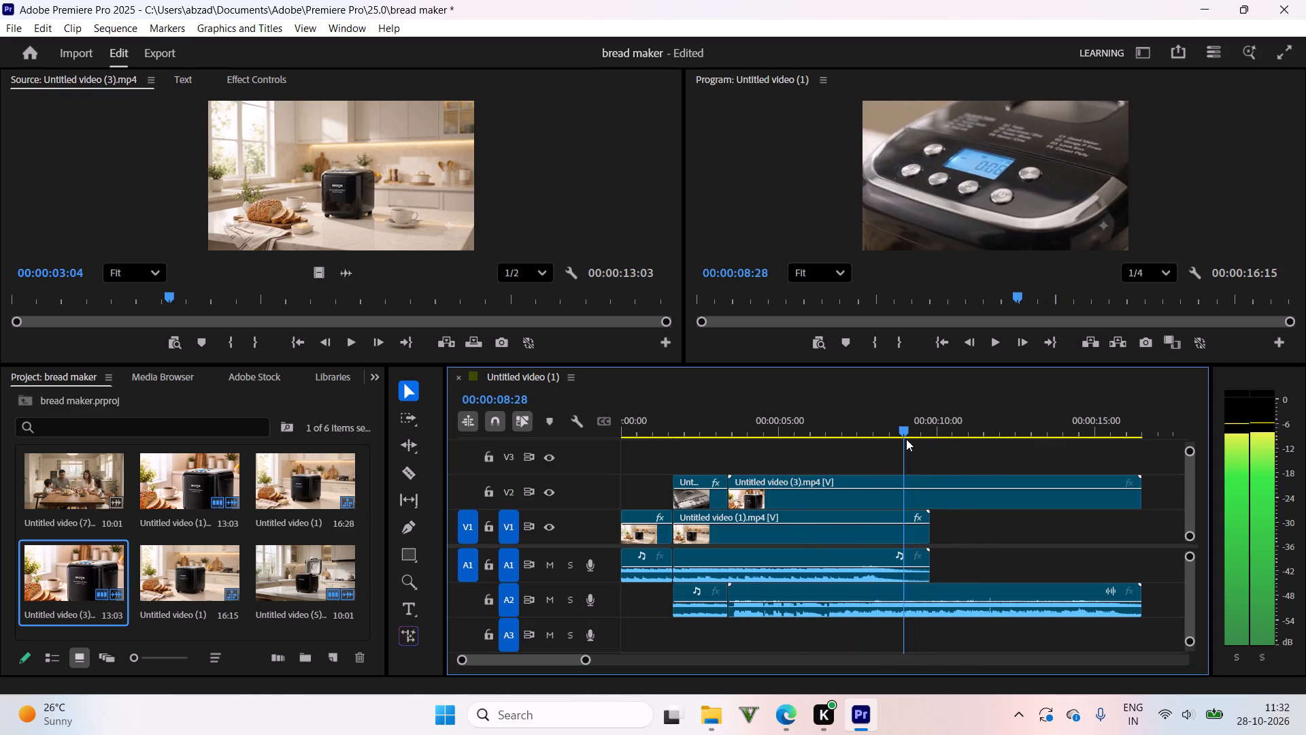
drag(906, 439, 688, 447)
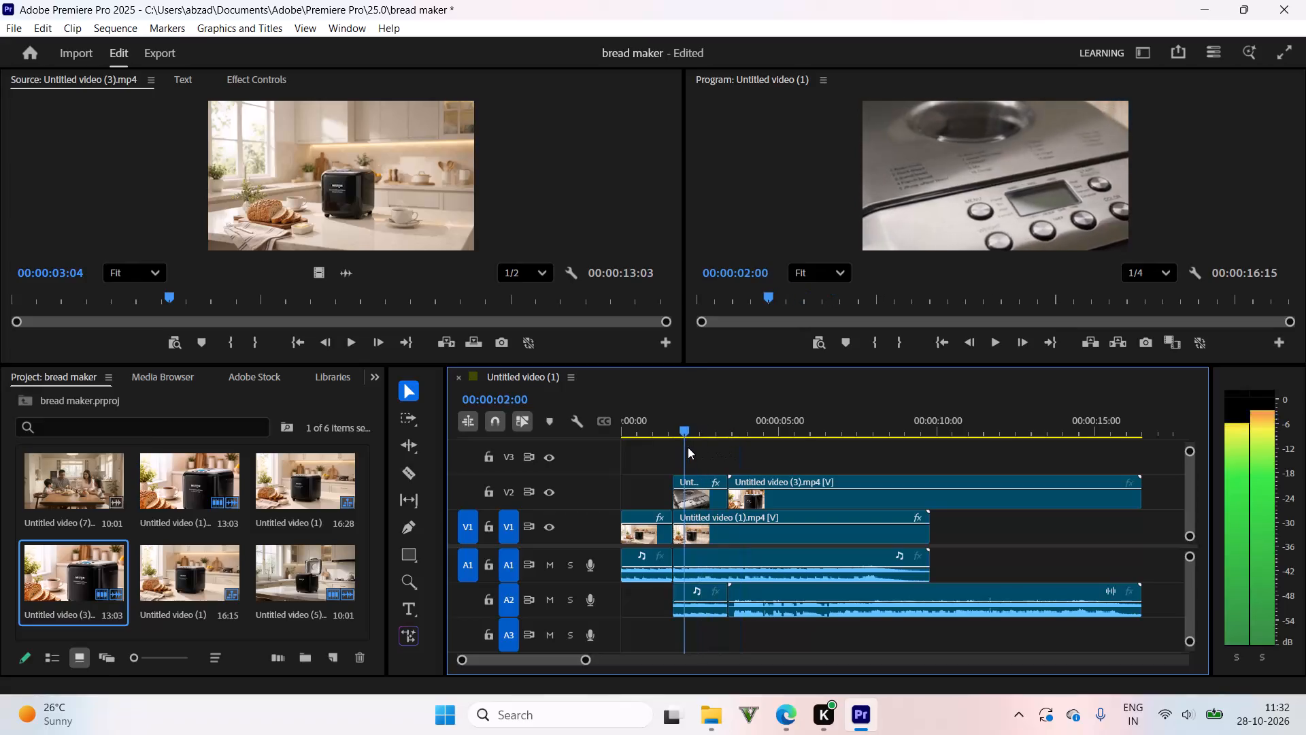
drag(688, 447, 894, 440)
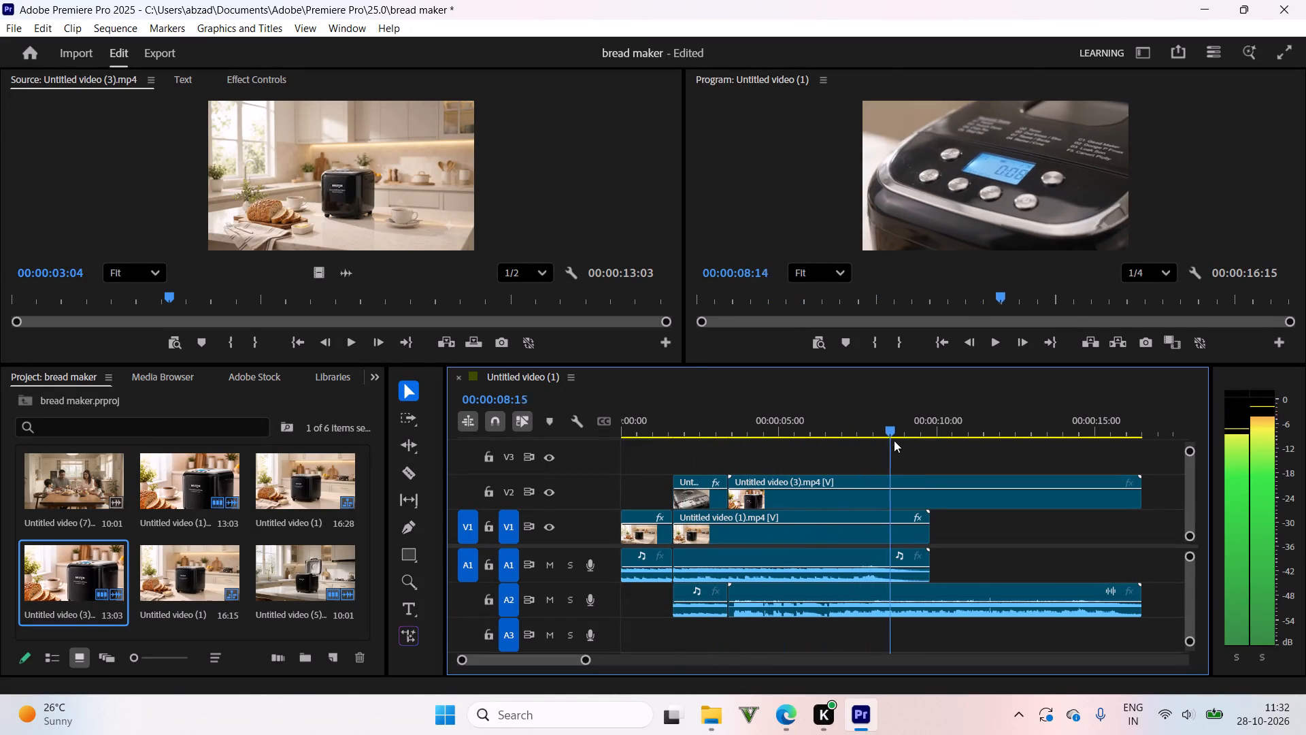
drag(894, 440, 916, 438)
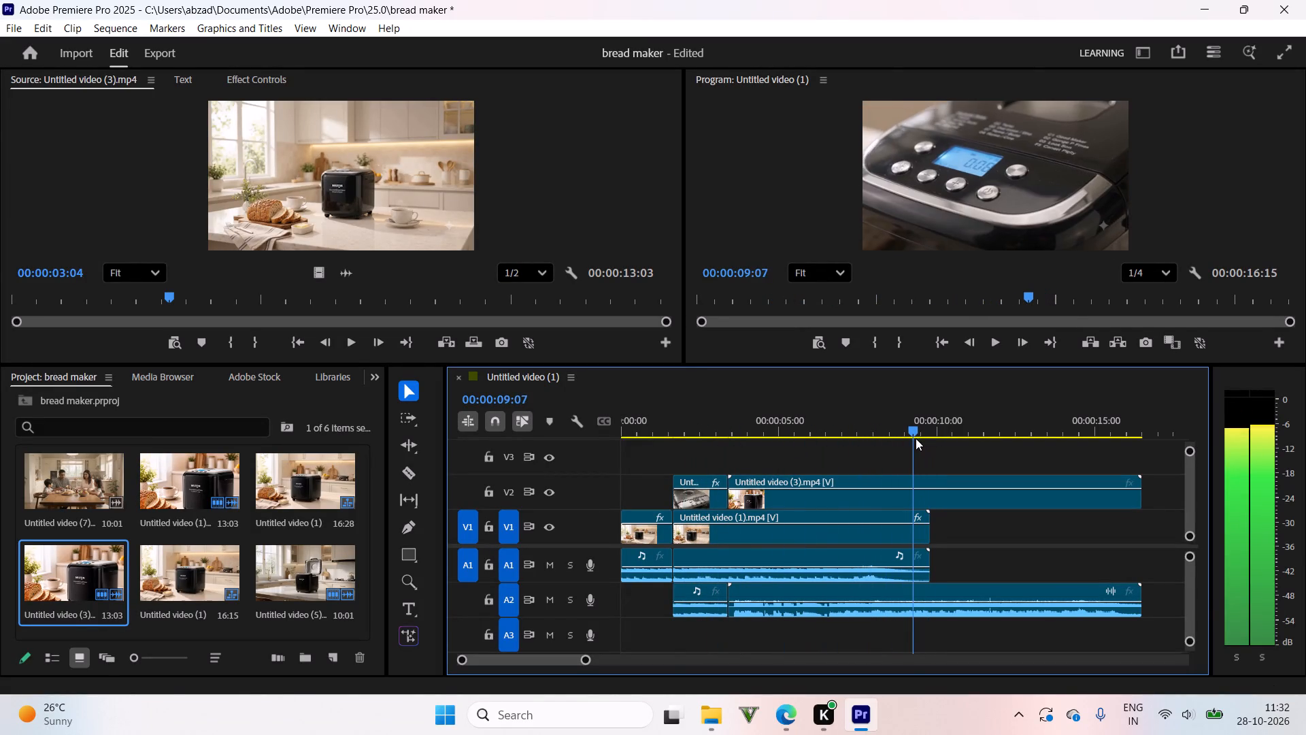
drag(916, 438, 925, 438)
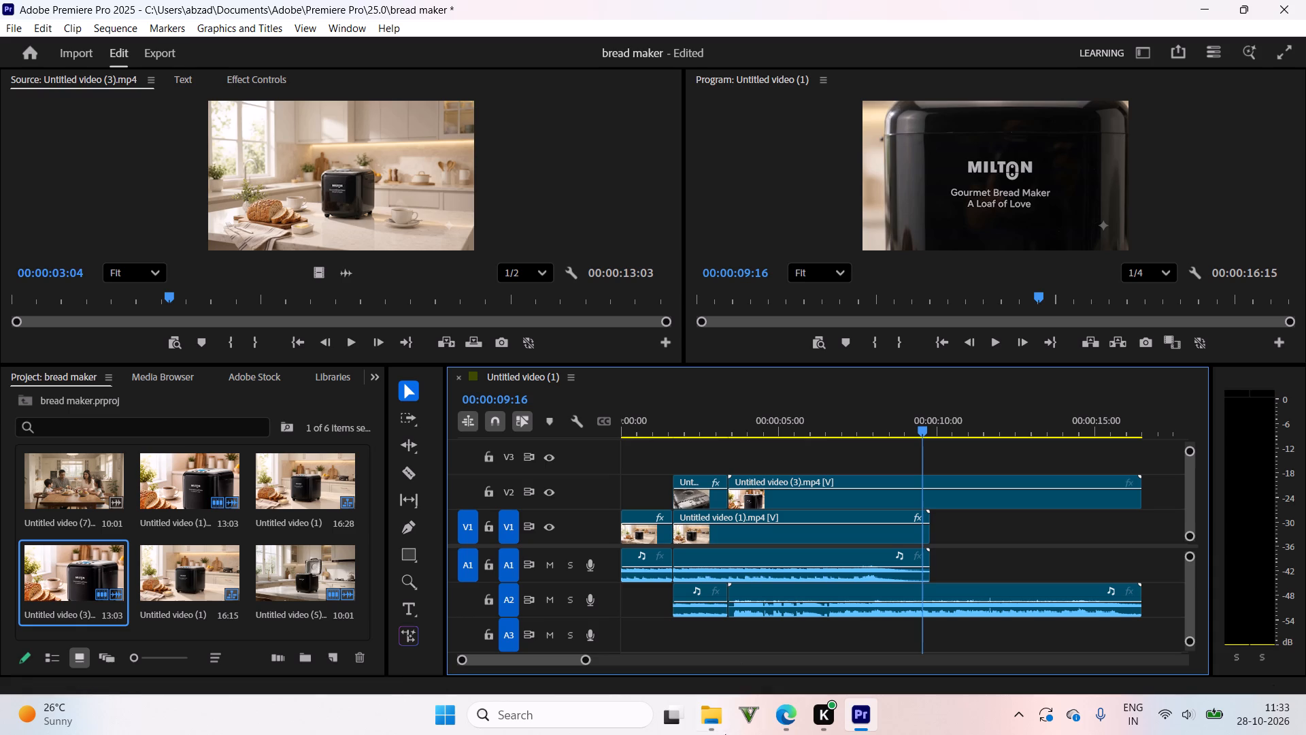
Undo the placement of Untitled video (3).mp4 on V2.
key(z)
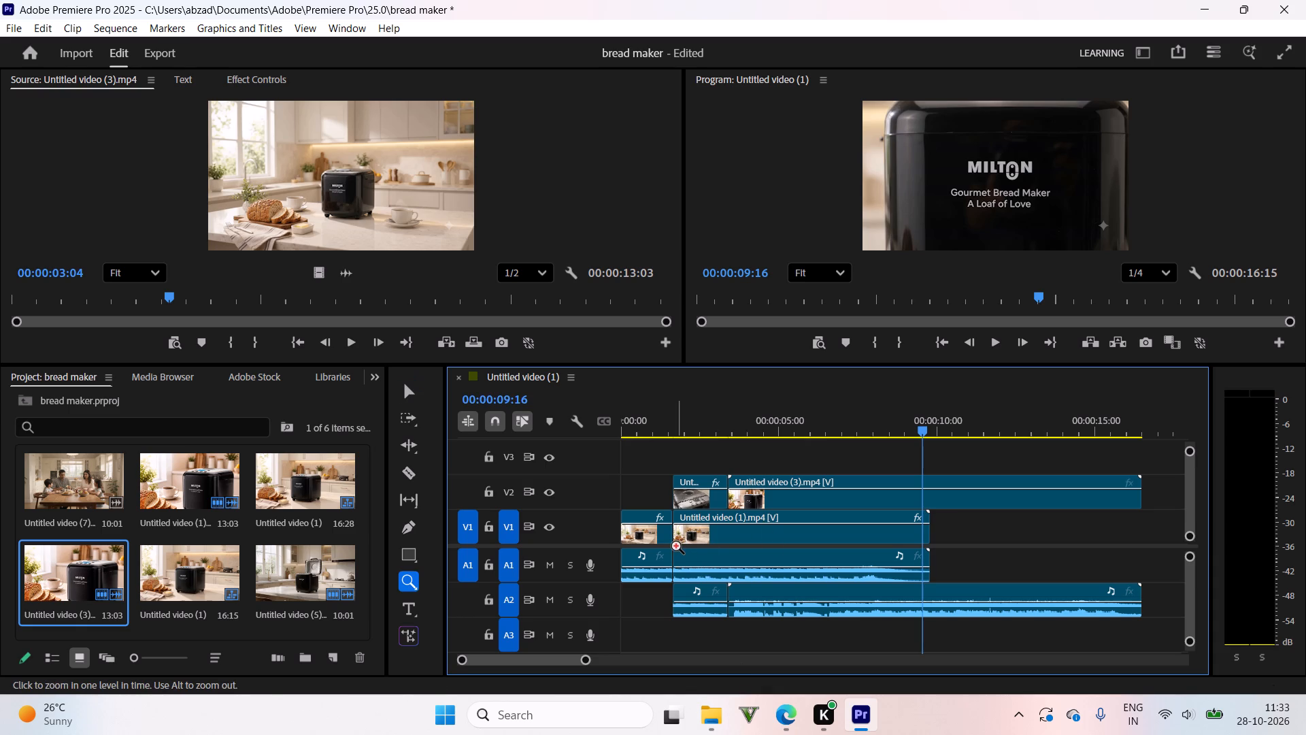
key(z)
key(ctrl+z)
Bring Untitled video (6).mp4 from the Downloads folder in File Explorer onto V2, directly after the Untitled video (5).mp4 clip.
drag(722, 413, 673, 425)
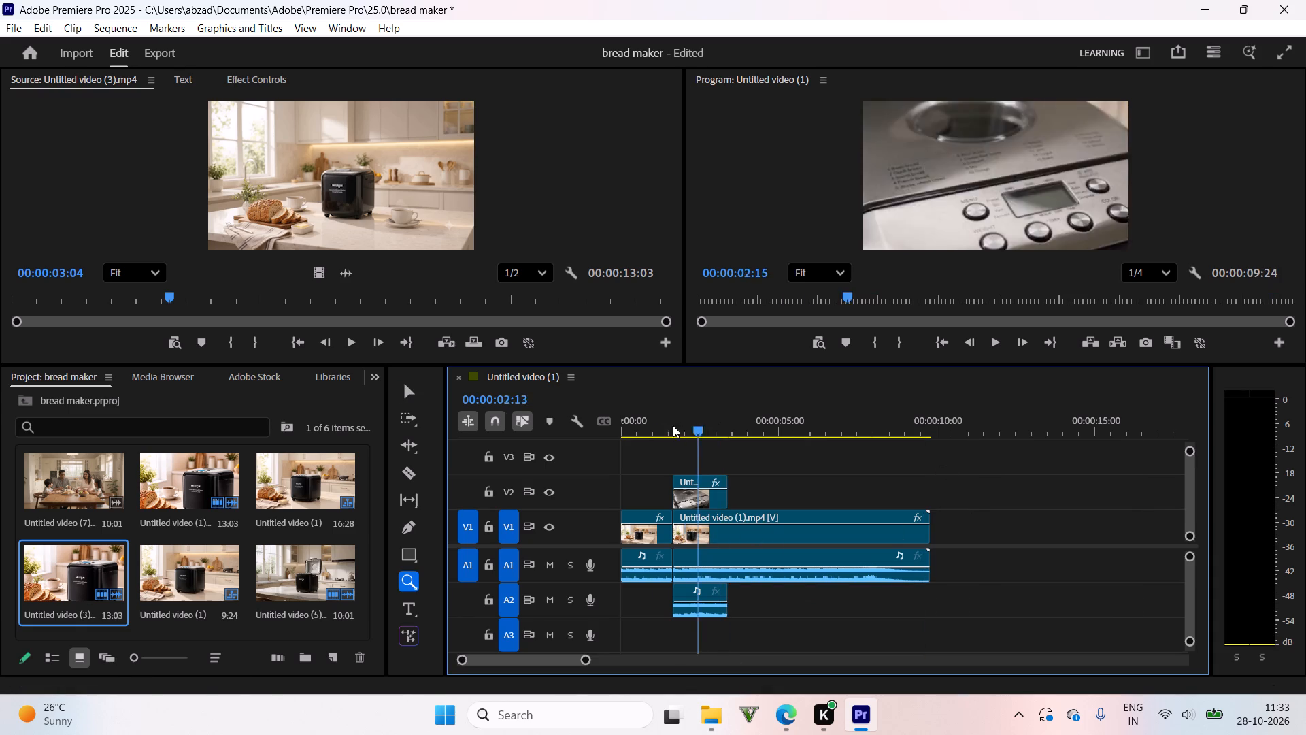
drag(673, 425, 762, 410)
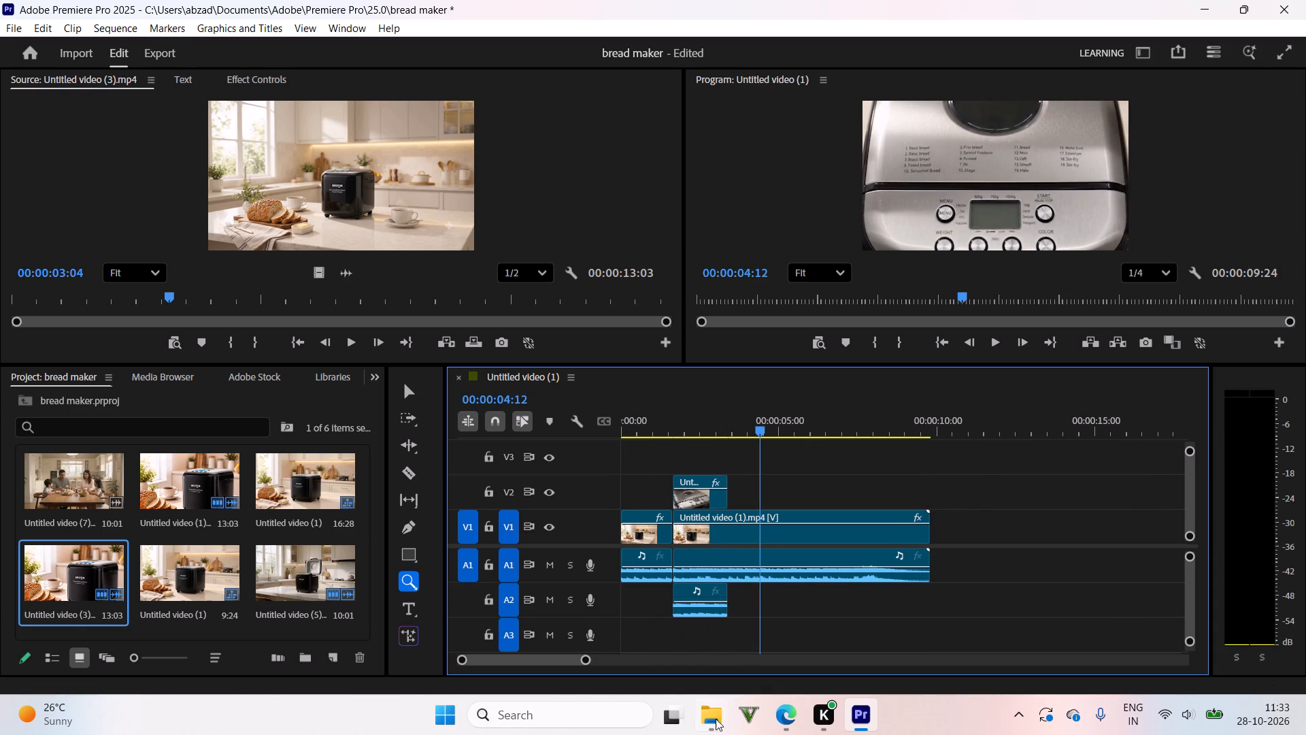
click(722, 717)
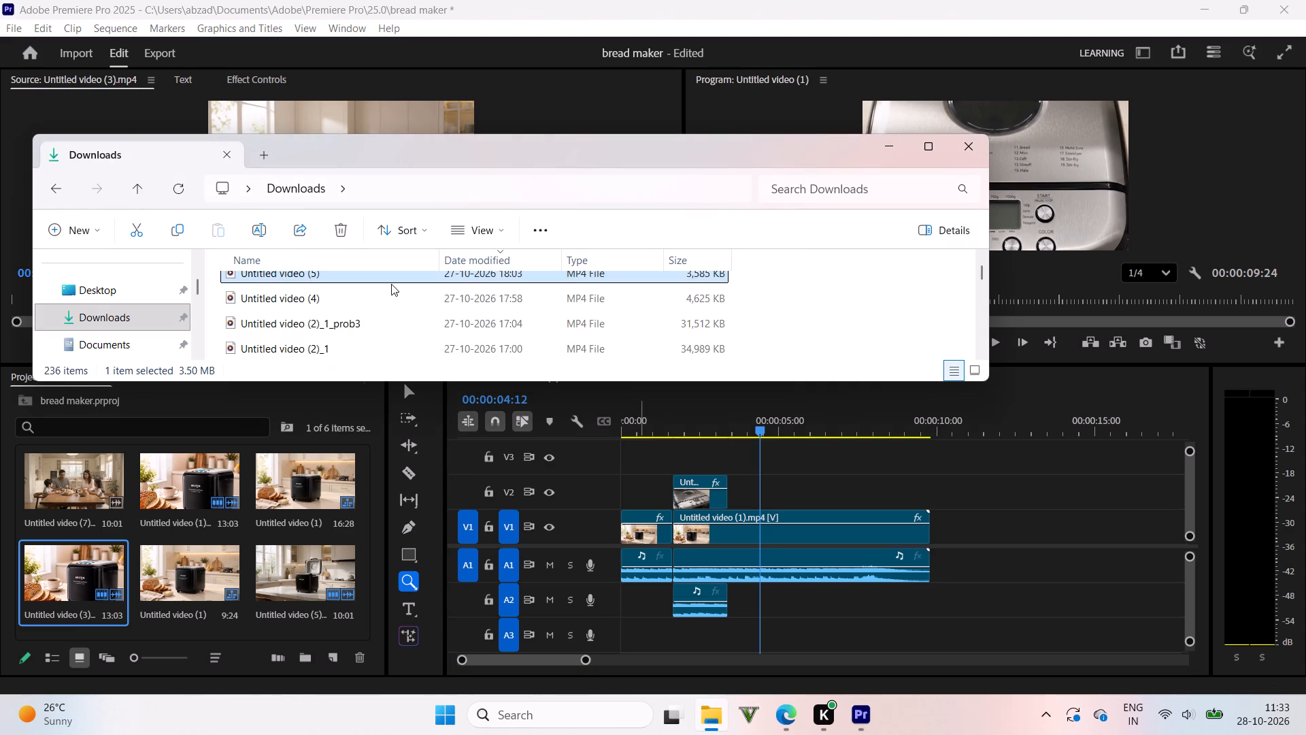
scroll(388, 284, up, 2)
scroll(338, 313, down, 1)
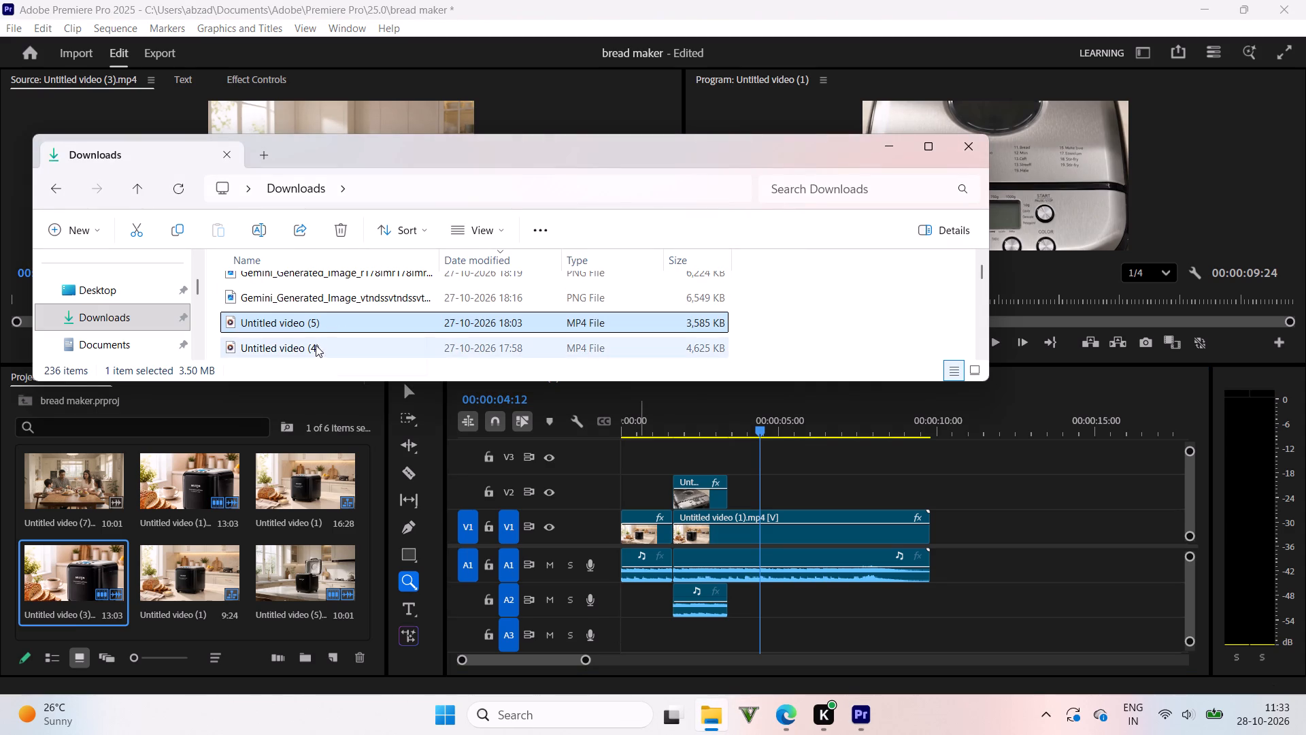
scroll(325, 319, up, 1)
double_click(309, 280)
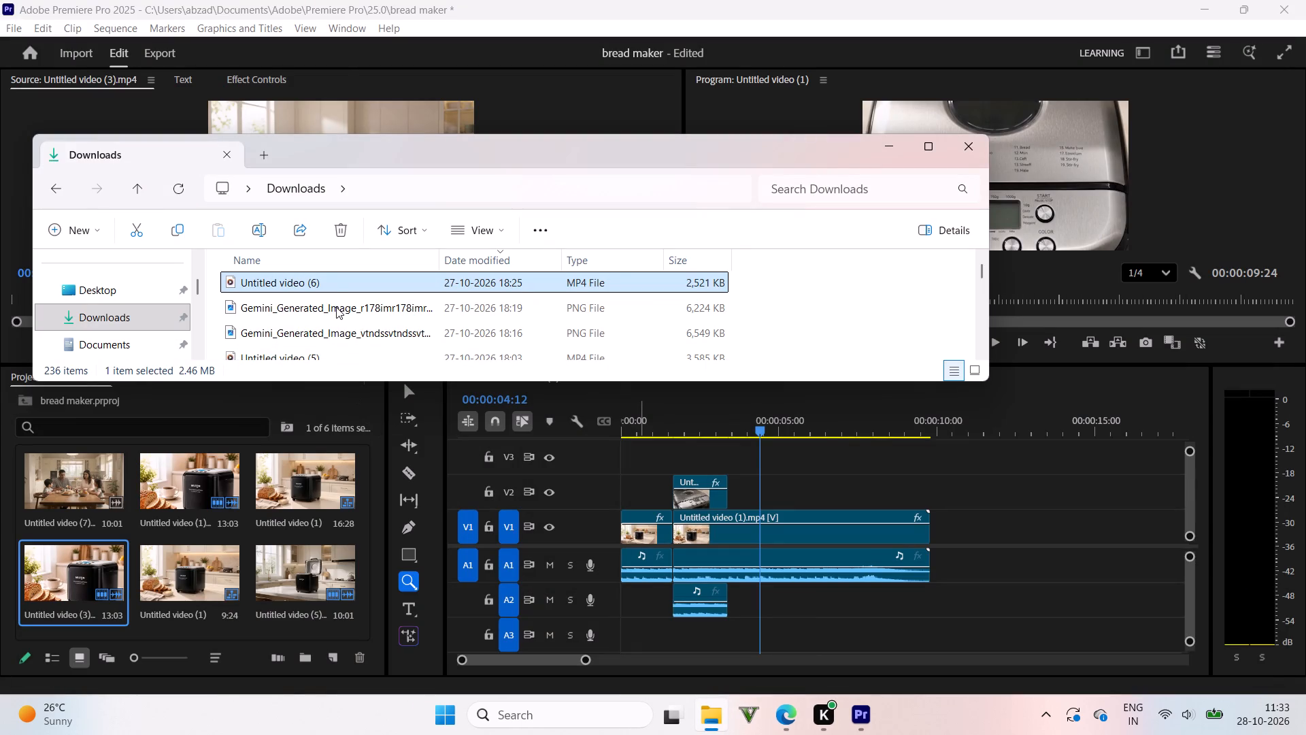
drag(334, 283, 803, 493)
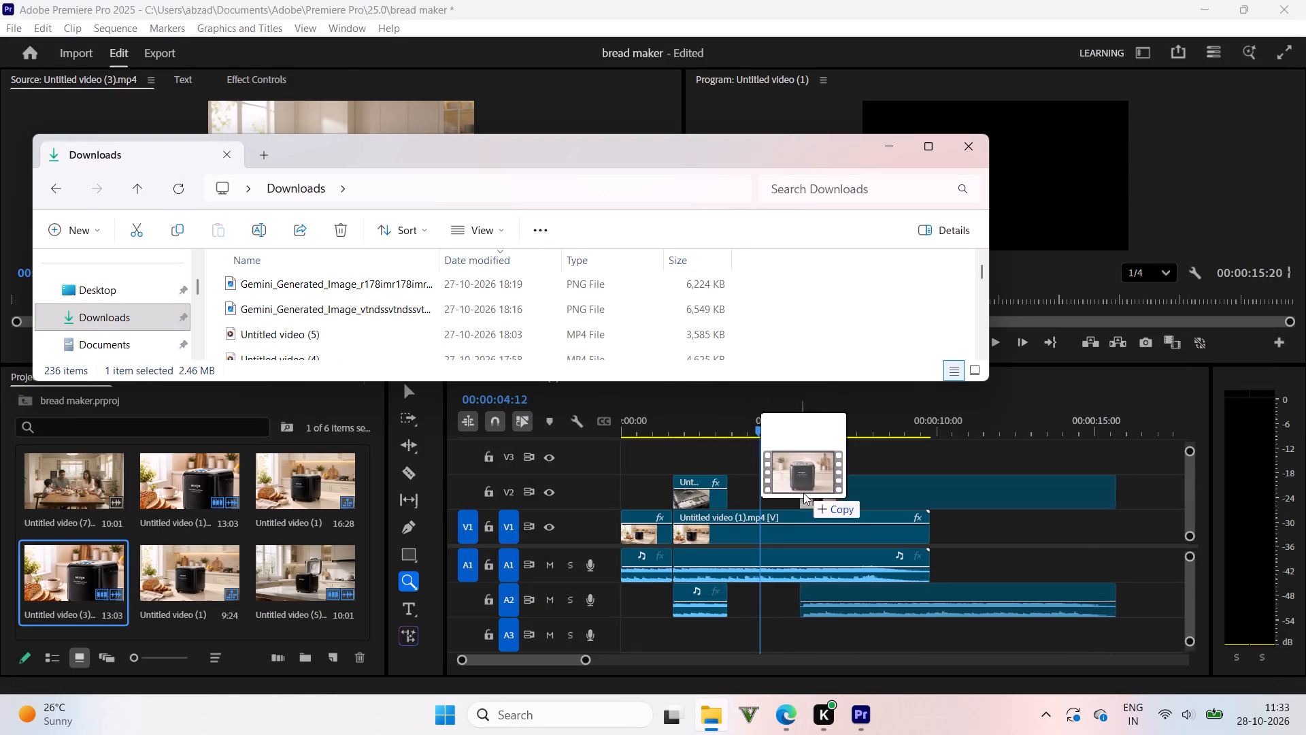
drag(803, 493, 732, 505)
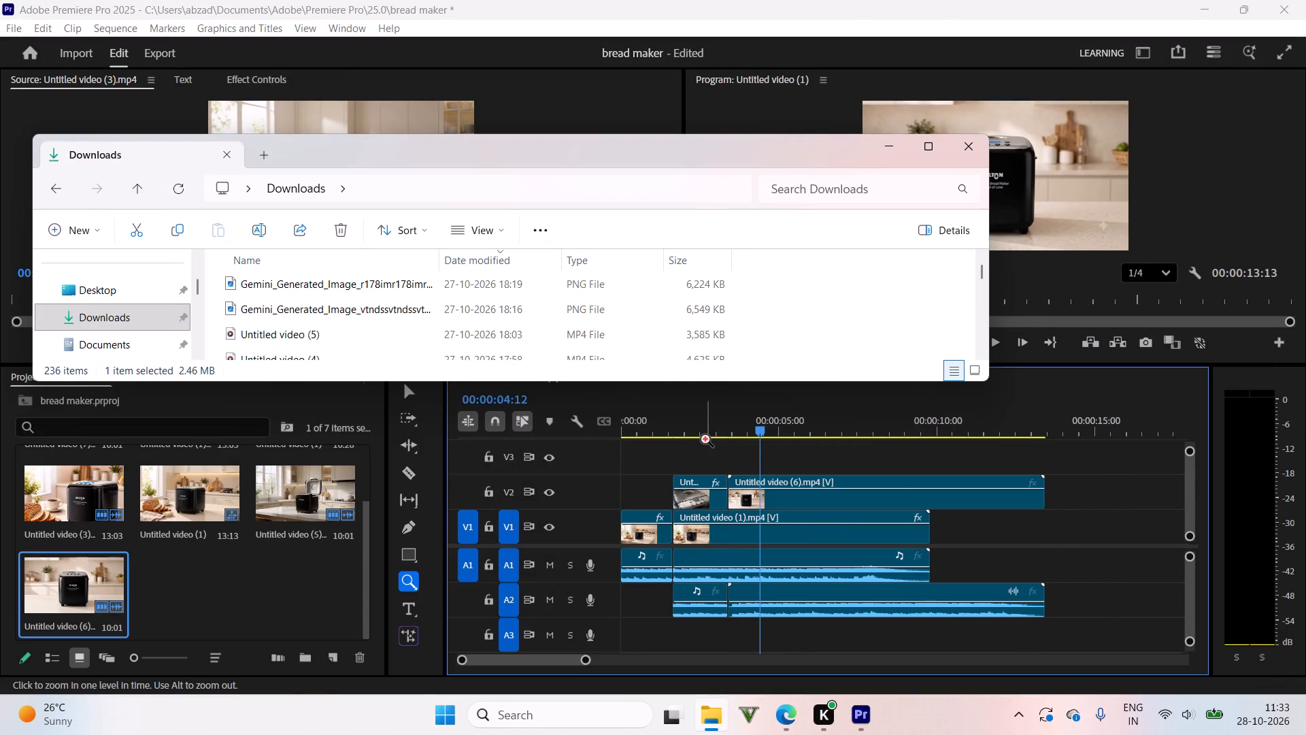
Play and scrub across the cut from Untitled video (5).mp4 to Untitled video (6).mp4 to review the transition.
click(705, 439)
drag(744, 441, 763, 441)
drag(788, 440, 799, 439)
drag(796, 427, 595, 442)
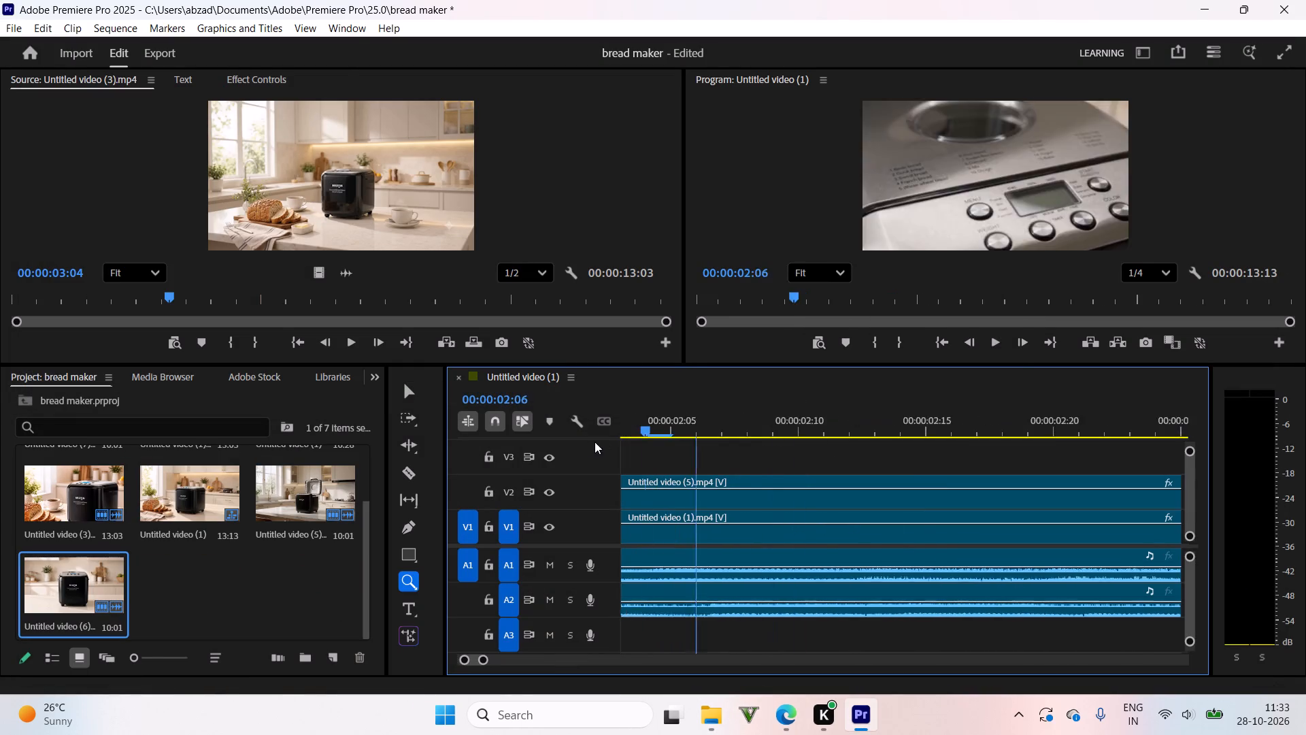
drag(595, 442, 635, 446)
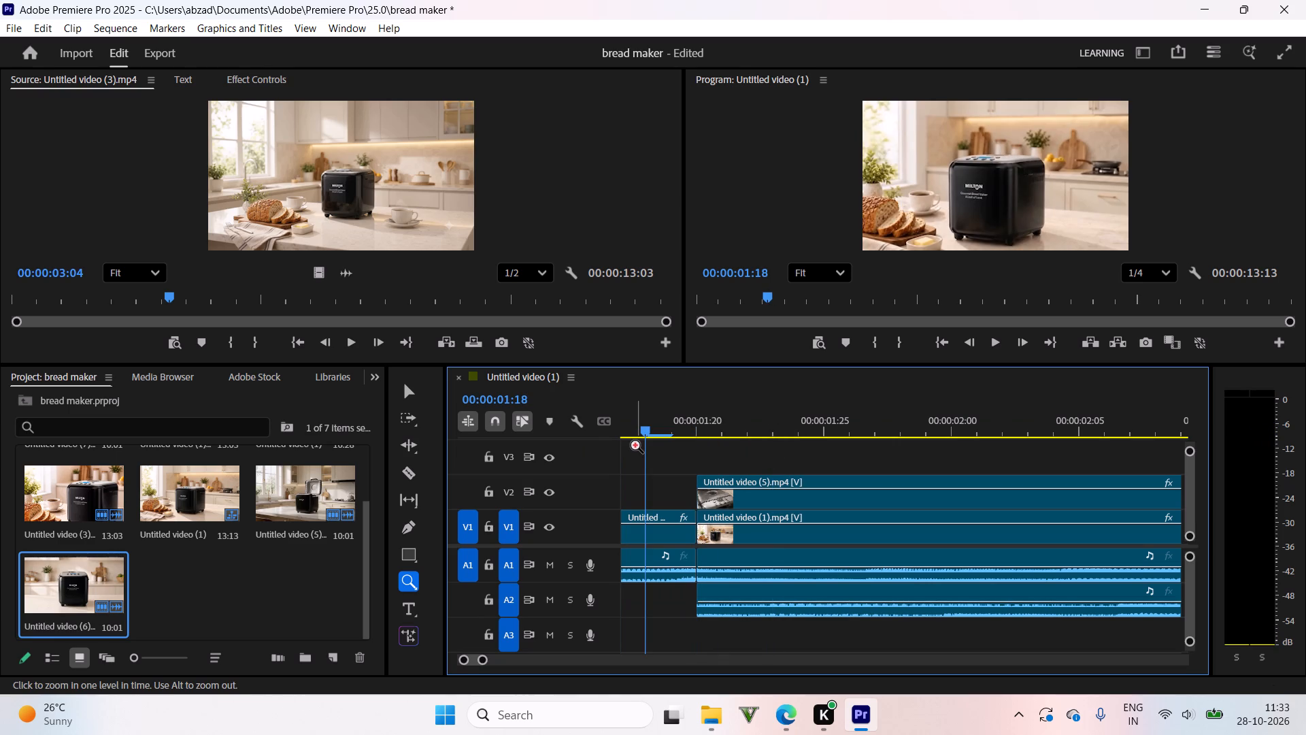
key(space)
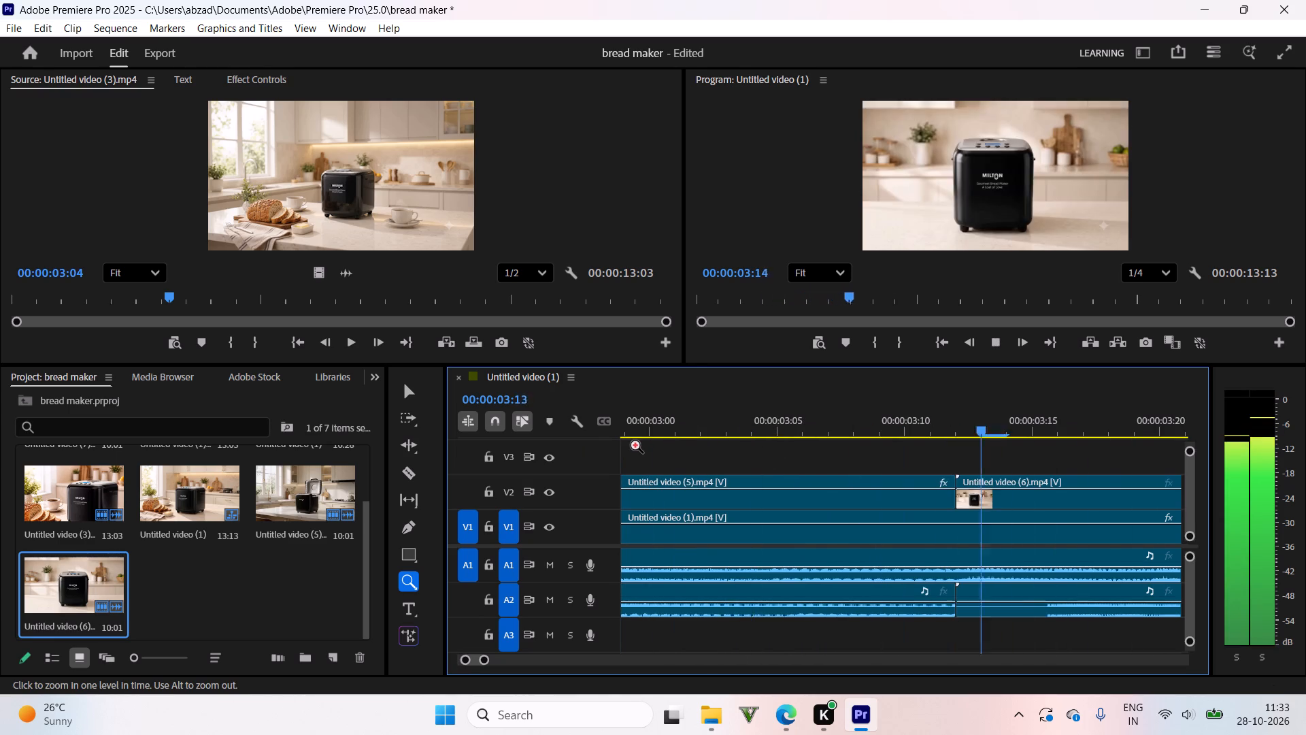
click(769, 439)
drag(771, 431, 584, 441)
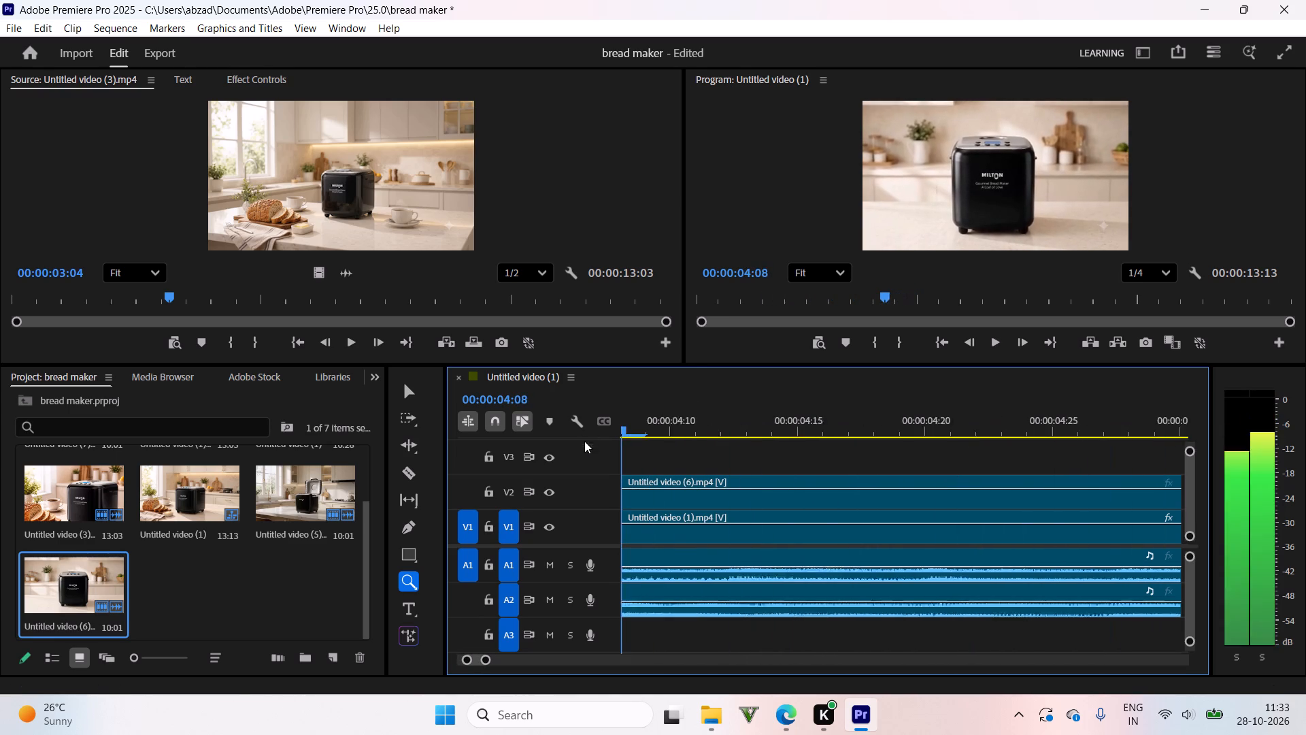
drag(584, 441, 699, 457)
Scale the Untitled video (6).mp4 clip on V2 up to 148.
scroll(749, 479, down, 2)
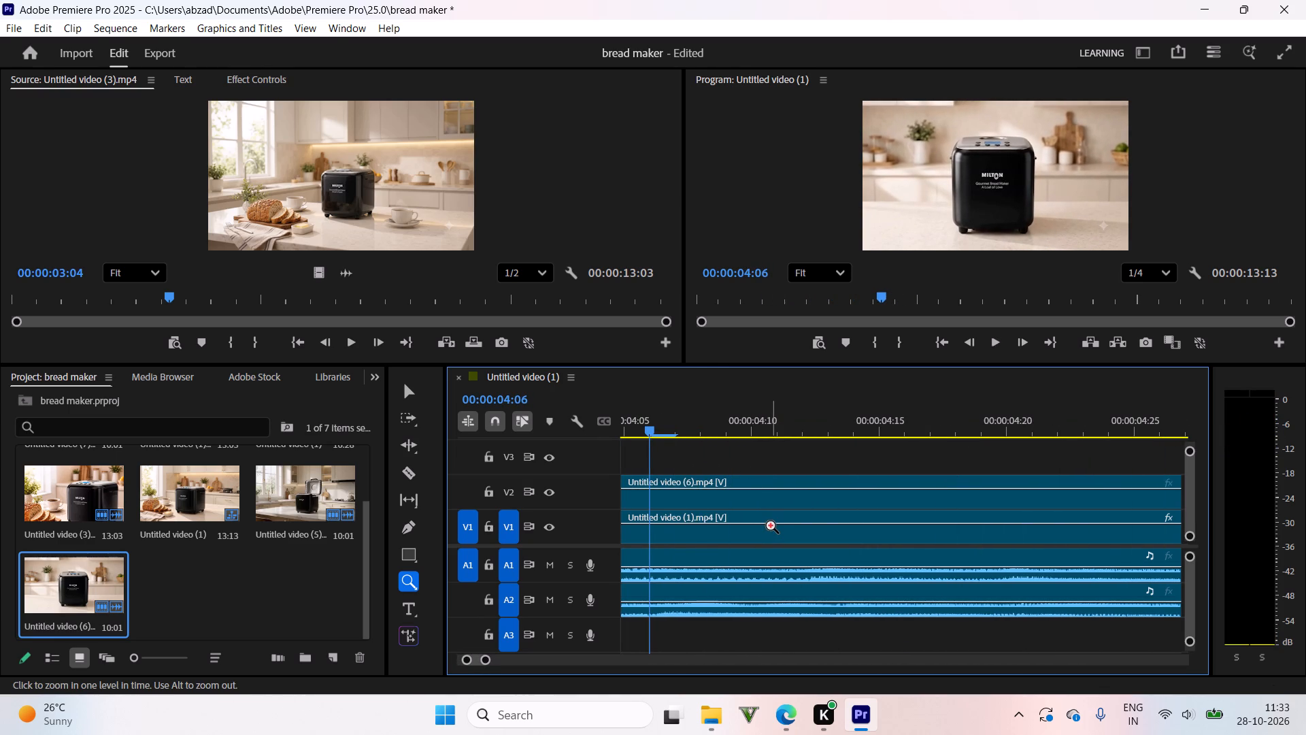
alt+scroll(771, 525, up, 1)
alt+scroll(771, 525, down, 19)
alt+scroll(768, 534, down, 2)
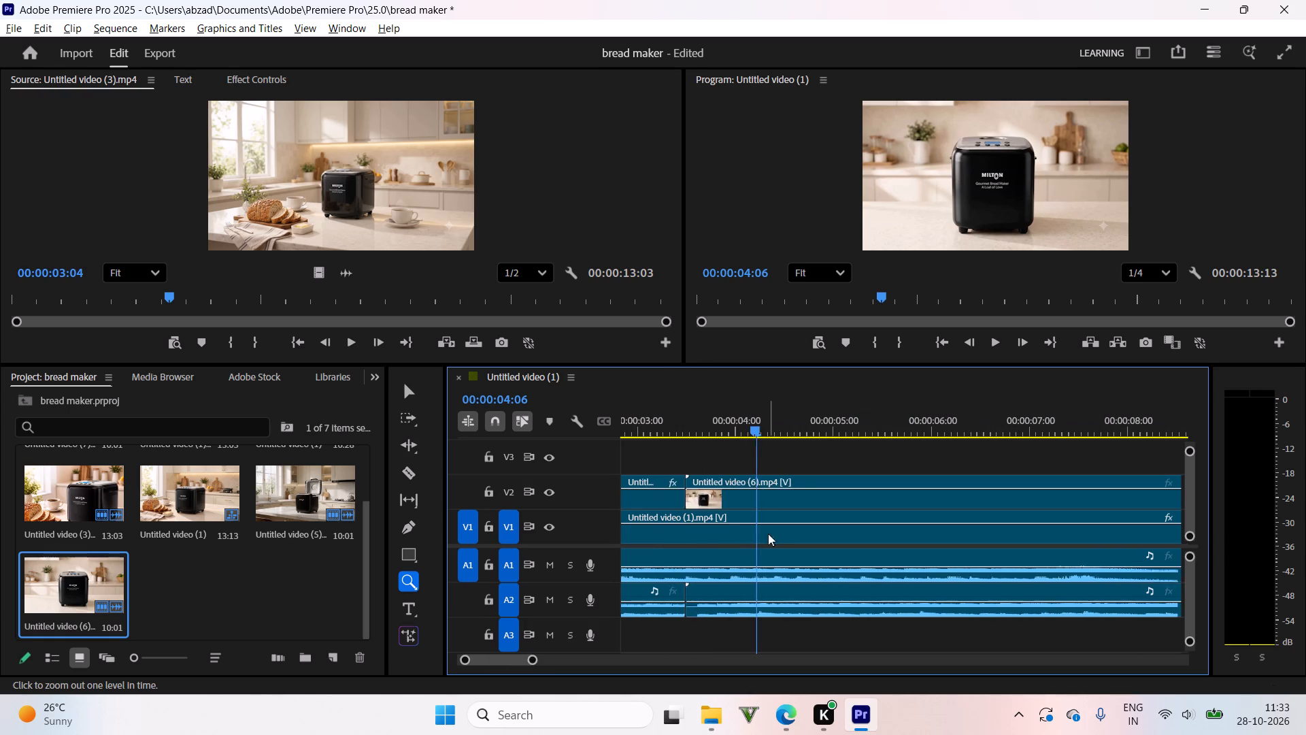
alt+scroll(768, 534, down, 6)
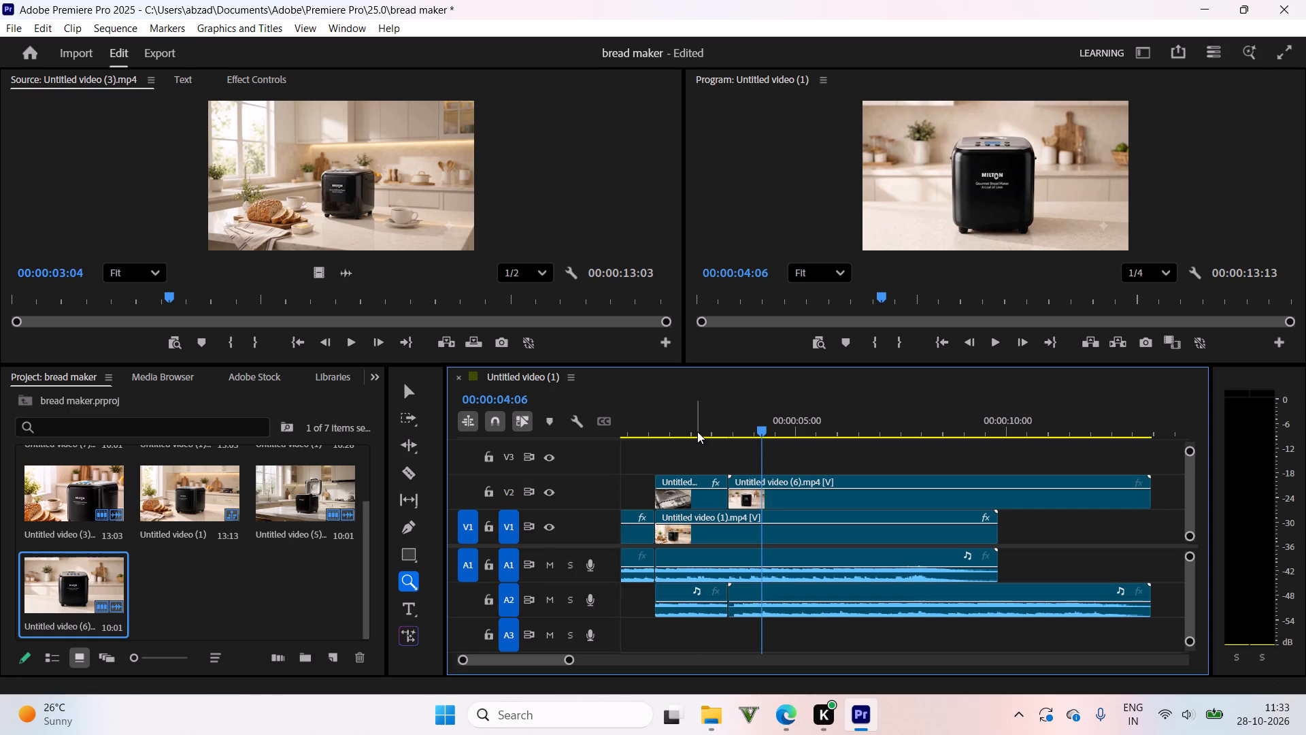
drag(697, 431, 748, 441)
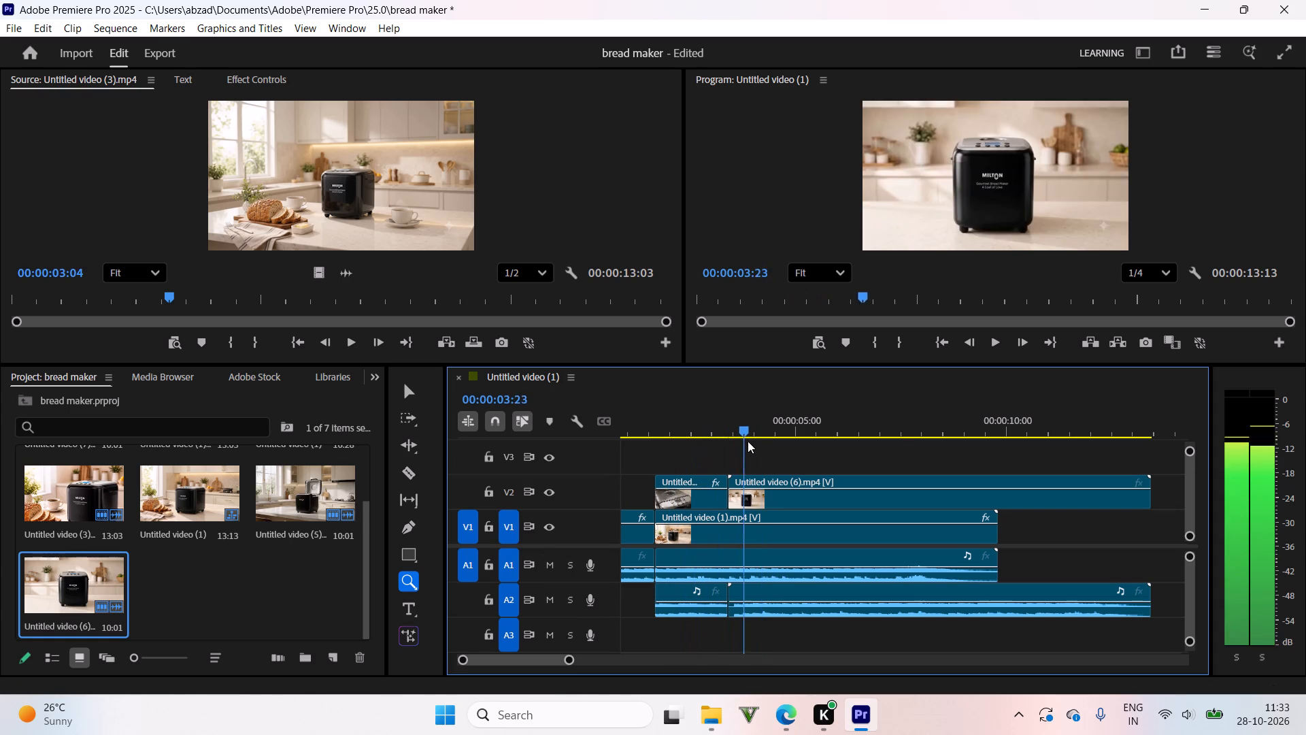
drag(748, 441, 763, 444)
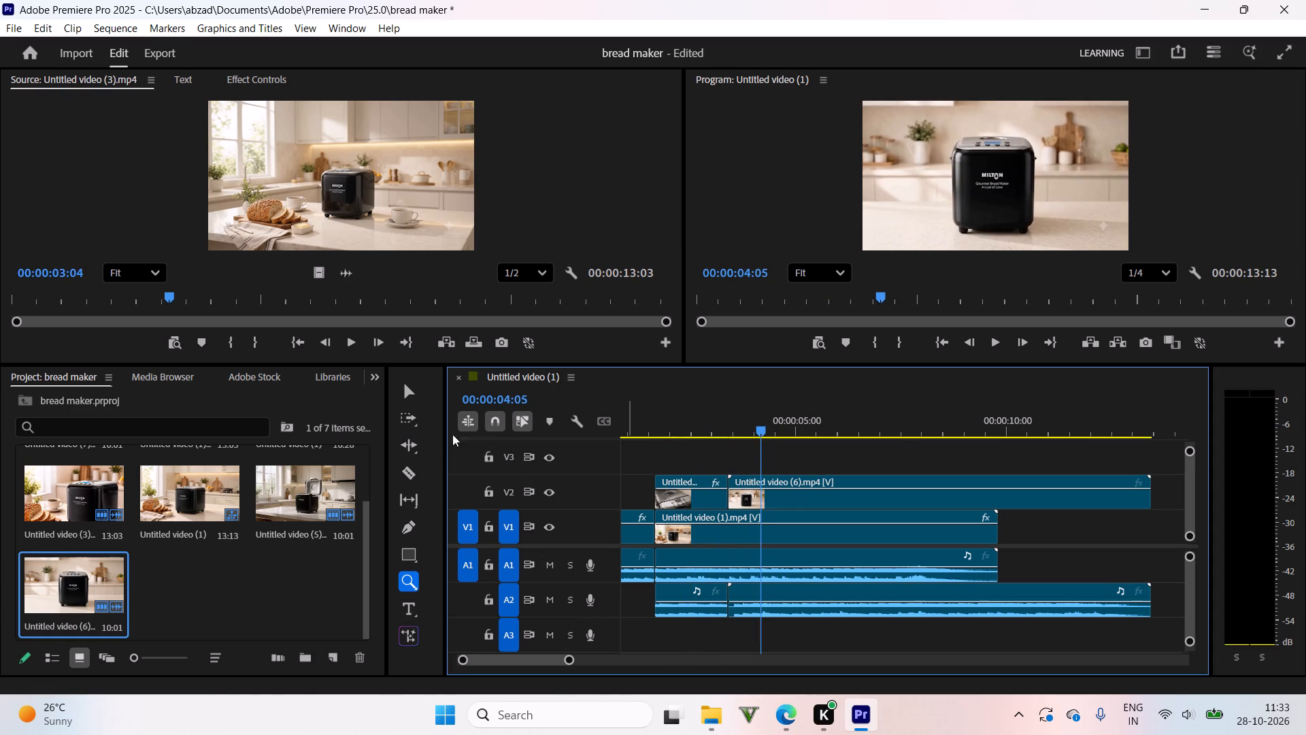
click(414, 387)
click(867, 475)
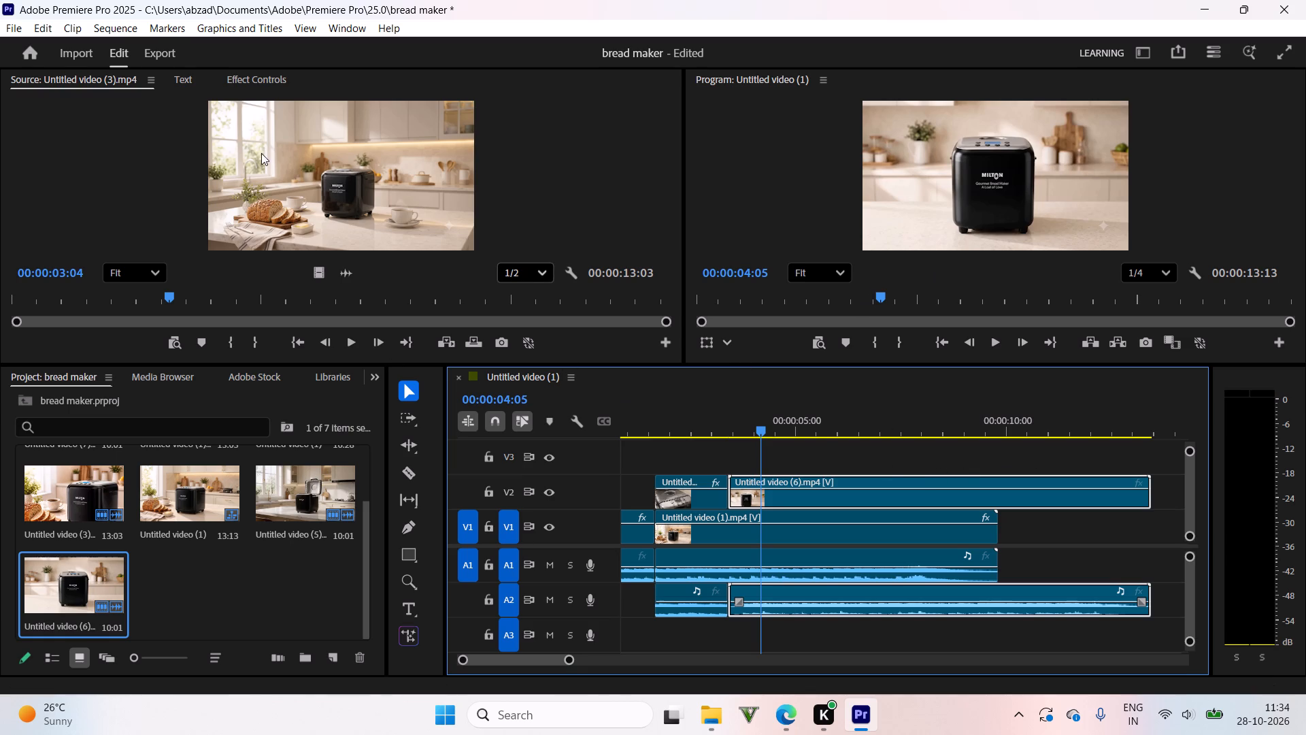
click(250, 85)
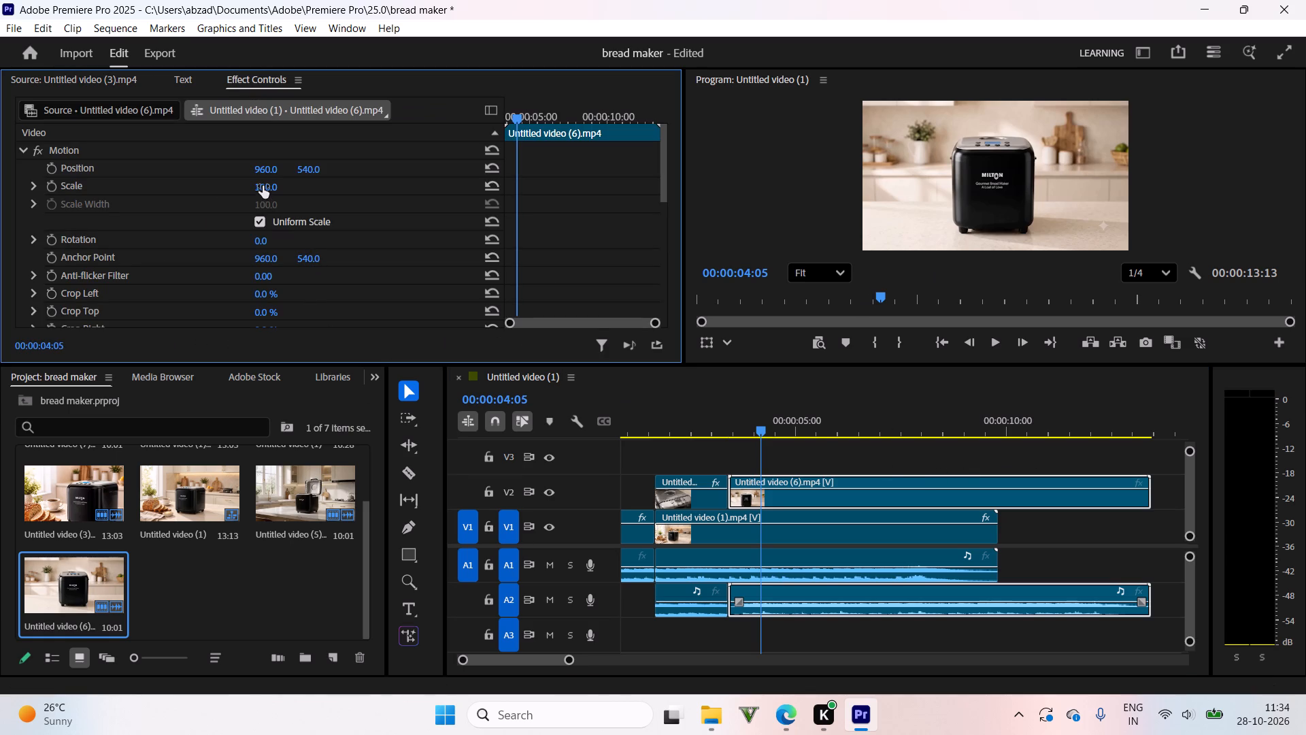
drag(263, 186, 282, 226)
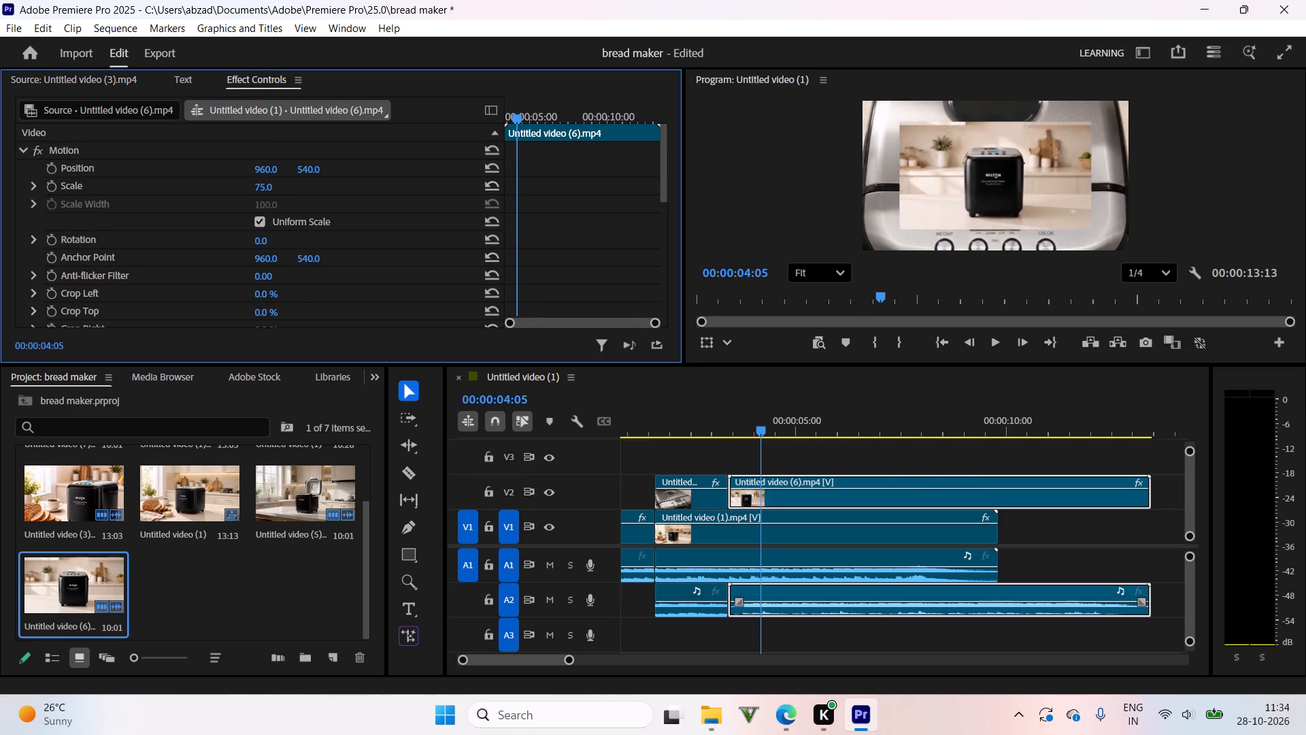
drag(282, 226, 342, 221)
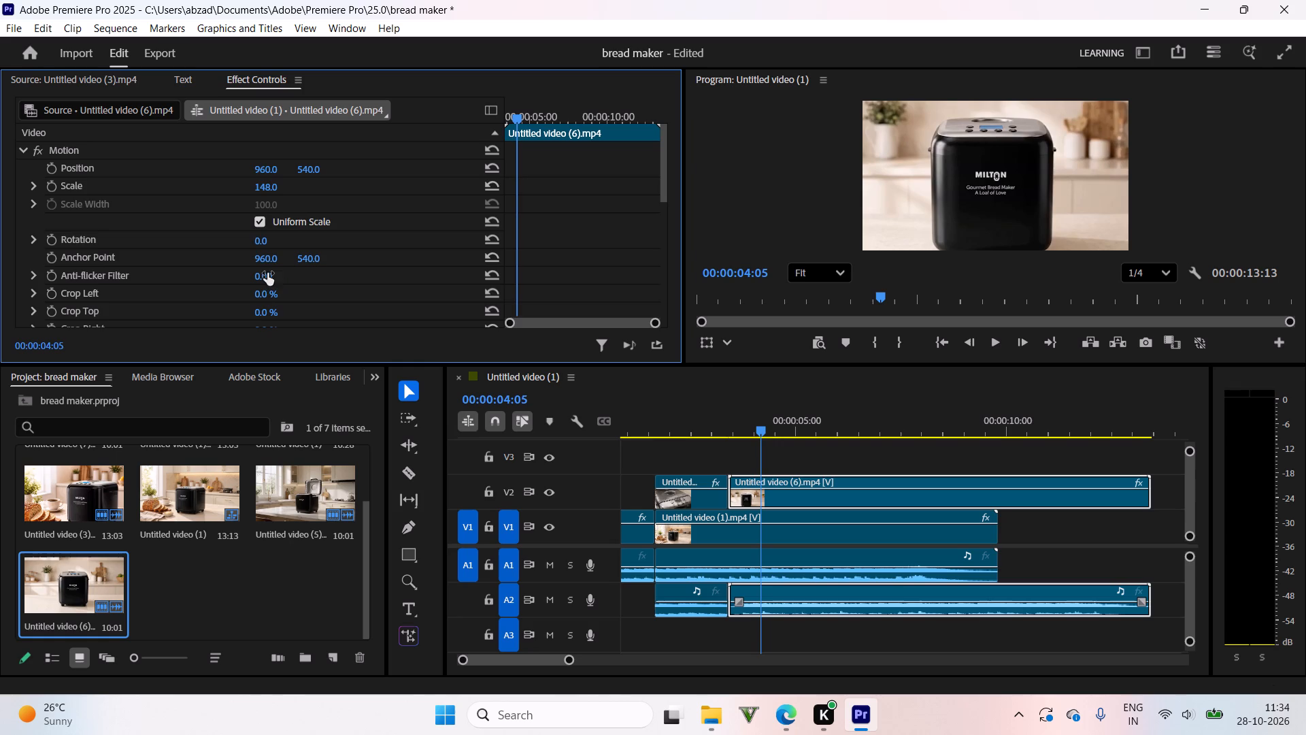
Reposition the Untitled video (6).mp4 clip on V2 to 990, 455 so the bread maker is framed in the shot.
drag(263, 163, 263, 152)
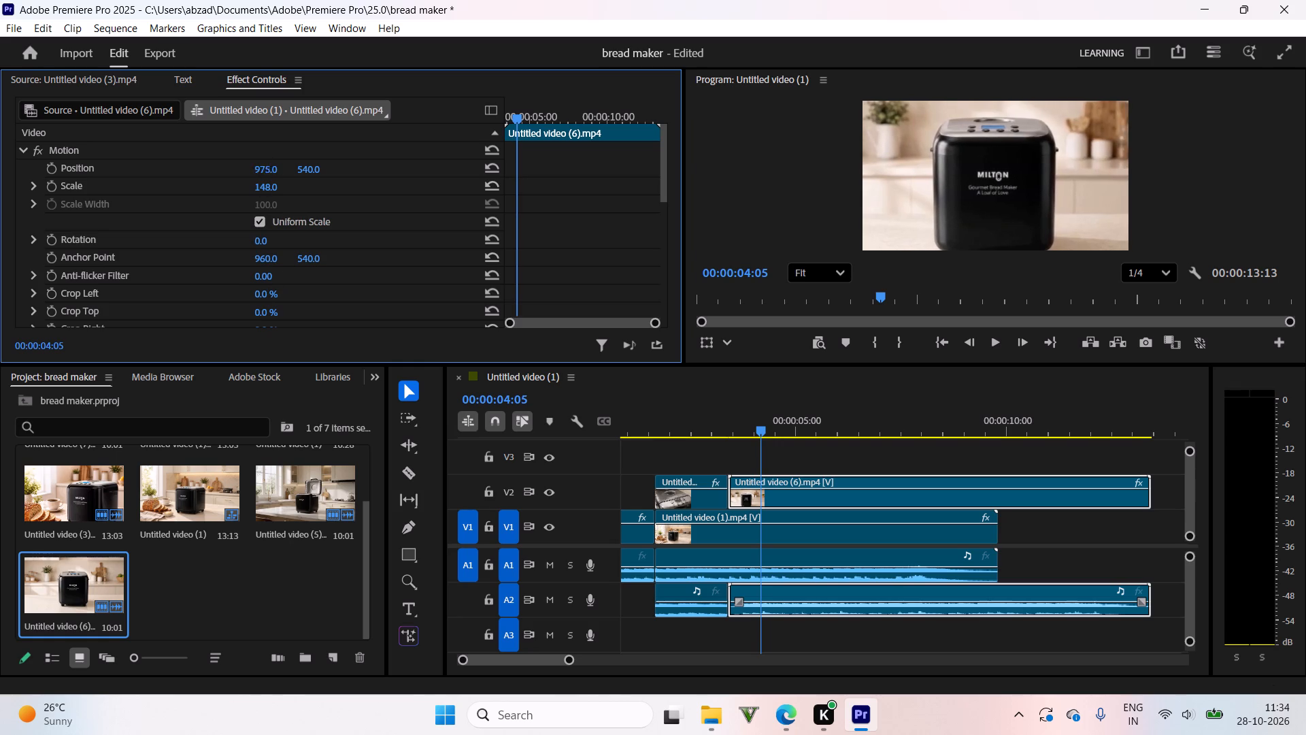
drag(263, 152, 235, 207)
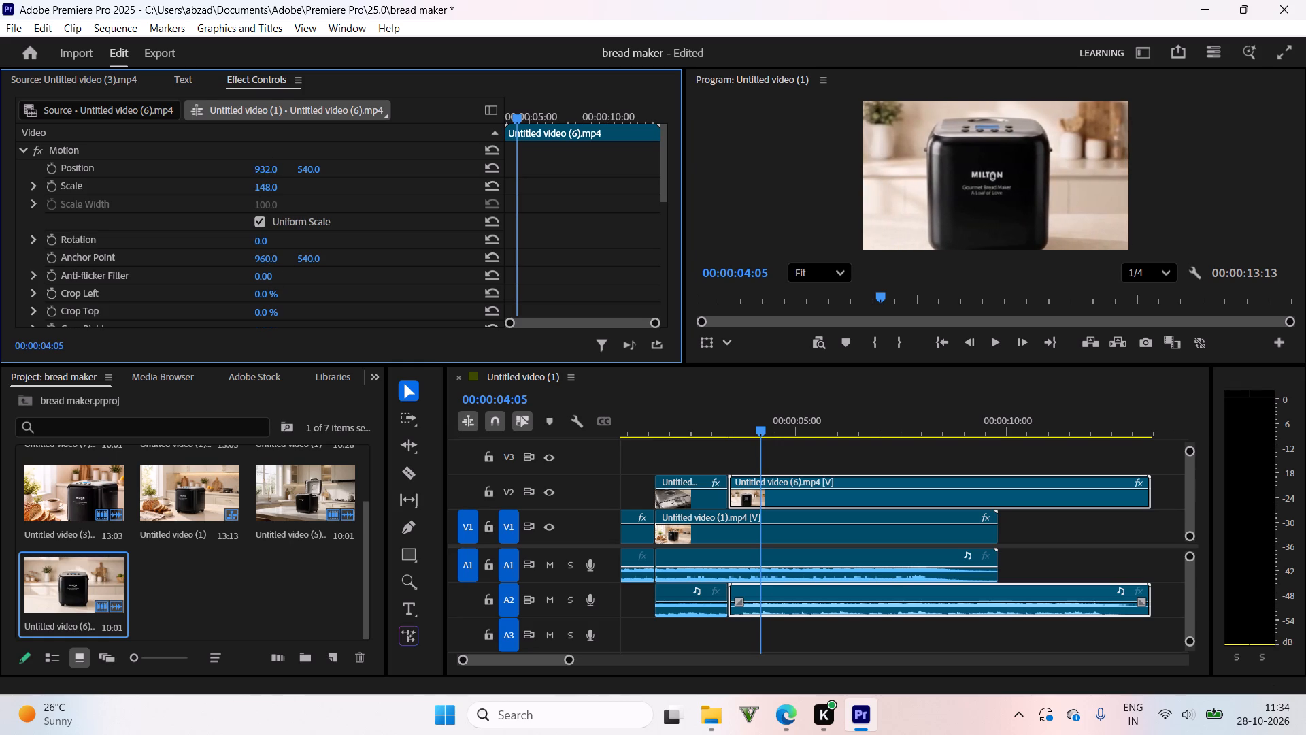
drag(235, 207, 286, 216)
drag(304, 167, 380, 167)
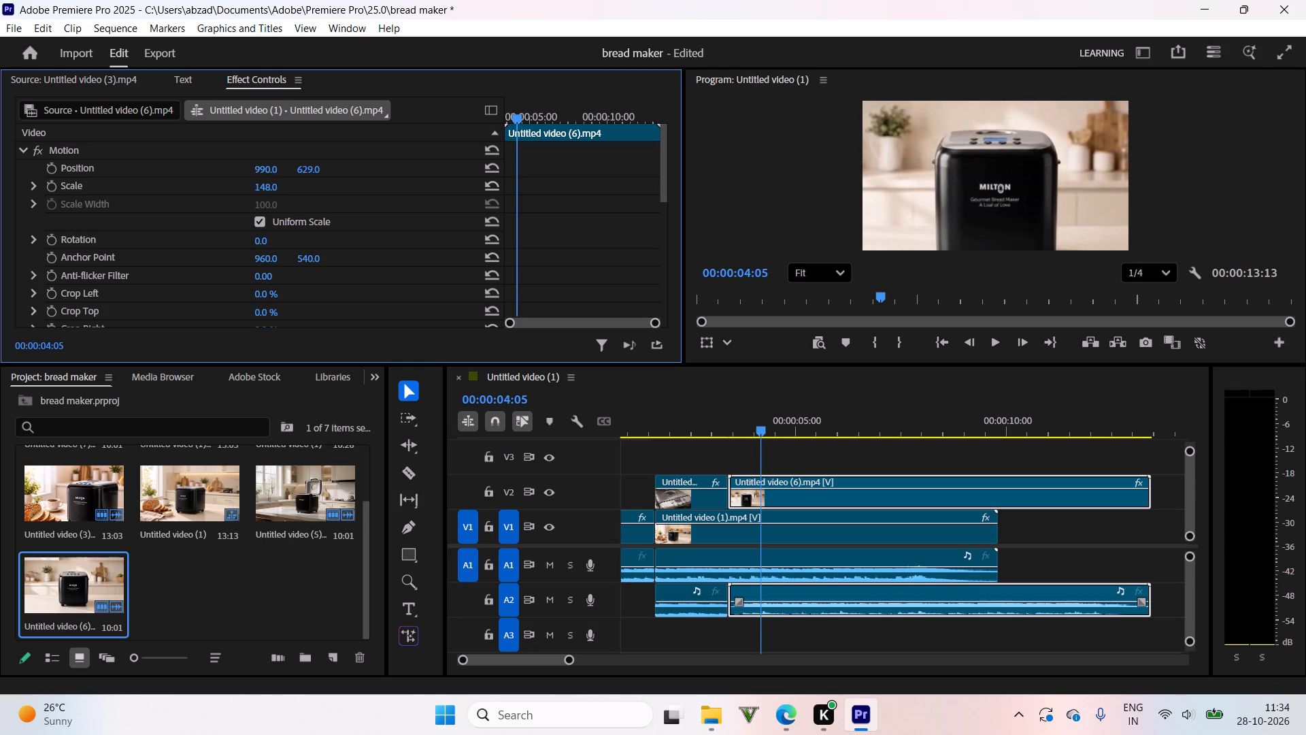
drag(380, 167, 241, 189)
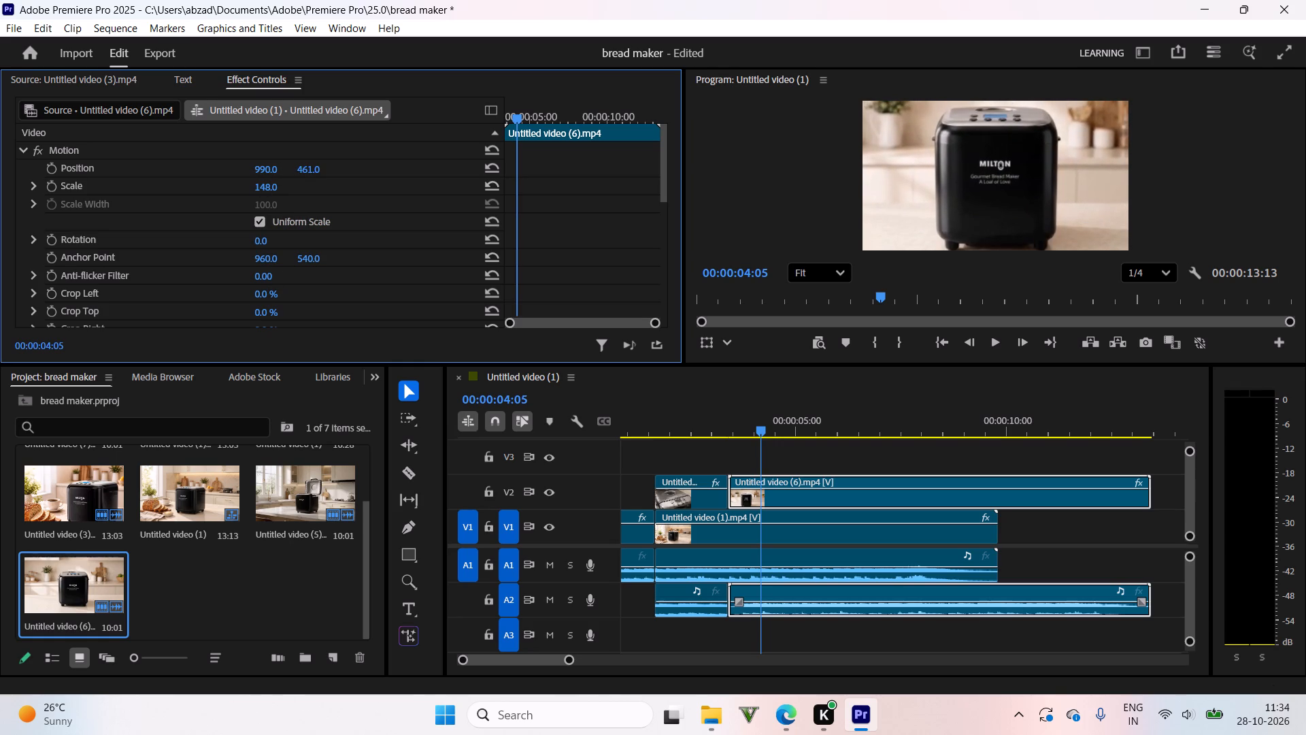
drag(241, 189, 235, 189)
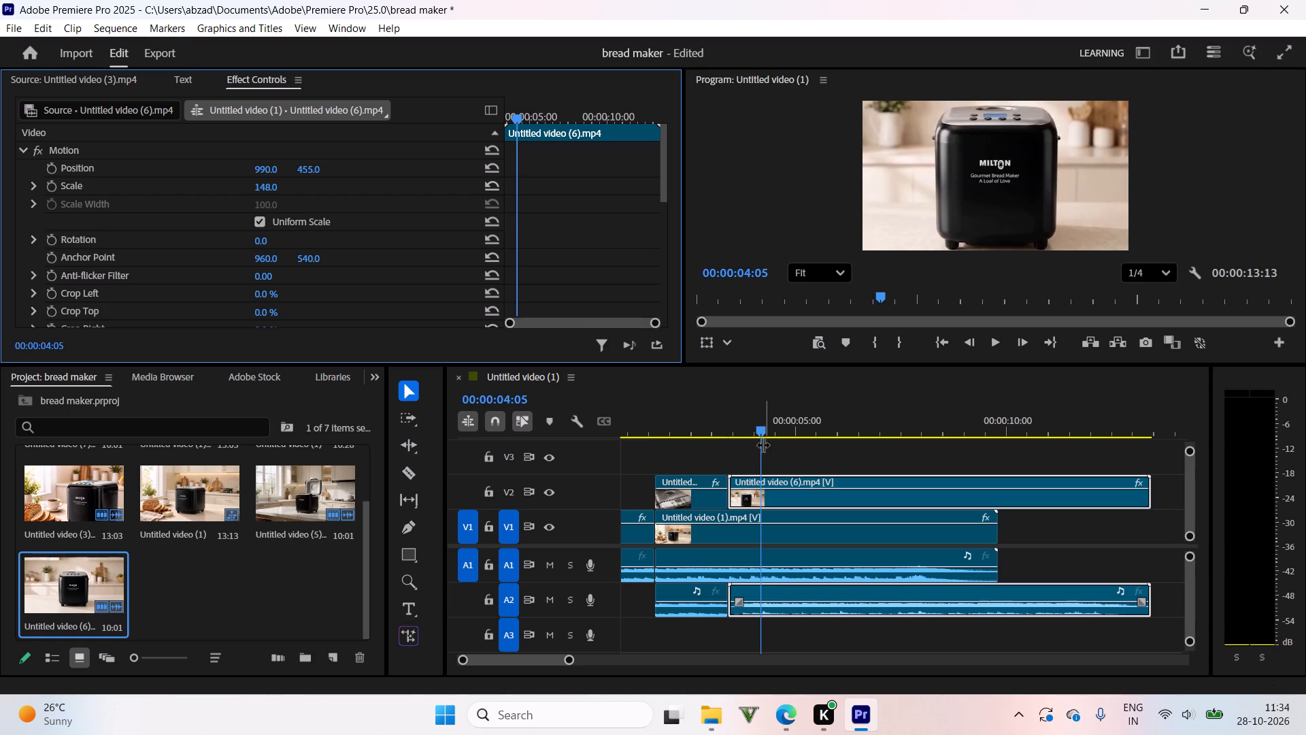
Review the Untitled video (6).mp4 clip on V2 and trim its end back to 00:00:08:03.
drag(758, 447, 757, 448)
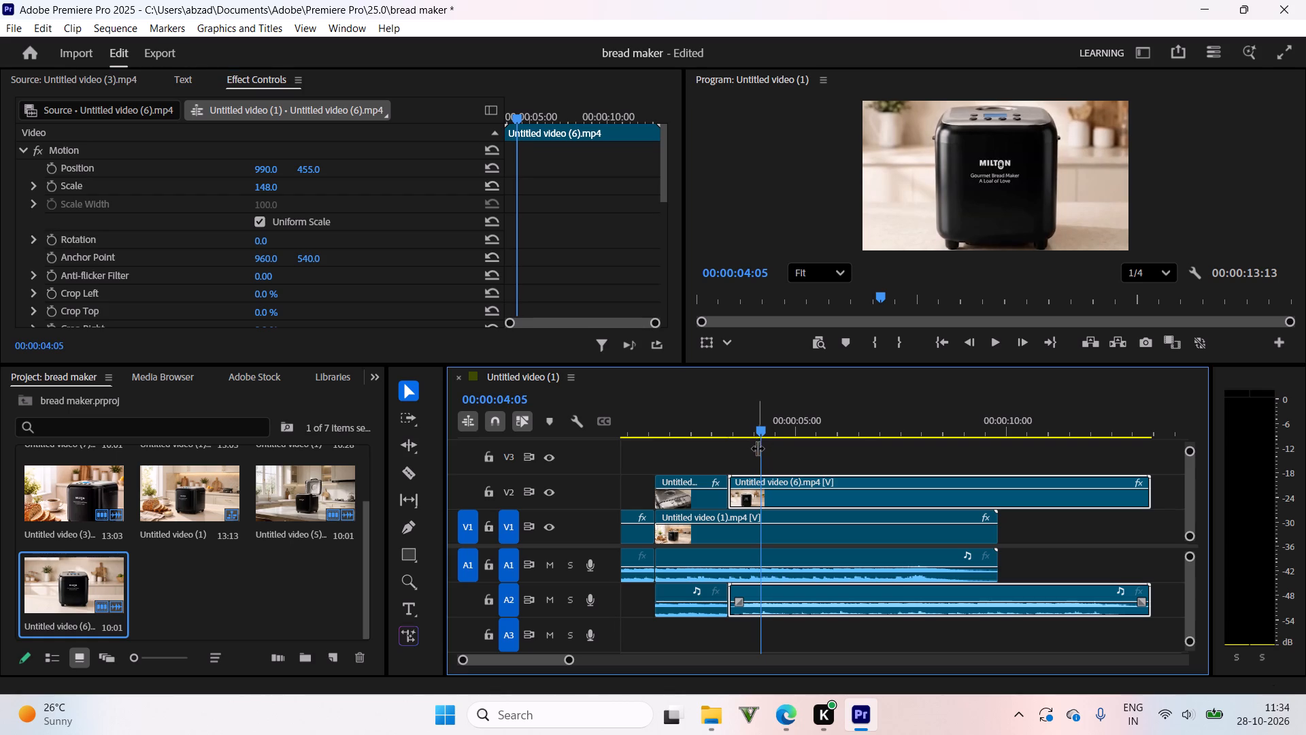
drag(757, 448, 852, 414)
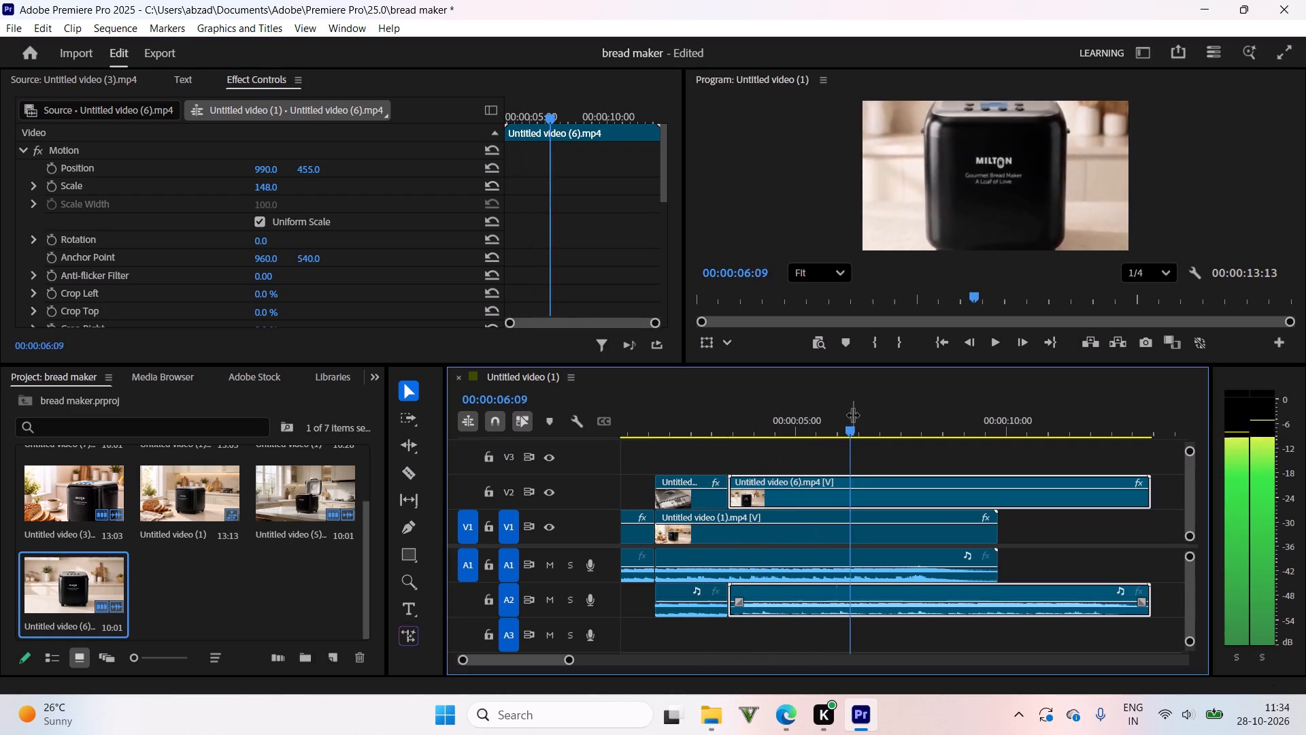
drag(852, 414, 738, 412)
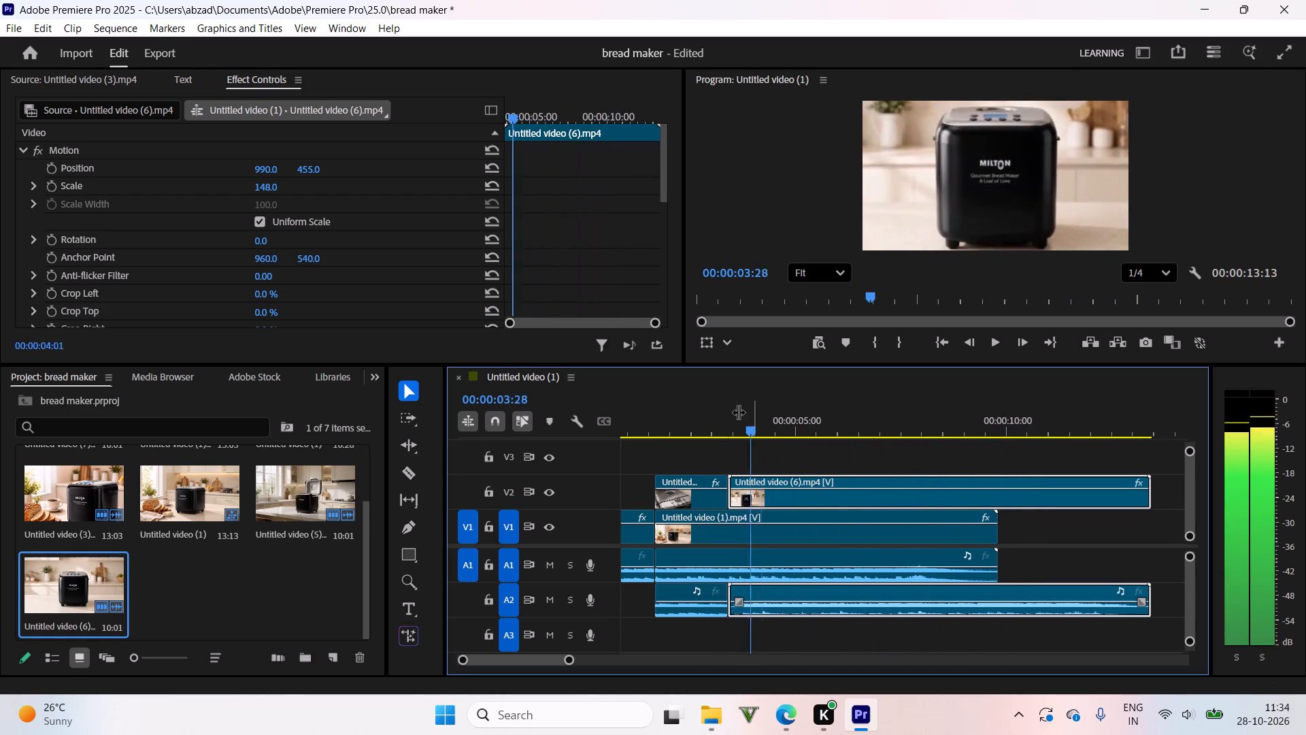
drag(738, 412, 666, 402)
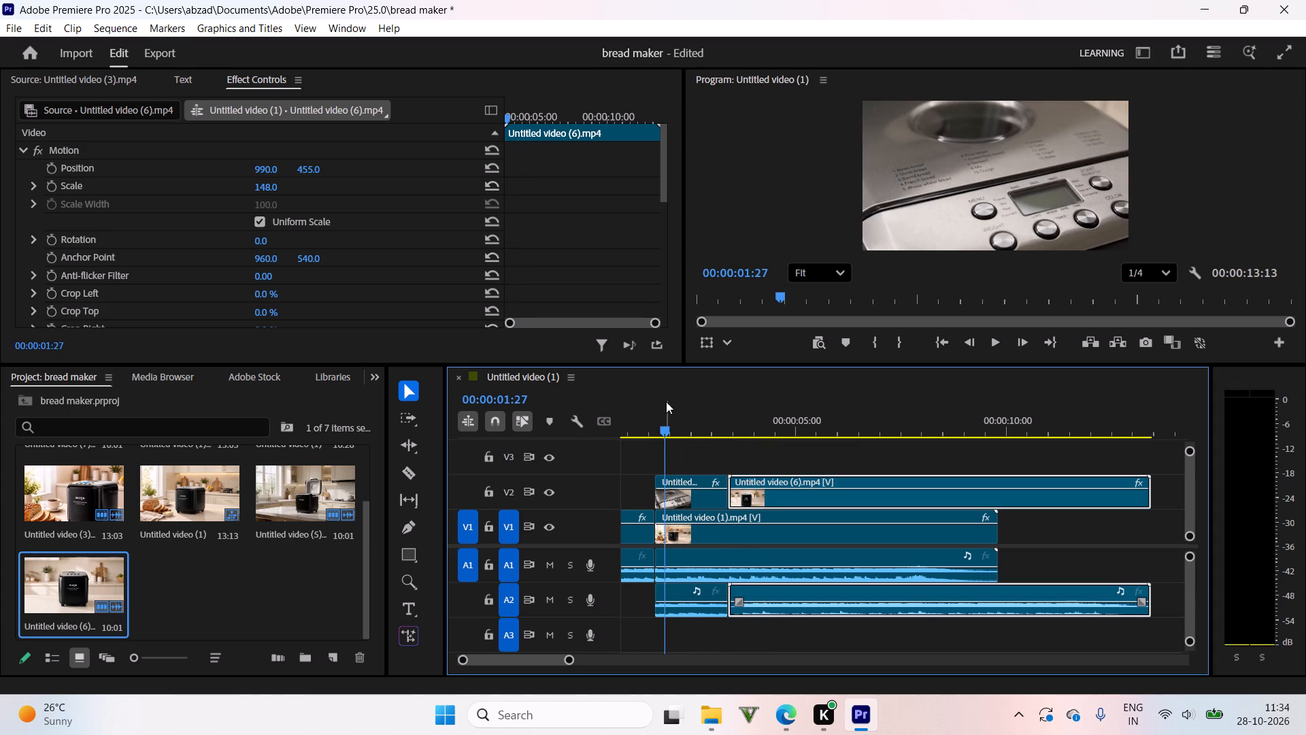
key(space)
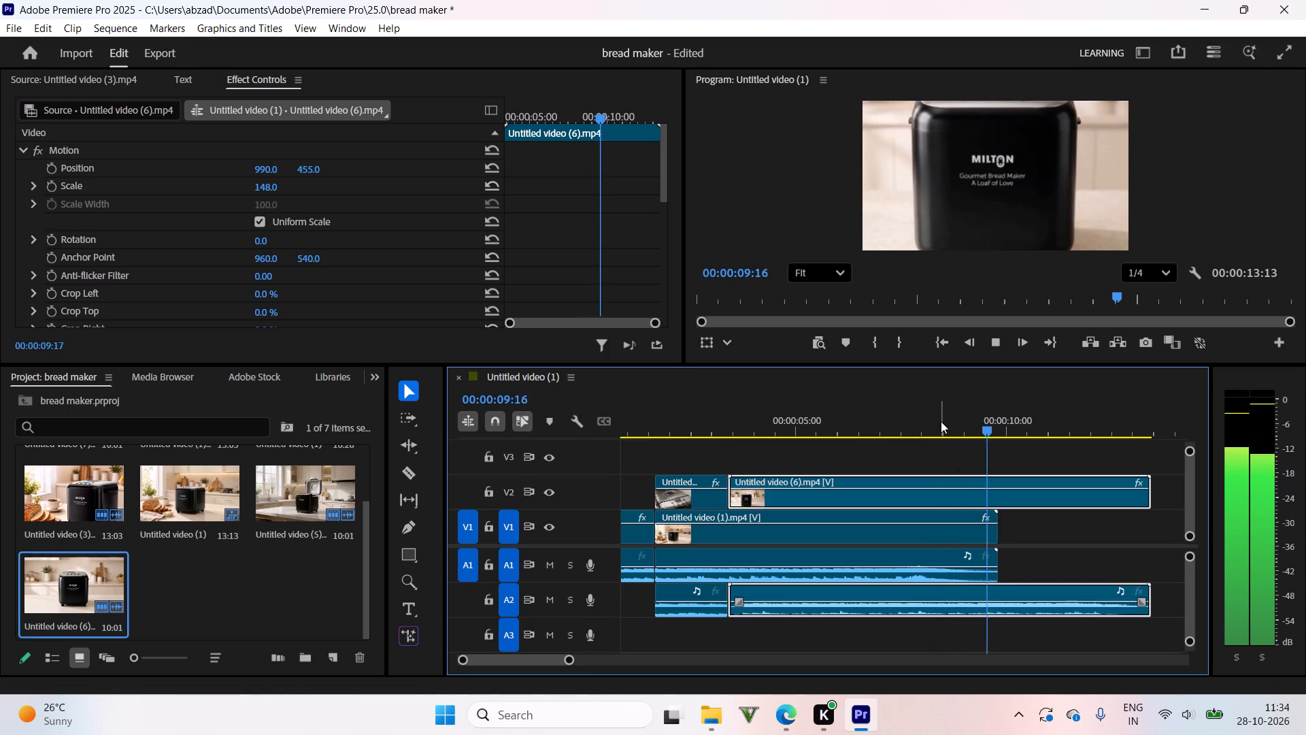
drag(955, 424, 827, 428)
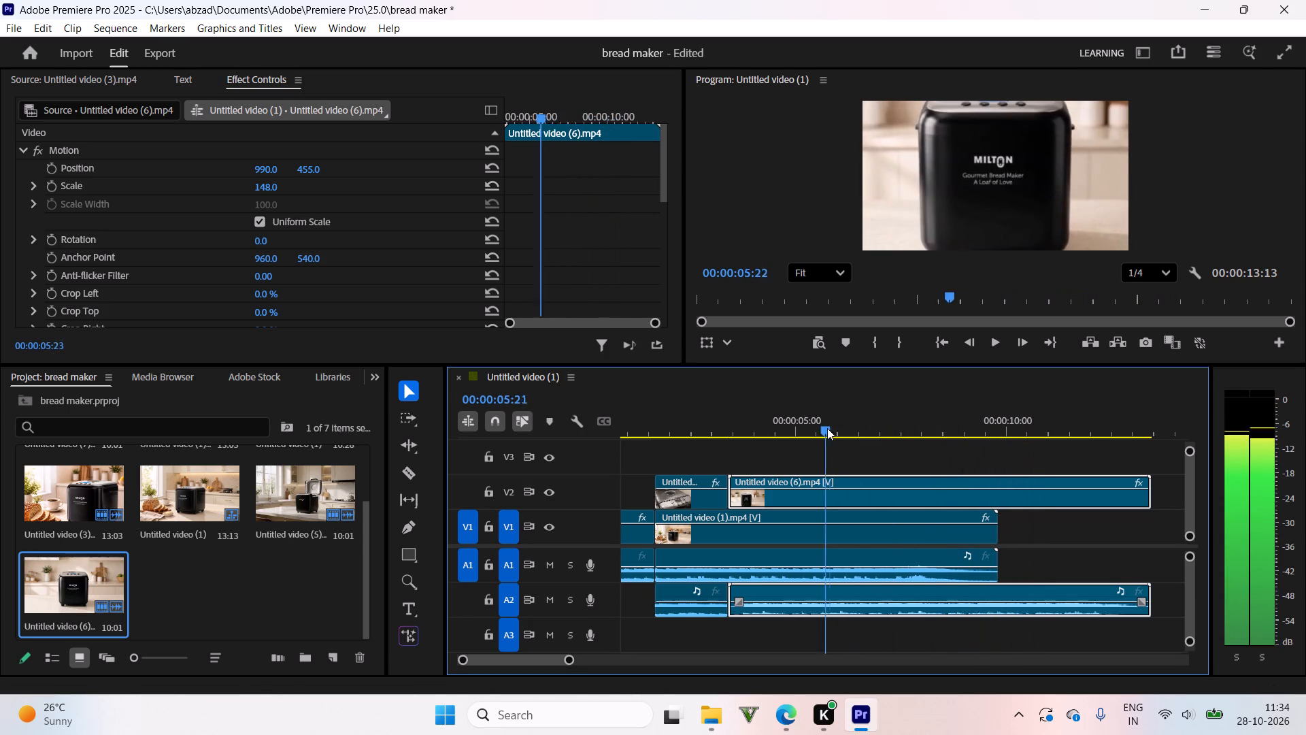
drag(827, 428, 928, 404)
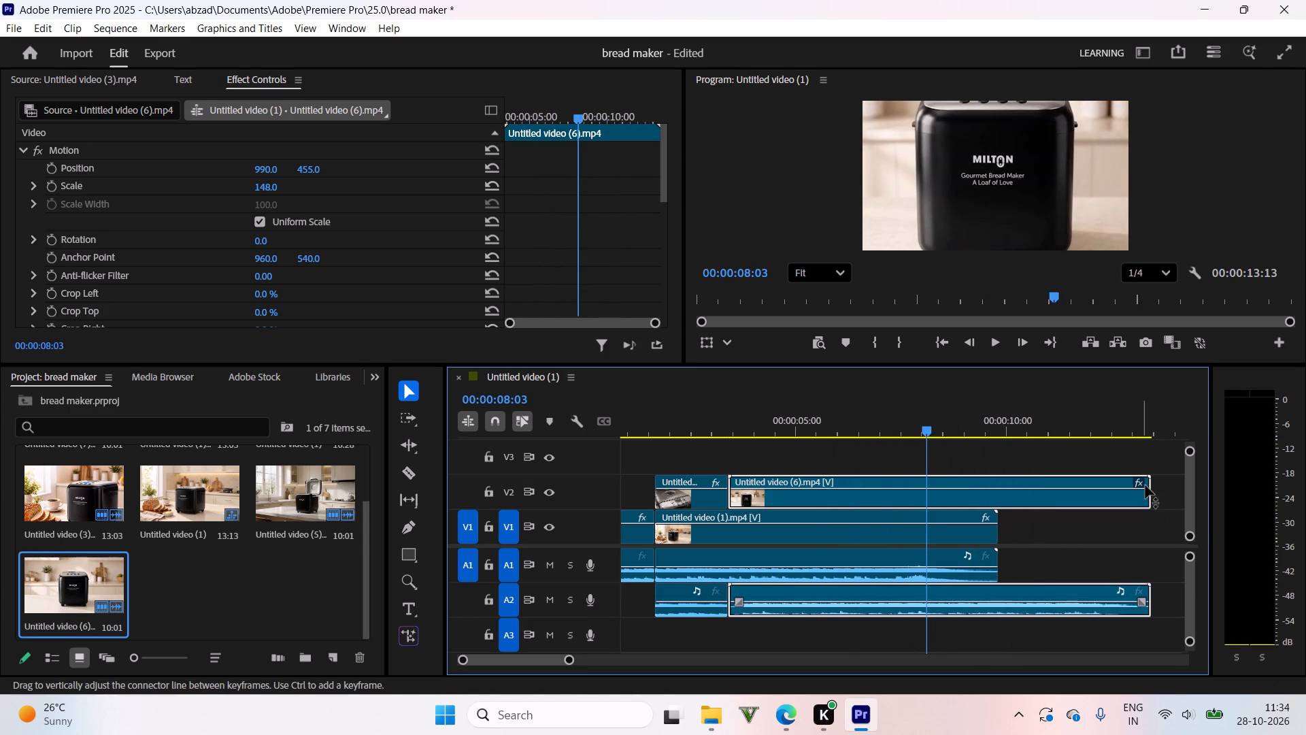
drag(1150, 479, 934, 483)
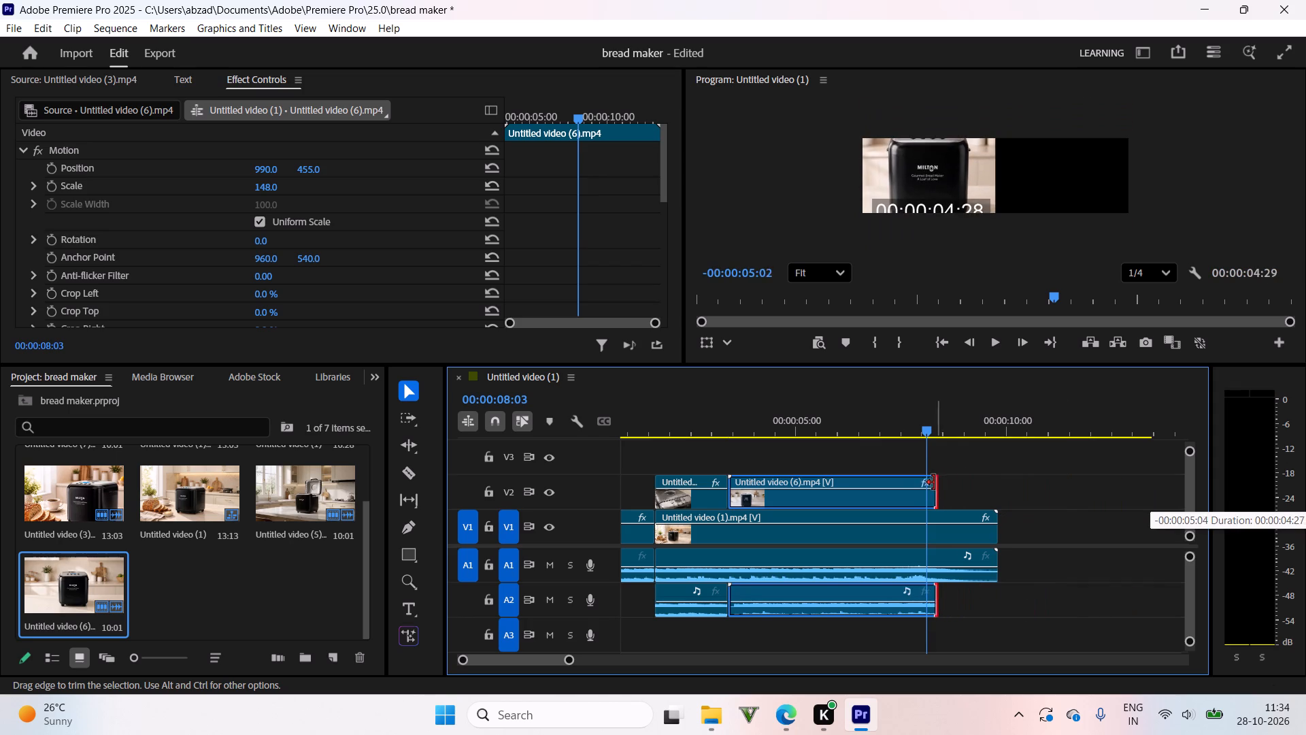
drag(934, 483, 925, 483)
Place Untitled video (3).mp4 from the project bin on V2, directly after the Untitled video (6).mp4 clip.
drag(939, 427, 1011, 440)
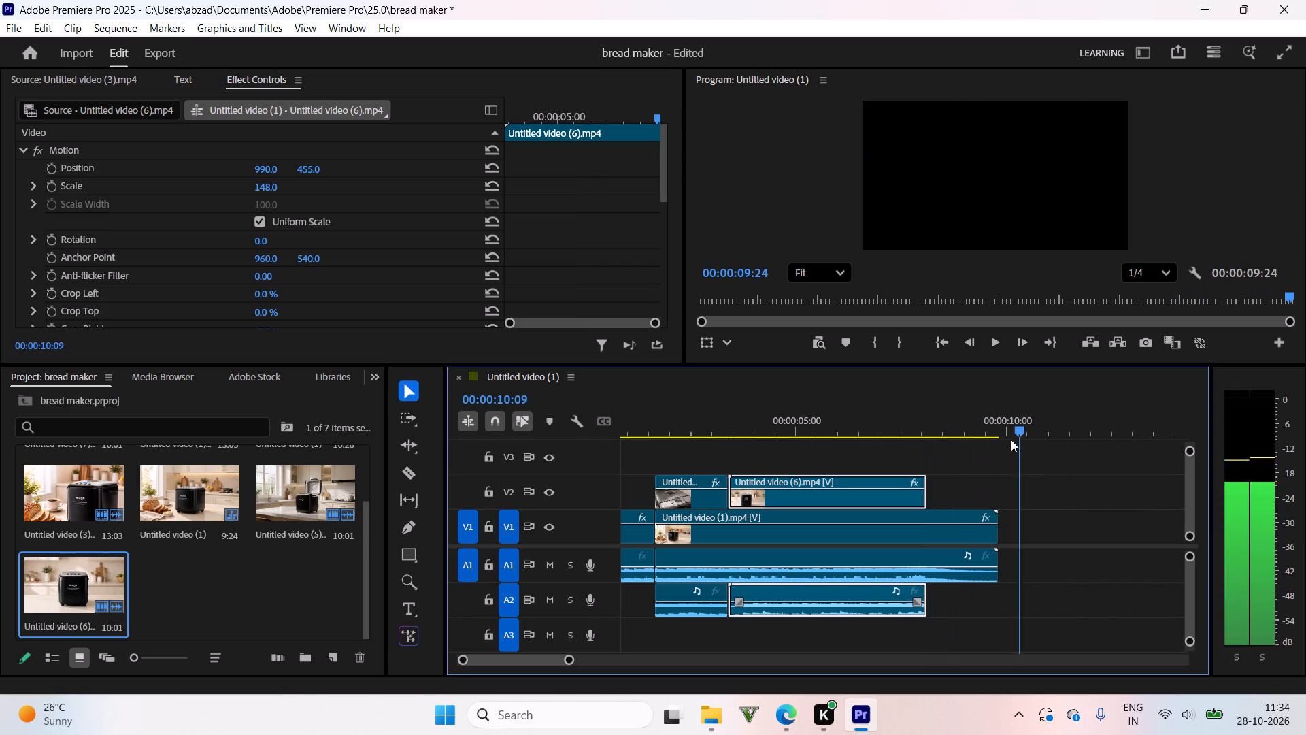
drag(1011, 440, 901, 442)
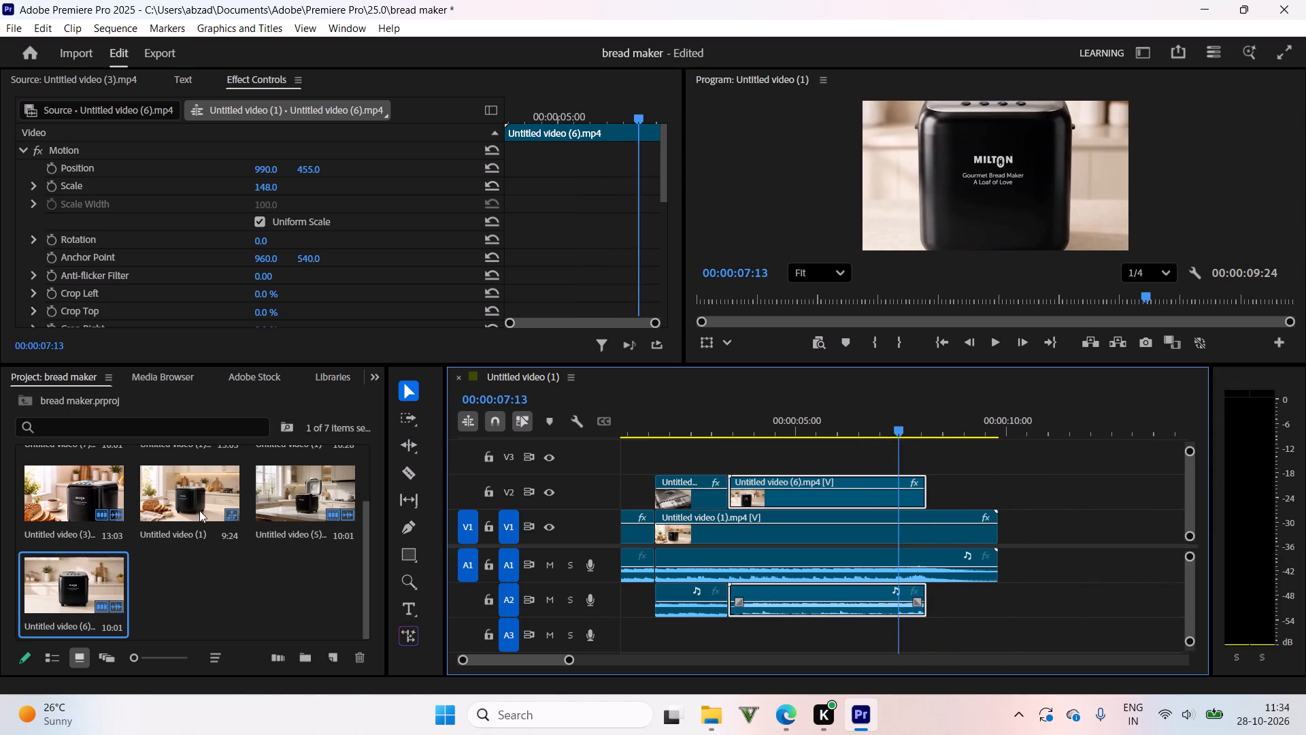
scroll(259, 508, up, 4)
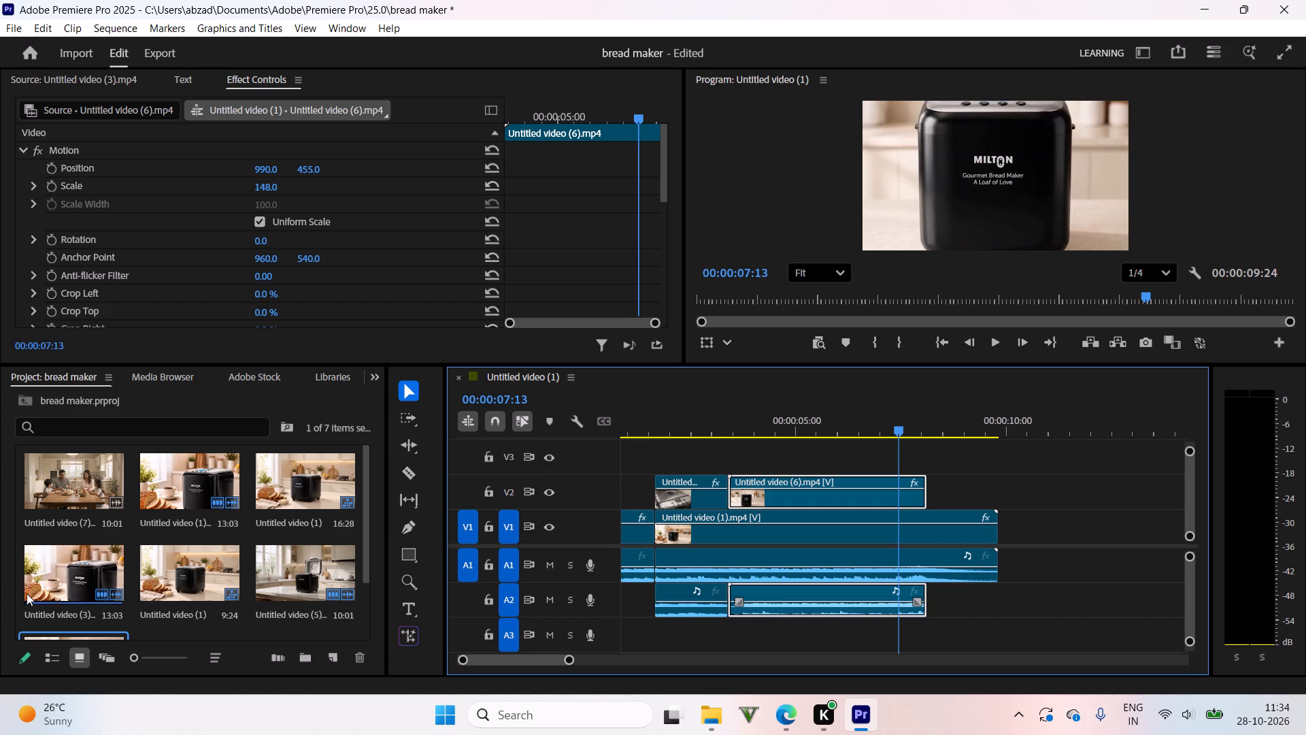
click(71, 568)
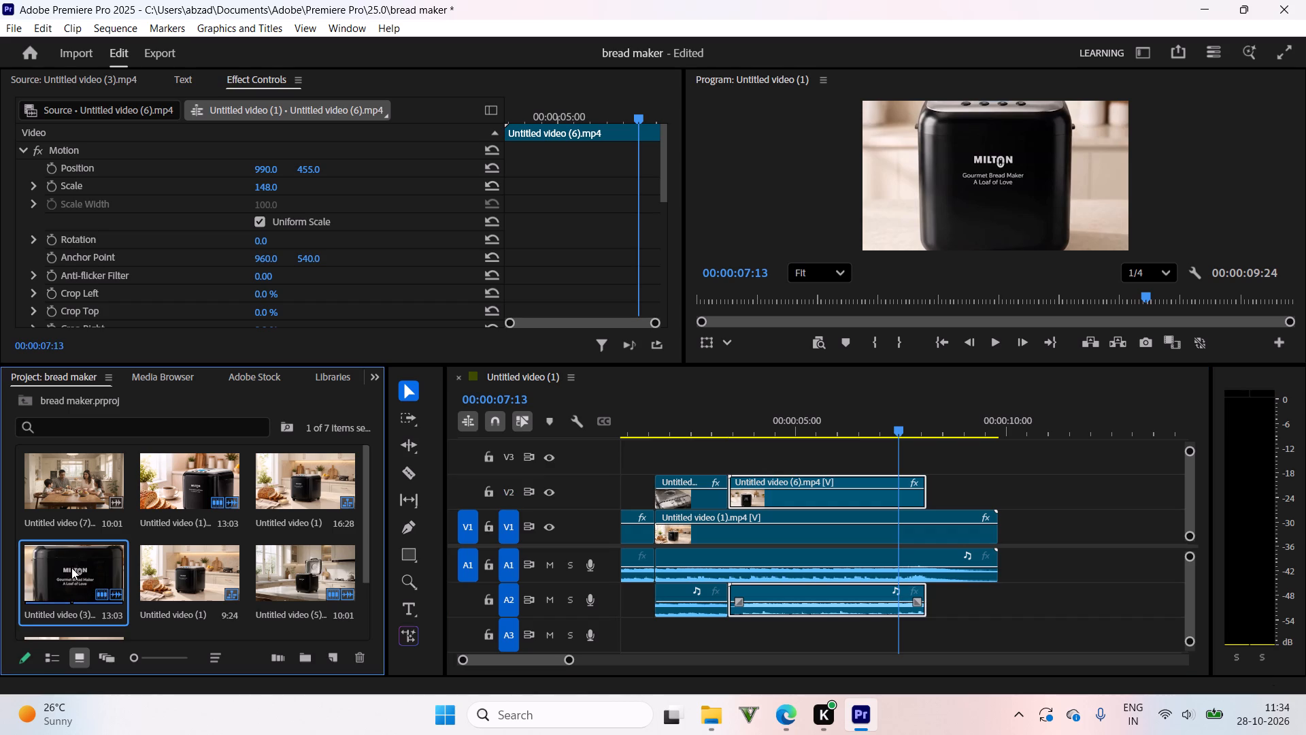
drag(71, 566, 913, 491)
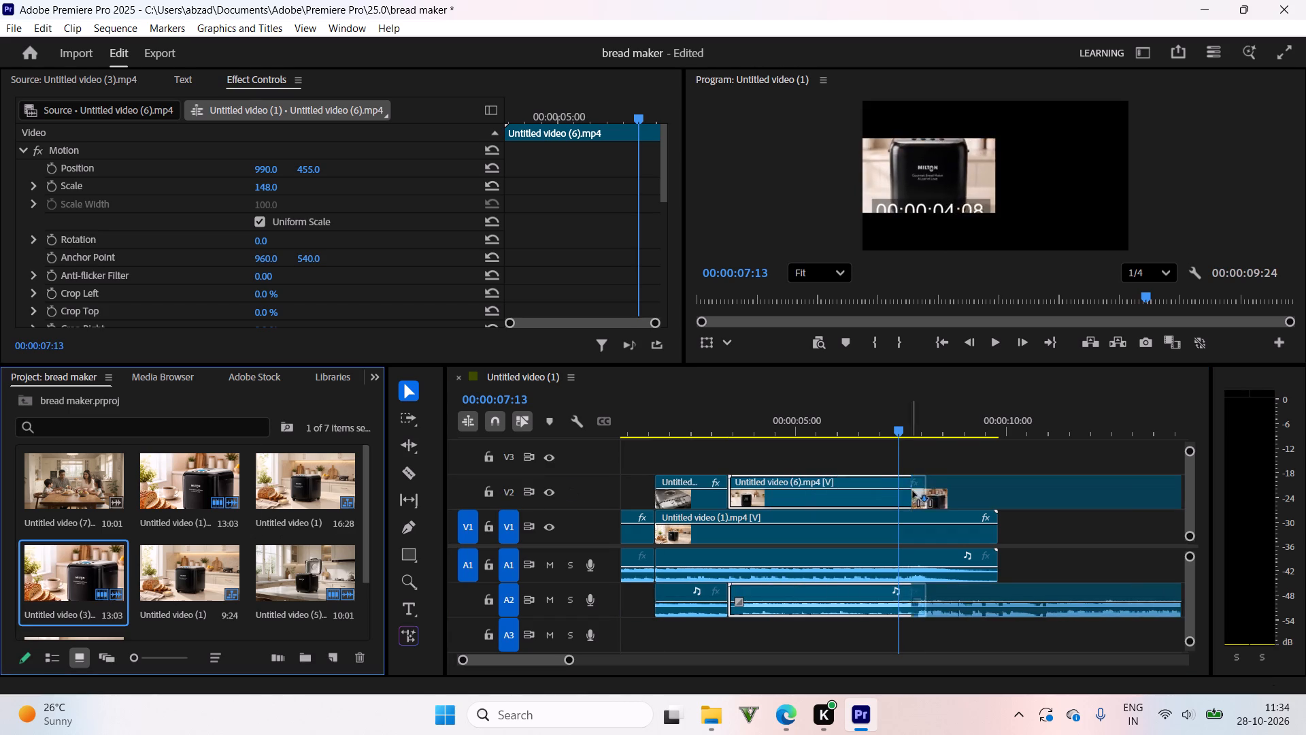
drag(913, 491, 924, 498)
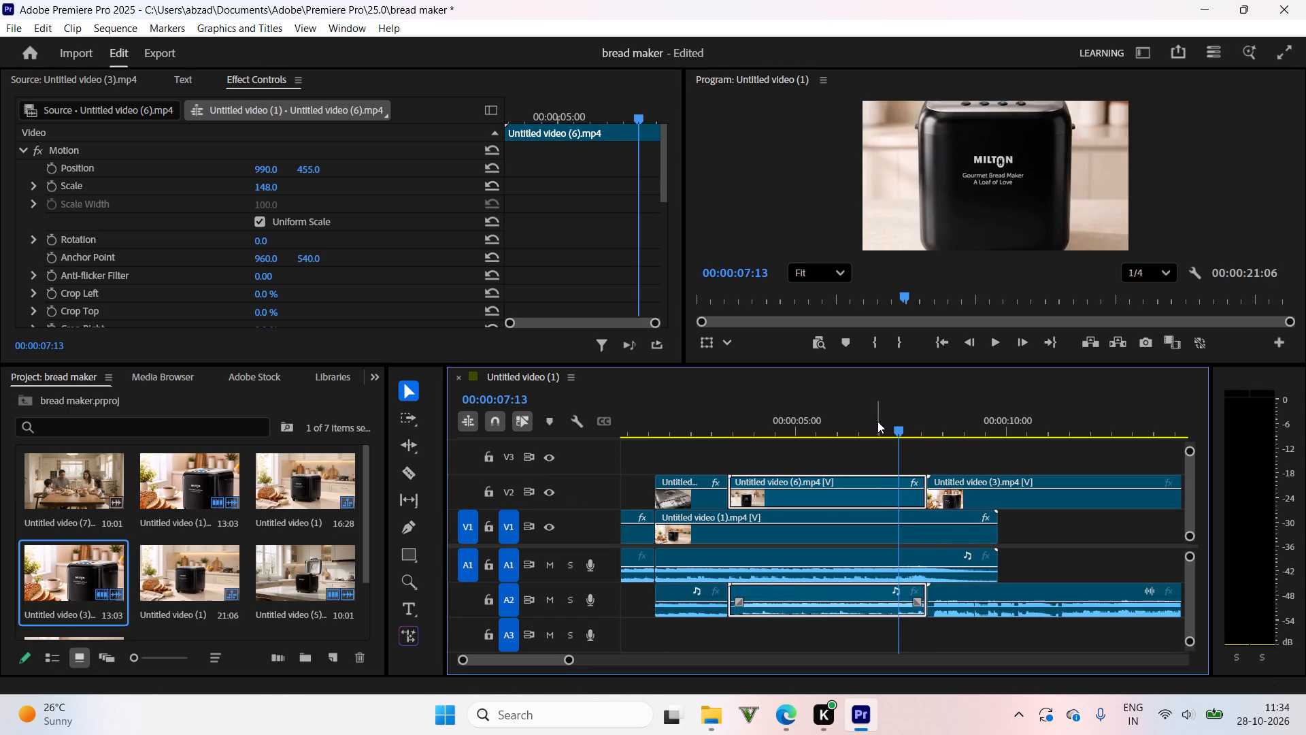
Play and scrub through the sequence, examining the Untitled video (3).mp4 clip for the portion worth keeping.
key(space)
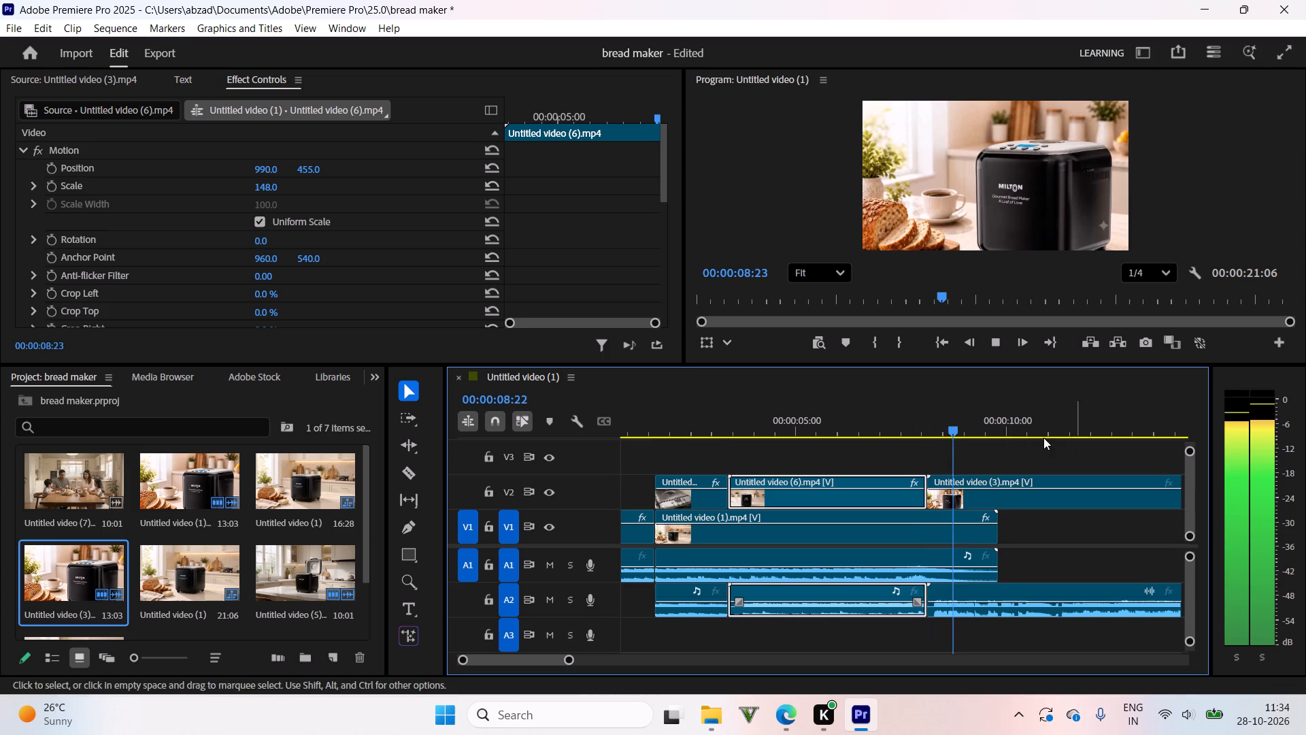
drag(1005, 424, 1137, 448)
drag(1196, 465, 1148, 468)
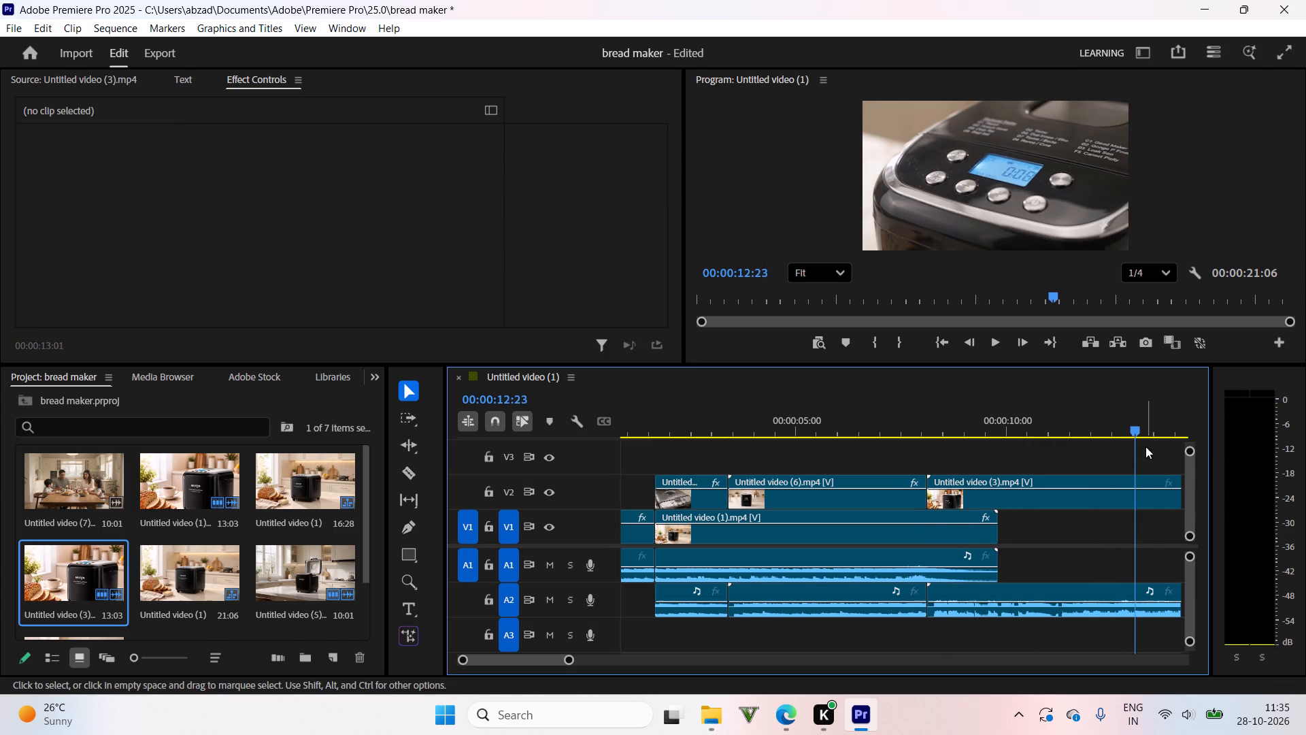
drag(1148, 431, 922, 442)
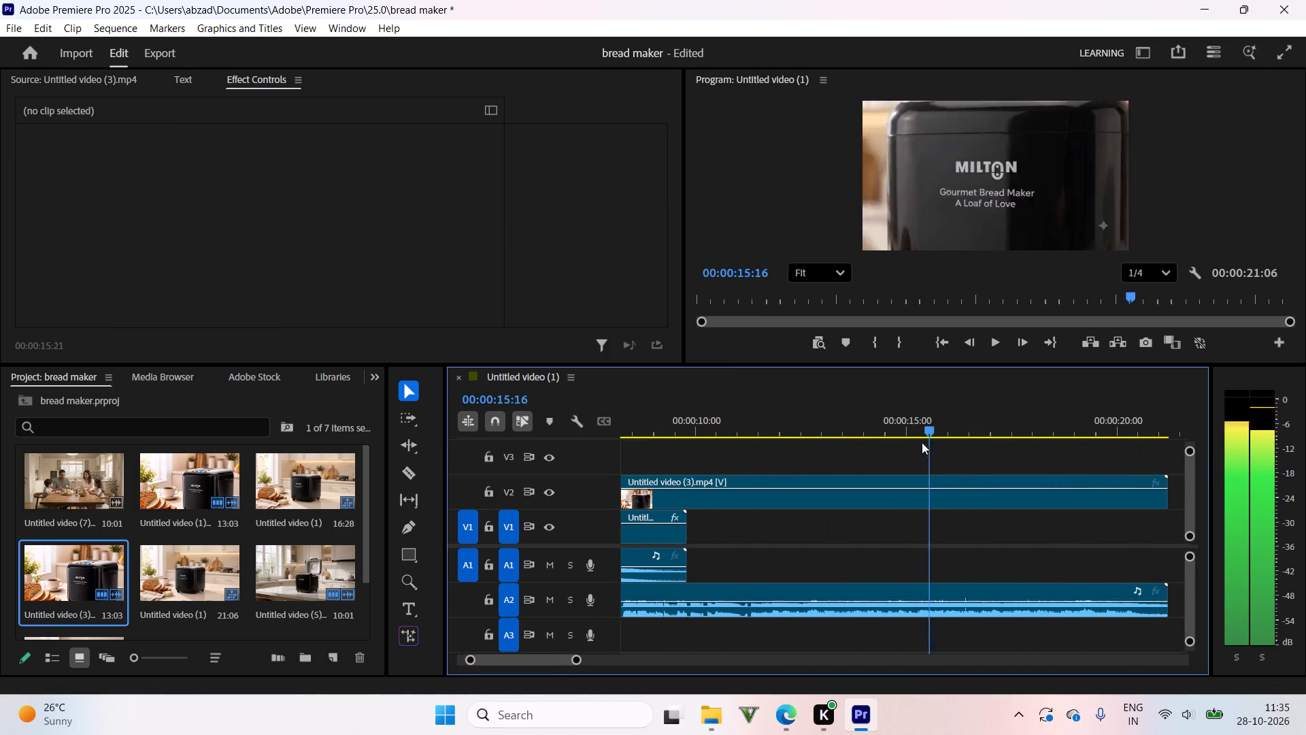
drag(922, 442, 902, 456)
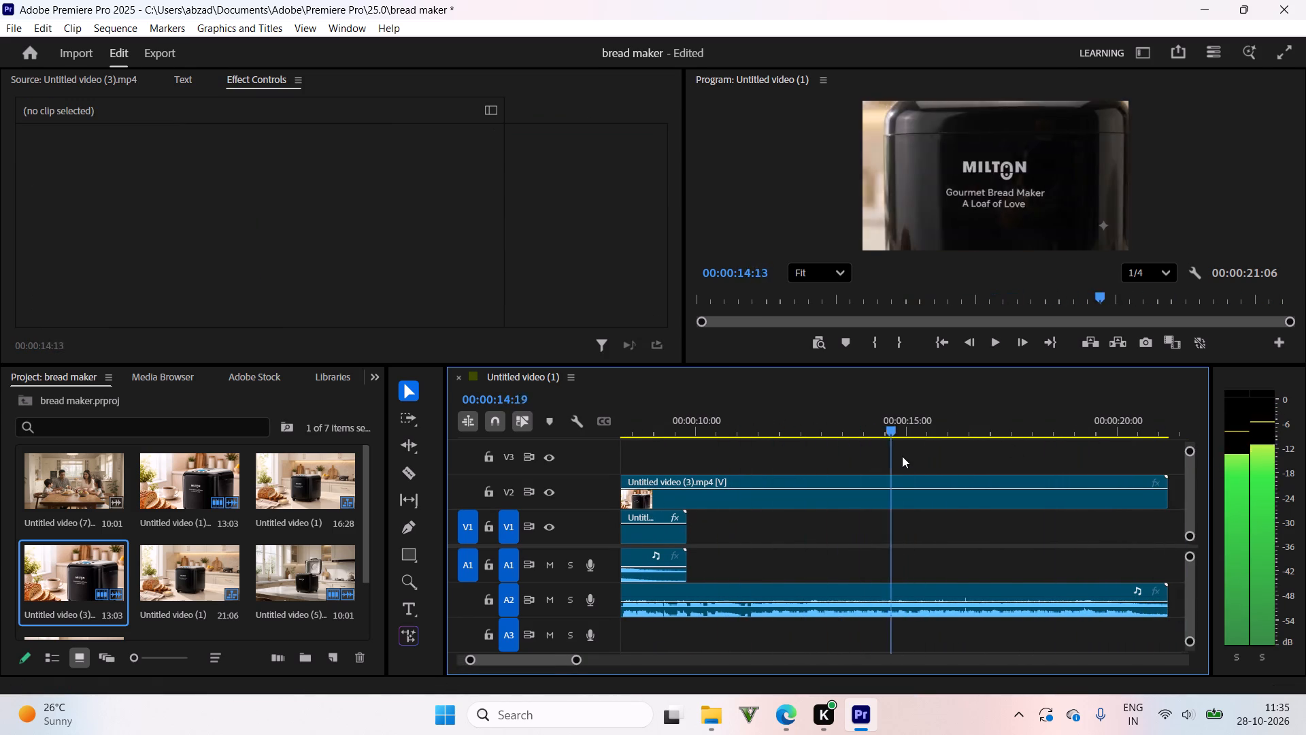
drag(902, 456, 916, 467)
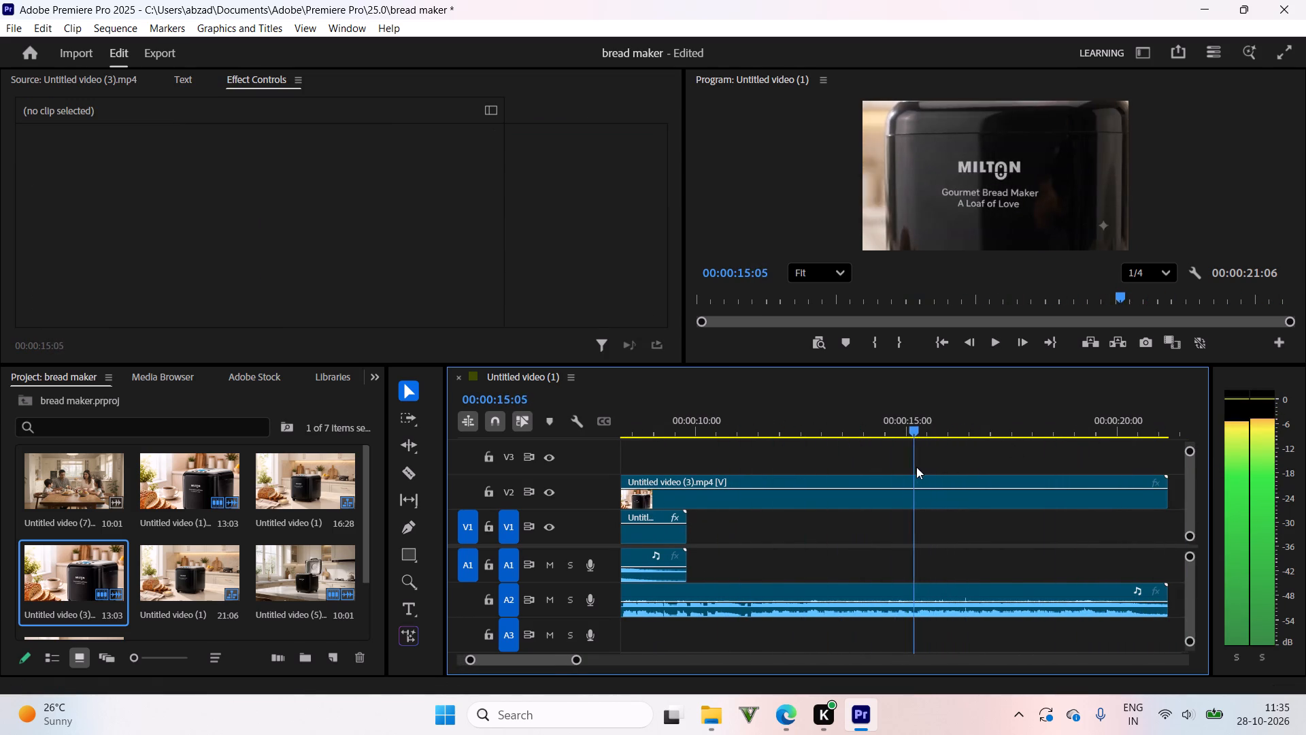
drag(916, 467, 938, 462)
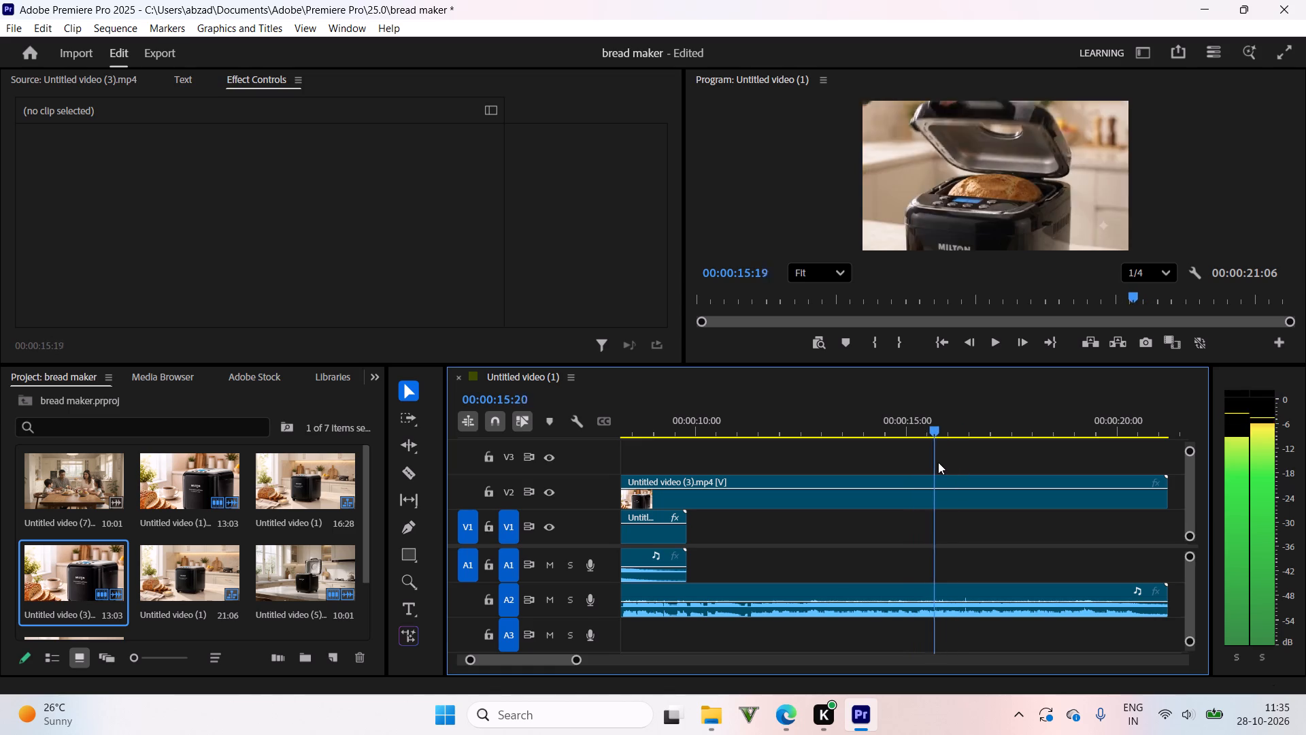
drag(938, 462, 605, 438)
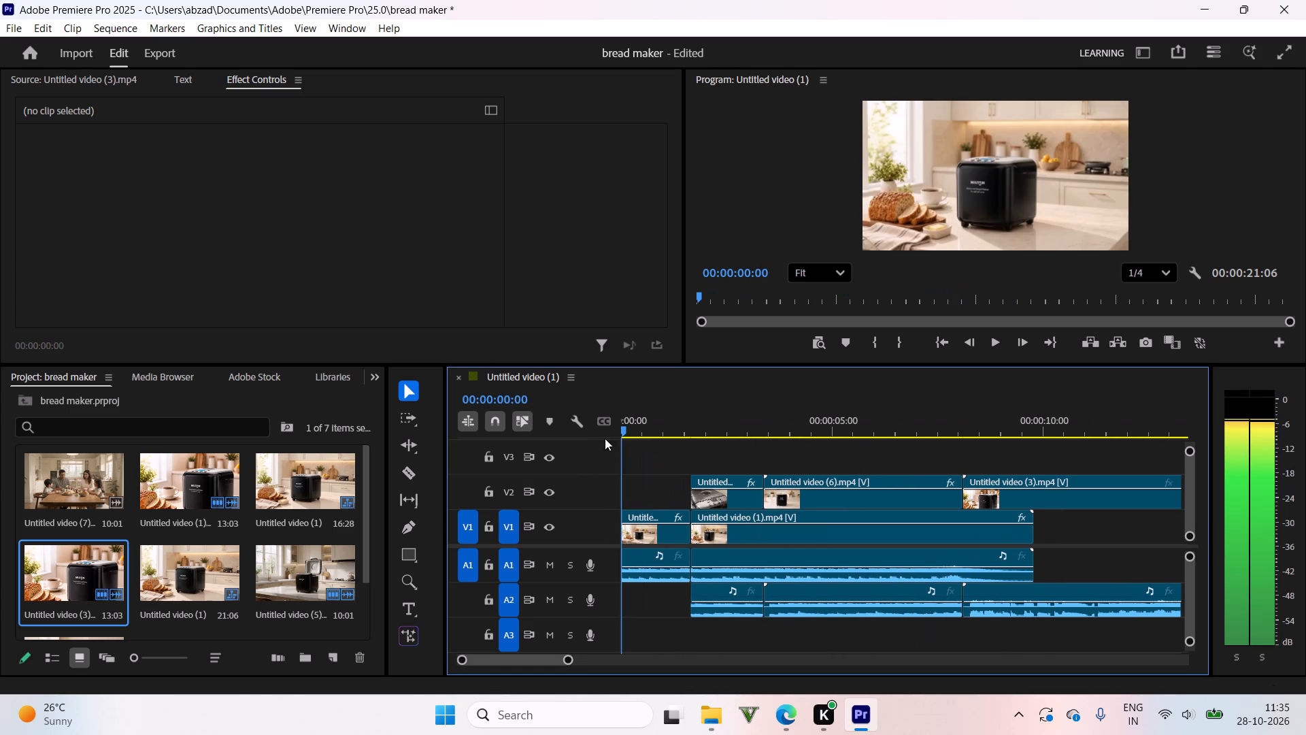
drag(605, 438, 984, 495)
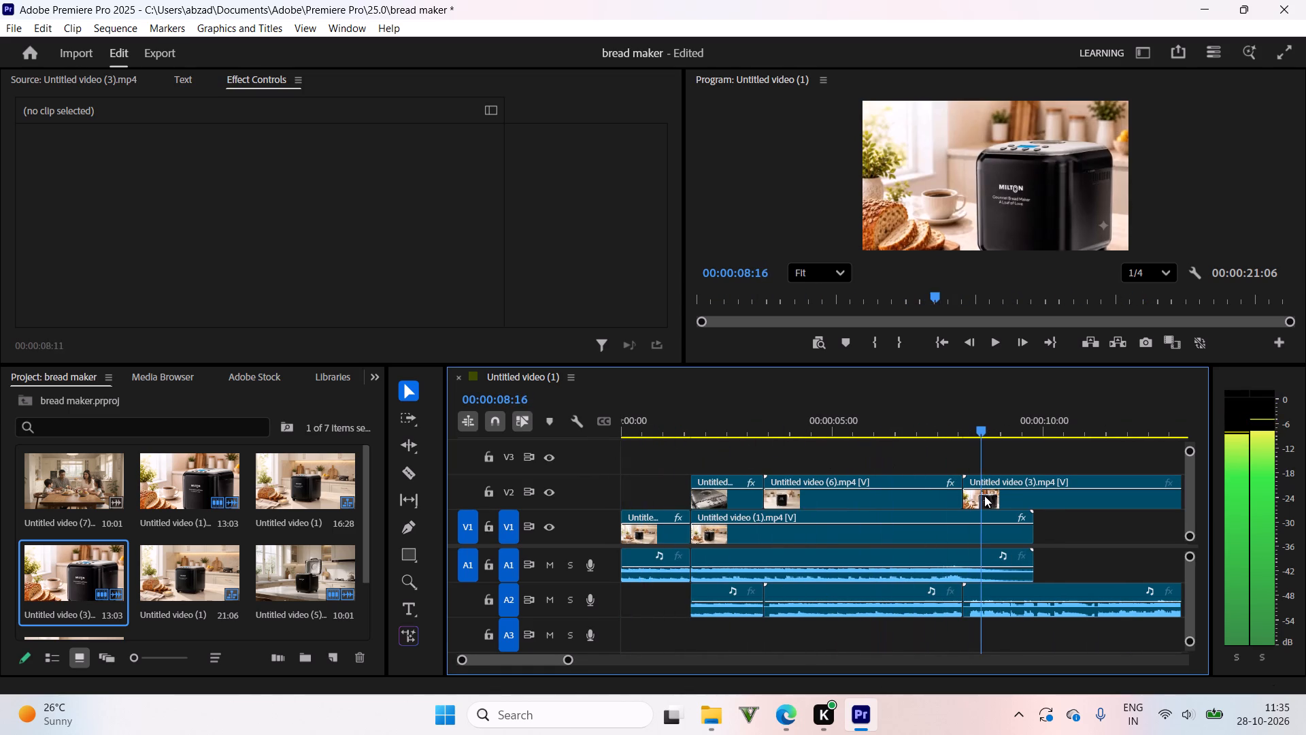
drag(984, 495, 1185, 534)
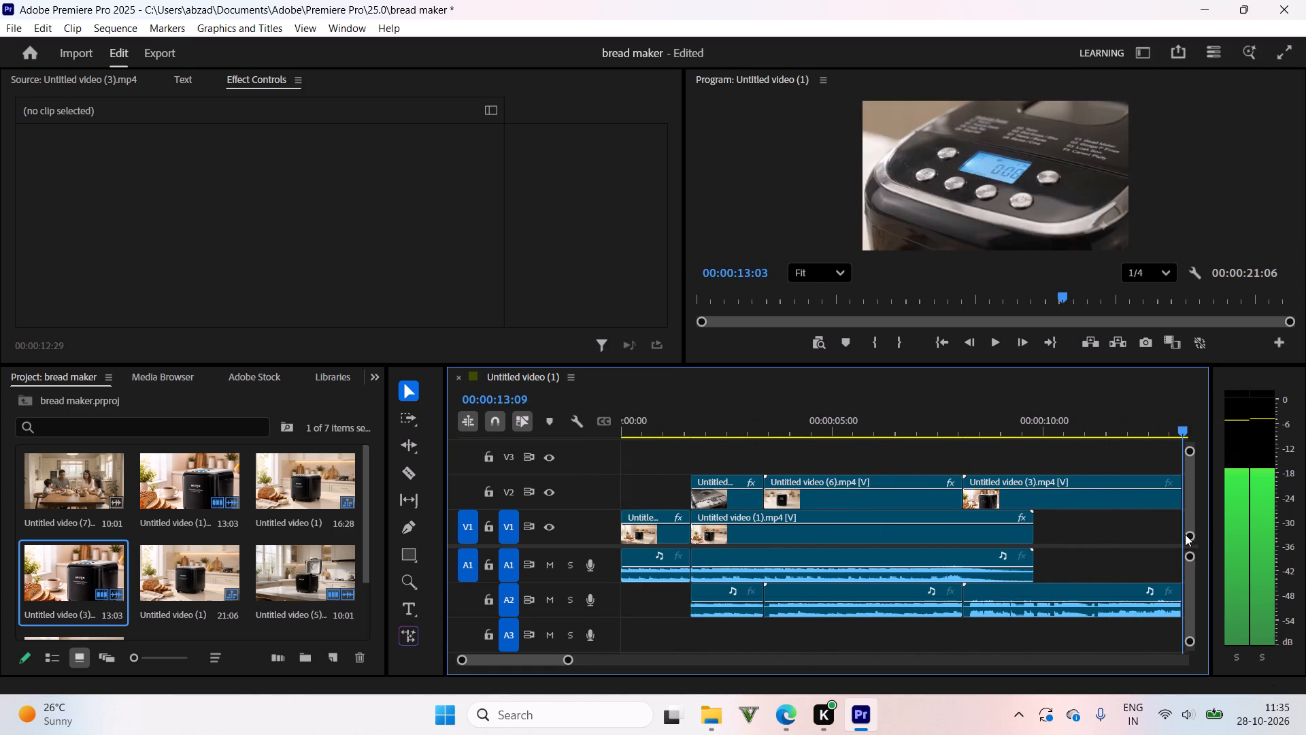
drag(1185, 534, 953, 510)
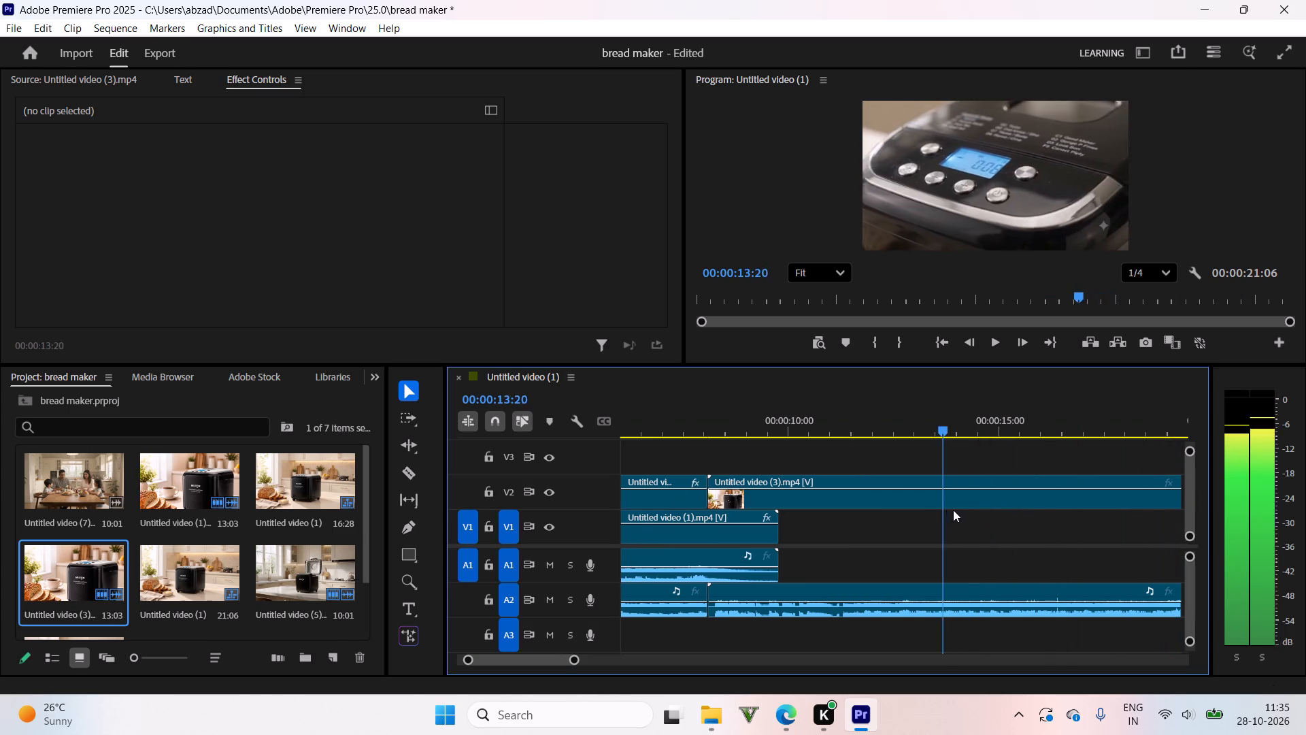
Trim the start of the Untitled video (3).mp4 clip on V2 to 00:00:14:07.
drag(953, 510, 970, 508)
drag(709, 477, 801, 491)
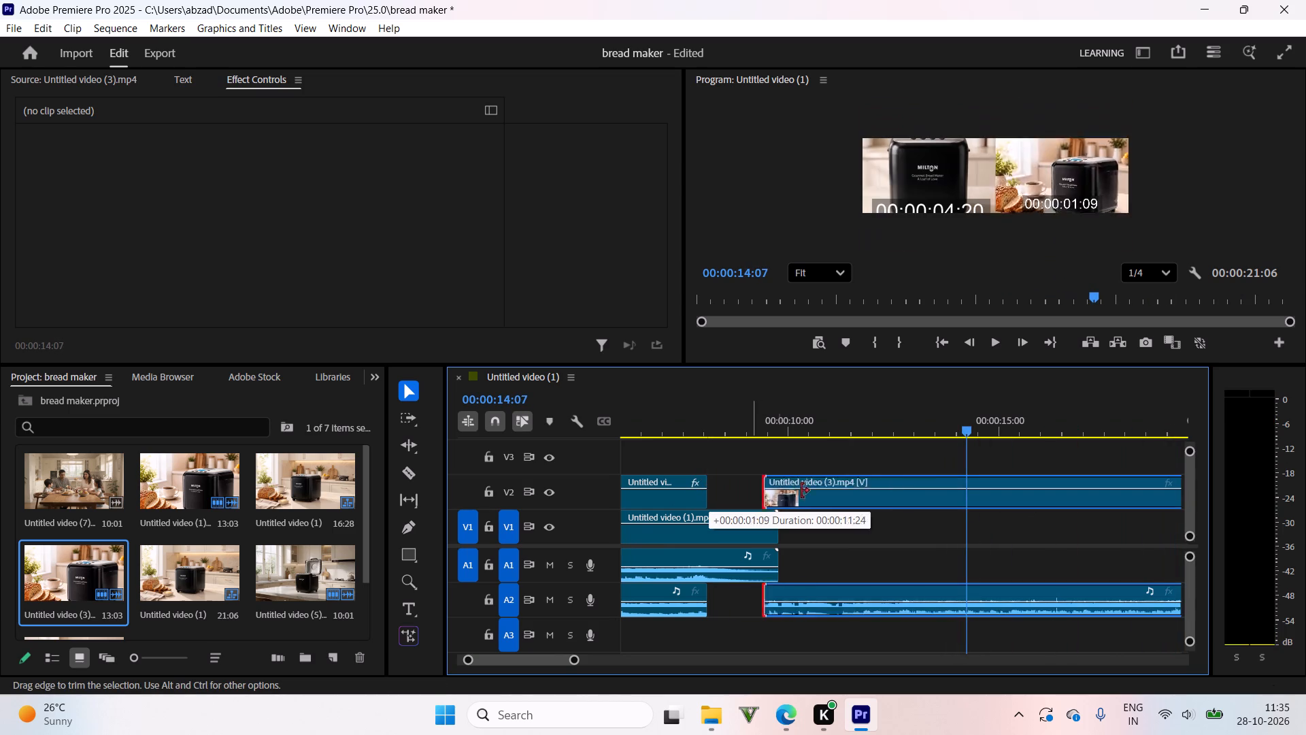
drag(801, 491, 967, 511)
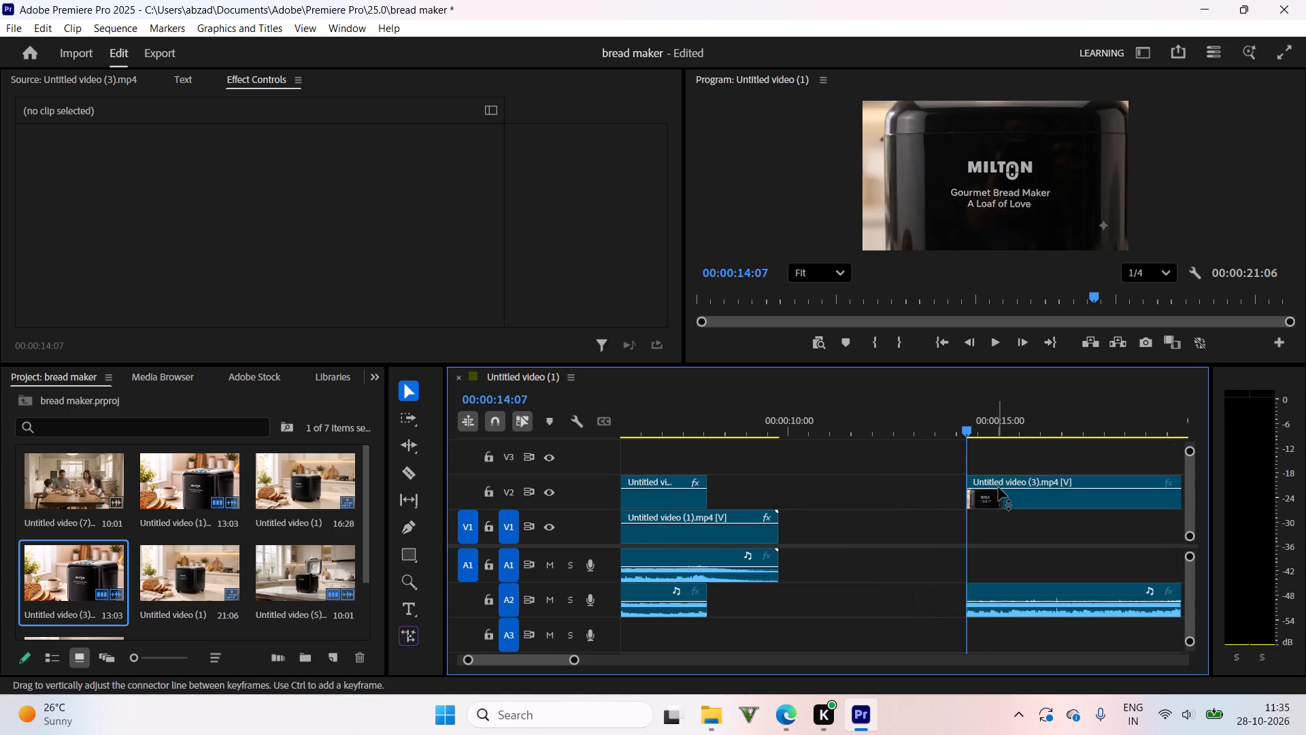
Move the trimmed Untitled video (3).mp4 clip back on V2 to close the gap after Untitled video (6).mp4.
click(999, 479)
drag(999, 479, 860, 487)
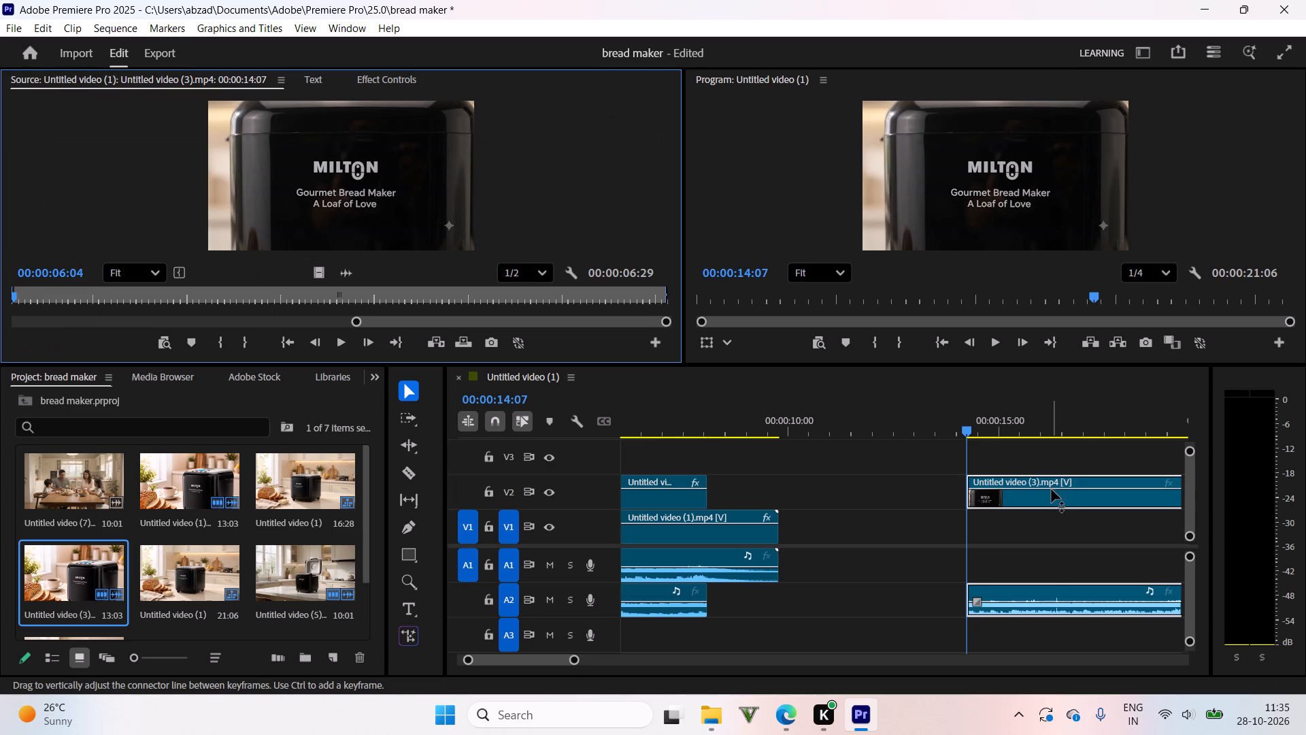
drag(1050, 495, 794, 491)
Play and scrub across the cut from Untitled video (6).mp4 to Untitled video (3).mp4 to review the transition.
drag(714, 420, 696, 427)
key(space)
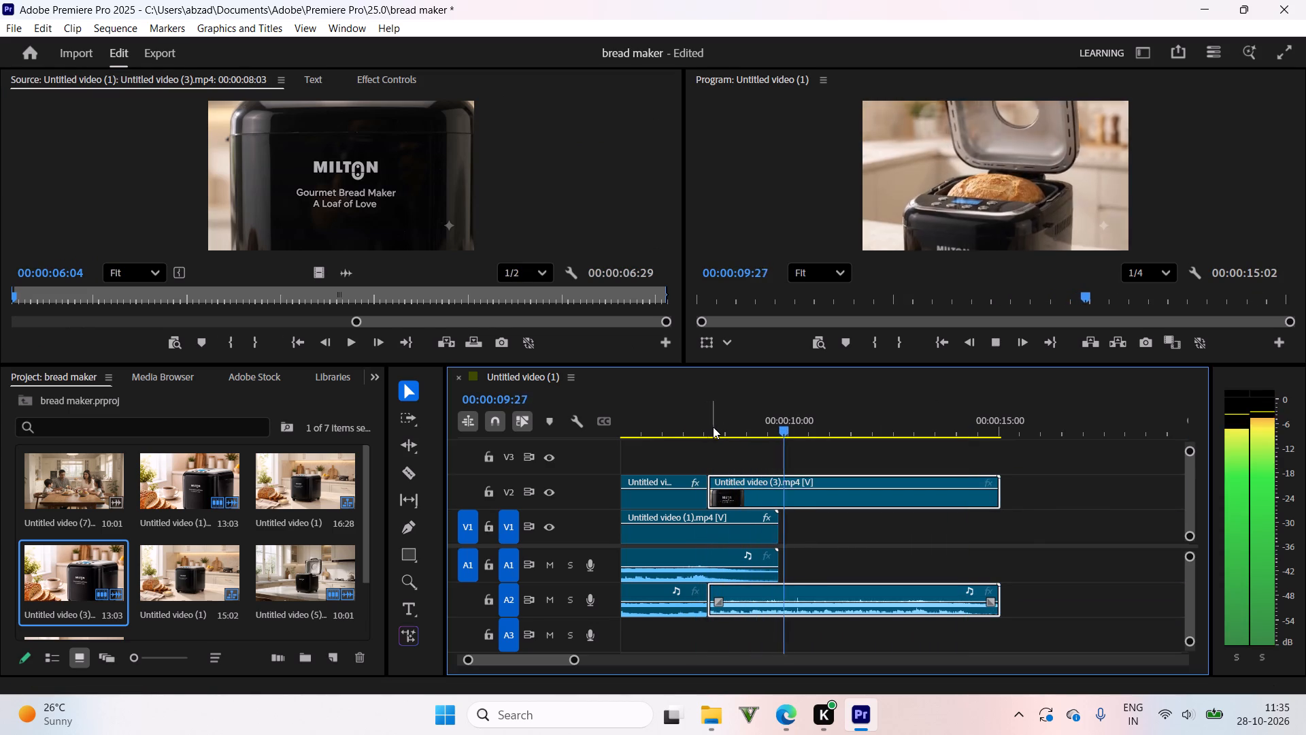
drag(801, 419, 737, 436)
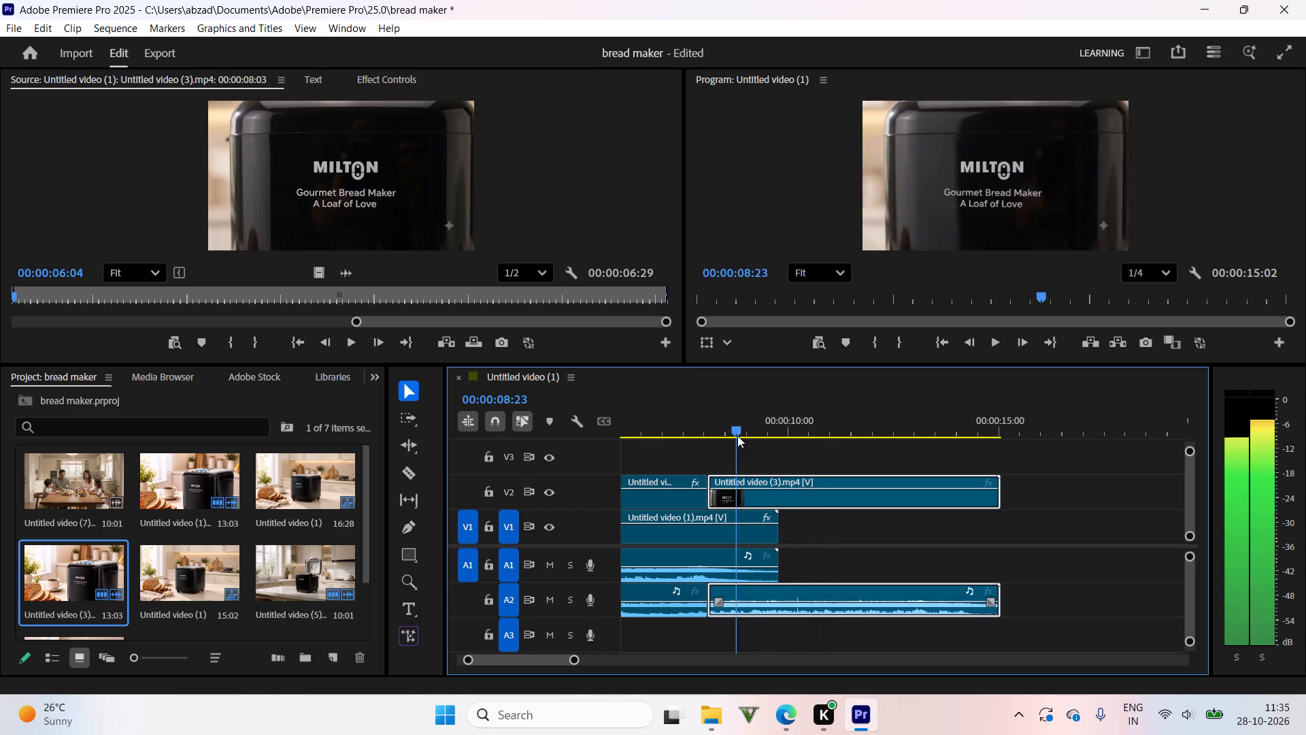
drag(737, 436, 718, 436)
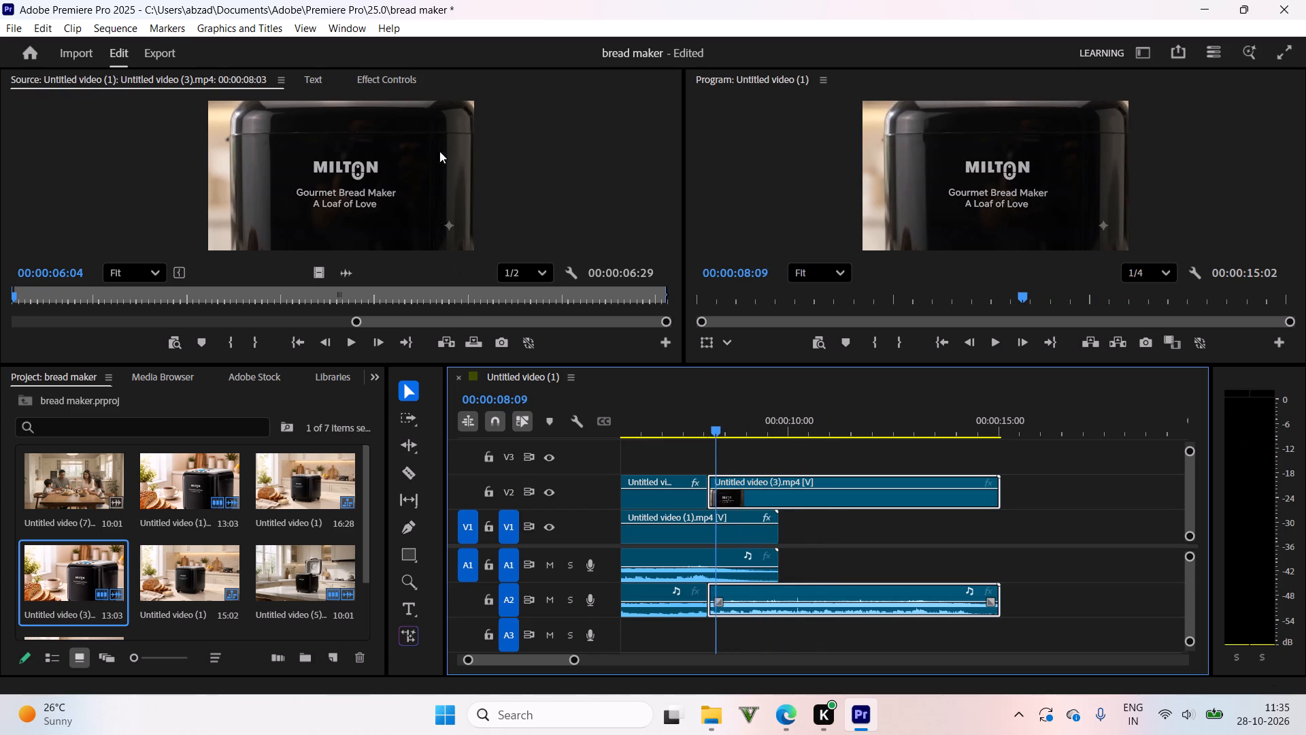
Set the scale of the Untitled video (3).mp4 clip on V2 to 130 in Effect Controls.
click(399, 73)
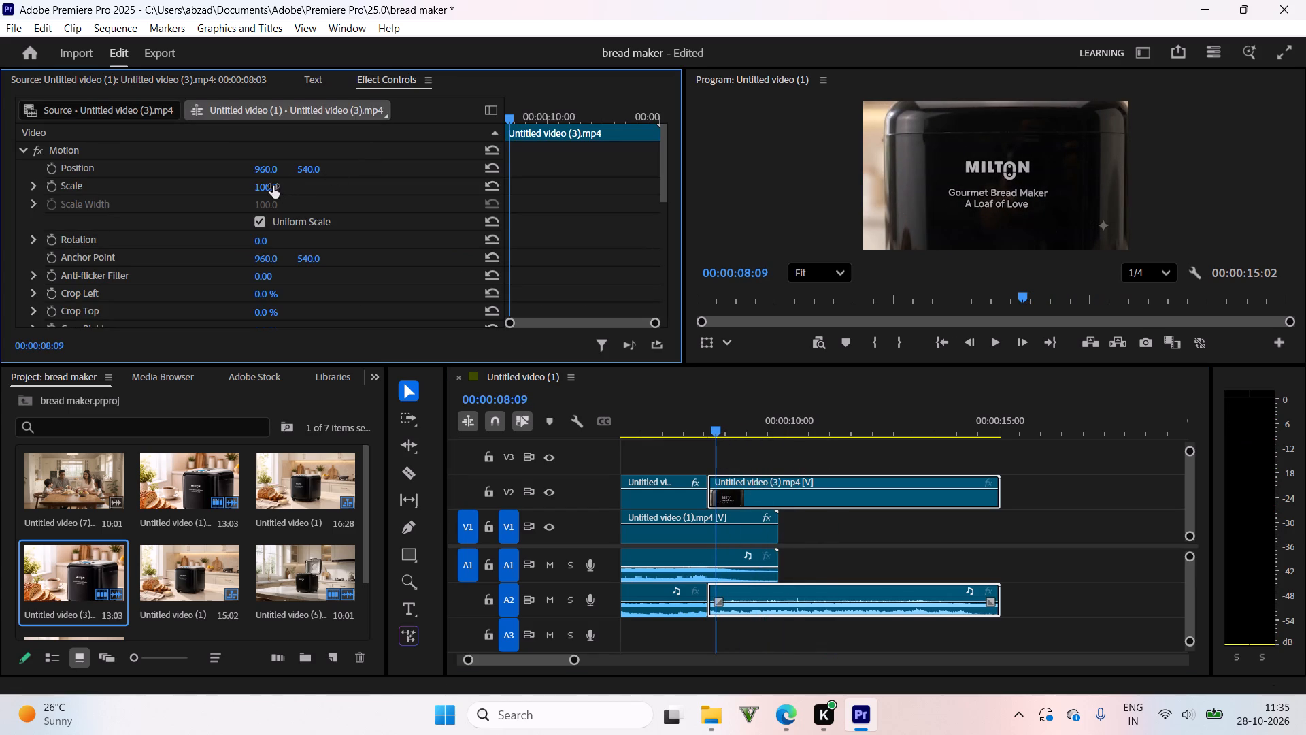
drag(273, 186, 252, 186)
drag(265, 183, 282, 185)
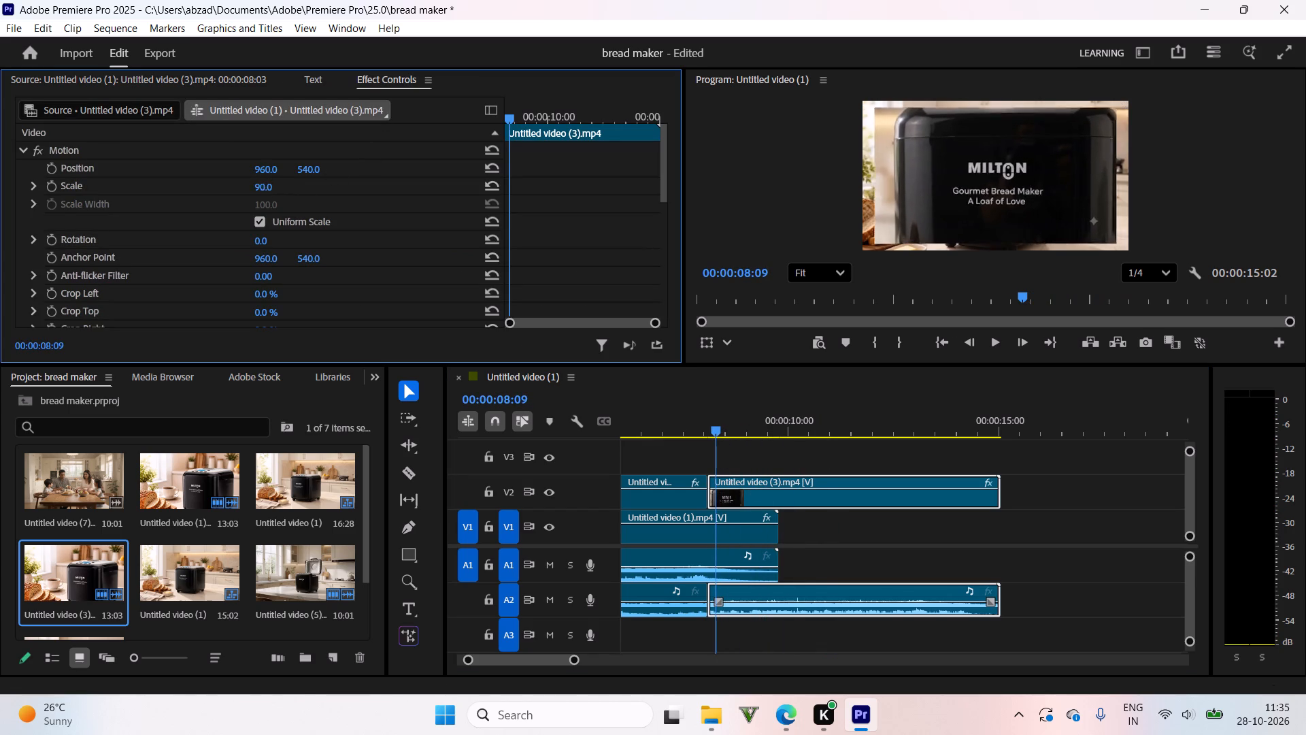
drag(282, 185, 324, 193)
Split the Untitled video (3).mp4 clip on V2 at 00:00:09:13, just before the shot changes from the Milton logo to the bread.
drag(697, 429, 702, 427)
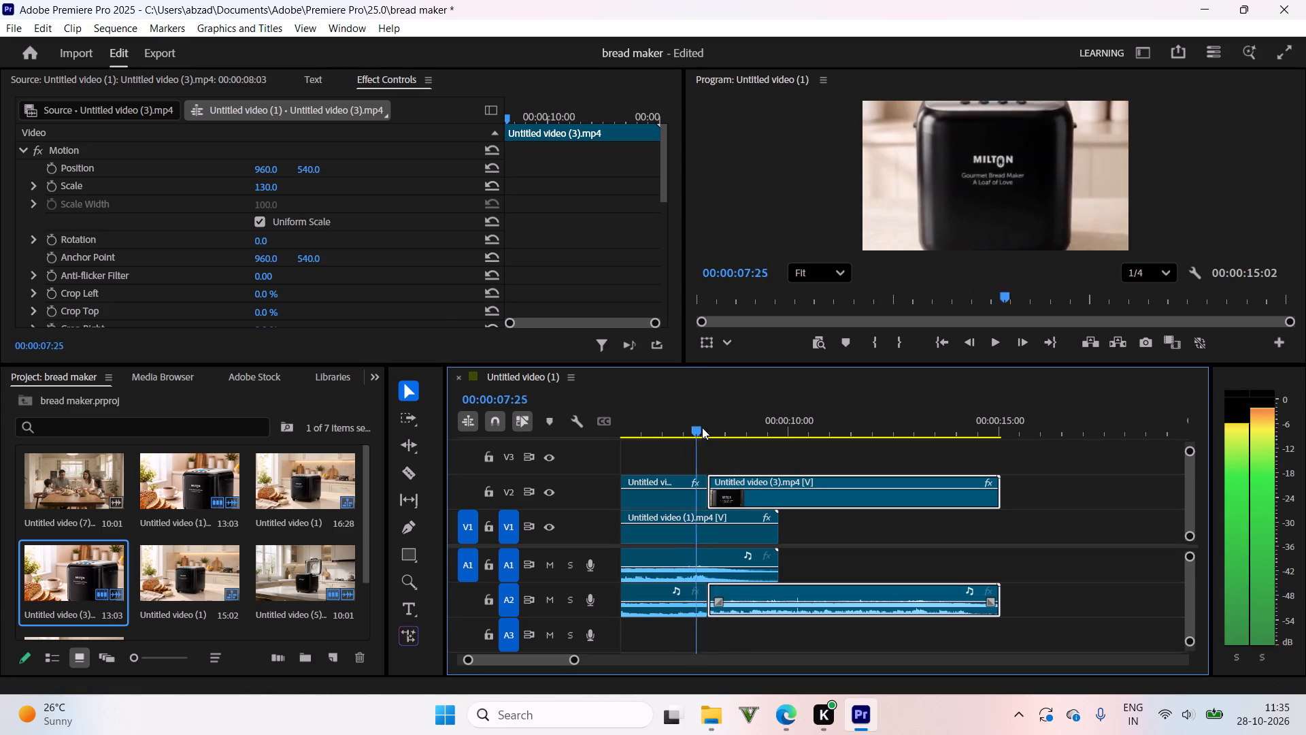
drag(702, 427, 782, 416)
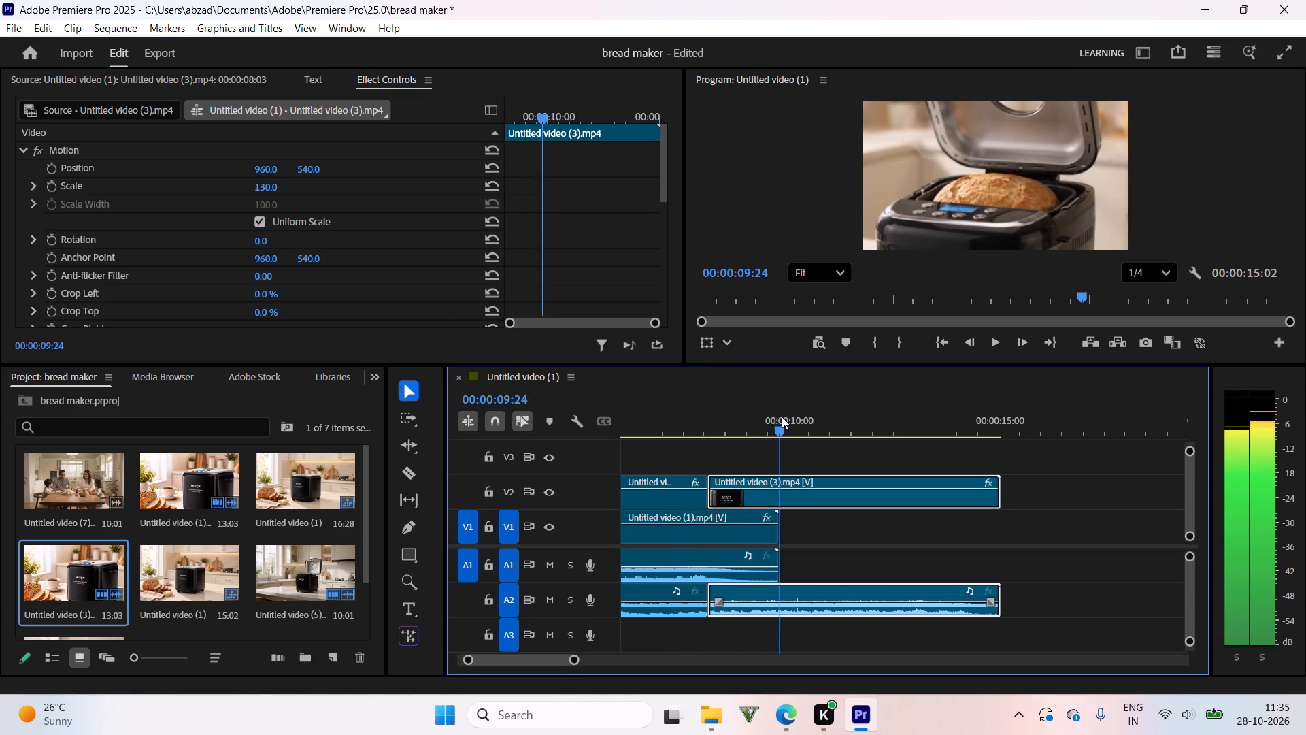
drag(782, 416, 763, 413)
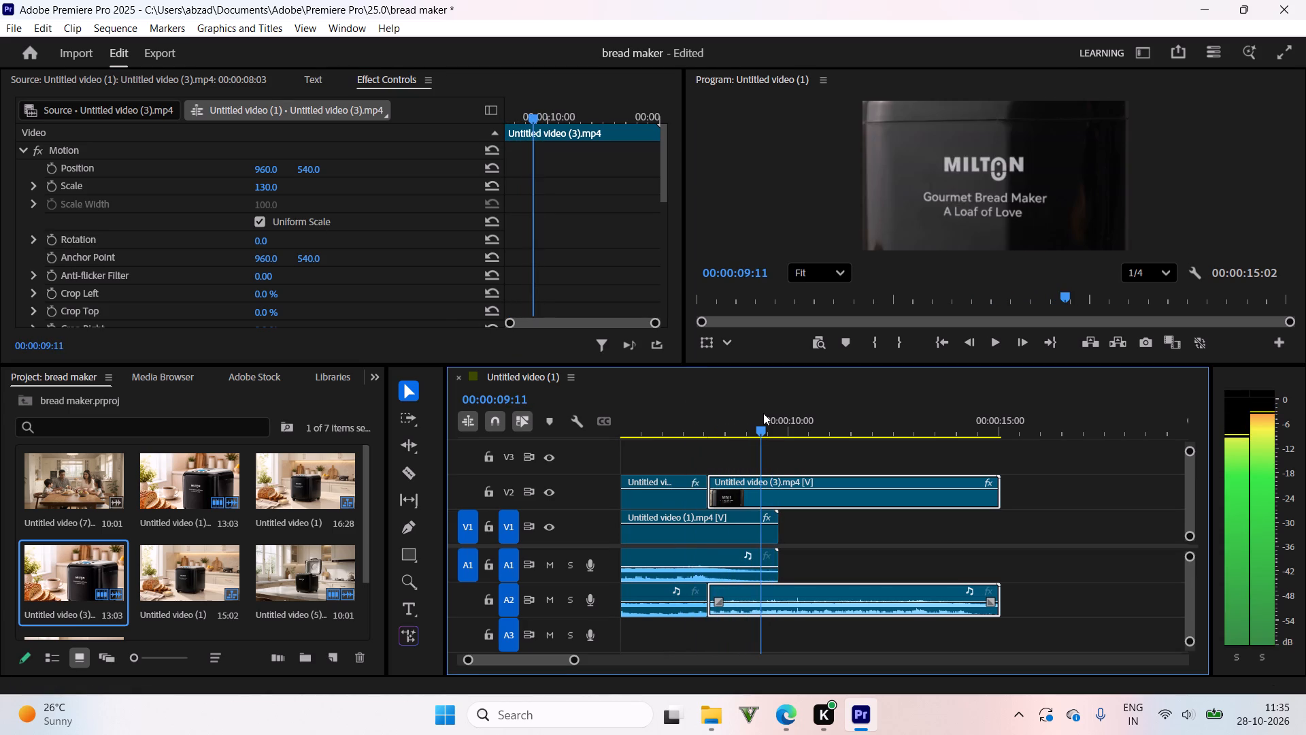
drag(763, 413, 761, 410)
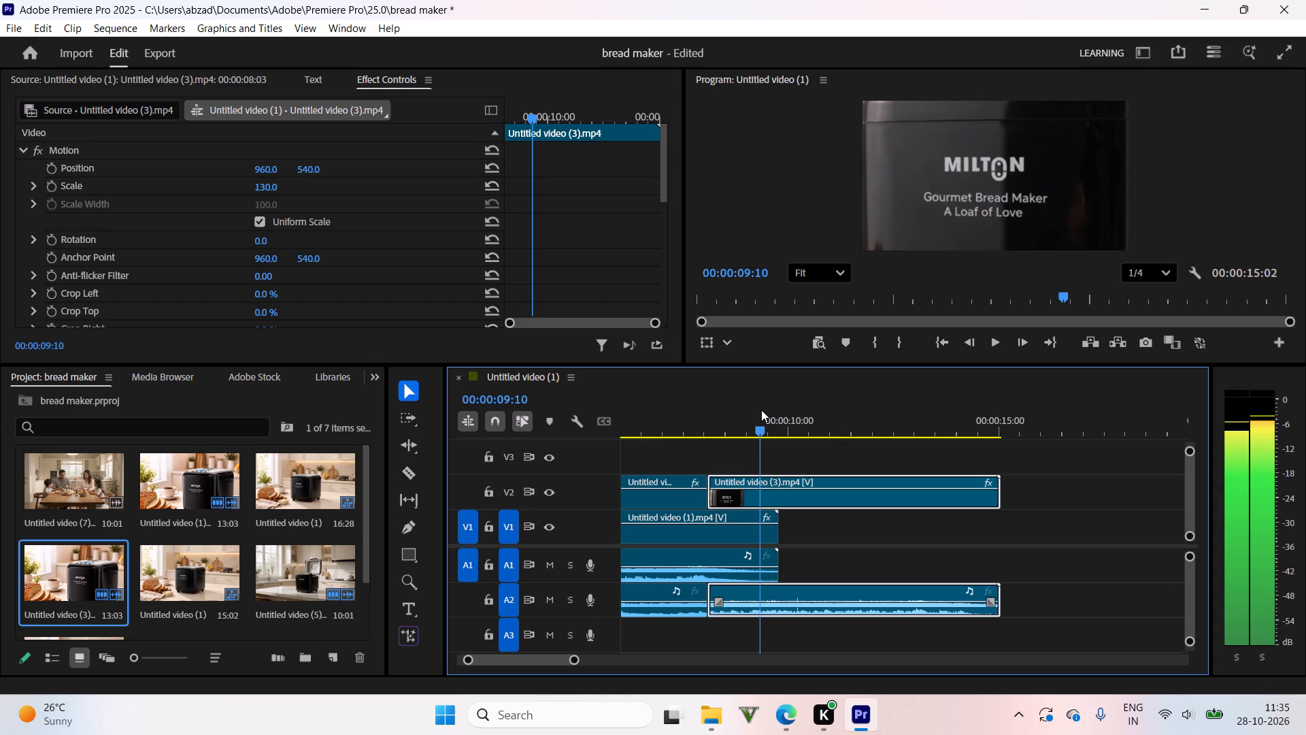
drag(761, 410, 766, 410)
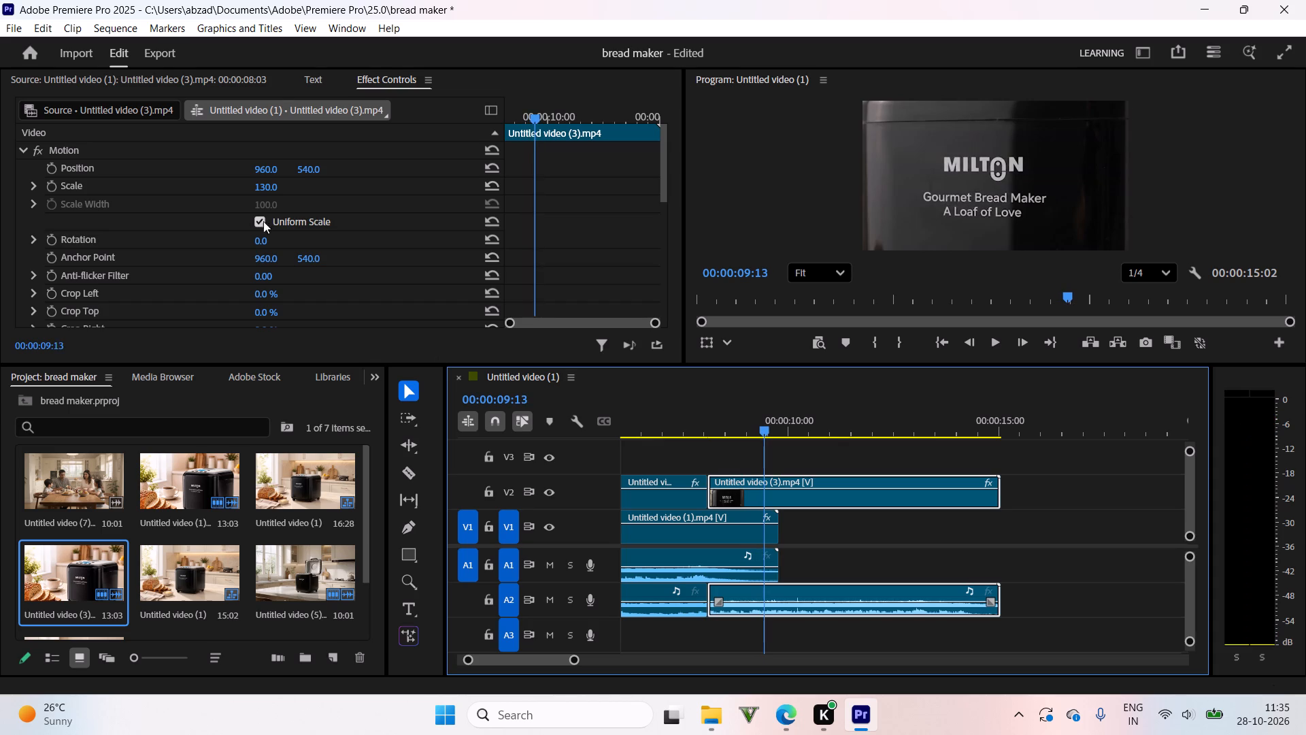
click(405, 473)
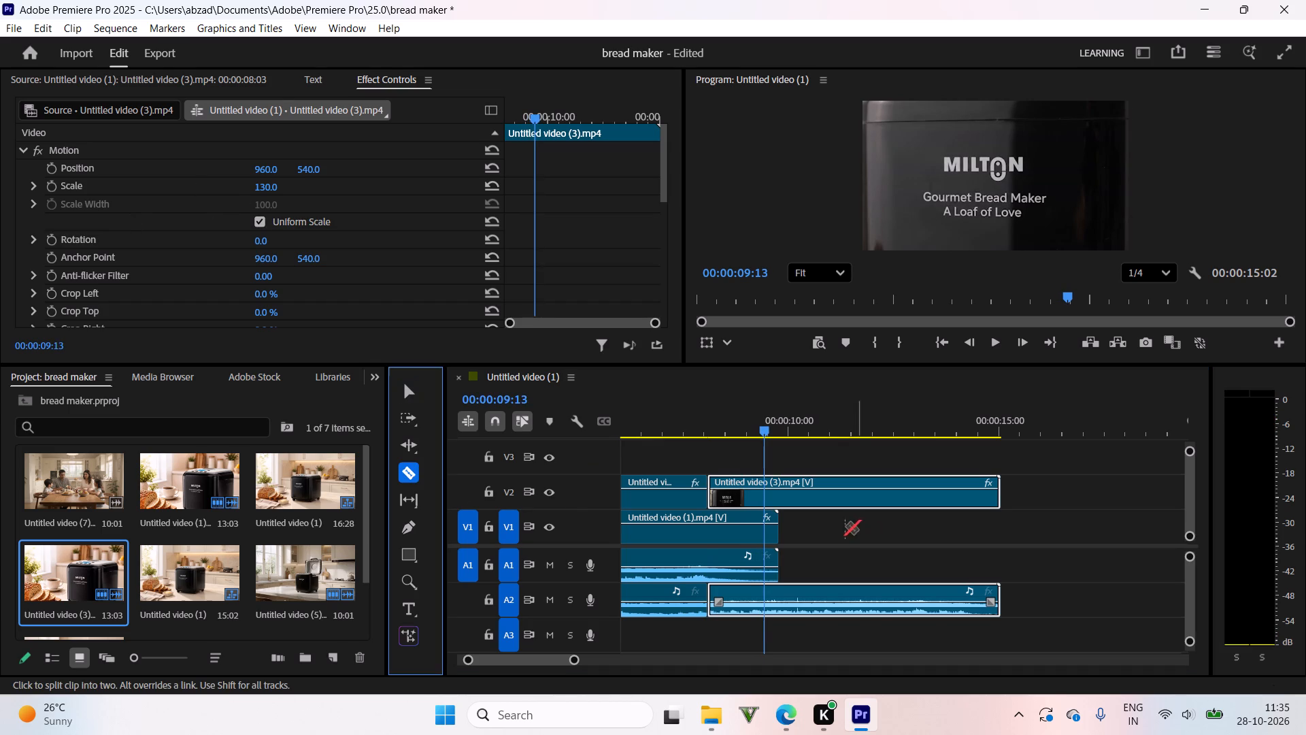
click(763, 485)
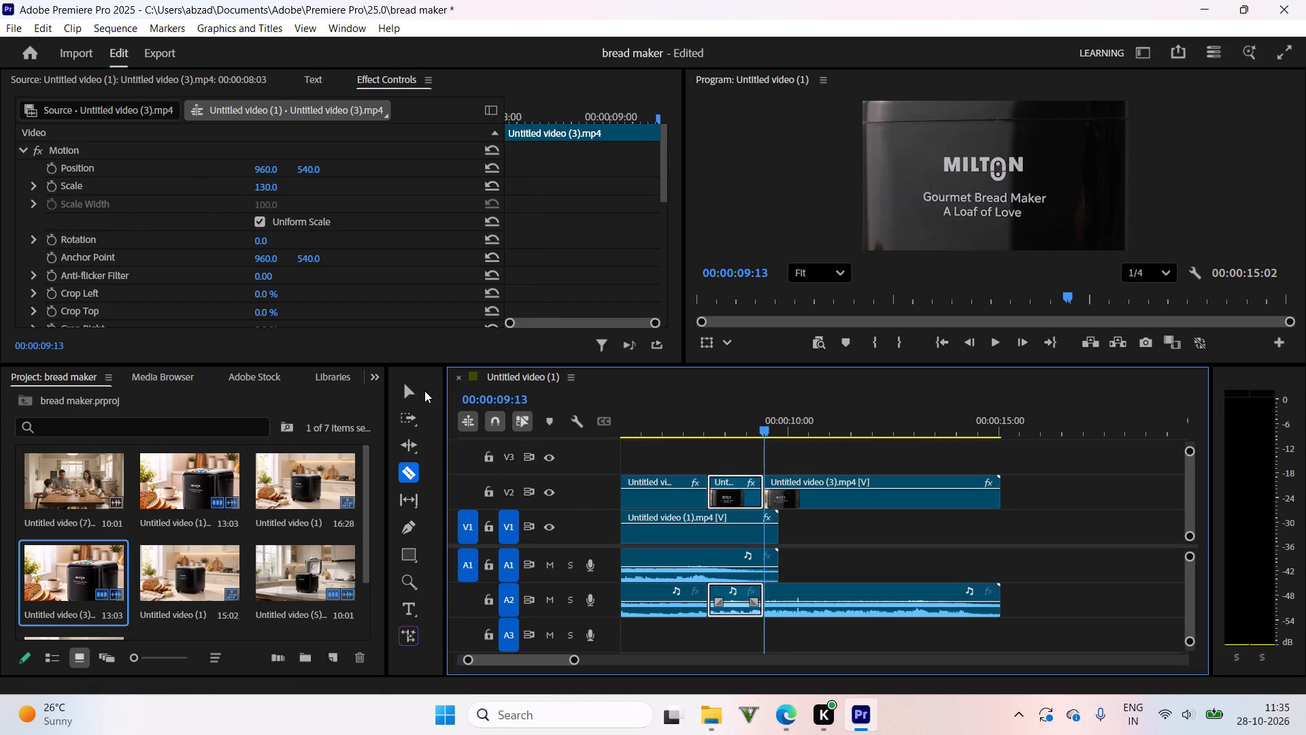
click(421, 388)
click(412, 388)
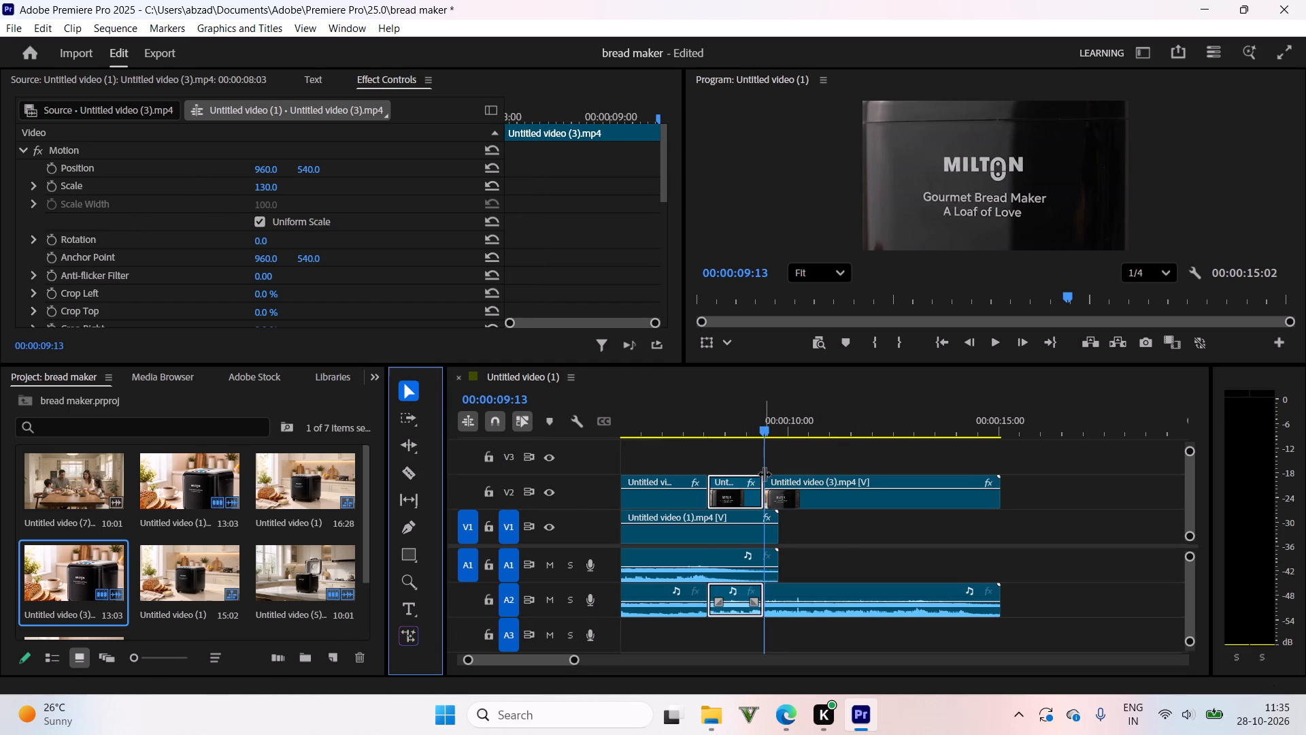
Trim 11 frames off the start of the second Untitled video (3).mp4 piece and move it back against the first piece.
drag(767, 483, 779, 483)
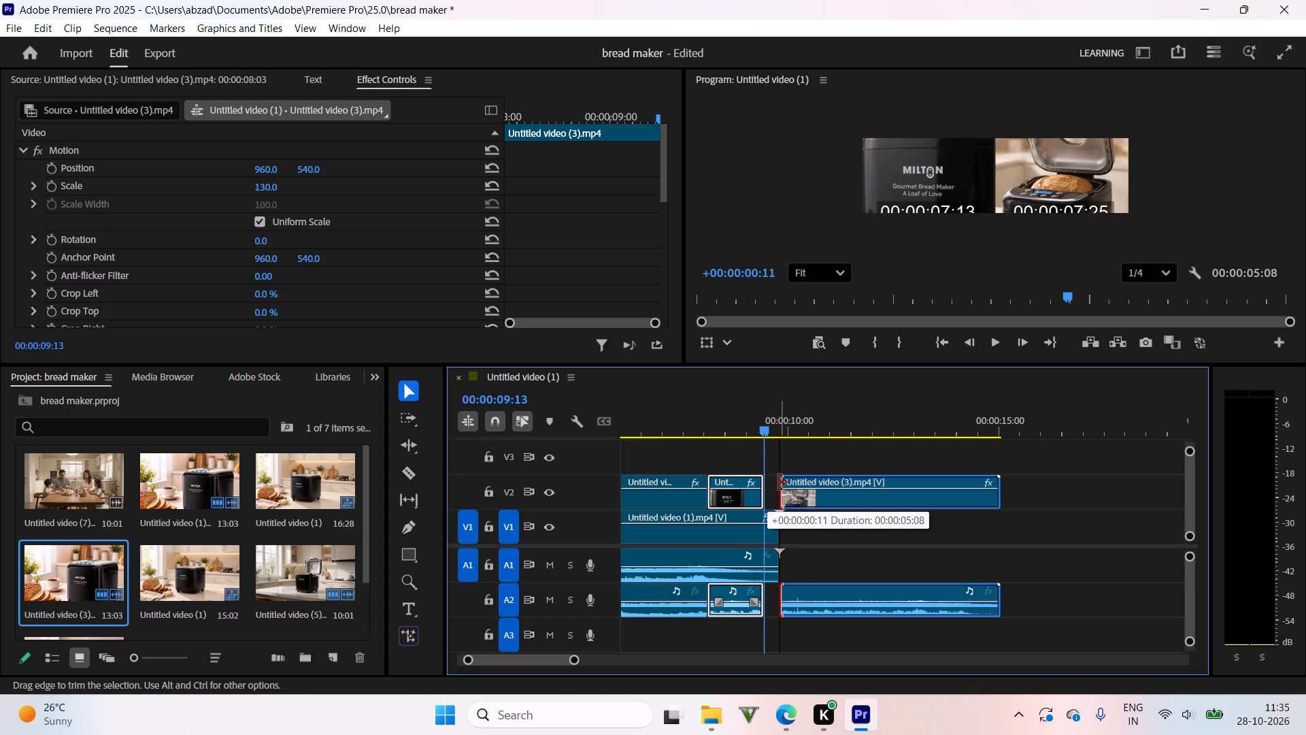
drag(779, 483, 780, 483)
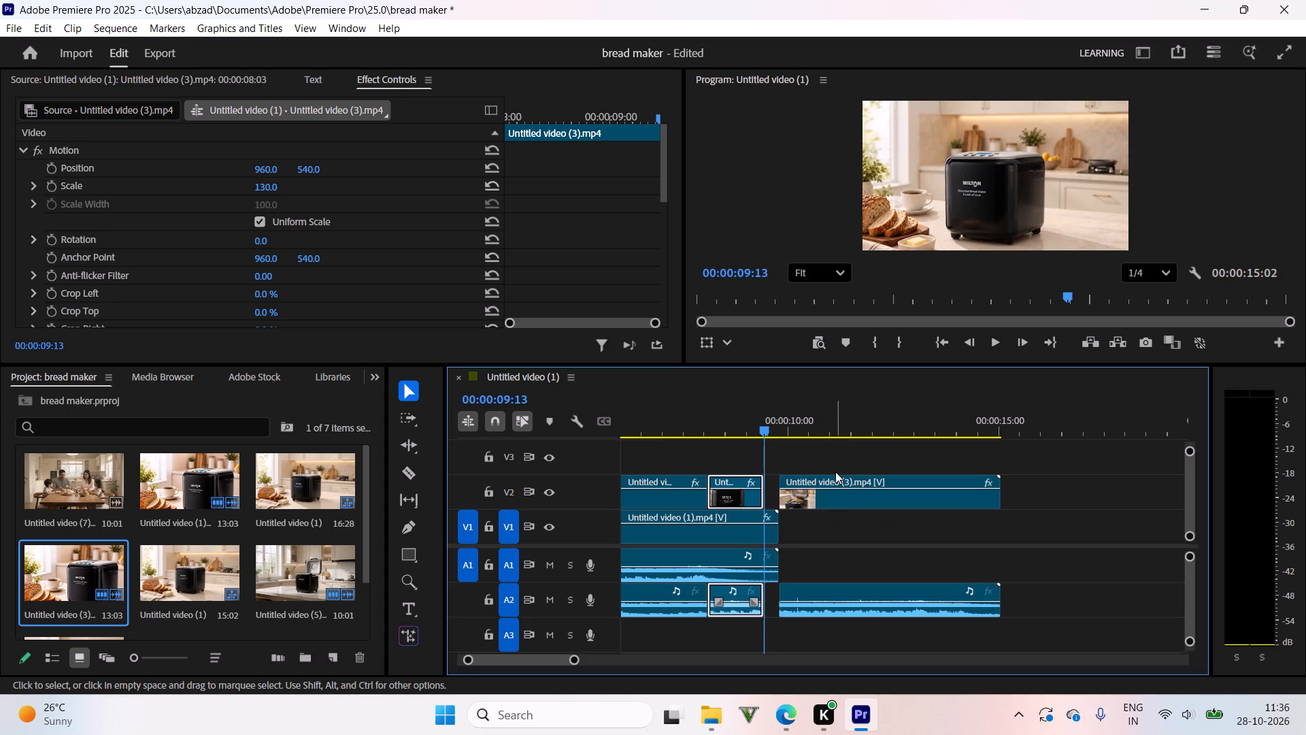
drag(832, 478, 813, 479)
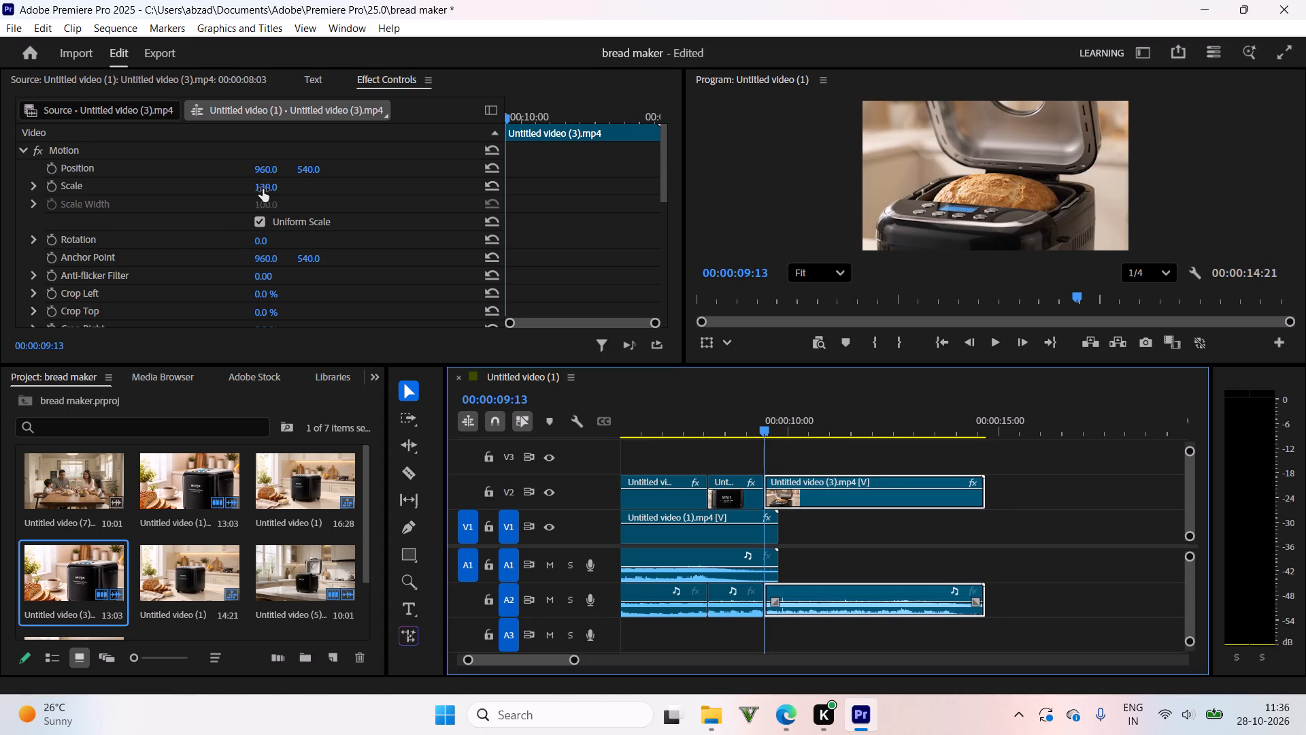
Reframe the second Untitled video (3).mp4 piece with scale 161 and position 979, 842.
drag(263, 189, 289, 191)
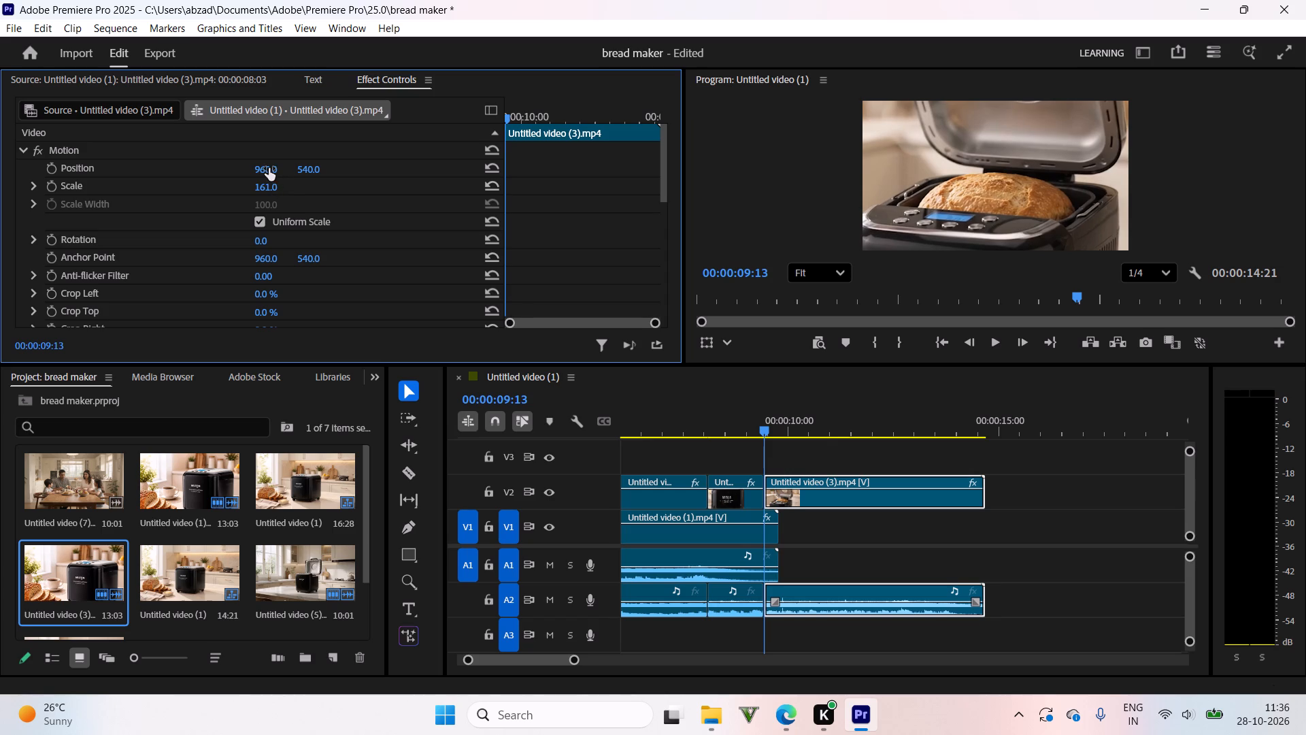
drag(269, 168, 270, 151)
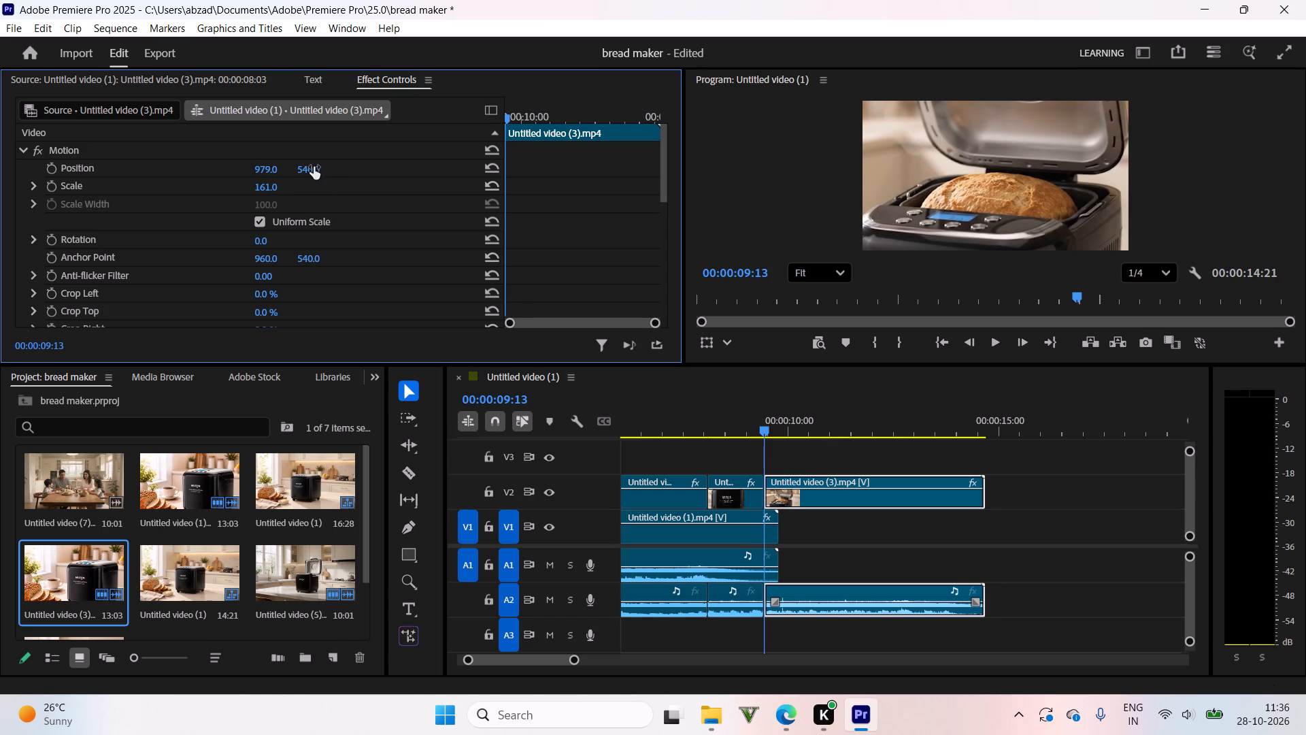
drag(314, 167, 322, 119)
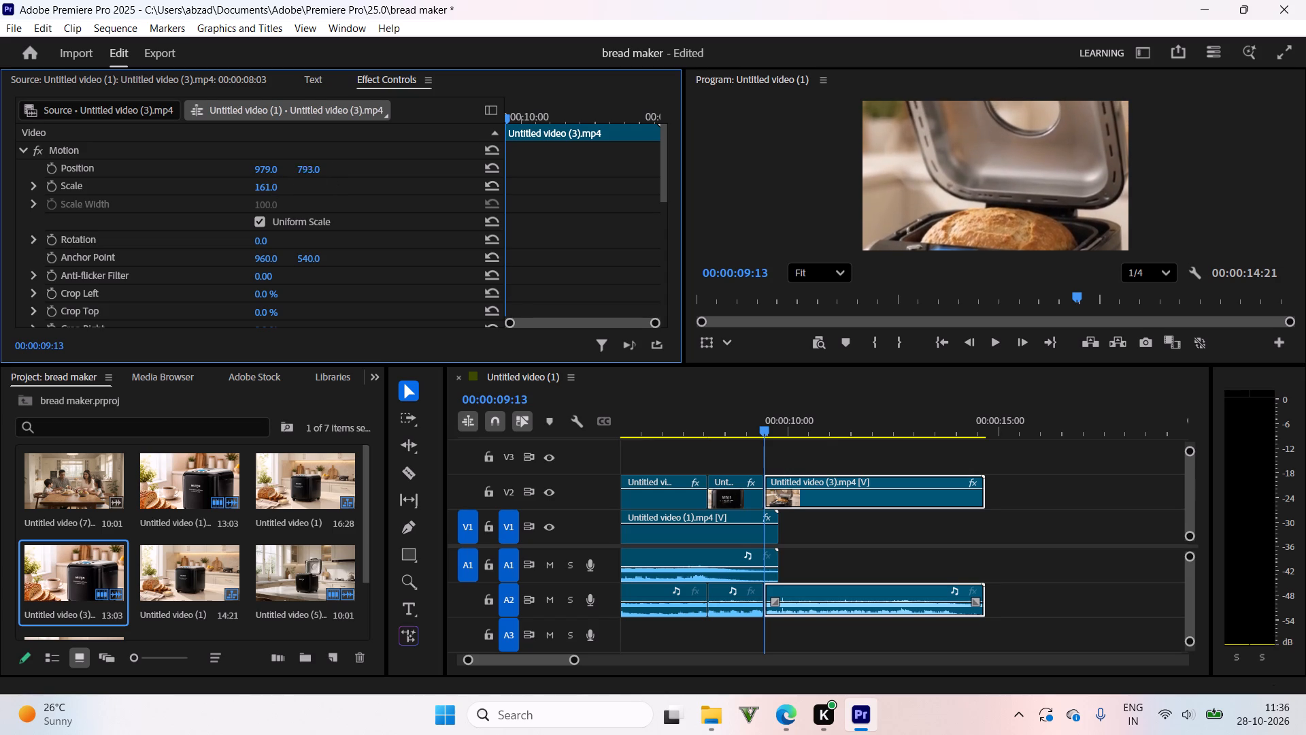
drag(322, 119, 323, 78)
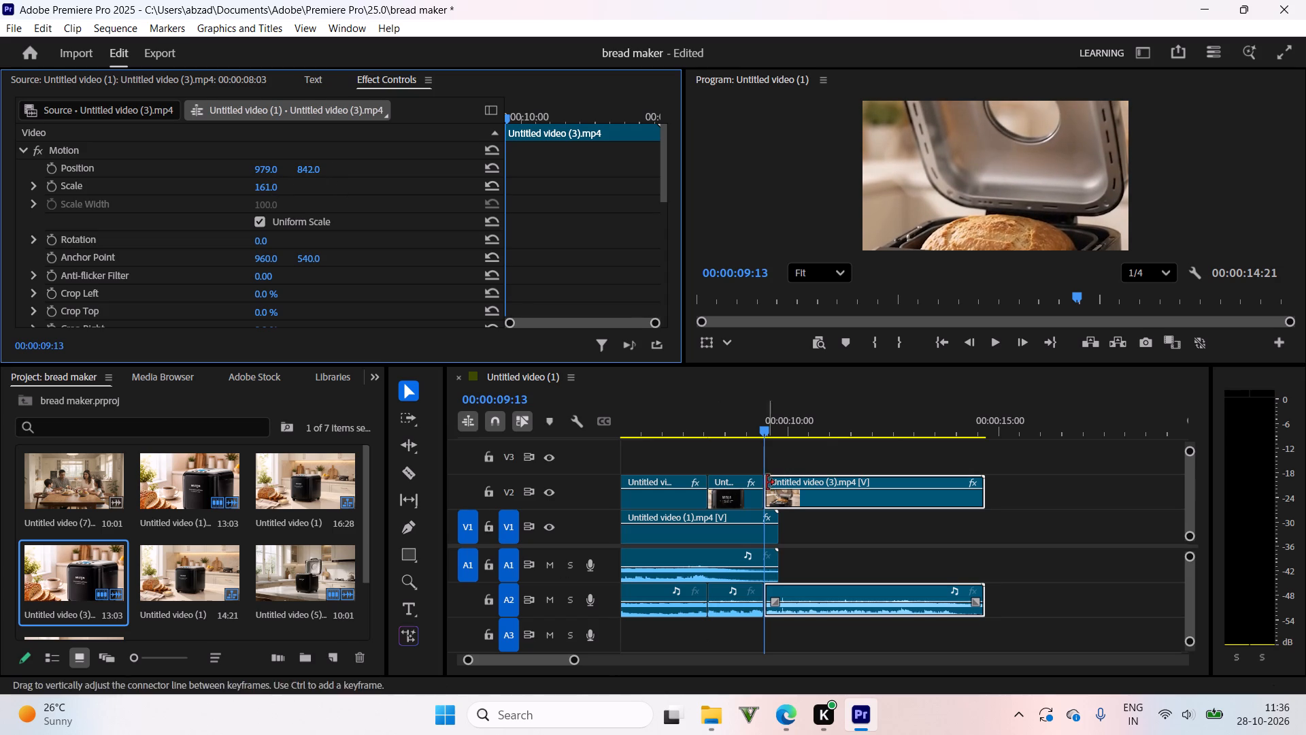
Play and scrub the whole sequence from the start to review the framing and the cuts between the V2 clips.
key(space)
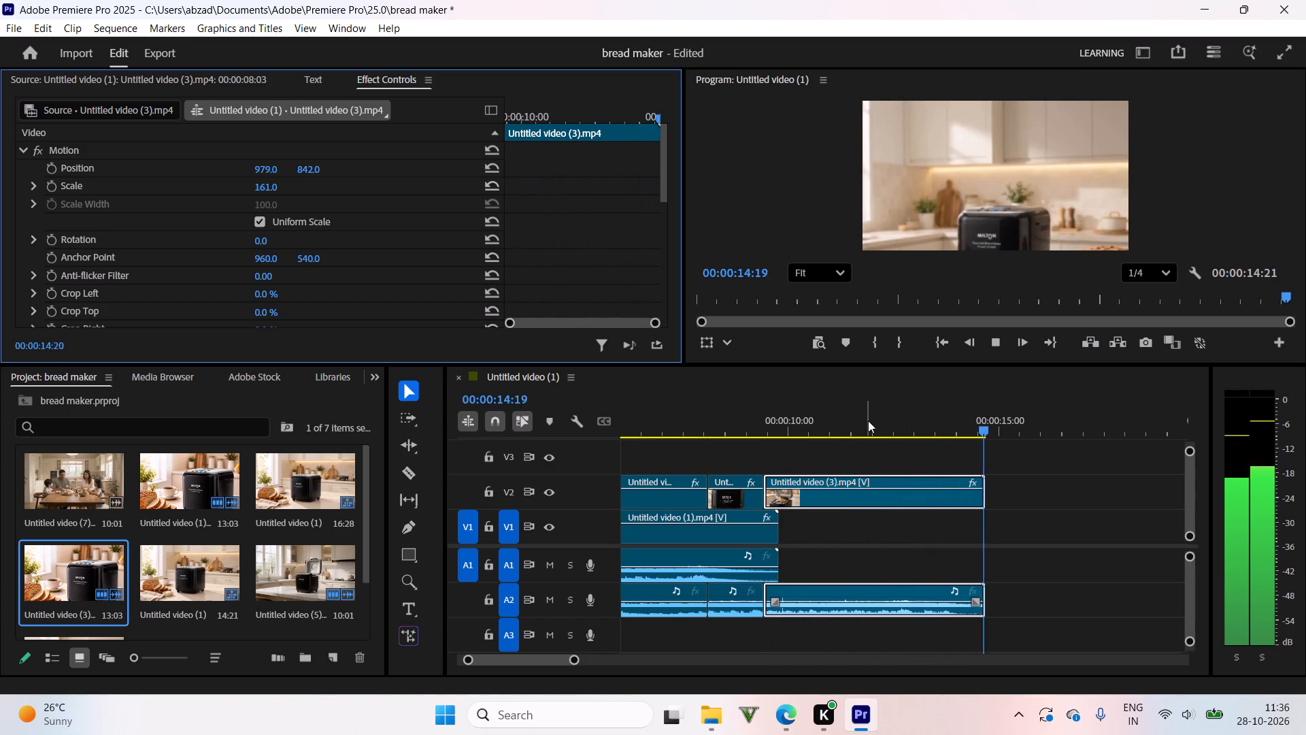
drag(868, 421, 950, 444)
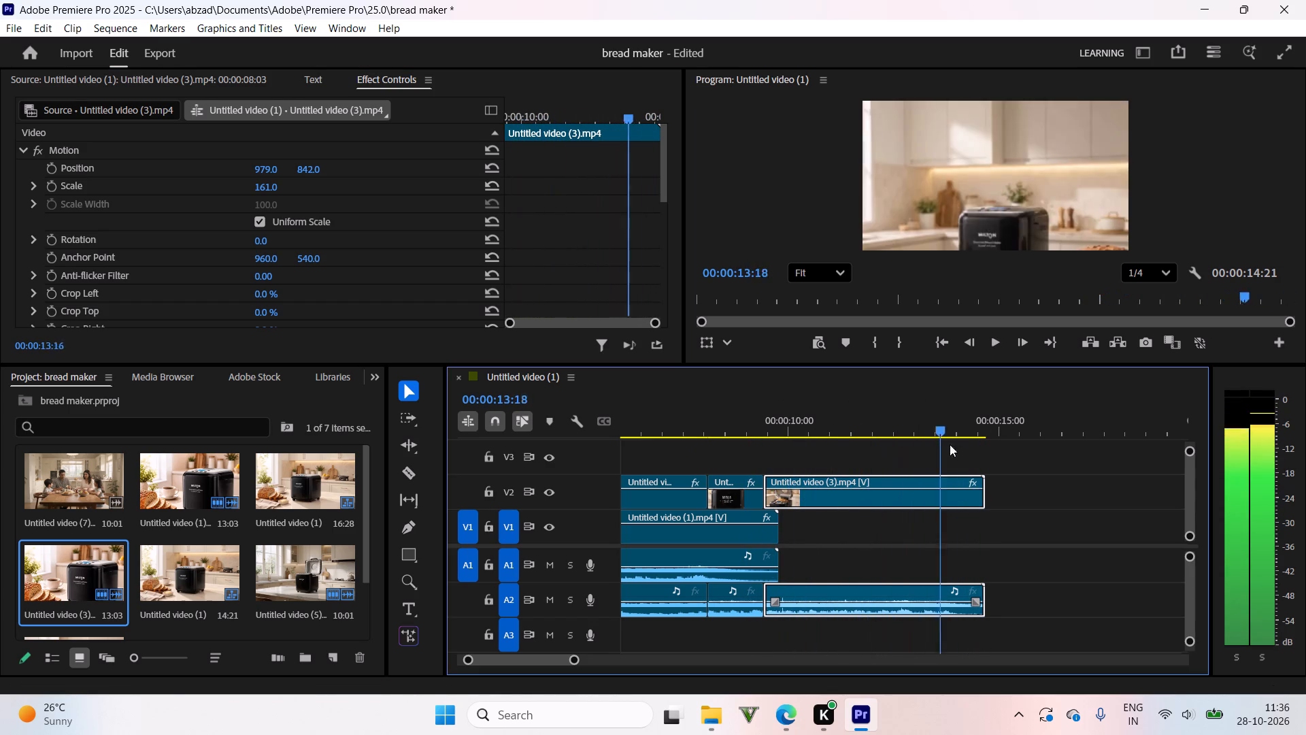
drag(950, 444, 747, 472)
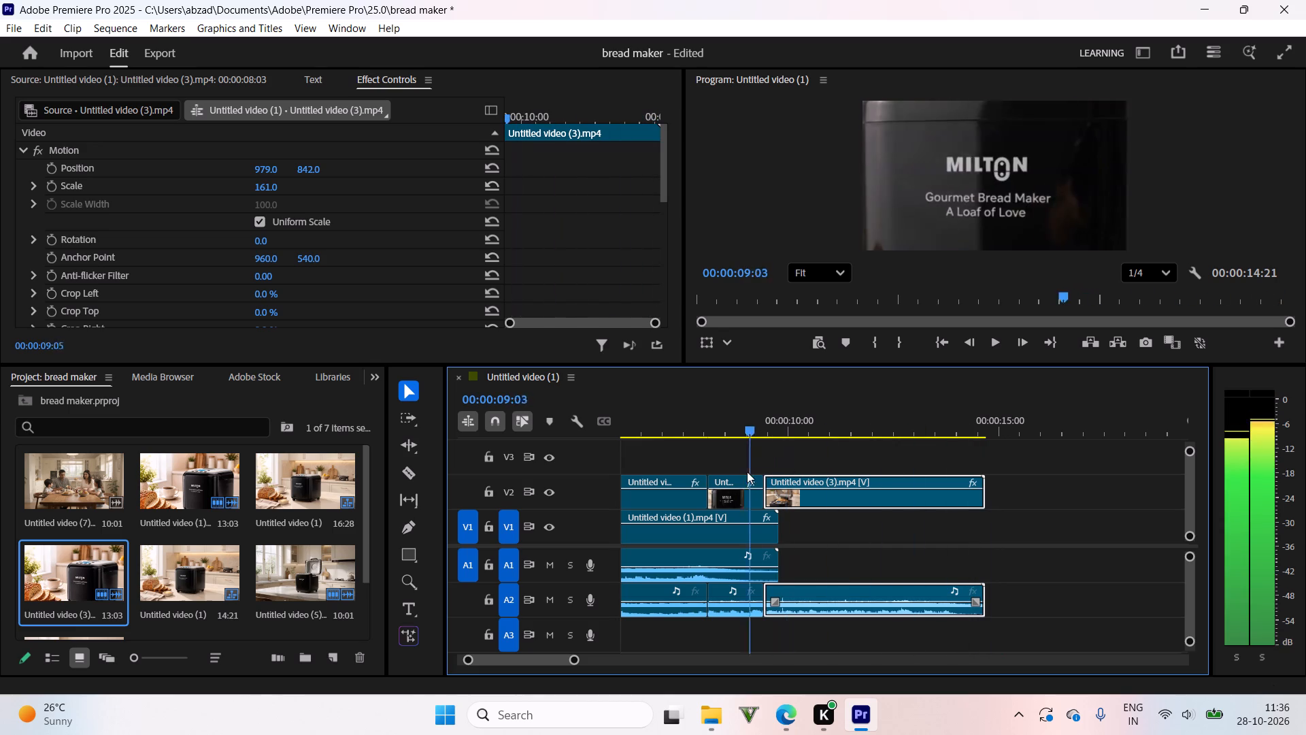
drag(747, 472, 901, 497)
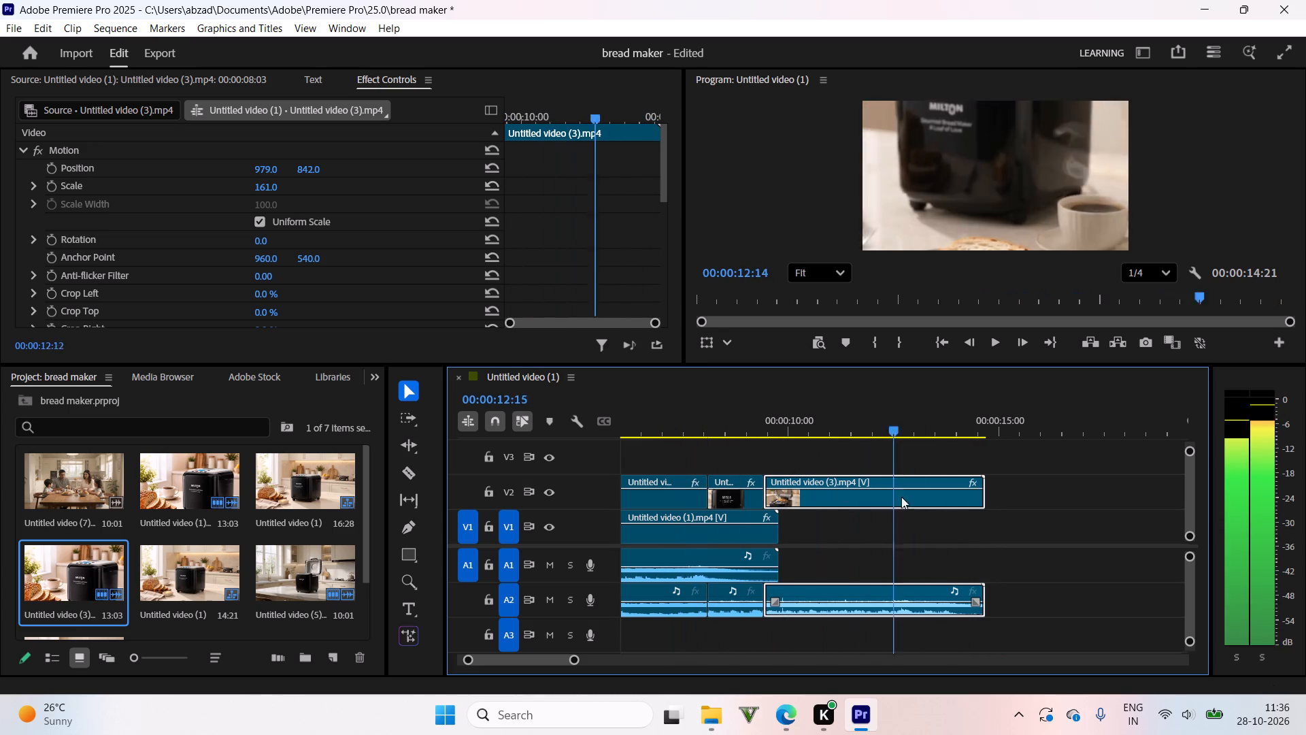
drag(901, 497, 505, 536)
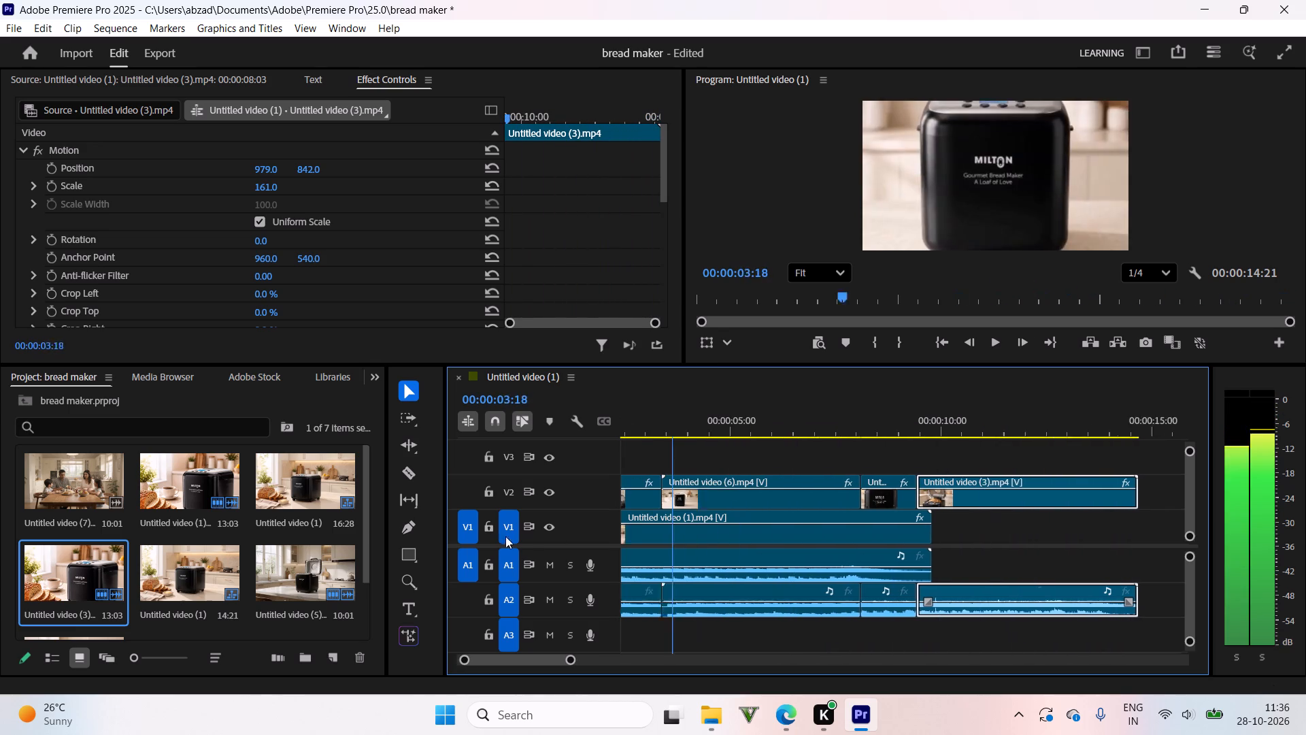
drag(505, 536, 479, 536)
key(space)
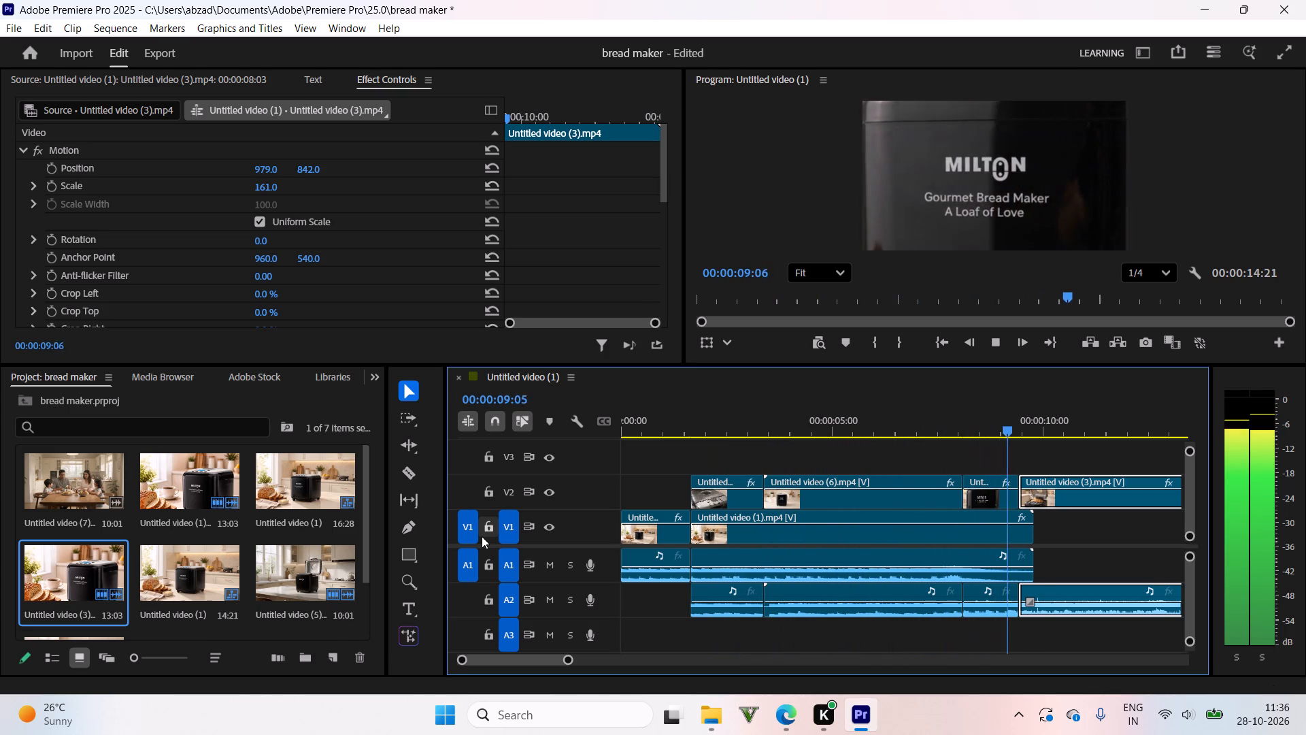
drag(809, 423, 697, 412)
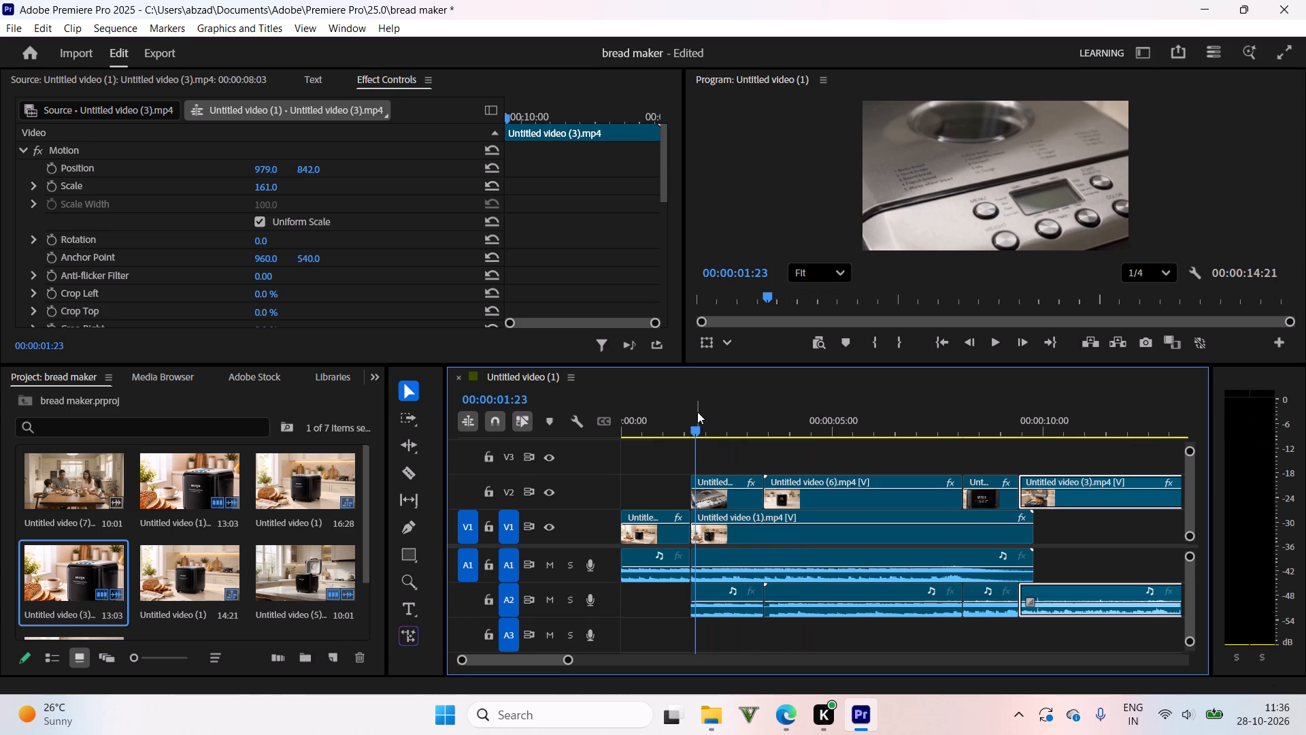
key(space)
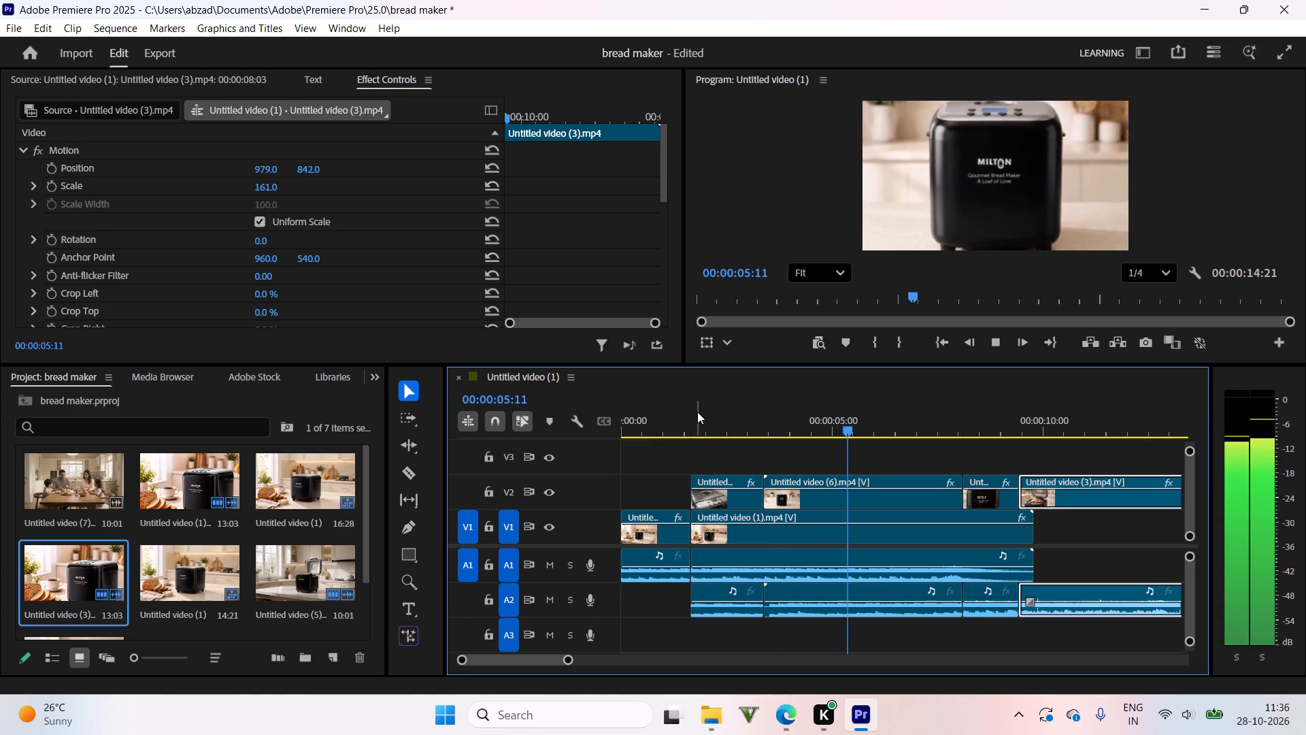
drag(688, 432, 590, 439)
key(space)
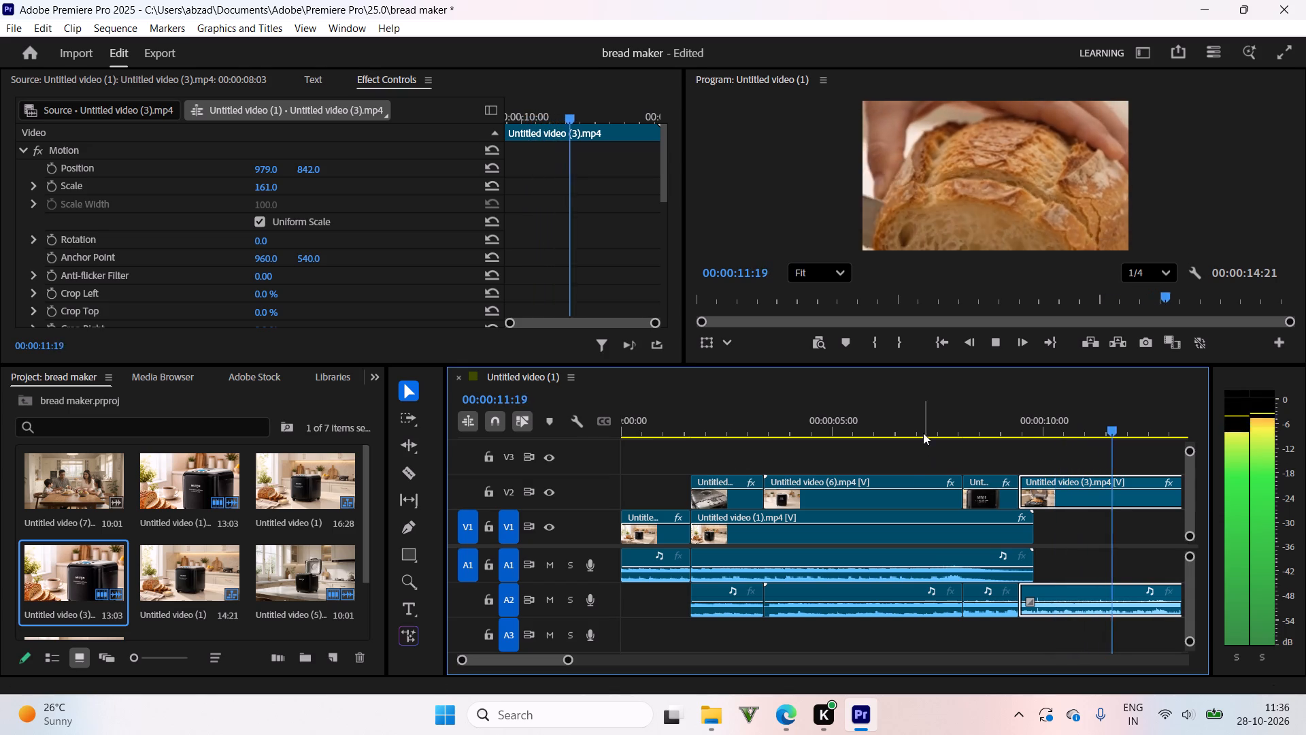
Trim the end of the Untitled video (6).mp4 clip on V2 back to 00:00:06:19.
drag(914, 424, 918, 436)
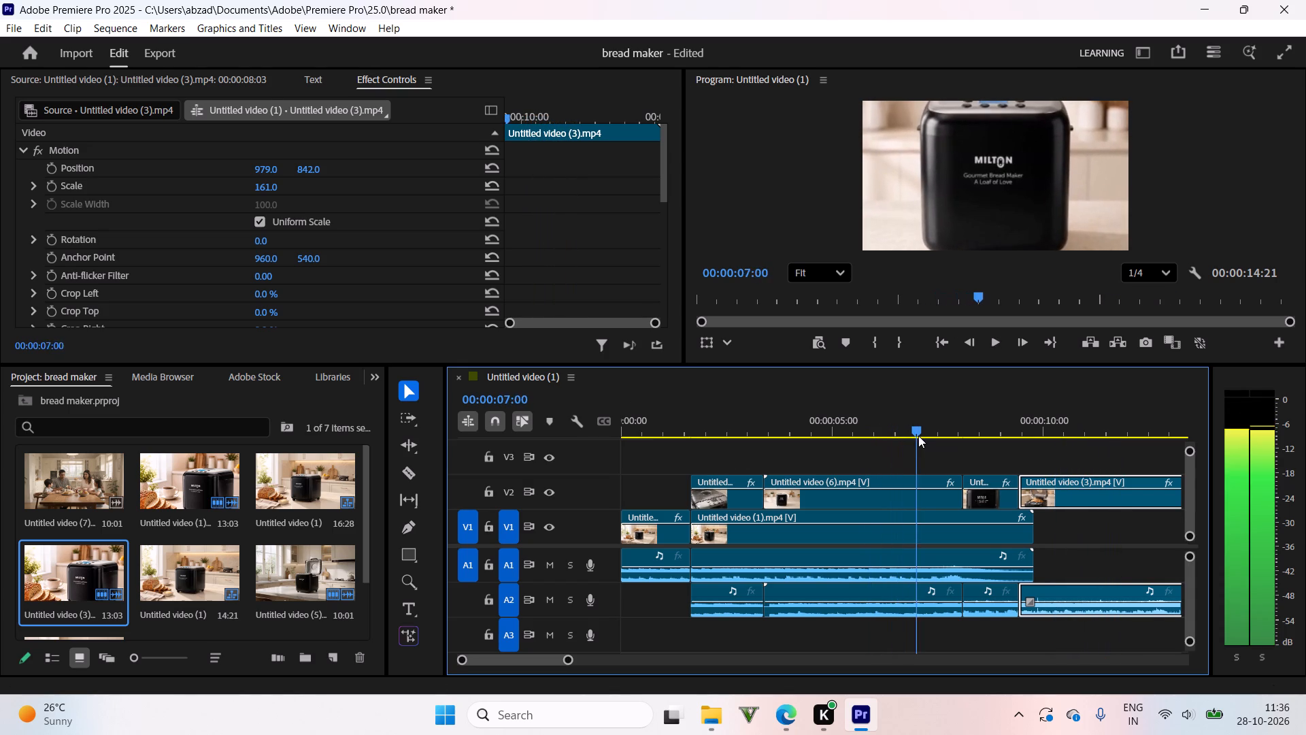
drag(918, 436, 903, 438)
drag(959, 480, 911, 491)
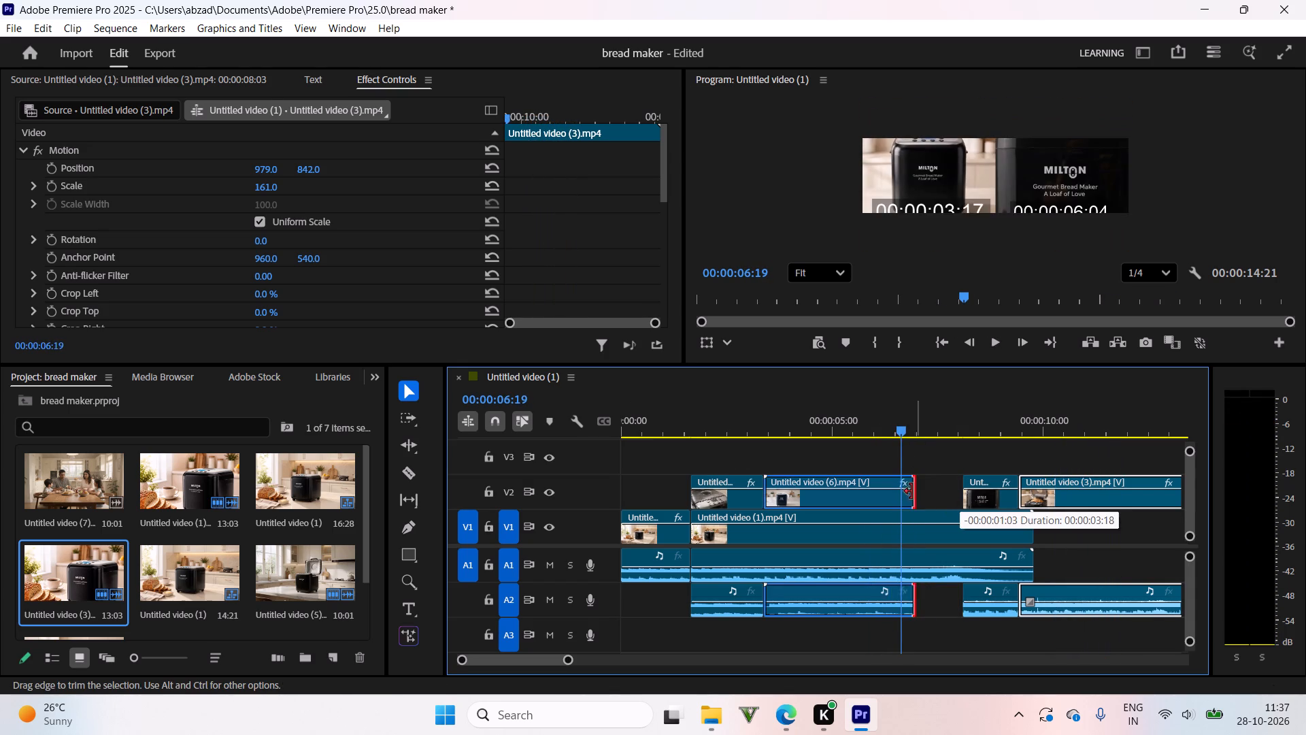
drag(911, 491, 897, 497)
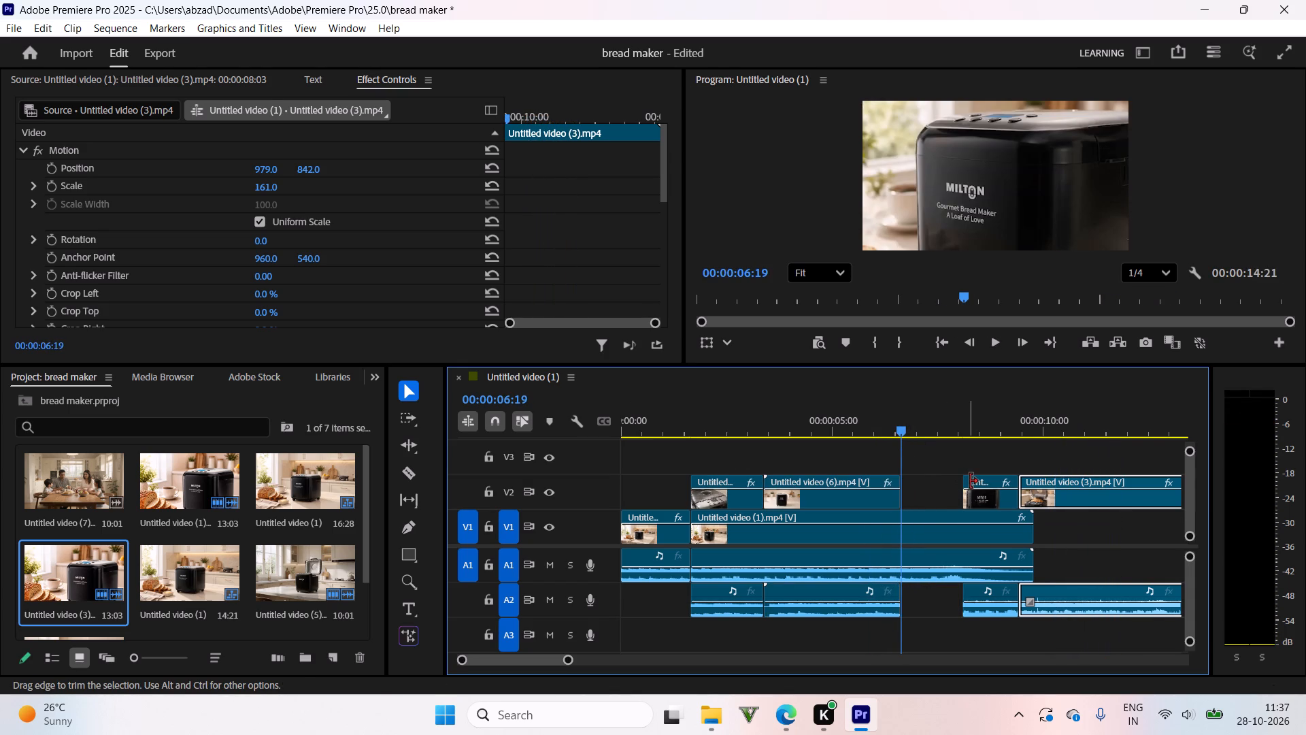
Move both Untitled video (3).mp4 pieces back on V2 to close the gaps after Untitled video (6).mp4.
click(984, 483)
drag(985, 497, 962, 503)
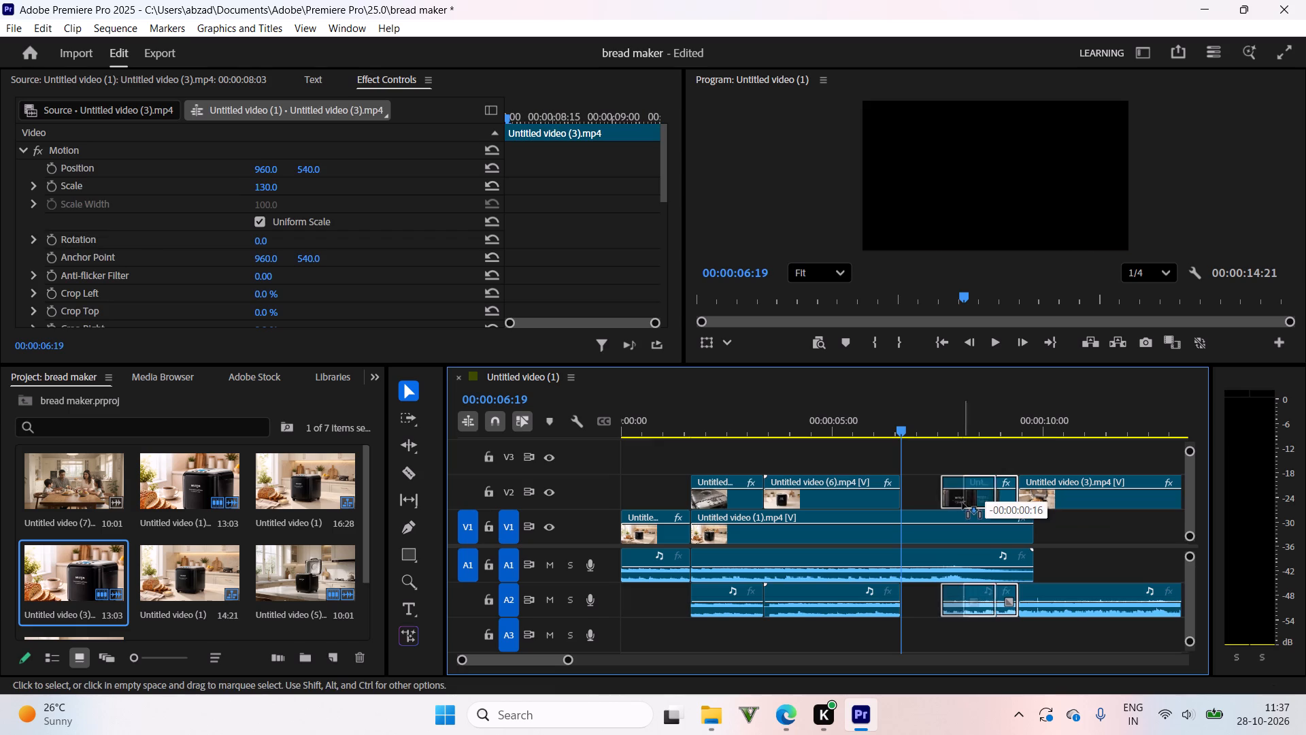
drag(962, 503, 921, 506)
click(1045, 491)
drag(1056, 494, 1043, 495)
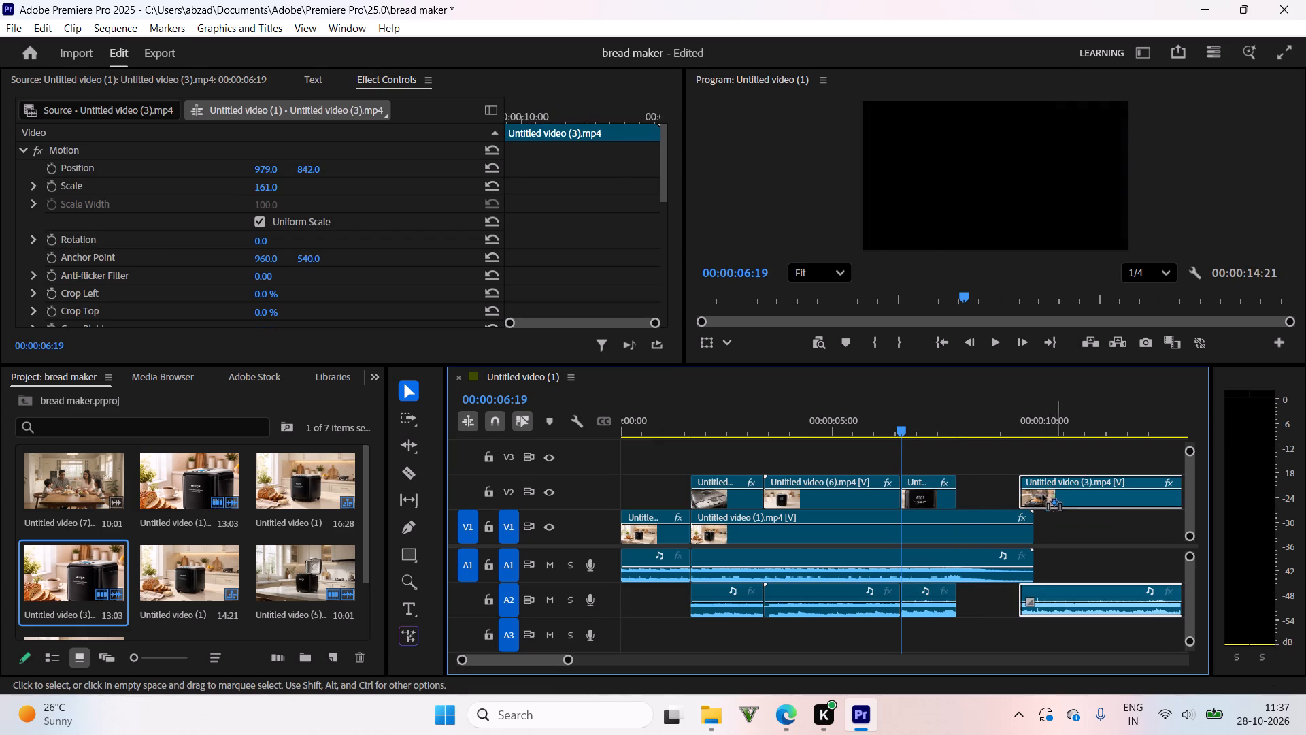
drag(1043, 495, 999, 497)
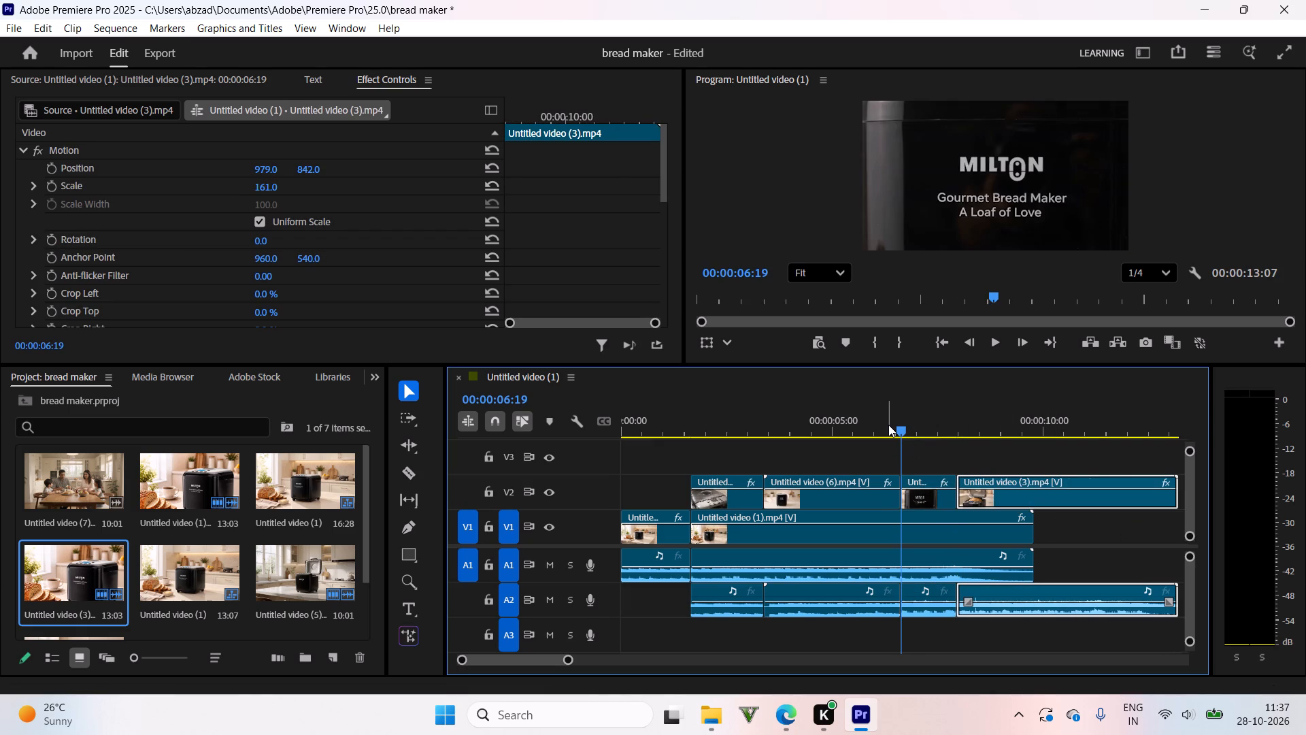
Play and scrub through the tightened sequence to review the cuts around the two Untitled video (3).mp4 pieces.
key(space)
right_click(888, 425)
right_click(888, 425)
drag(888, 425, 926, 581)
key(space)
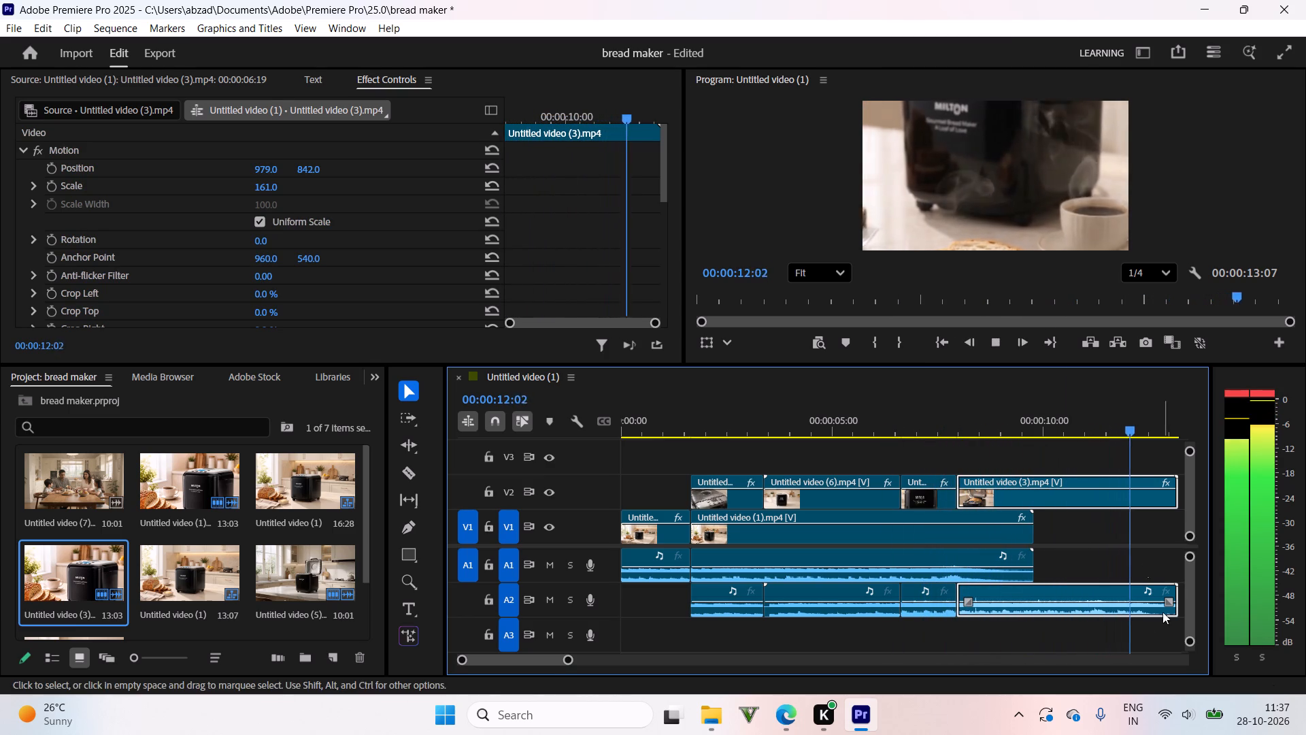
drag(1028, 430, 1018, 431)
drag(1006, 434, 999, 436)
drag(999, 436, 784, 436)
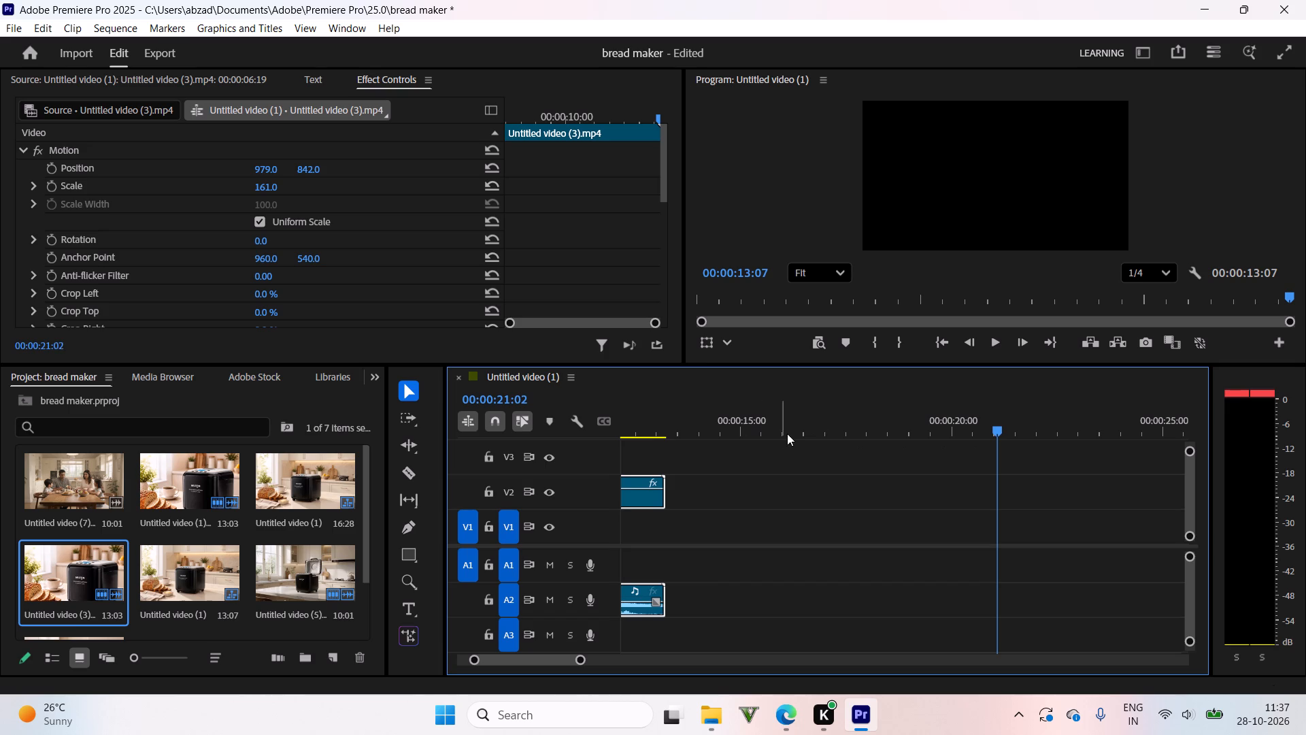
drag(787, 434, 696, 452)
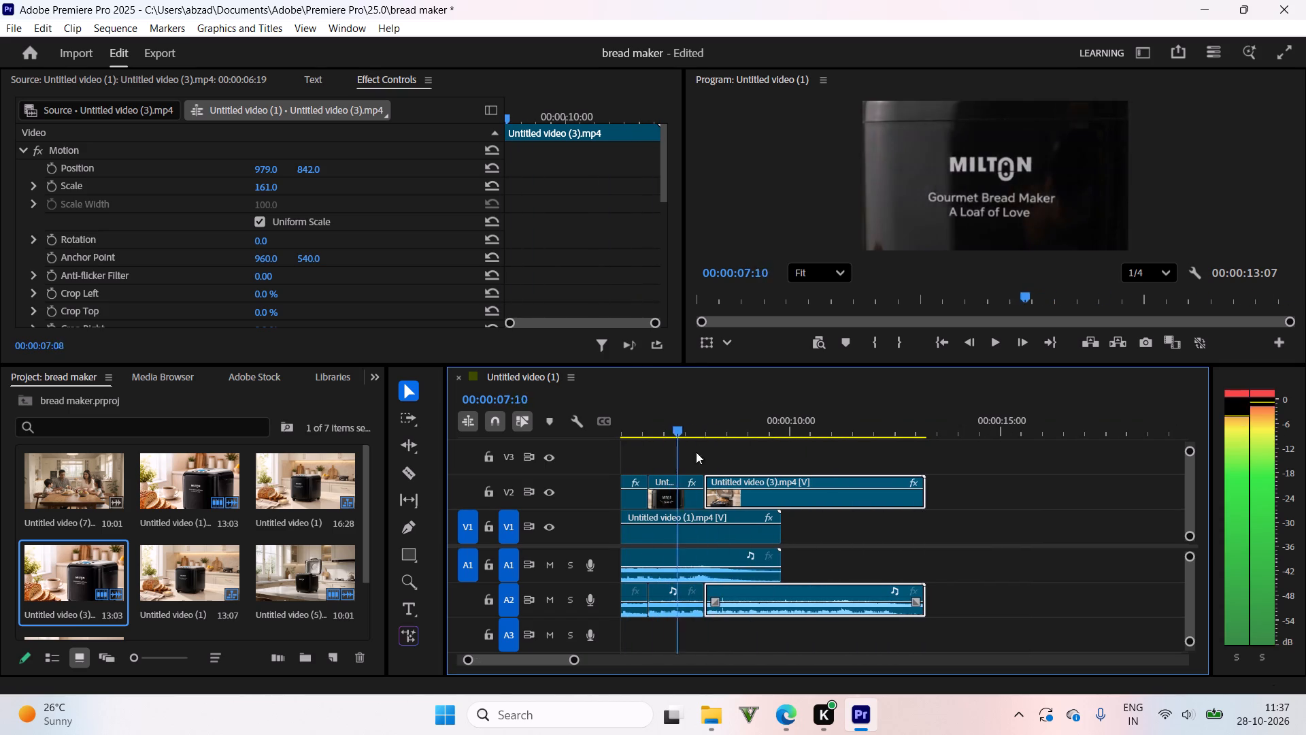
Set the vertical position of the last Untitled video (3).mp4 clip on V2 to 834.
drag(696, 452, 835, 459)
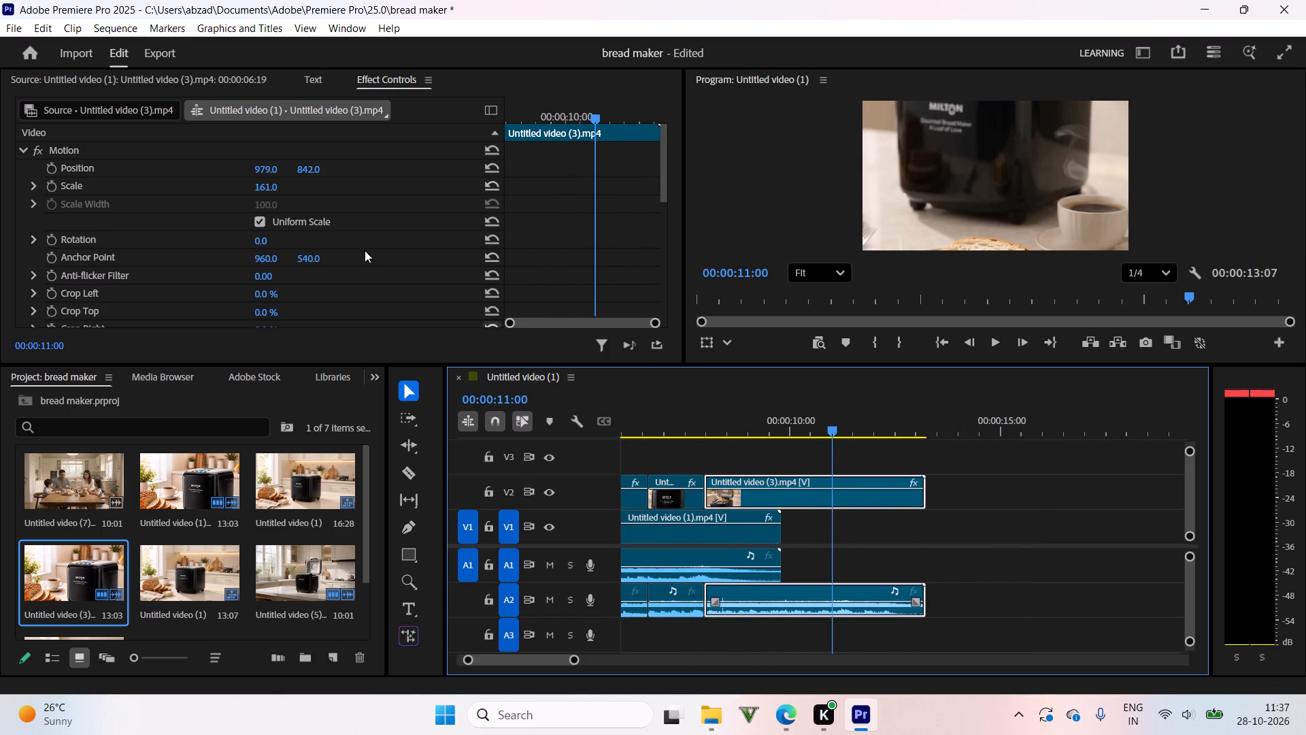
drag(309, 163, 286, 252)
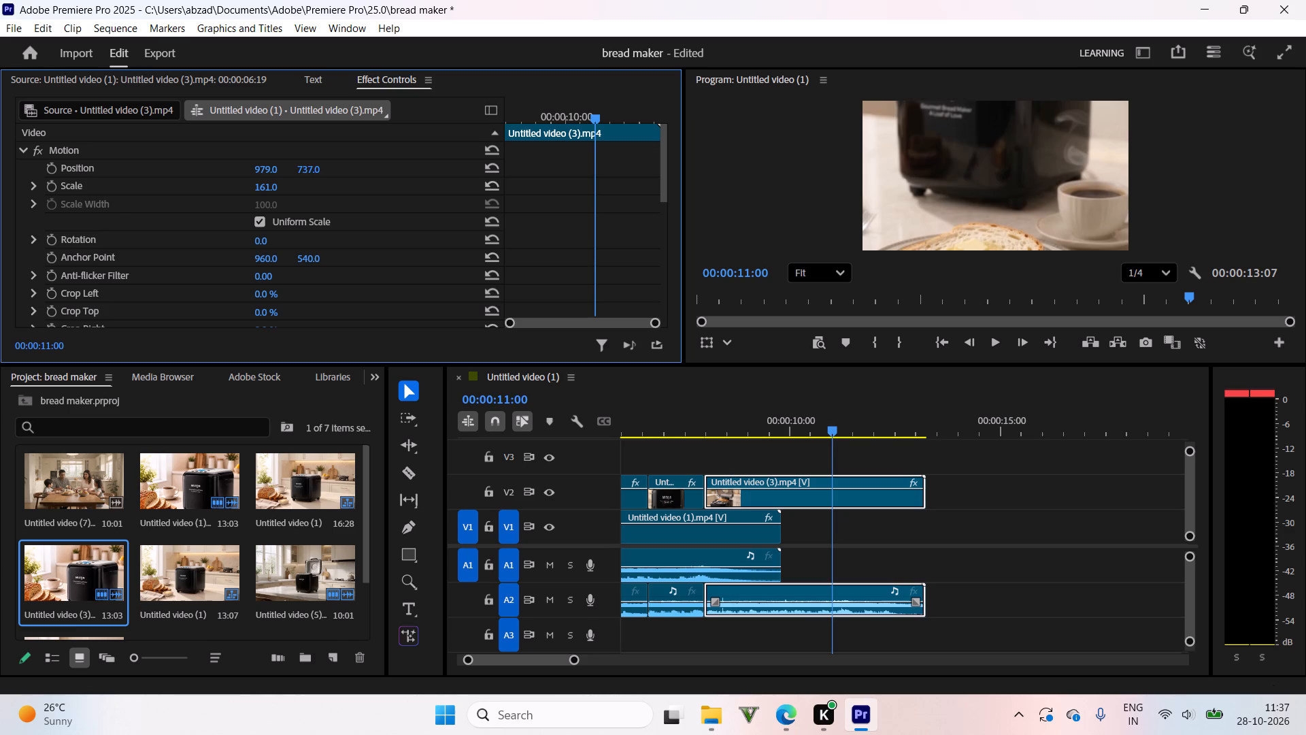
drag(286, 252, 295, 214)
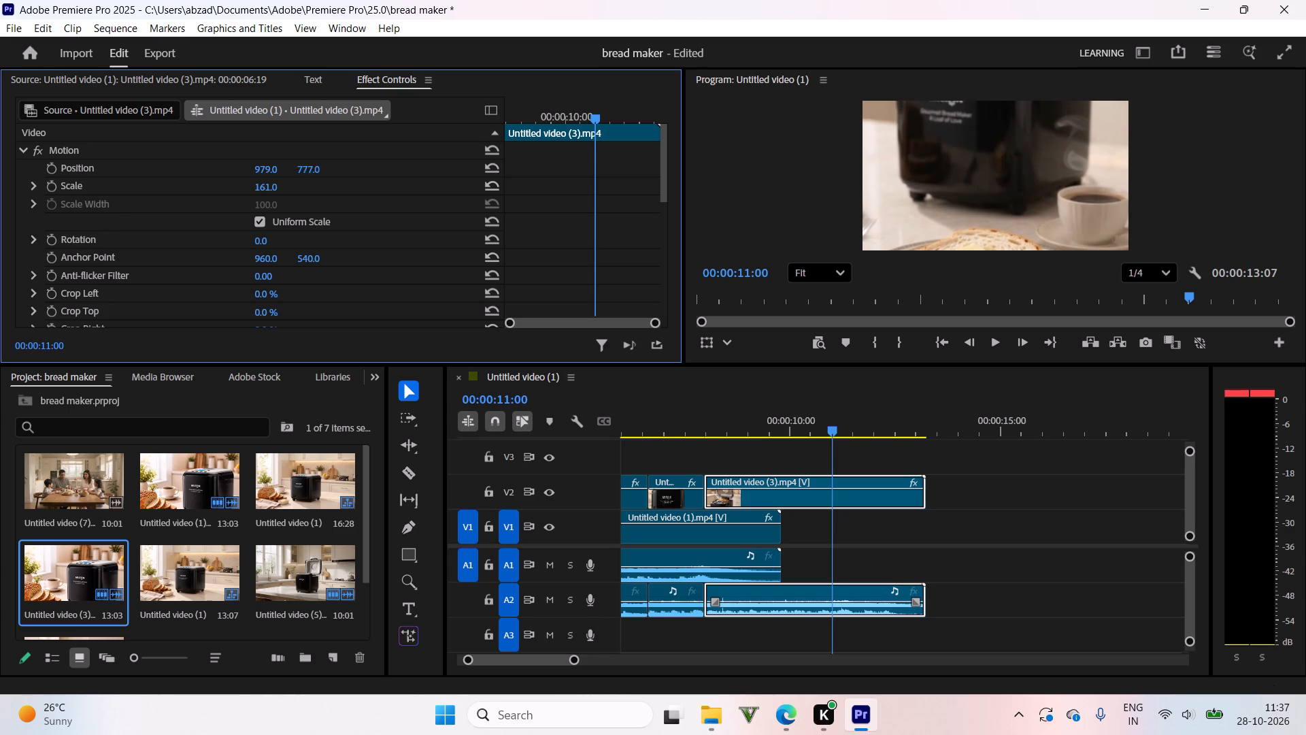
drag(295, 214, 297, 165)
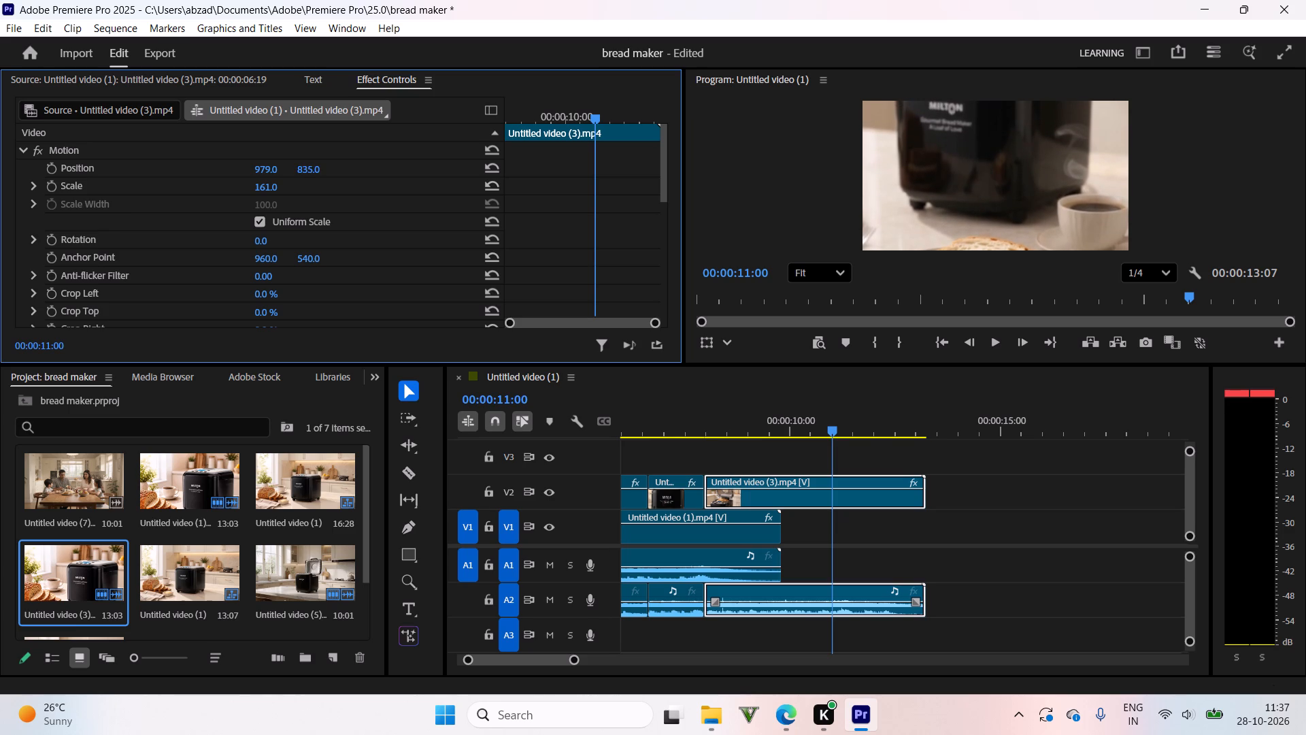
drag(297, 165, 297, 167)
Play through the reframed last Untitled video (3).mp4 clip on V2 and trim its end back to 00:00:12:01.
drag(788, 421, 707, 421)
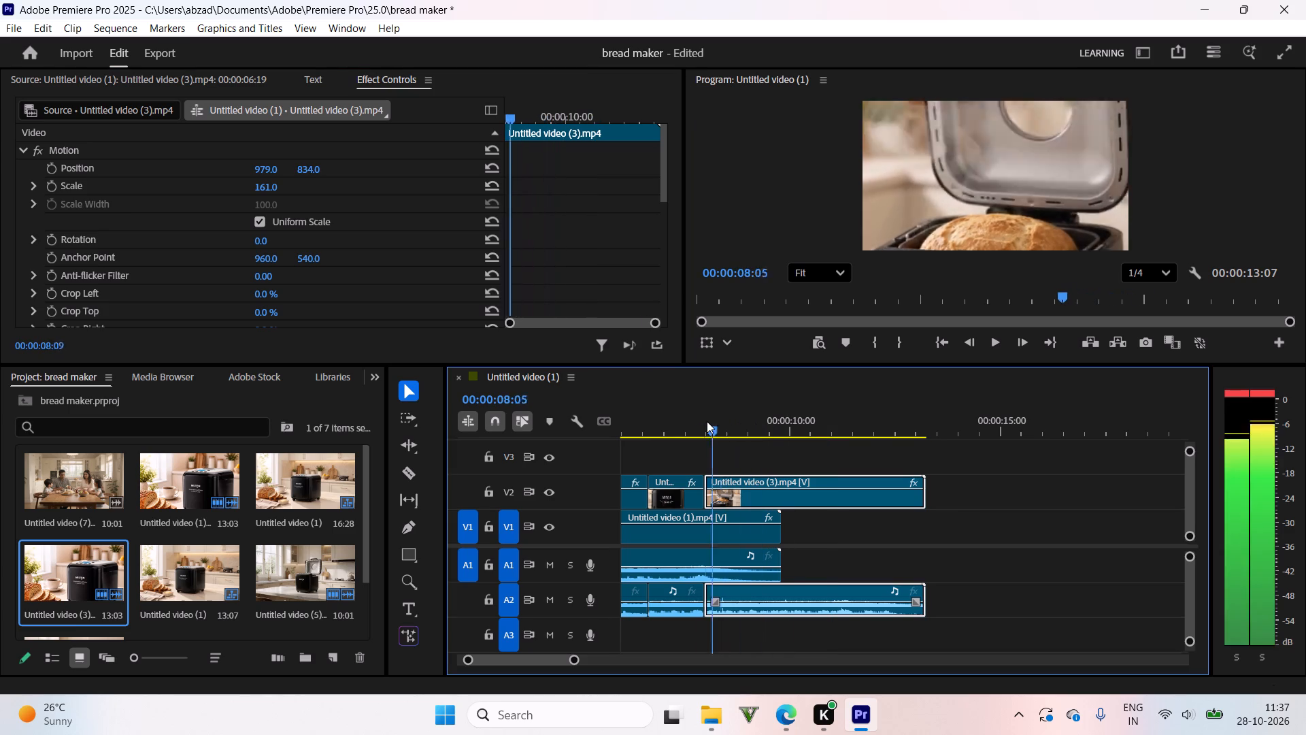
drag(707, 421, 704, 421)
click(704, 421)
key(space)
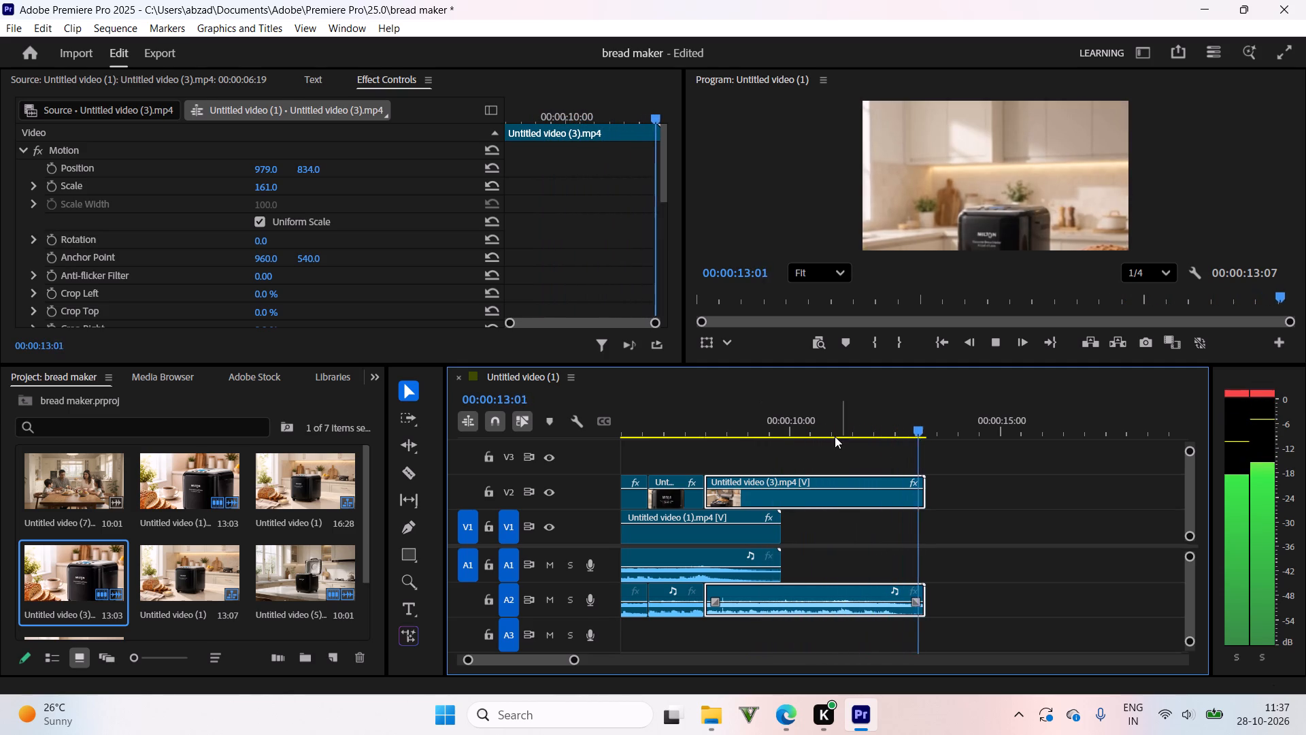
drag(842, 427, 888, 445)
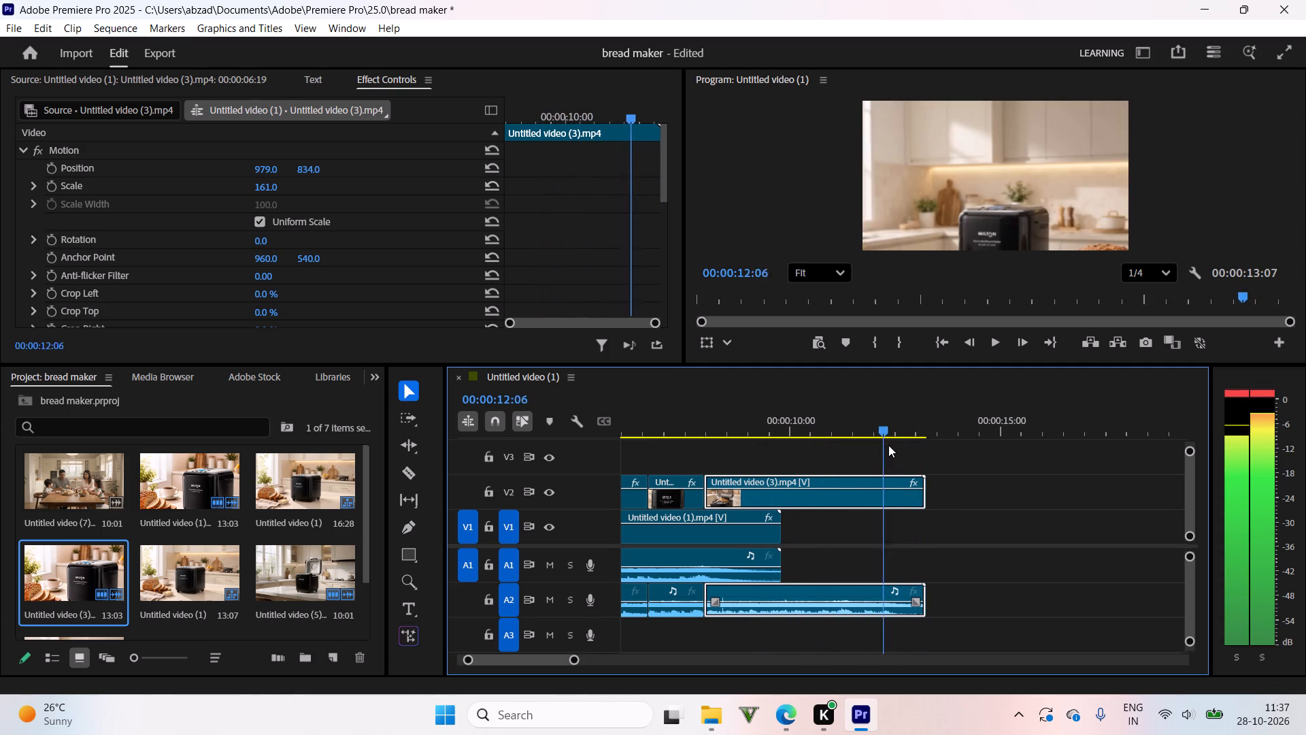
drag(888, 445, 877, 453)
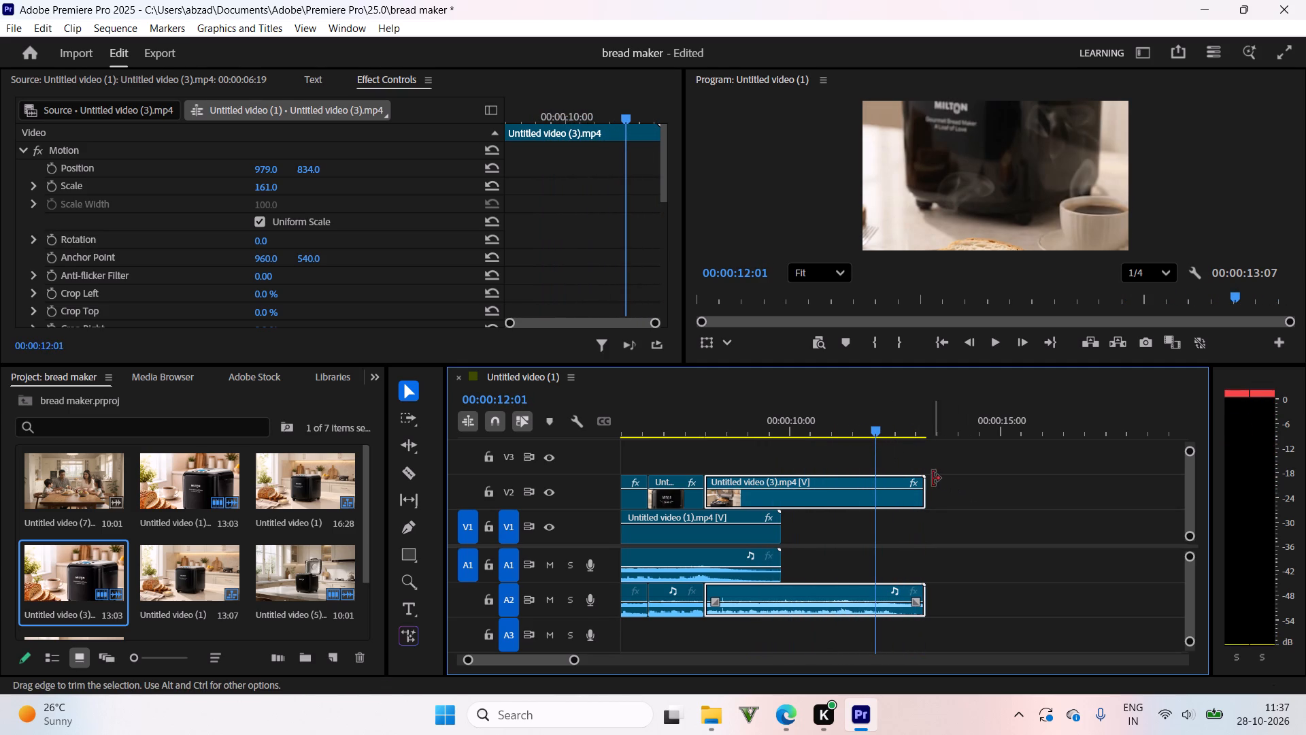
drag(923, 479, 877, 485)
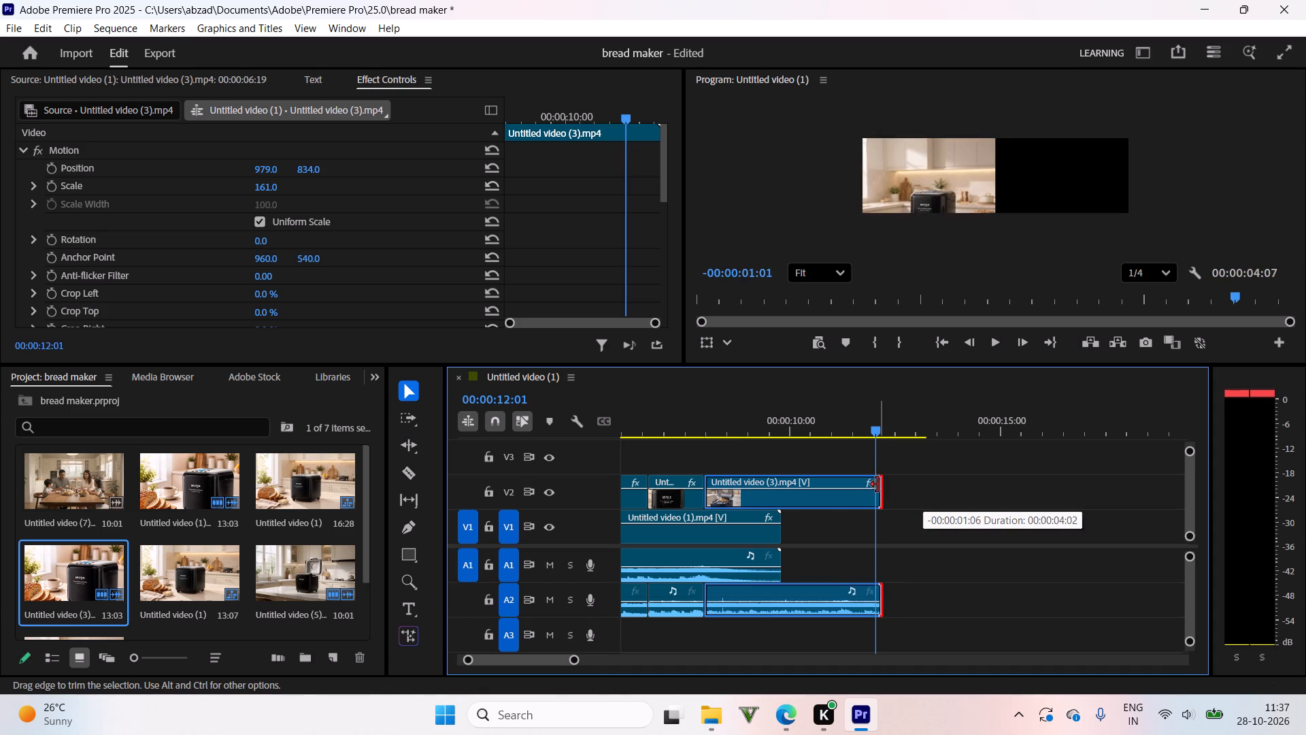
drag(877, 485, 873, 487)
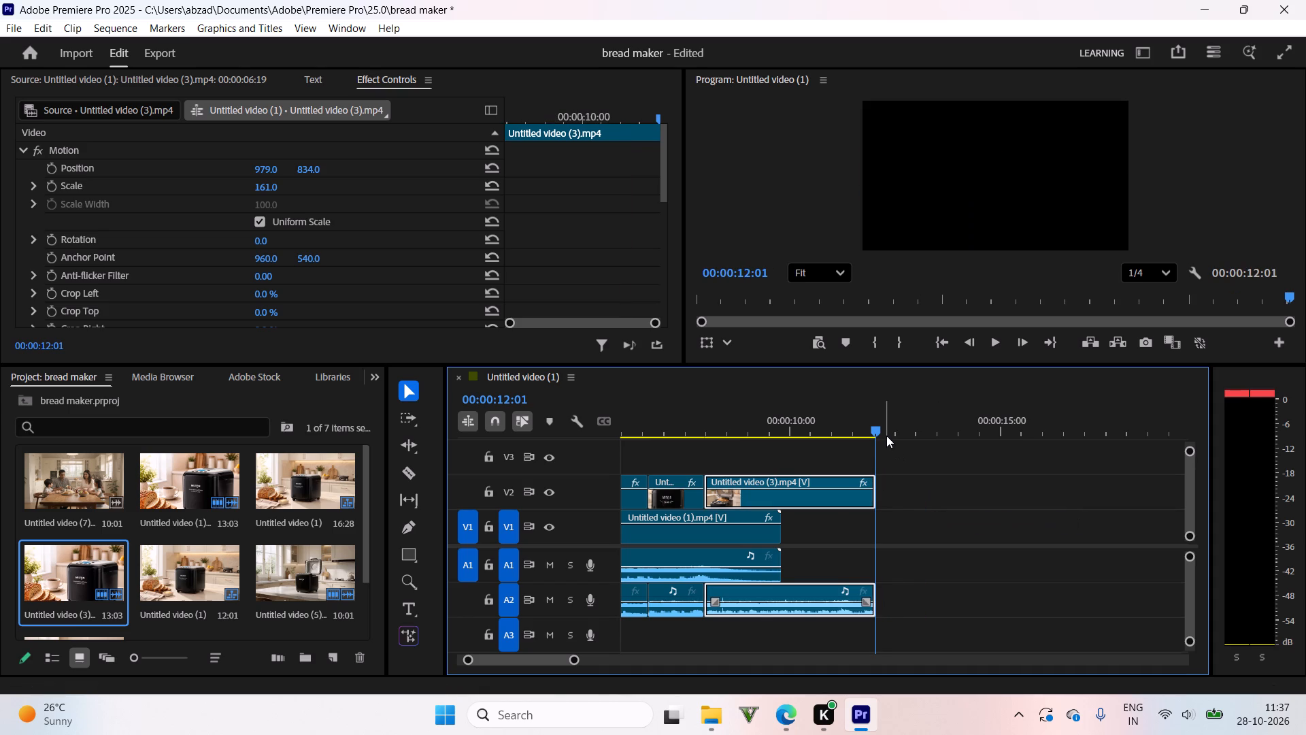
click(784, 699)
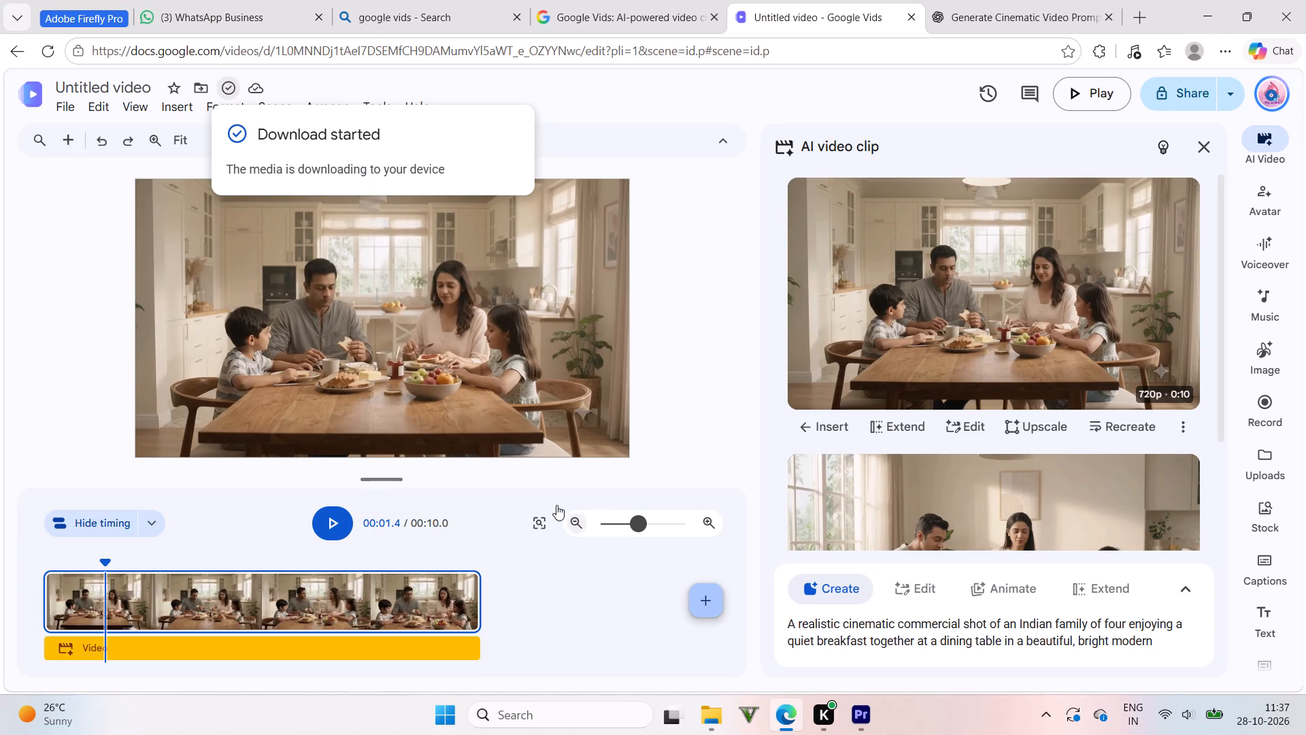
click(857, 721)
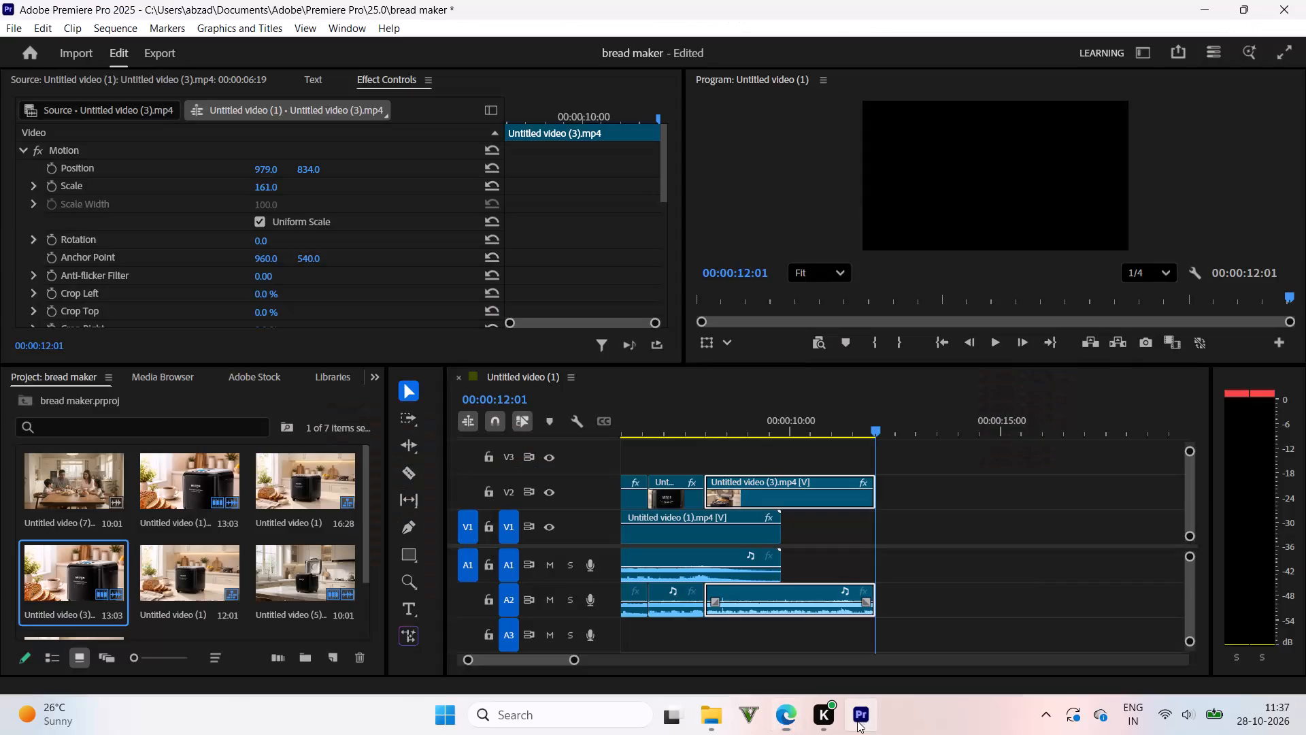
Place Untitled video (7).mp4, the family breakfast clip, on V1 starting at 00:00:12:01.
drag(78, 490, 433, 506)
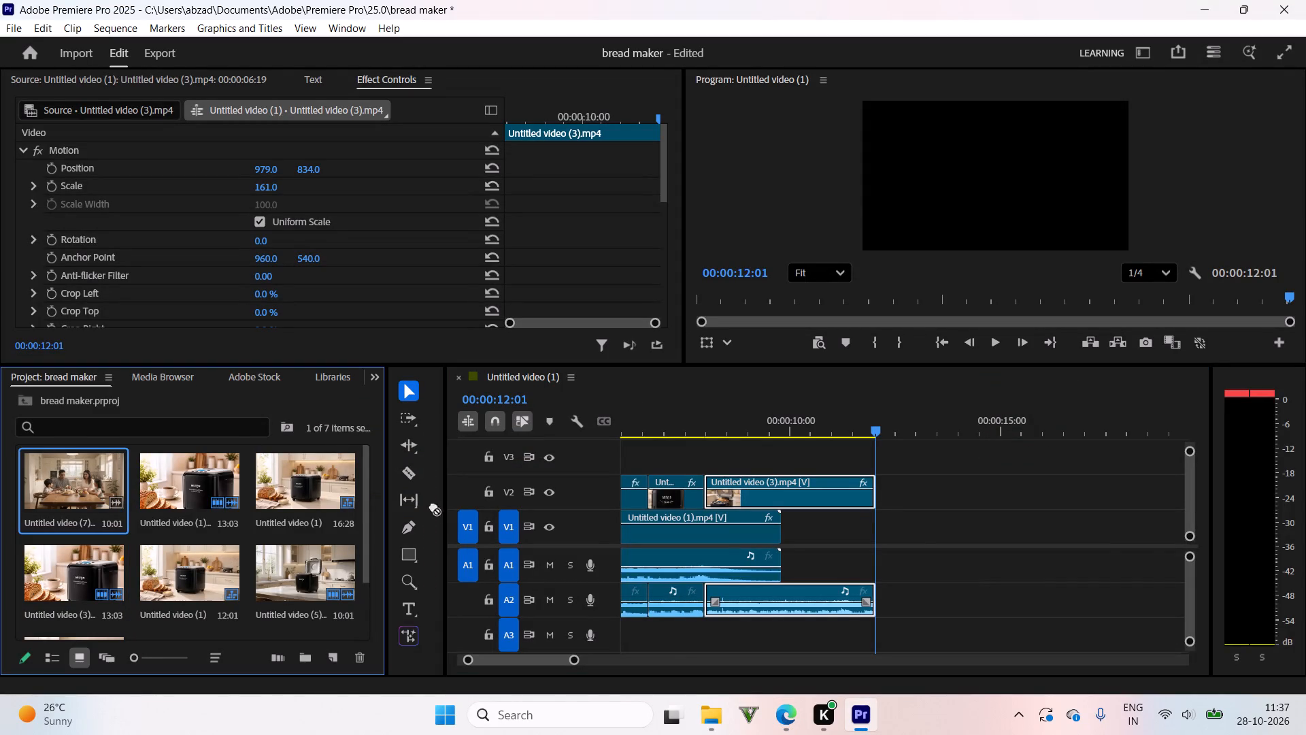
drag(433, 506, 878, 534)
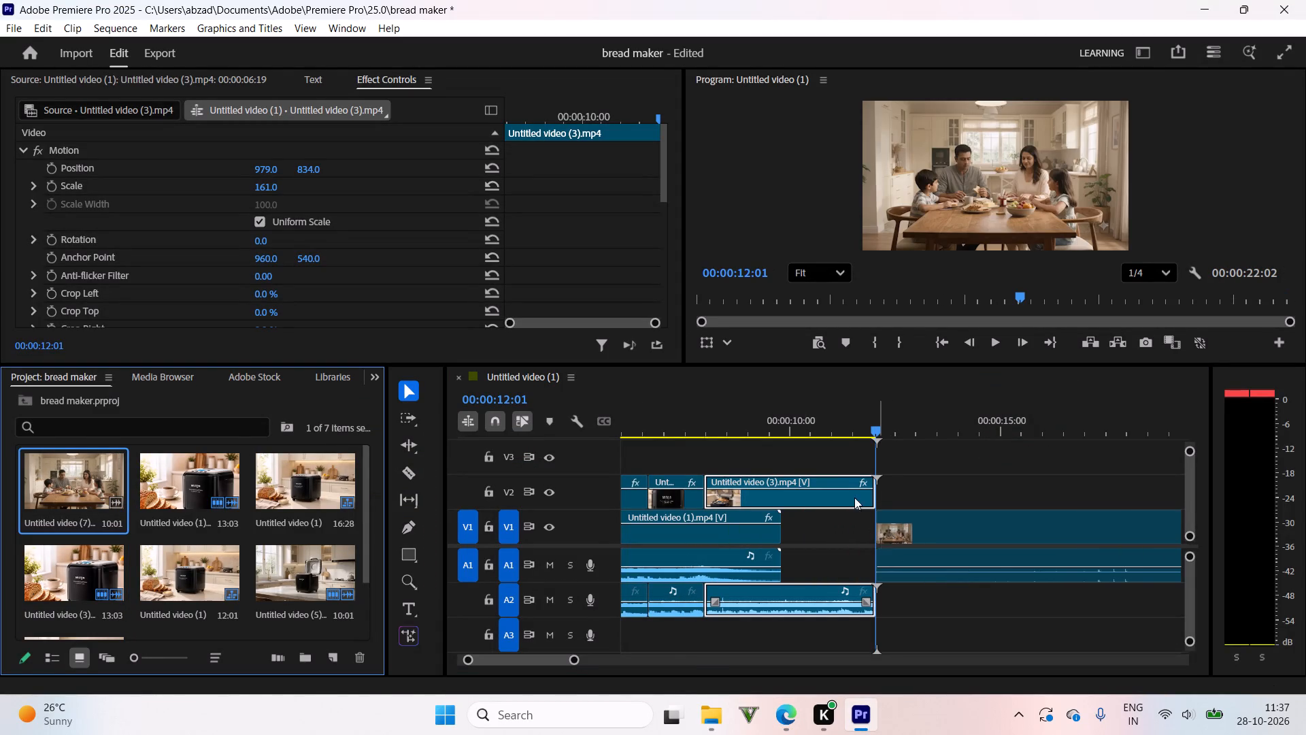
Play and scrub the sequence into Untitled video (7).mp4, using full-screen playback to examine the family breakfast footage.
drag(843, 433, 496, 519)
key(space)
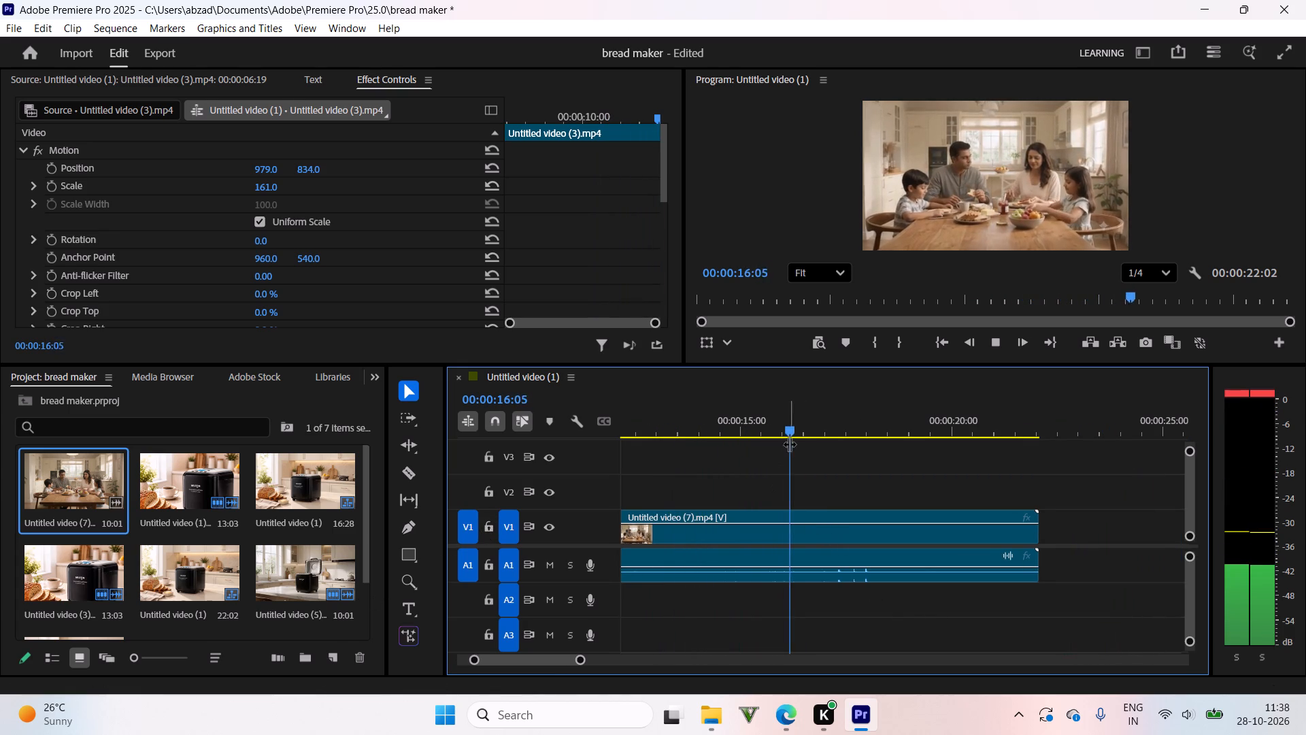
drag(802, 427, 784, 444)
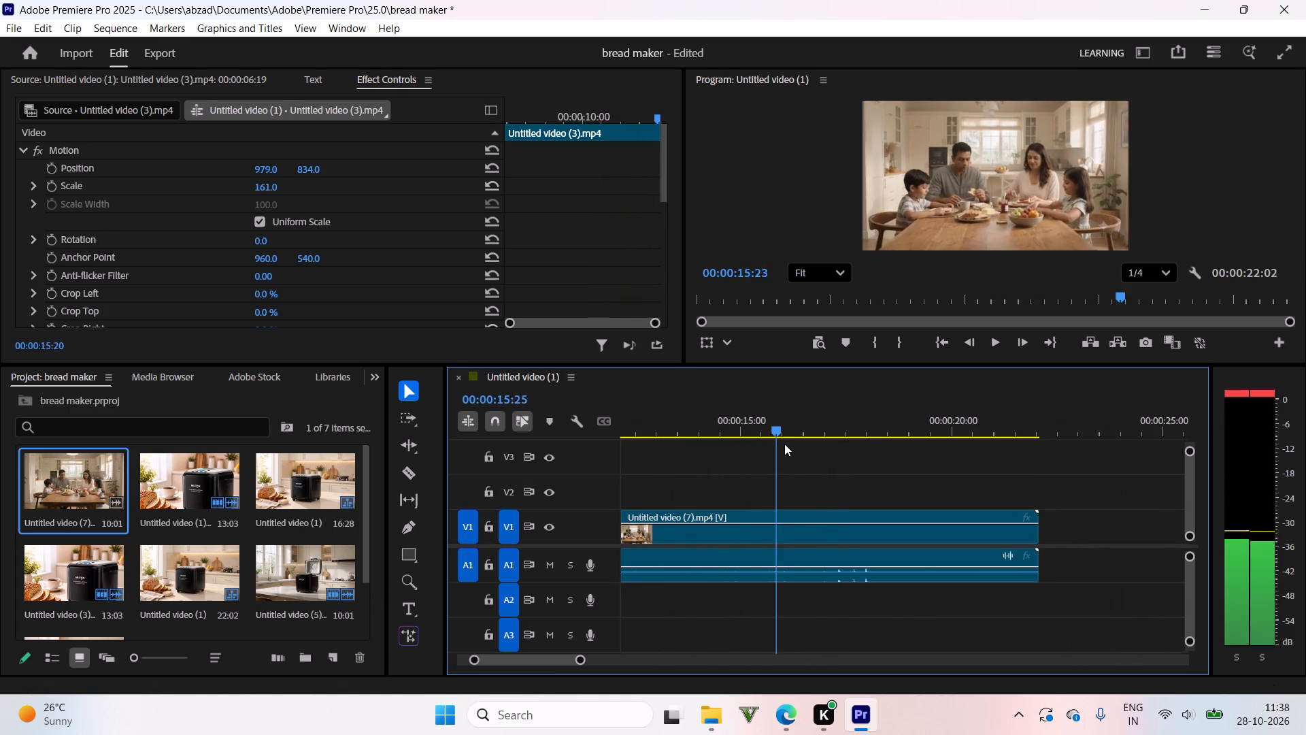
drag(784, 444, 860, 451)
click(1281, 47)
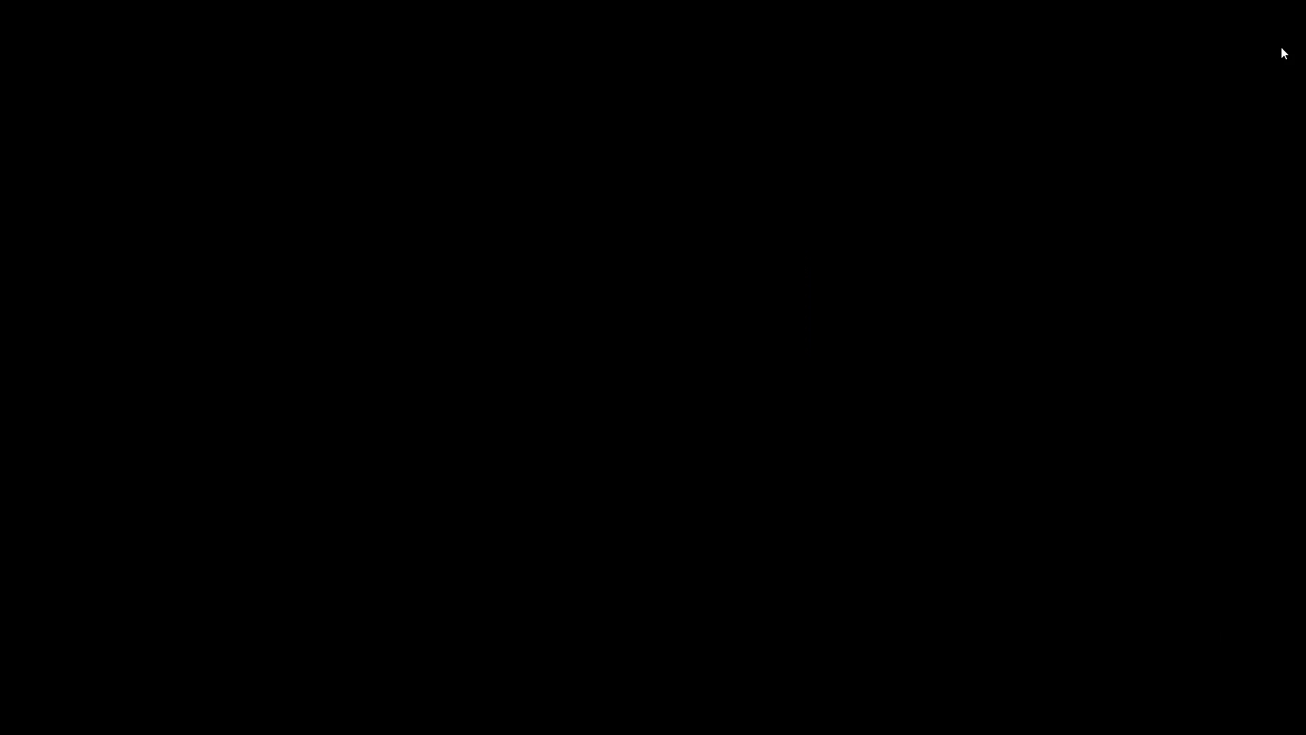
key(space)
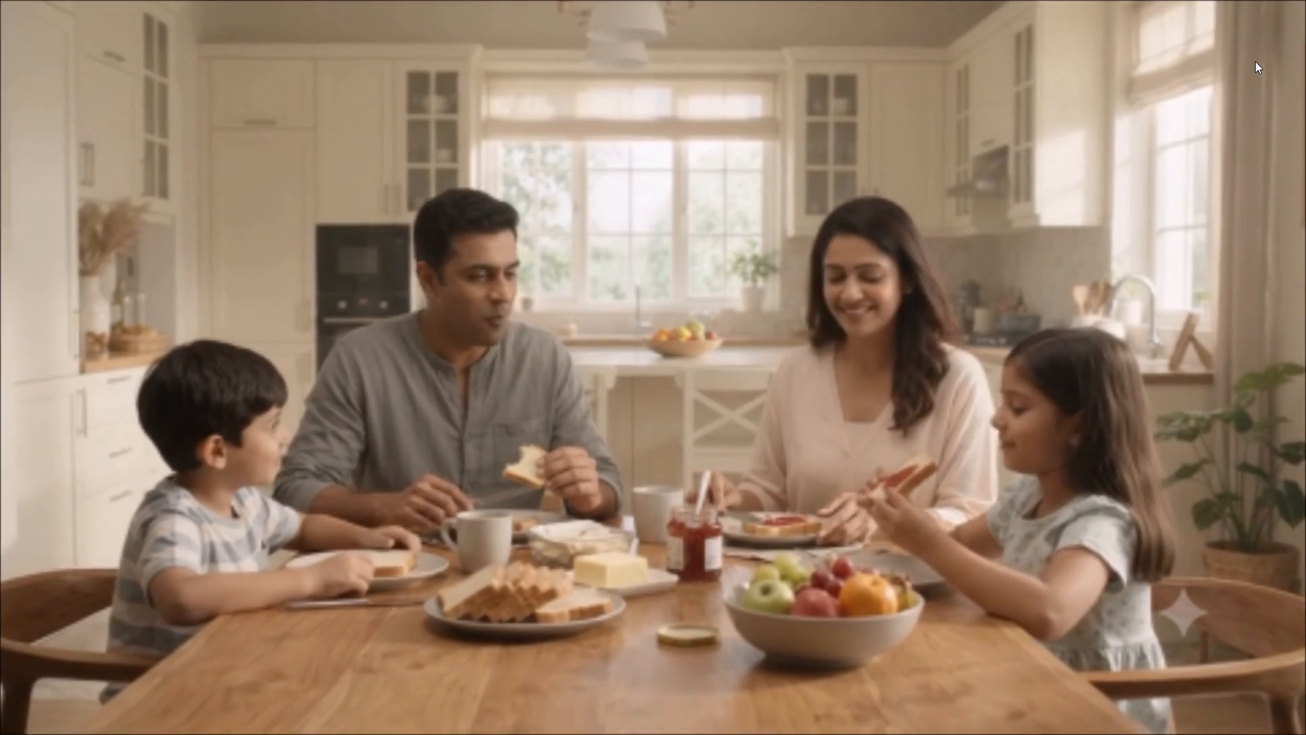
key(Escape)
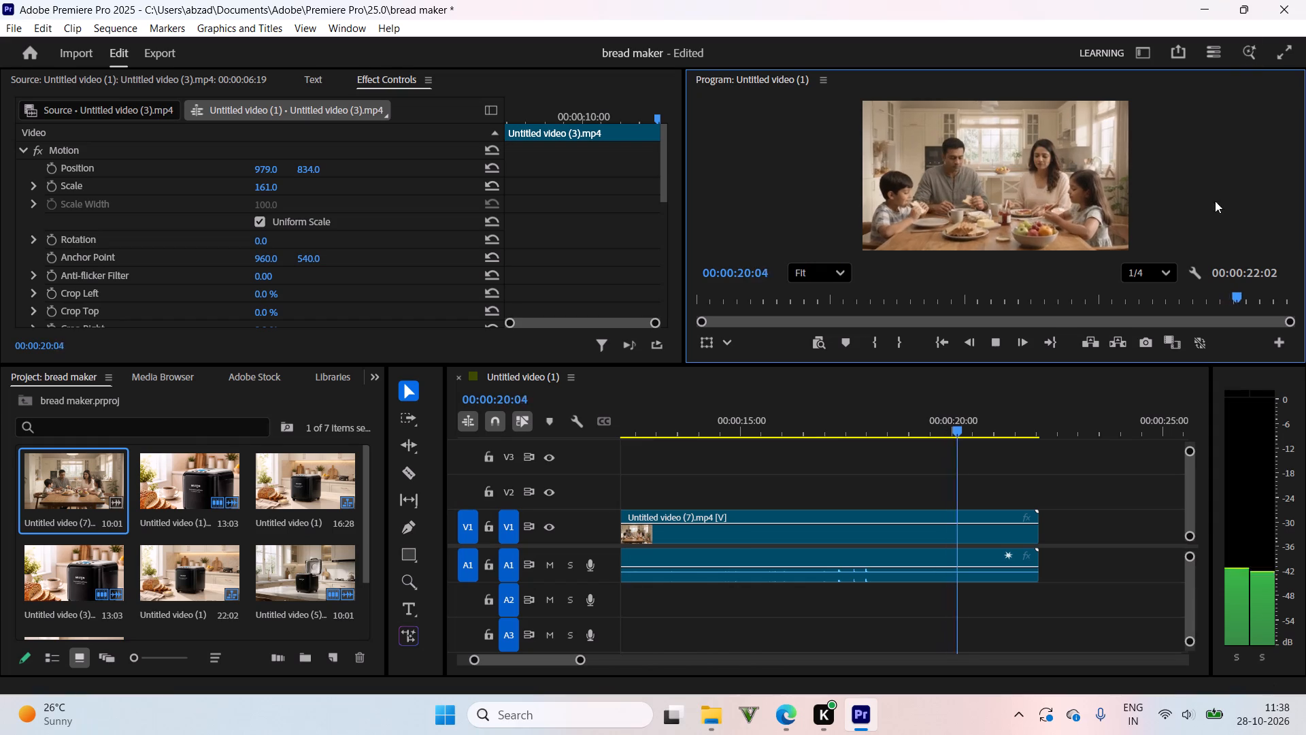
drag(931, 433, 917, 436)
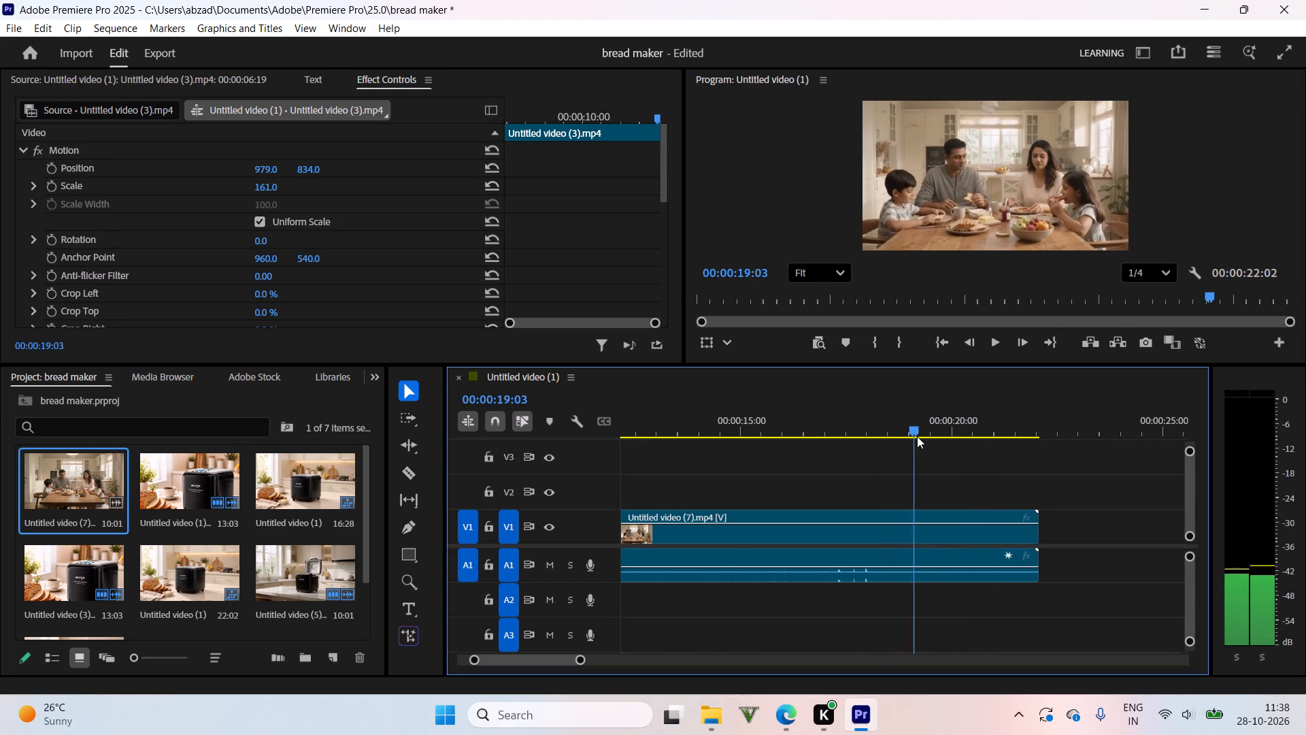
drag(917, 436, 946, 436)
click(1284, 55)
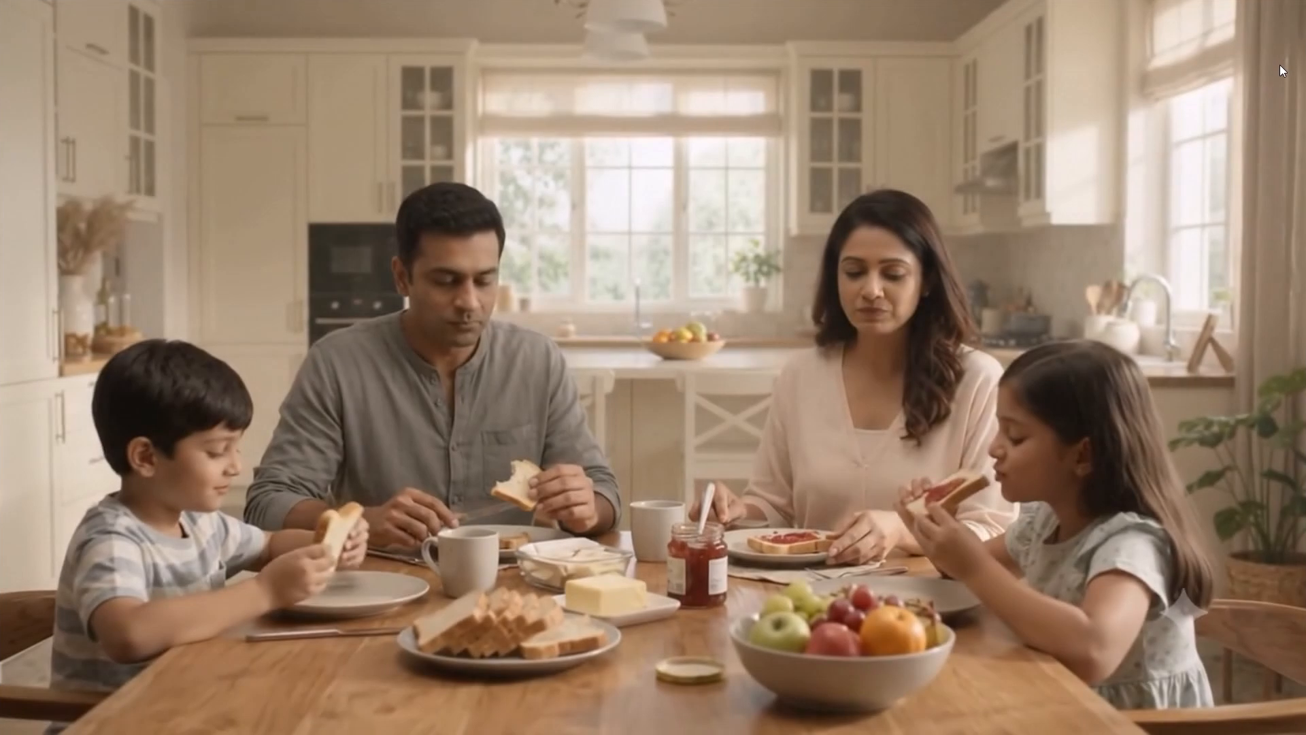
key(space)
key(space)
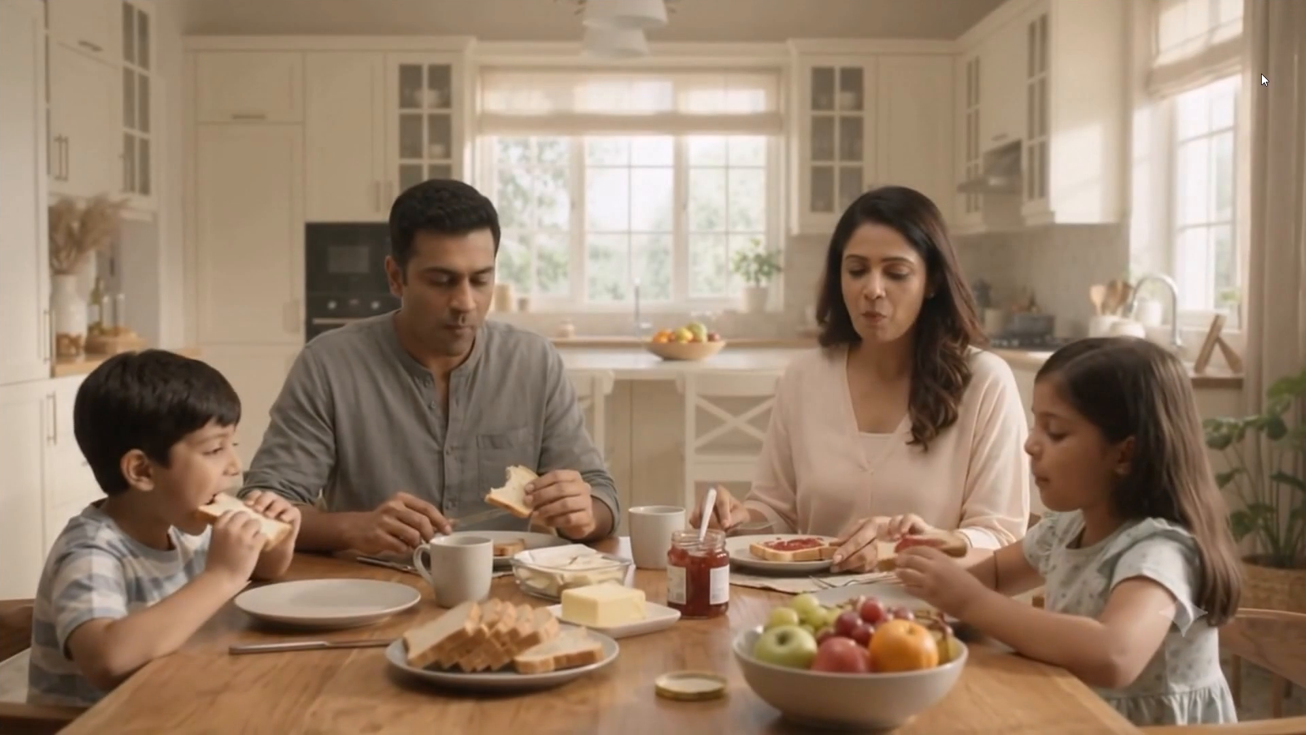
key(Escape)
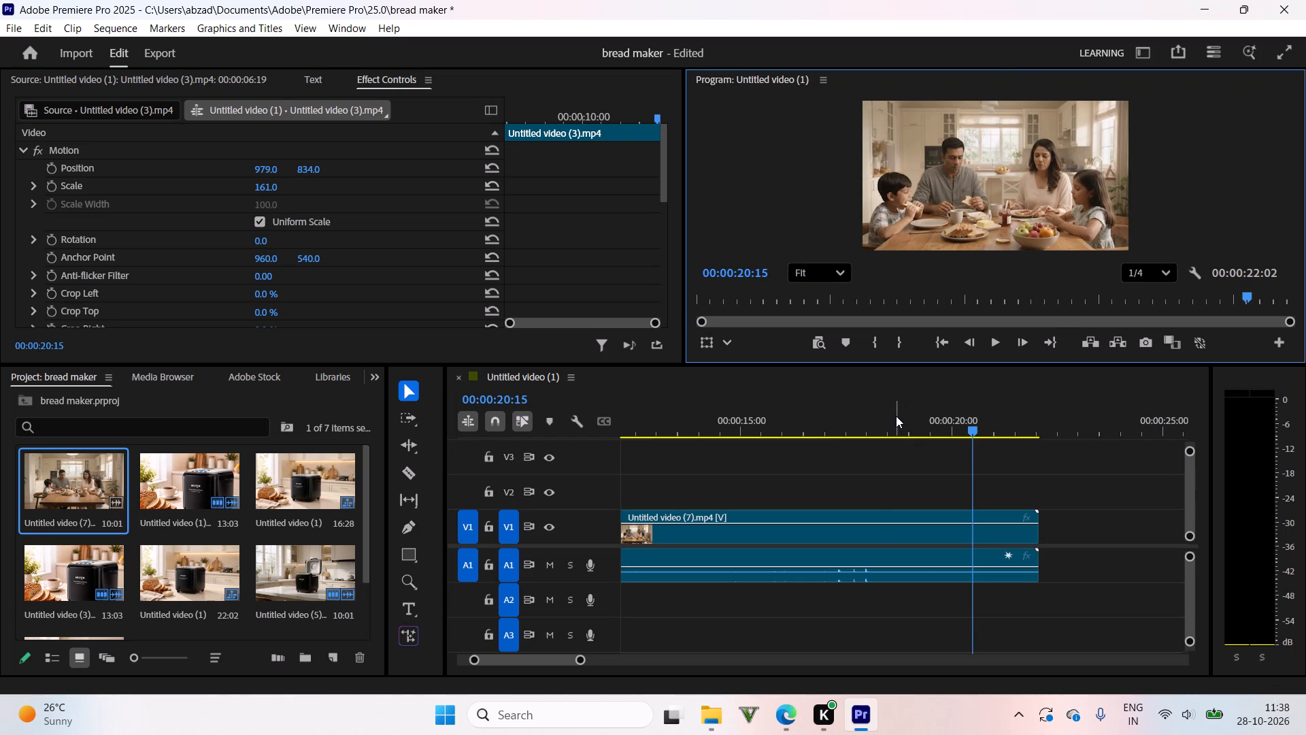
Find the out point in the family breakfast footage and trim the end of Untitled video (7).mp4 on V1 to 00:00:17:15.
drag(898, 424, 858, 442)
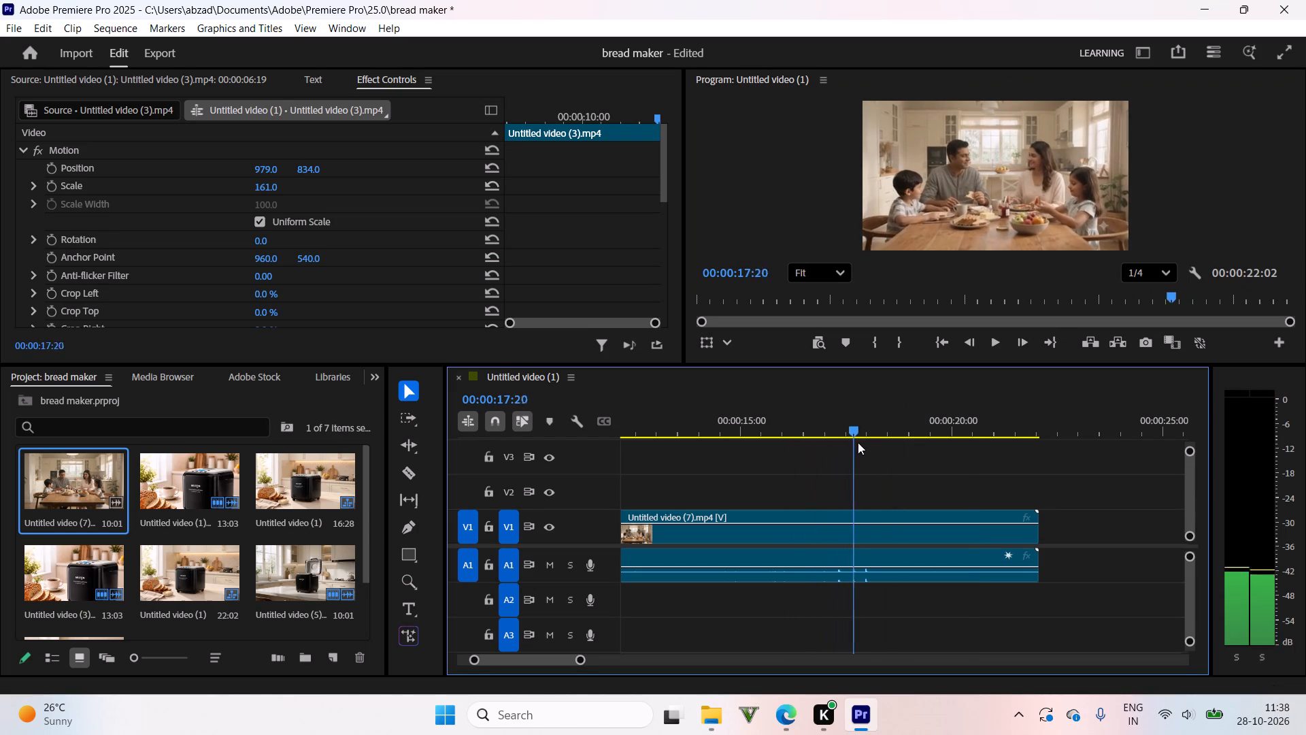
drag(858, 442, 933, 447)
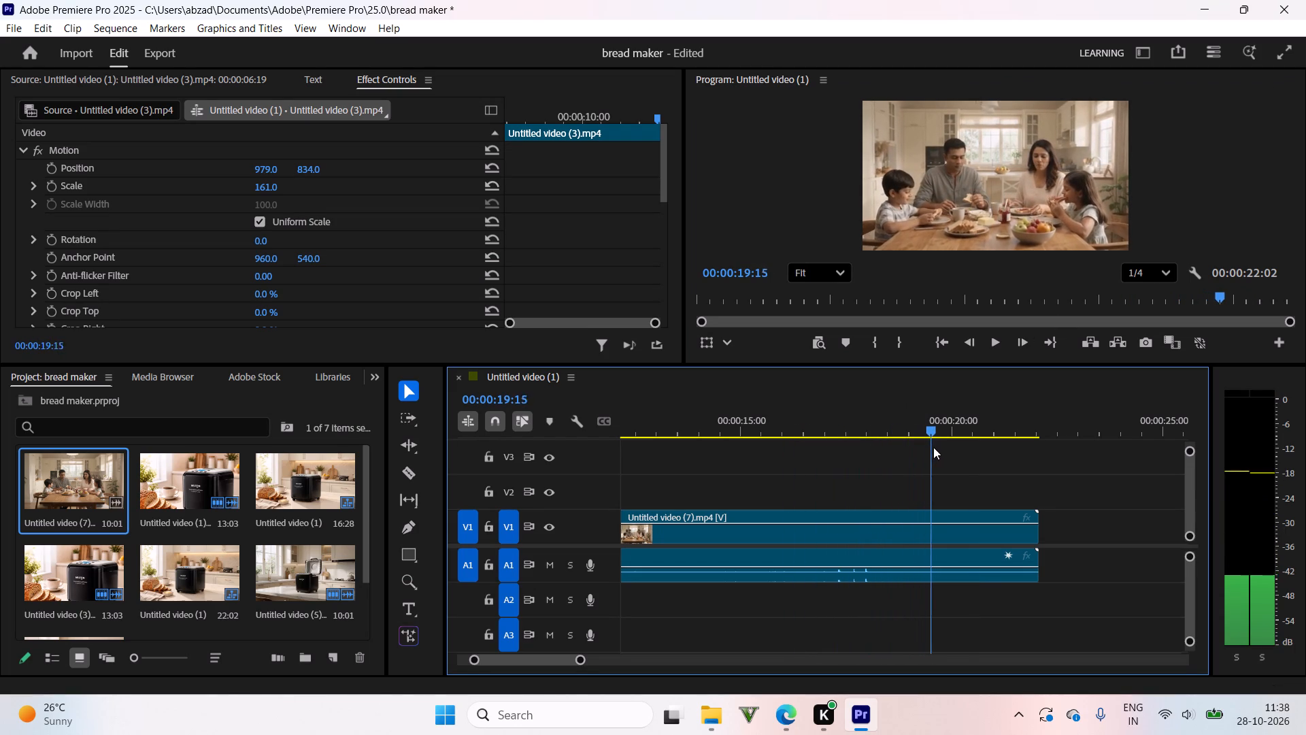
drag(933, 447, 922, 446)
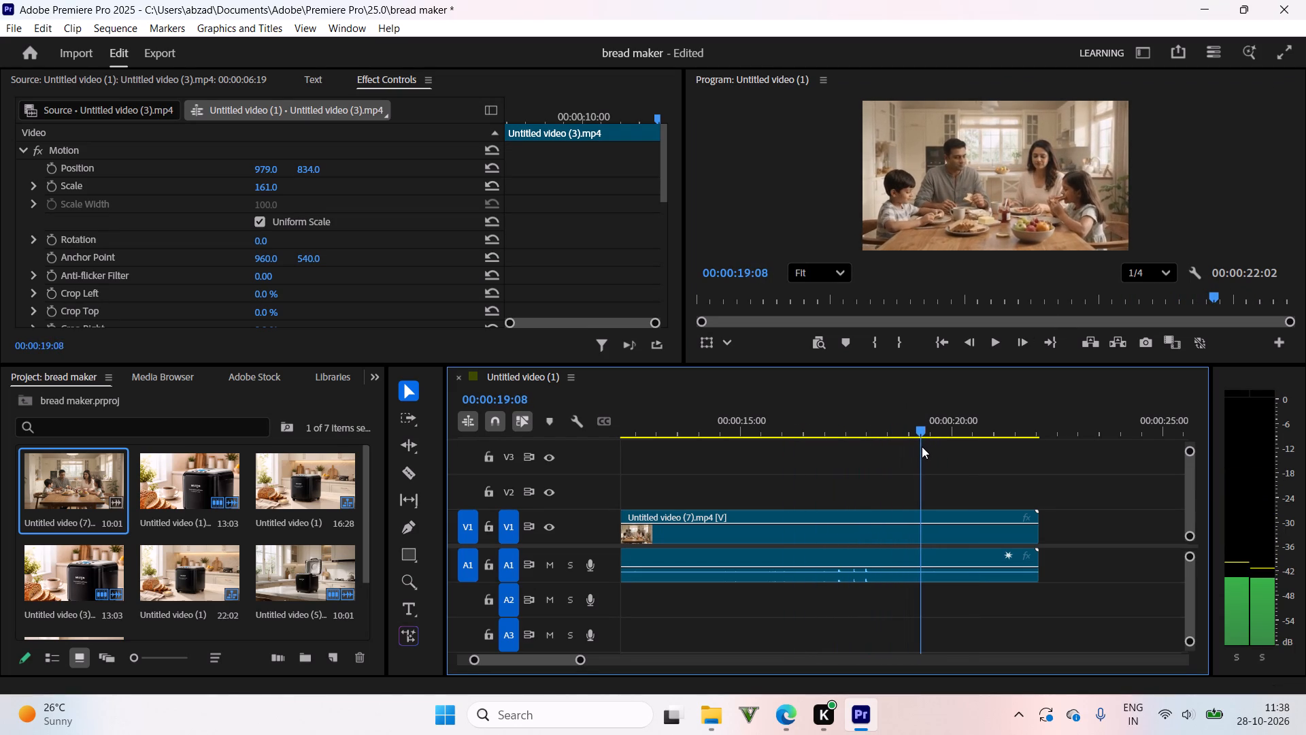
drag(922, 446, 750, 435)
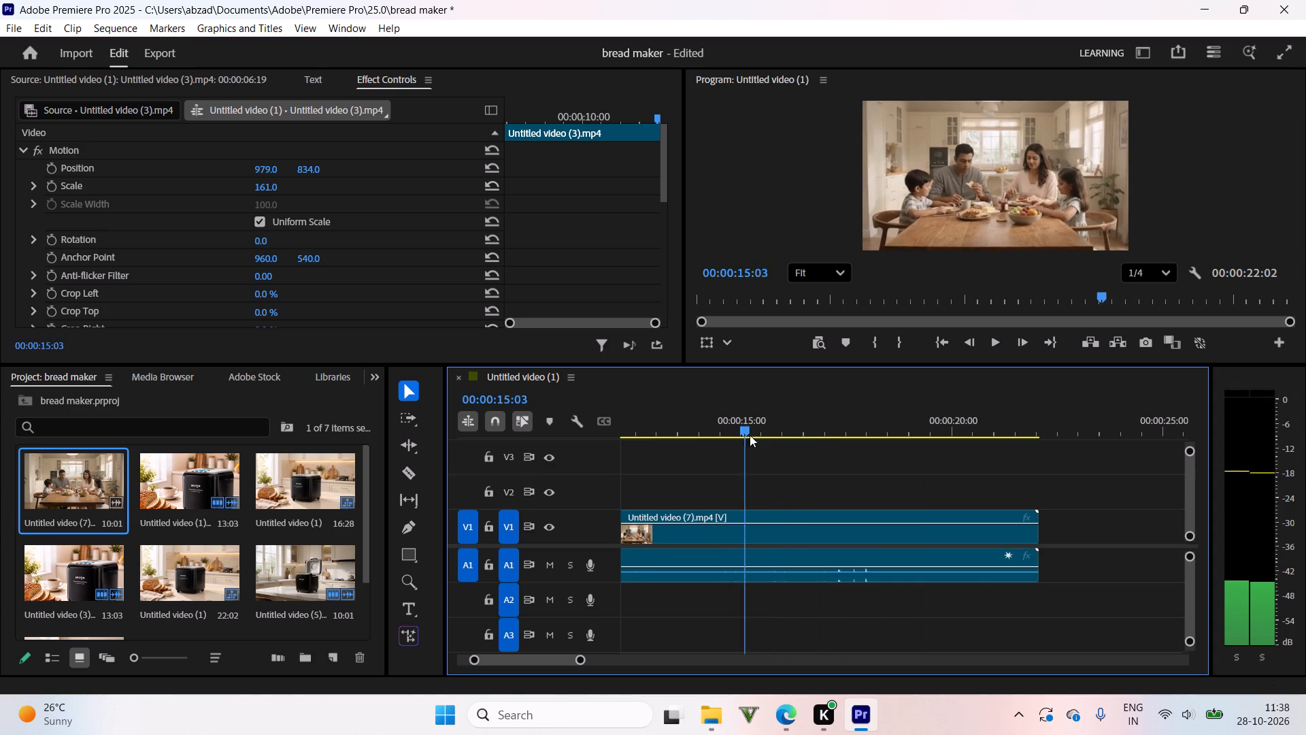
drag(750, 435, 838, 444)
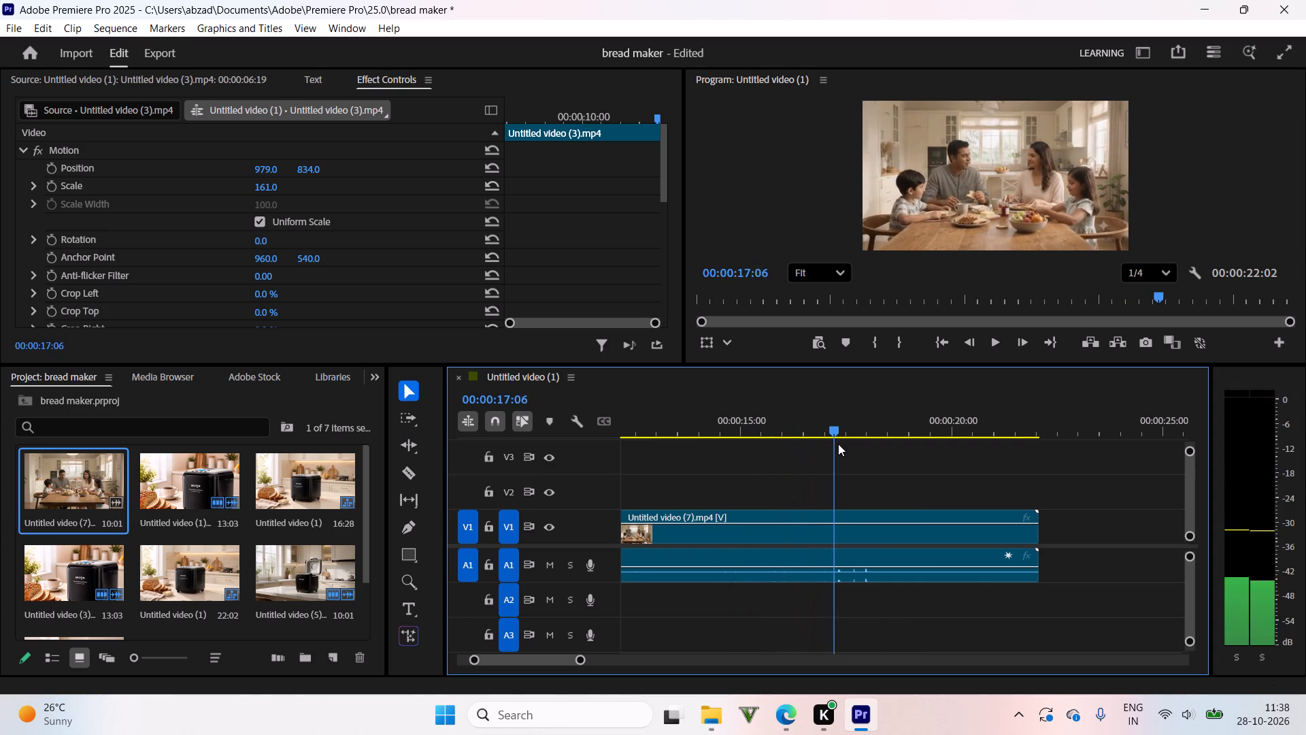
drag(838, 444, 841, 444)
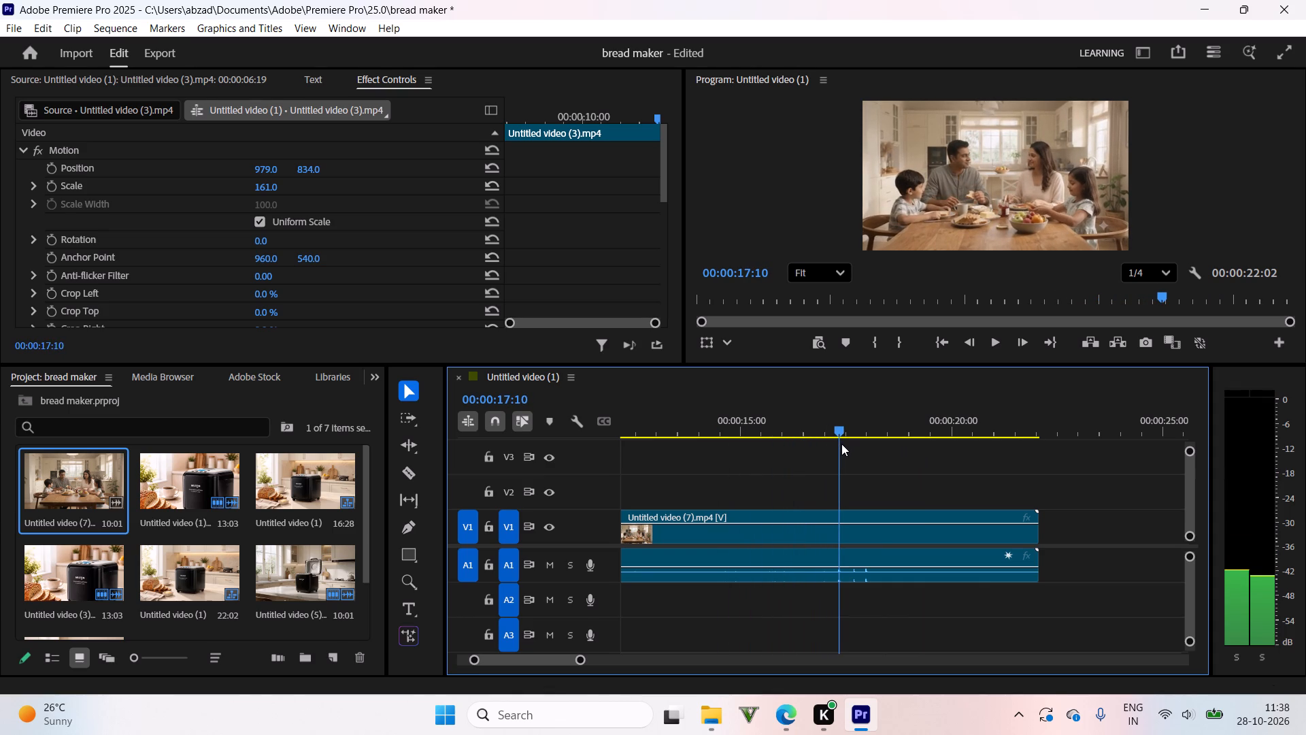
drag(841, 444, 848, 444)
click(1288, 56)
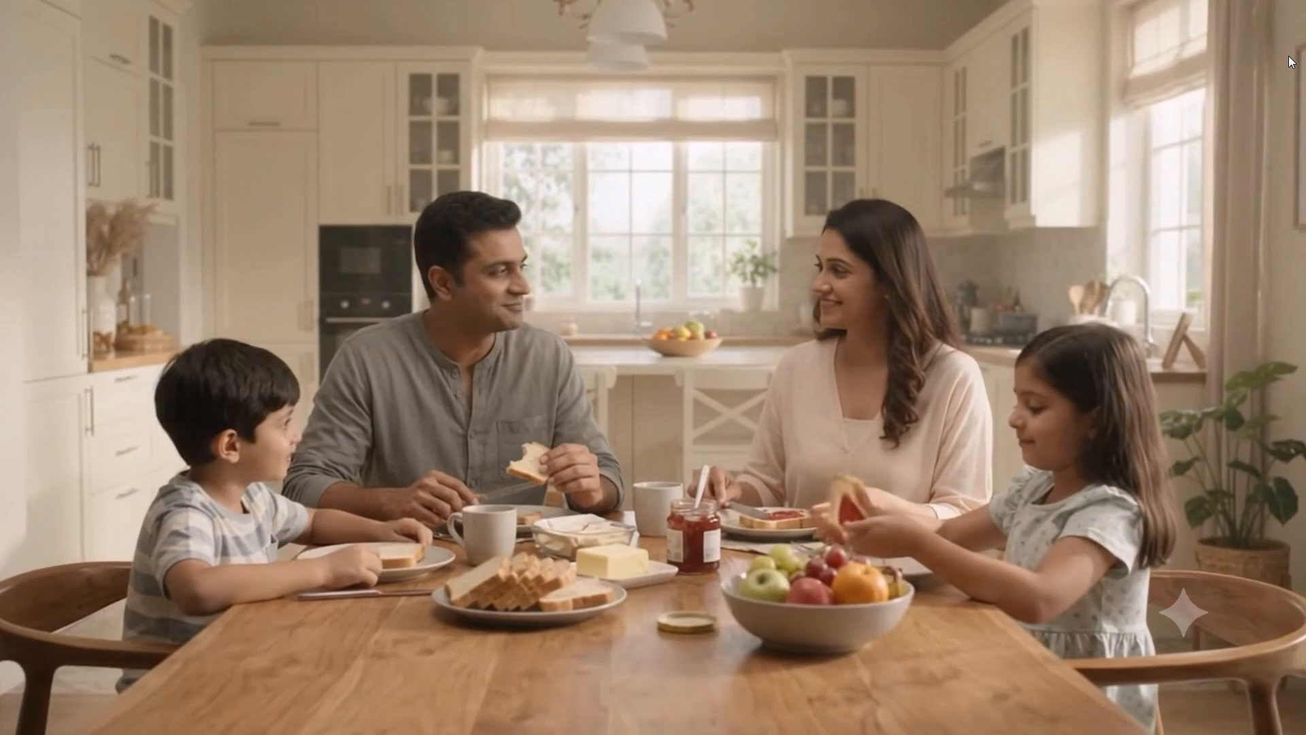
key(Escape)
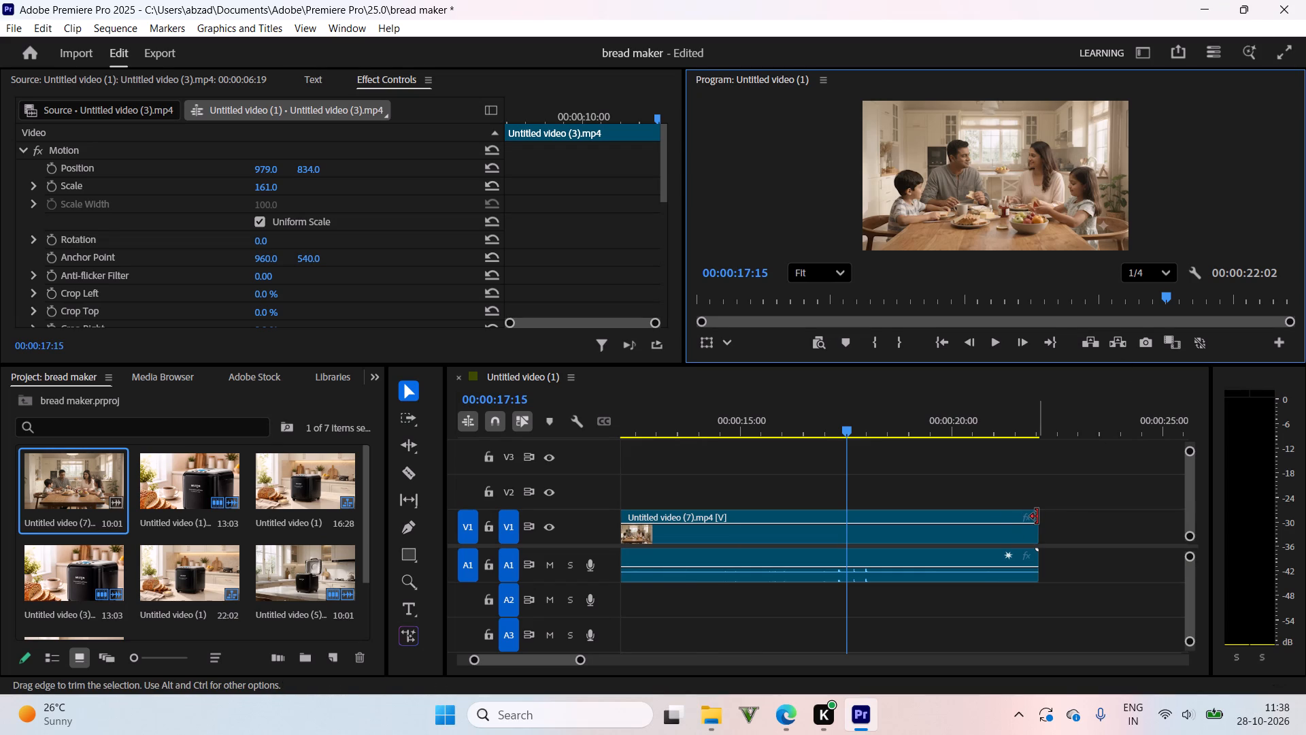
drag(1037, 517, 850, 527)
Place the Untitled video (1).mp4 bread maker clip on V1 directly after Untitled video (7).mp4, at 00:00:17:15.
drag(799, 429, 831, 439)
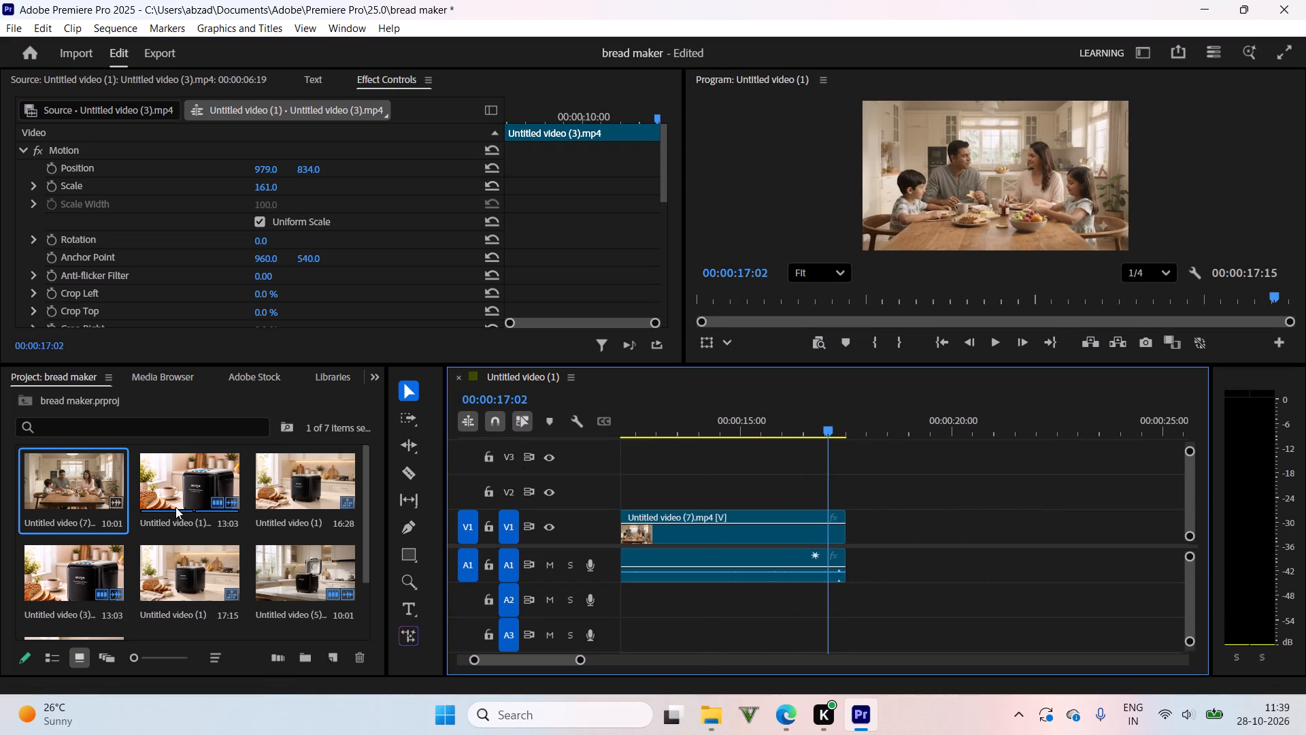
drag(174, 486, 656, 542)
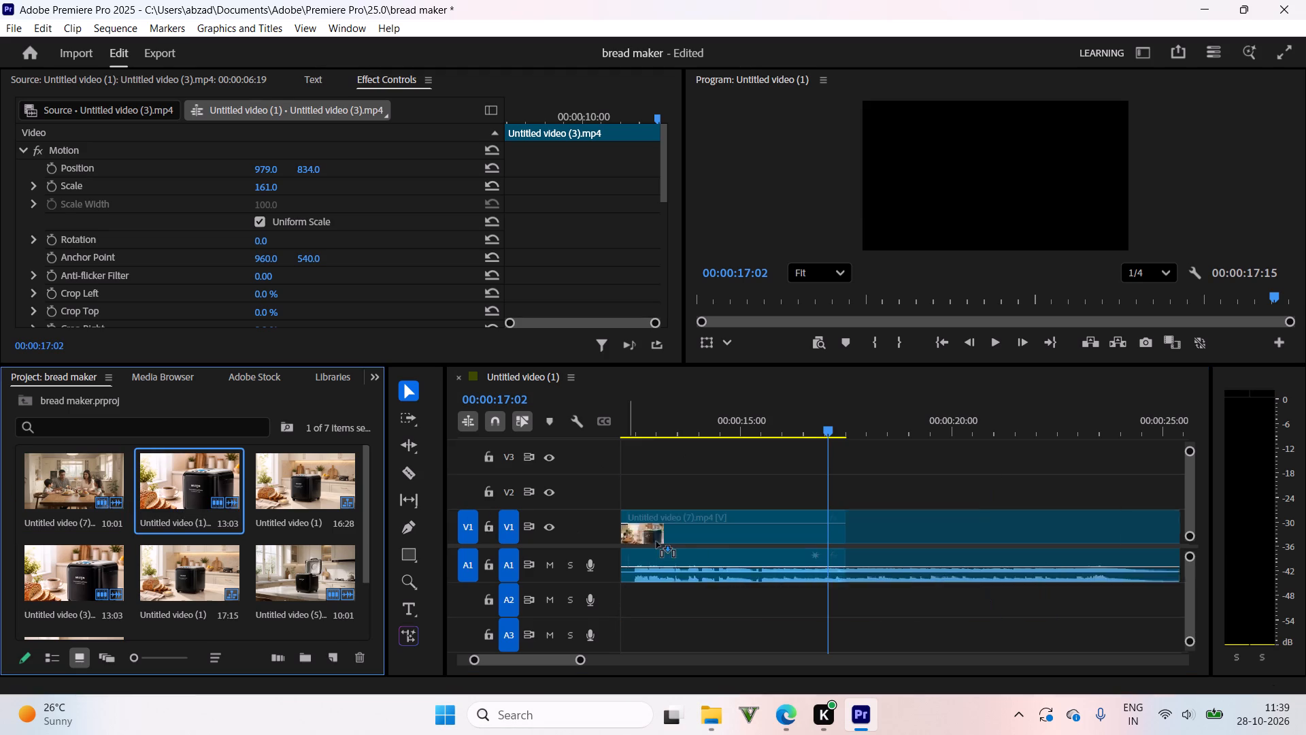
drag(656, 542, 846, 545)
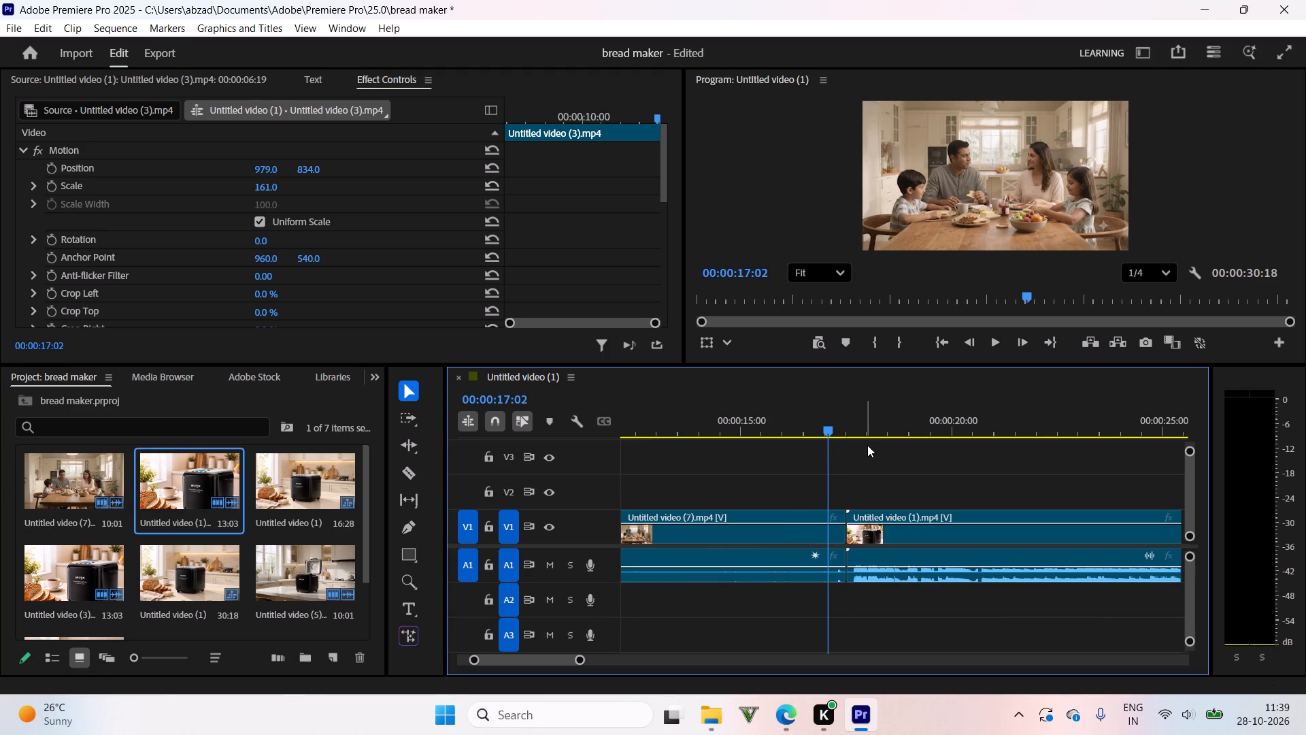
Scrub through the bread maker clip Untitled video (1).mp4 after the family breakfast clip to examine its ending.
click(867, 445)
drag(868, 430, 1194, 498)
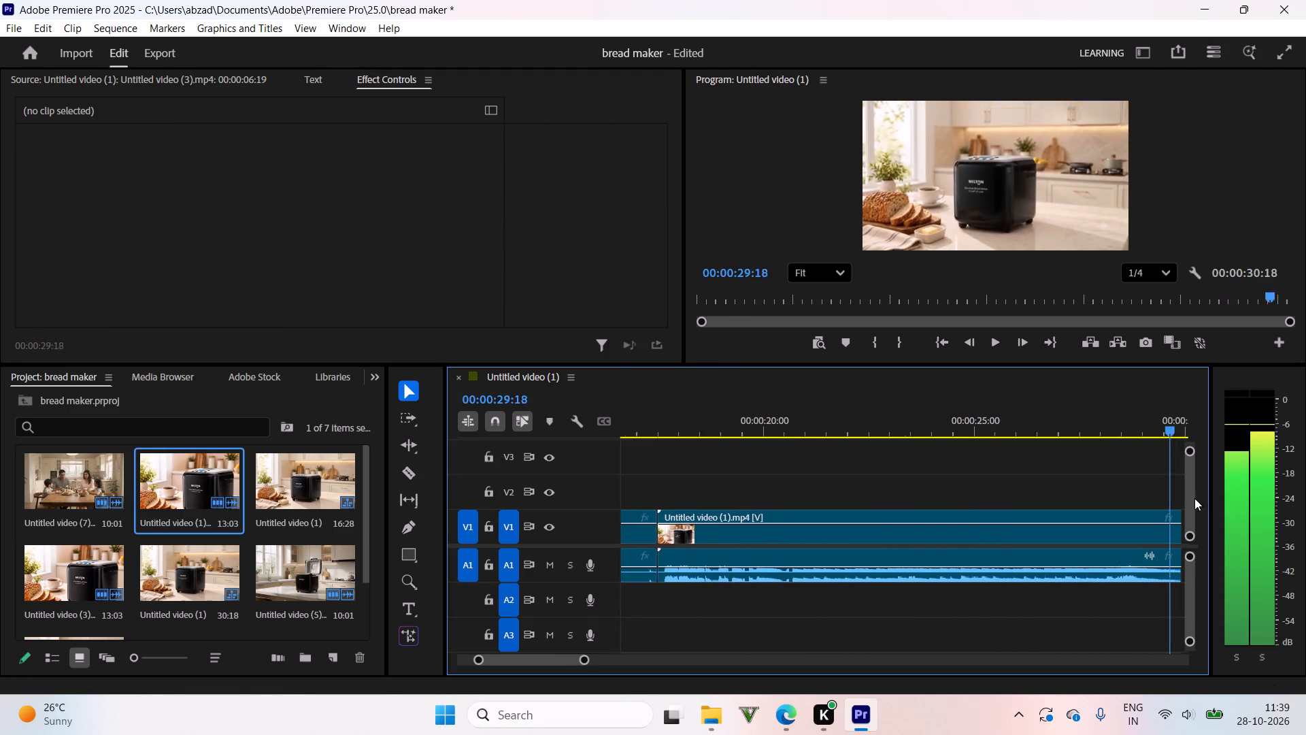
drag(1194, 498, 1077, 501)
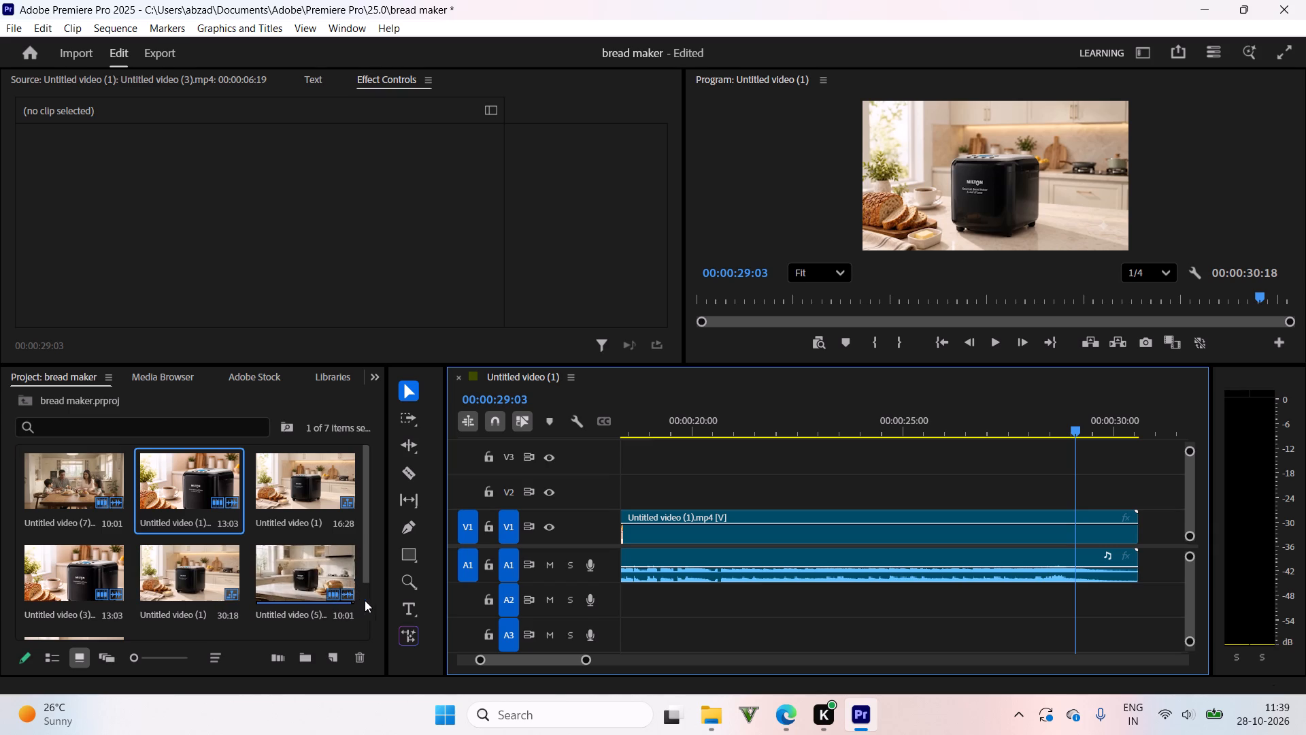
Switch to the Downloads folder in File Explorer and preview Untitled video, Untitled video (1) and Untitled video (2) as candidates for the closing shot.
scroll(293, 593, down, 3)
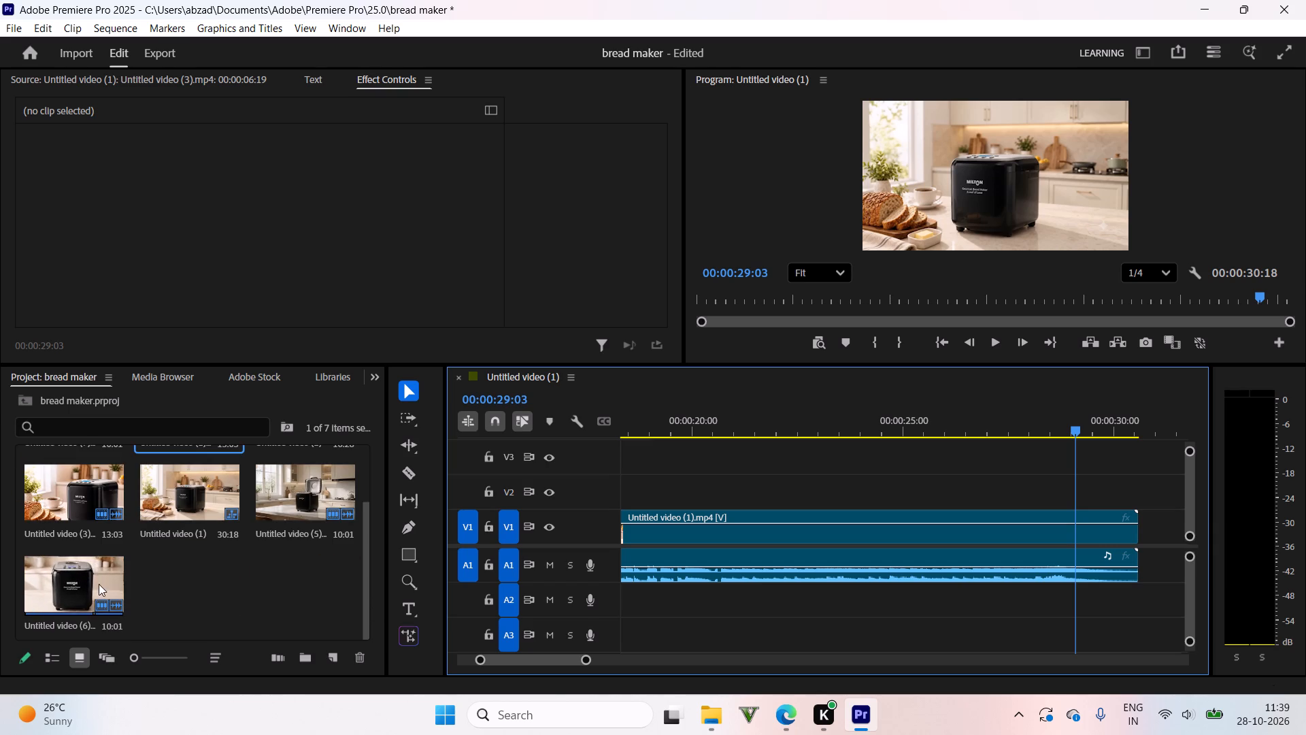
click(720, 713)
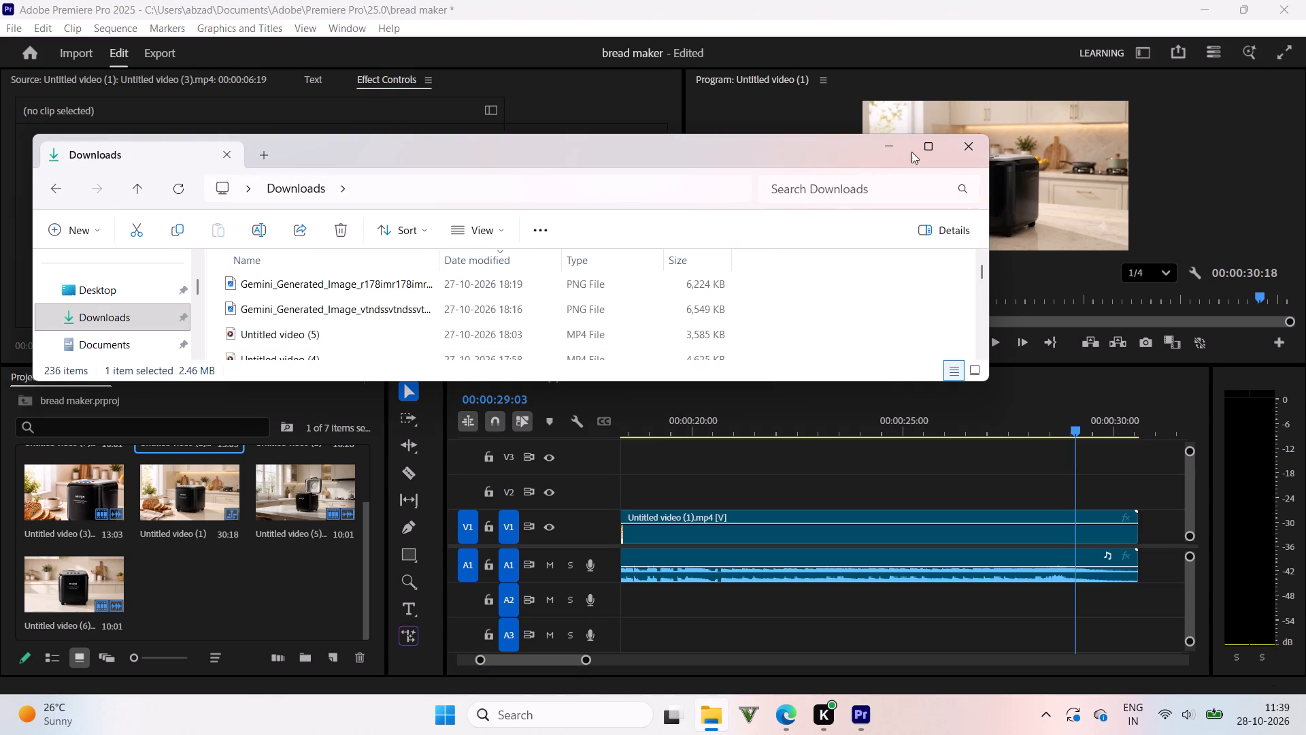
click(905, 144)
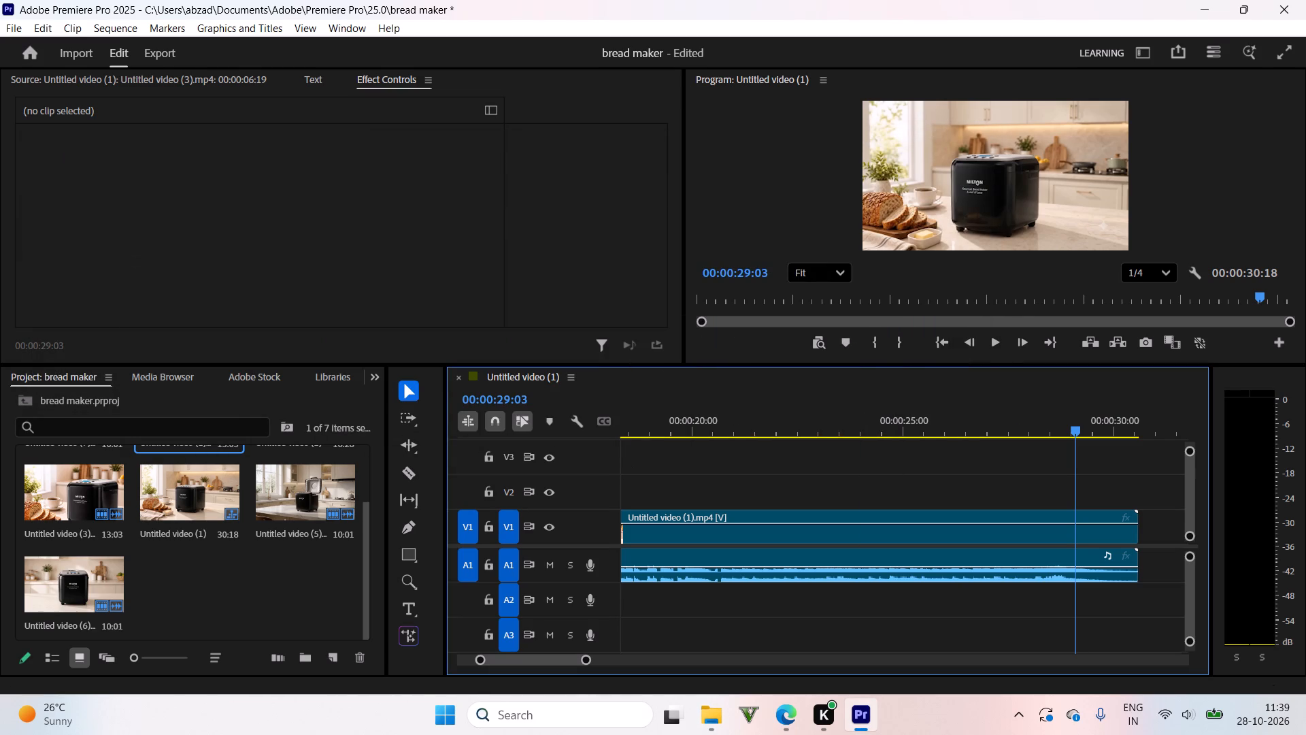
click(724, 716)
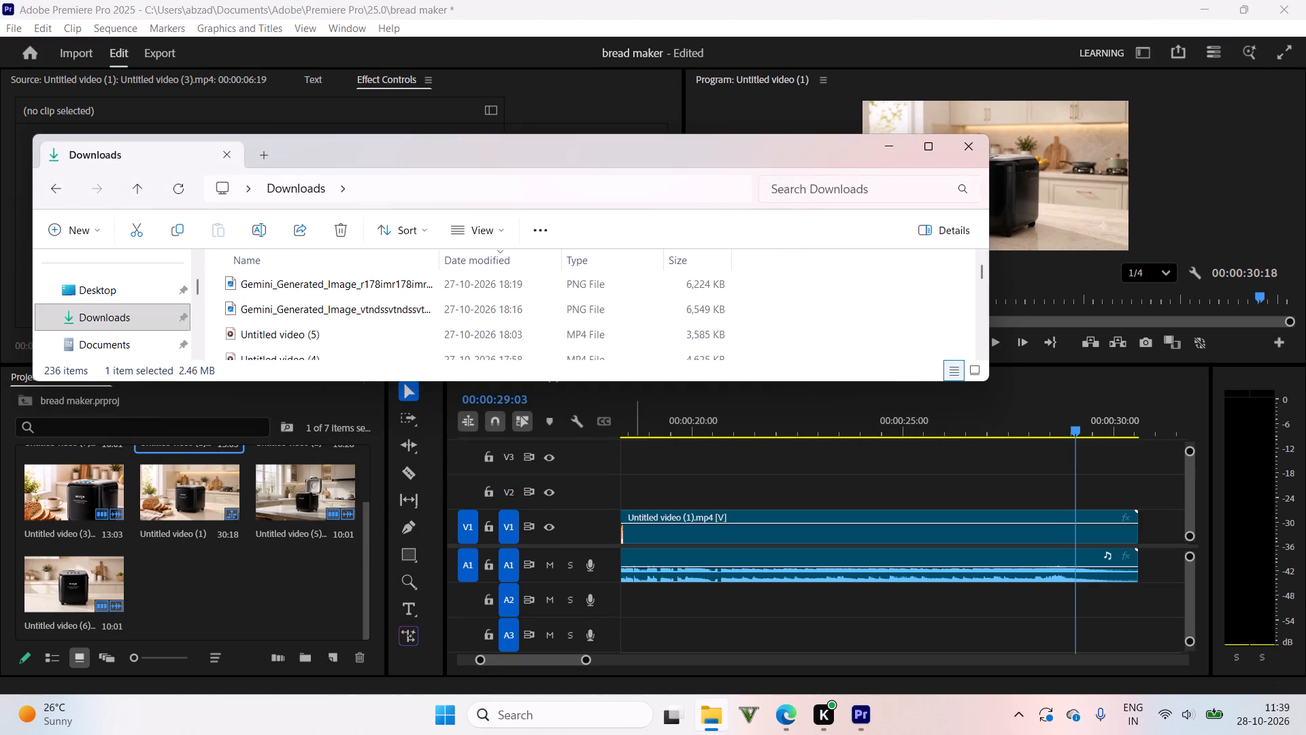
click(943, 155)
scroll(337, 371, up, 2)
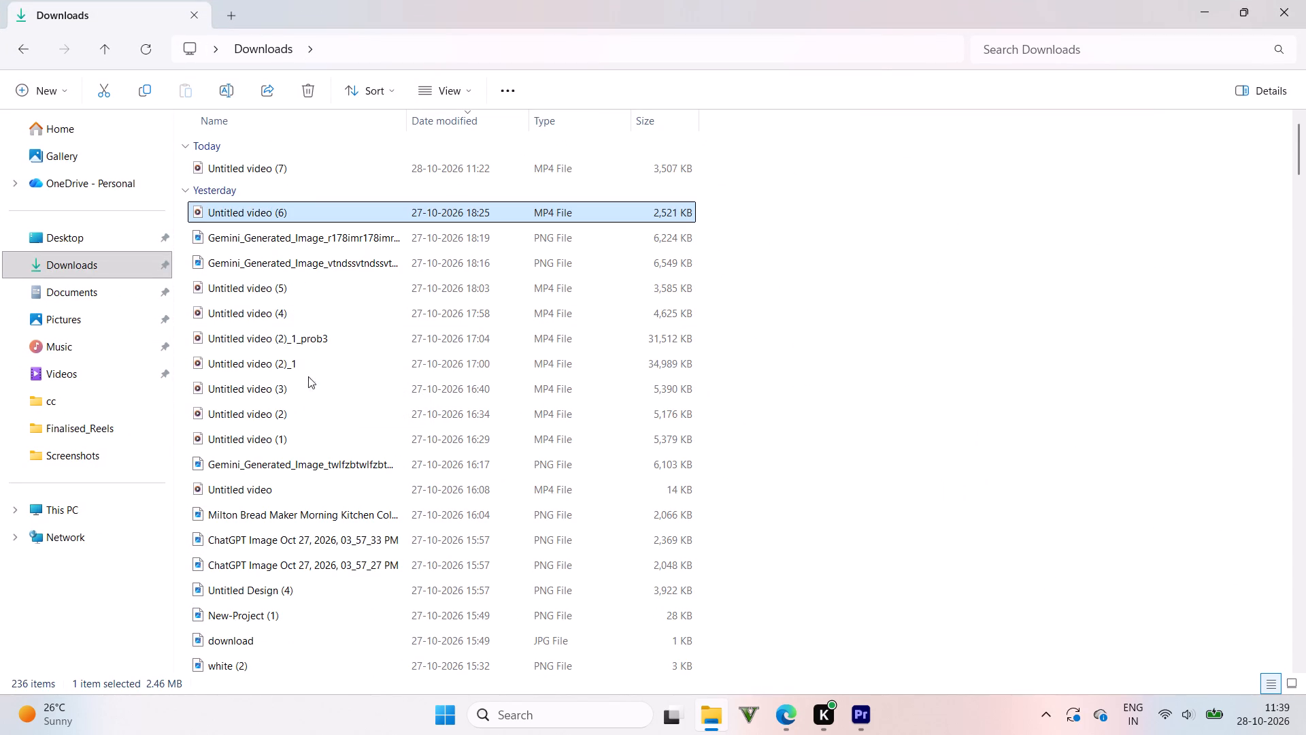
double_click(282, 489)
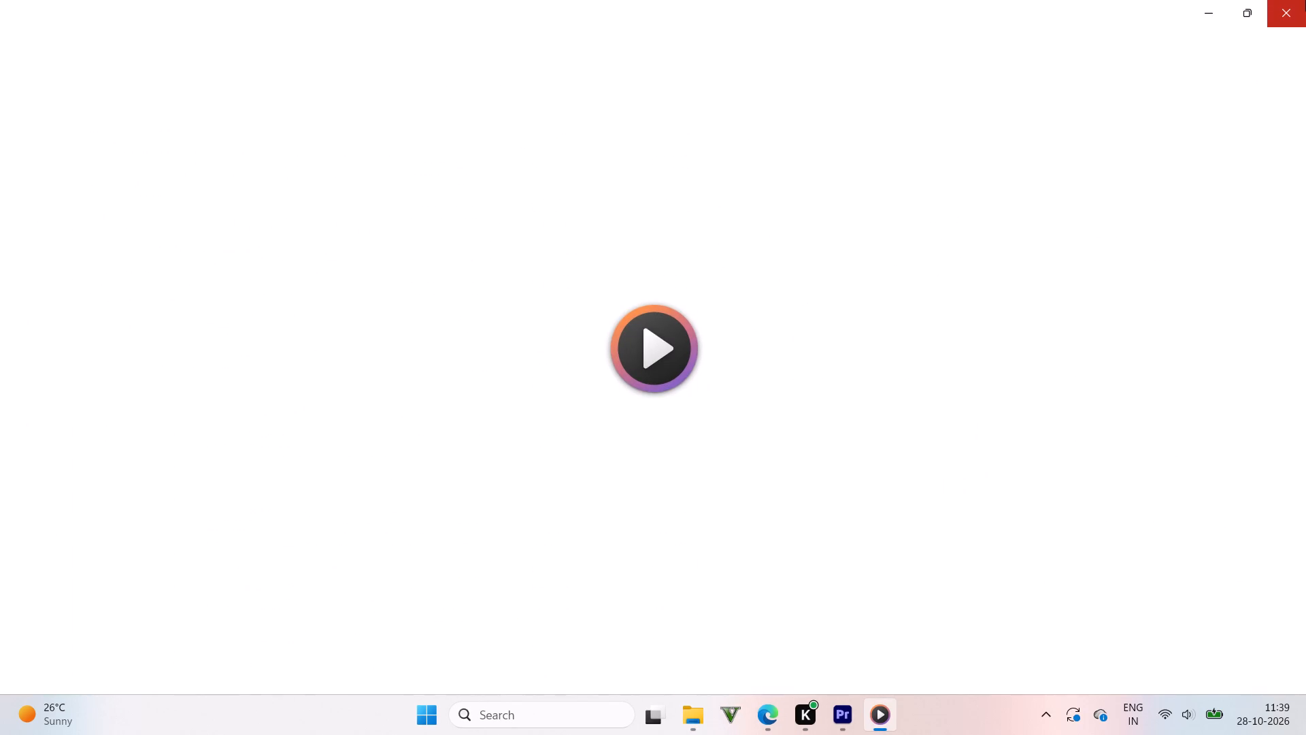
click(1282, 4)
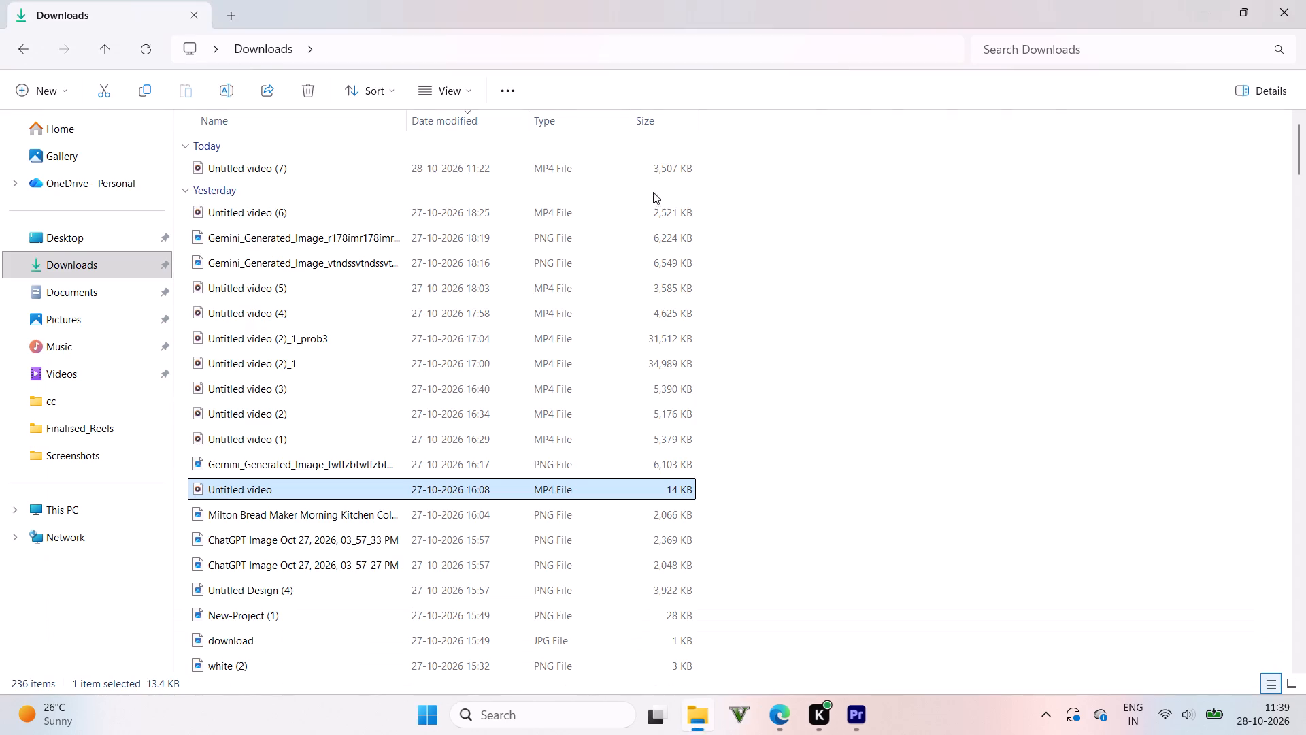
double_click(371, 443)
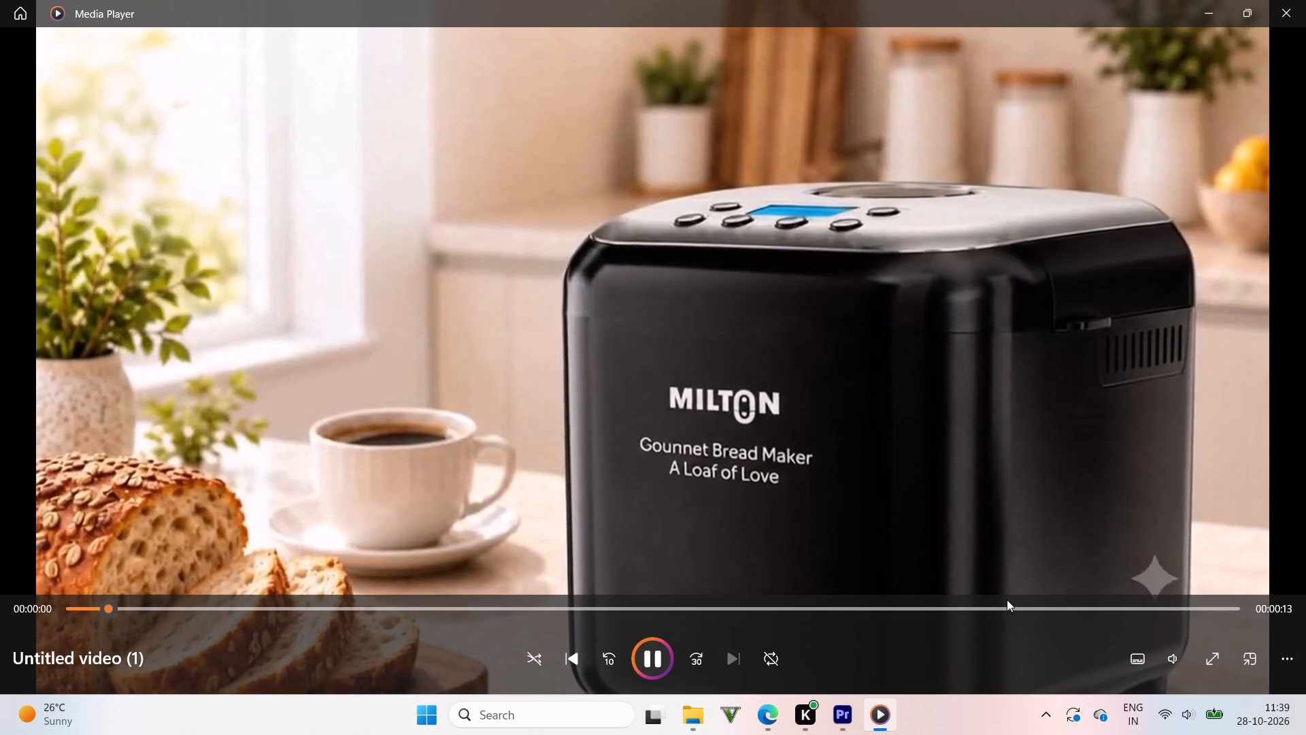
click(1007, 600)
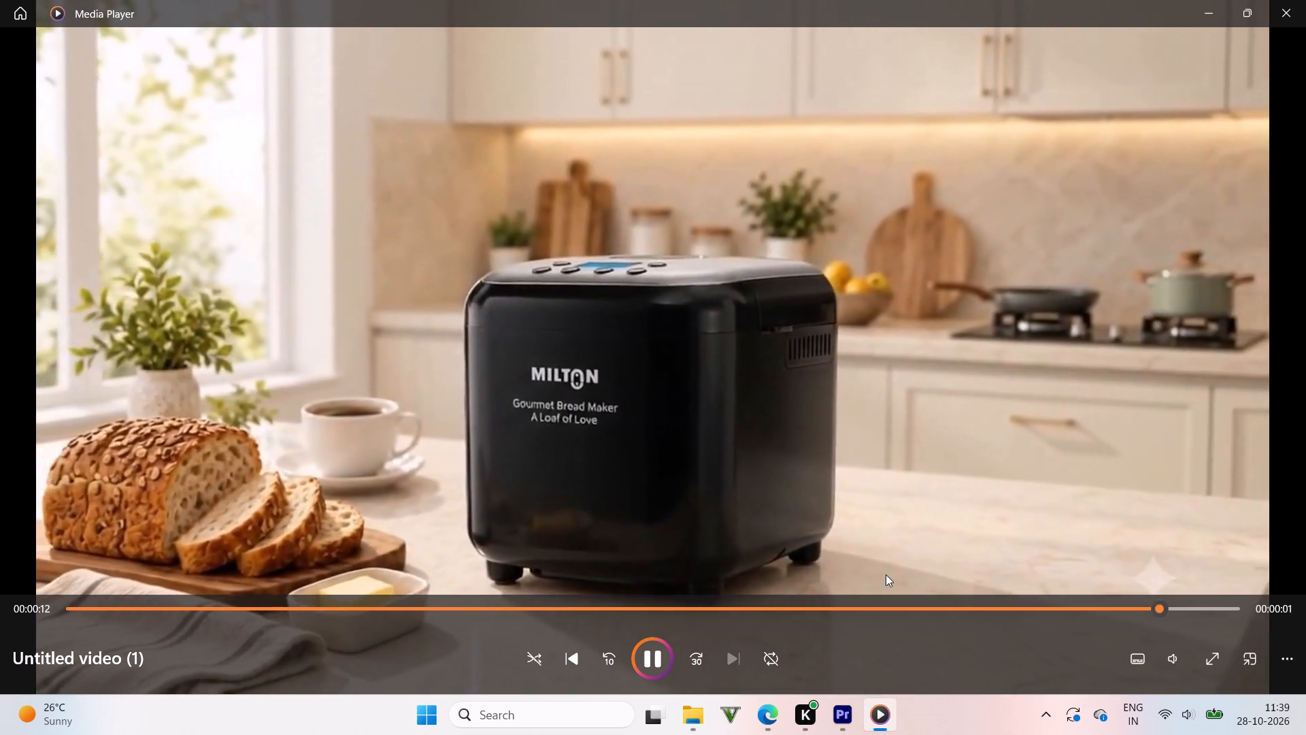
click(1305, 0)
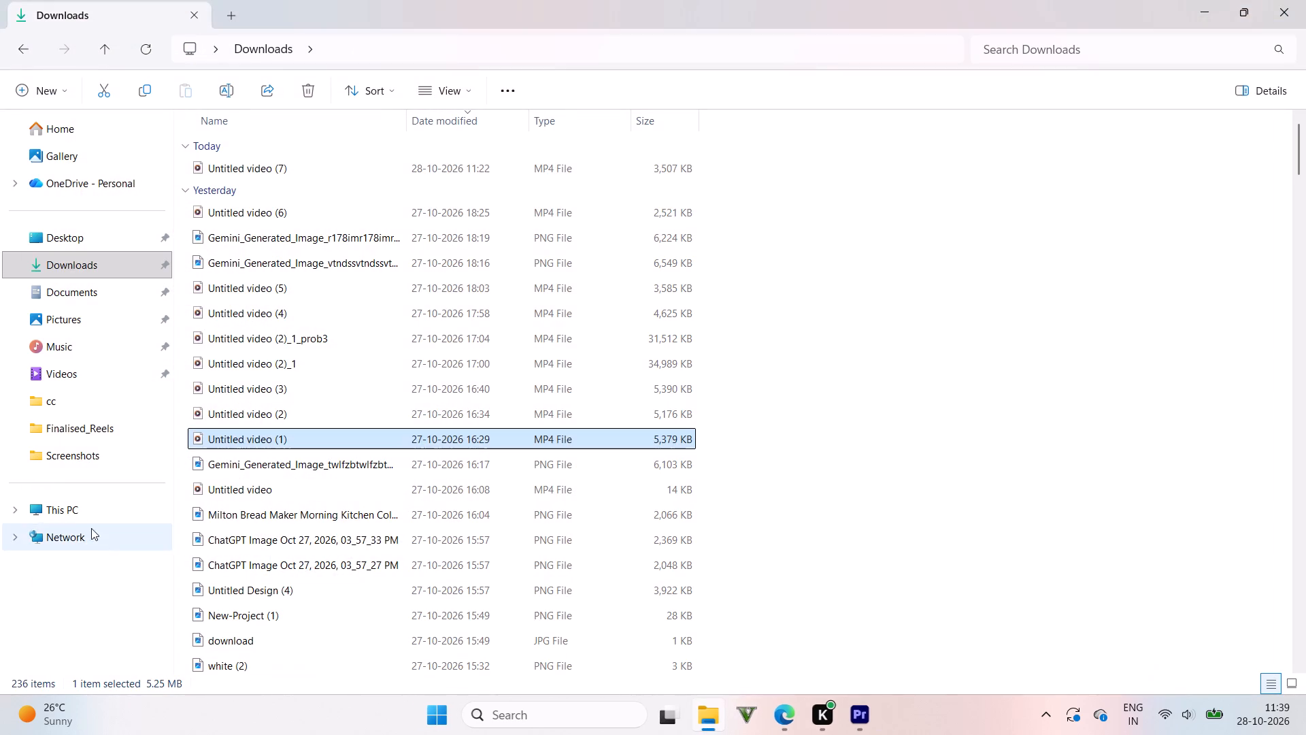
click(211, 407)
click(216, 407)
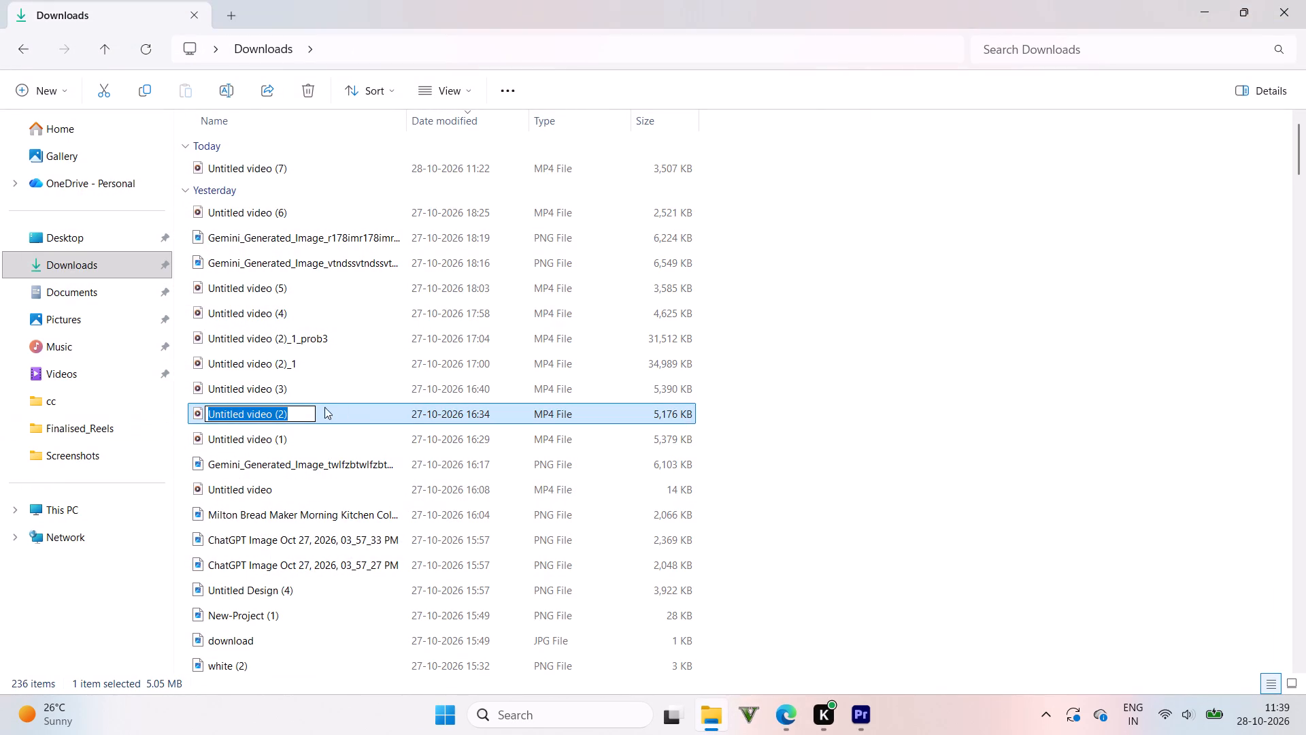
double_click(369, 416)
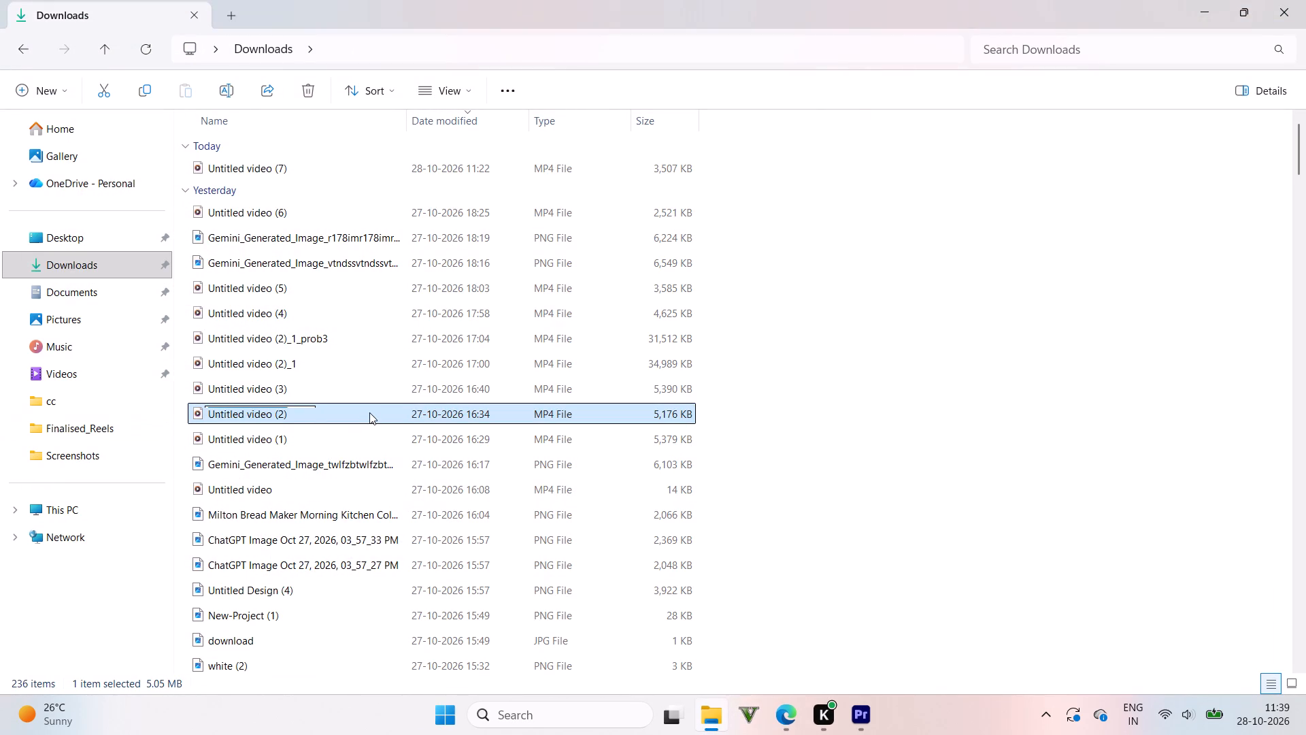
click(840, 453)
double_click(599, 414)
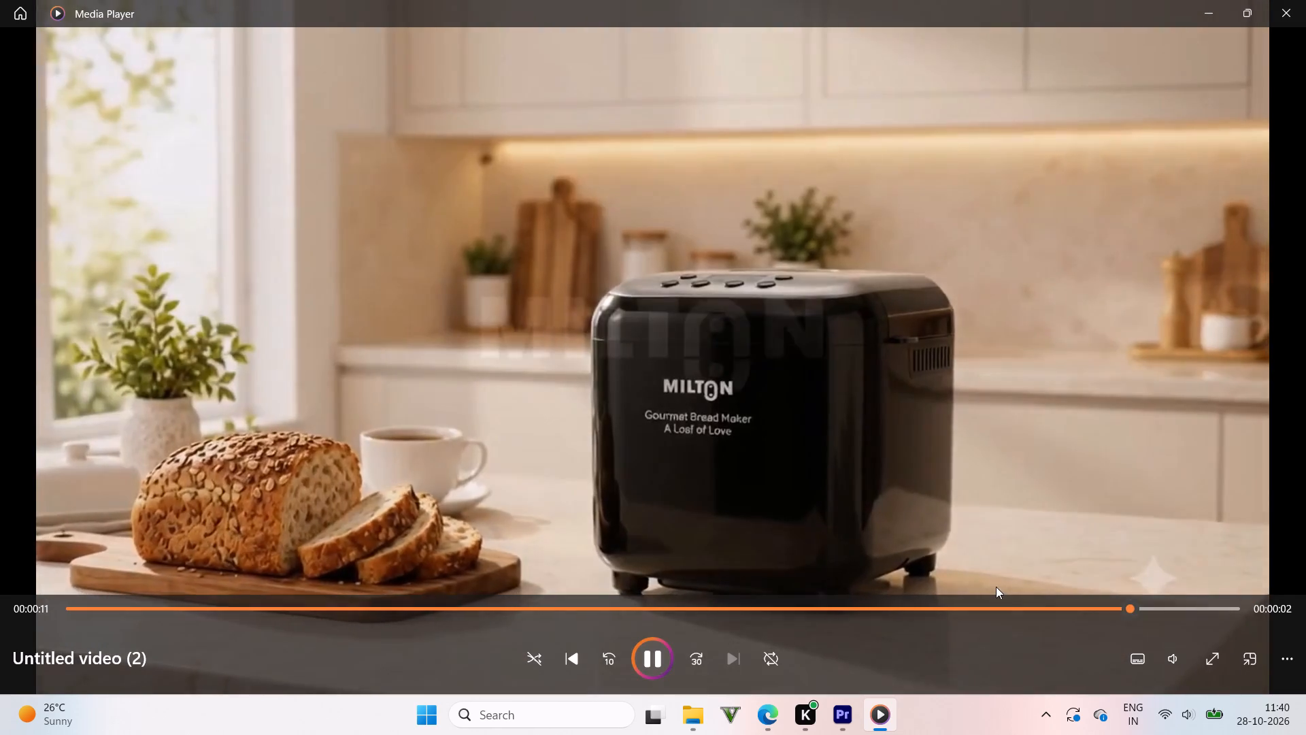
click(1299, 3)
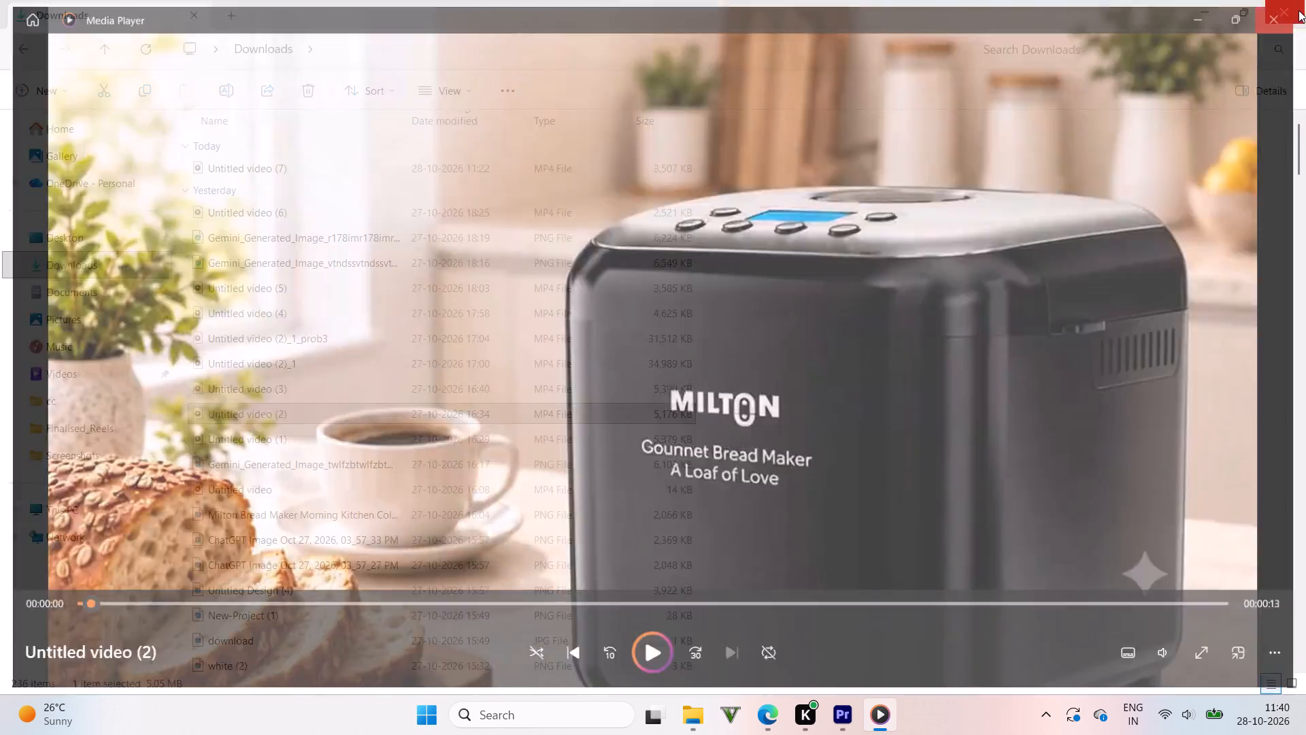
Bring Untitled video (2) from Downloads into the Premiere Pro sequence on V2, directly after Untitled video (1).mp4 at 00:00:30:18.
drag(468, 413, 652, 424)
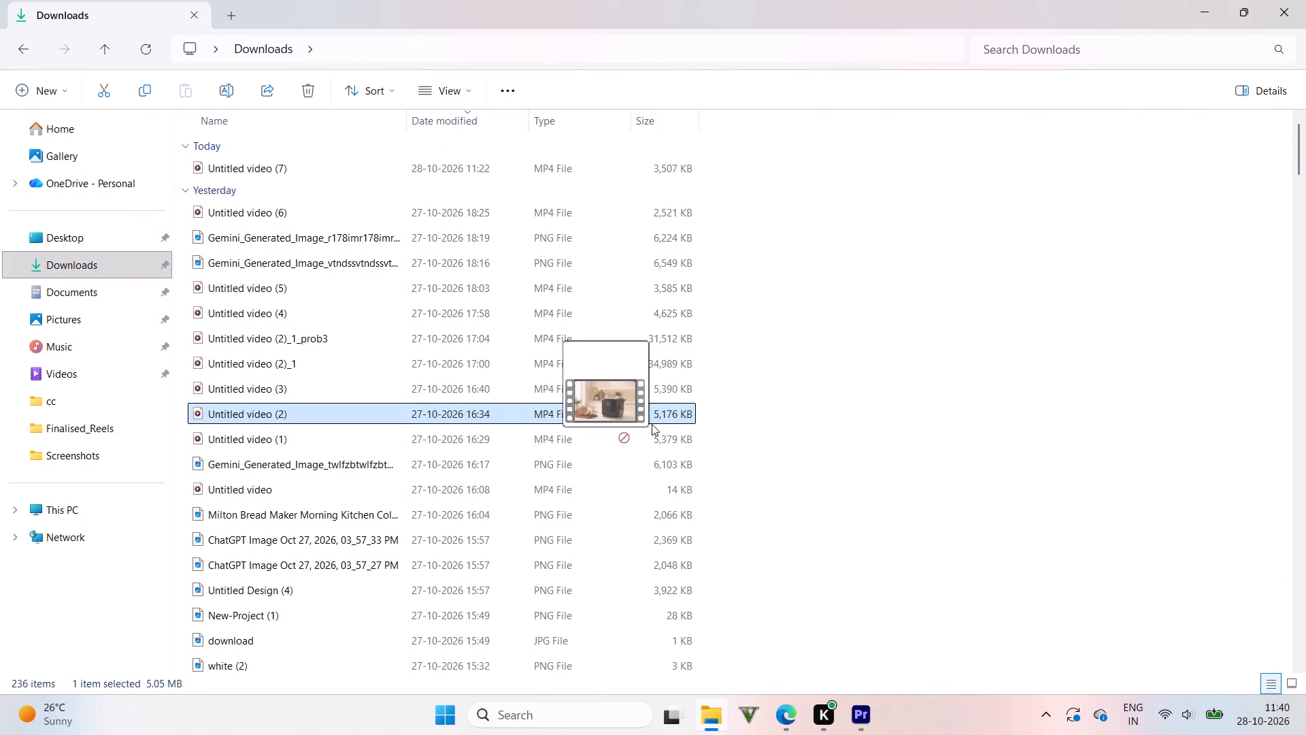
drag(652, 424, 862, 710)
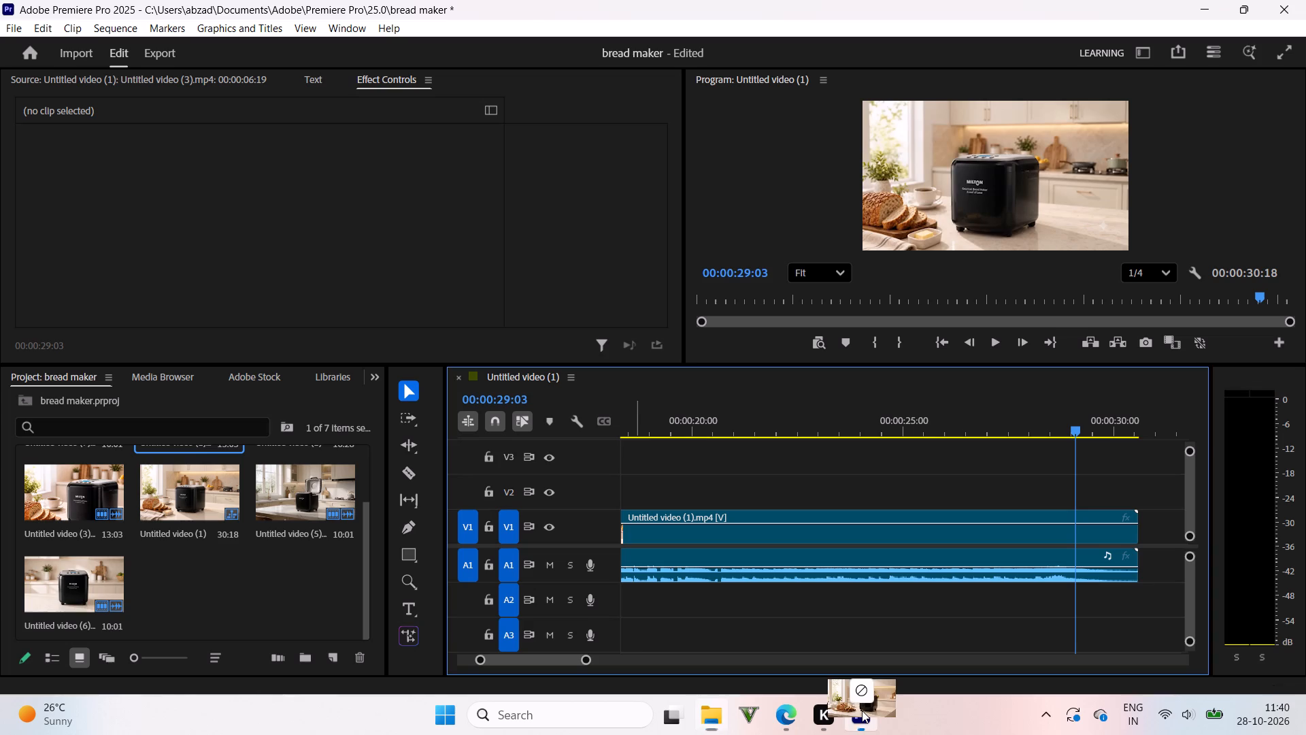
drag(862, 710, 1143, 585)
Compare the two product clips at the end of the sequence and ripple delete Untitled video (1).mp4 following the family breakfast clip on V1.
key(space)
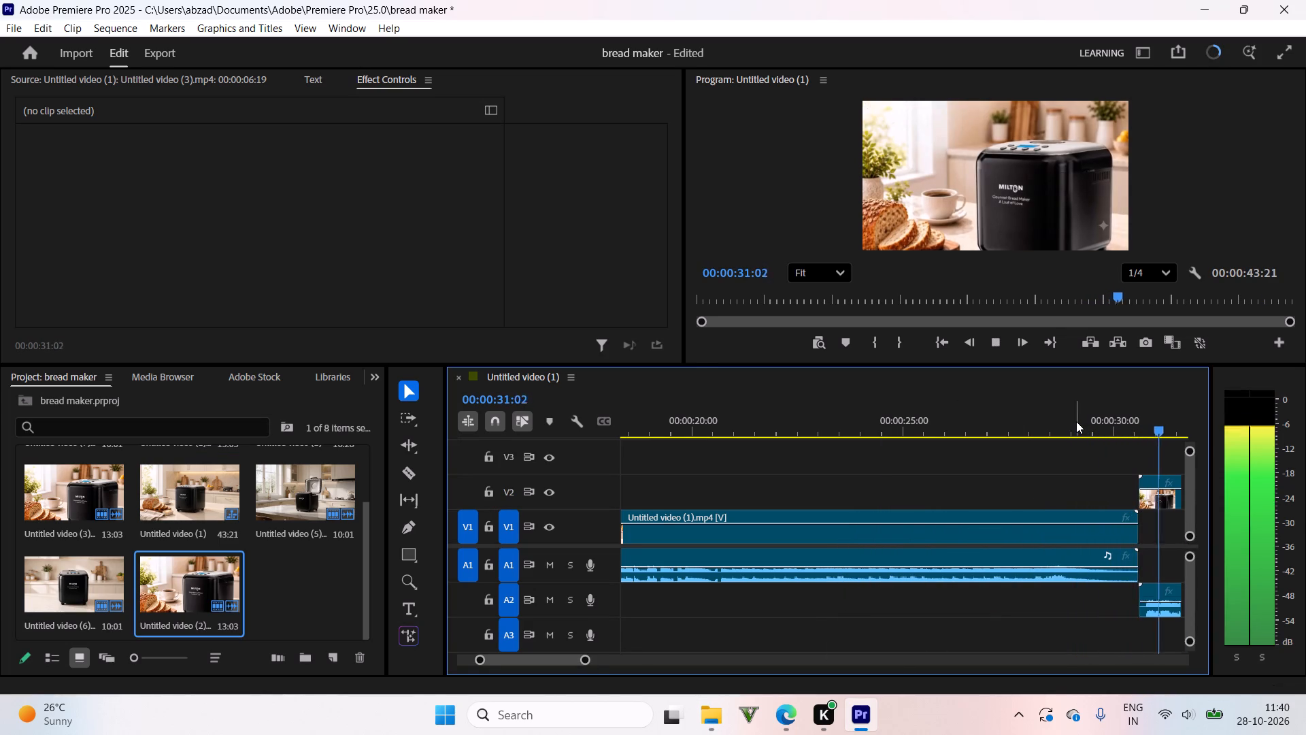
drag(1032, 428, 563, 446)
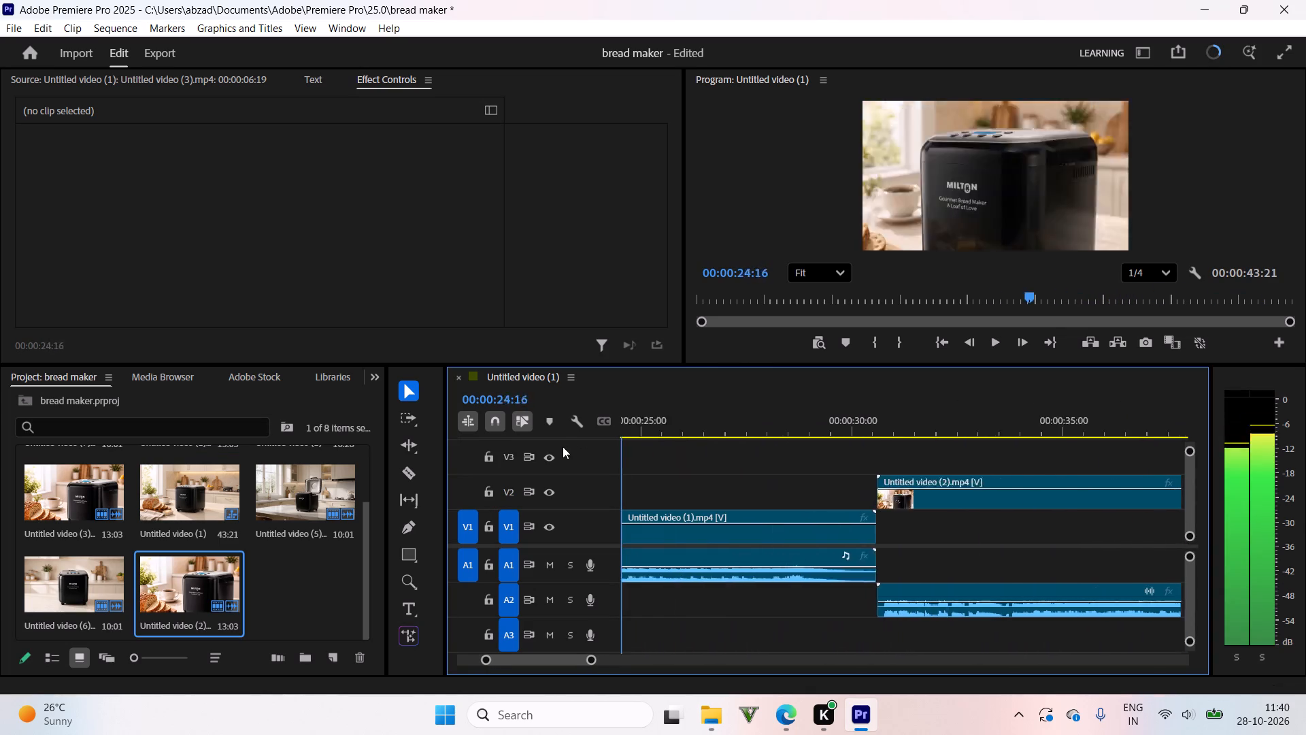
drag(563, 446, 1275, 480)
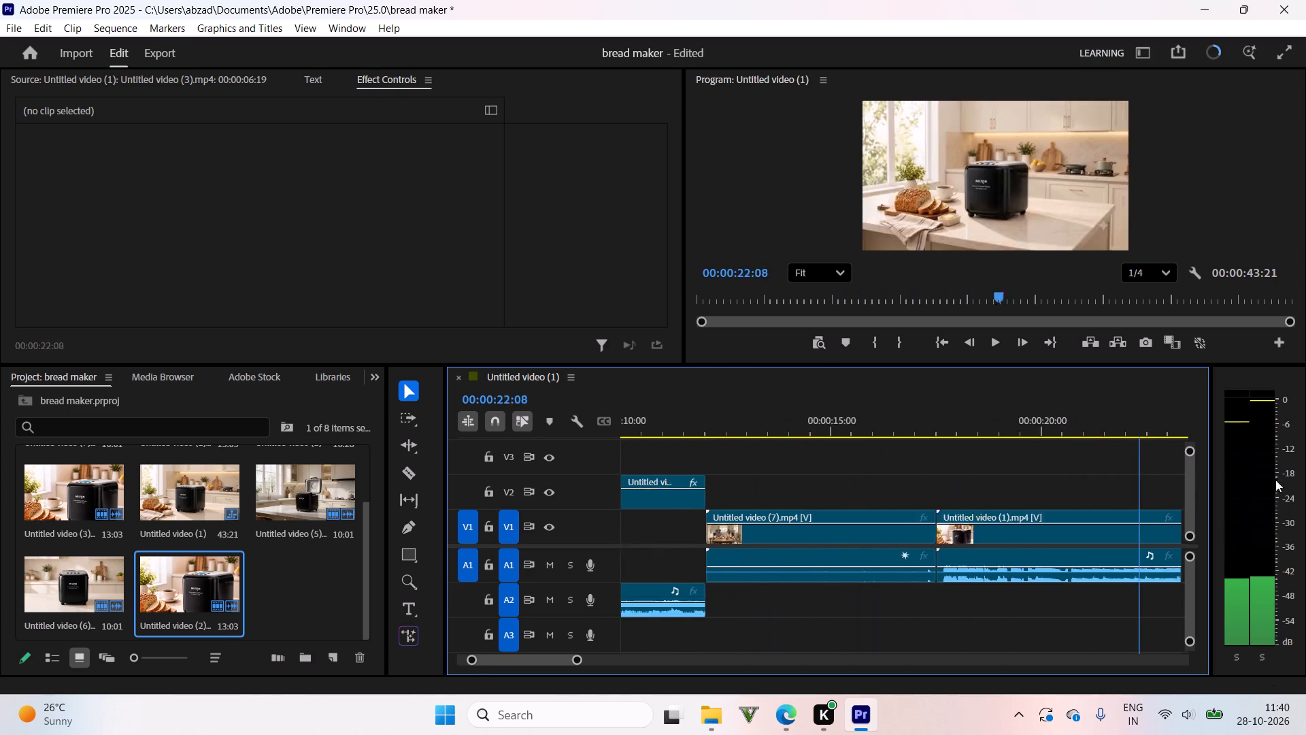
drag(1275, 480, 1097, 465)
click(935, 519)
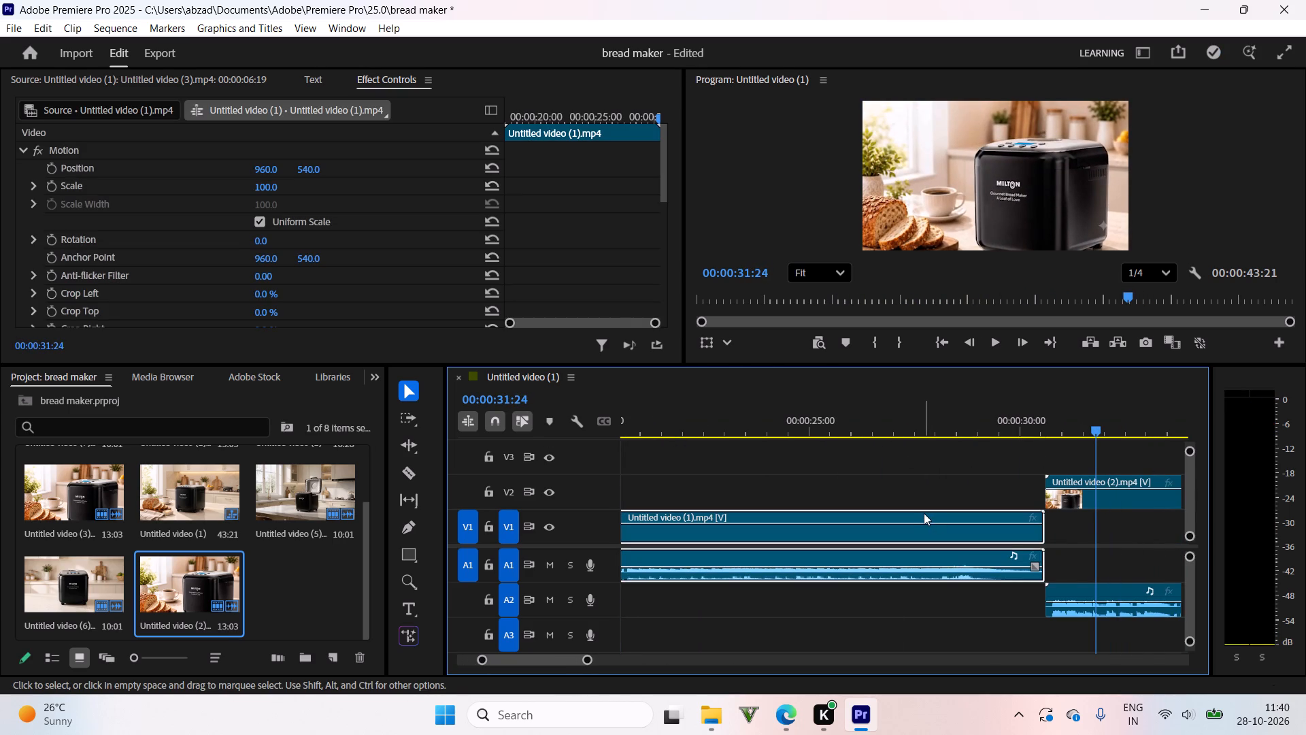
right_click(924, 513)
click(1065, 108)
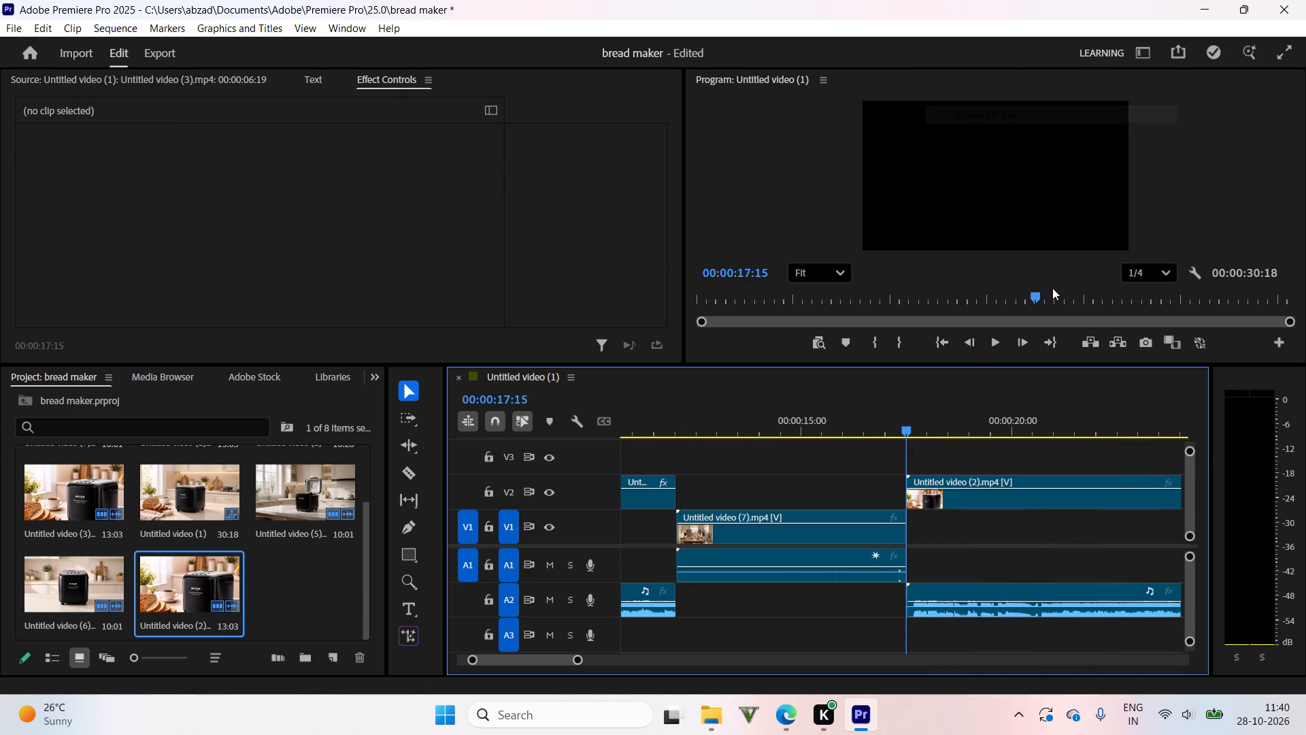
Split Untitled video (2).mp4 on V2 at 00:00:29:00, where the final product shot begins, and ripple delete the part before the cut.
drag(941, 425, 1130, 419)
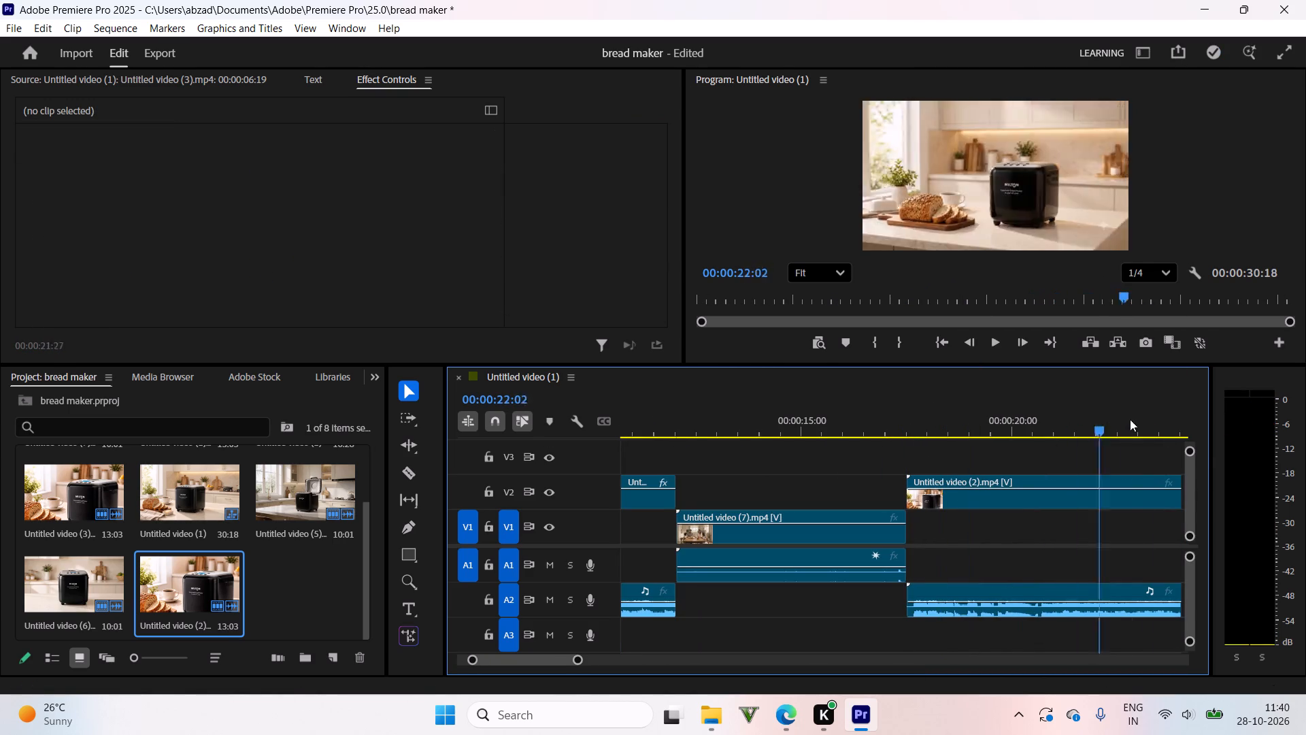
drag(1130, 419, 1175, 387)
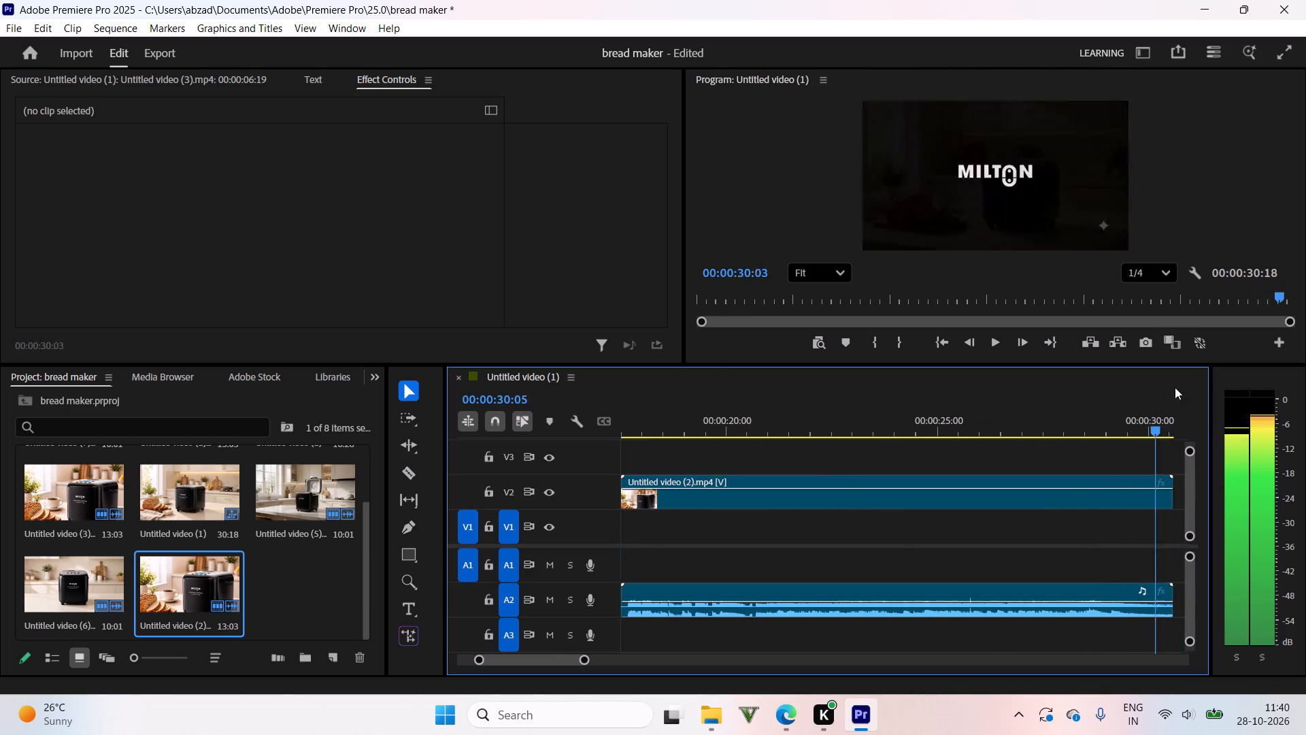
drag(1175, 387, 1099, 364)
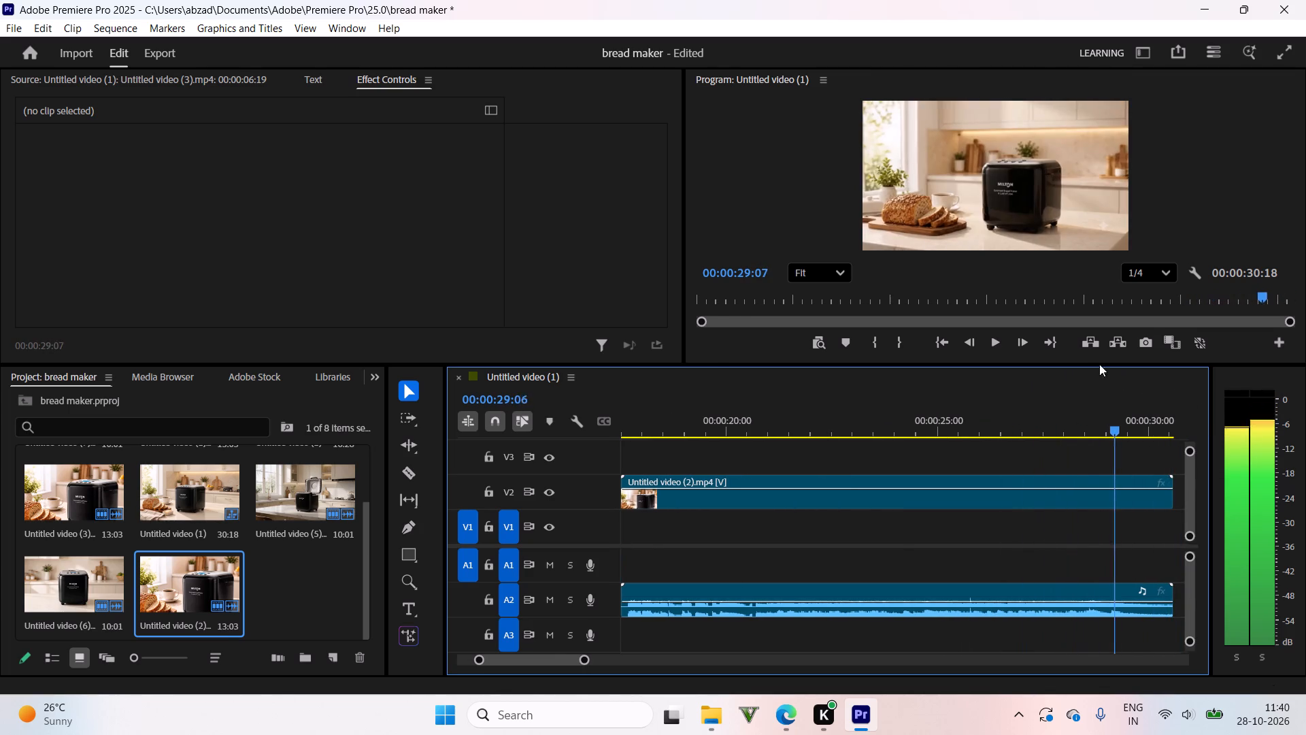
drag(1099, 364, 1103, 354)
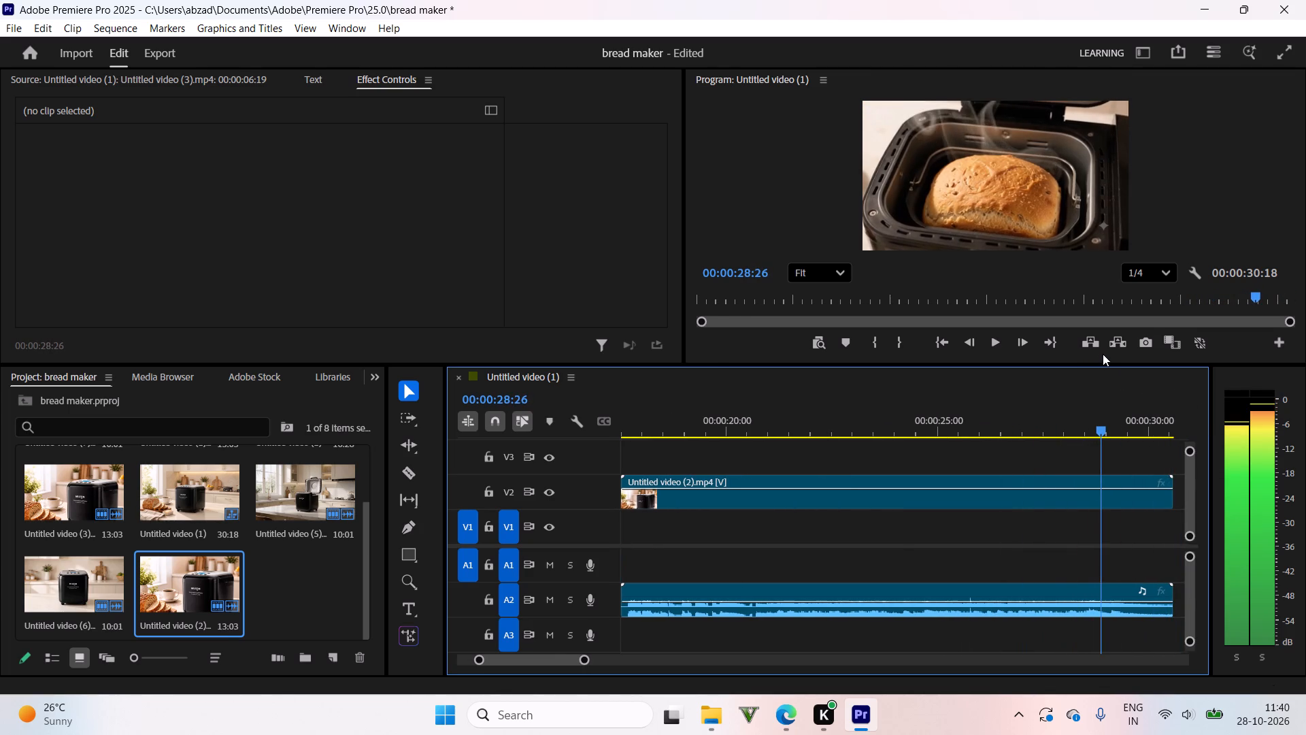
drag(1103, 354, 1107, 353)
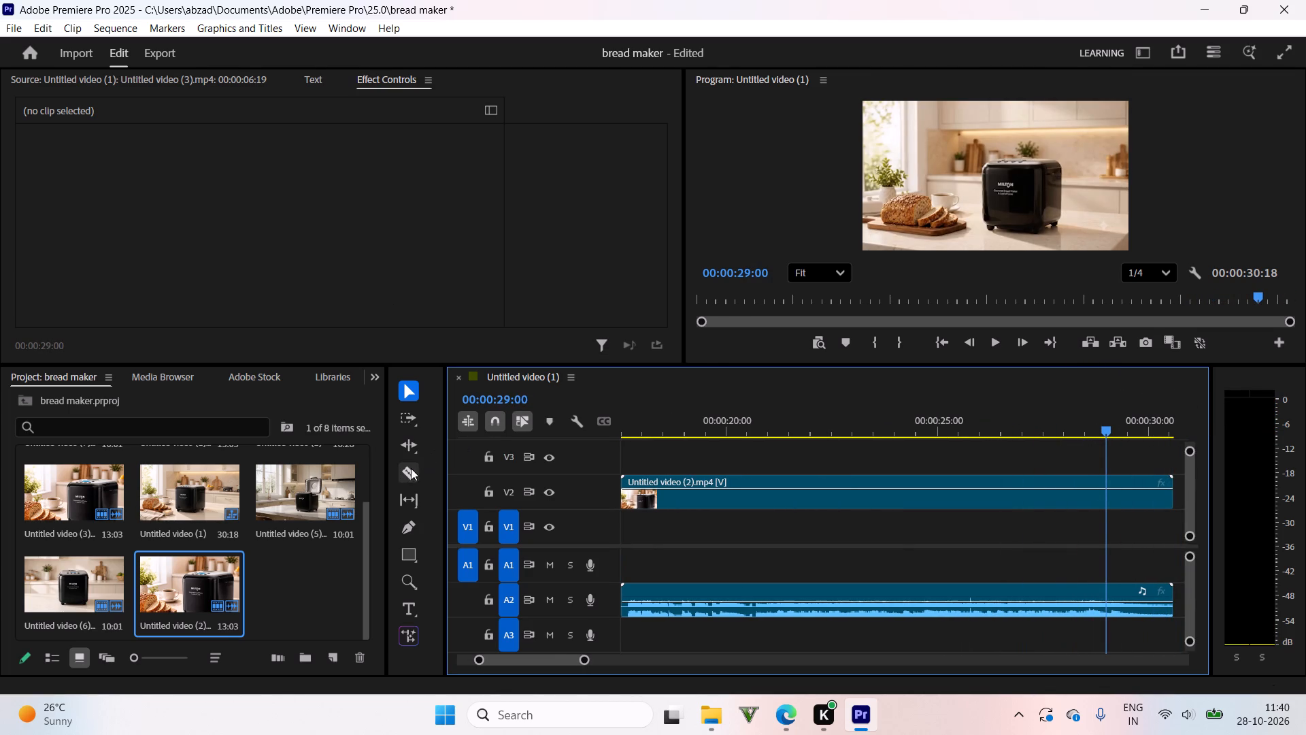
drag(400, 477, 414, 476)
click(1102, 486)
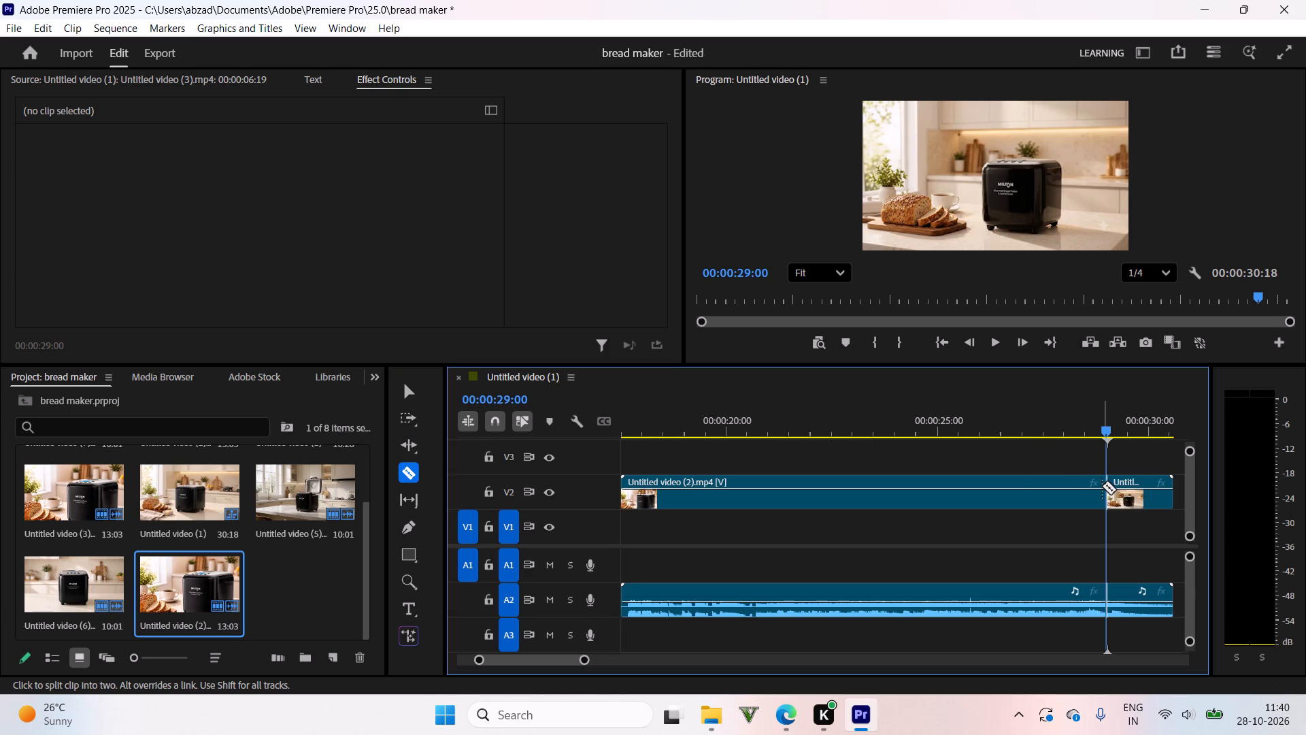
right_click(1026, 488)
click(1089, 118)
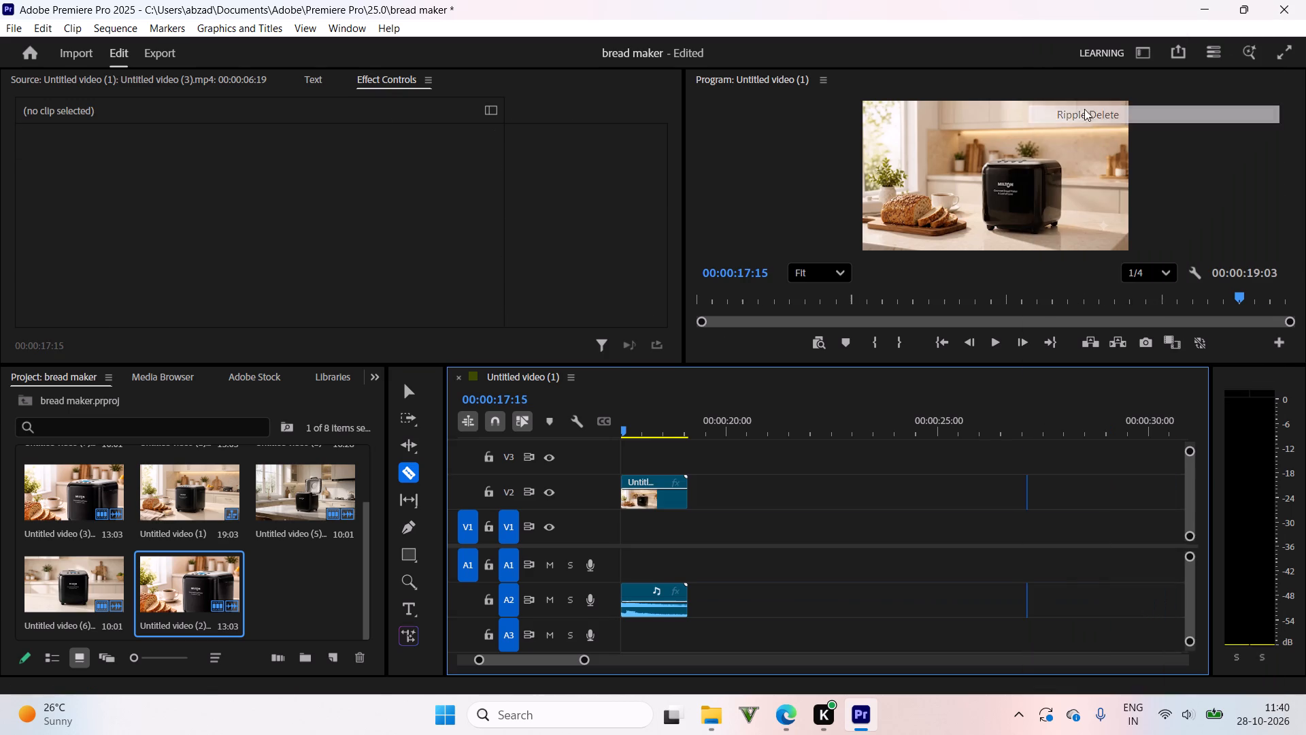
Play the sequence from 00:00:09:10 to its end and scrub the closing product shot and Milton logo to review the ending.
drag(668, 424, 601, 421)
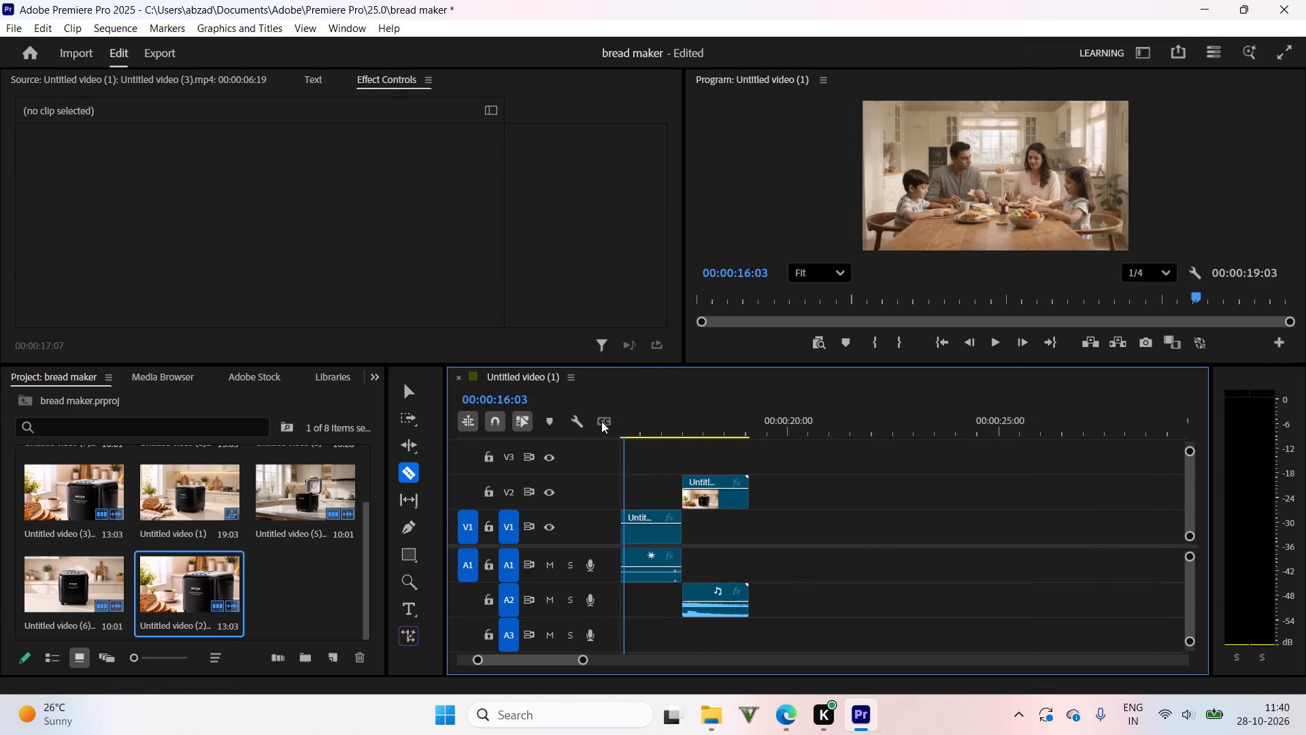
drag(601, 421, 794, 404)
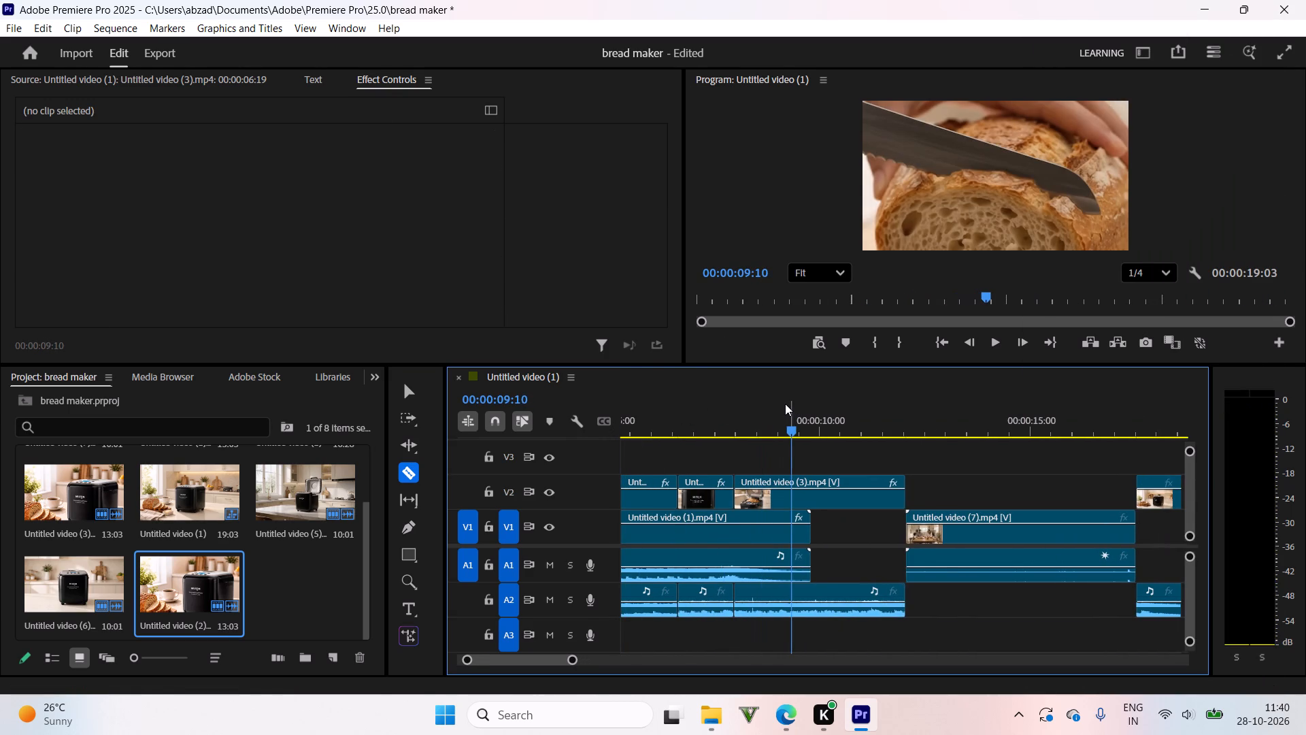
key(space)
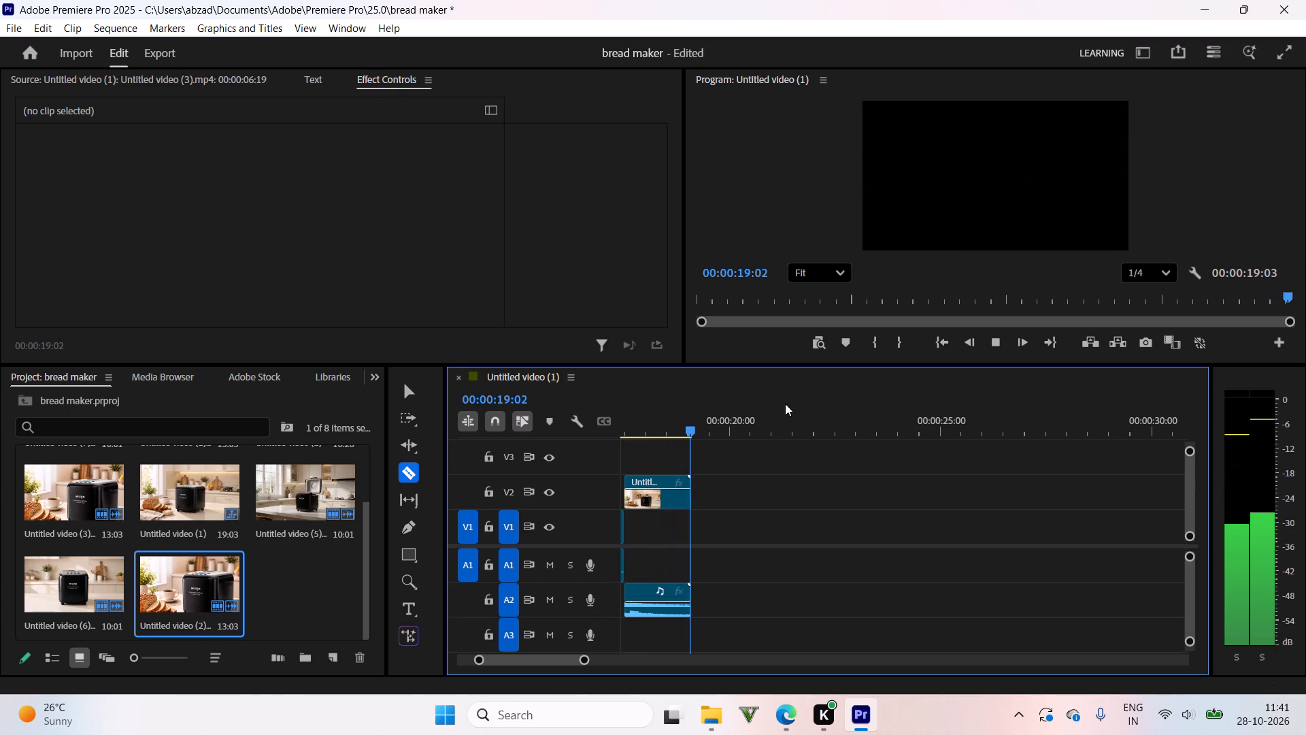
drag(654, 423, 670, 435)
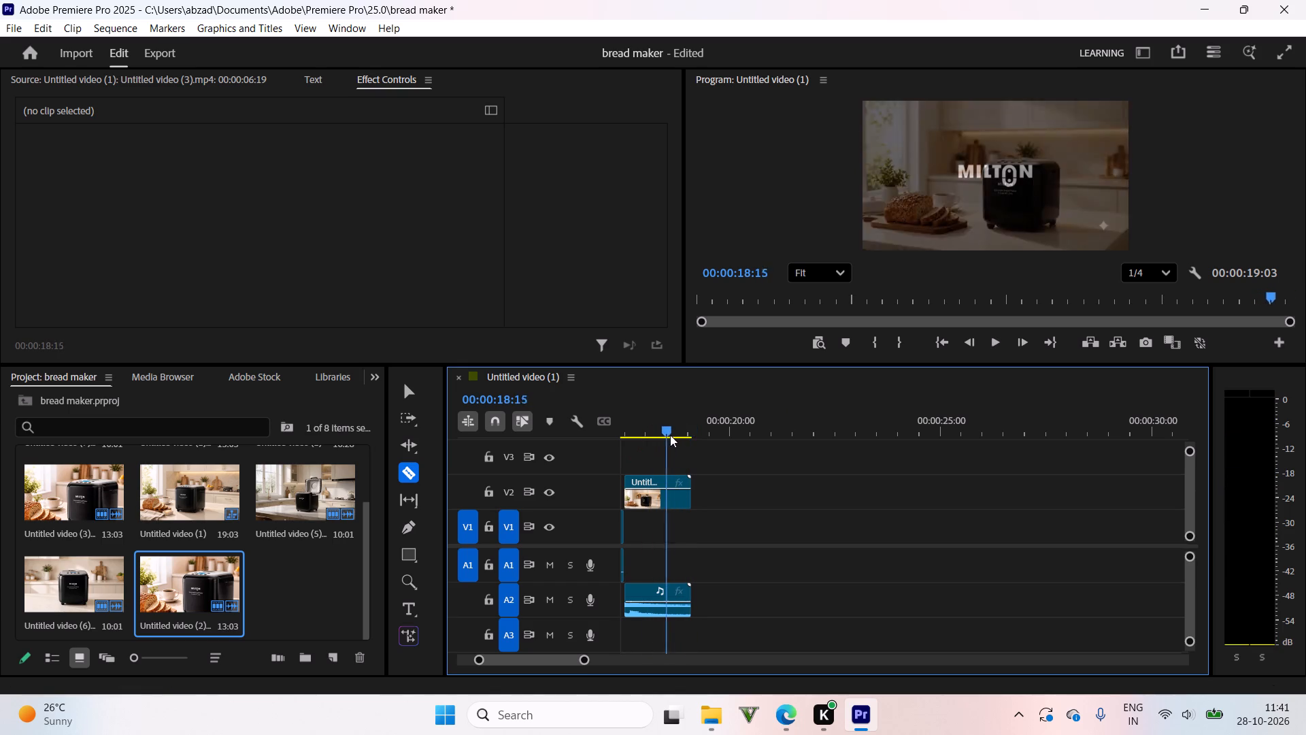
drag(670, 435, 680, 435)
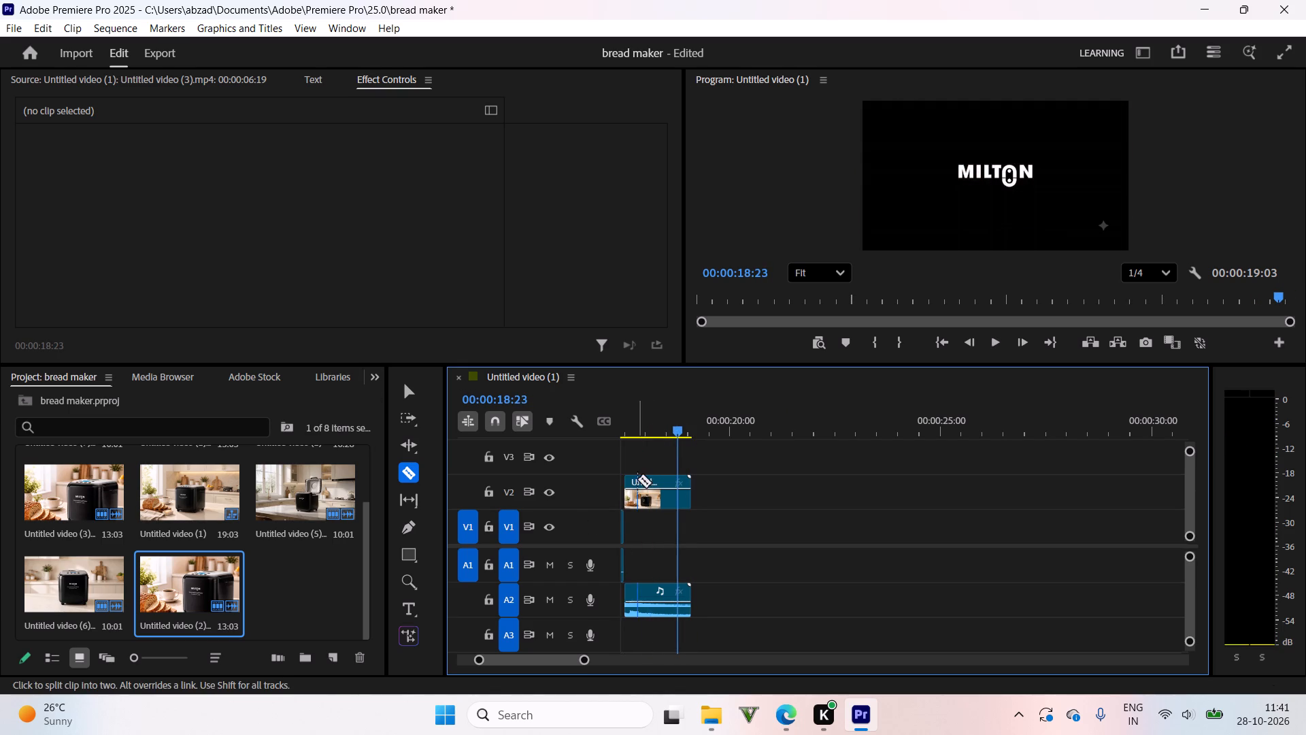
Scale the family breakfast clip Untitled video (7).mp4 on V1 to 131 and play the ending from that clip.
click(404, 388)
drag(657, 431, 1013, 455)
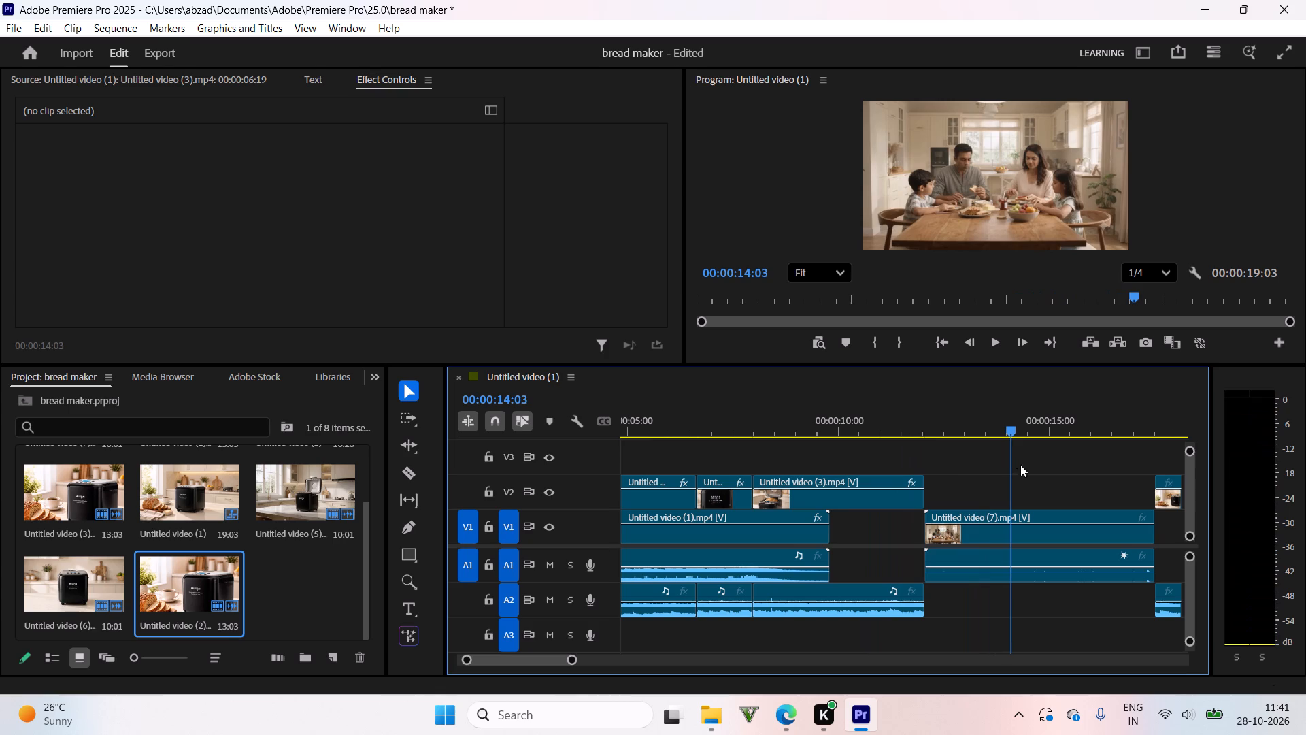
click(970, 519)
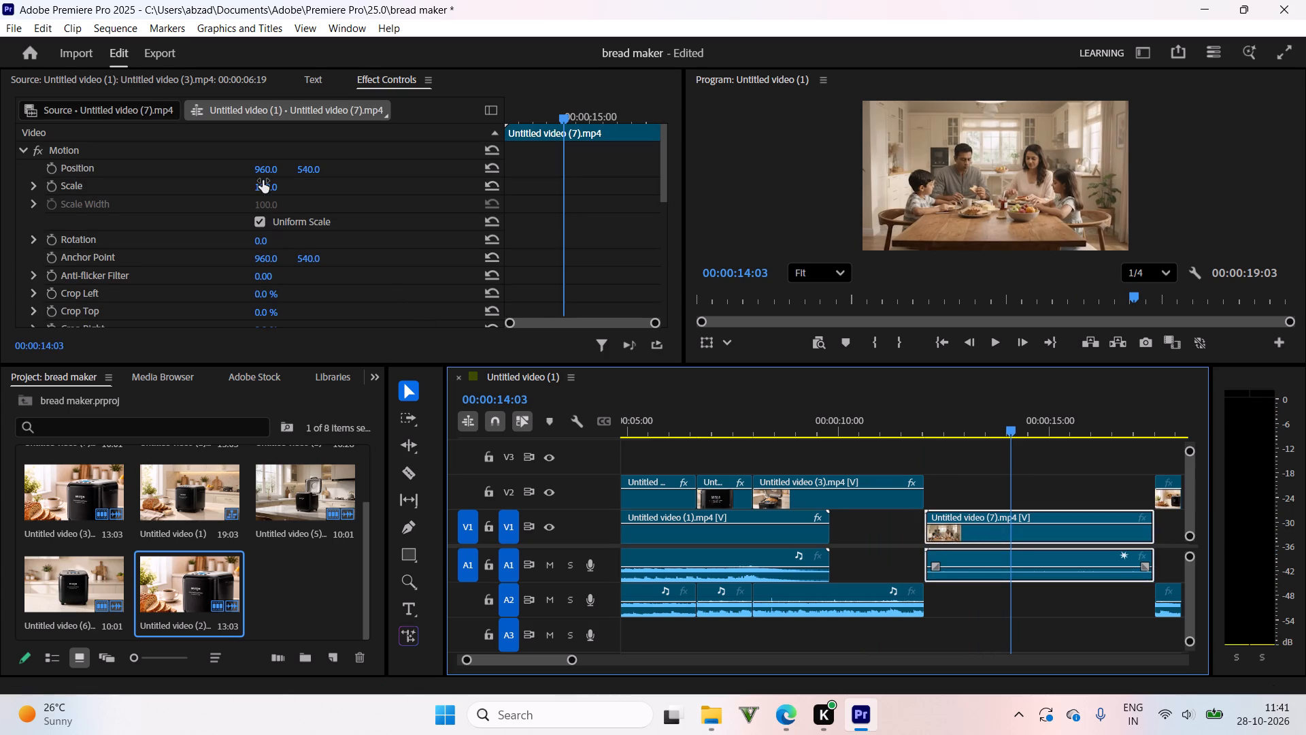
drag(263, 180, 310, 199)
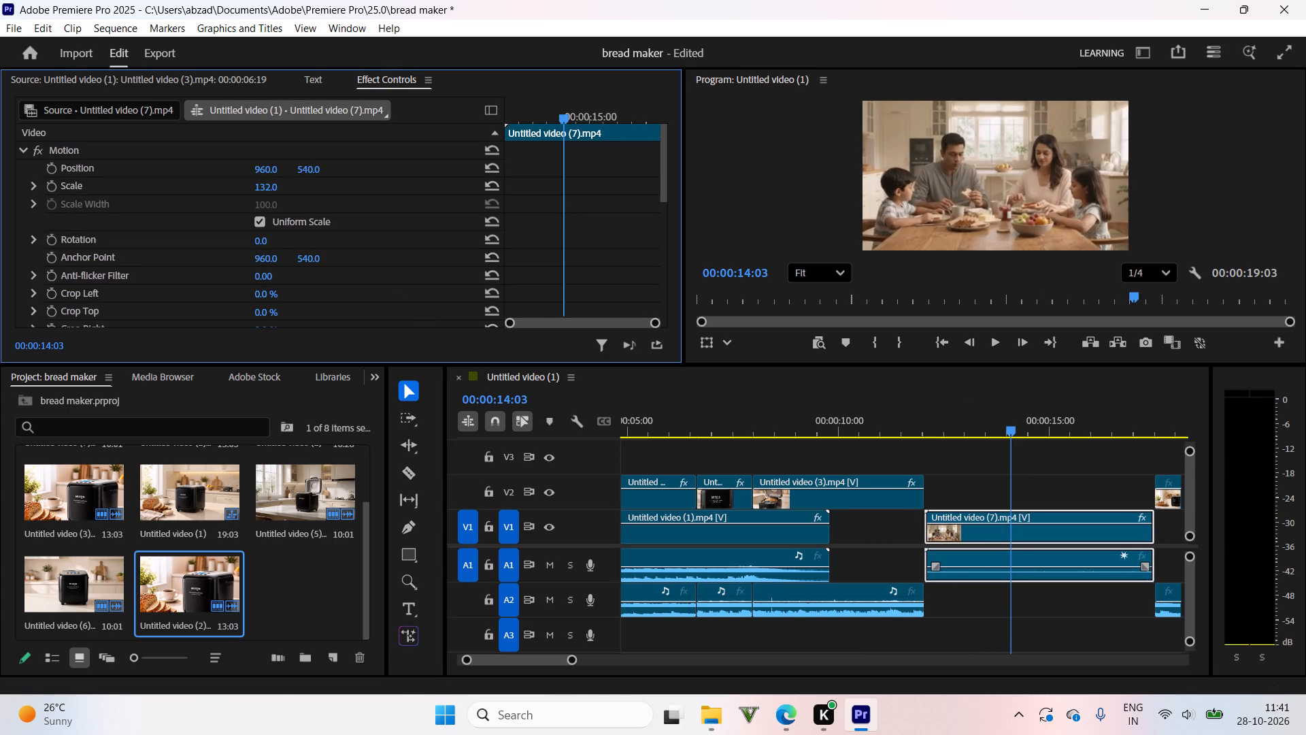
drag(310, 199, 310, 201)
drag(995, 423, 981, 447)
key(space)
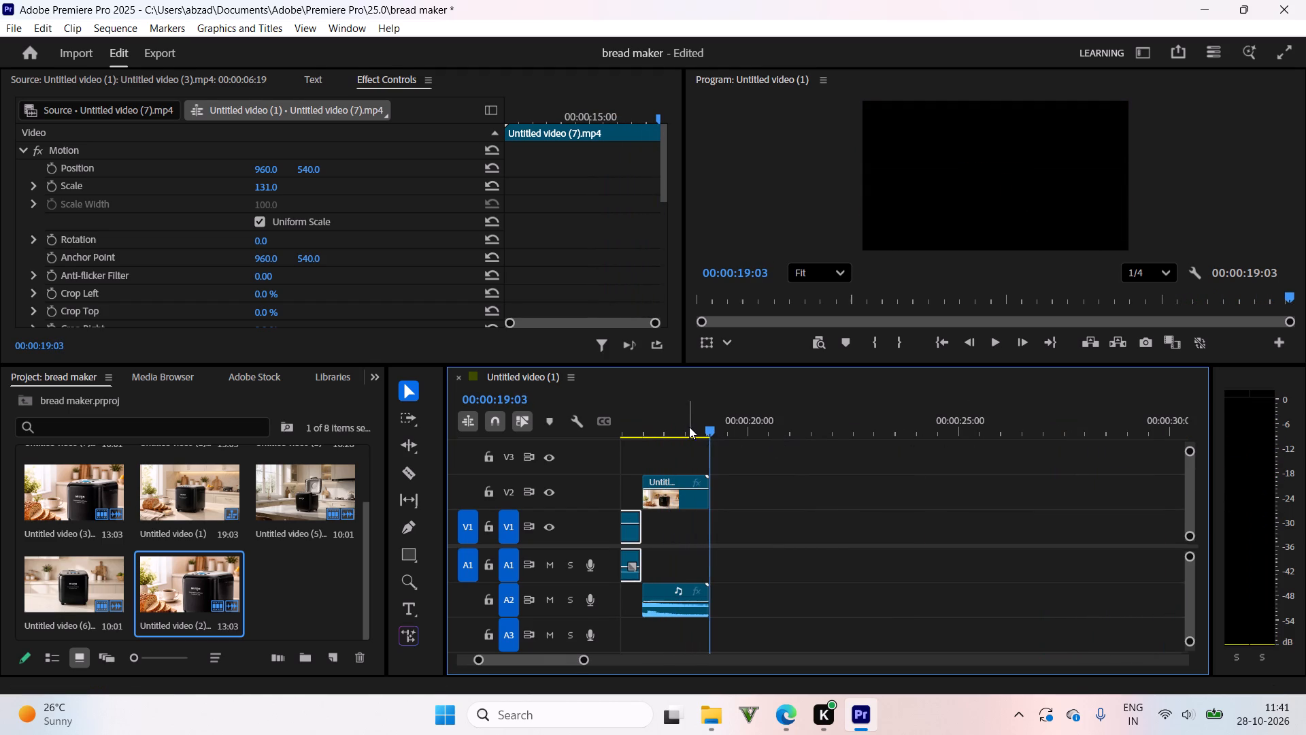
Scale the closing product-and-logo clip Untitled video (2).mp4 on V2 to 143.
click(689, 425)
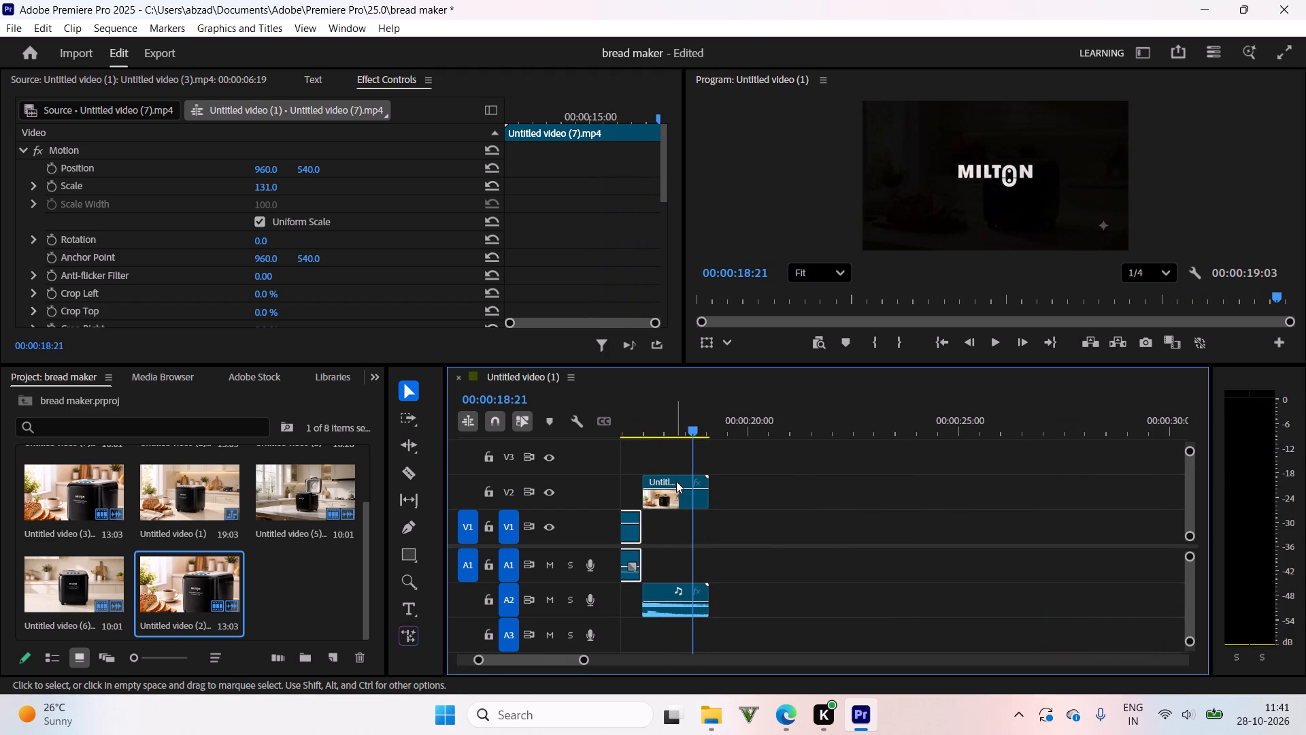
click(676, 479)
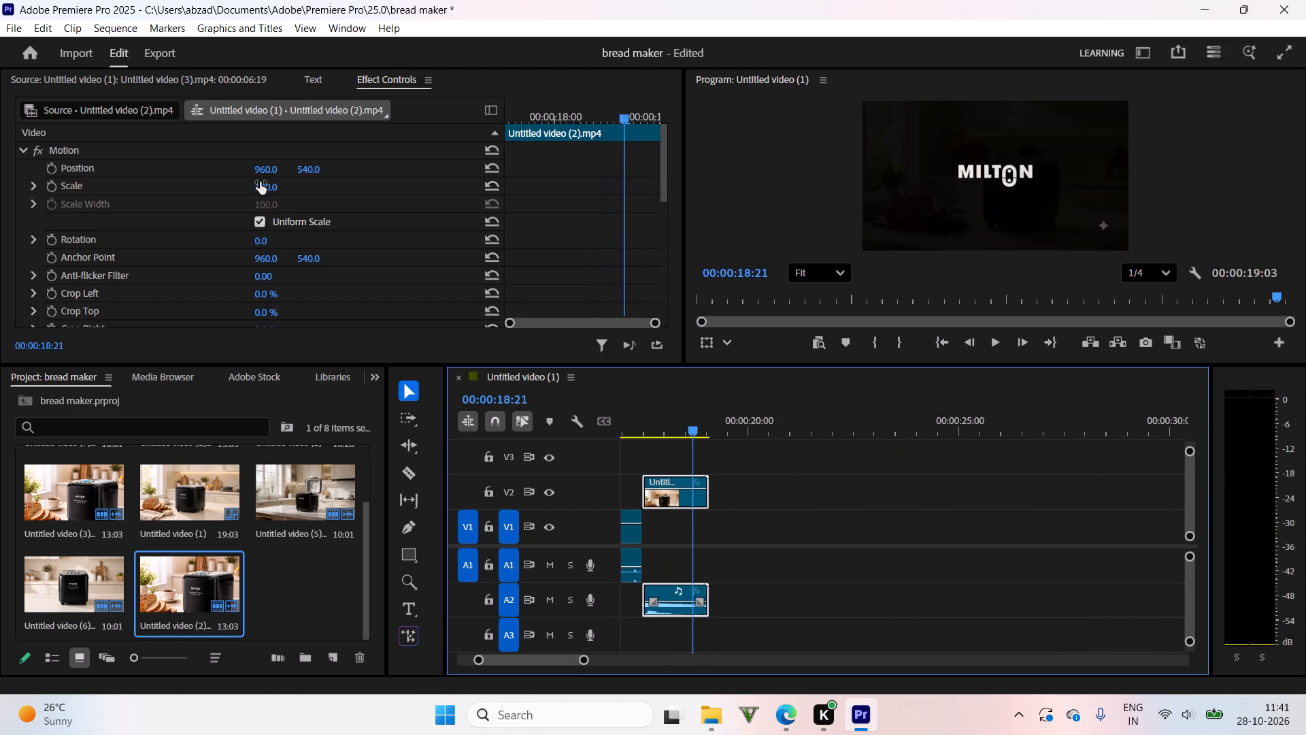
drag(260, 182, 309, 191)
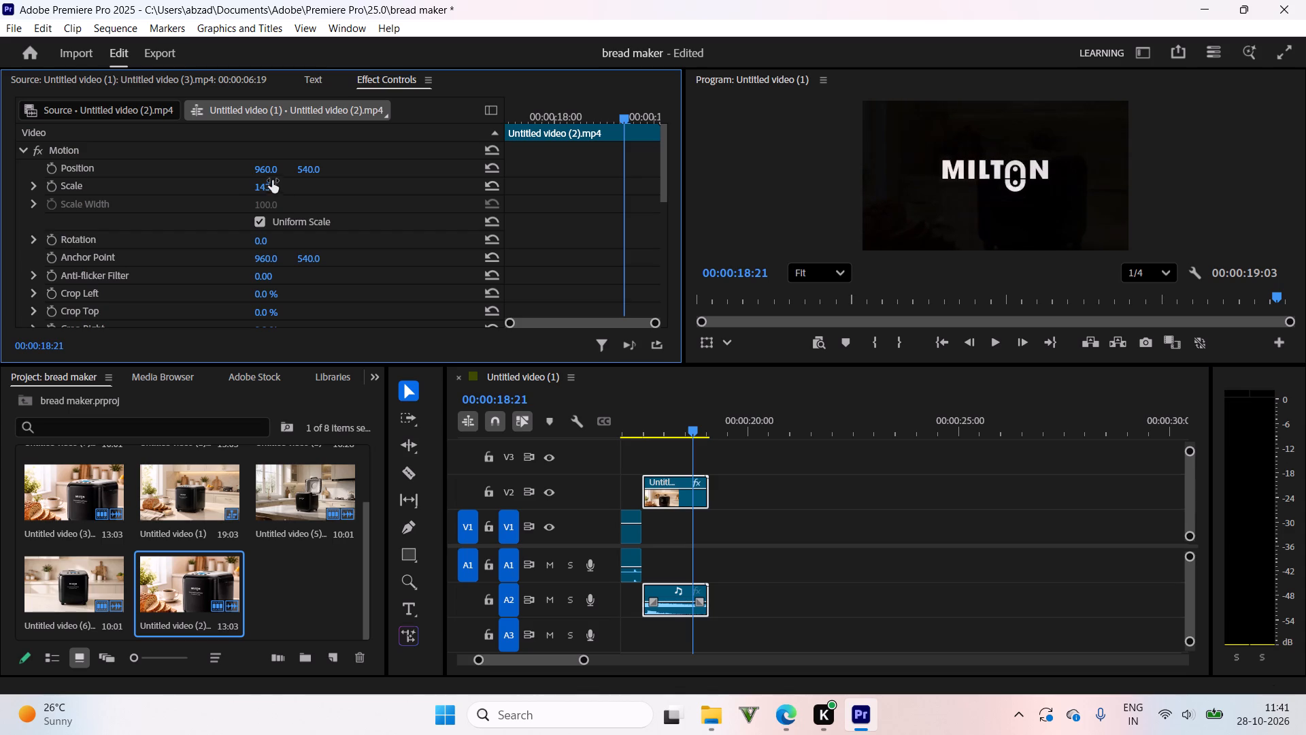
Reposition the closing clip to 944, 592 to centre the Milton logo, checking the framing full screen.
drag(271, 169, 293, 178)
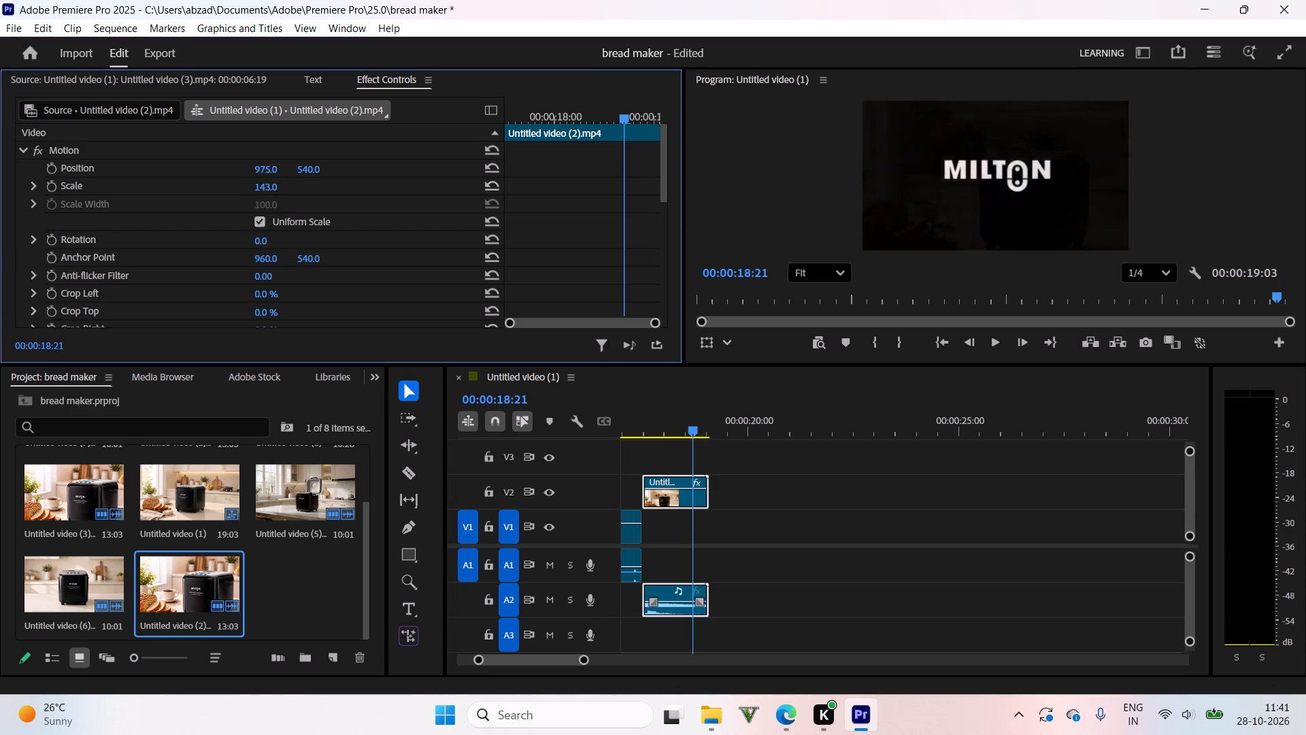
drag(293, 178, 277, 180)
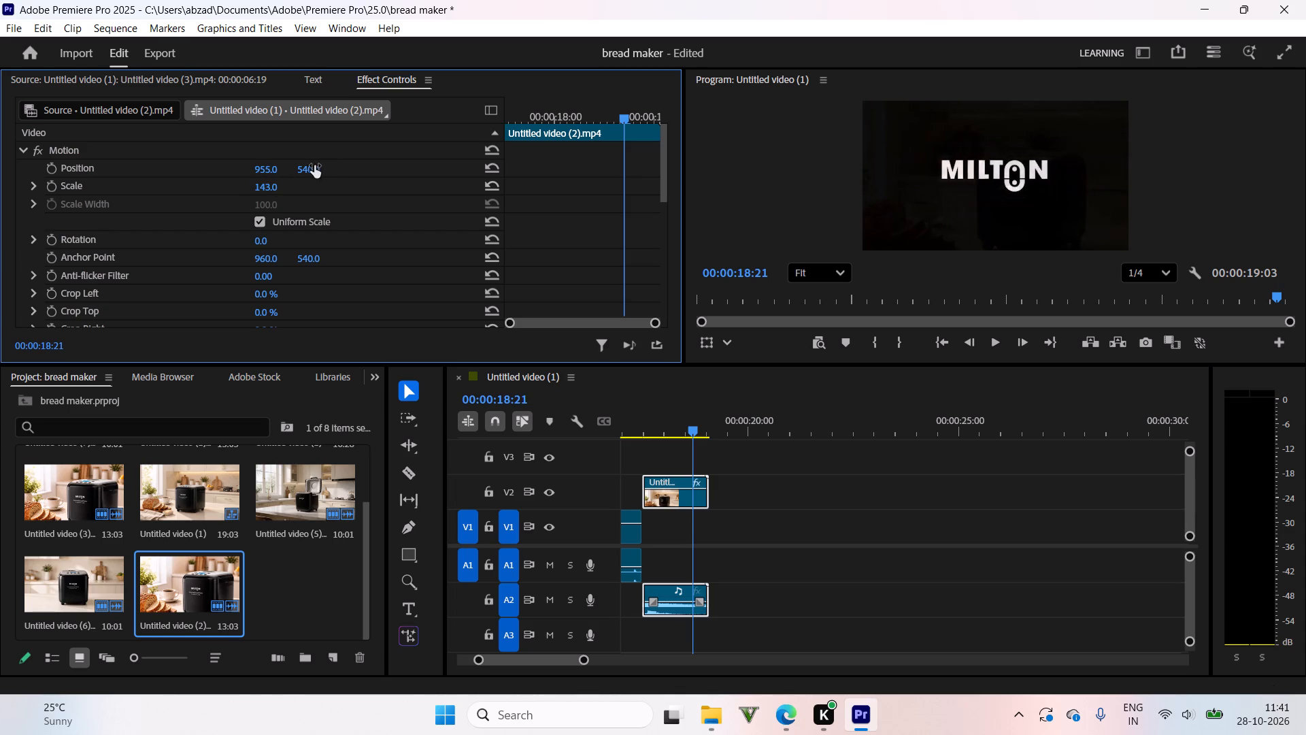
drag(312, 165, 316, 165)
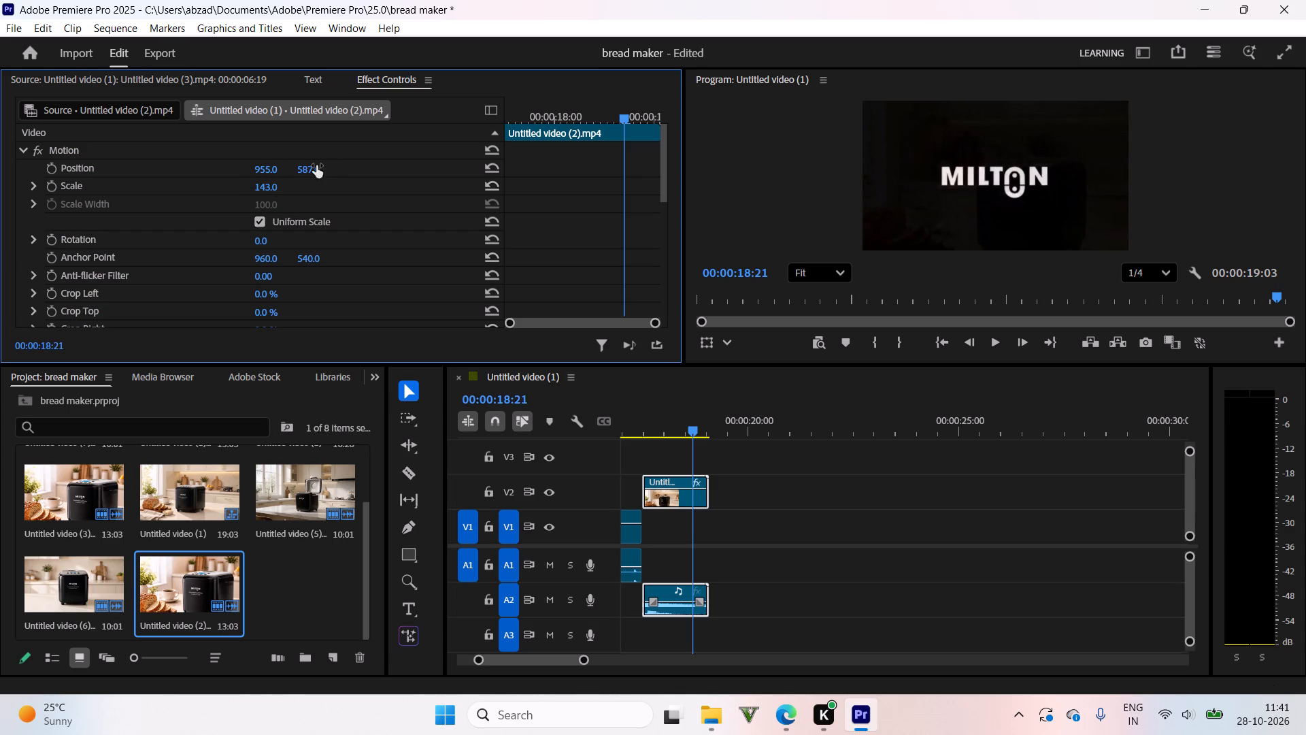
drag(316, 165, 312, 125)
click(261, 166)
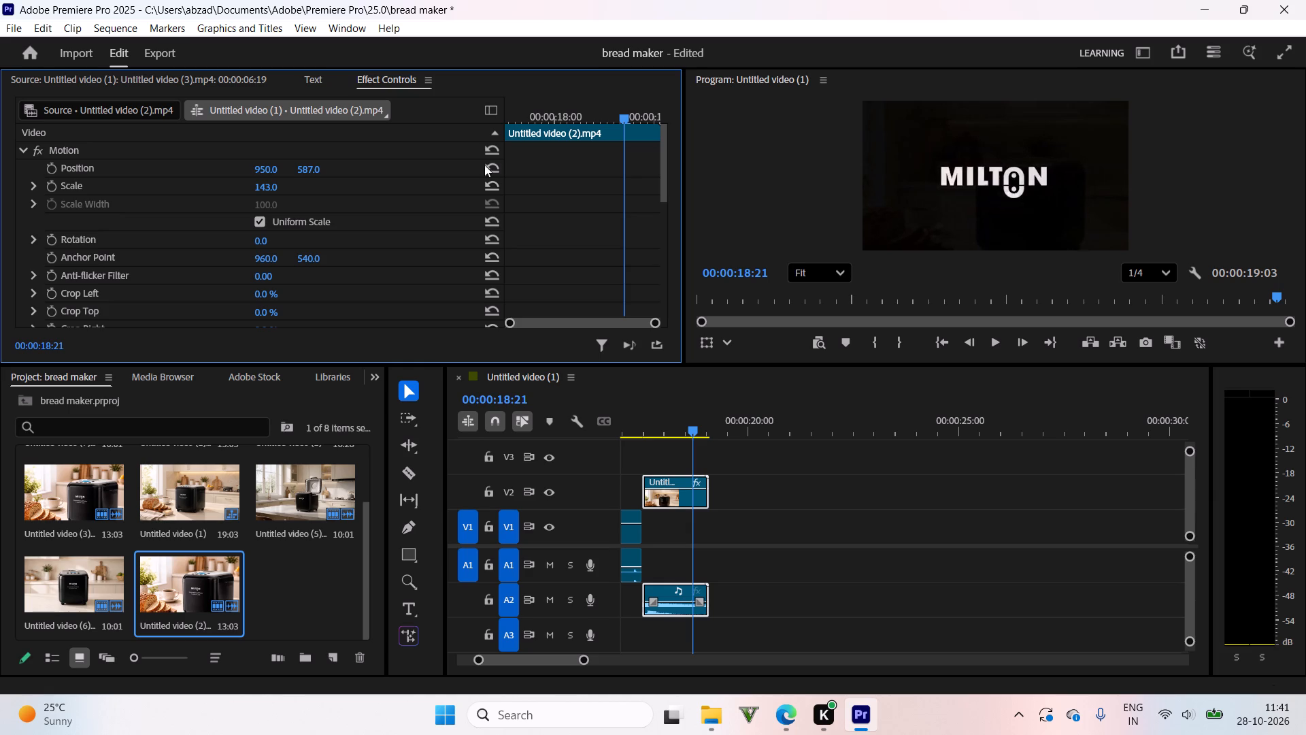
click(1287, 56)
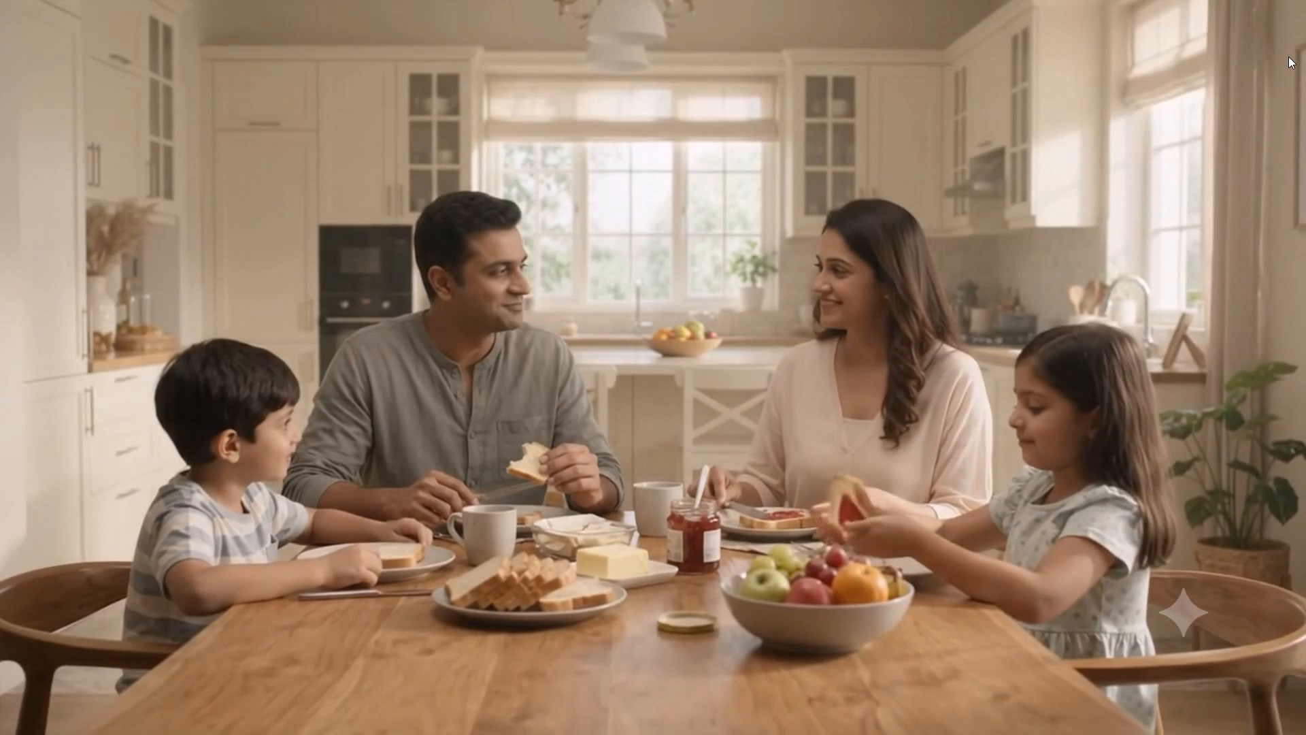
key(Escape)
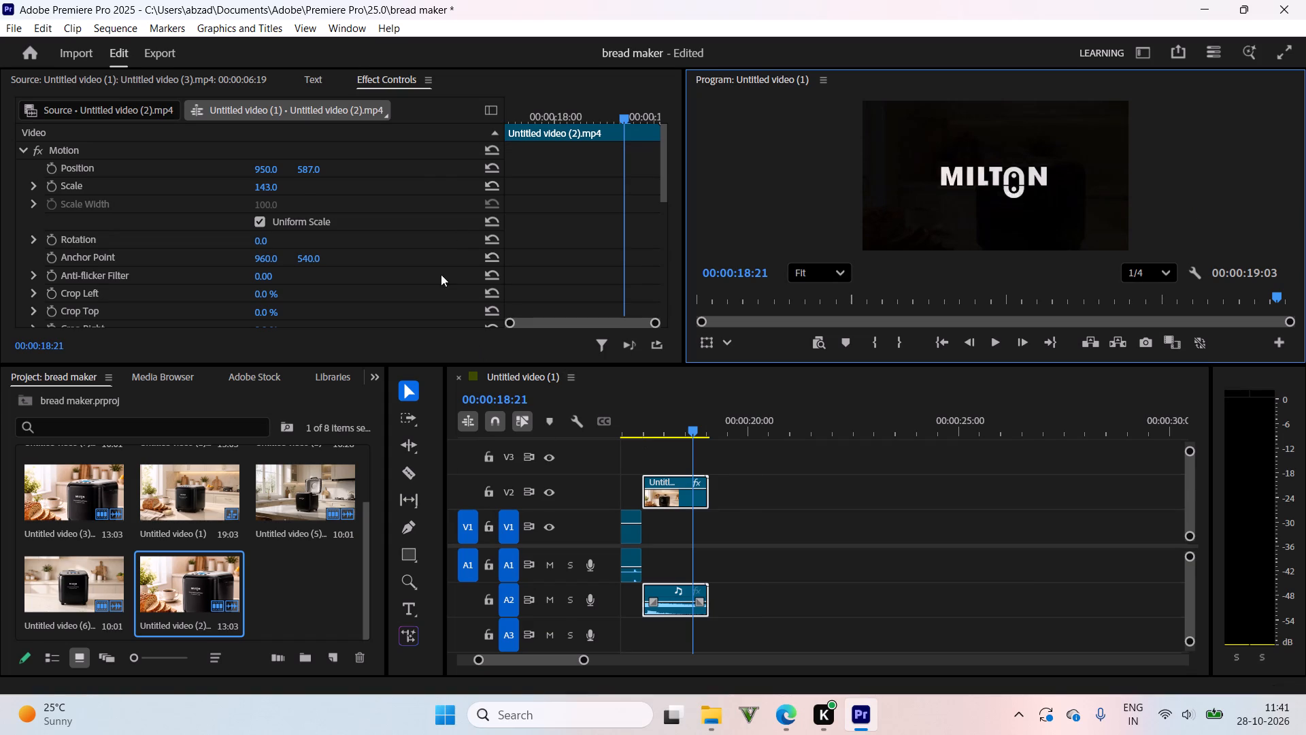
drag(308, 167, 302, 153)
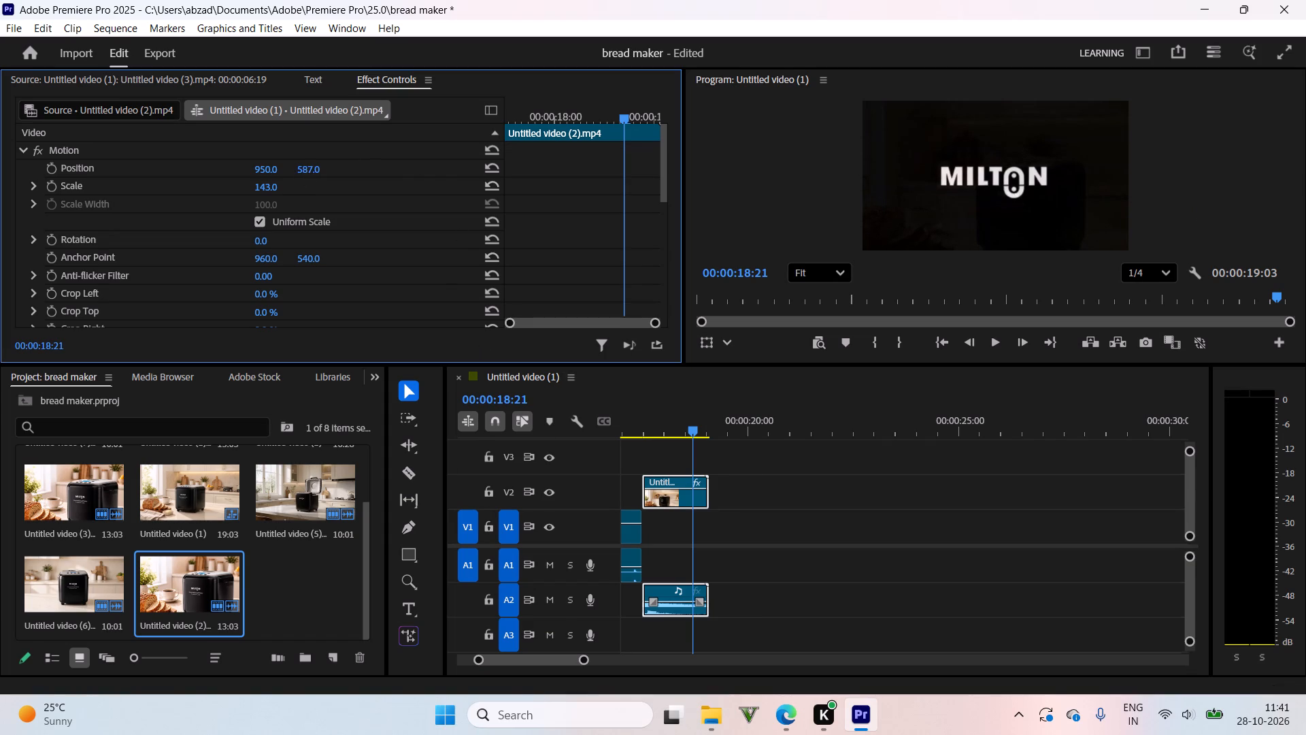
drag(302, 153, 303, 150)
drag(275, 168, 264, 168)
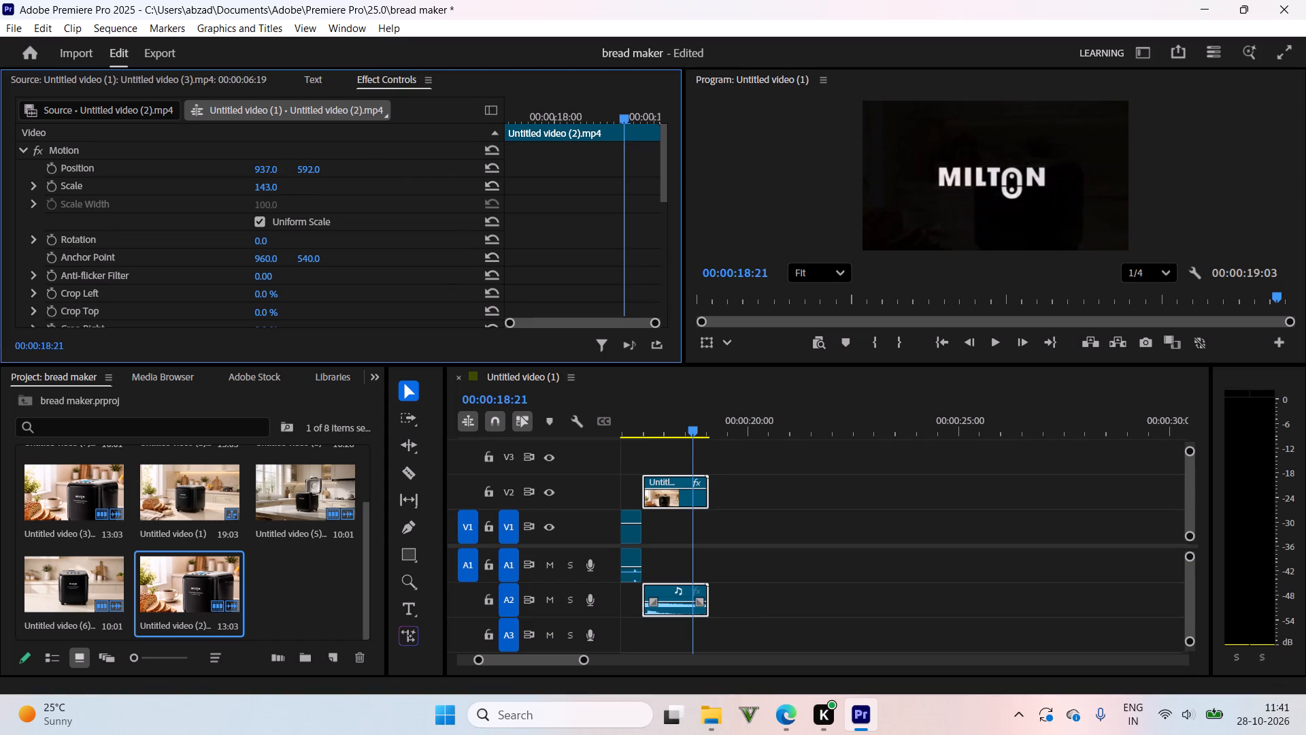
drag(264, 168, 273, 165)
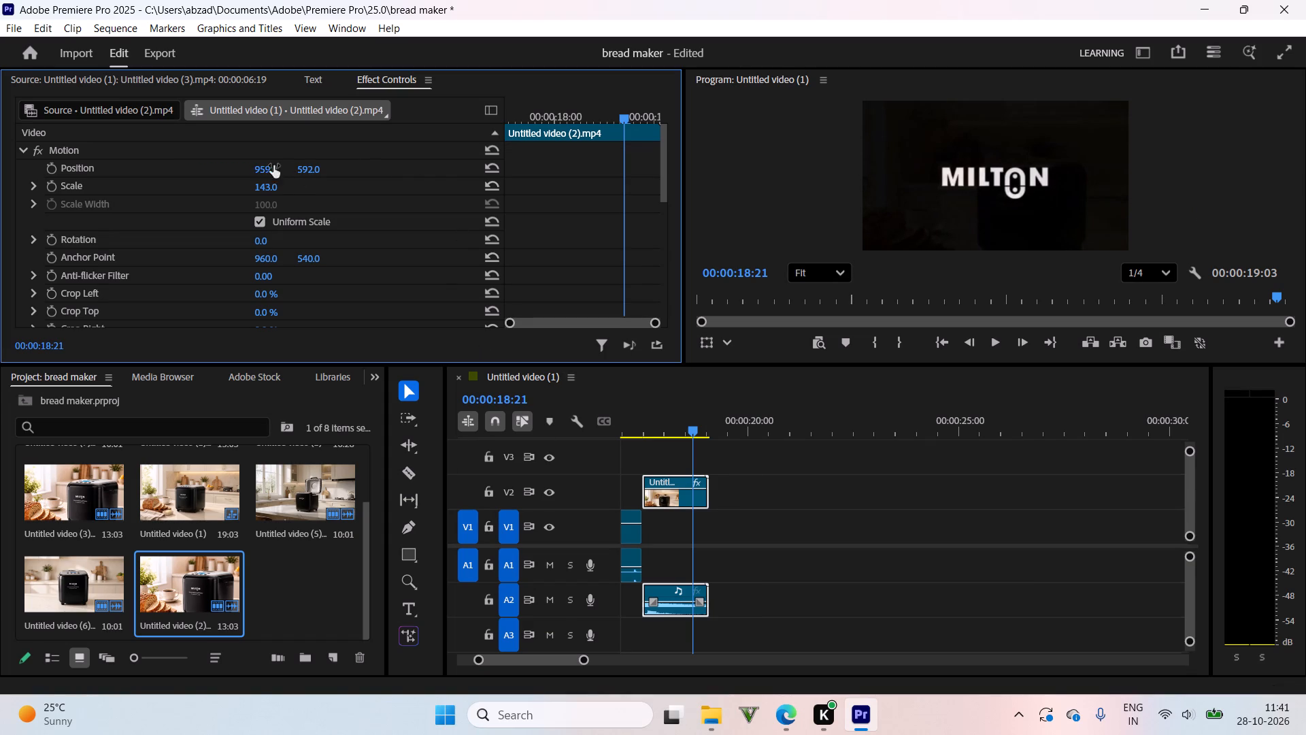
drag(273, 165, 284, 171)
click(1279, 50)
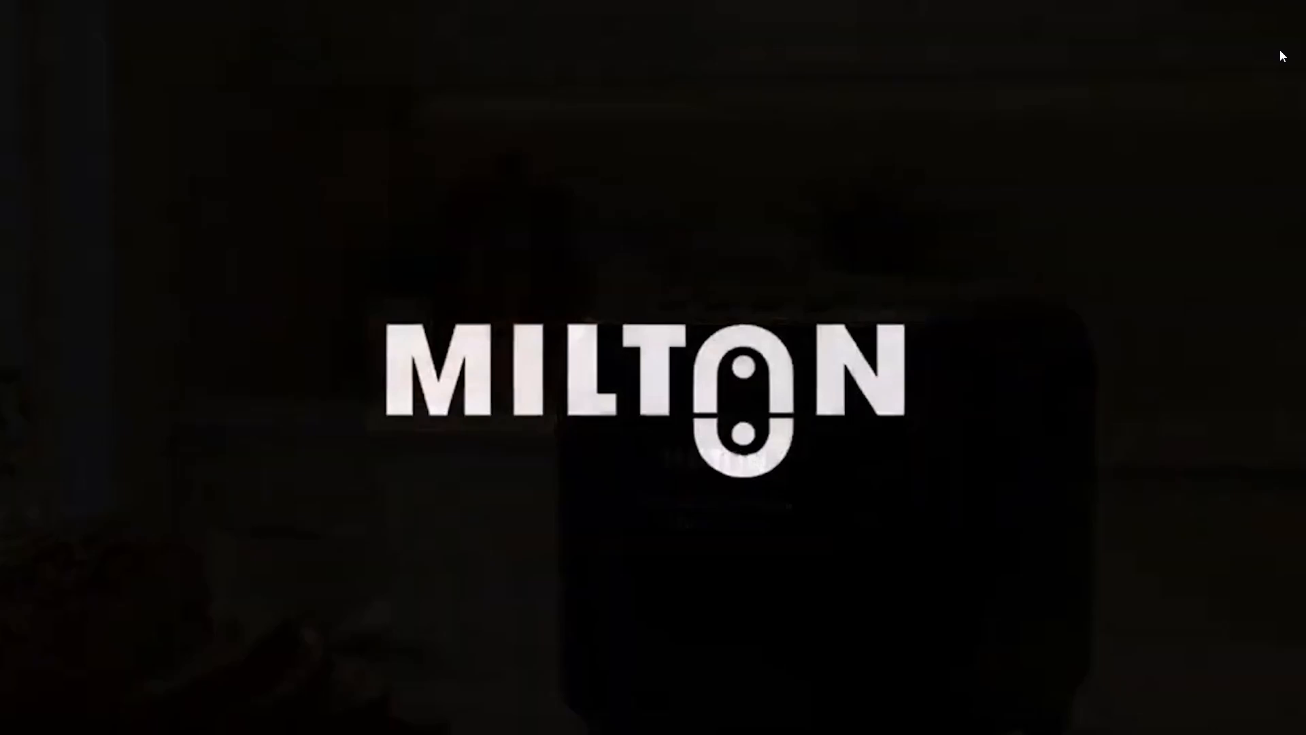
key(Escape)
drag(257, 166, 227, 166)
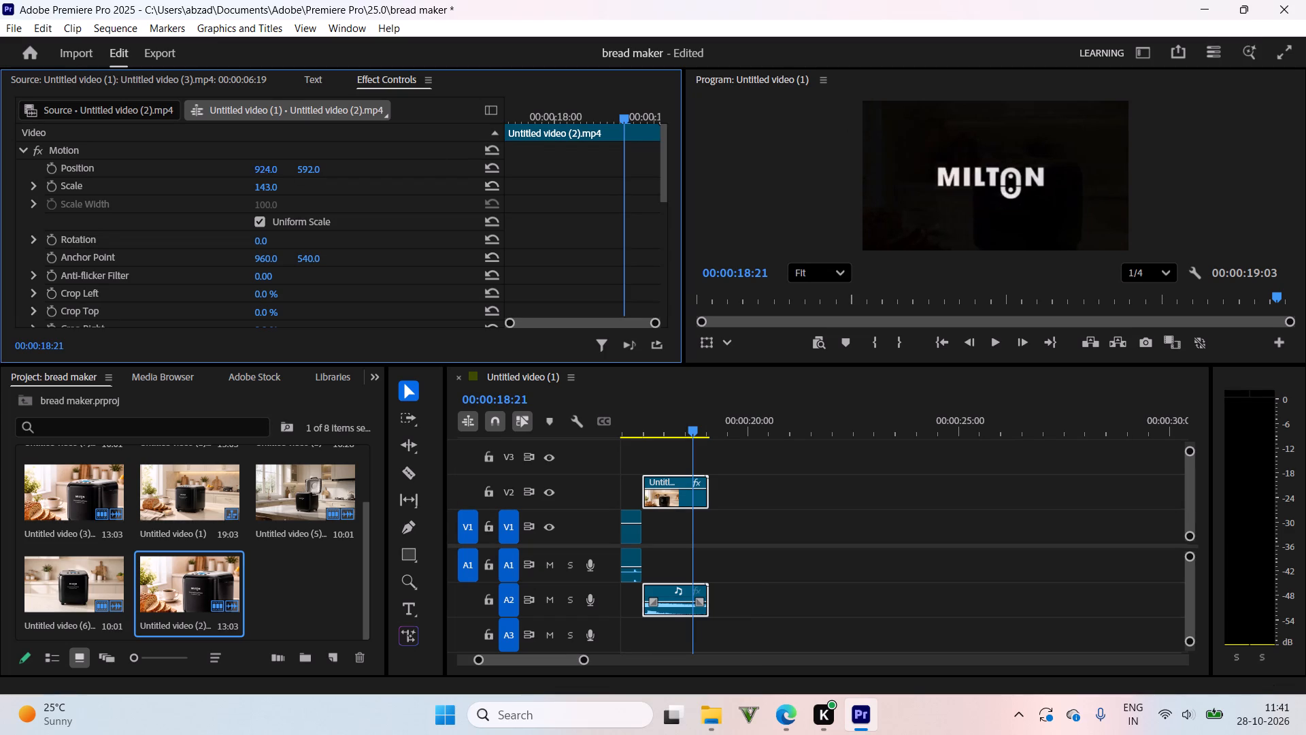
drag(227, 166, 245, 166)
click(1277, 56)
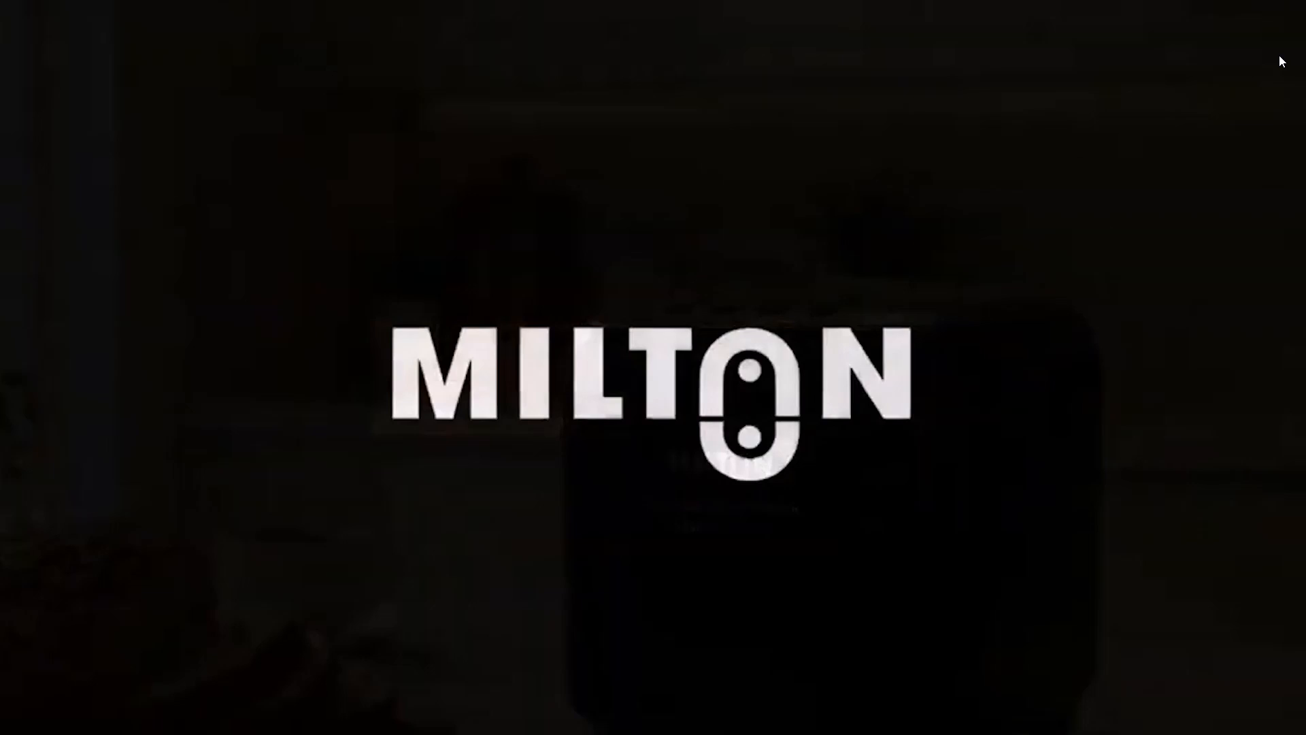
key(Escape)
Play the closing shot and the start of the sequence, including full screen, to examine the reframed clips.
drag(657, 421, 631, 429)
key(space)
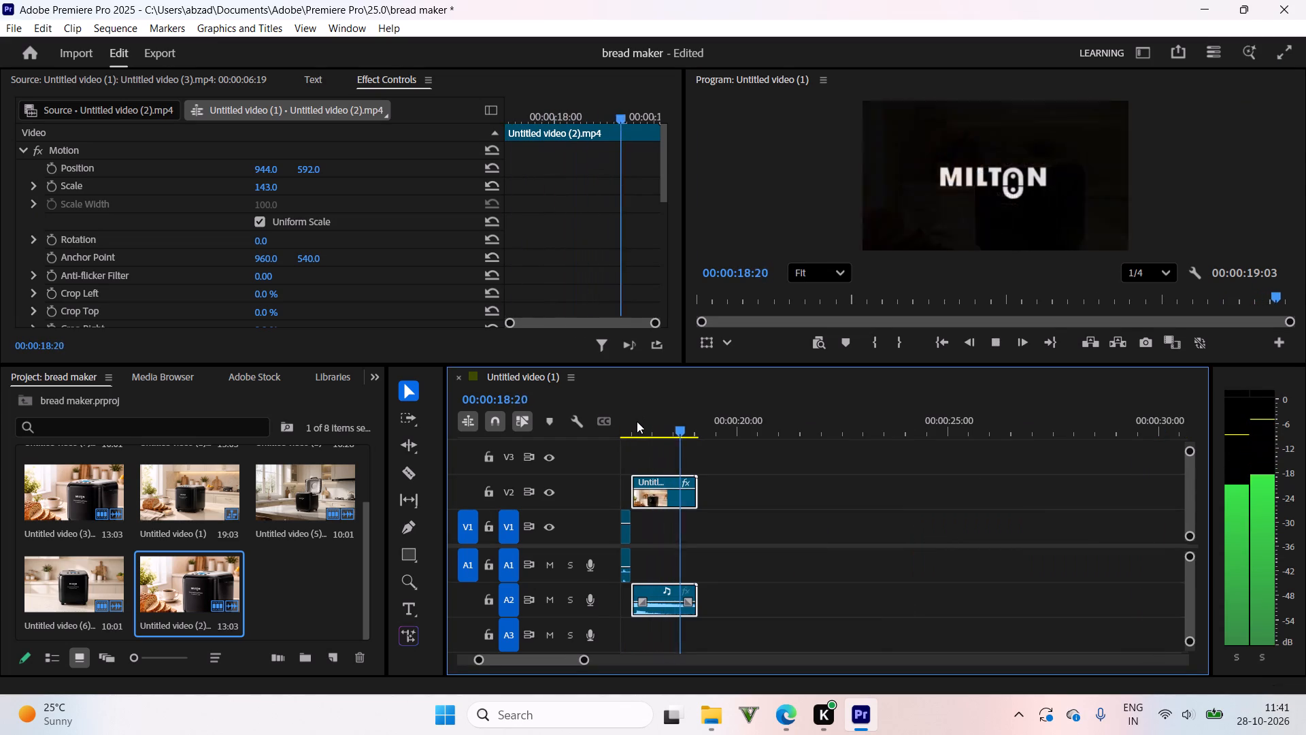
drag(676, 428, 648, 435)
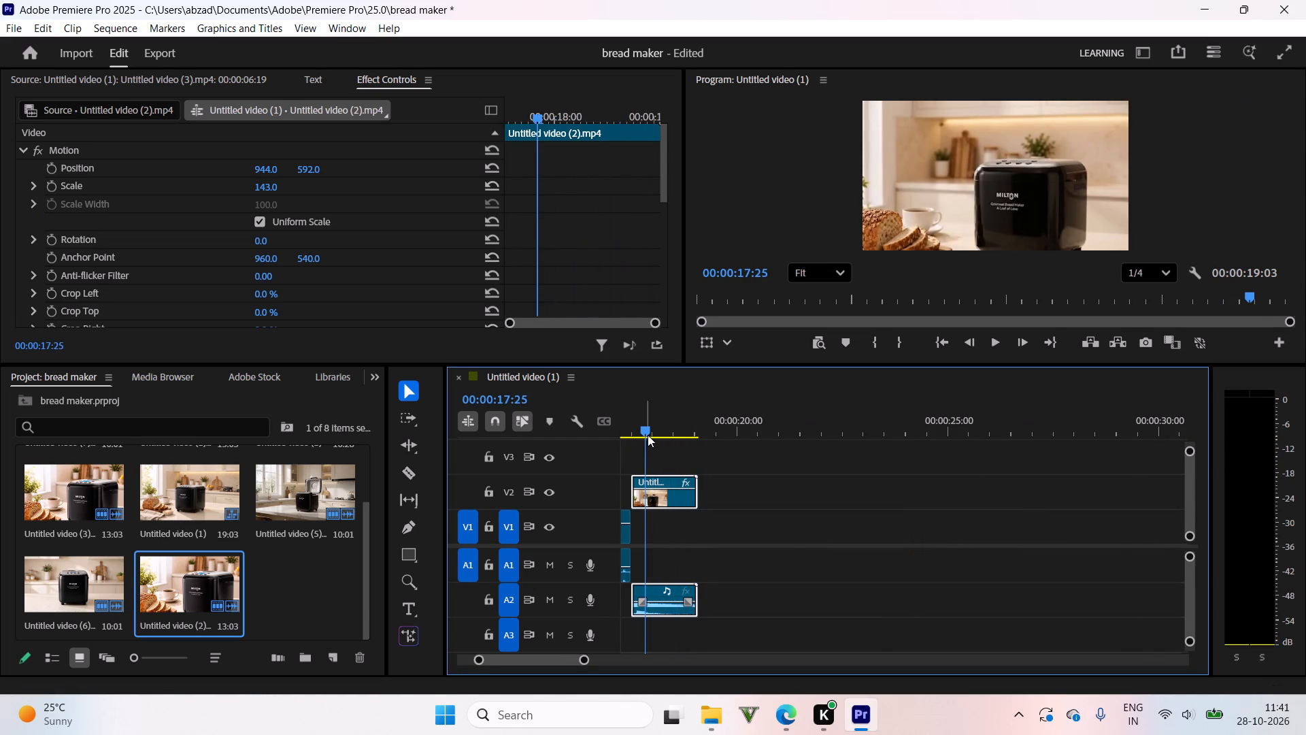
key(space)
drag(646, 425, 559, 431)
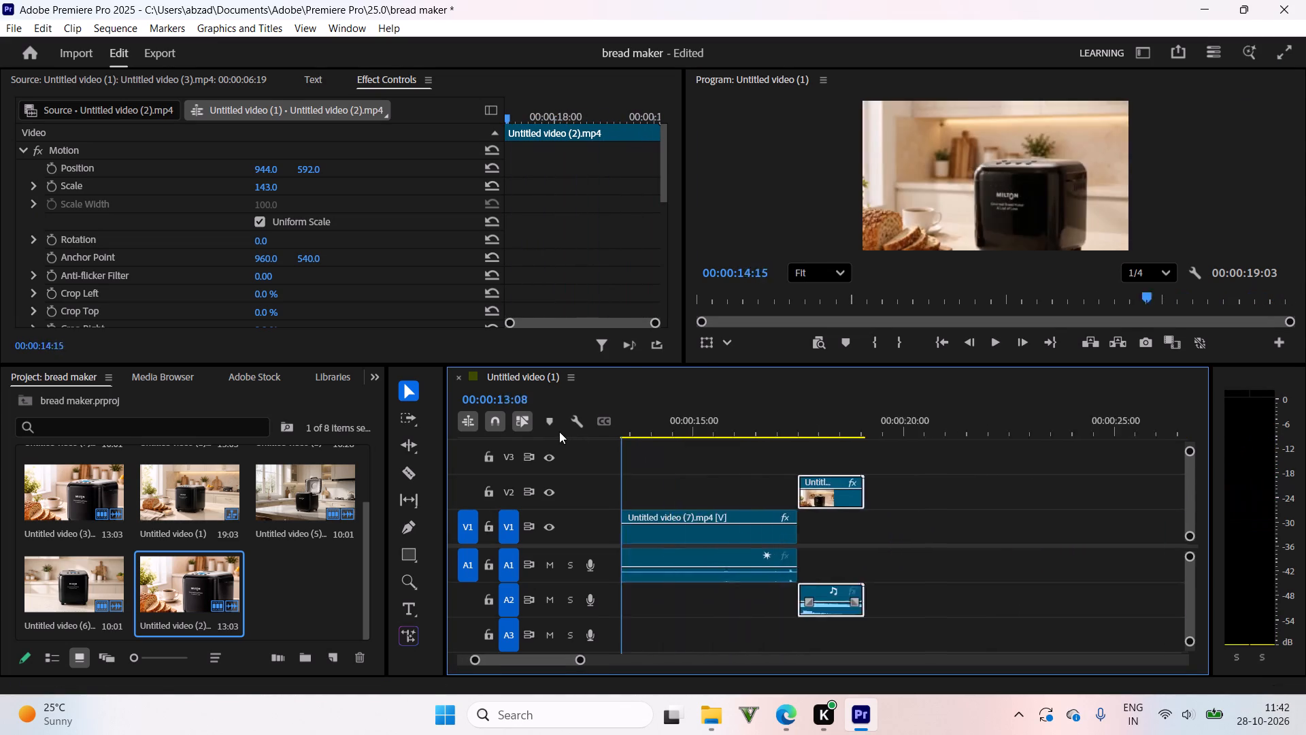
drag(559, 431, 550, 433)
key(space)
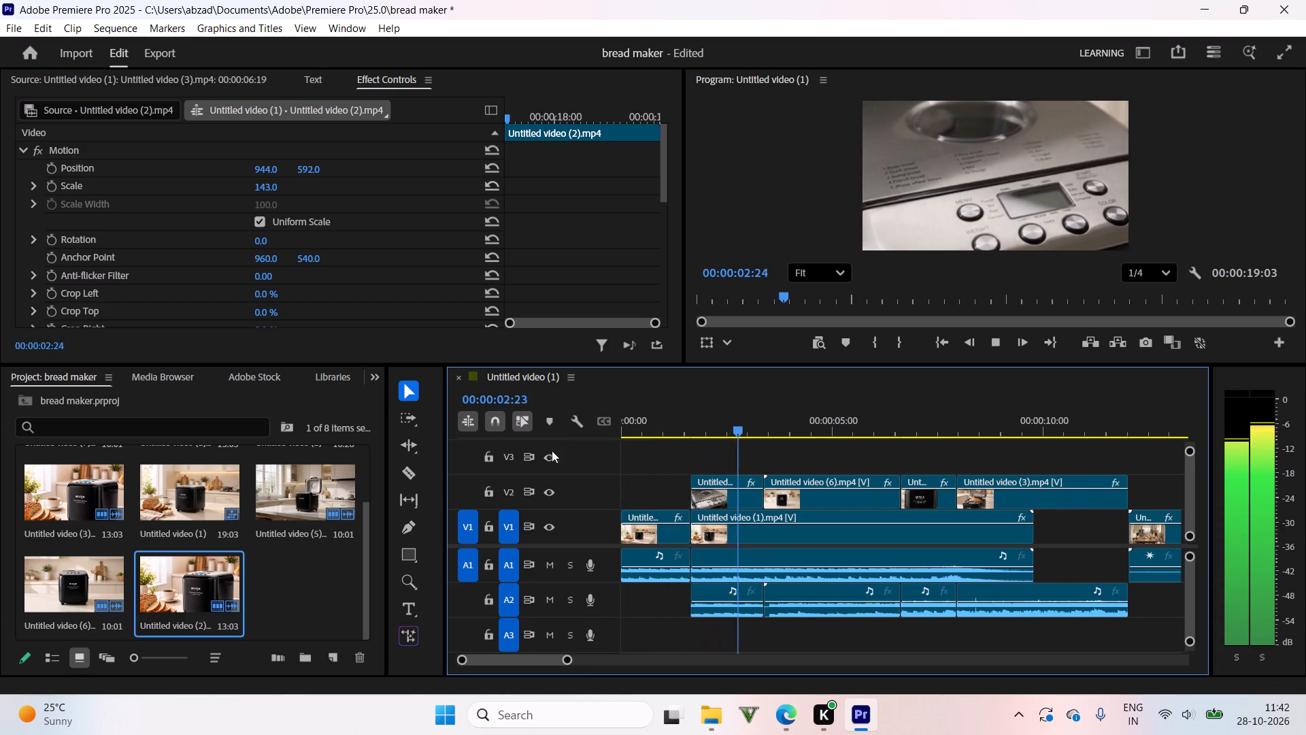
drag(654, 427, 629, 435)
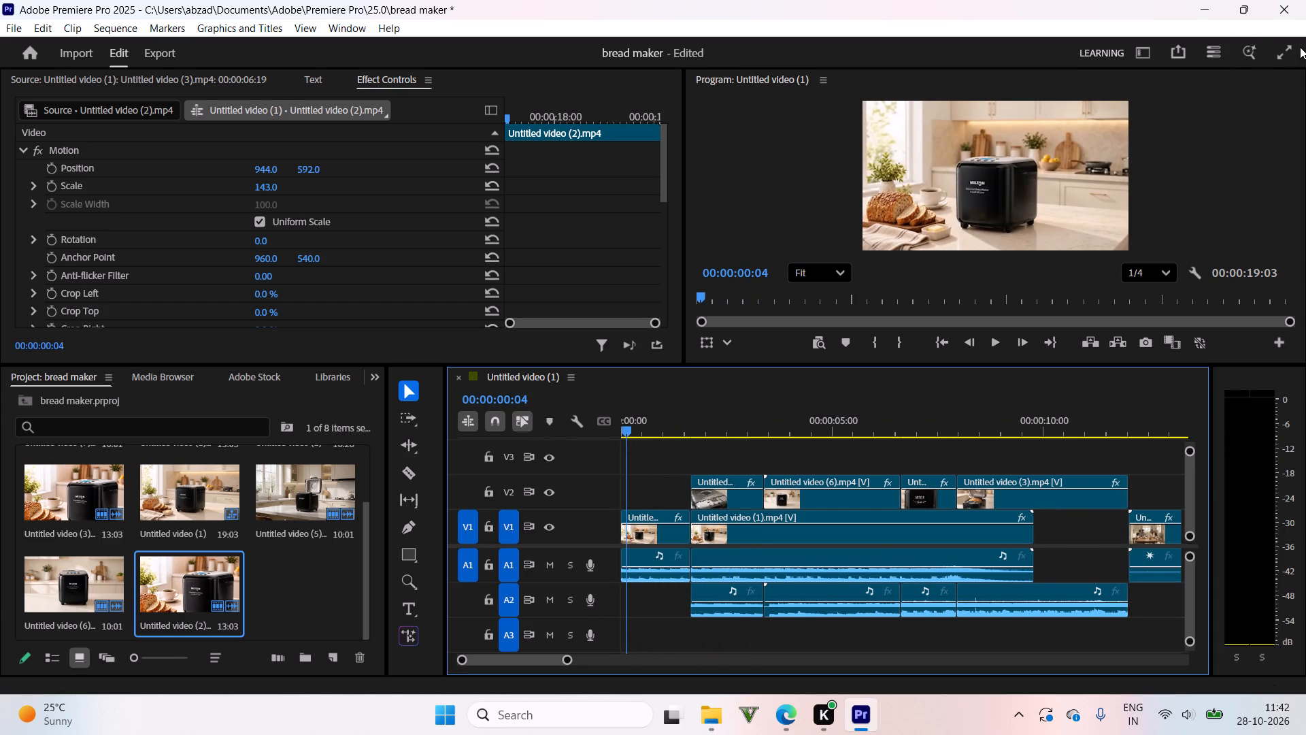
click(1300, 47)
click(1290, 46)
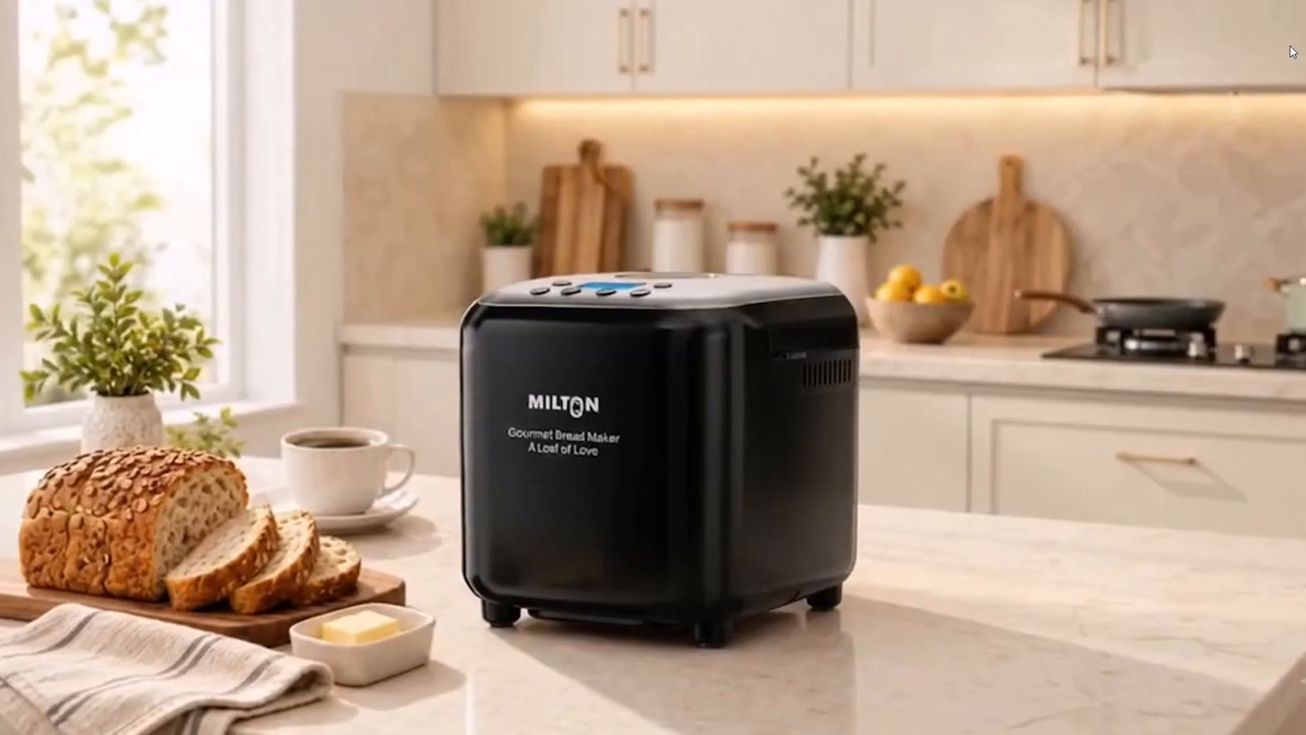
key(space)
key(Escape)
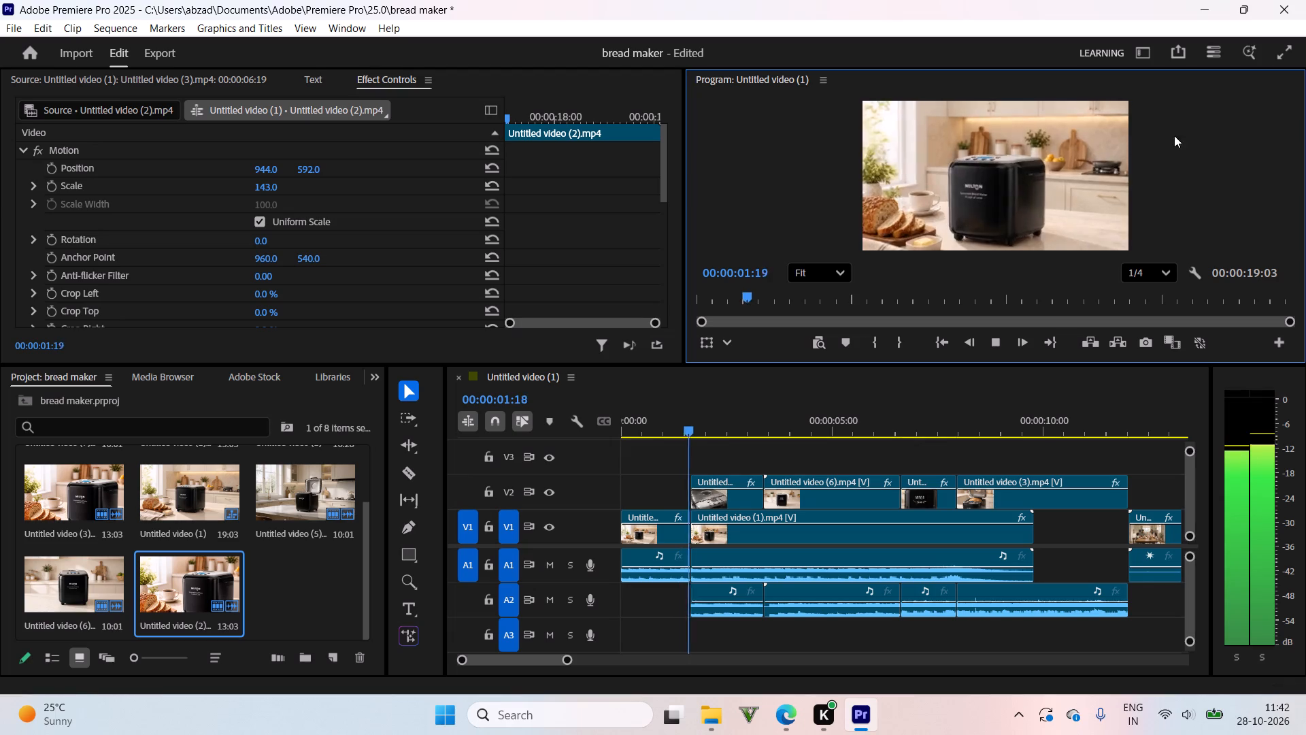
drag(683, 425, 553, 431)
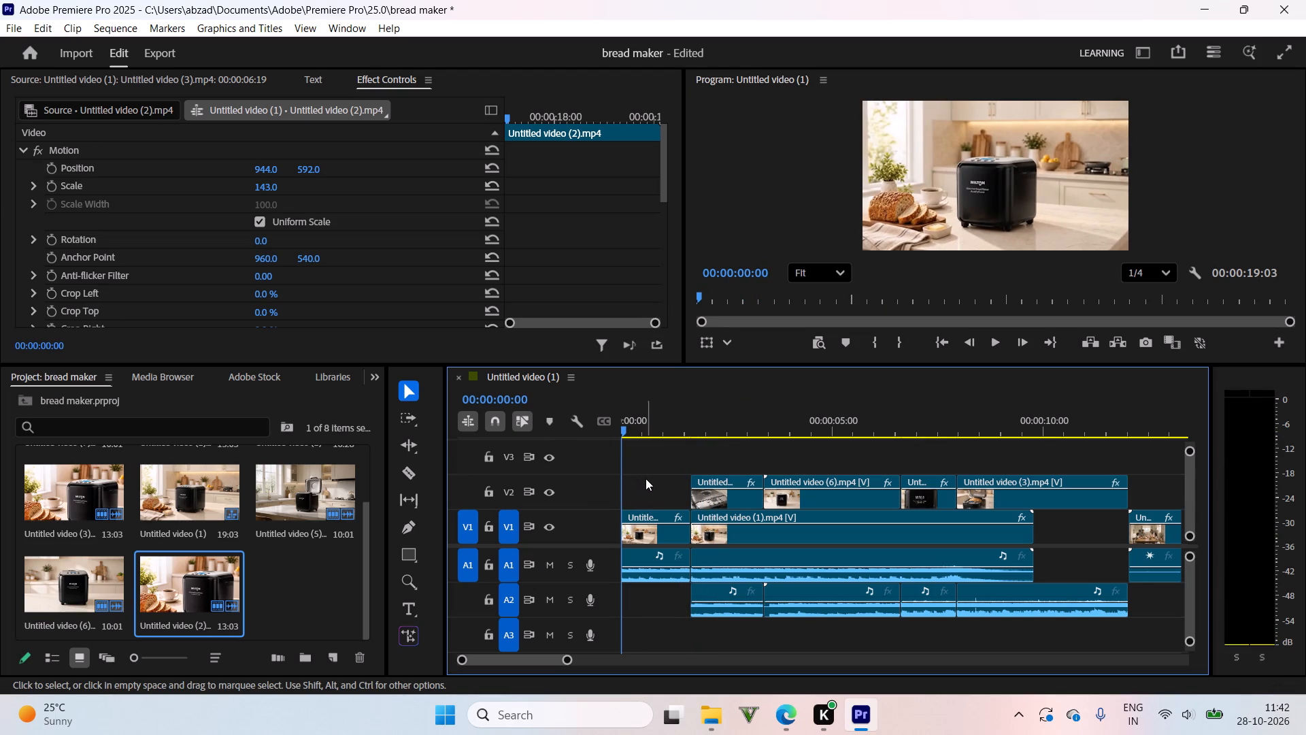
Scale the opening product clip Untitled video (1).mp4 on V1 to 133 and play the sequence through from the start.
click(646, 510)
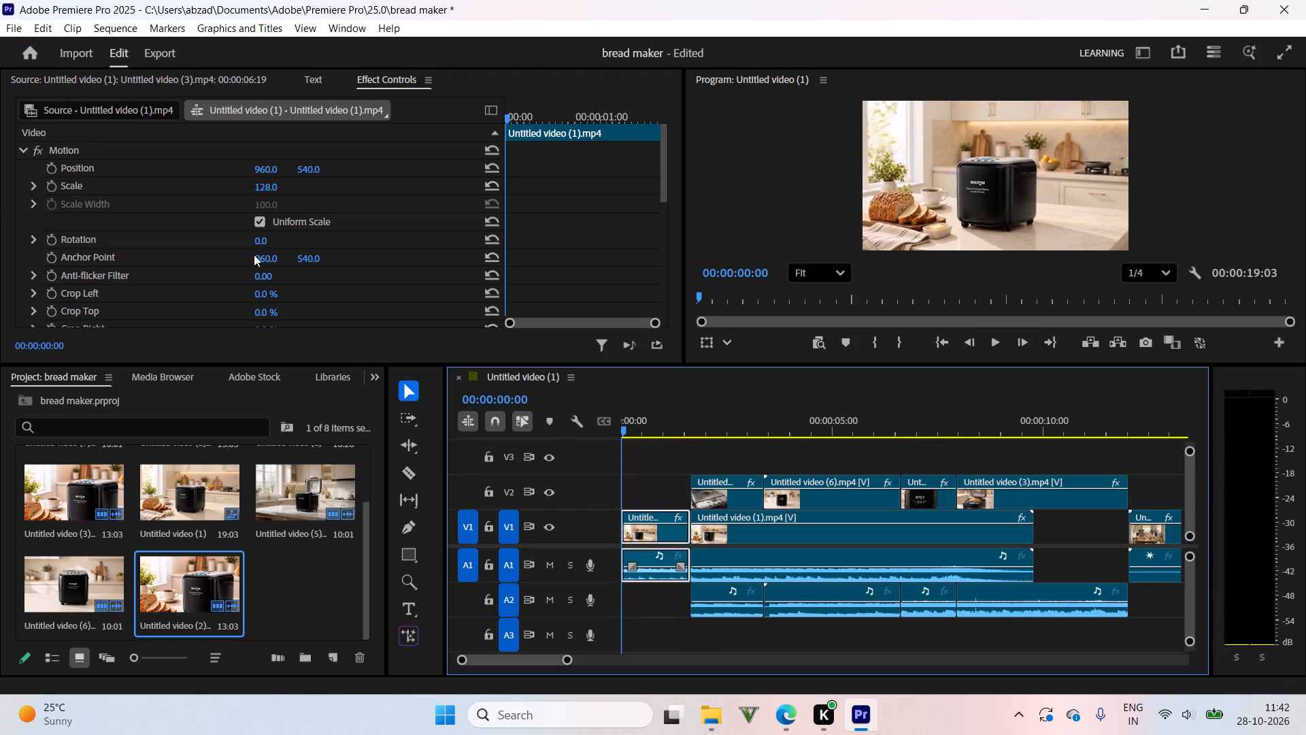
click(263, 183)
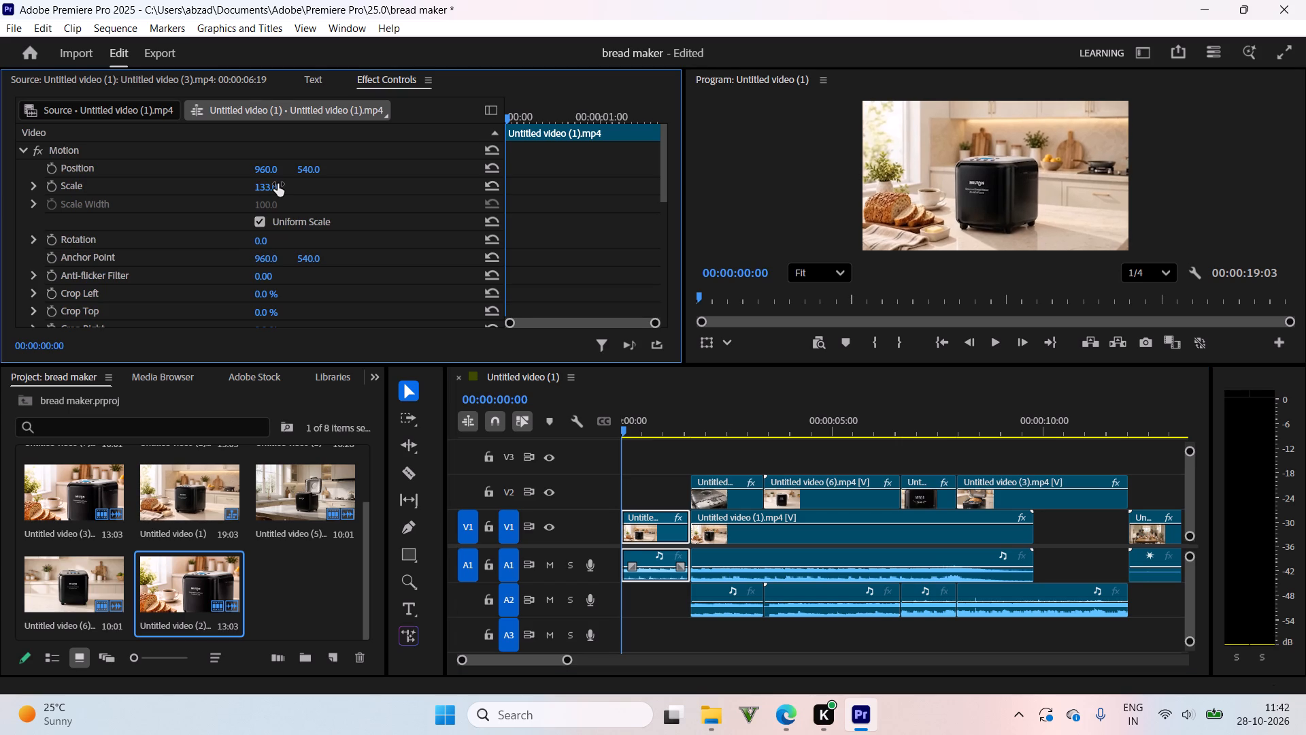
key(space)
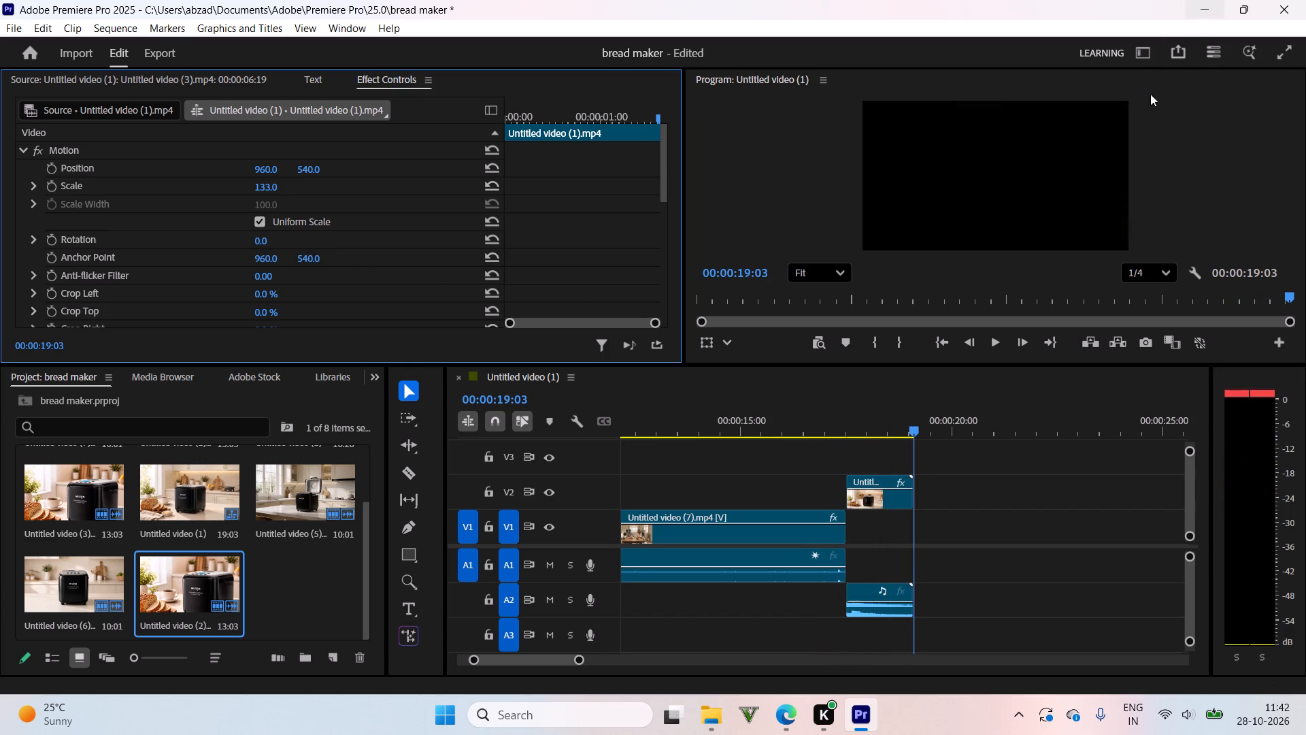
Quick-export the sequence to Downloads as Untitled video (1)_1.mp4 with the Match Source - Adaptive High Bitrate preset.
click(1186, 60)
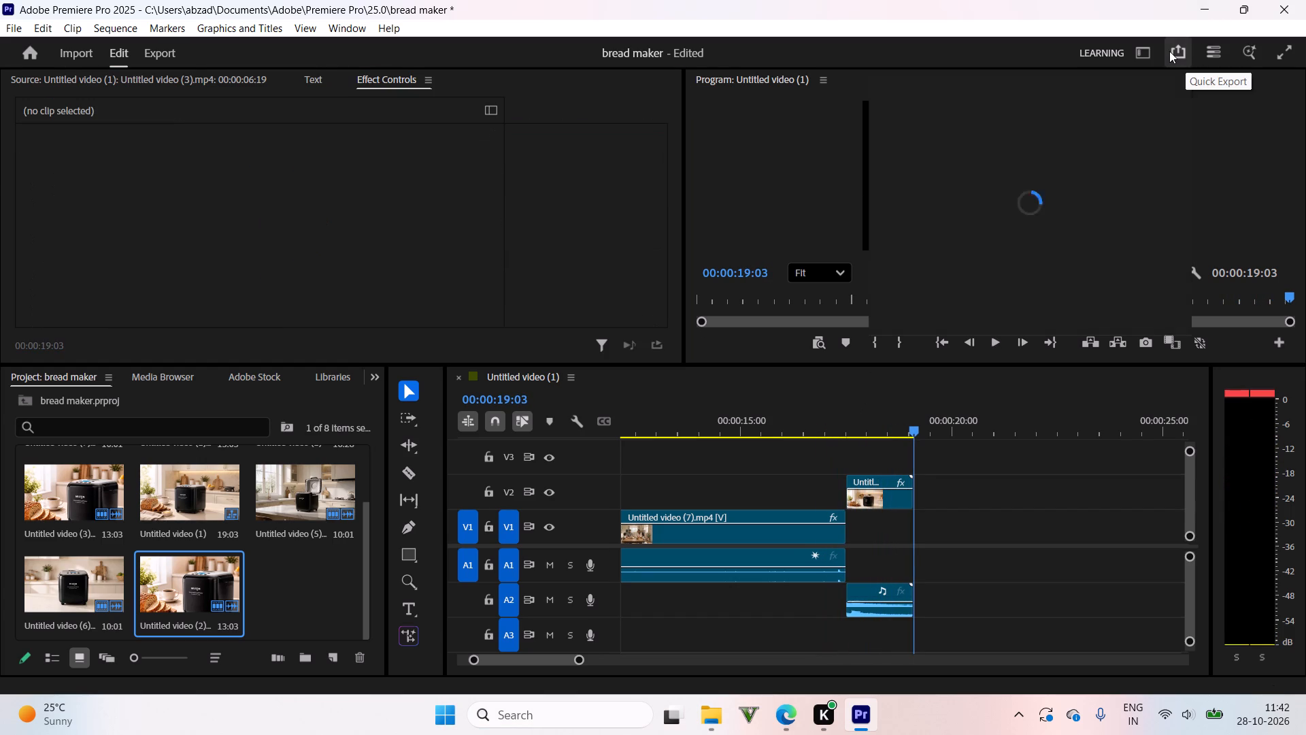
click(1109, 206)
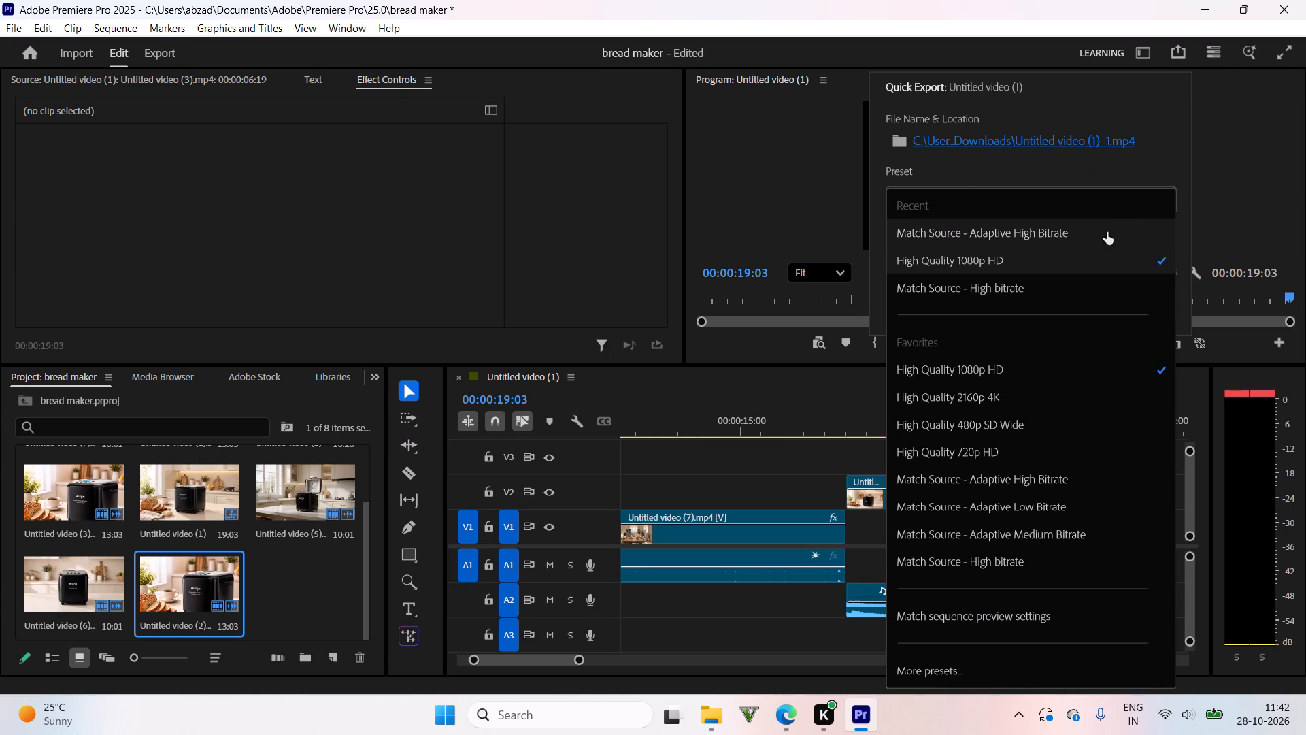
click(1082, 234)
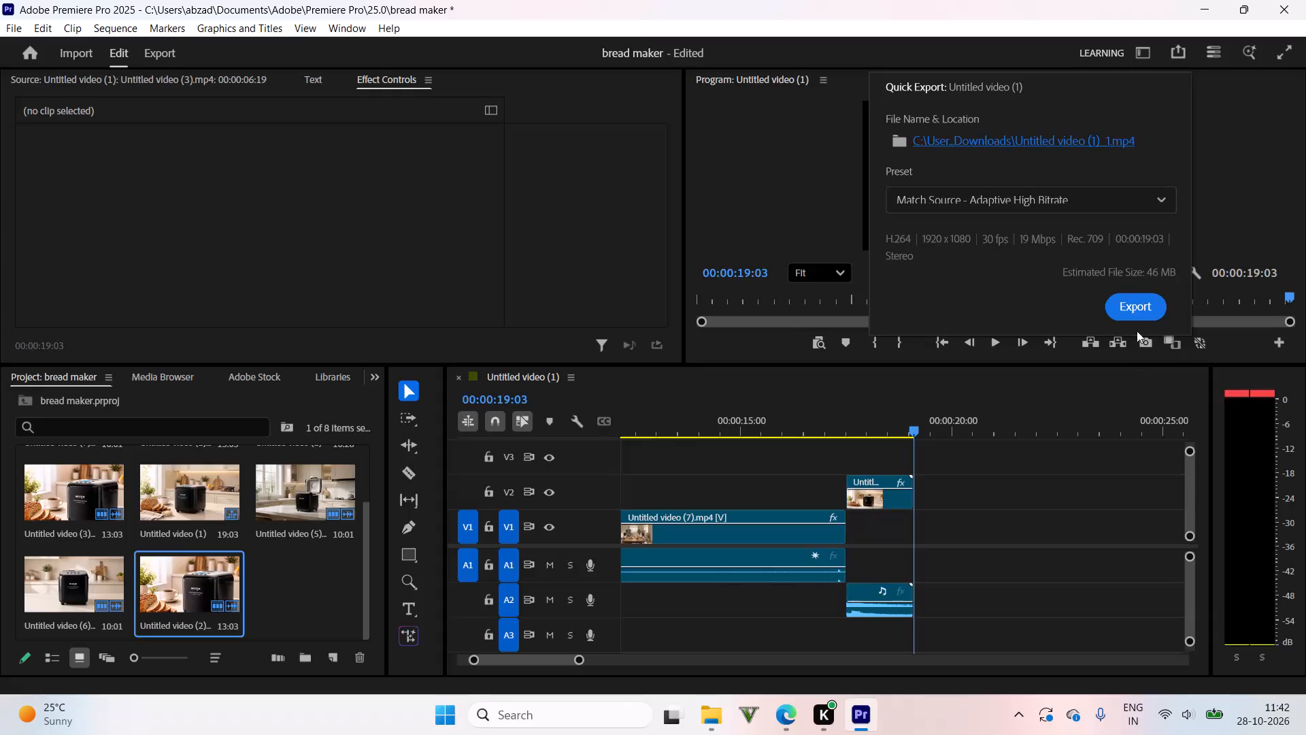
click(1129, 307)
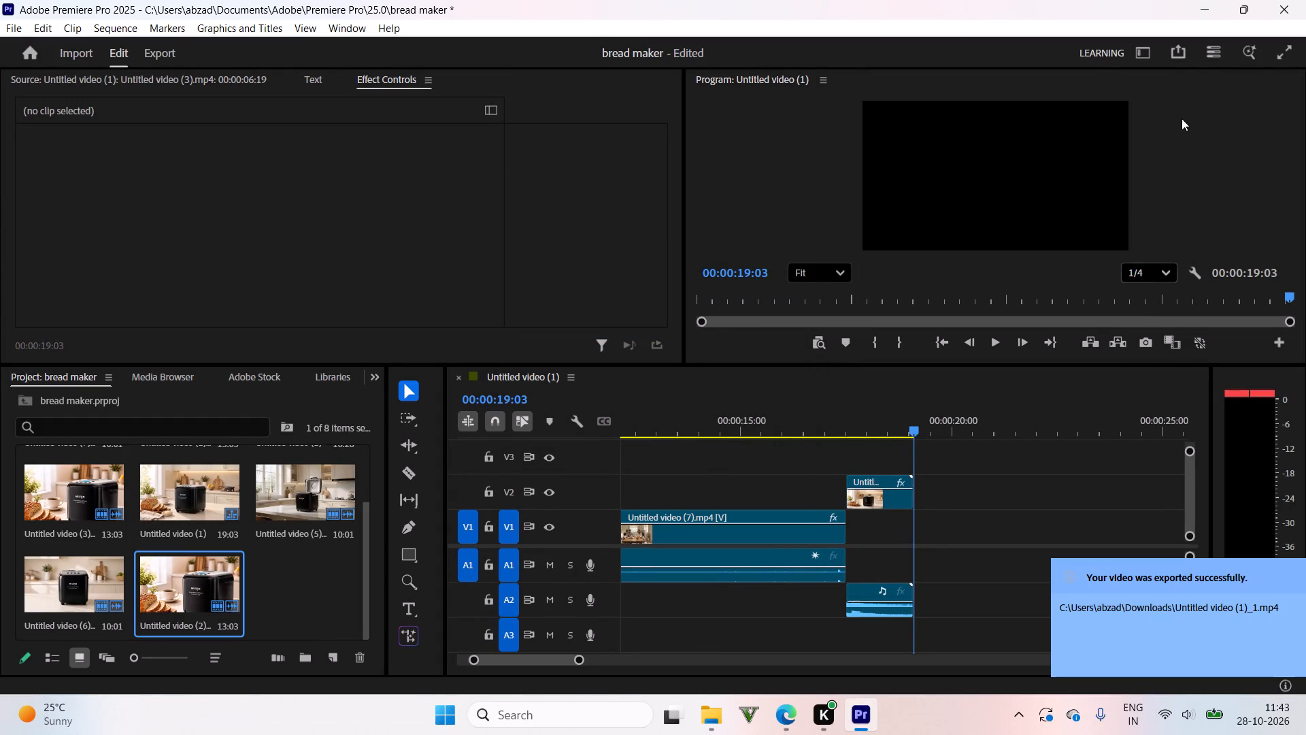
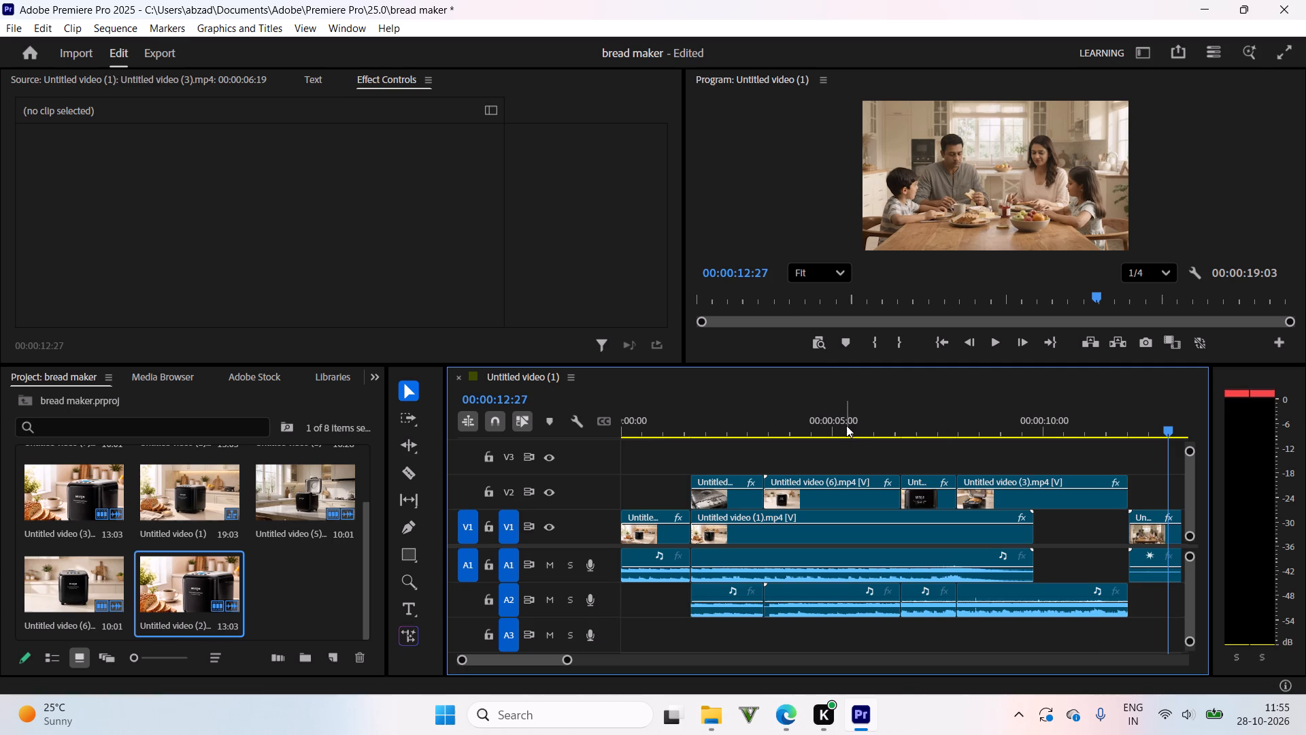
Scrub through the assembled bread maker sequence in Premiere Pro to review its clips, finishing at the sequence start.
drag(846, 425, 695, 423)
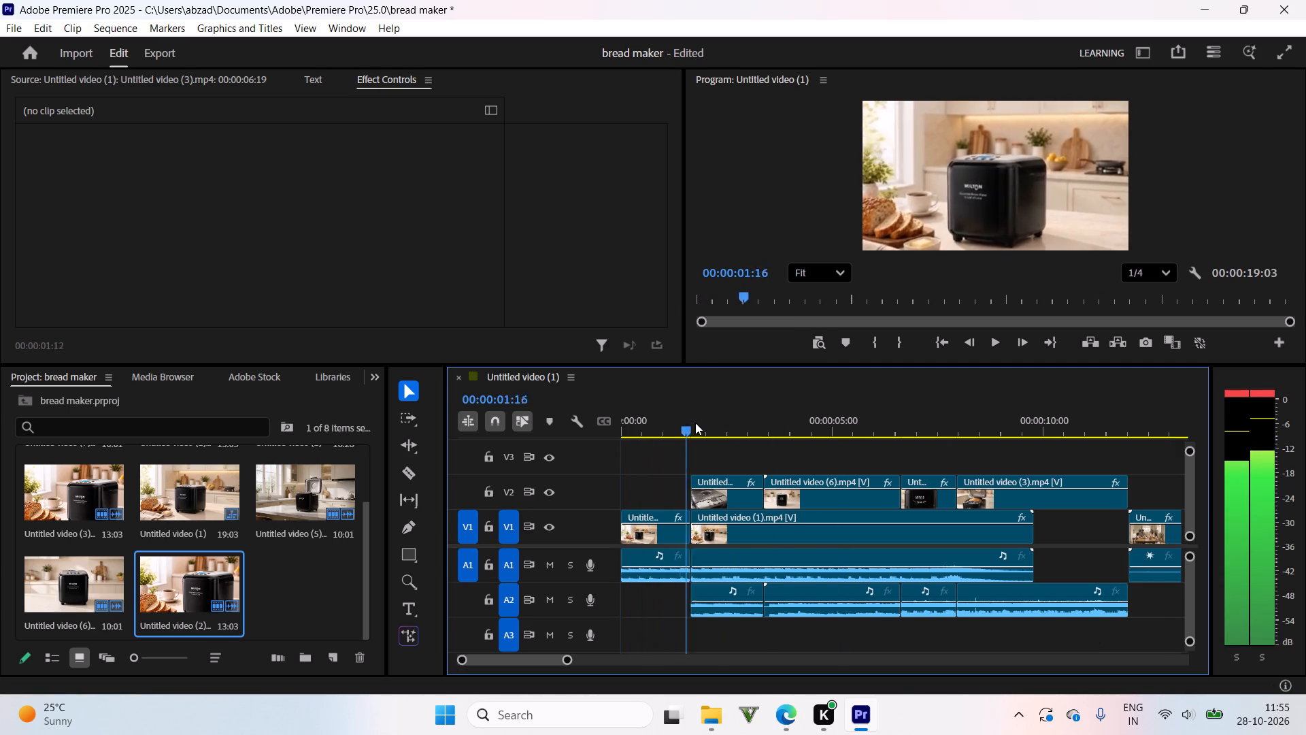
drag(695, 423, 988, 411)
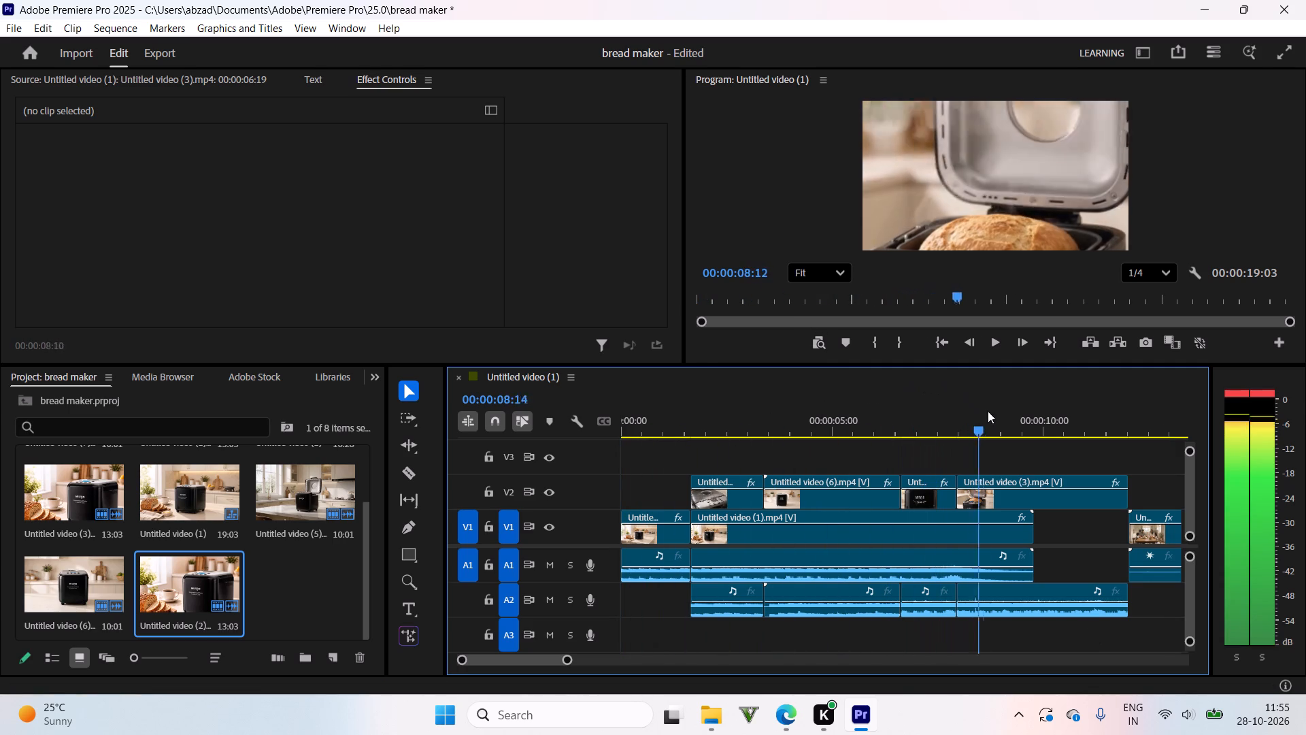
drag(988, 411, 968, 425)
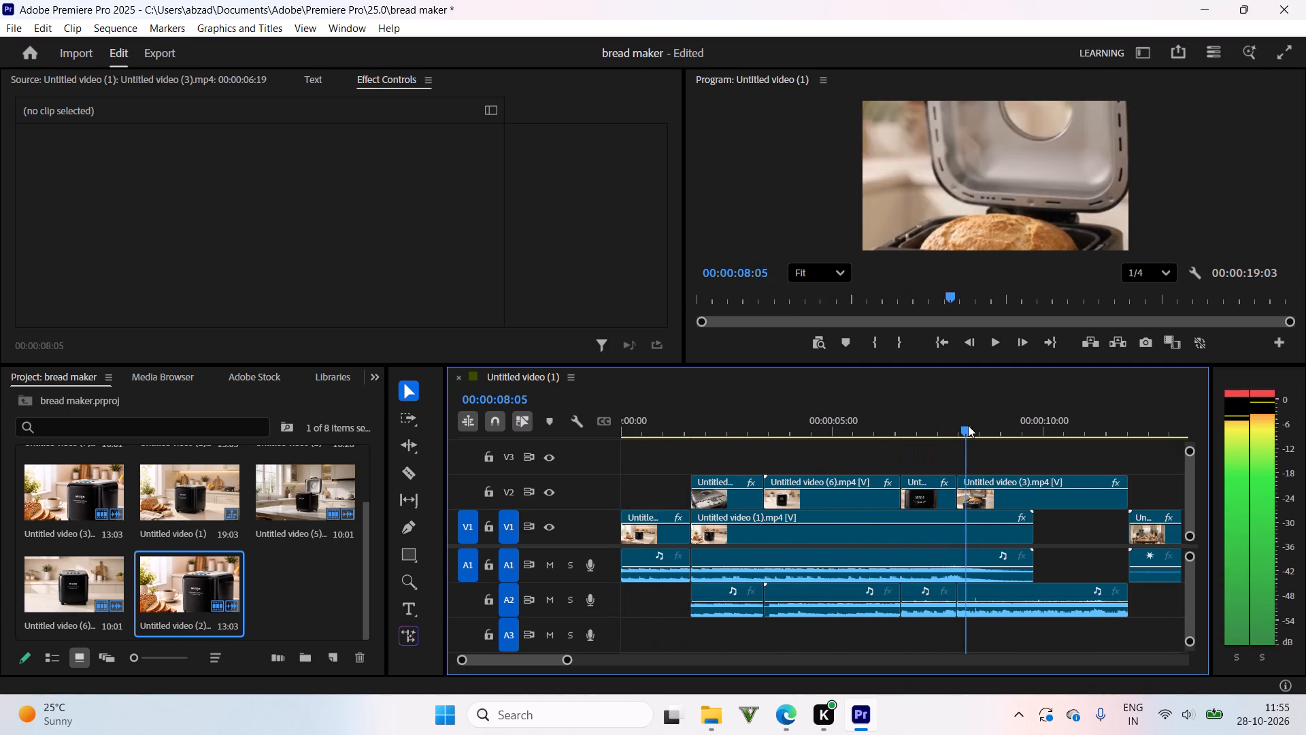
drag(968, 425, 775, 635)
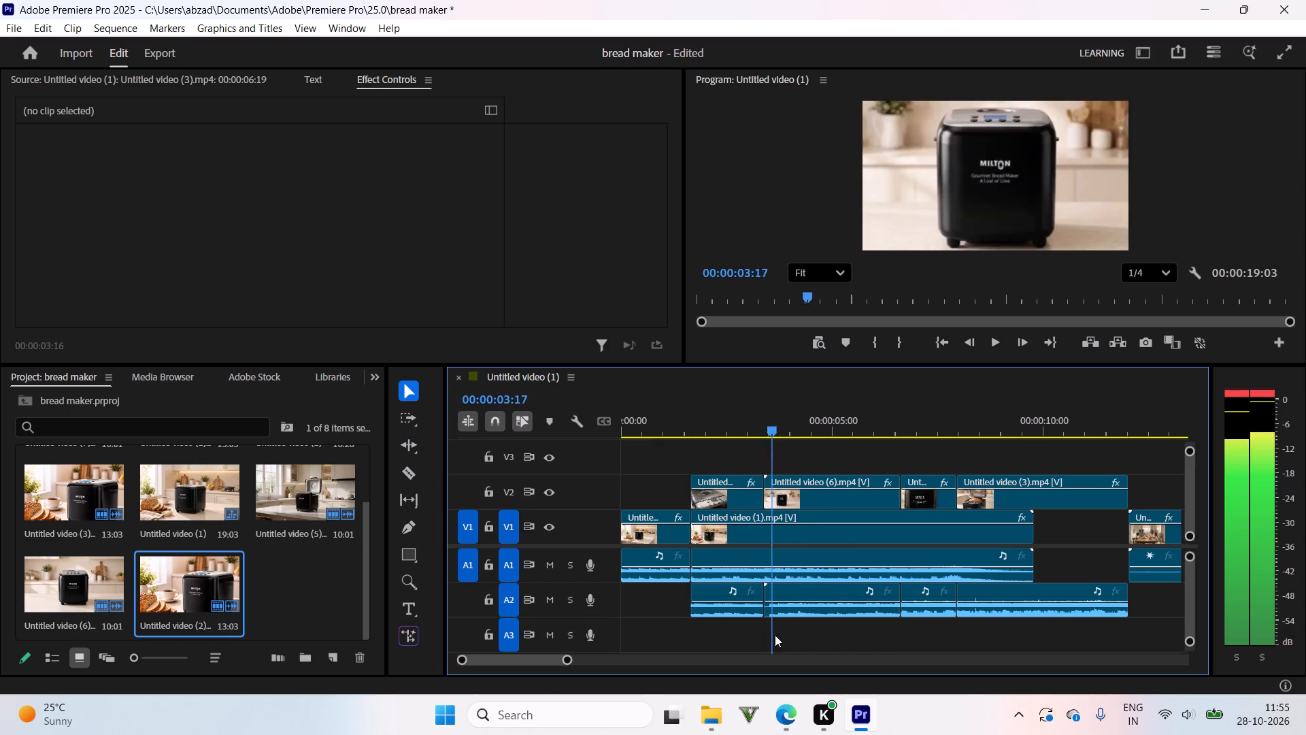
drag(775, 635, 1177, 633)
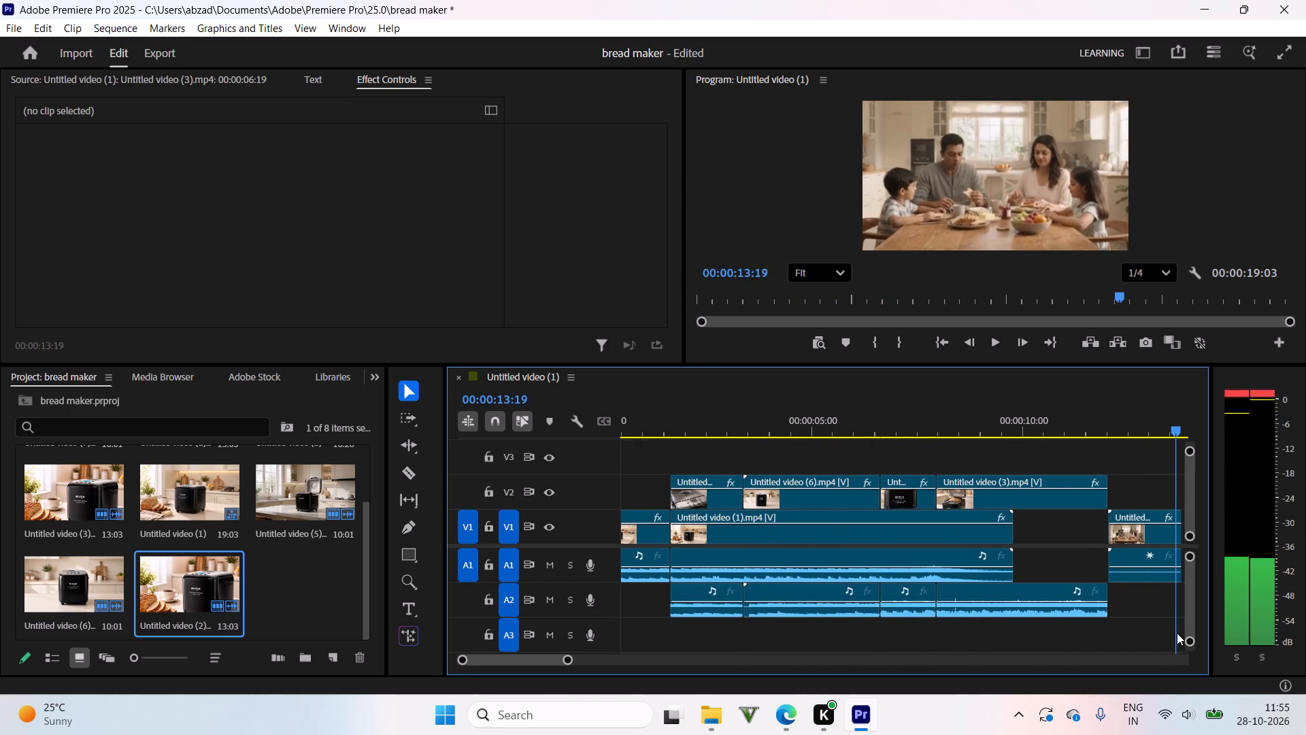
drag(1177, 633, 1139, 603)
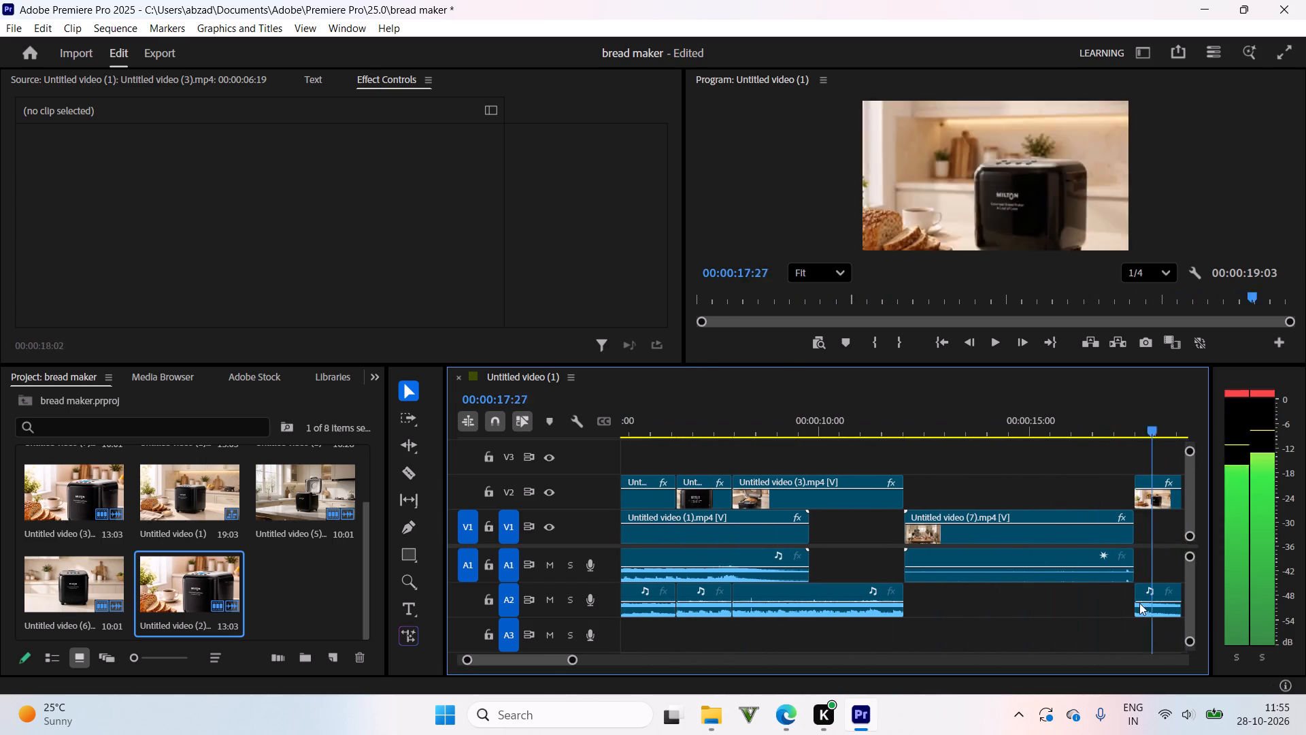
drag(1139, 603, 1095, 631)
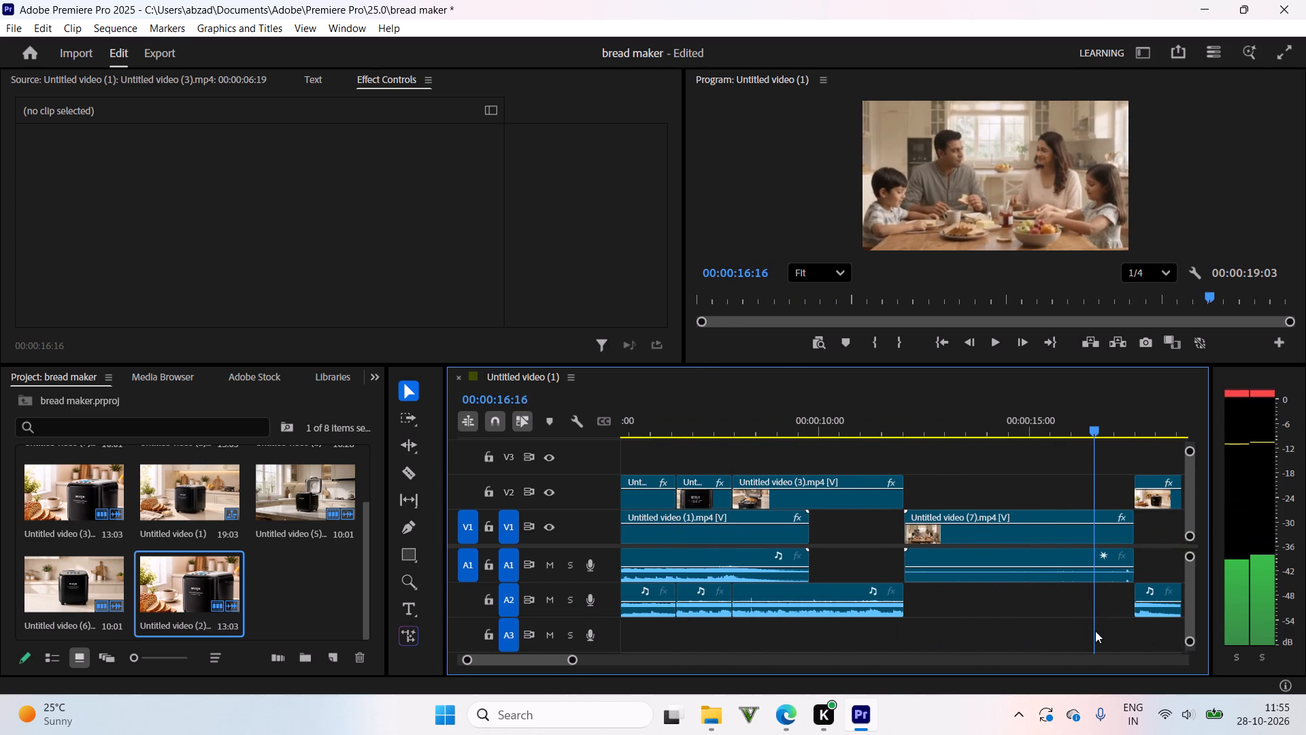
drag(1095, 631, 357, 582)
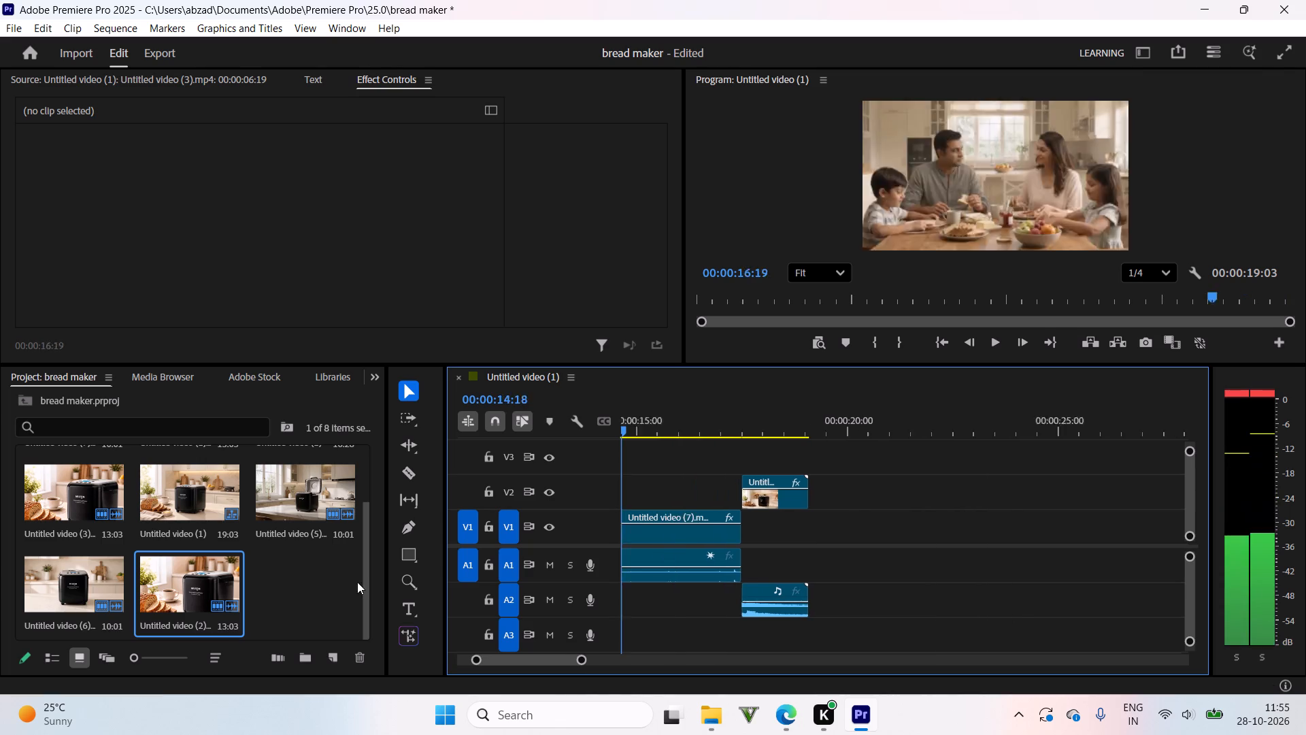
drag(357, 582, 263, 610)
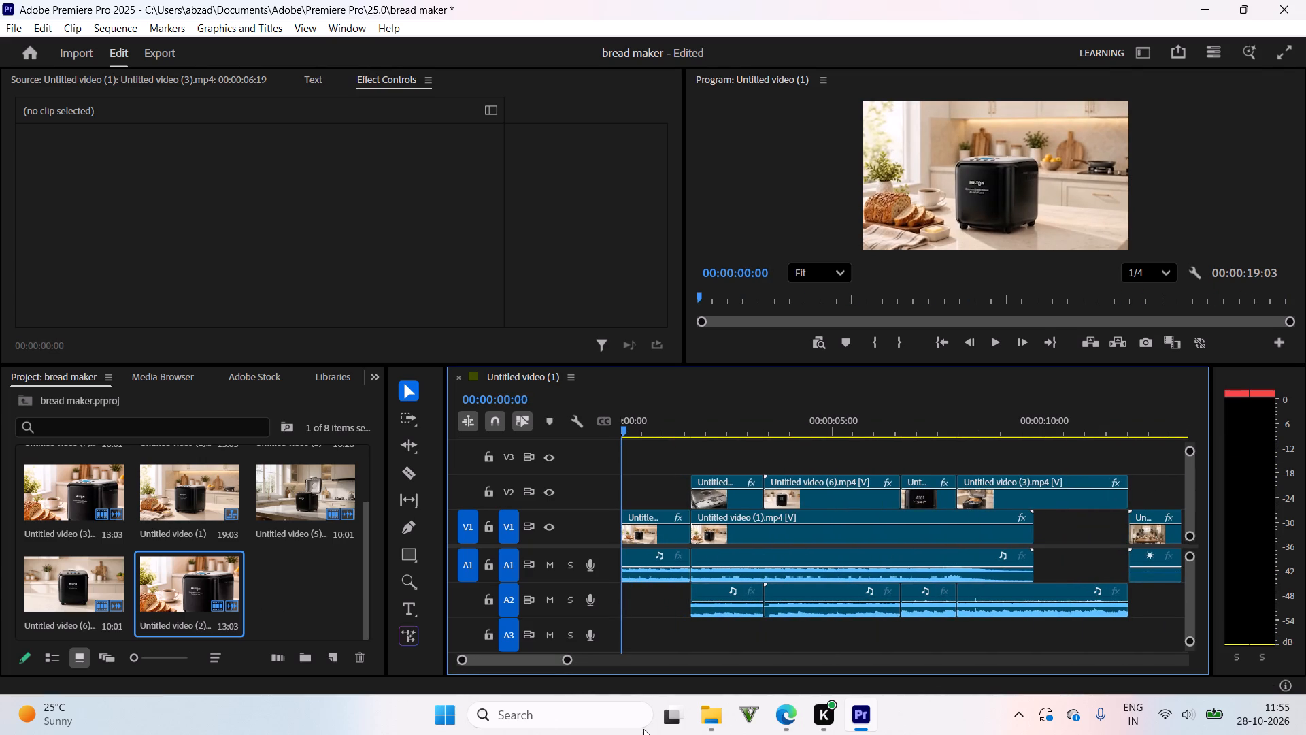
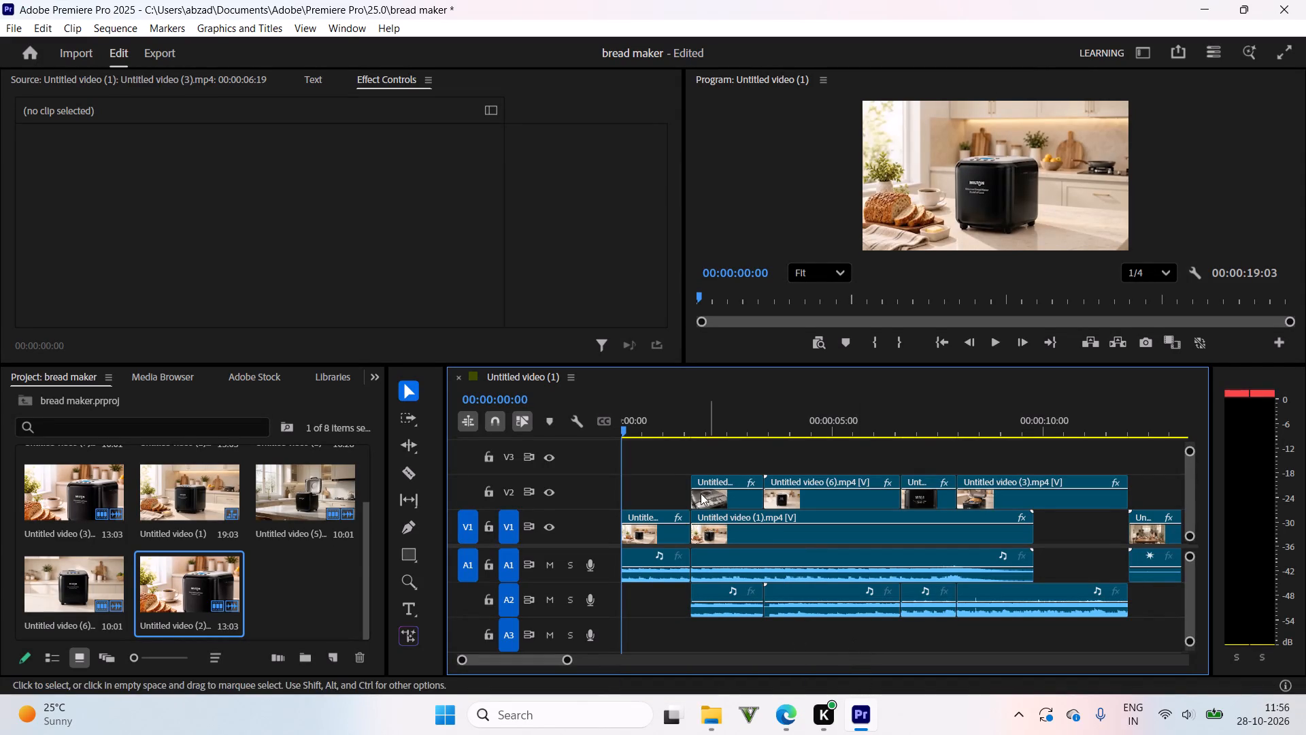
Move the playhead to 00:00:00:27 within the opening clip of the sequence to view that frame.
drag(661, 422, 661, 423)
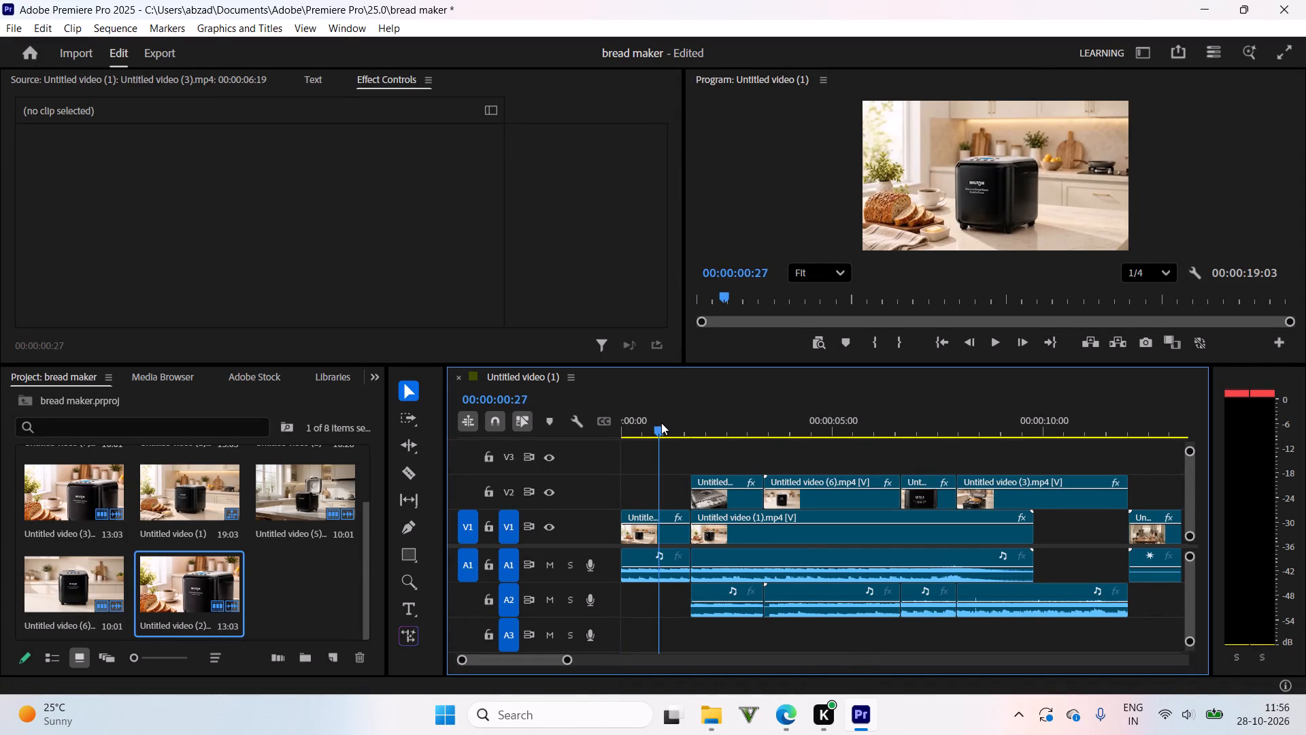
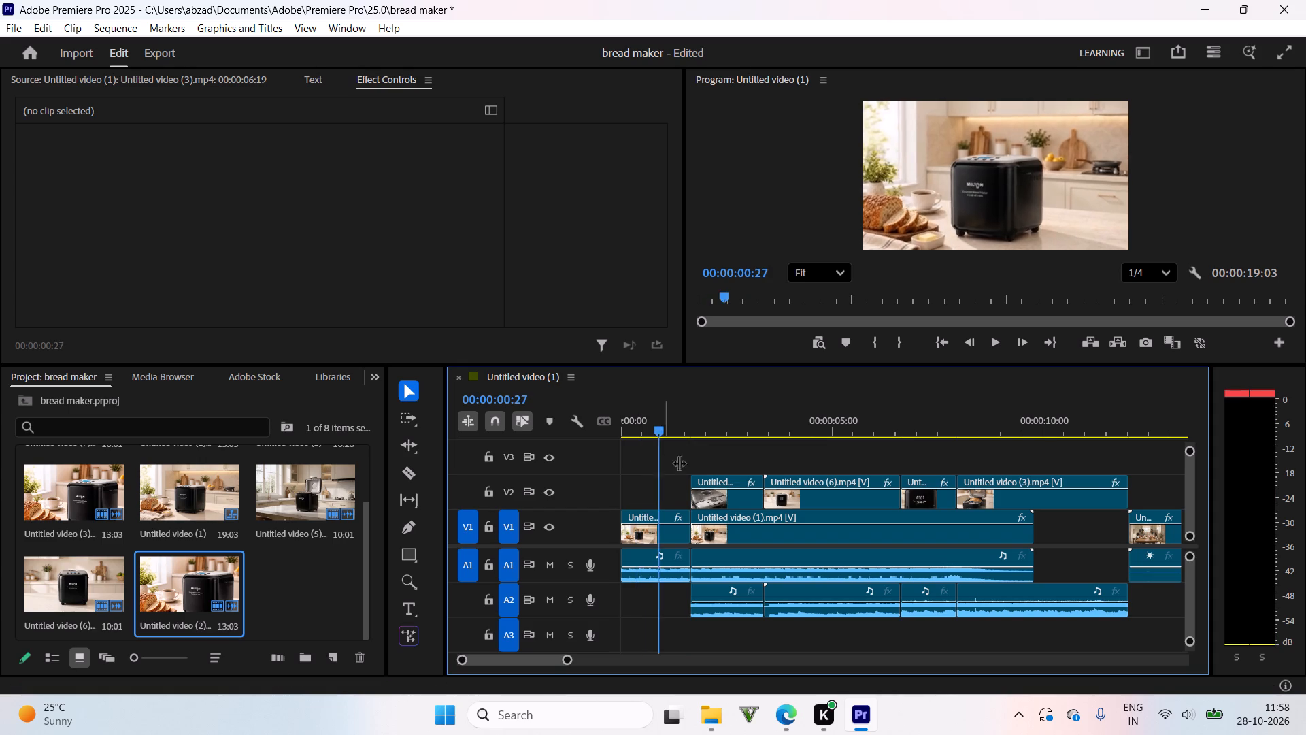
Scrub through the sequence from 00:00:00:00 past its end to review the order of the bread maker clips.
drag(679, 463, 614, 480)
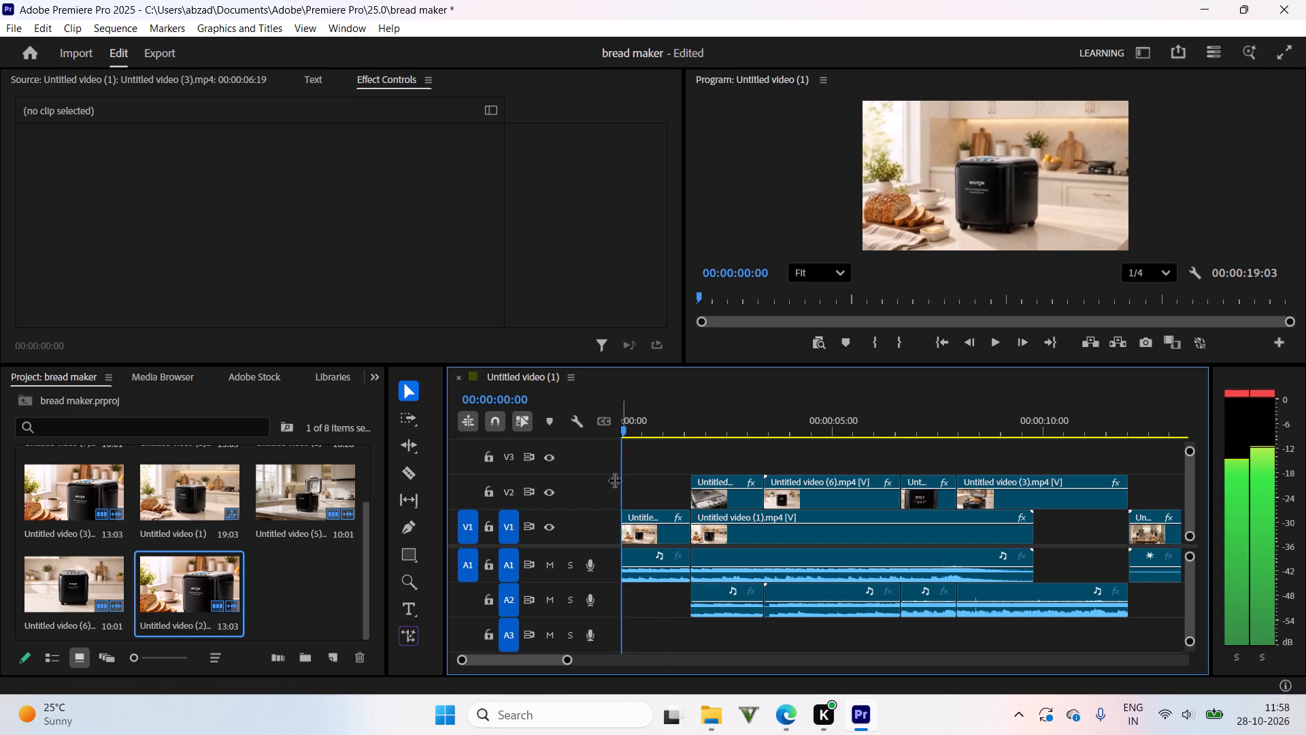
drag(614, 480, 656, 484)
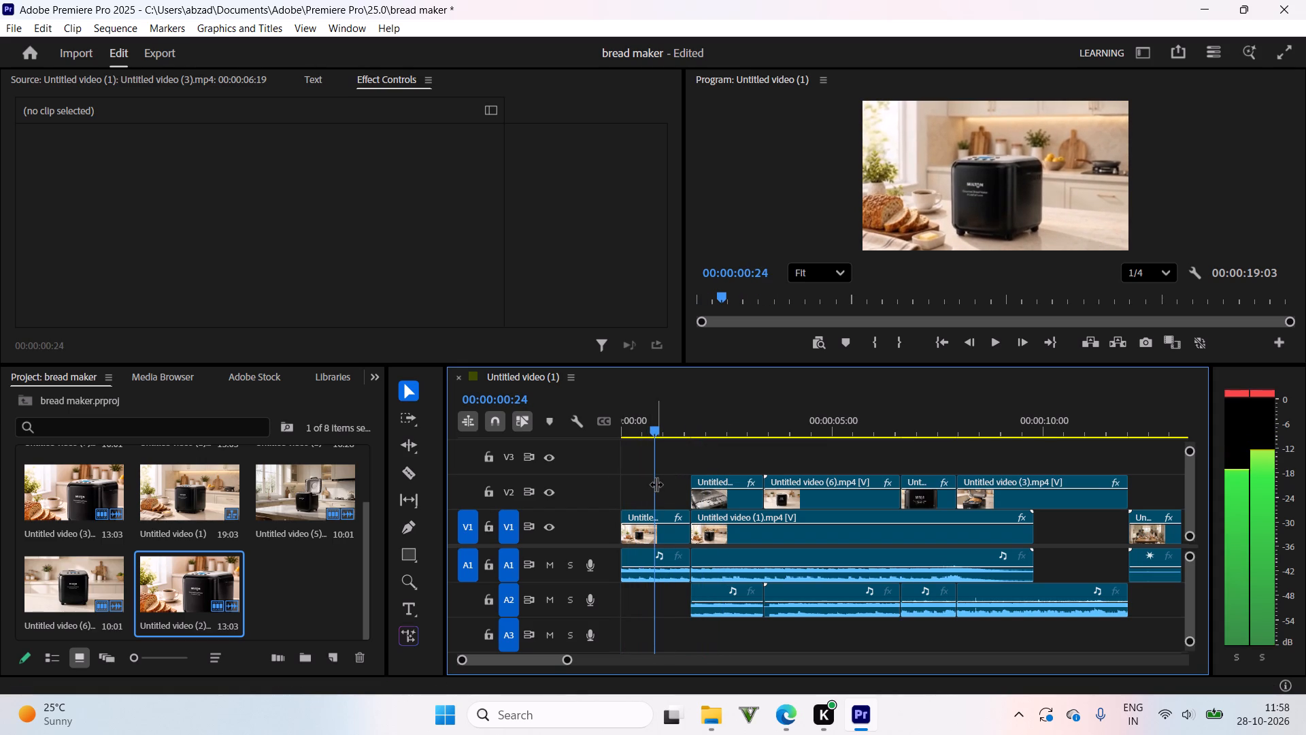
drag(656, 484, 694, 485)
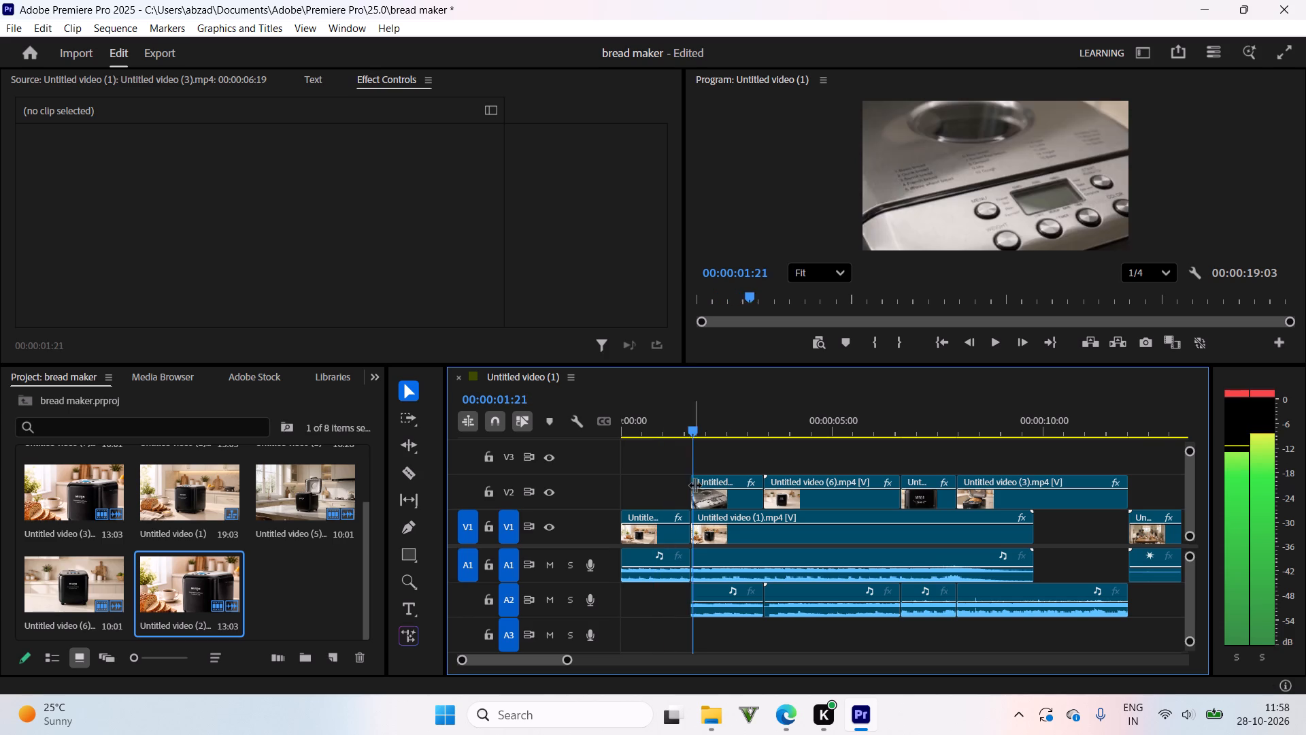
drag(694, 485, 748, 557)
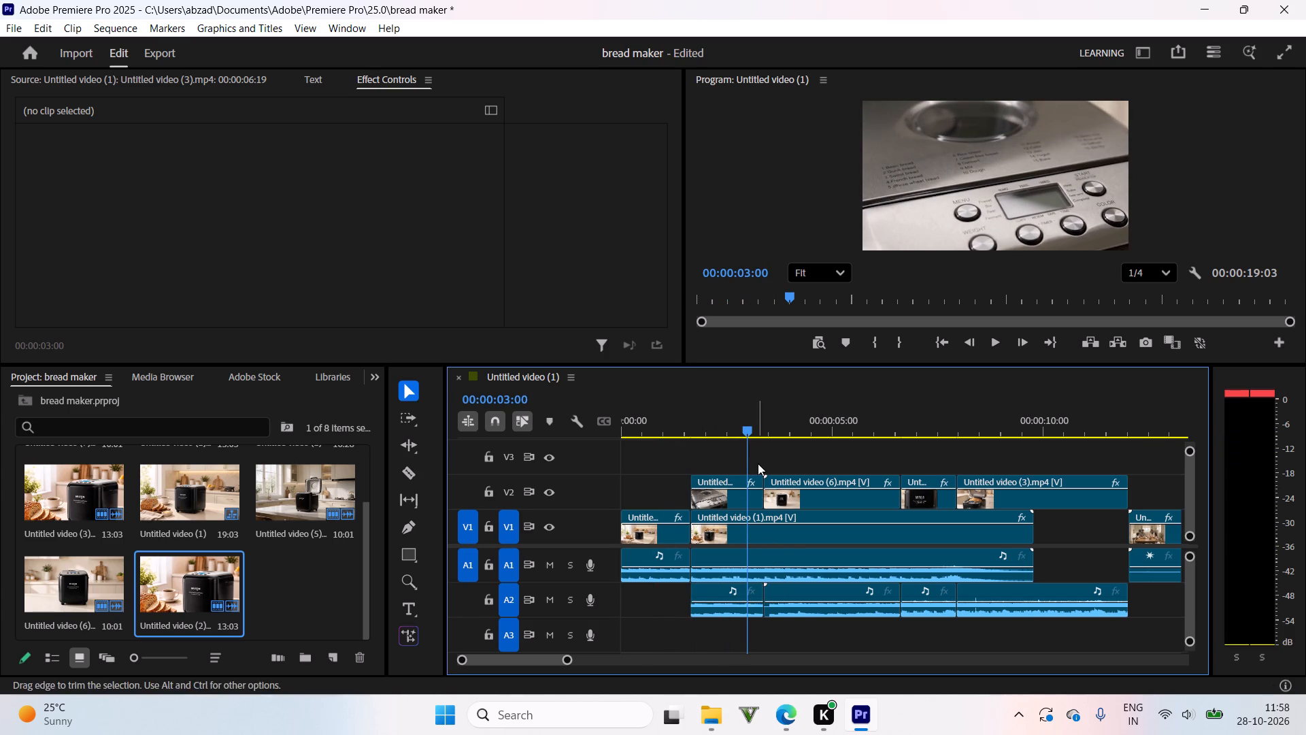
drag(746, 448, 756, 450)
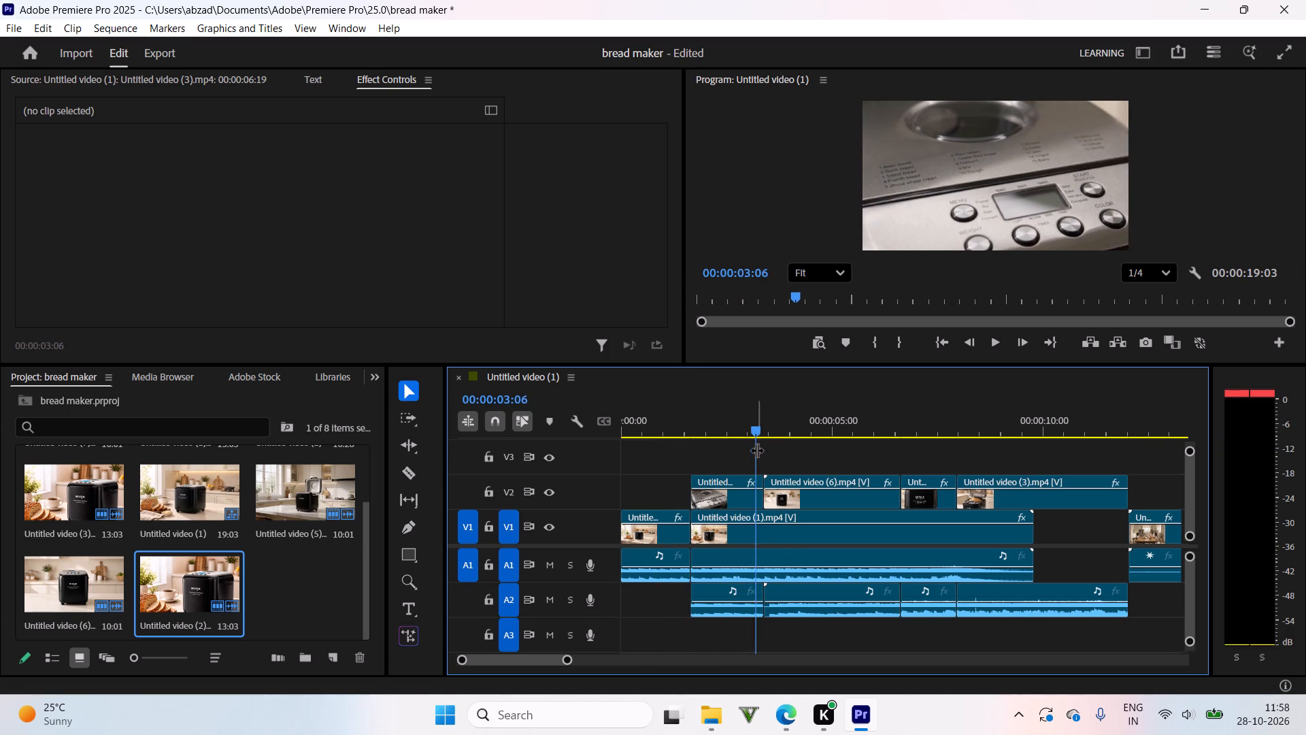
drag(756, 450, 915, 501)
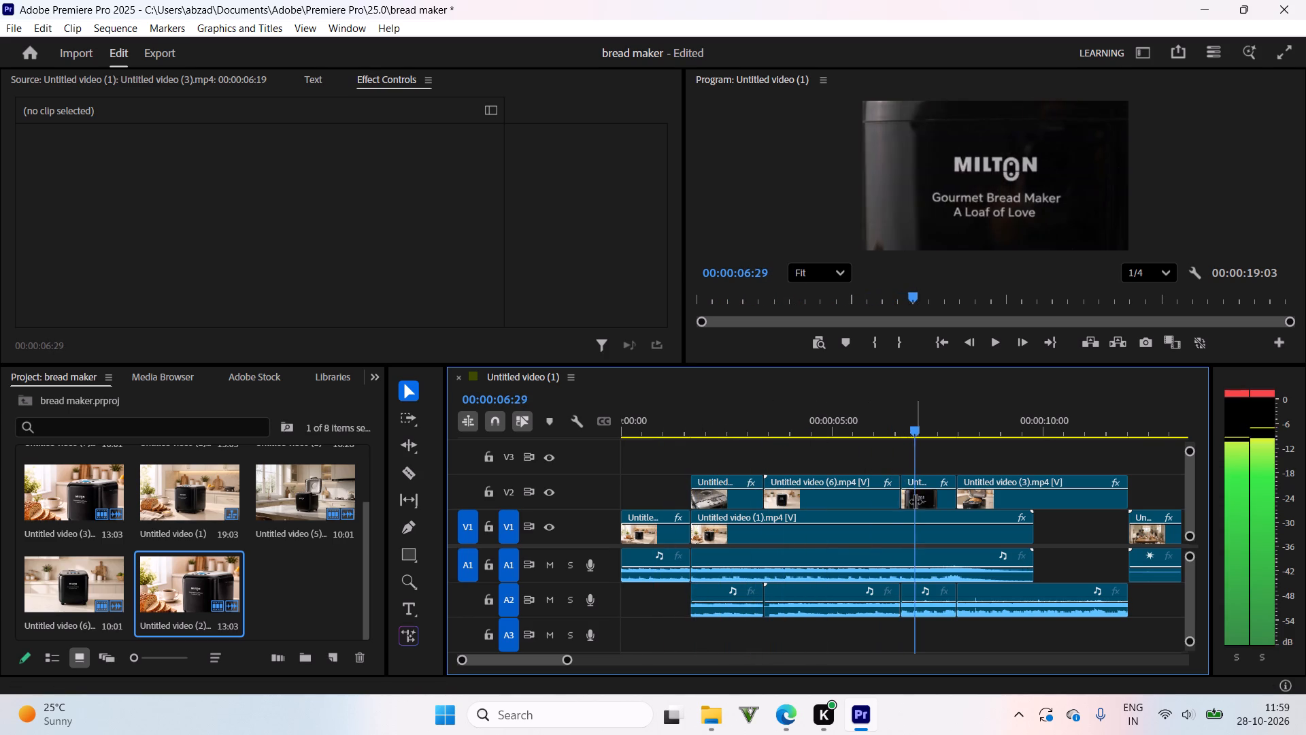
drag(915, 501, 1195, 606)
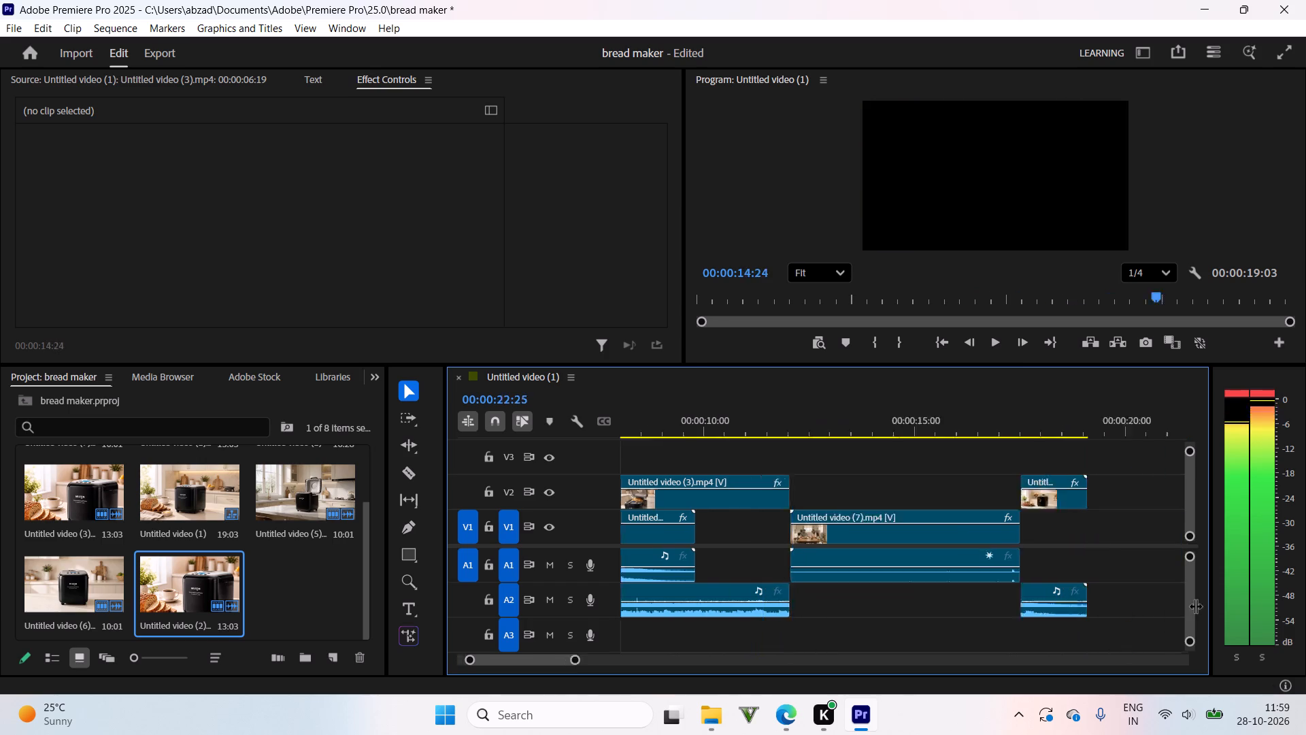
drag(1195, 606, 933, 485)
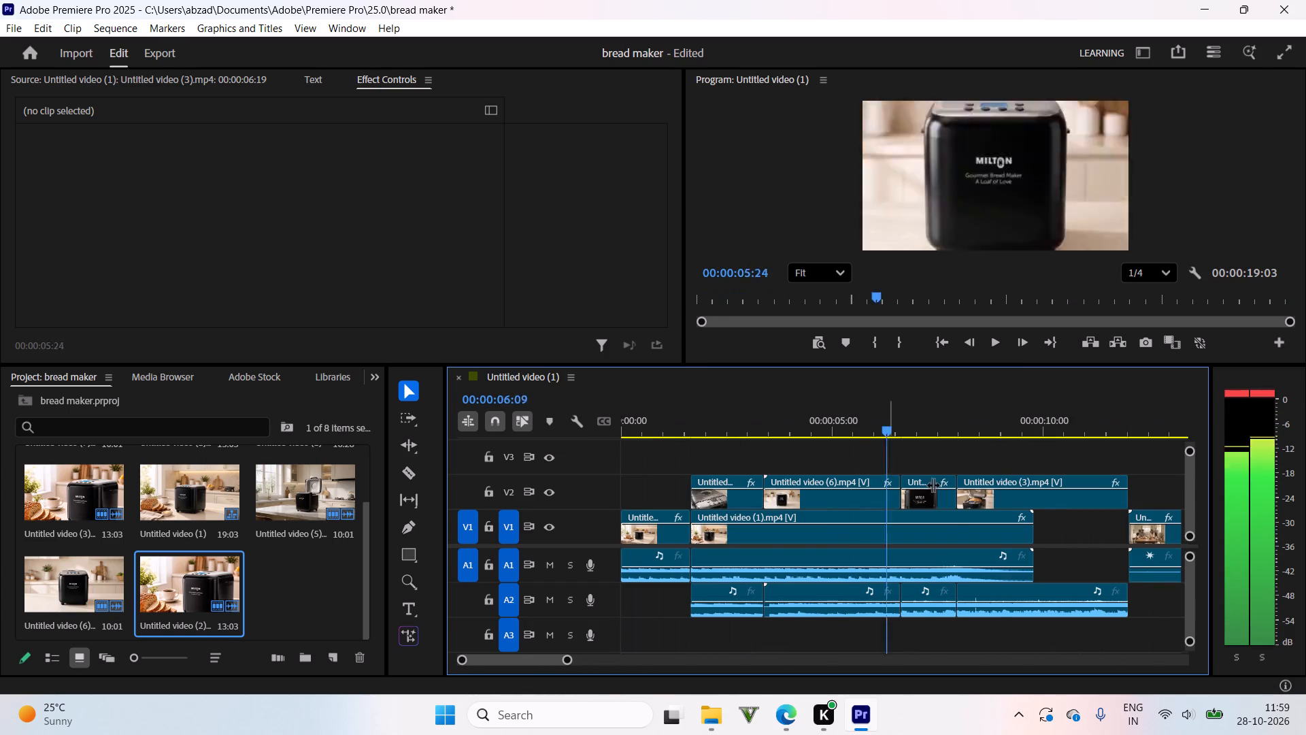
drag(933, 485, 1083, 545)
drag(782, 505, 457, 471)
click(523, 482)
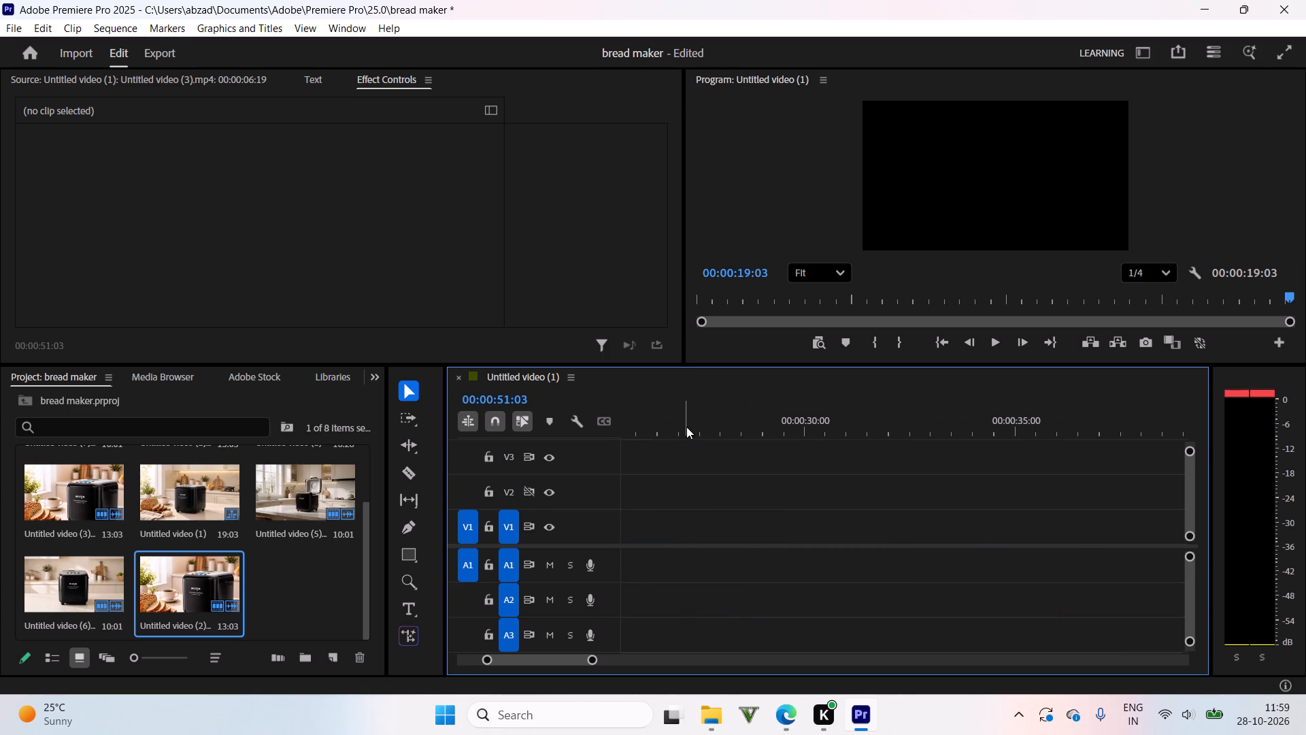
Return to the sequence start and scrub back and forth over the first five seconds to examine the opening clips and their cuts.
drag(686, 427, 512, 441)
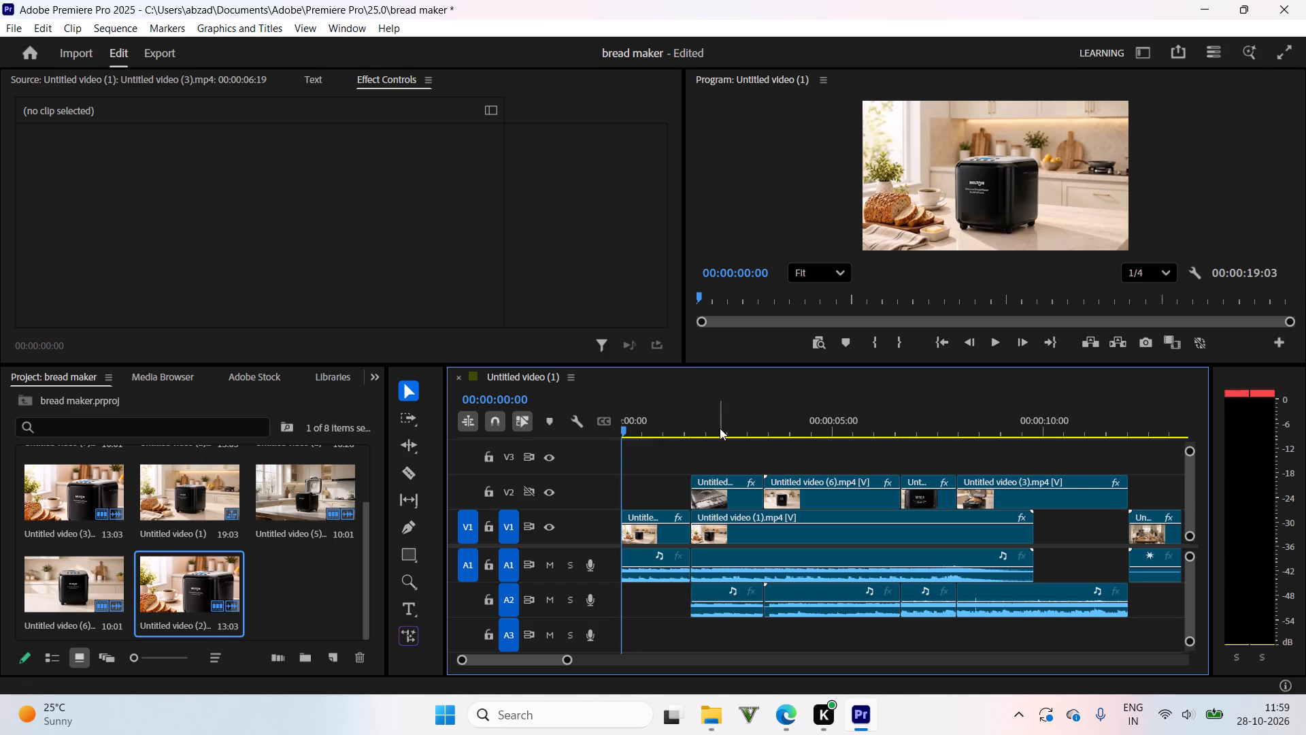
drag(720, 428, 690, 463)
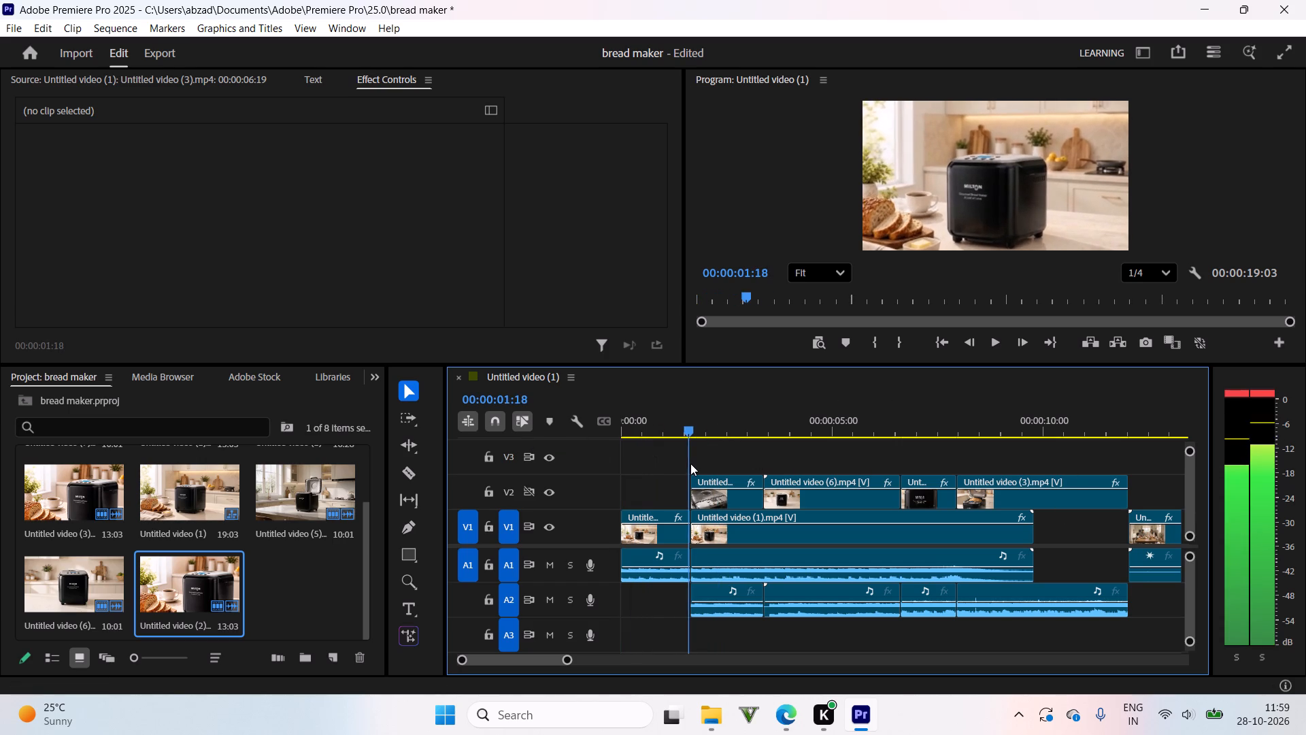
drag(690, 463, 854, 460)
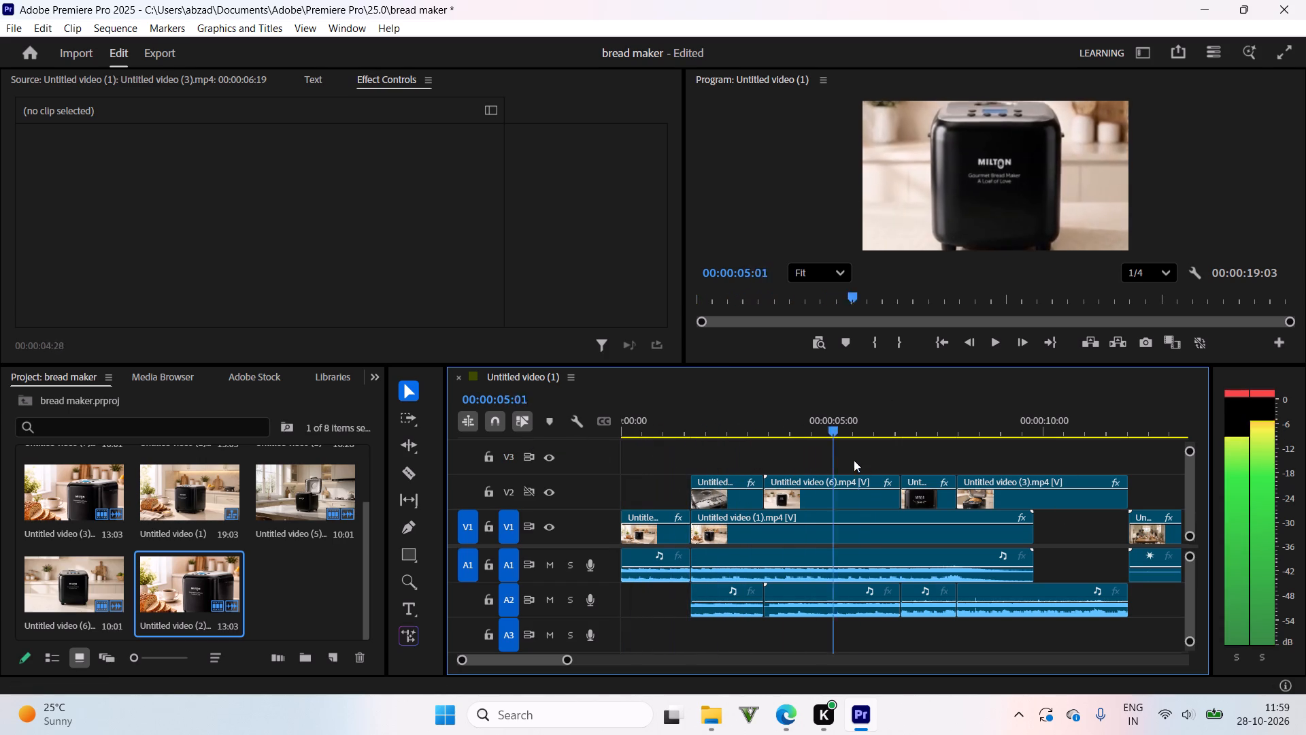
drag(854, 460, 796, 504)
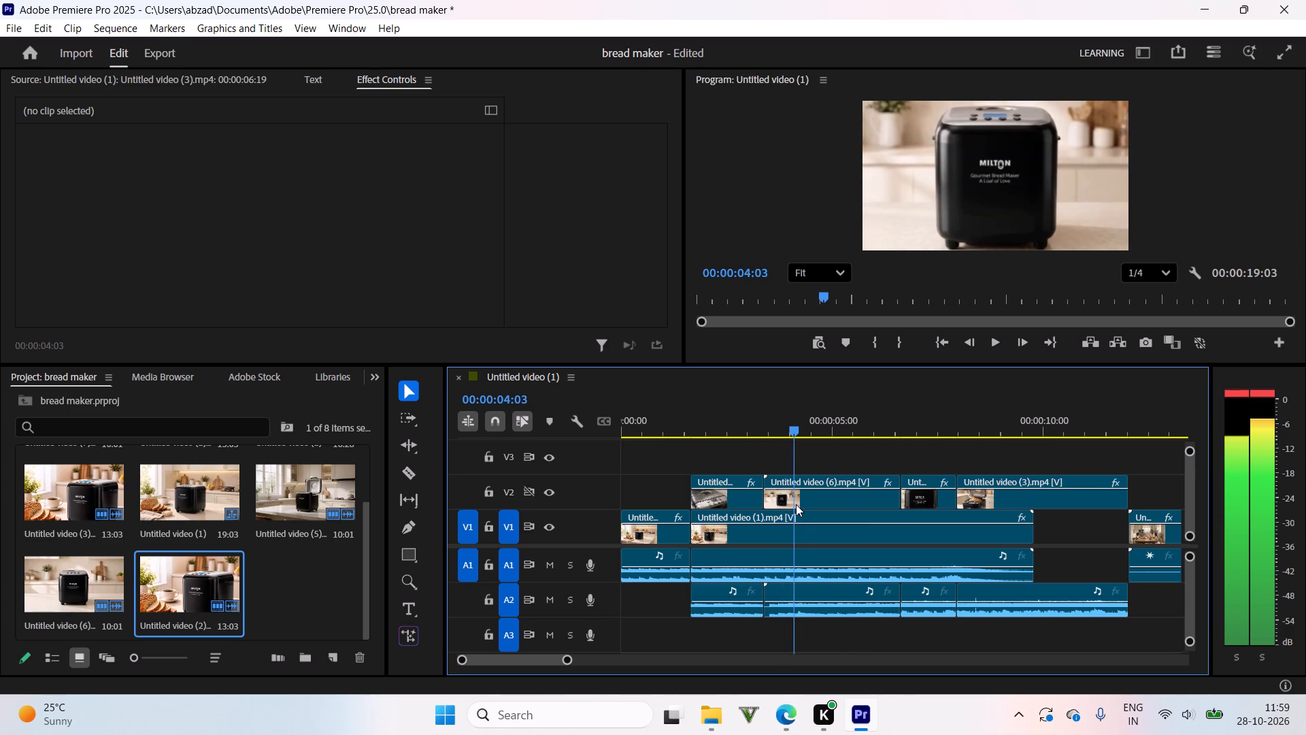
drag(796, 504, 748, 499)
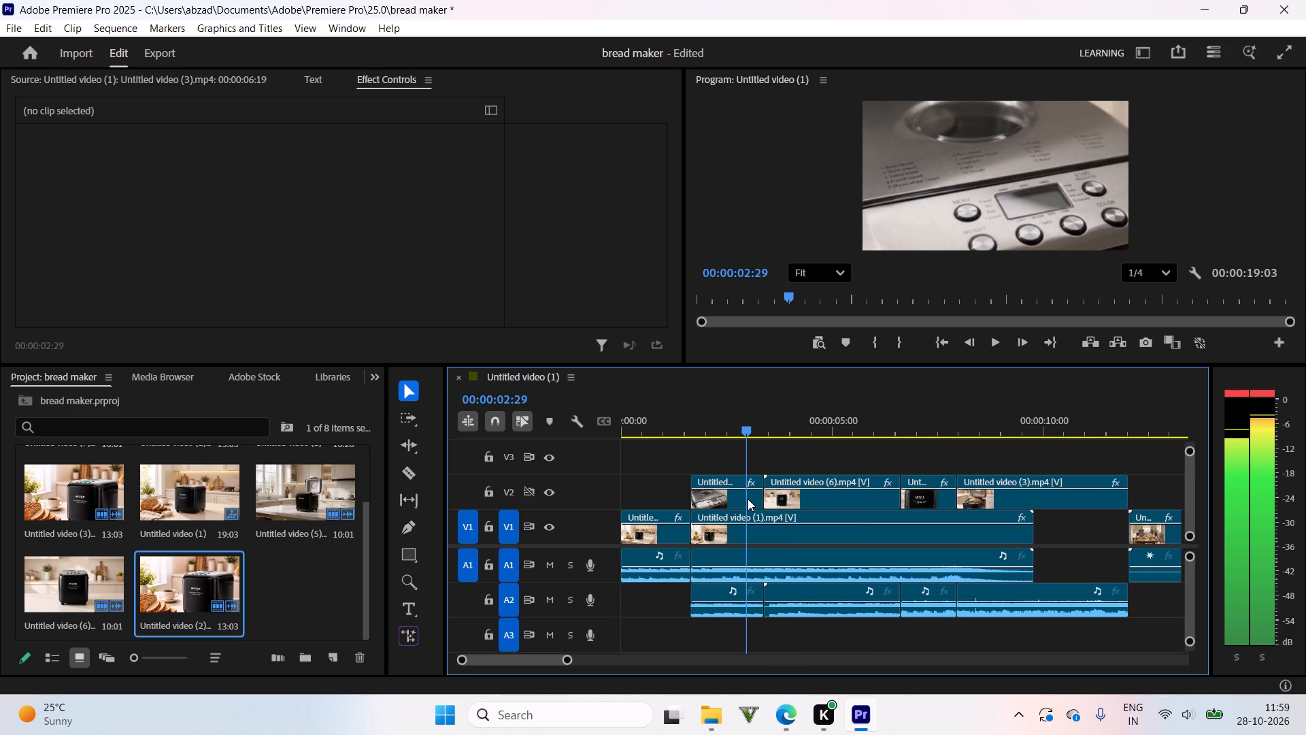
drag(748, 499, 730, 500)
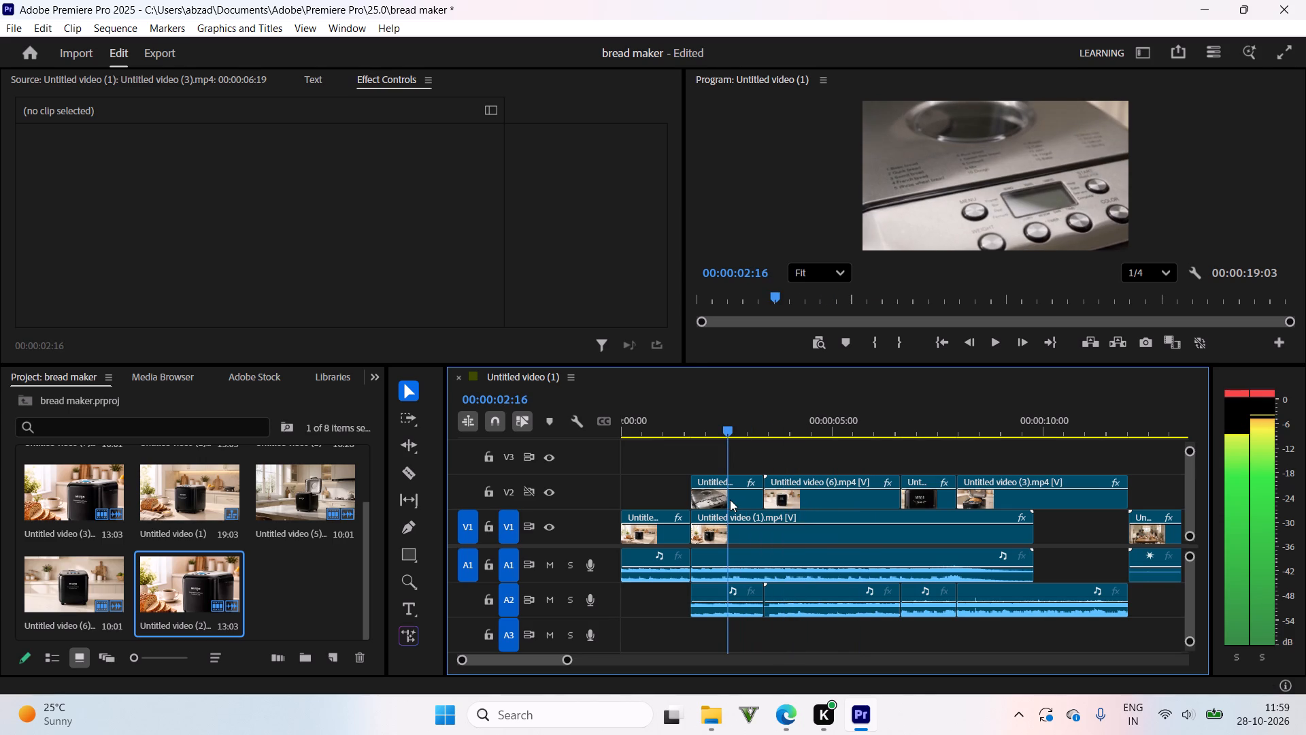
drag(730, 500, 729, 539)
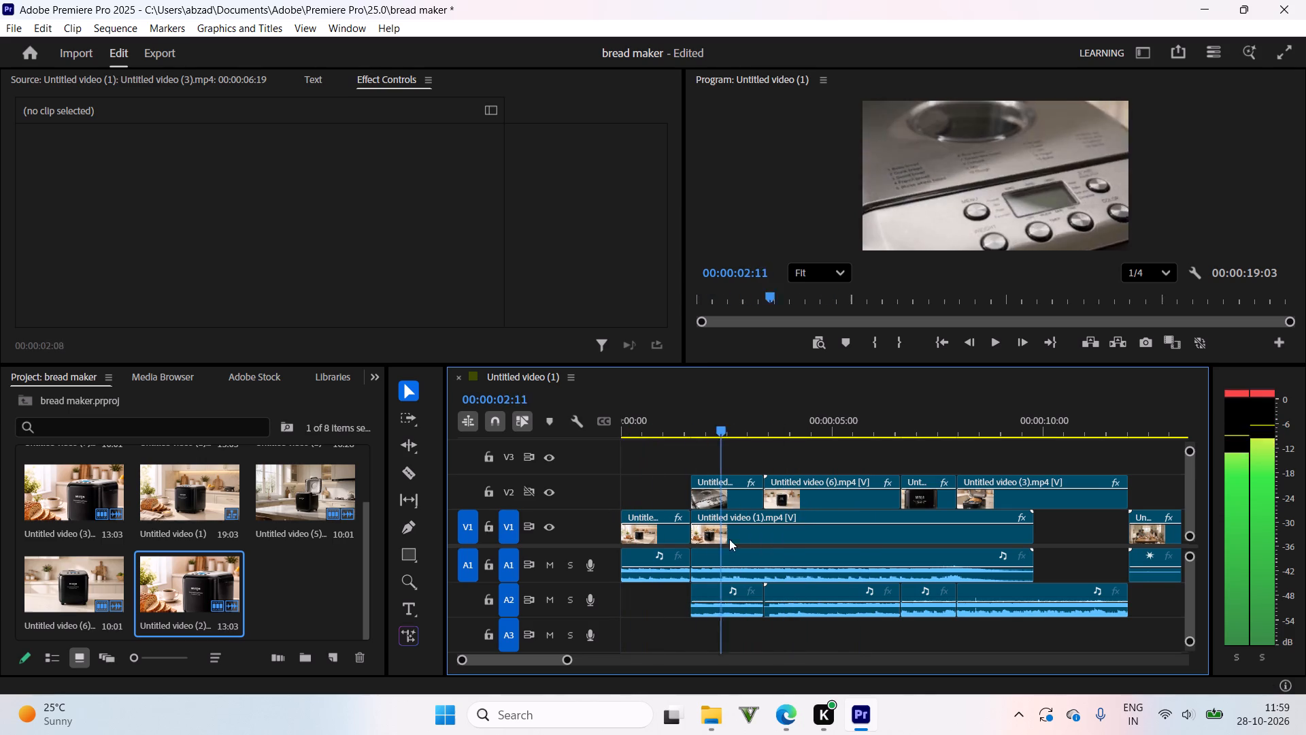
drag(729, 539, 688, 561)
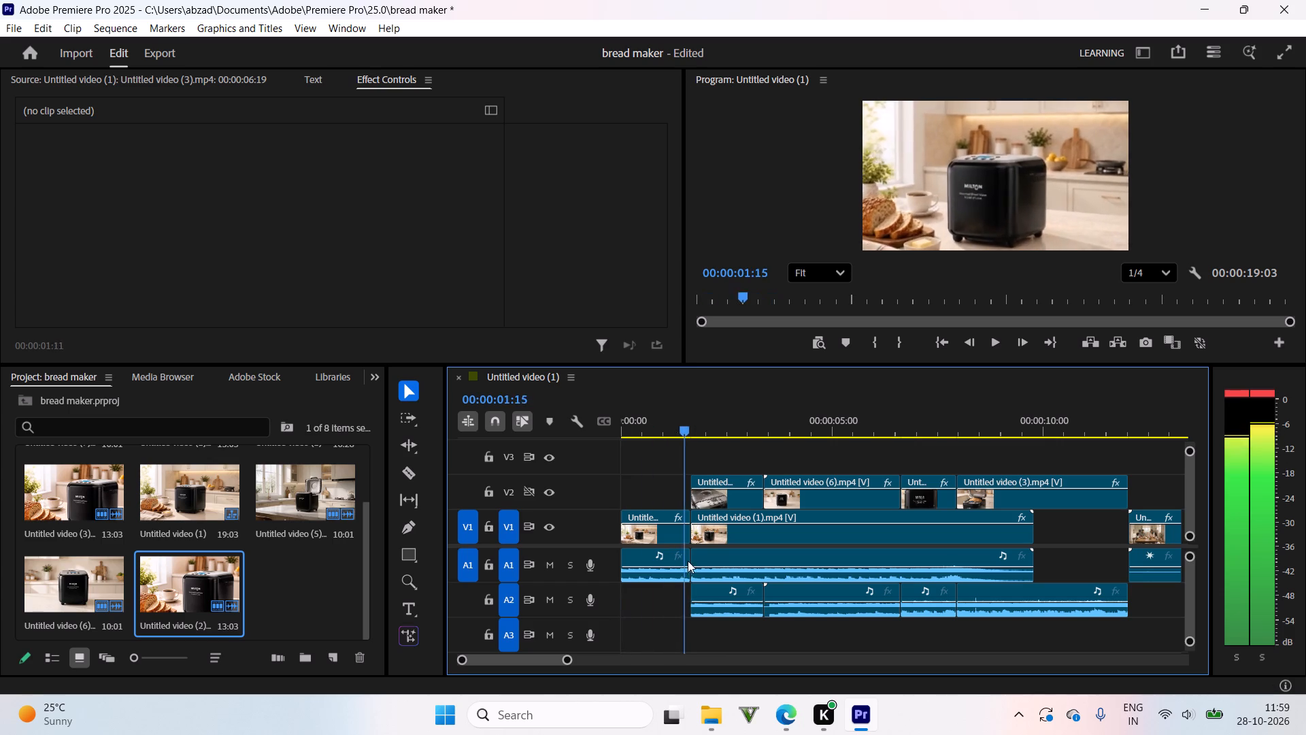
Scrub through the remaining clips to the closing MILTON logo, then back to 00:00:04:11 in the bread maker front-view clip.
drag(688, 561, 935, 561)
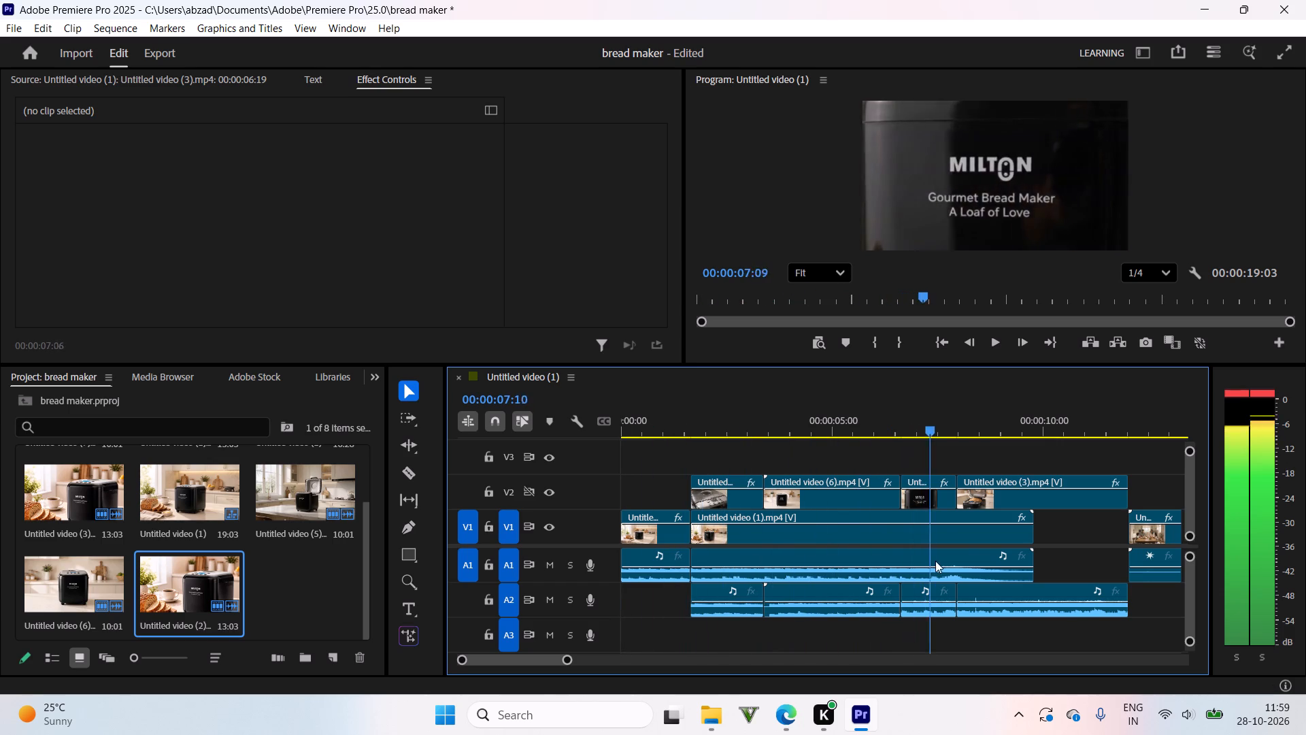
drag(935, 561, 1038, 559)
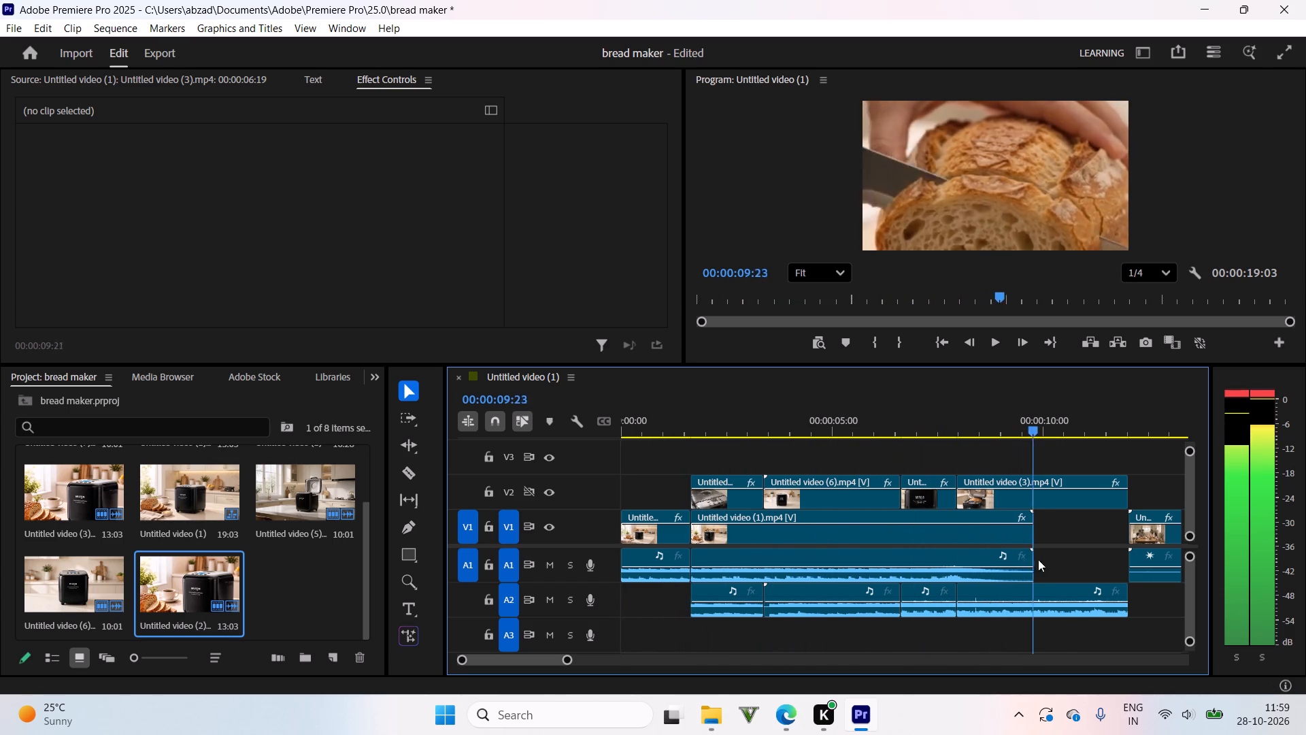
drag(1038, 559, 1135, 553)
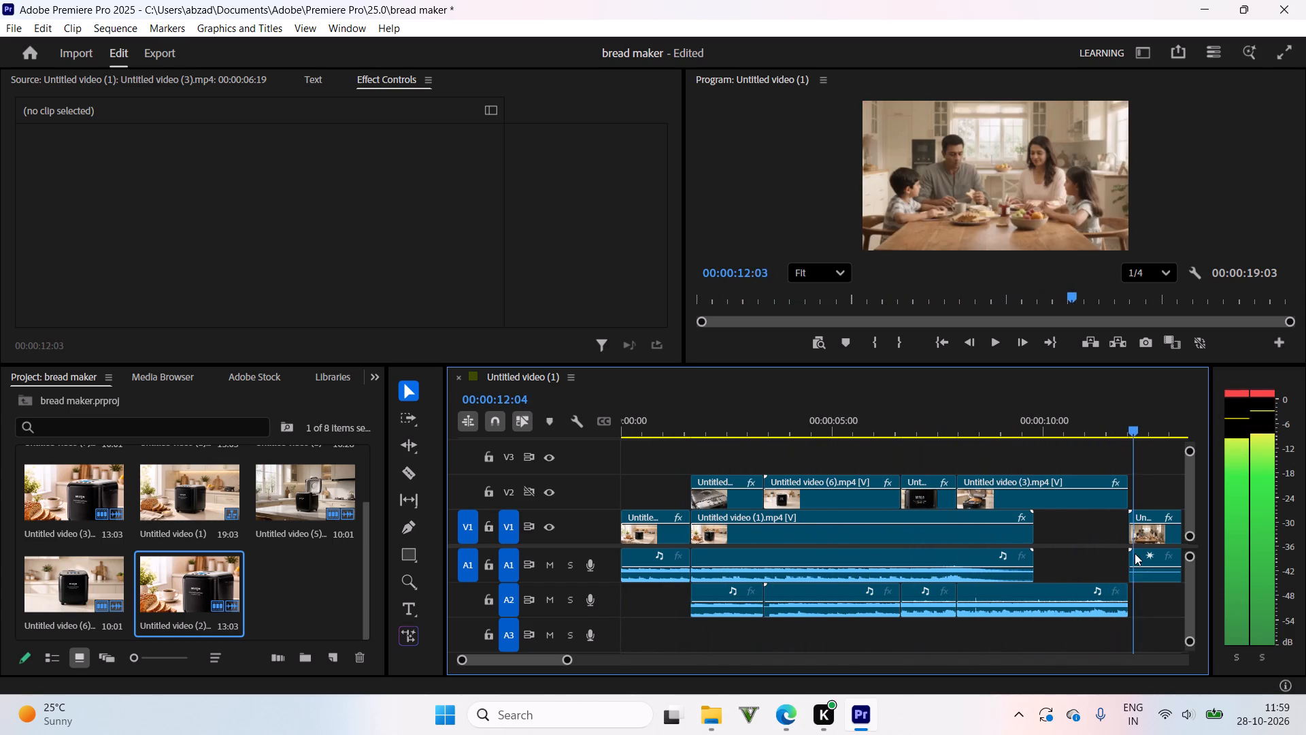
drag(1135, 553, 712, 549)
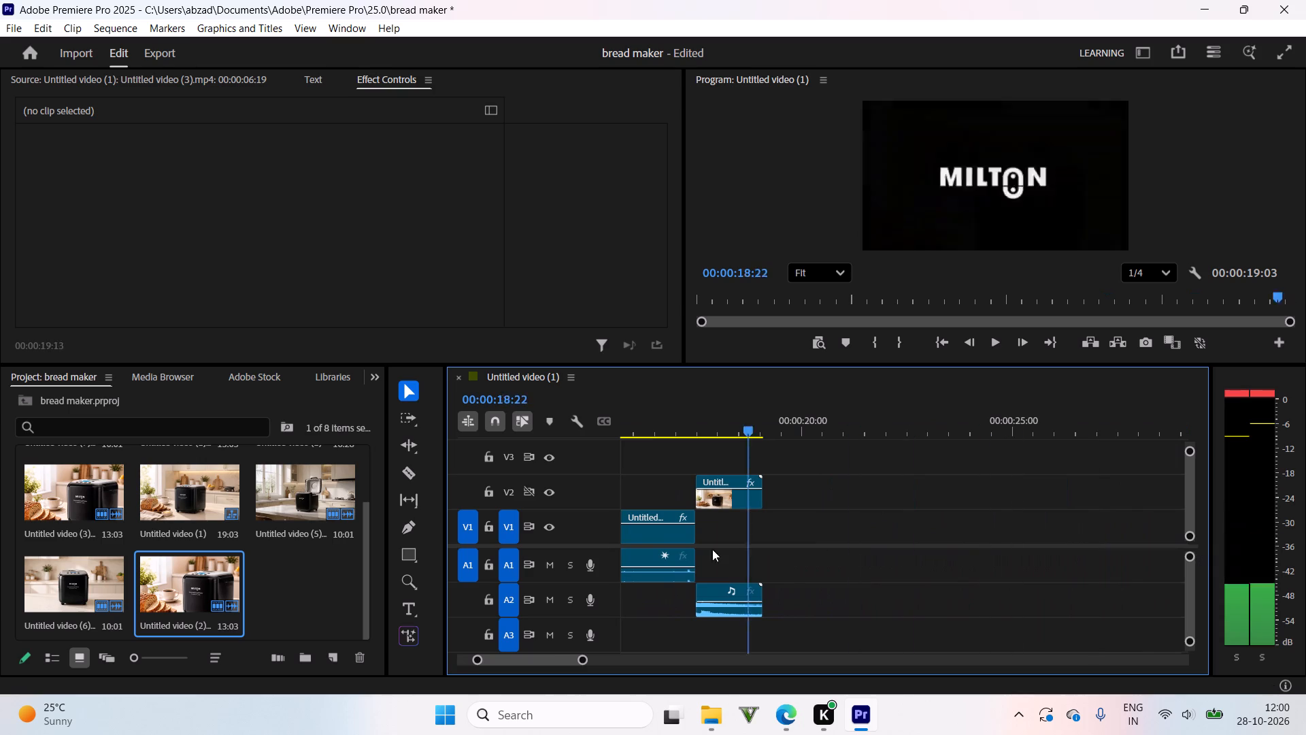
drag(712, 549, 754, 548)
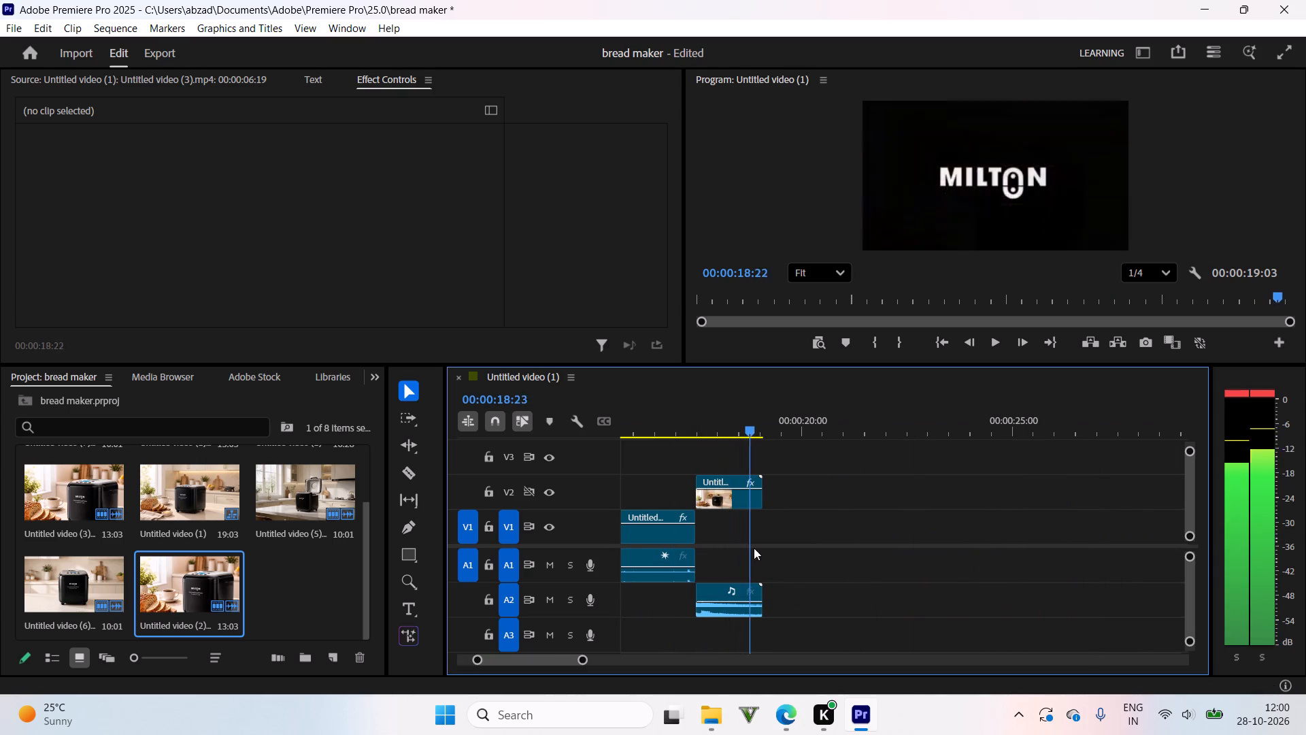
drag(754, 548, 769, 546)
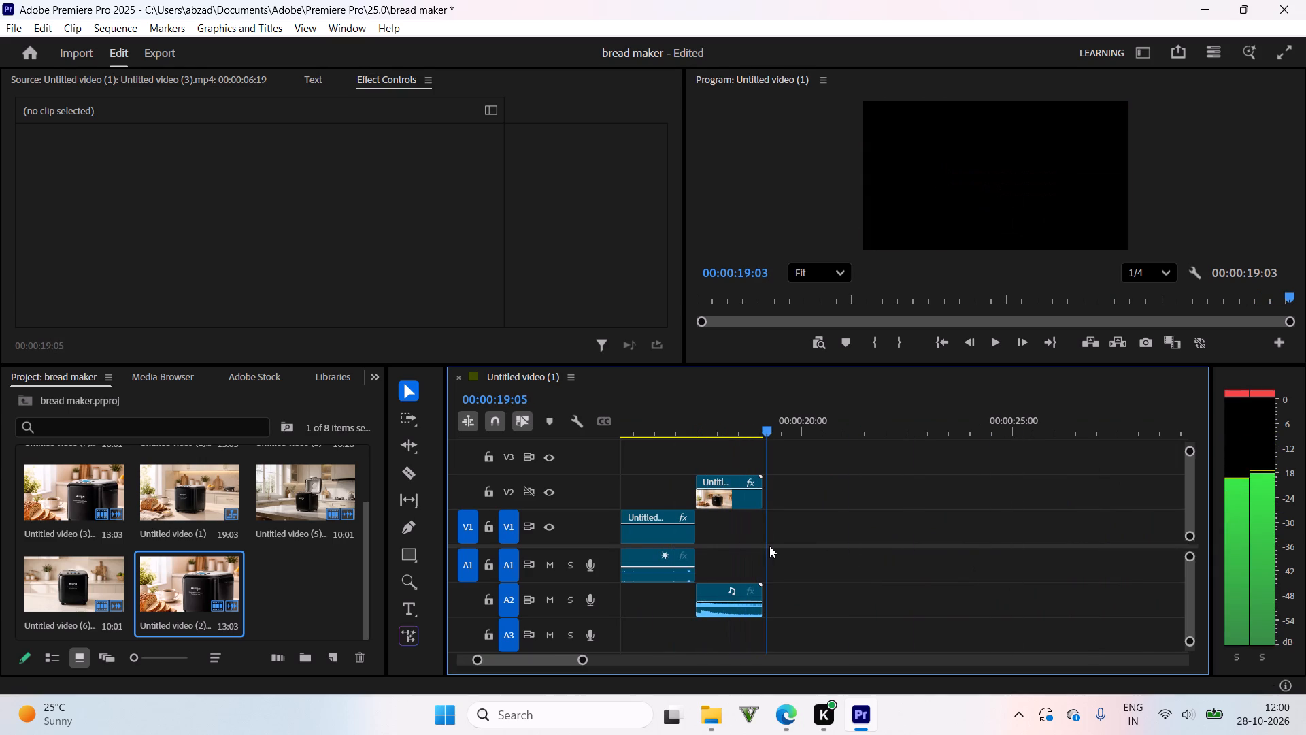
drag(769, 546, 758, 546)
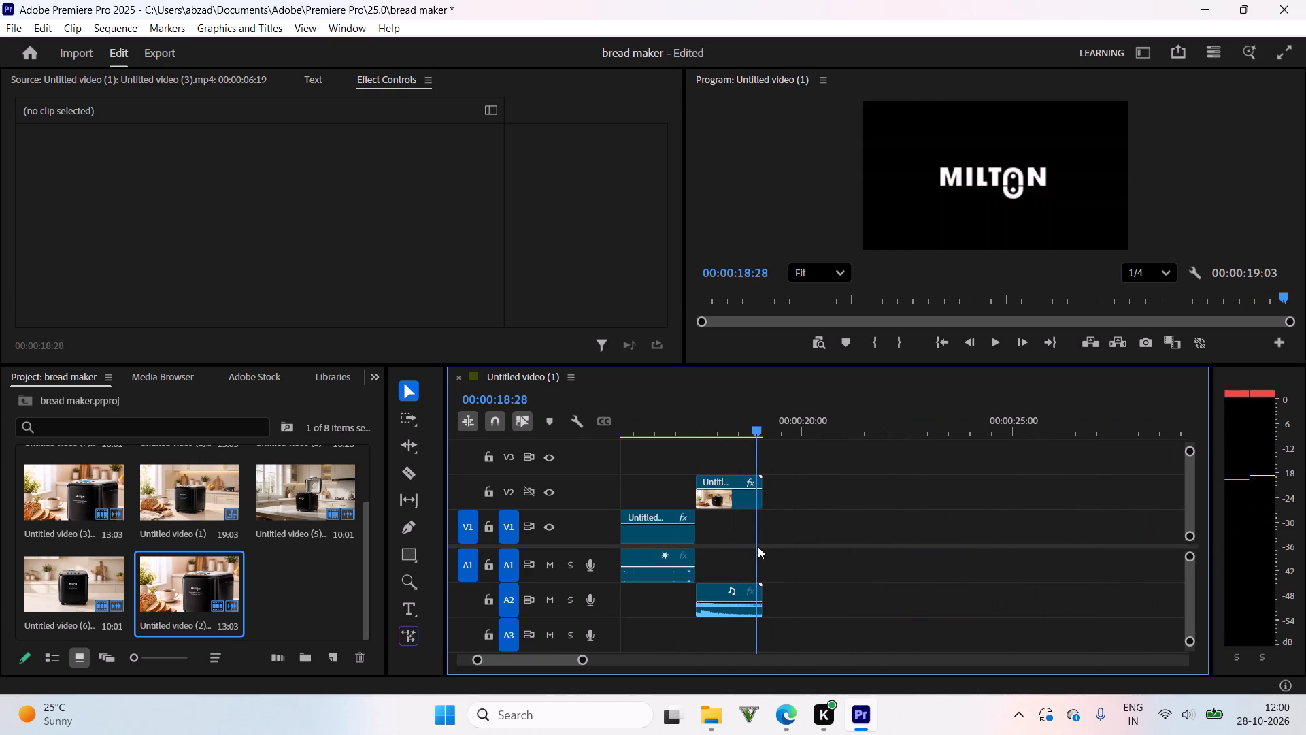
drag(758, 546, 700, 551)
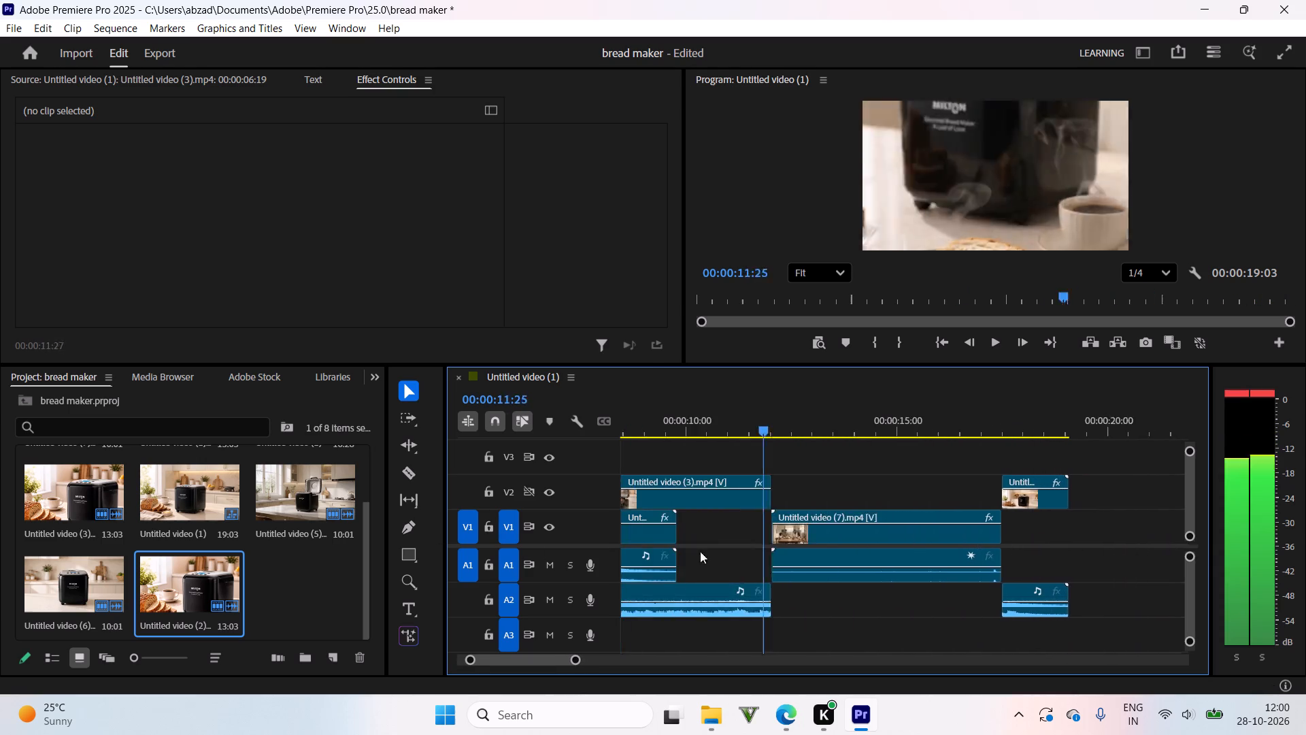
drag(700, 551, 705, 560)
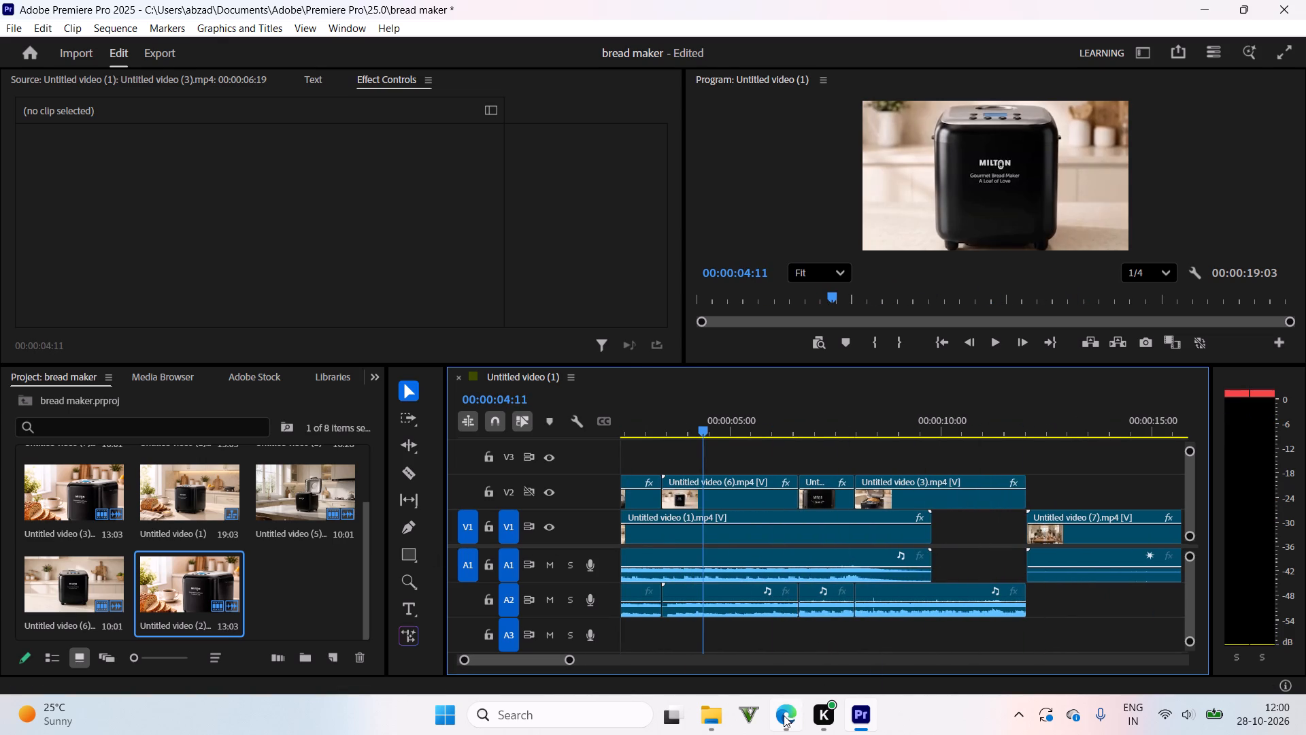
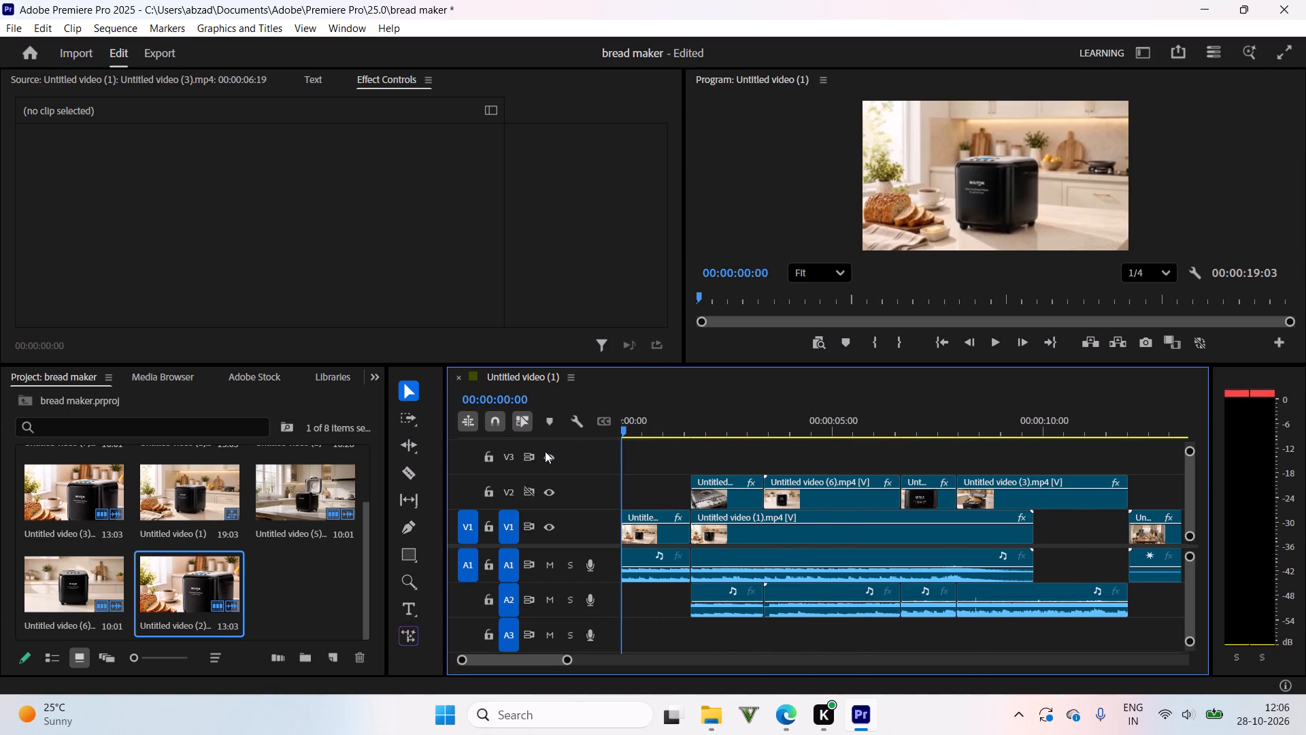
Scrub through the sequence from the opening bread maker clip to the closing MILTON logo to review the full edit.
drag(545, 451, 693, 424)
drag(700, 424, 701, 434)
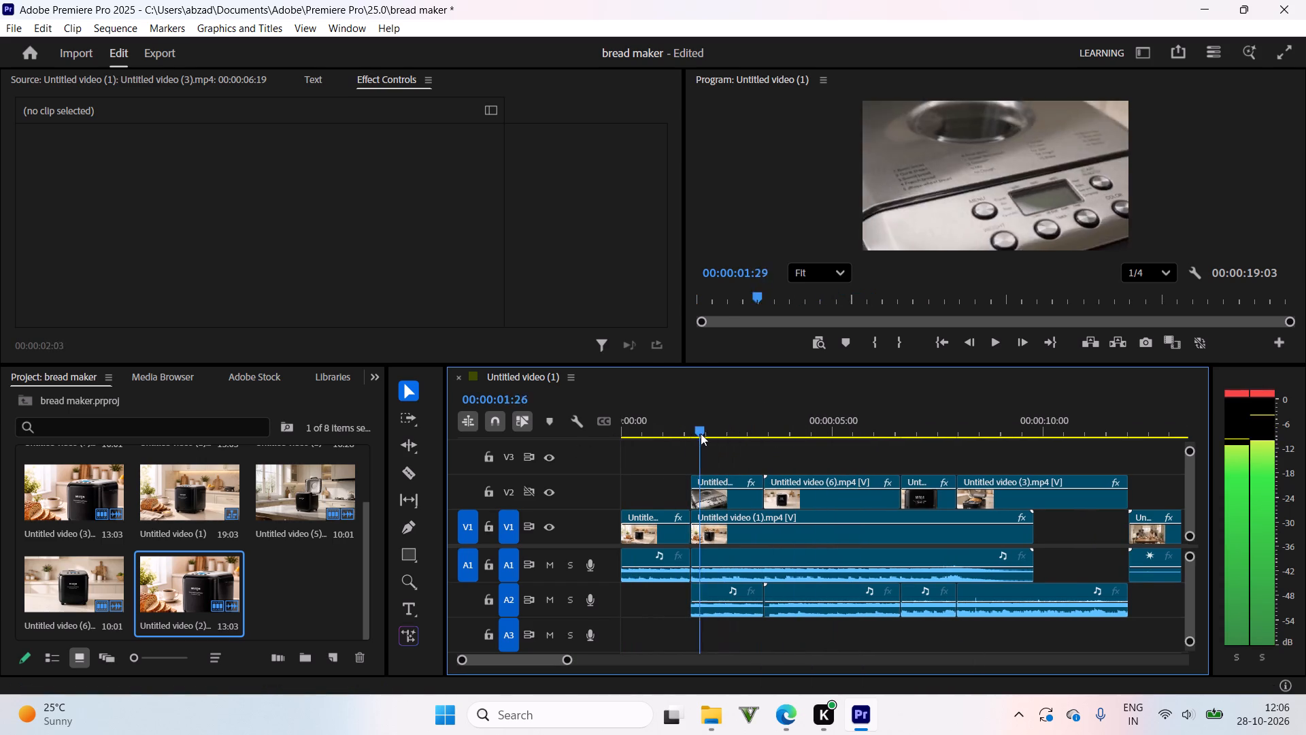
drag(701, 434, 668, 449)
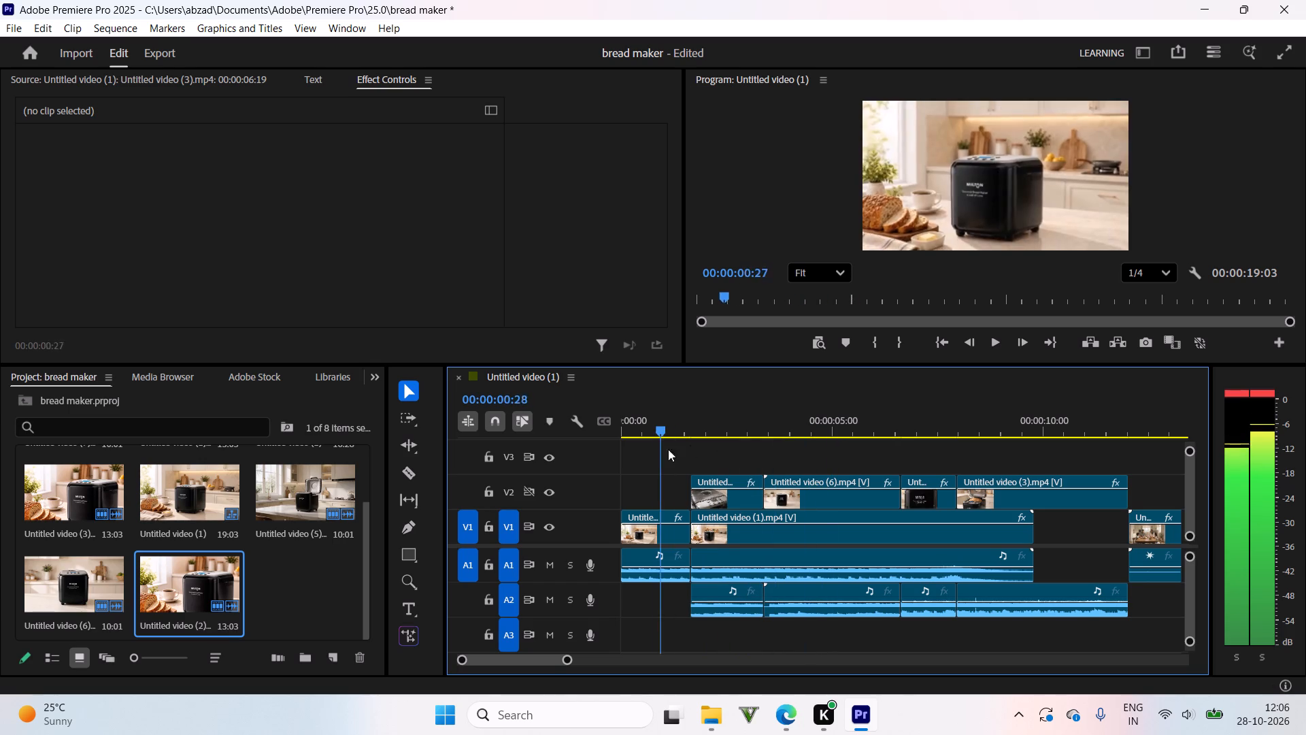
drag(668, 449, 992, 454)
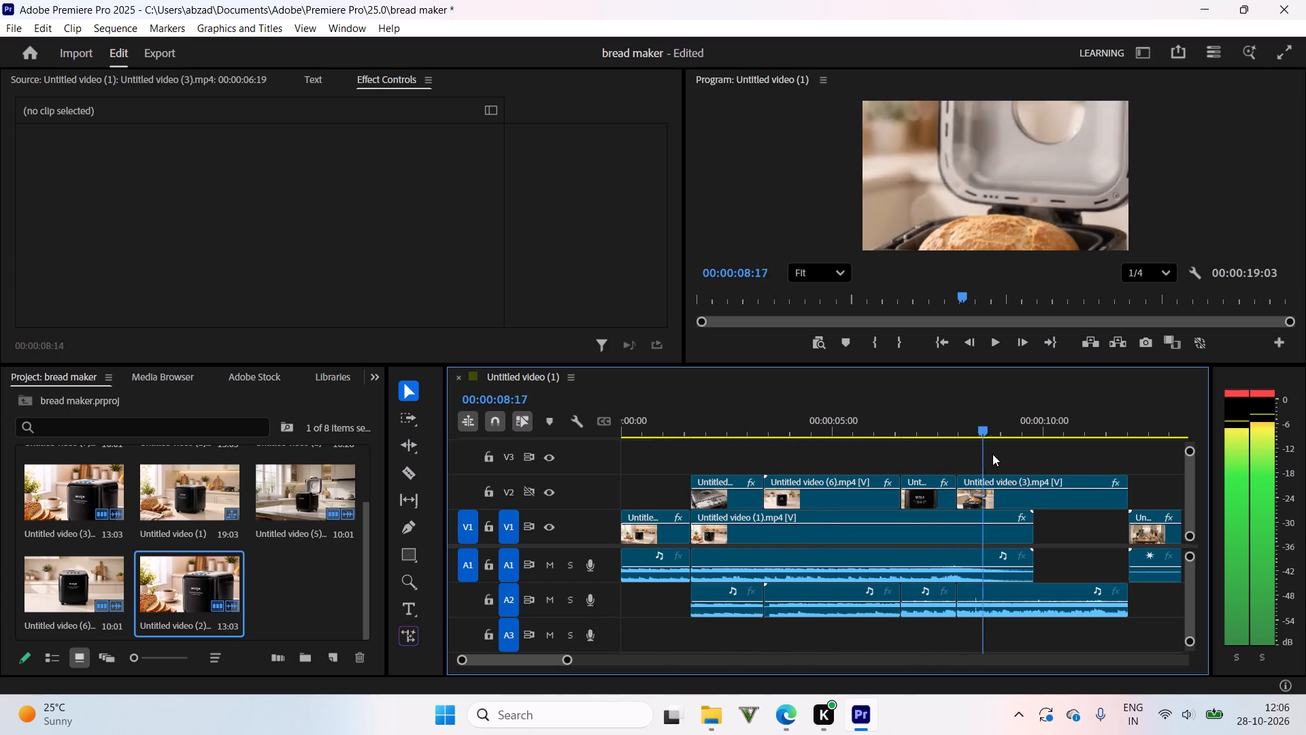
drag(992, 454, 1182, 467)
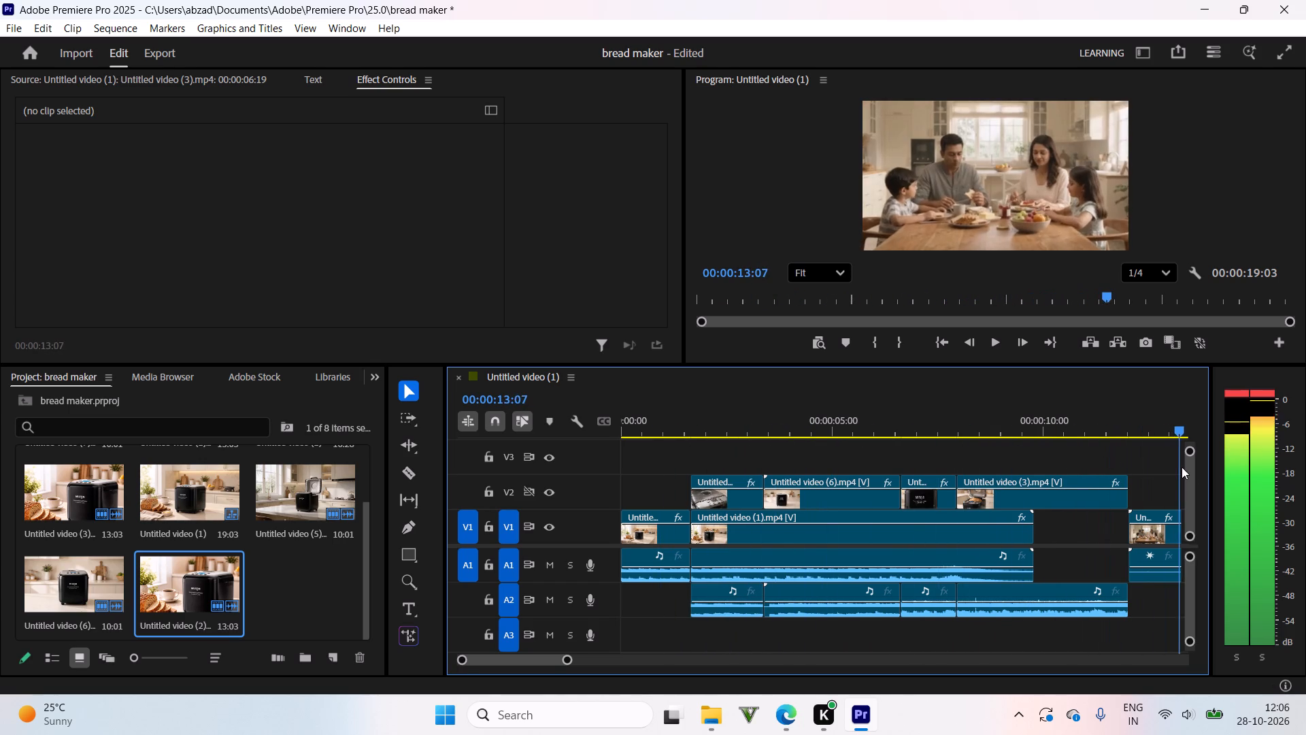
drag(1182, 467, 1153, 474)
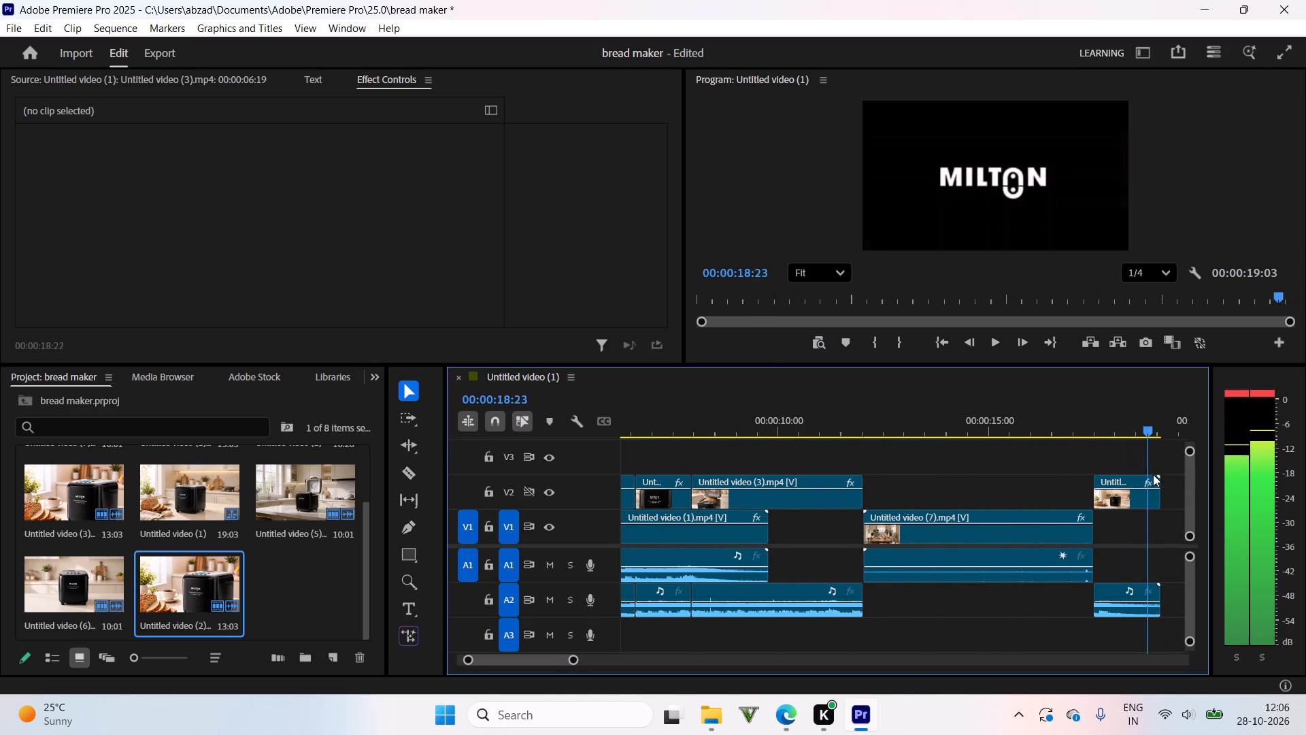
drag(1153, 474, 1148, 464)
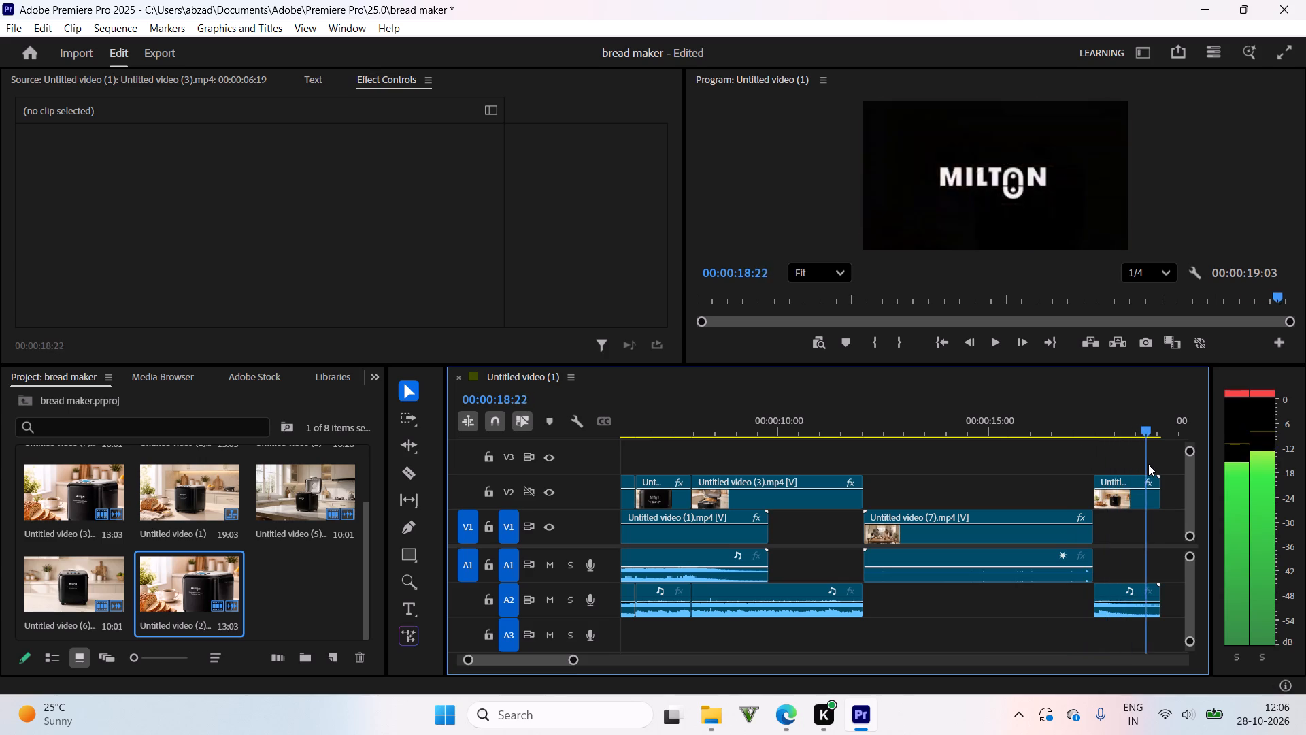
Scrub back and forth between about 00:00:16:24 and 00:00:18:03 to examine the cut from the family breakfast clip to the final bread maker clip.
drag(1148, 464, 1067, 465)
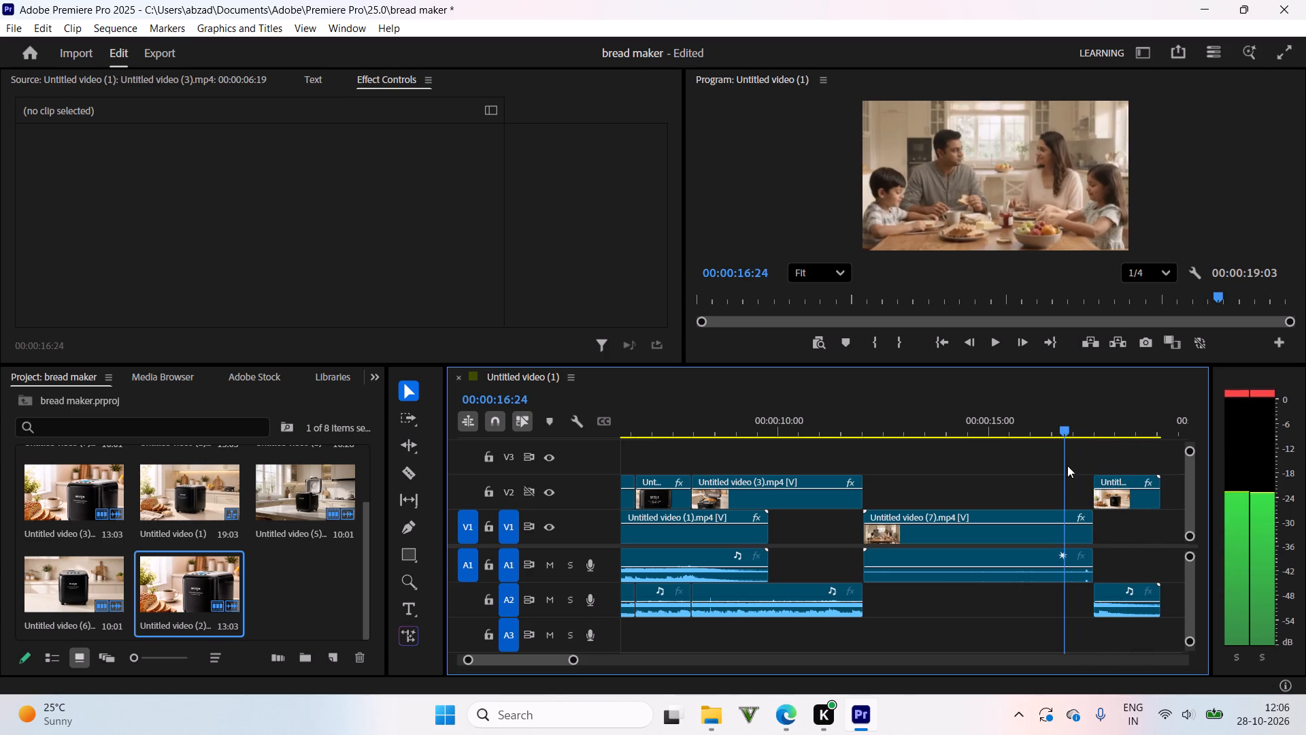
drag(1067, 465, 1123, 463)
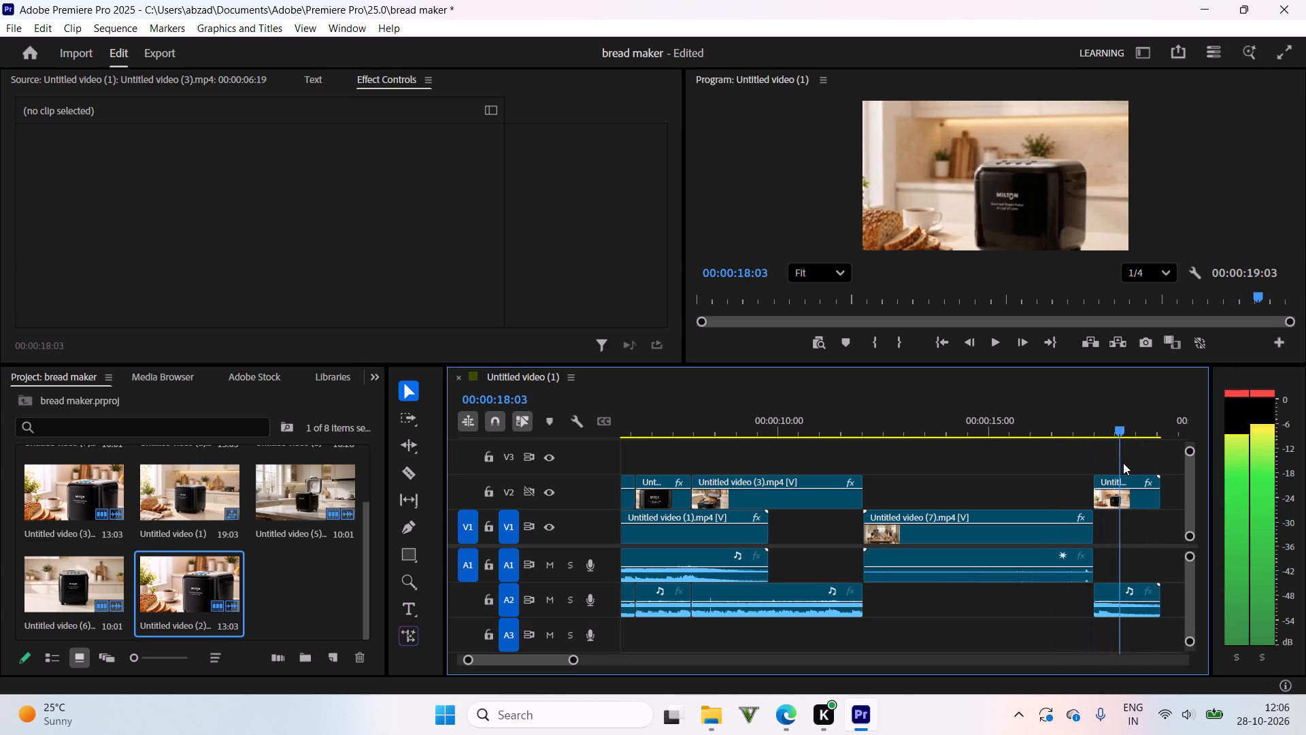
drag(1123, 463, 1074, 461)
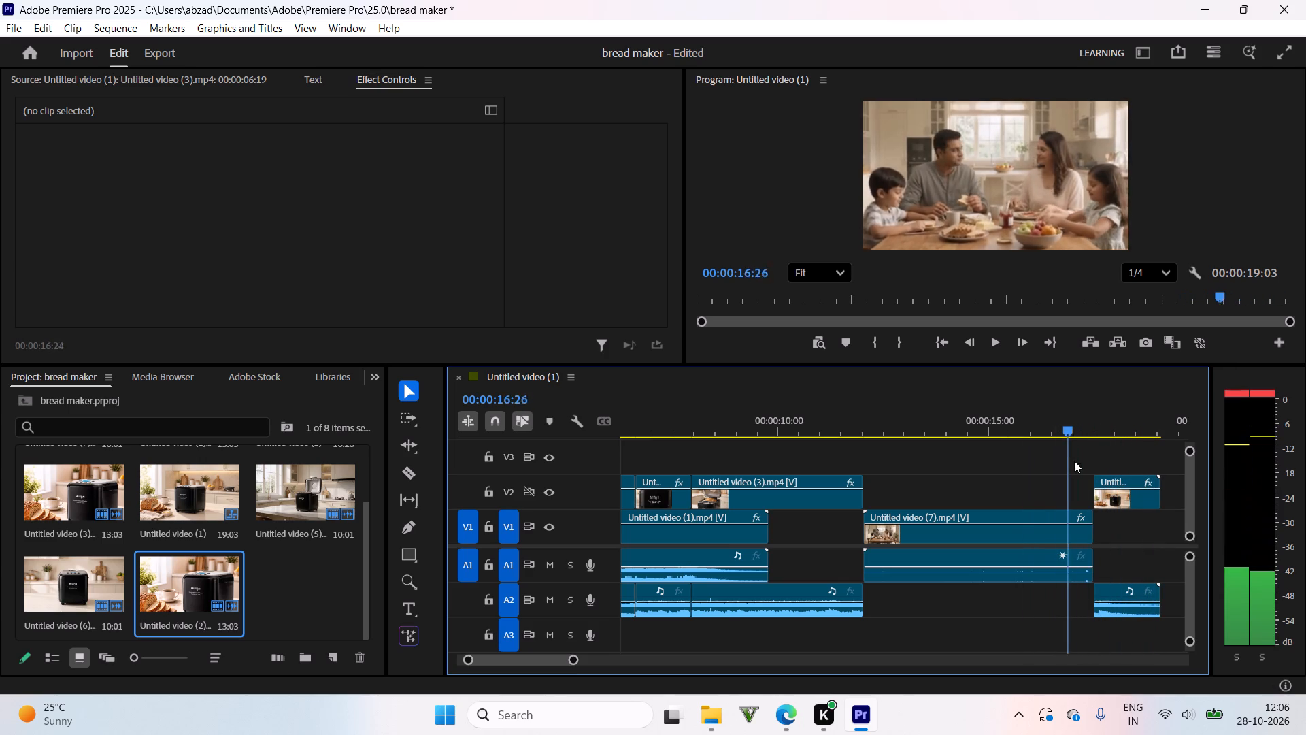
drag(1074, 461, 1085, 461)
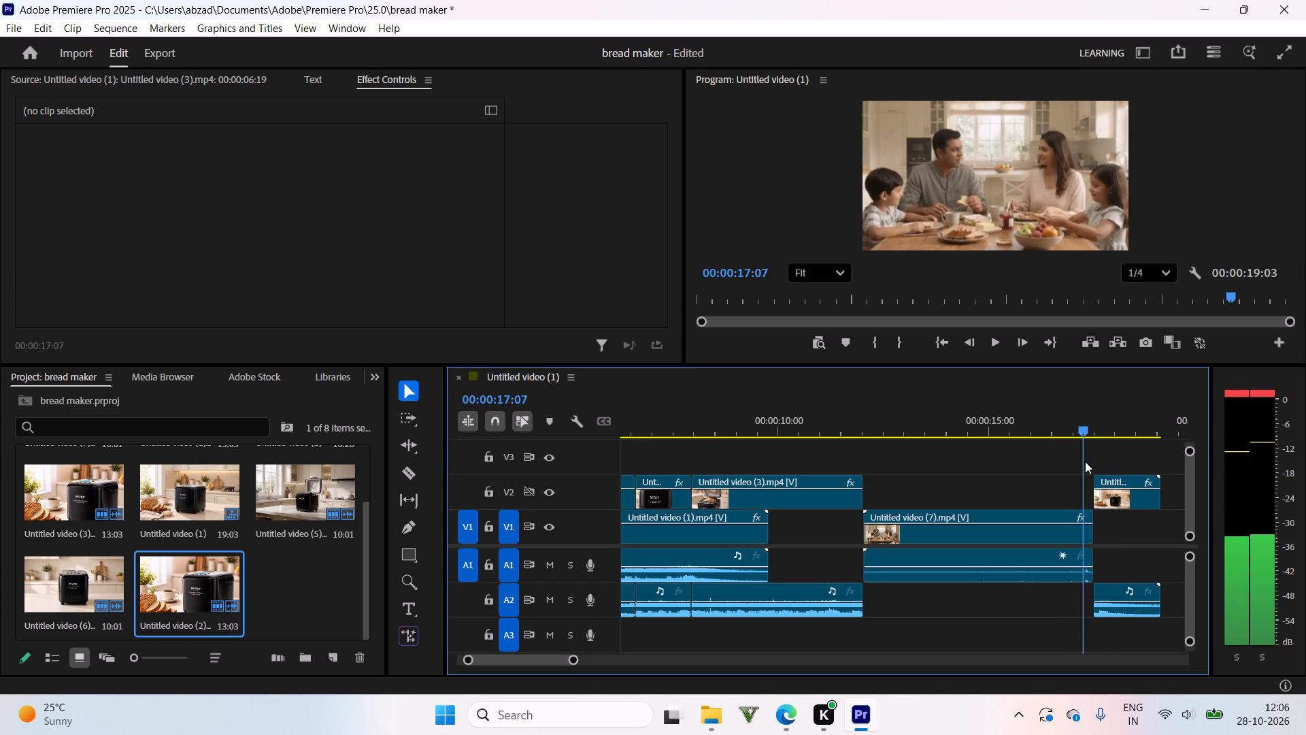
drag(1085, 461, 1119, 463)
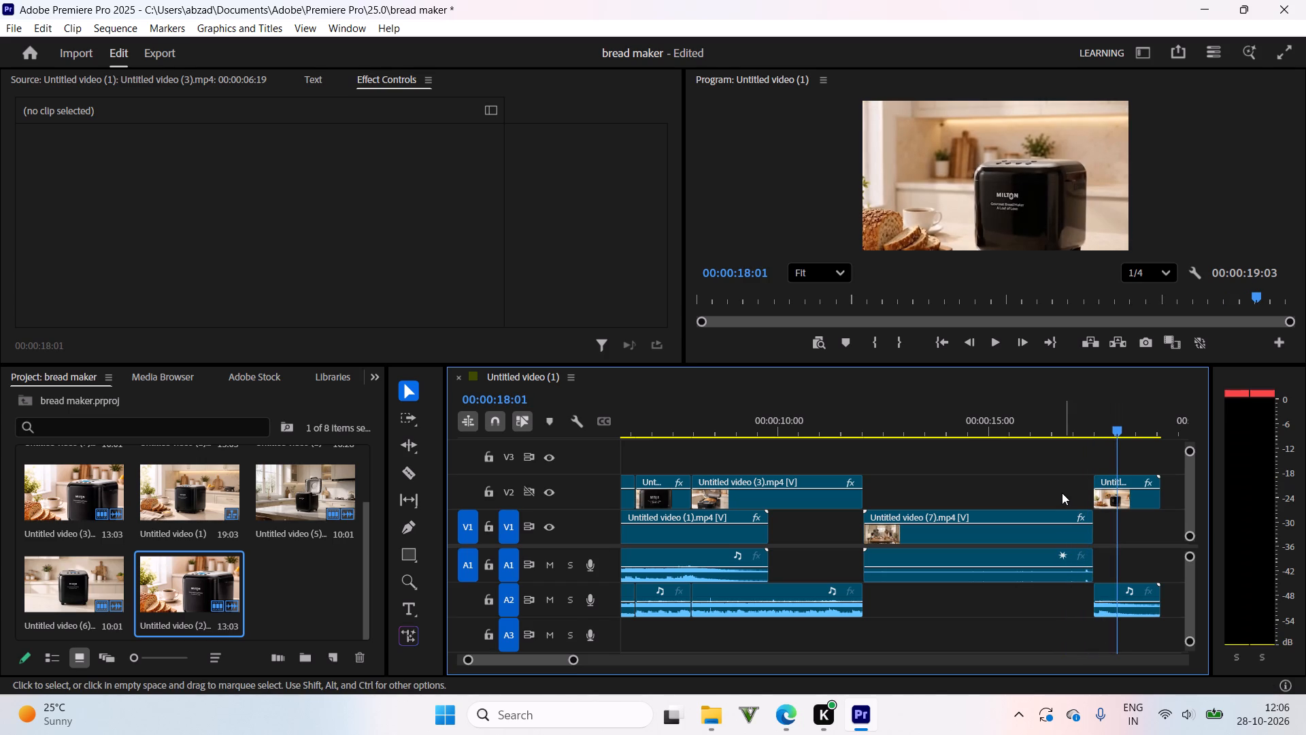
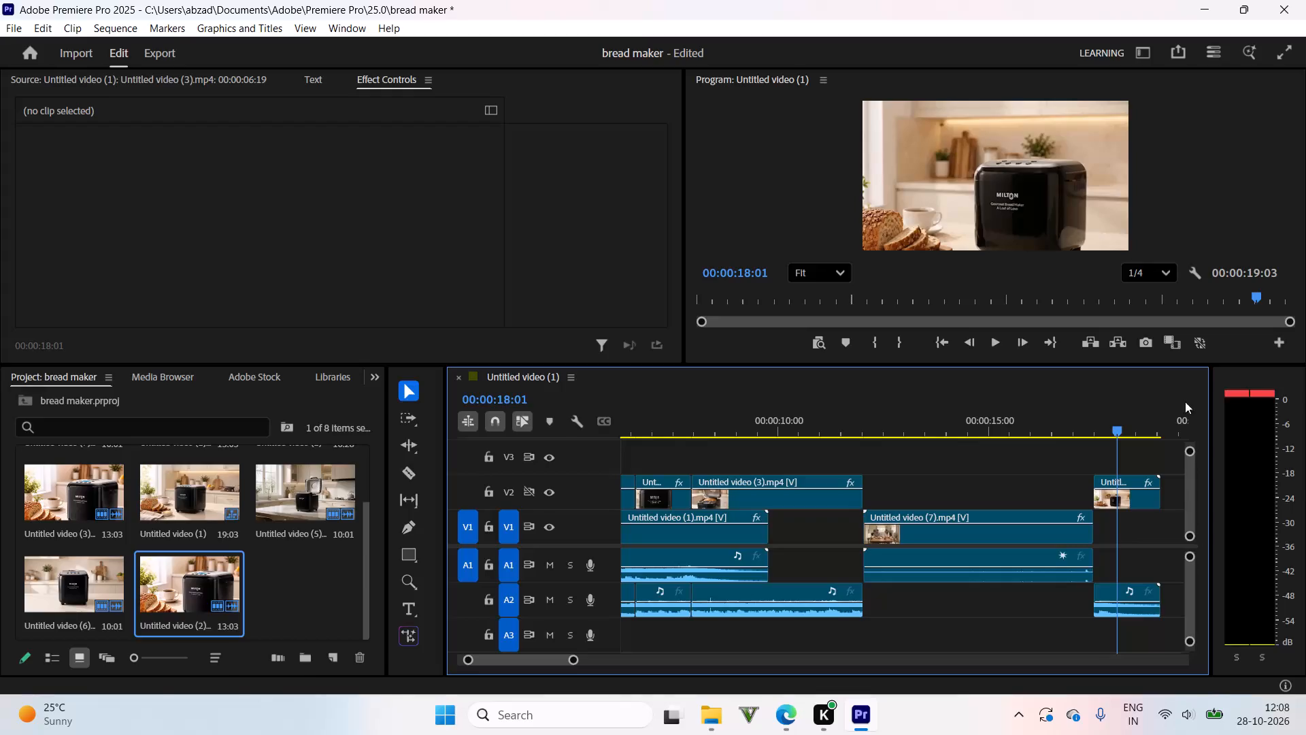
Scrub back and forth through the sequence's first nine seconds to examine the cuts from the opening bread maker clip to the baked loaf clip.
click(786, 422)
drag(781, 418, 667, 402)
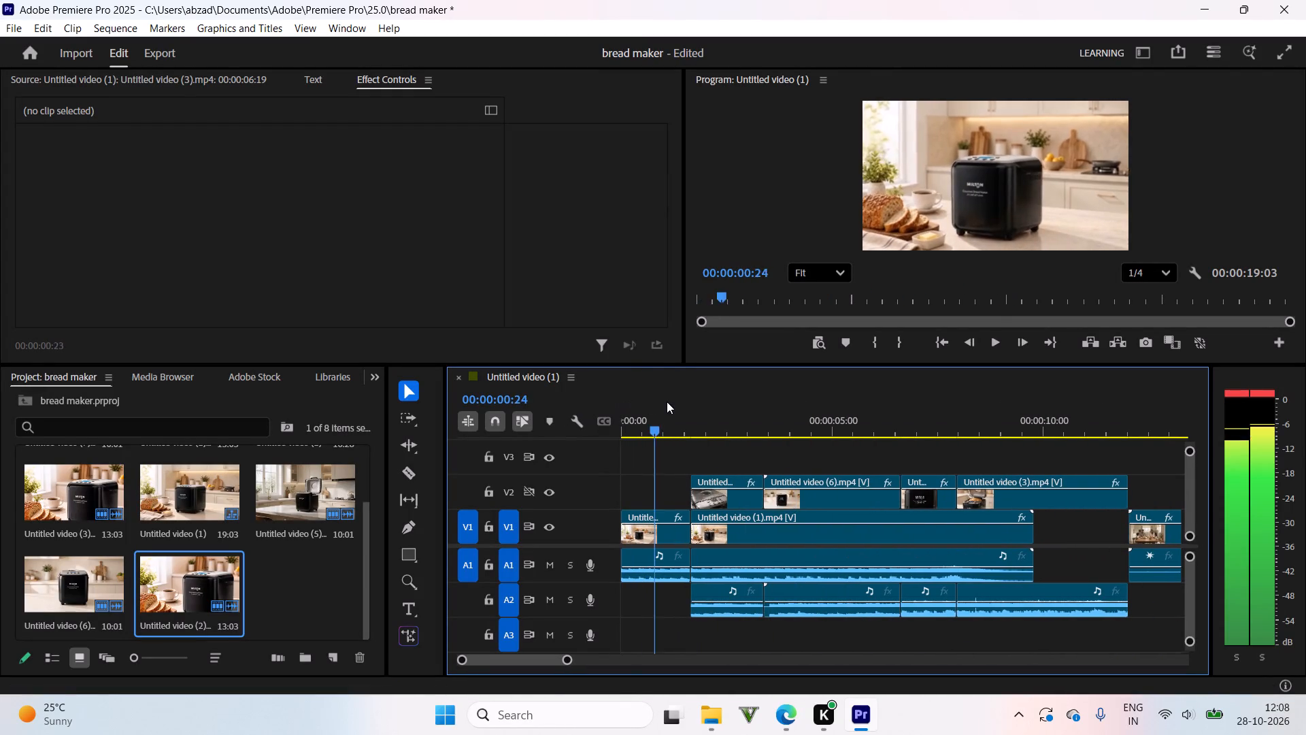
drag(667, 402, 757, 402)
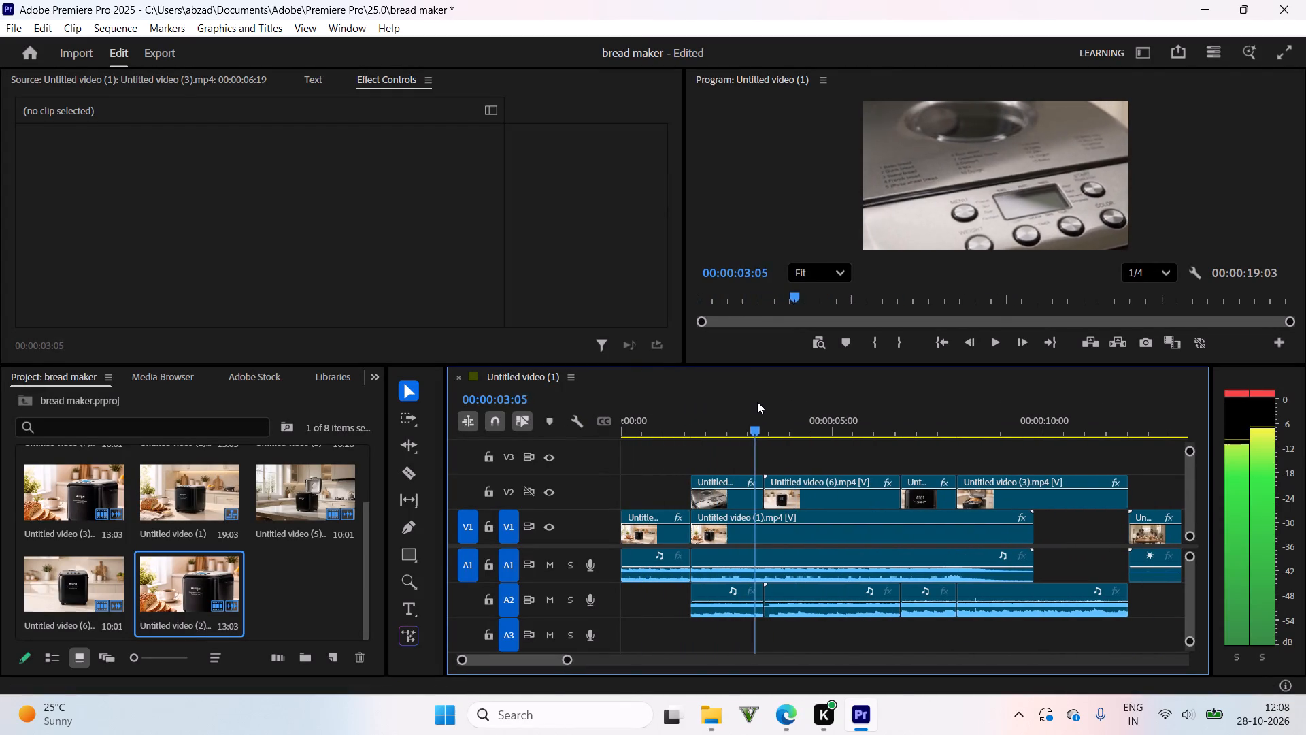
drag(757, 402, 863, 402)
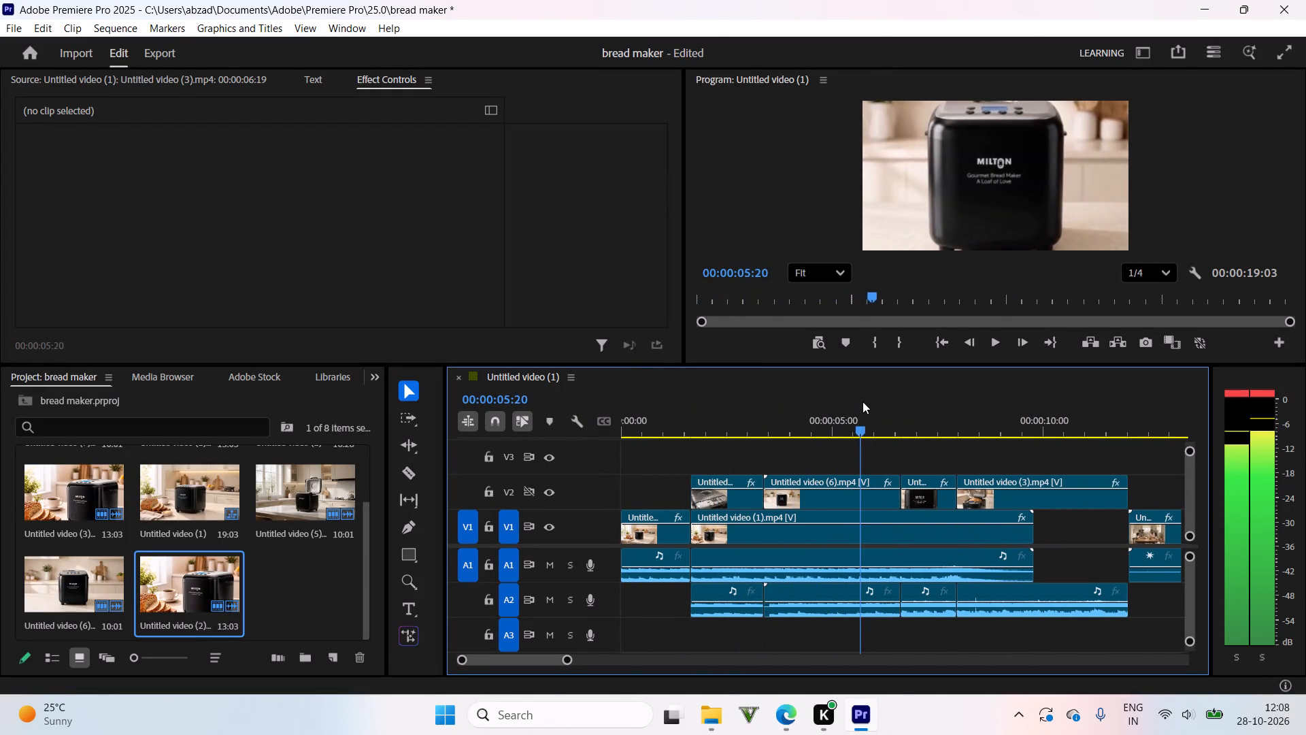
drag(863, 402, 945, 408)
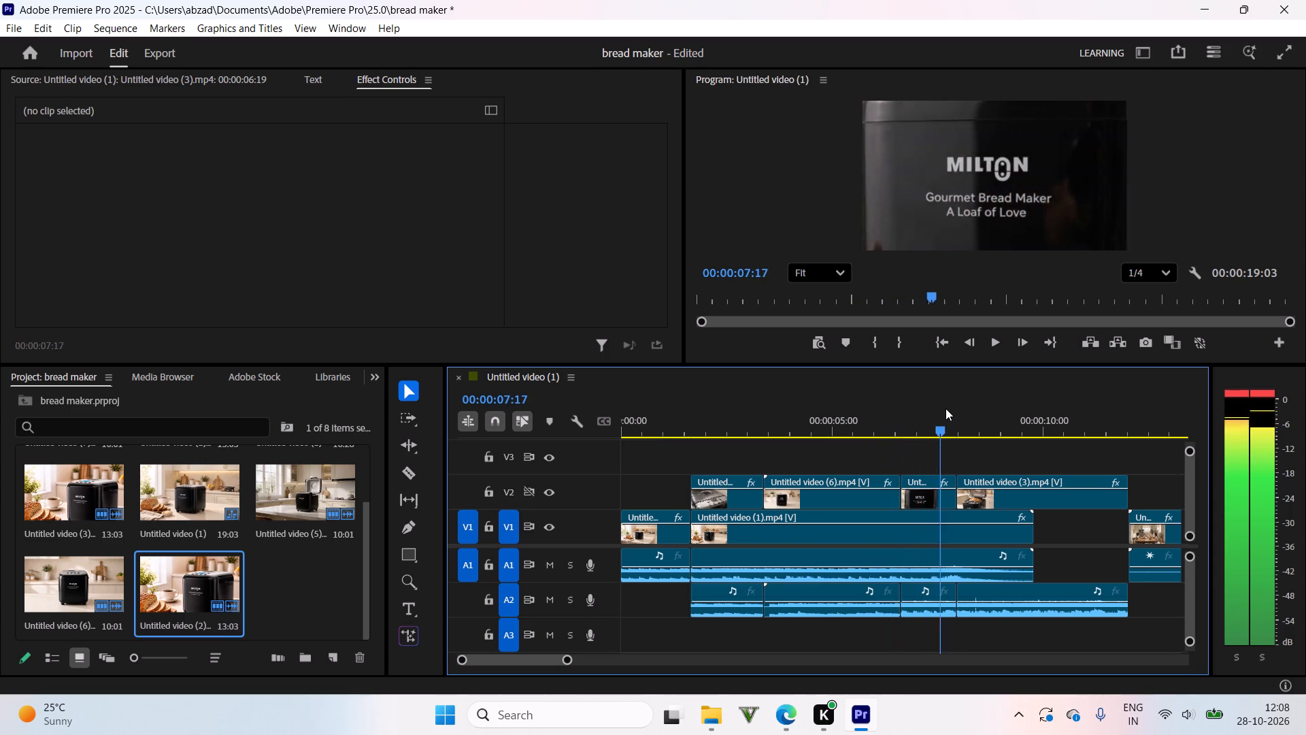
drag(945, 408, 1001, 411)
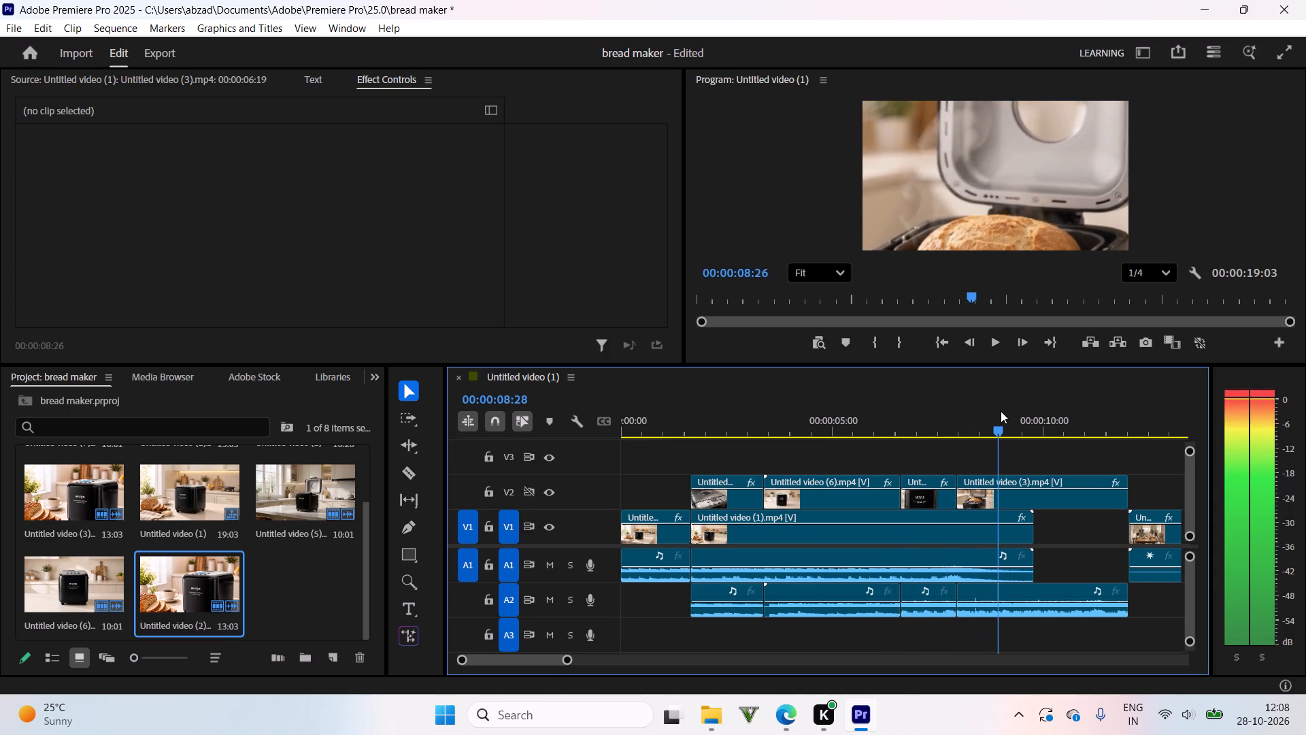
drag(1001, 411, 991, 418)
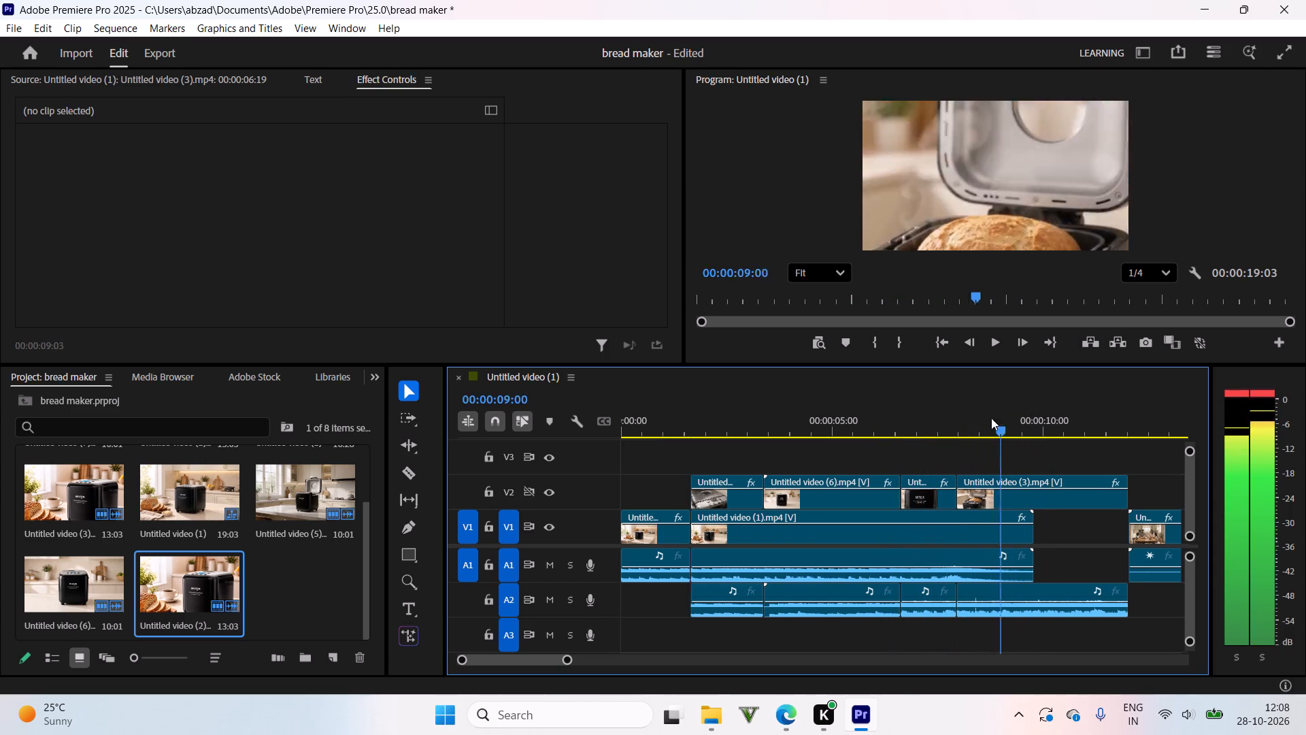
drag(991, 418, 681, 442)
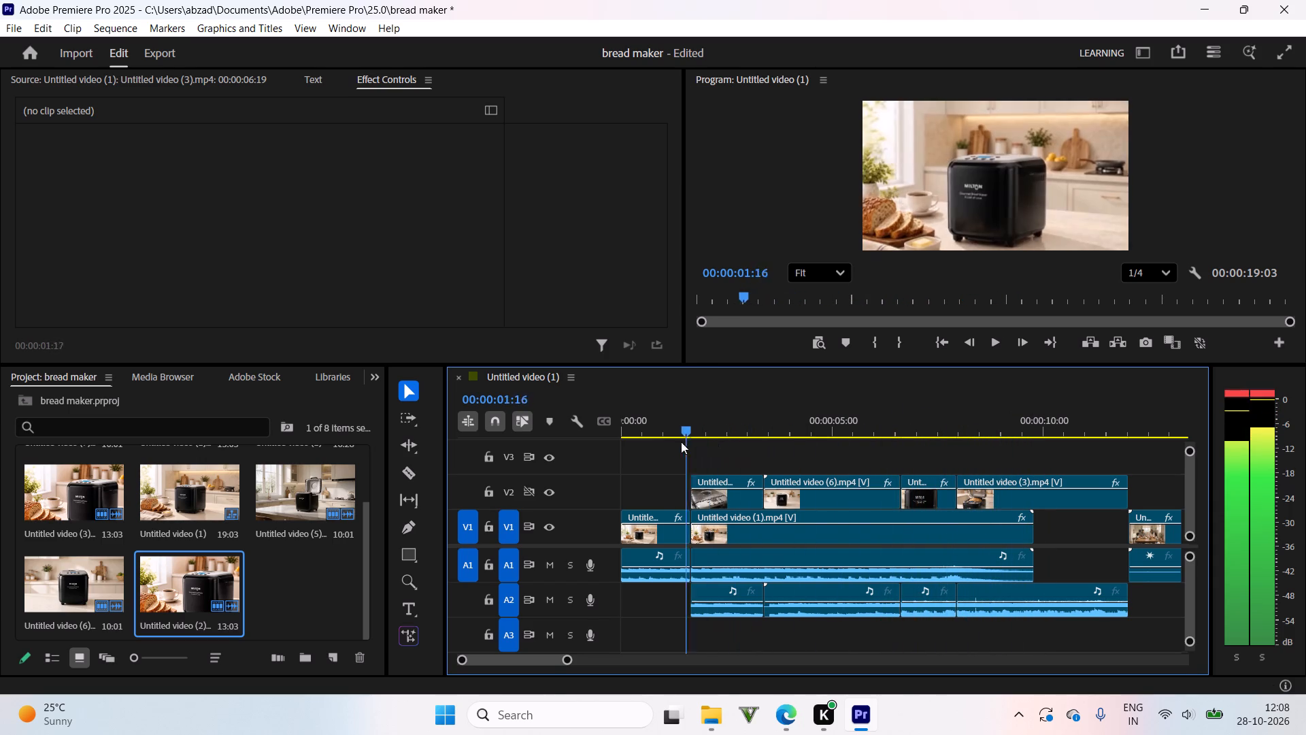
drag(681, 442, 718, 453)
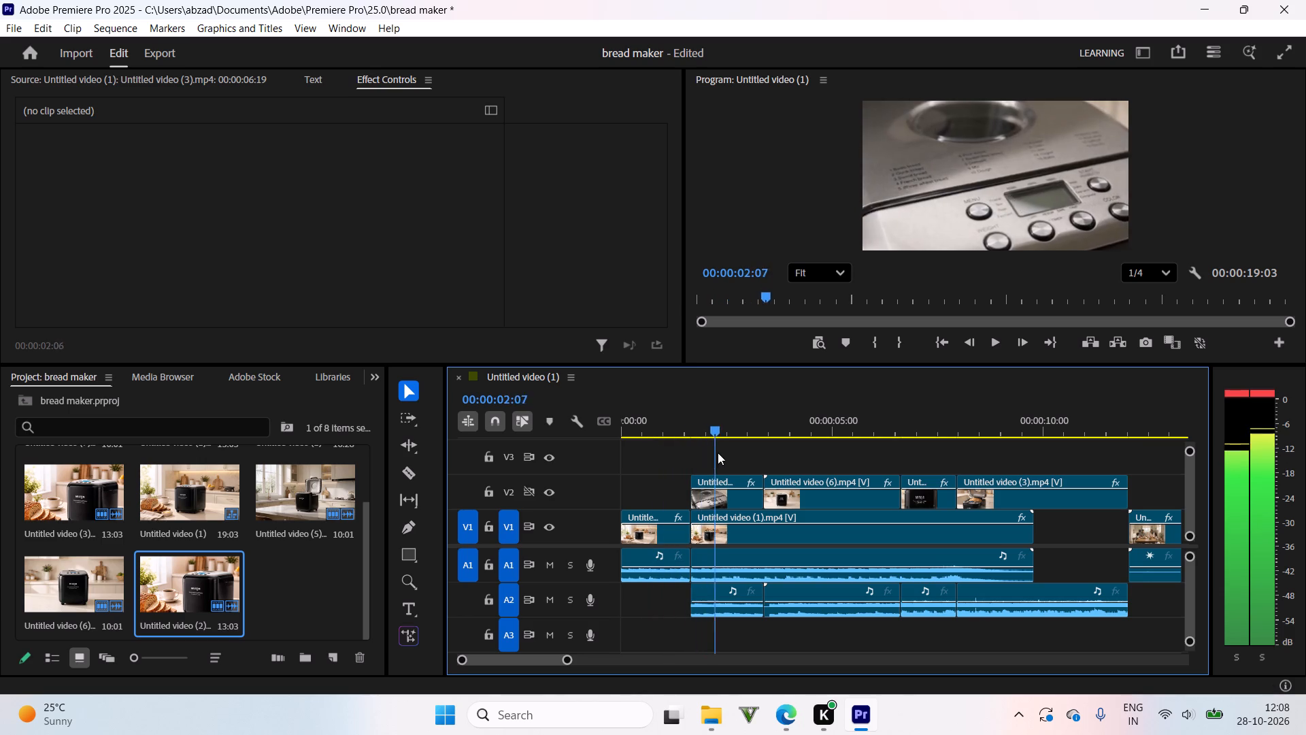
drag(718, 453, 711, 458)
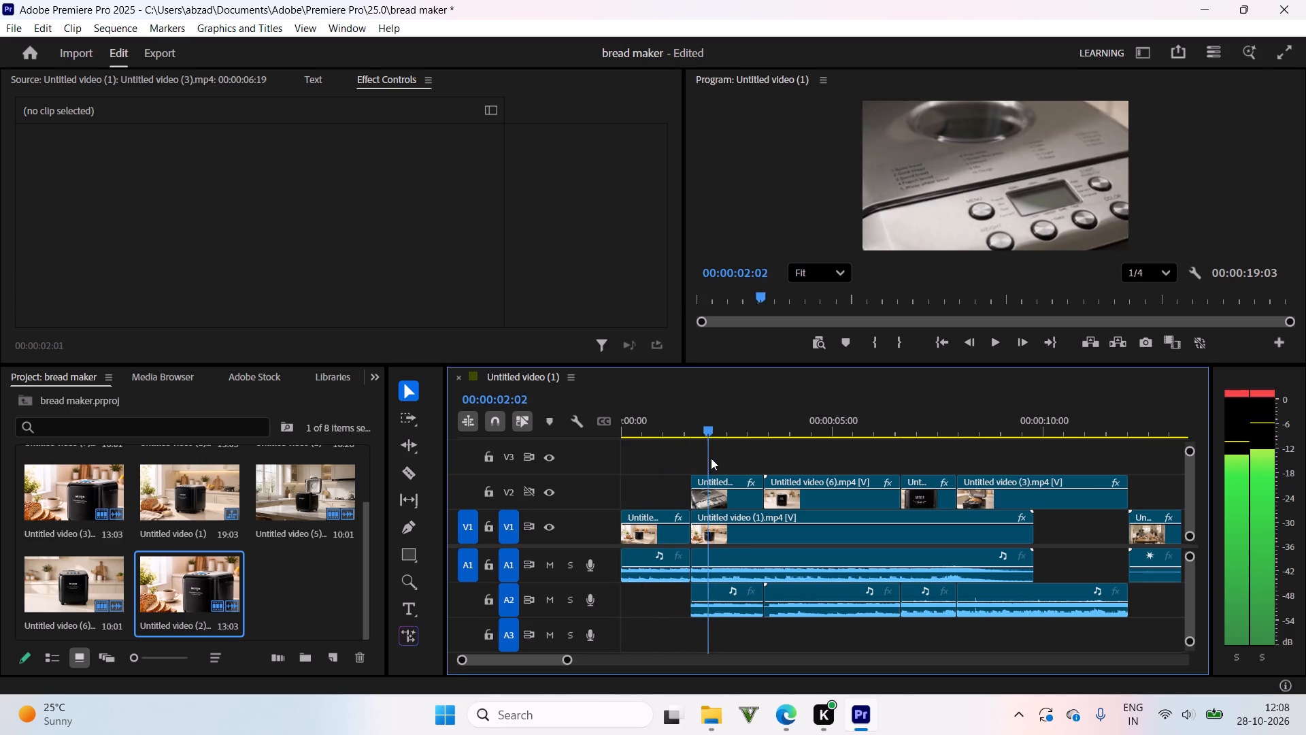
drag(711, 458, 810, 460)
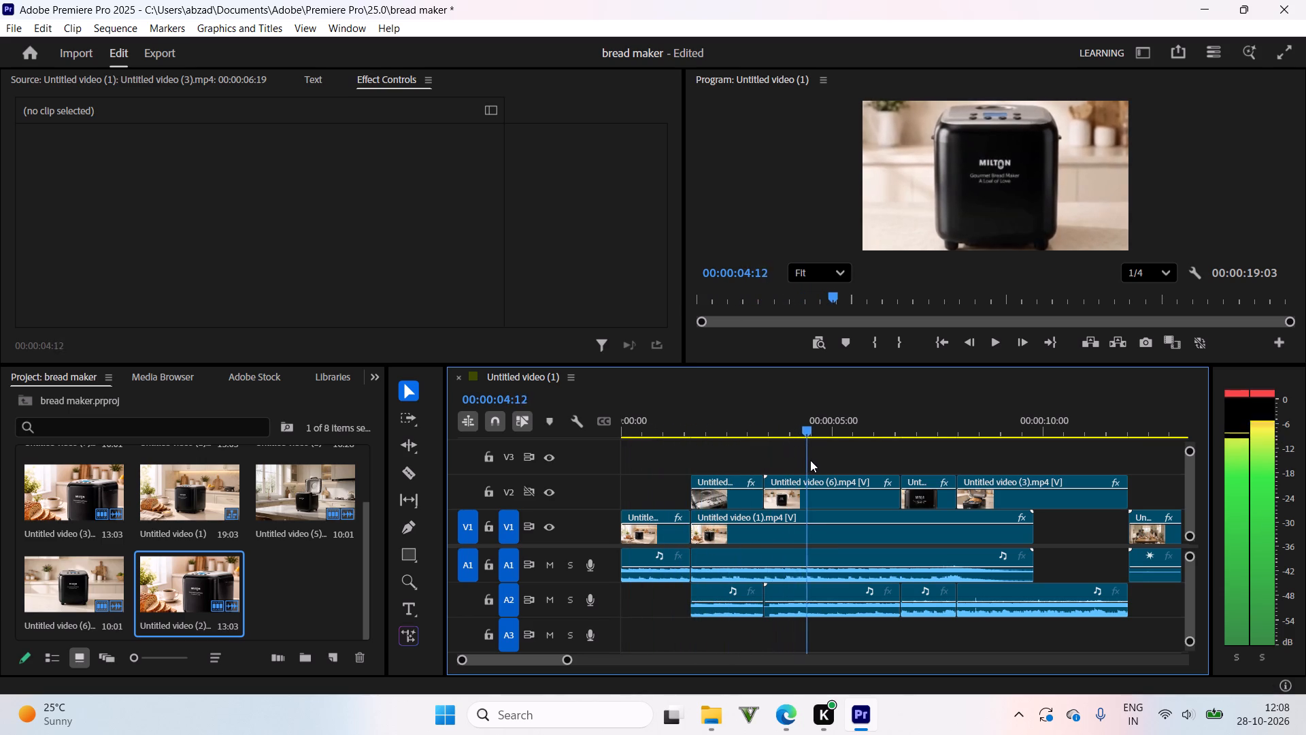
drag(810, 460, 873, 463)
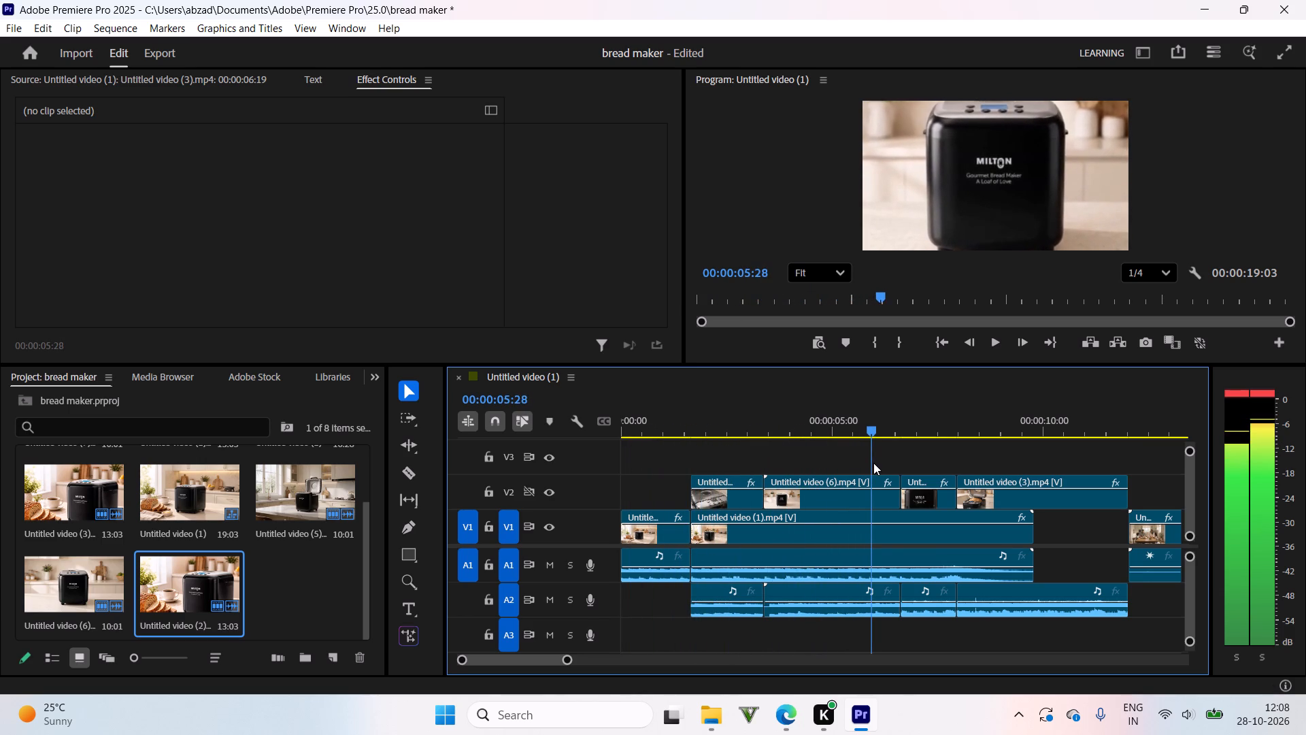
drag(873, 463, 881, 468)
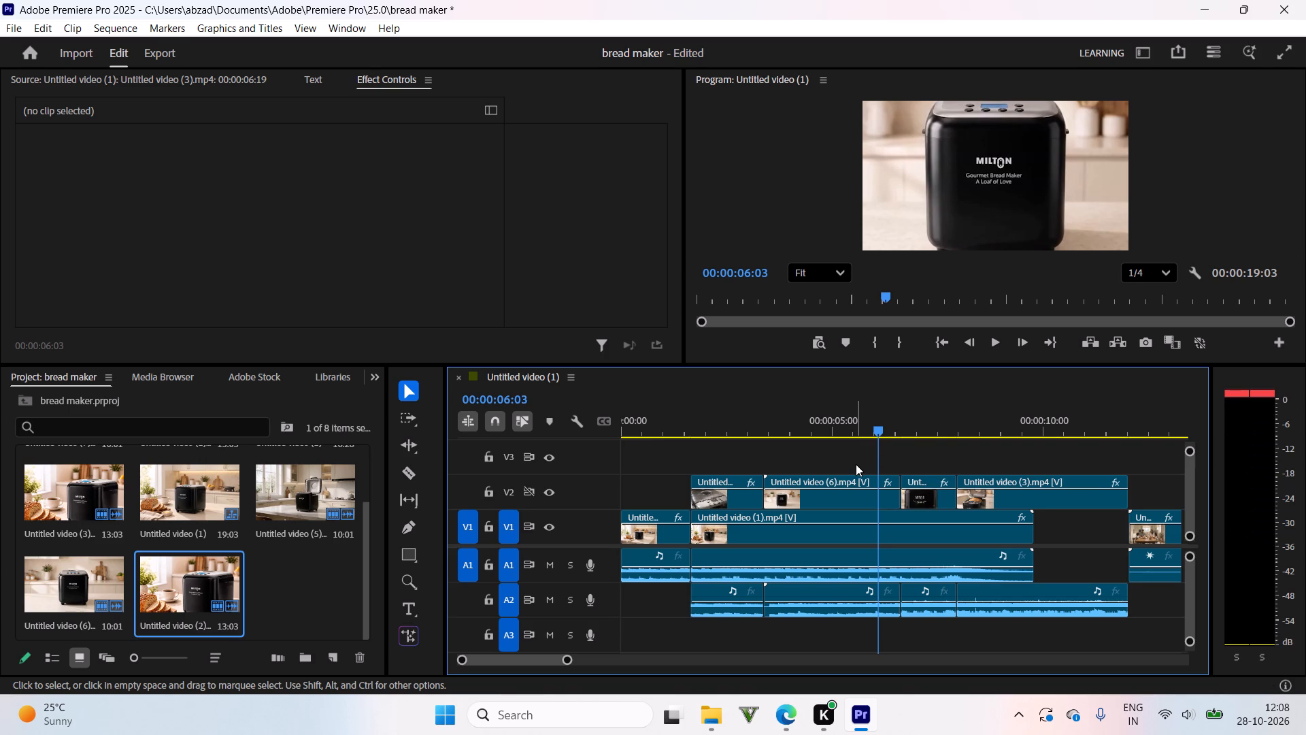
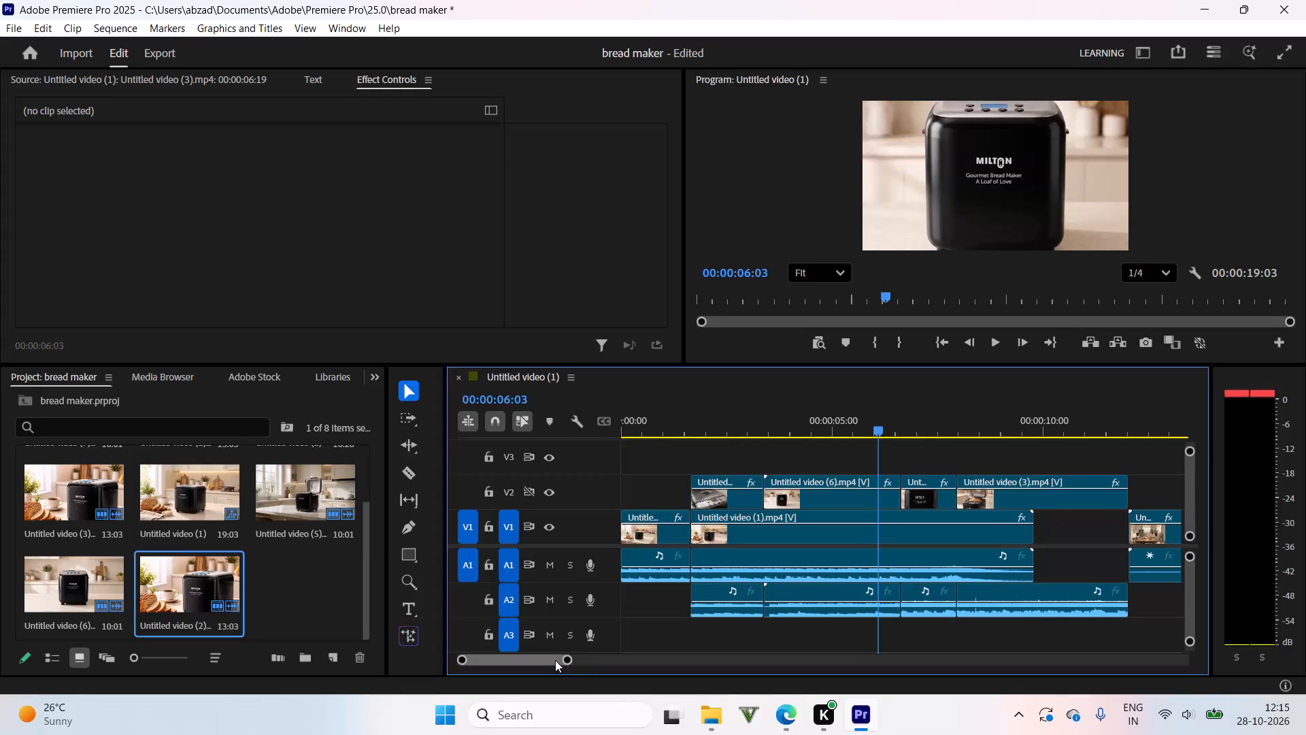
Return to the start of the sequence and scrub through its first five seconds to review the opening bread maker clips.
drag(658, 435, 624, 432)
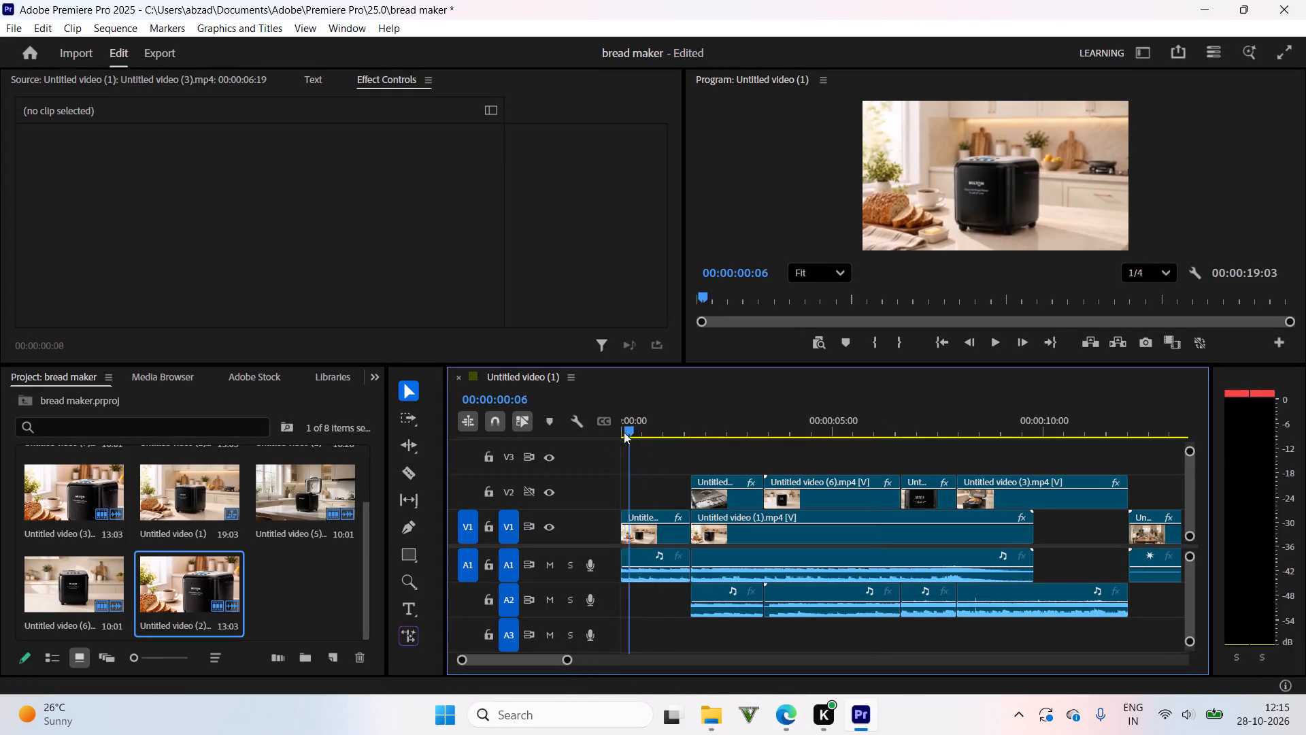
drag(624, 432, 822, 435)
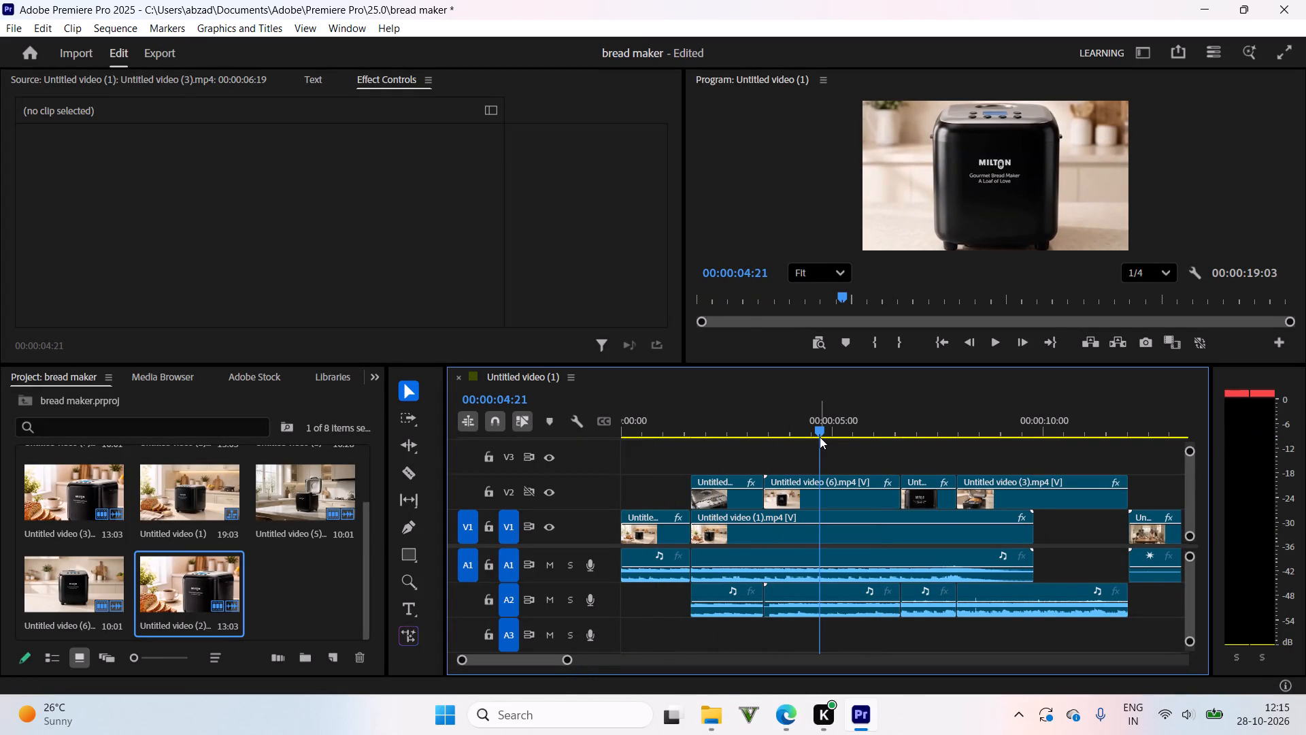
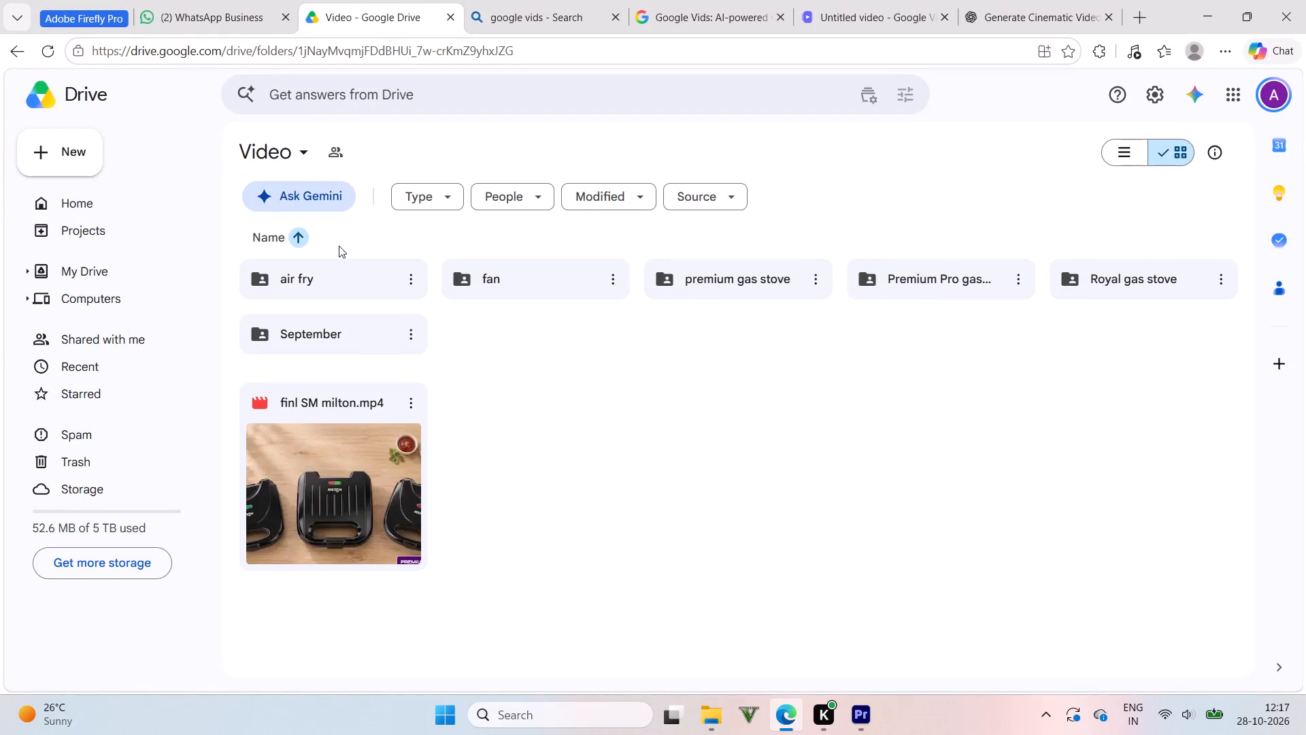
In Google Drive, open the air fry folder inside Video and watch the 4l.mp4 video, closing its preview when done.
double_click(327, 263)
drag(359, 274, 367, 270)
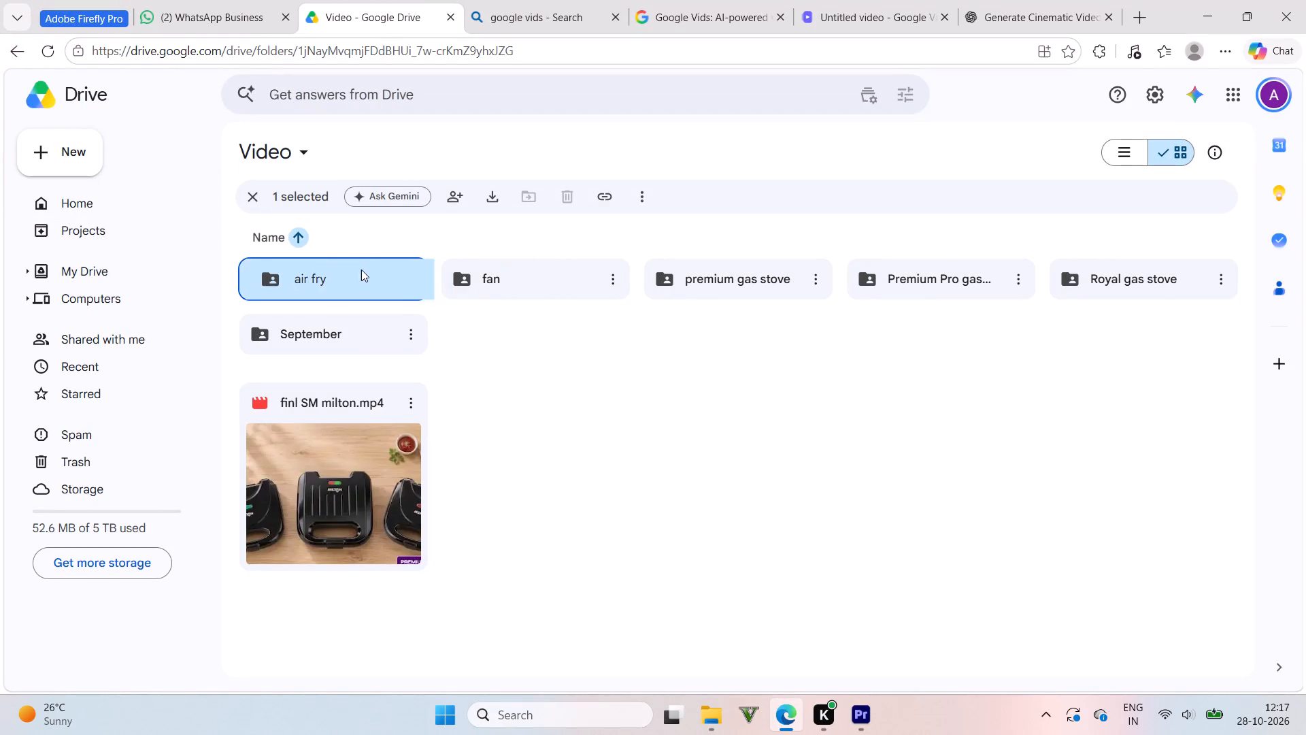
double_click(348, 282)
double_click(348, 278)
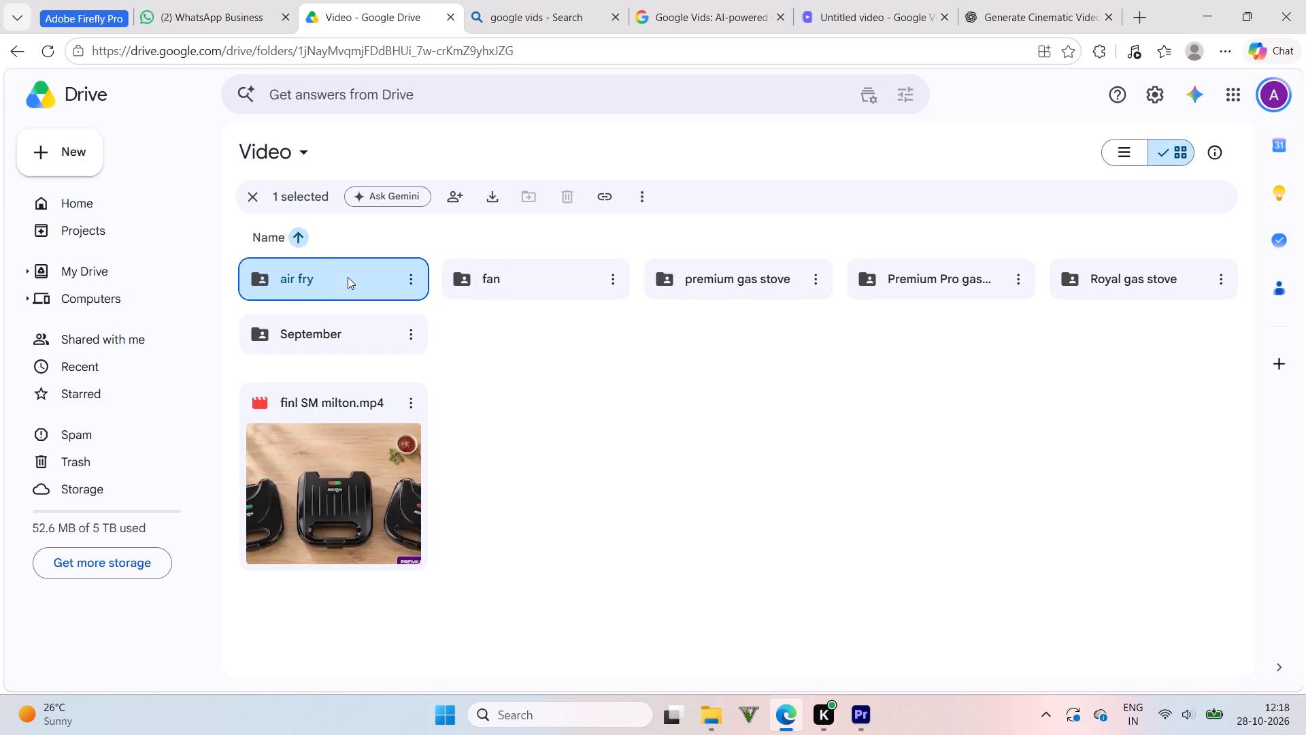
double_click(350, 383)
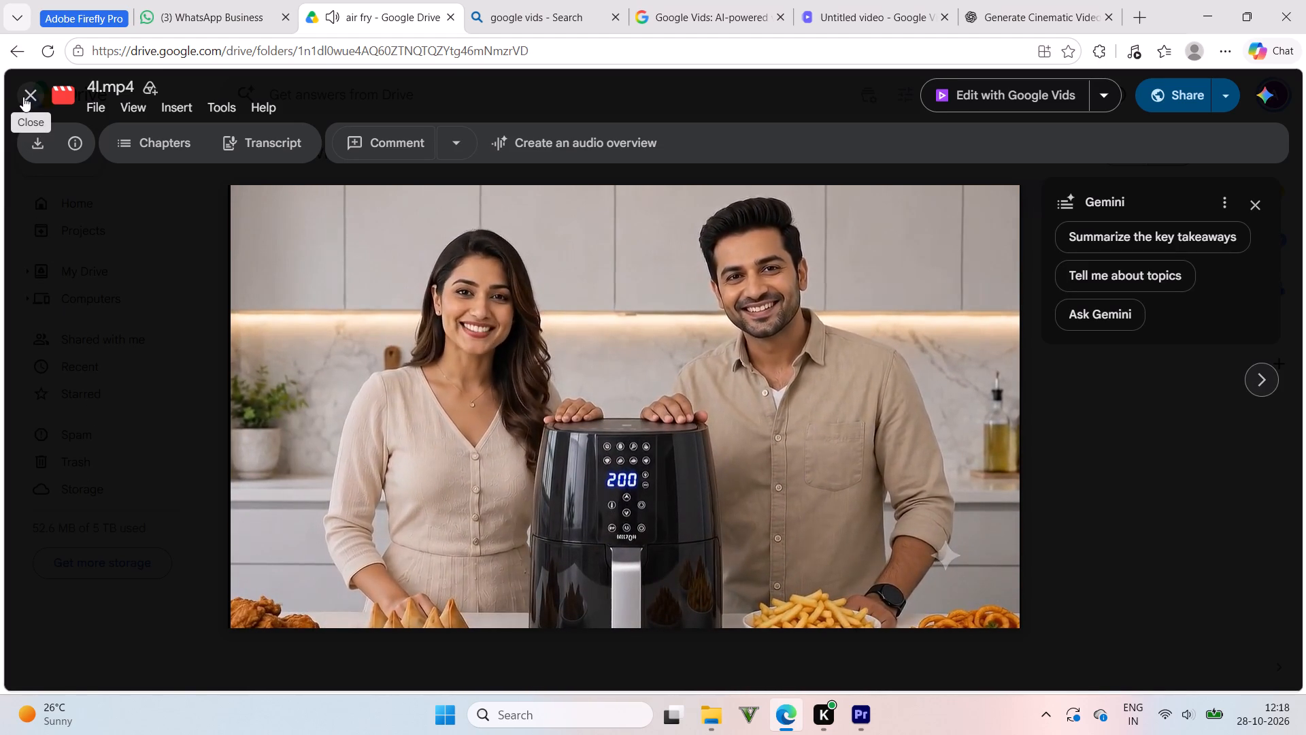
click(24, 97)
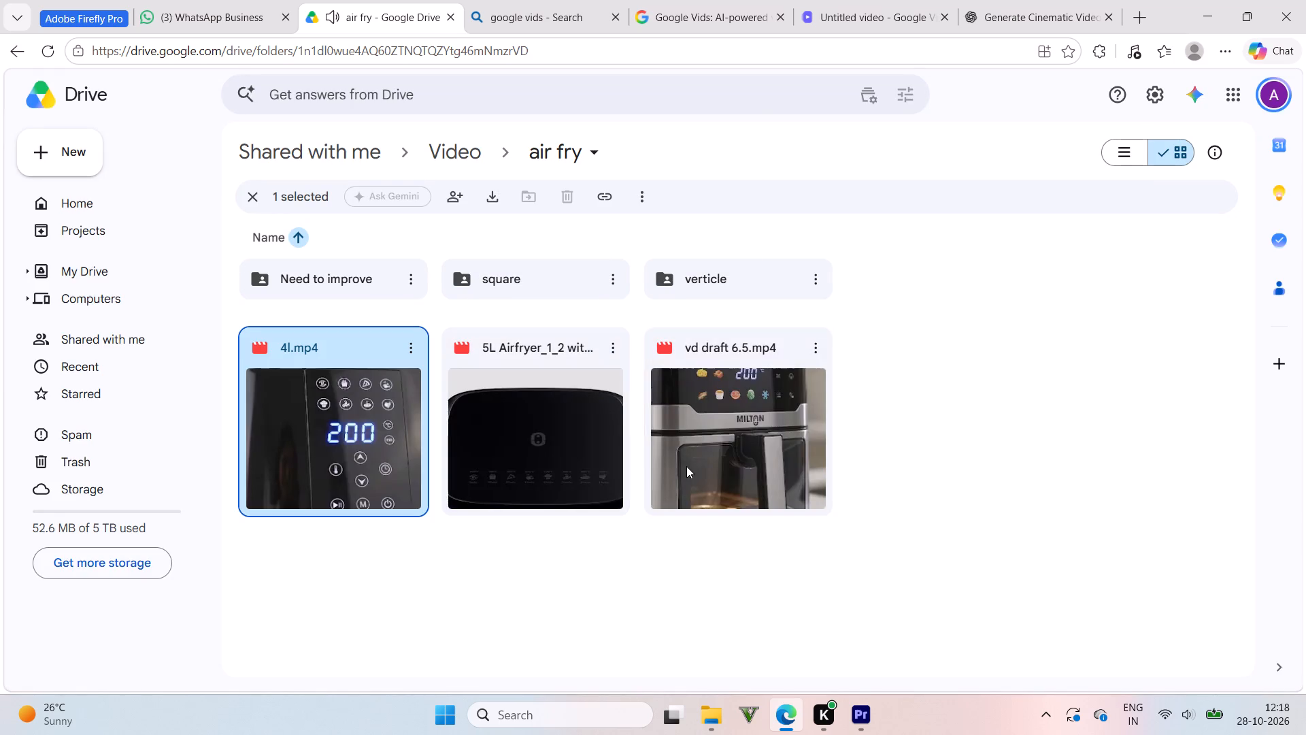
Open the vd draft 6.5.mp4 video from the air fry folder for preview.
double_click(686, 466)
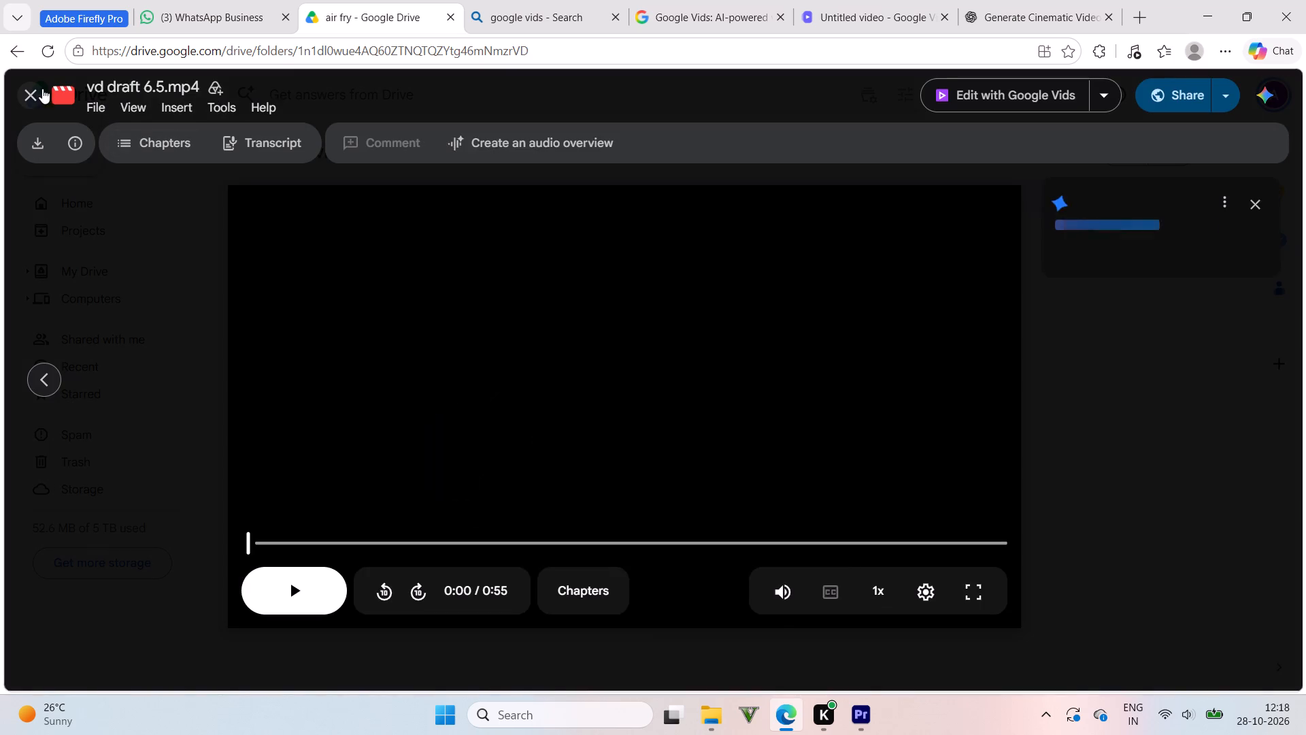
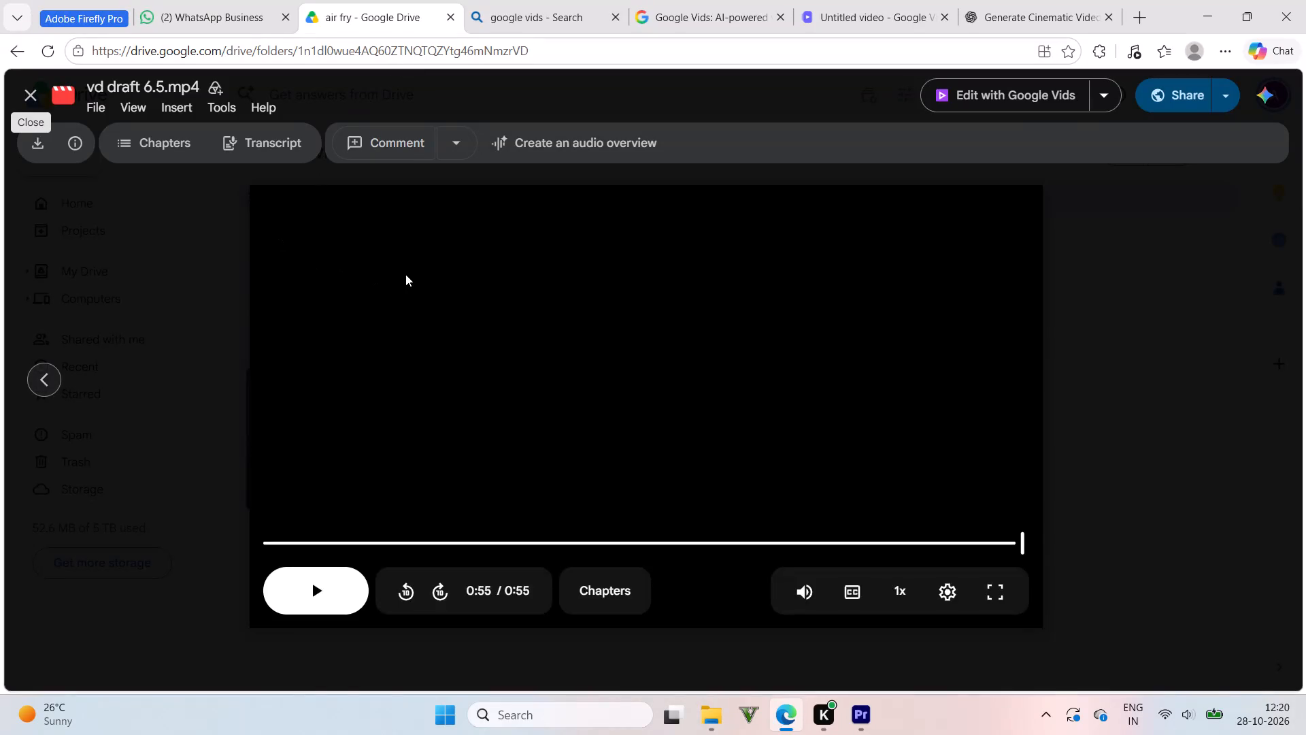
Replay the vd draft 6.5.mp4 air fryer video from the beginning.
click(335, 578)
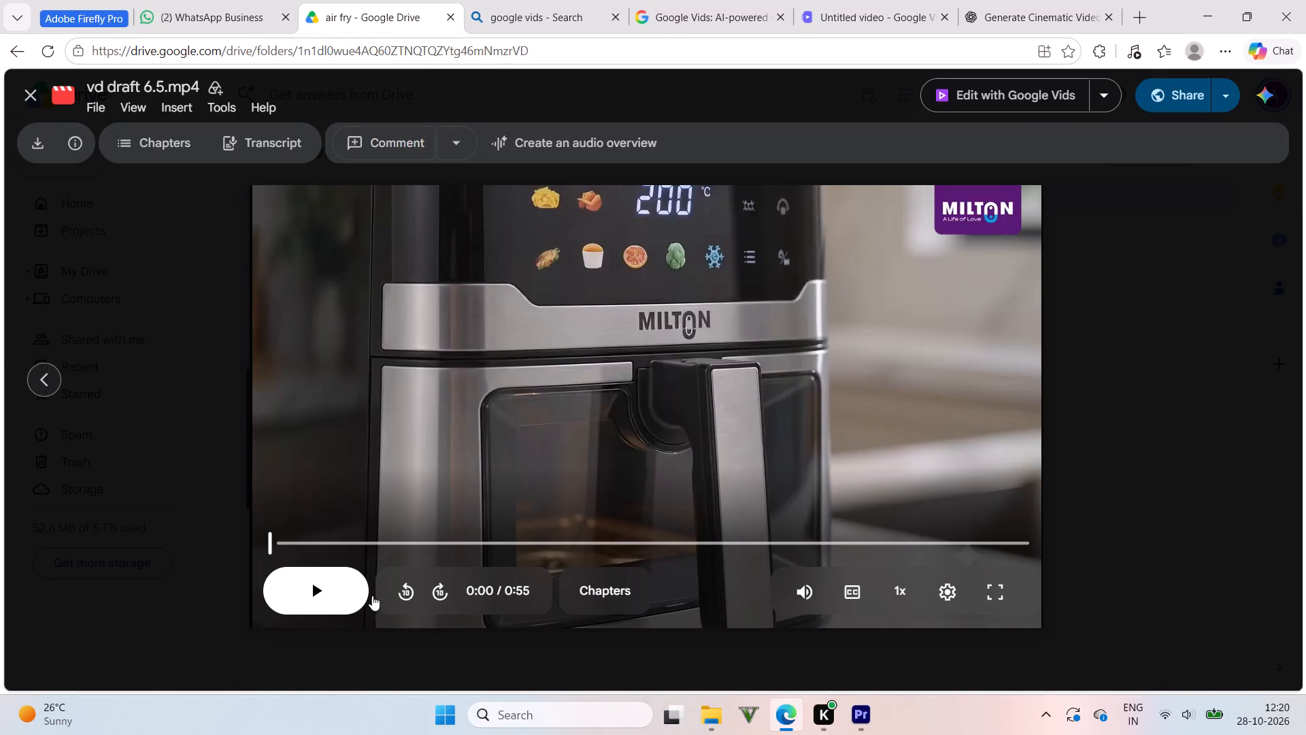
click(334, 607)
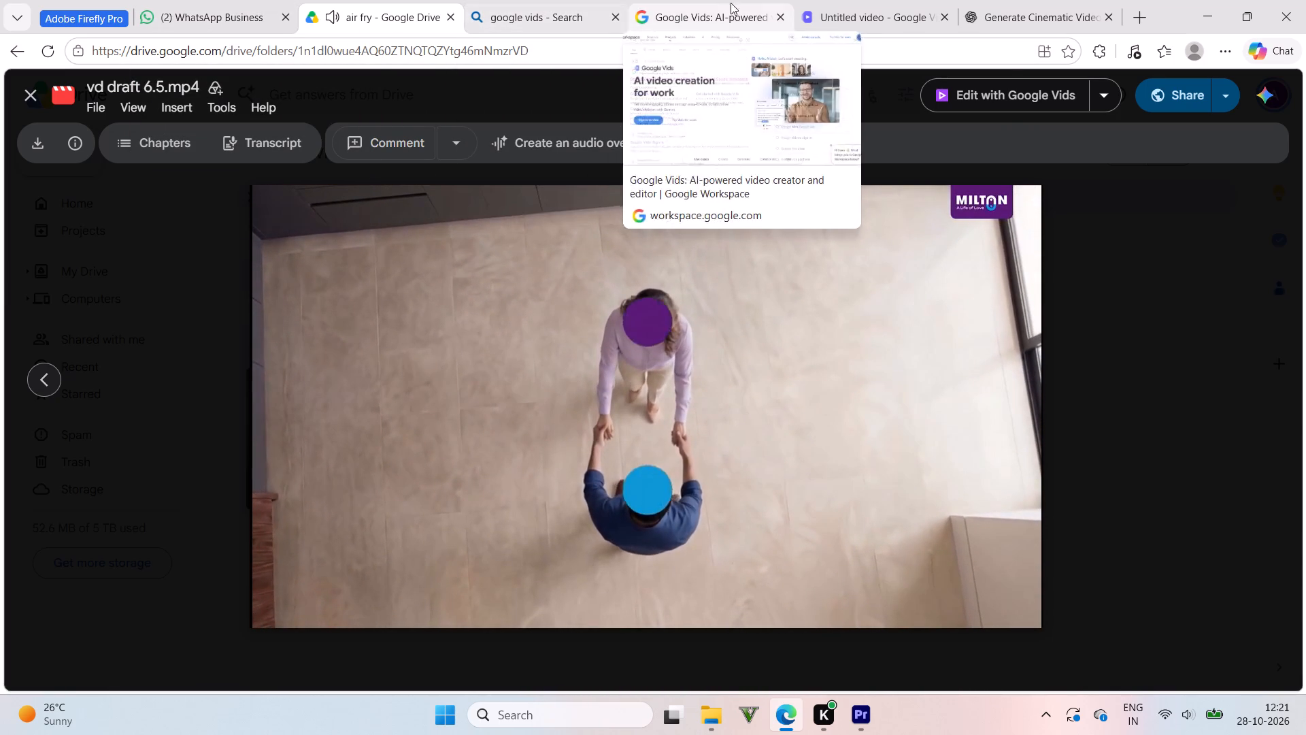
In the untitled Google Vids project, clear the family breakfast prompt from the AI video clip's Create field.
click(865, 16)
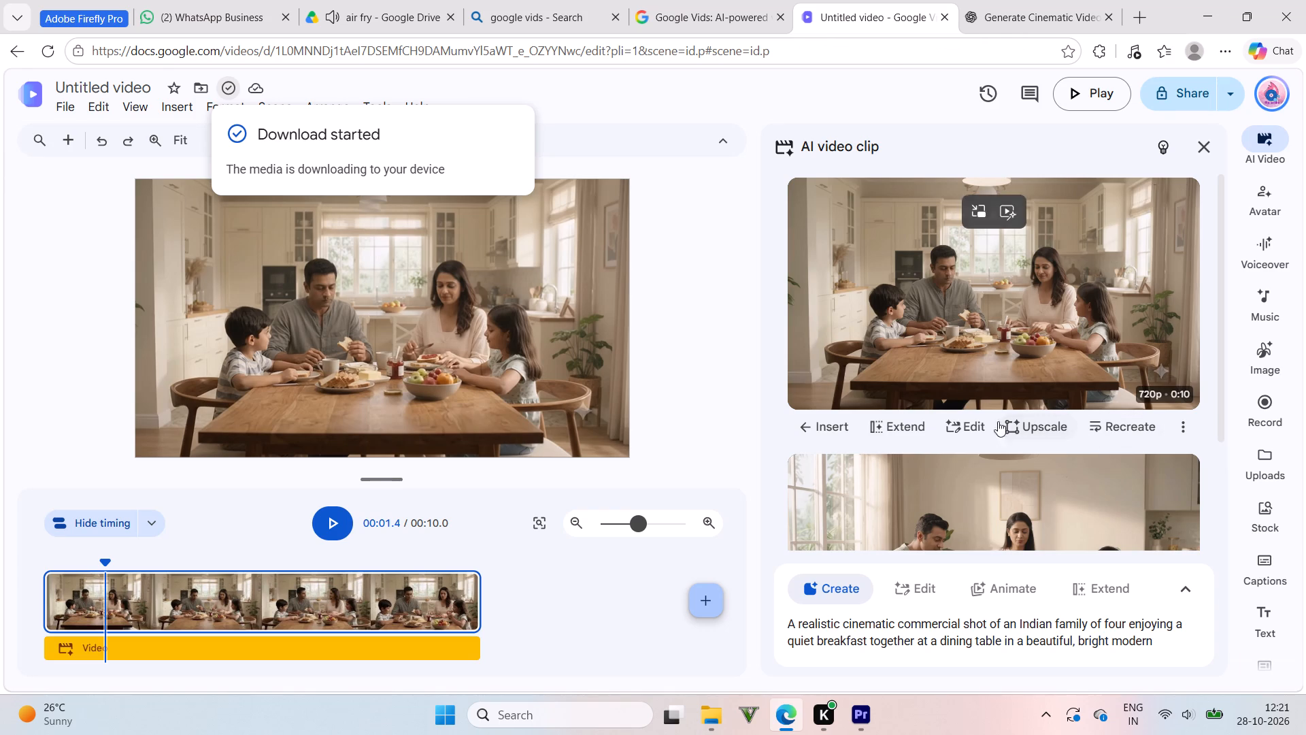
click(859, 596)
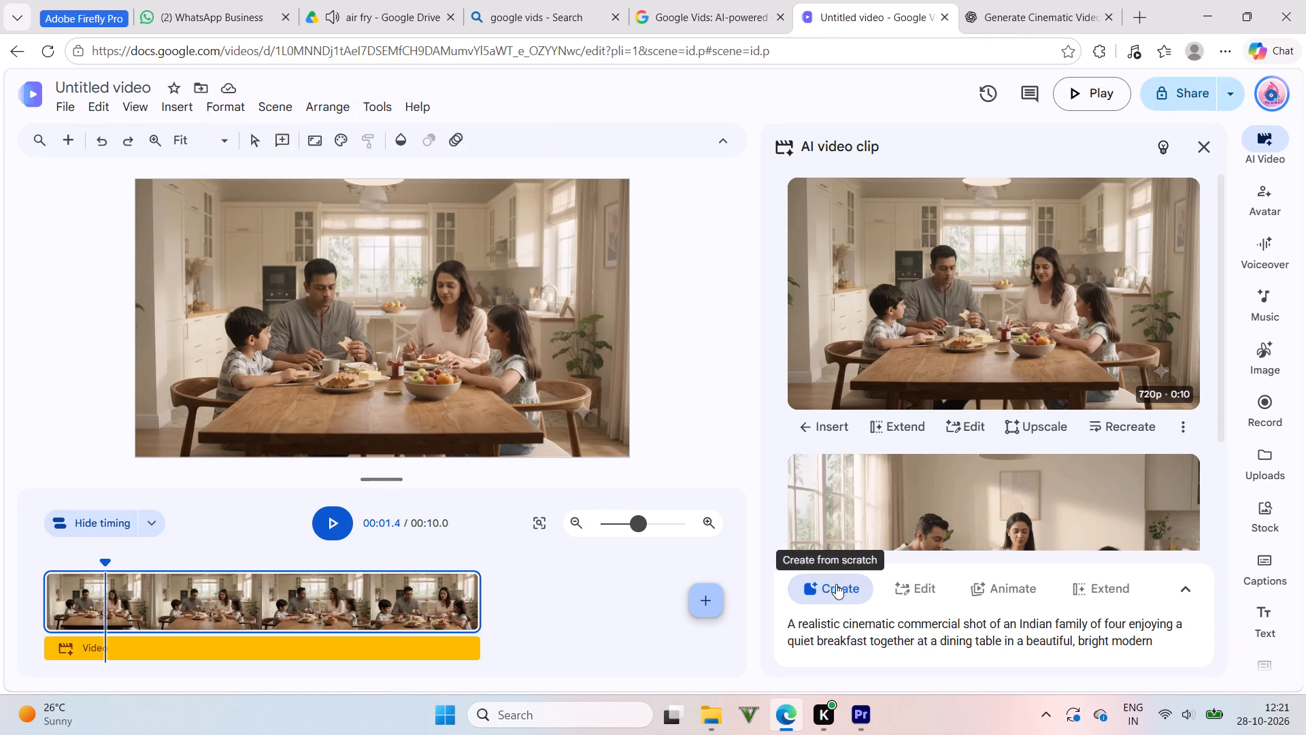
click(833, 584)
click(833, 584)
click(884, 620)
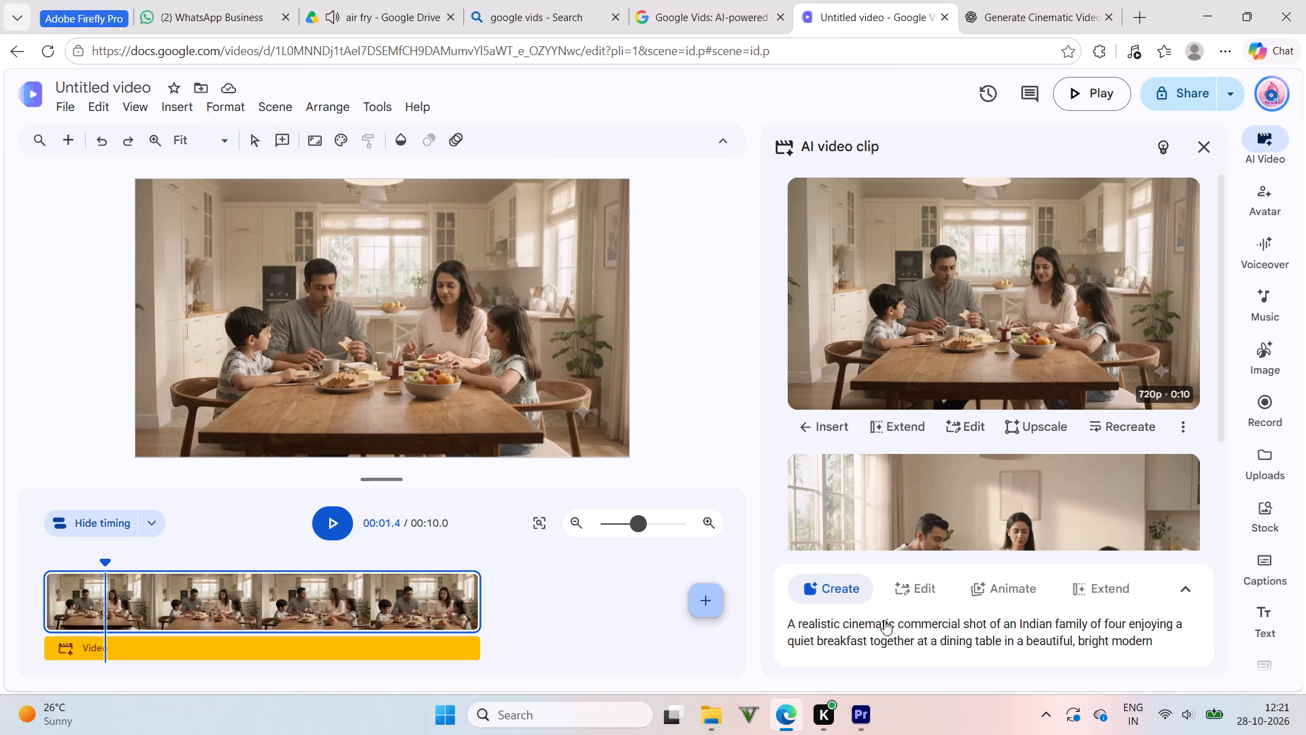
double_click(977, 406)
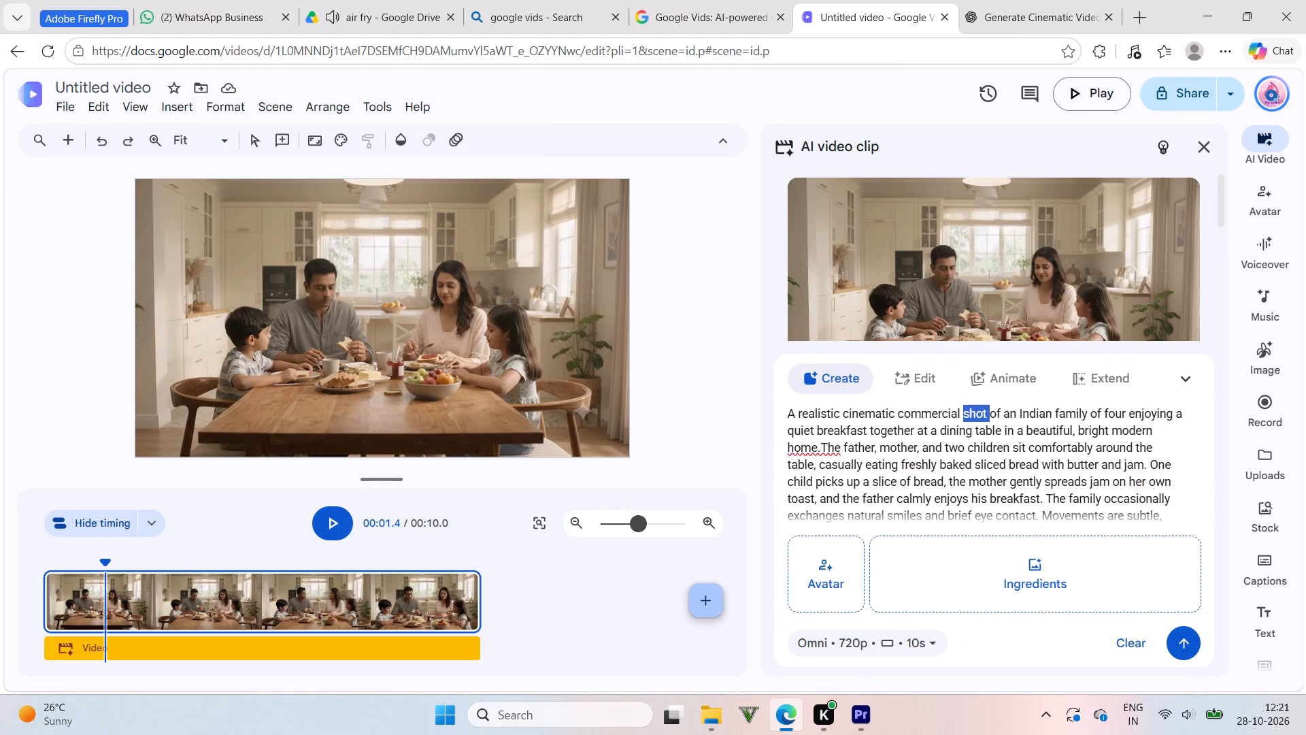
triple_click(977, 406)
key(BackSpace)
key(BackSpace)
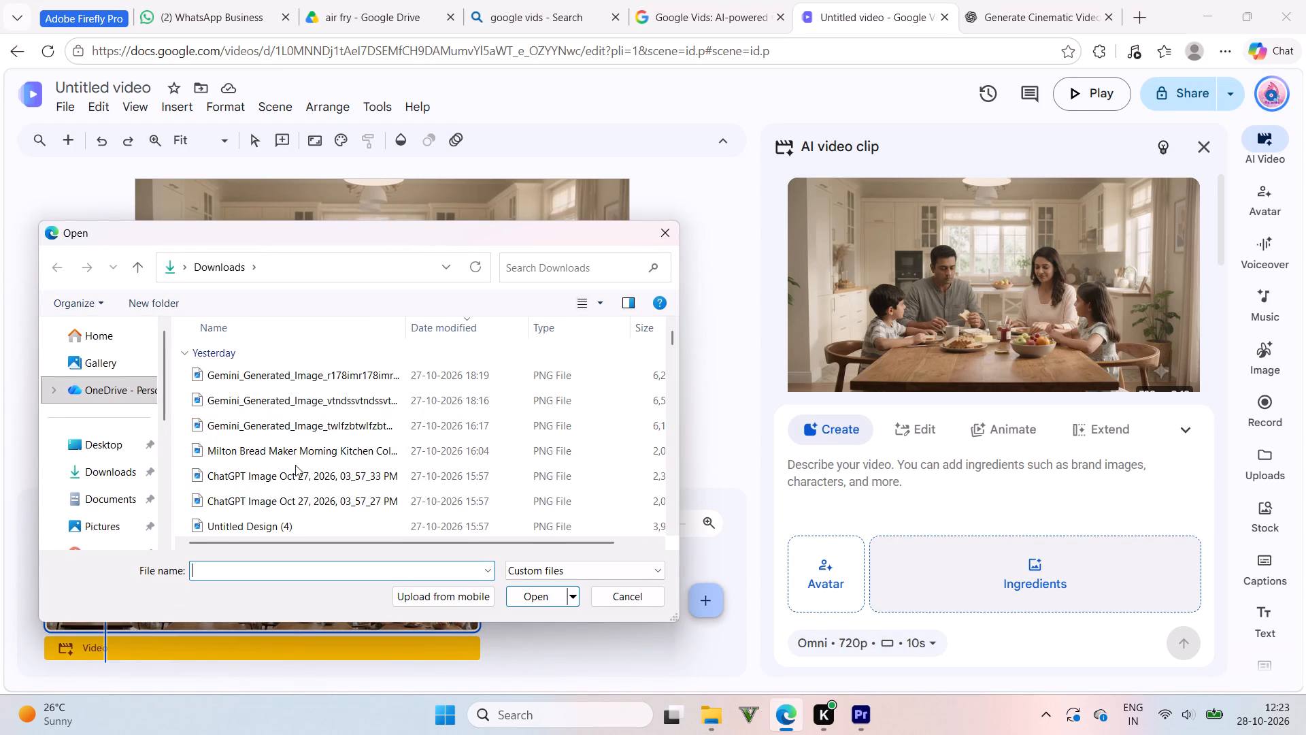
scroll(295, 465, down, 3)
scroll(295, 465, up, 4)
click(298, 446)
right_click(299, 447)
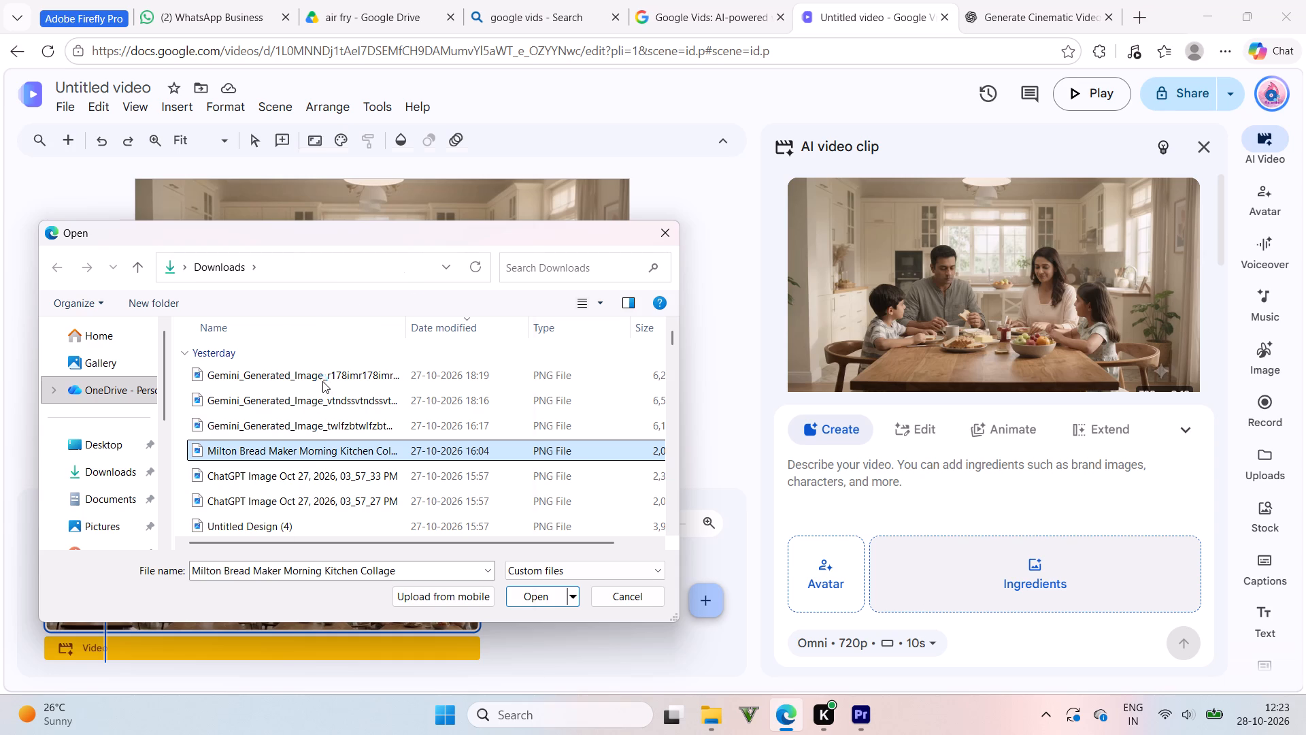
click(397, 185)
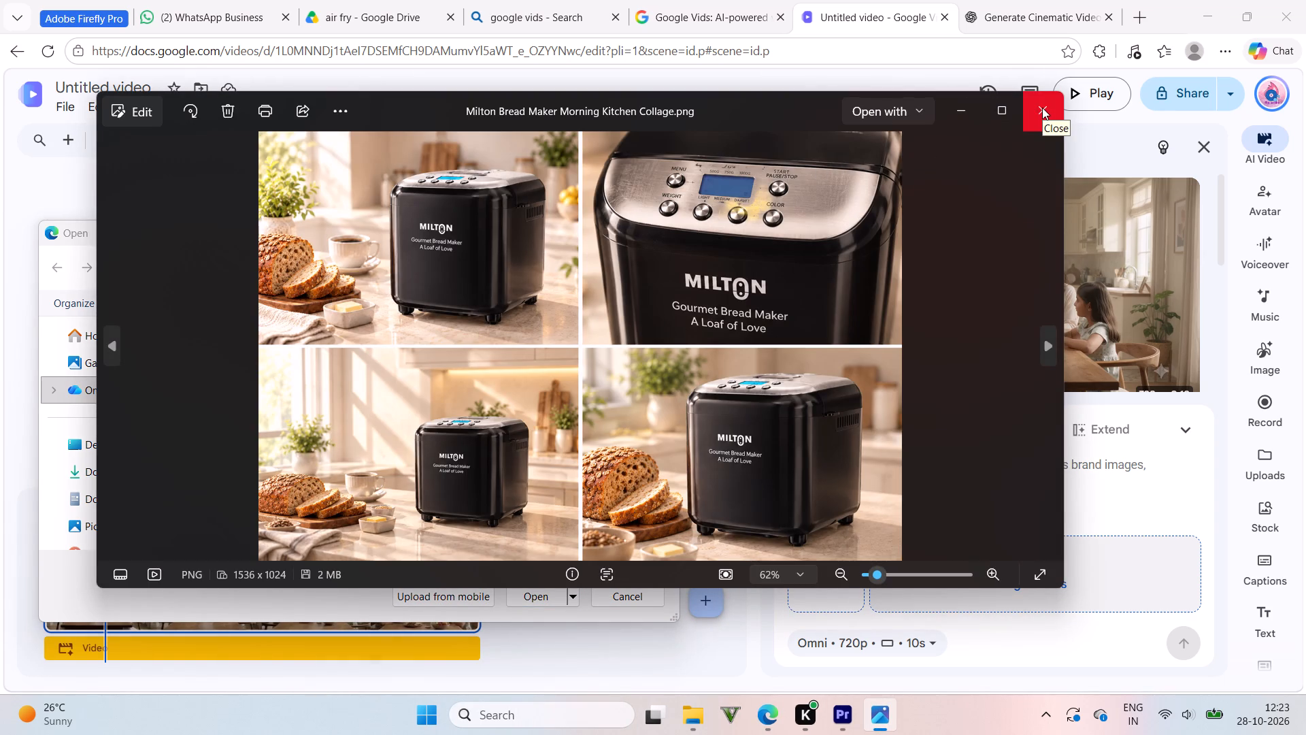
scroll(858, 424, up, 10)
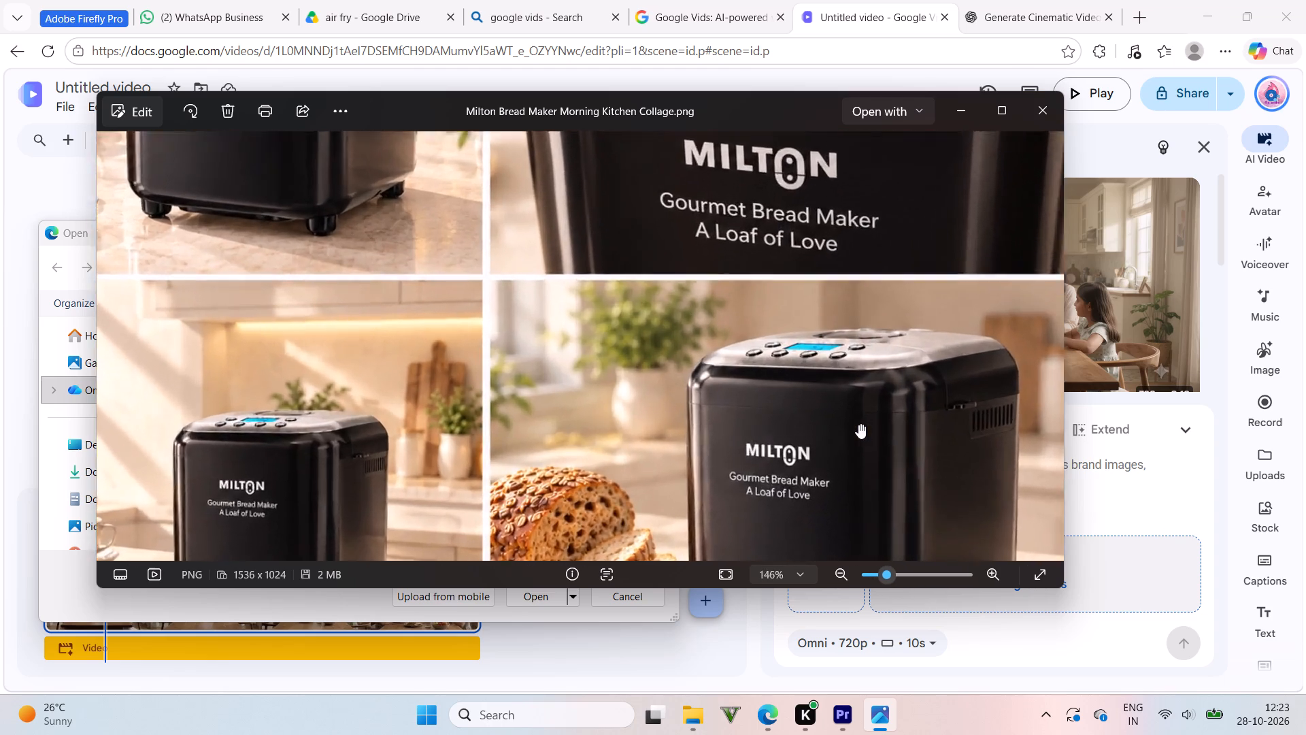
scroll(858, 424, up, 2)
drag(881, 362, 777, 672)
drag(797, 233, 739, 431)
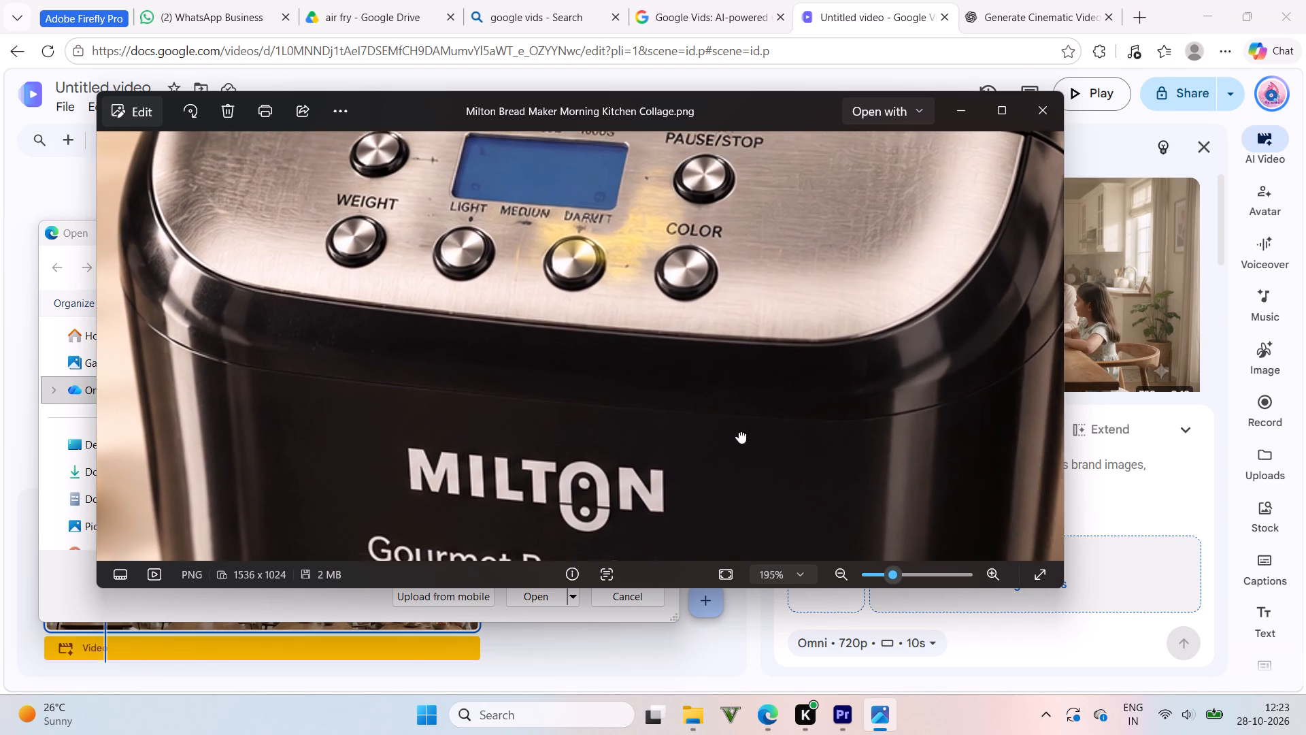
drag(739, 431, 730, 474)
scroll(744, 387, down, 5)
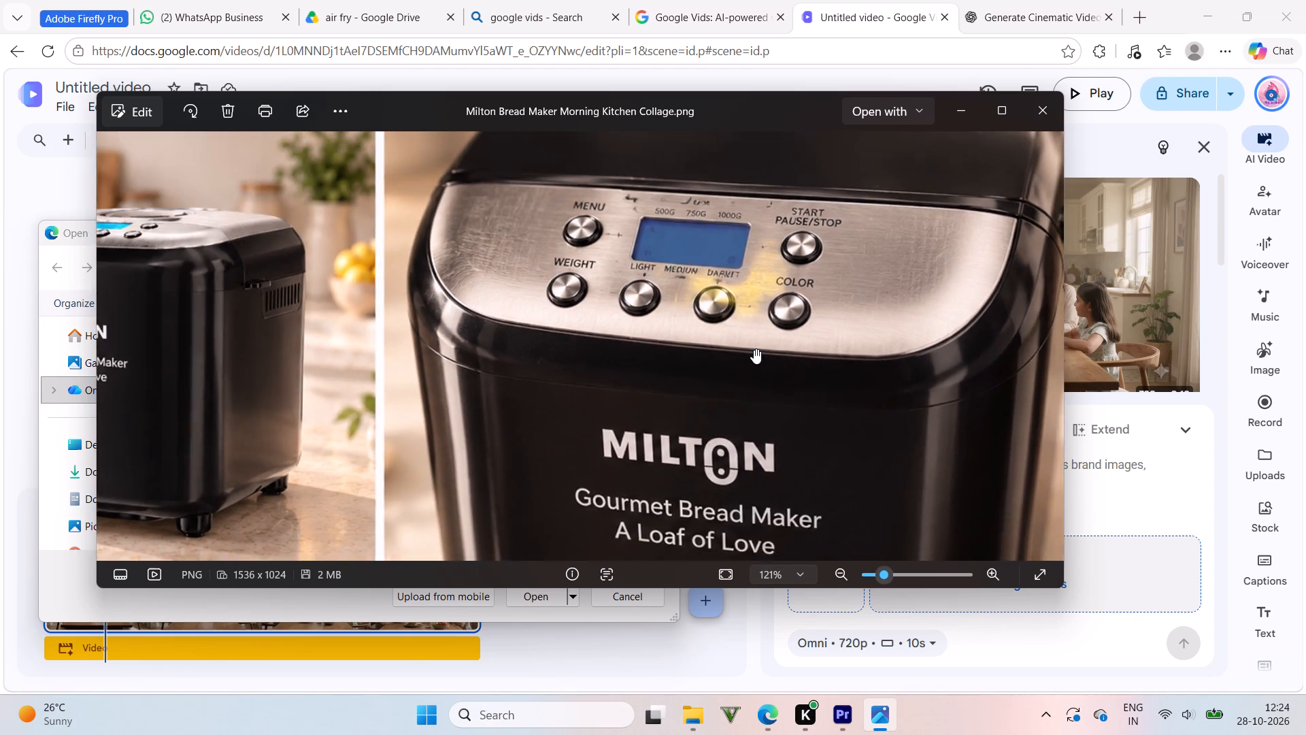
drag(754, 346, 631, 1)
scroll(875, 245, up, 8)
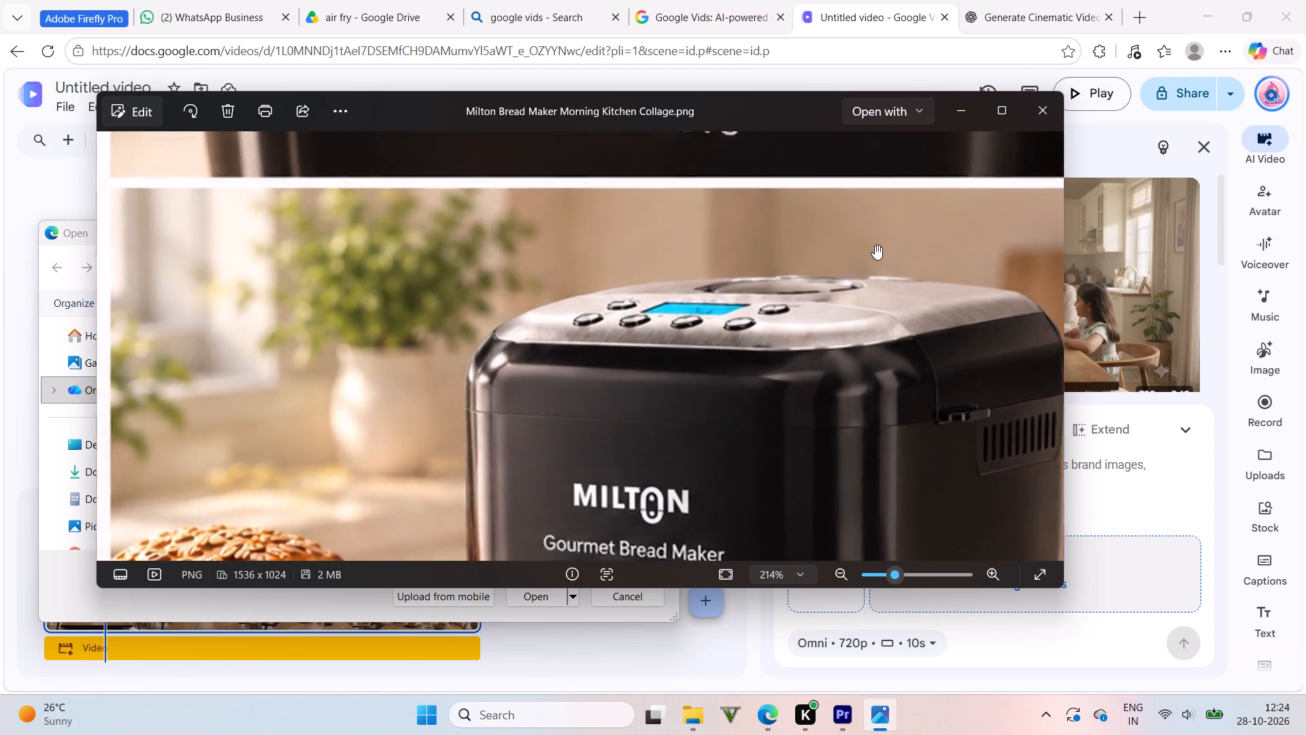
scroll(875, 245, up, 3)
scroll(875, 245, down, 7)
scroll(863, 314, down, 6)
drag(854, 301, 854, 628)
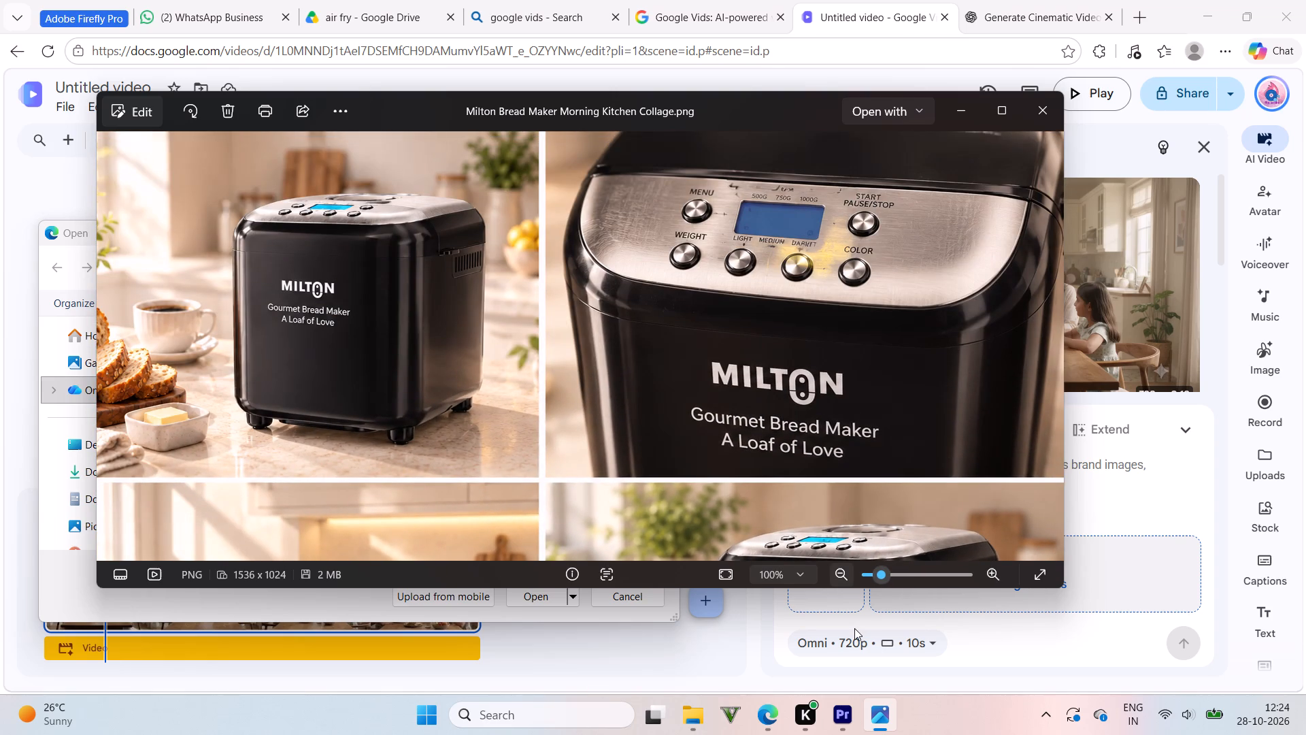
drag(854, 628, 854, 608)
click(1056, 121)
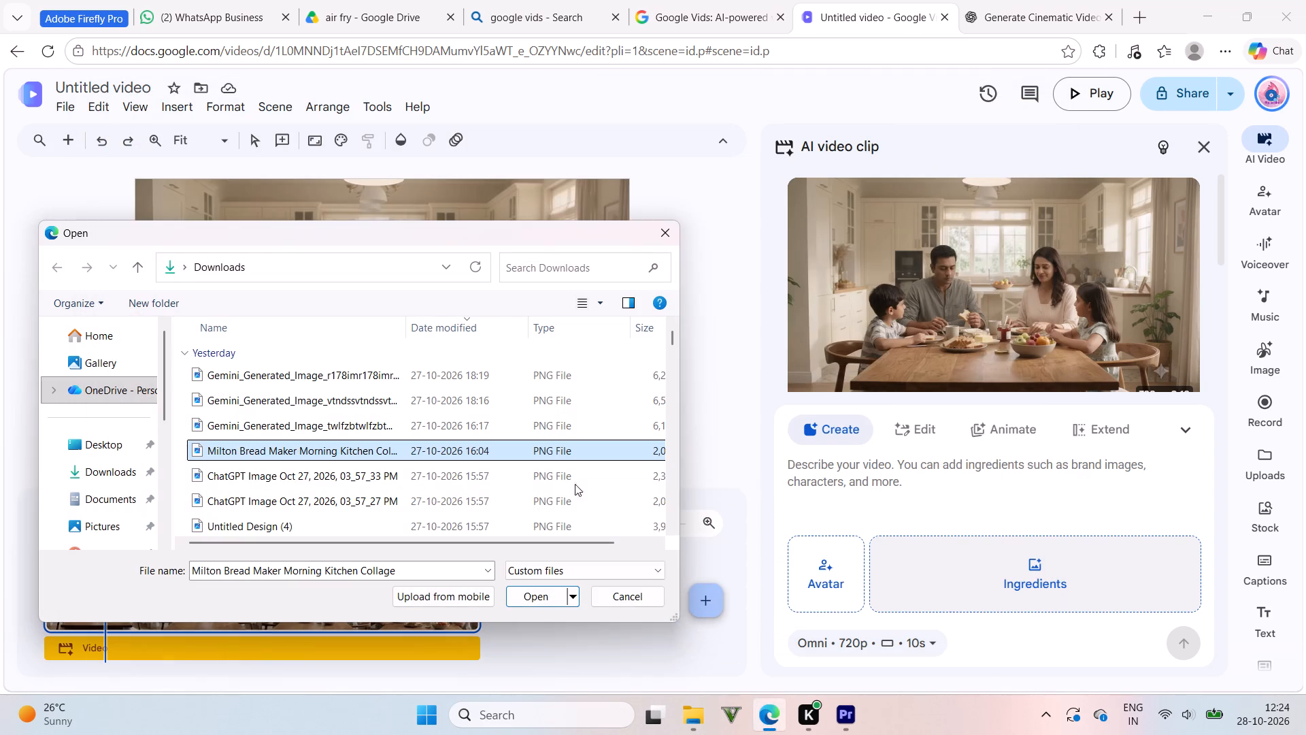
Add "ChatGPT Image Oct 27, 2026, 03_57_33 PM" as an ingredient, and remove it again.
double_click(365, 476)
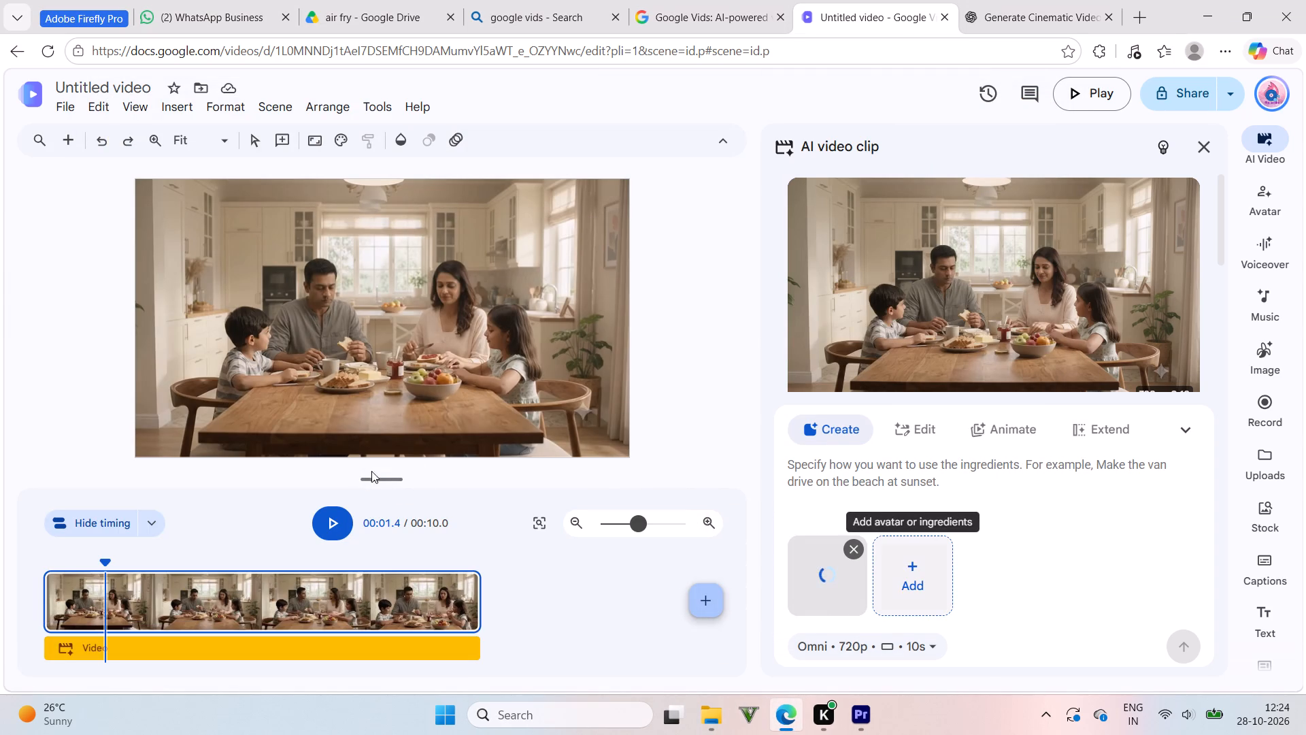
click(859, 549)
Preview the Milton collage and Untitled Design (4) images from Downloads, and add Untitled Design (4) as the first ingredient.
click(1119, 610)
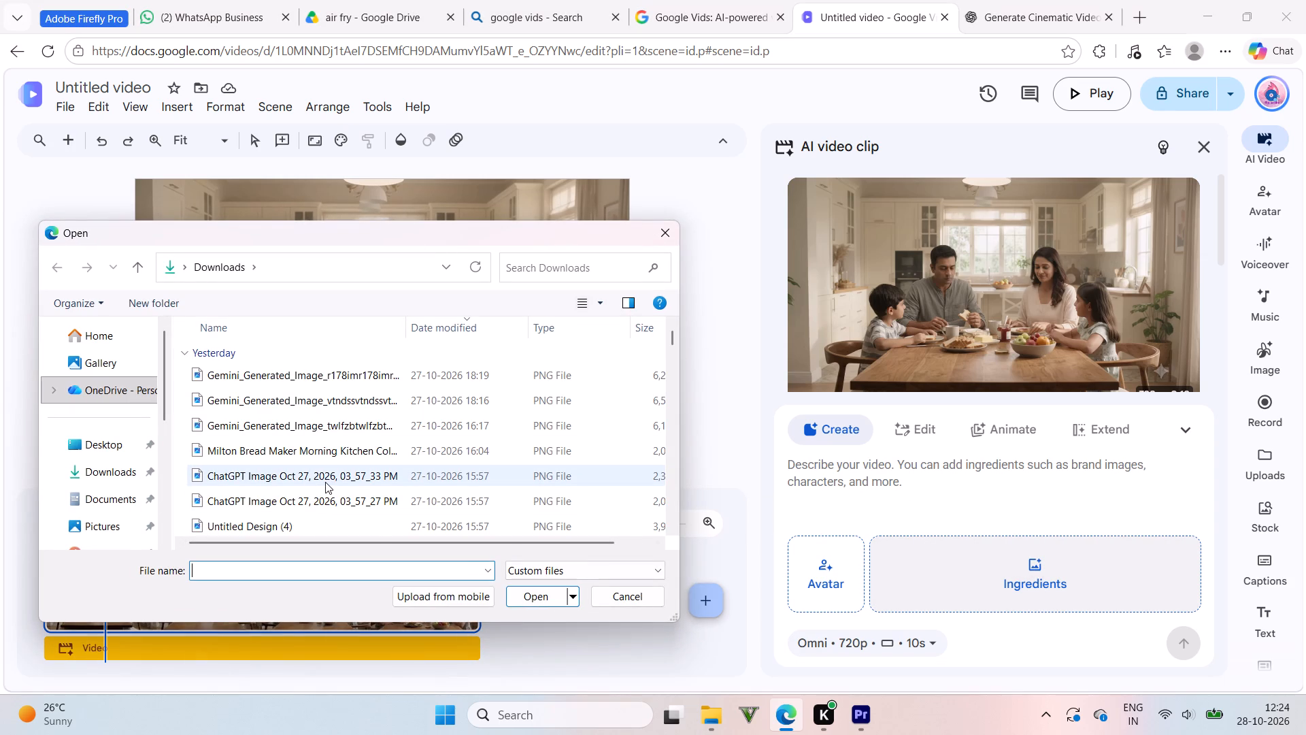
click(307, 451)
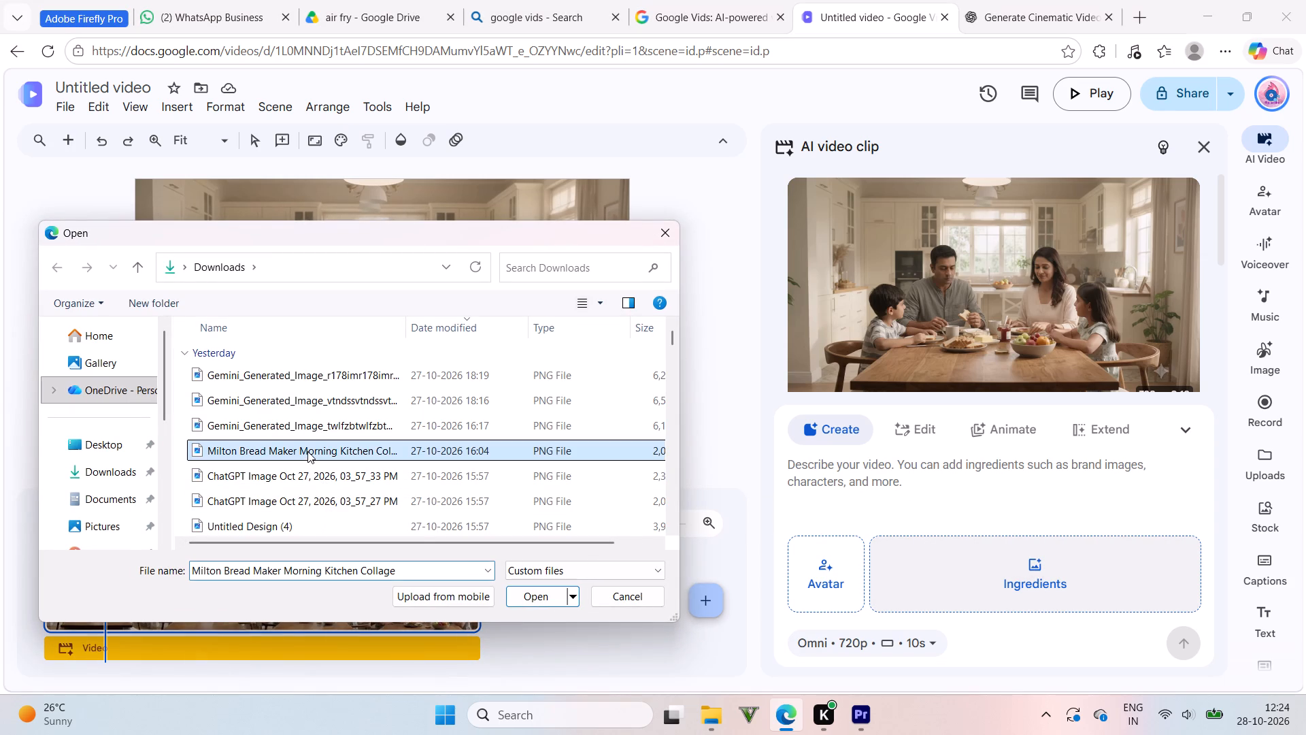
right_click(307, 451)
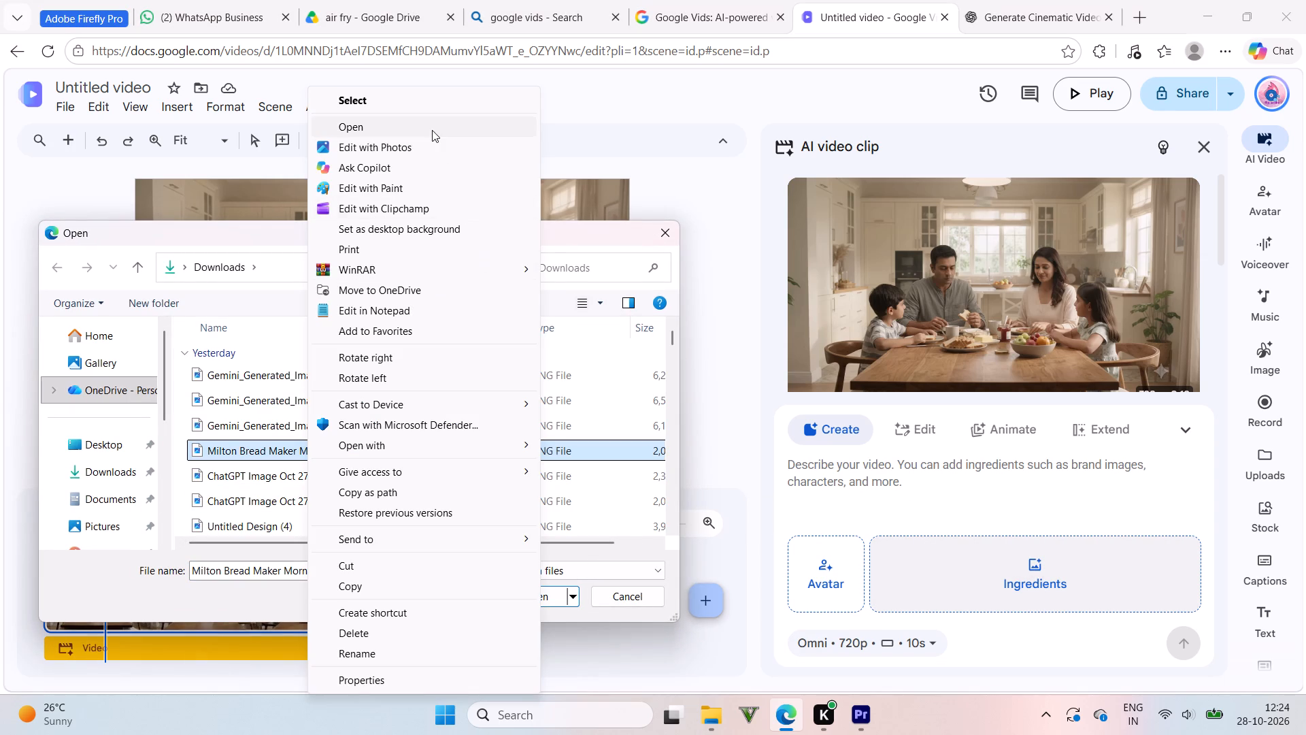
click(432, 130)
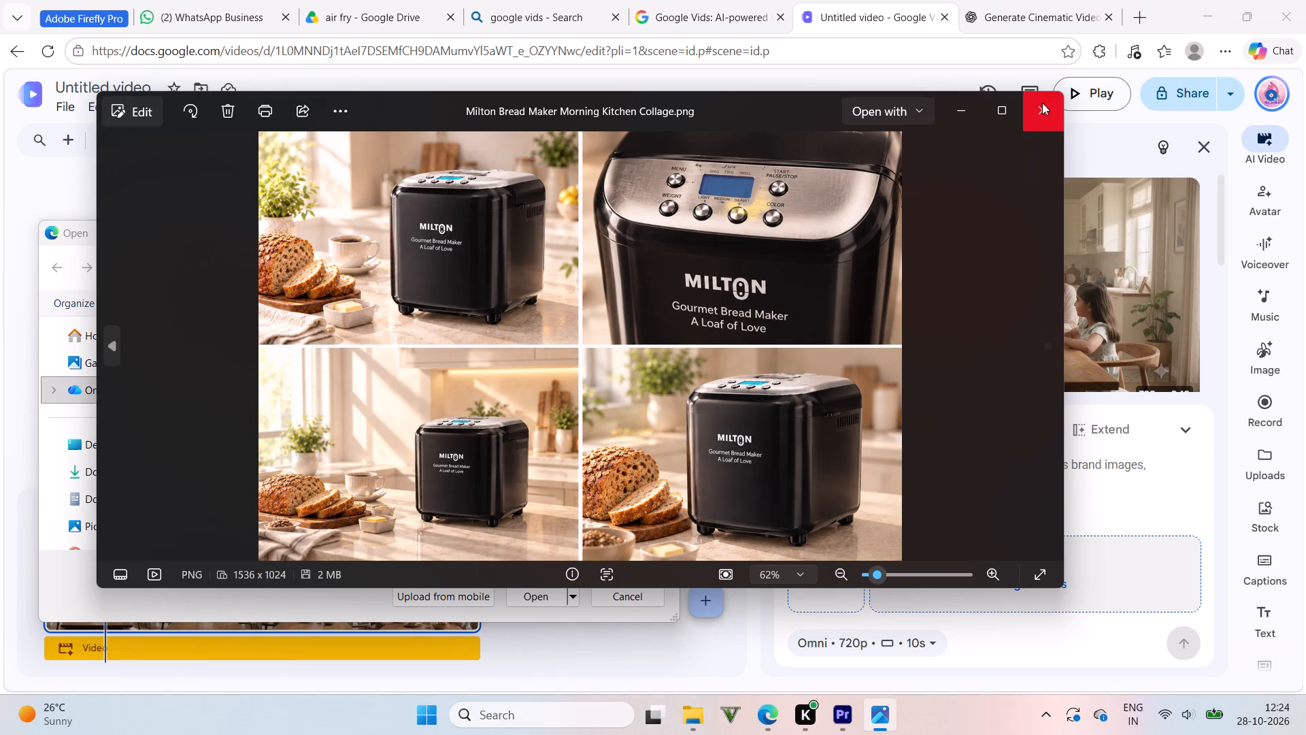
click(1045, 99)
click(397, 486)
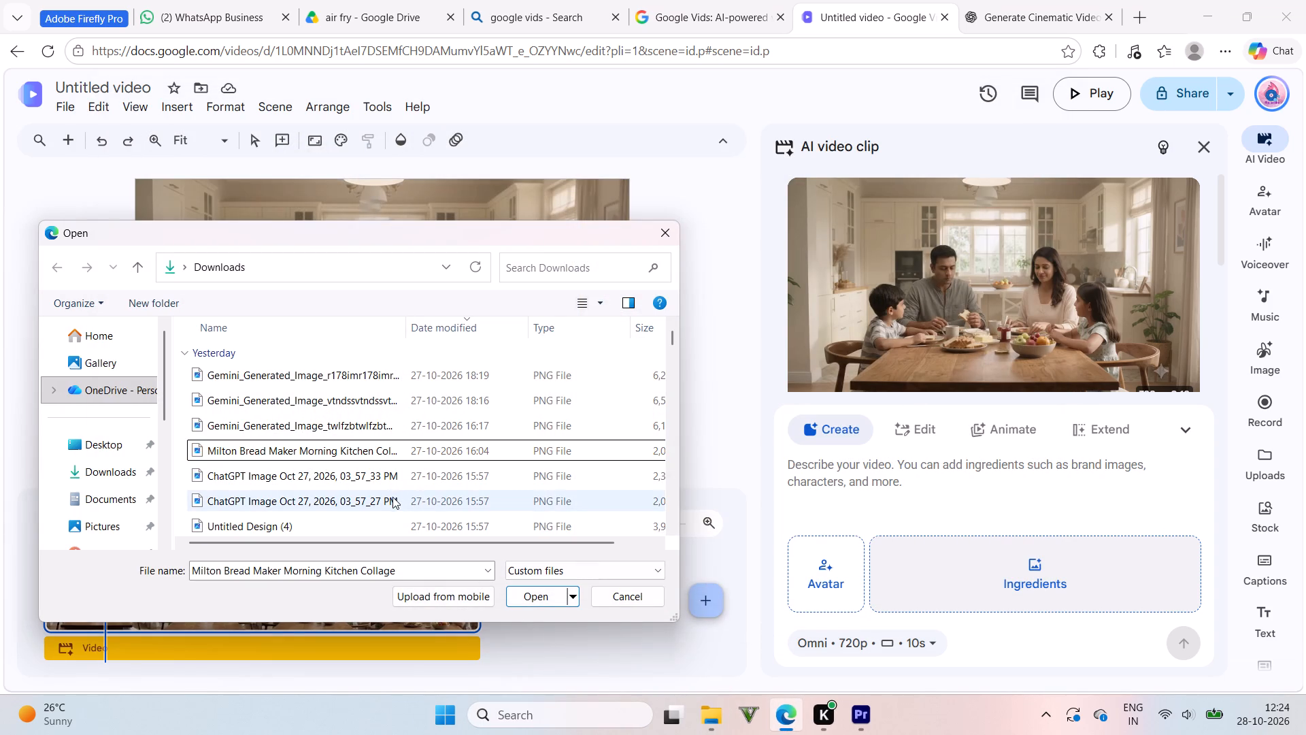
click(368, 523)
right_click(365, 520)
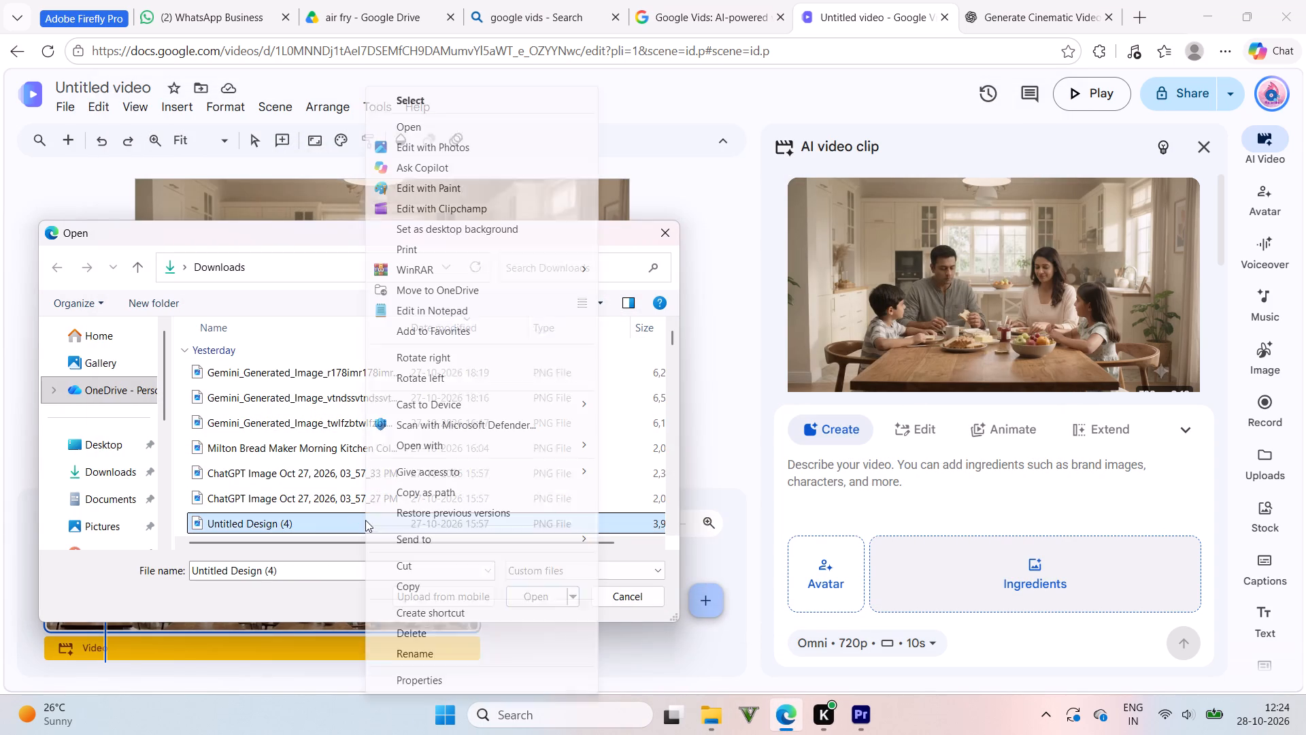
click(480, 122)
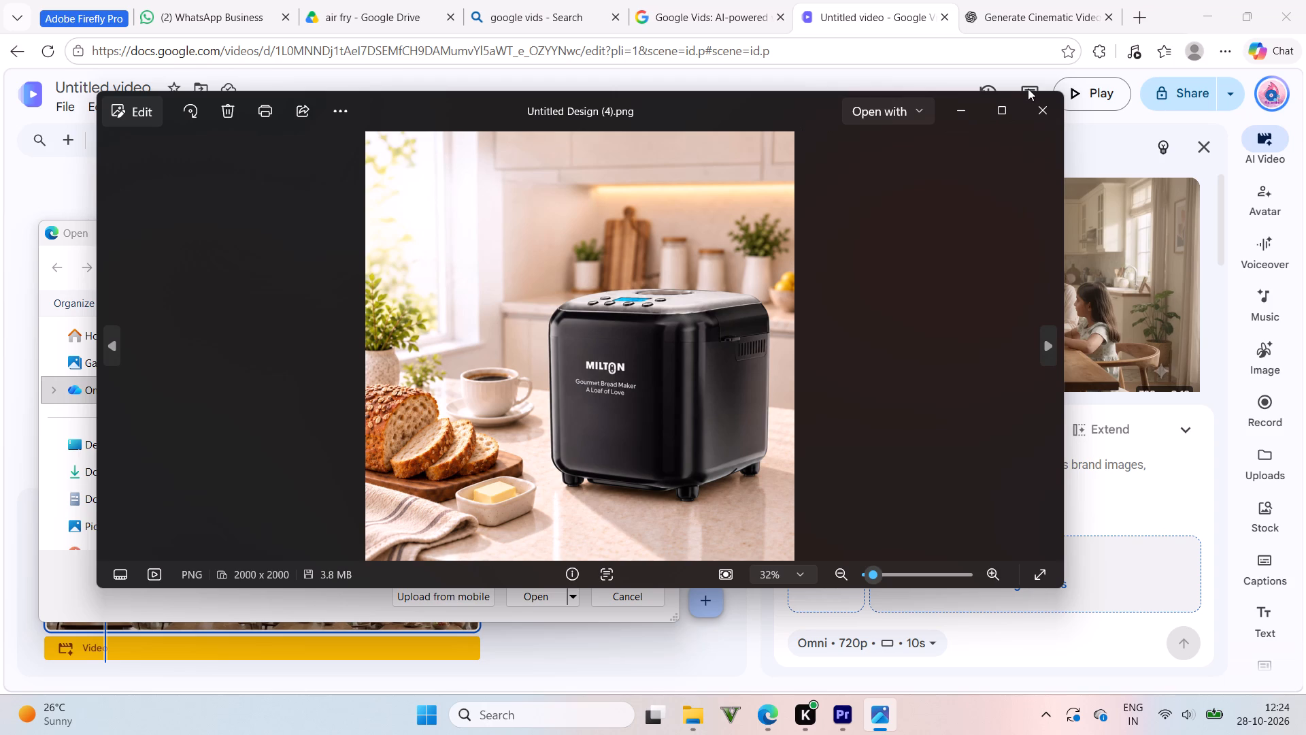
click(1030, 97)
drag(356, 518, 878, 574)
Preview the MILTON logo image New-Project (1) and add it as the second ingredient.
scroll(419, 486, down, 1)
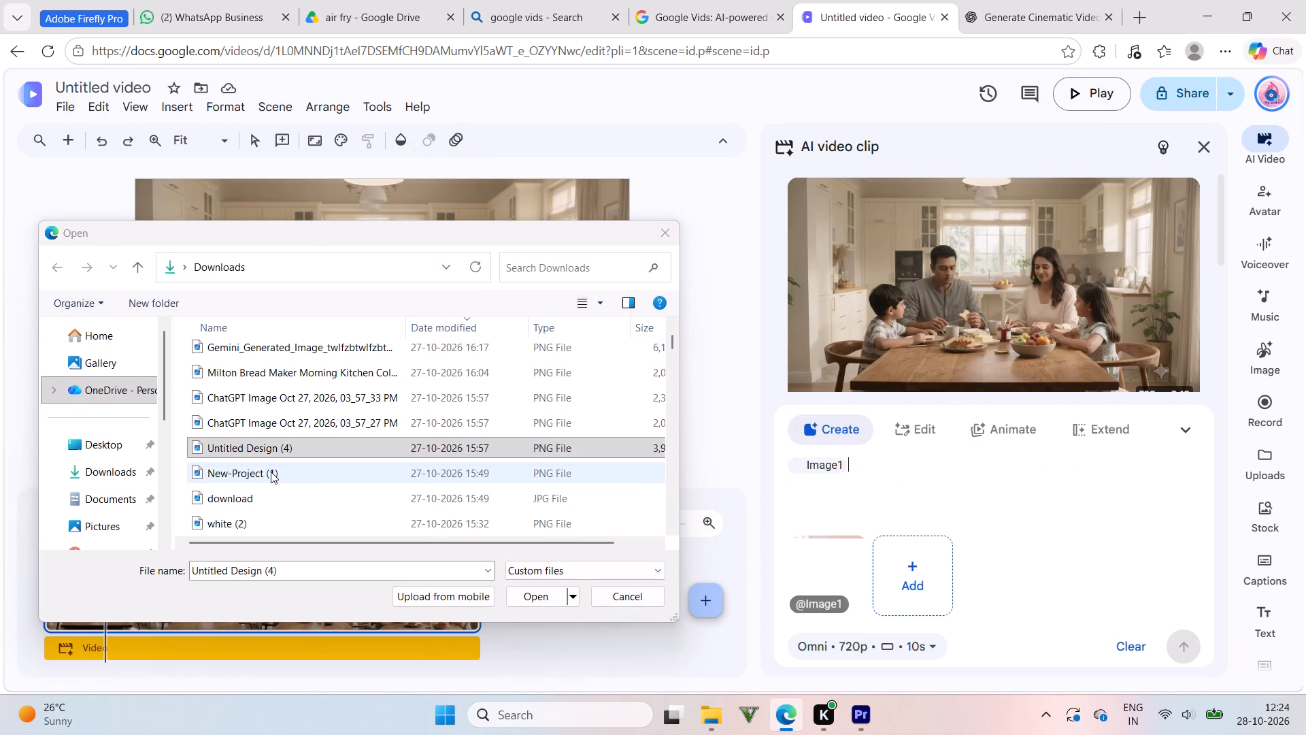
right_click(270, 471)
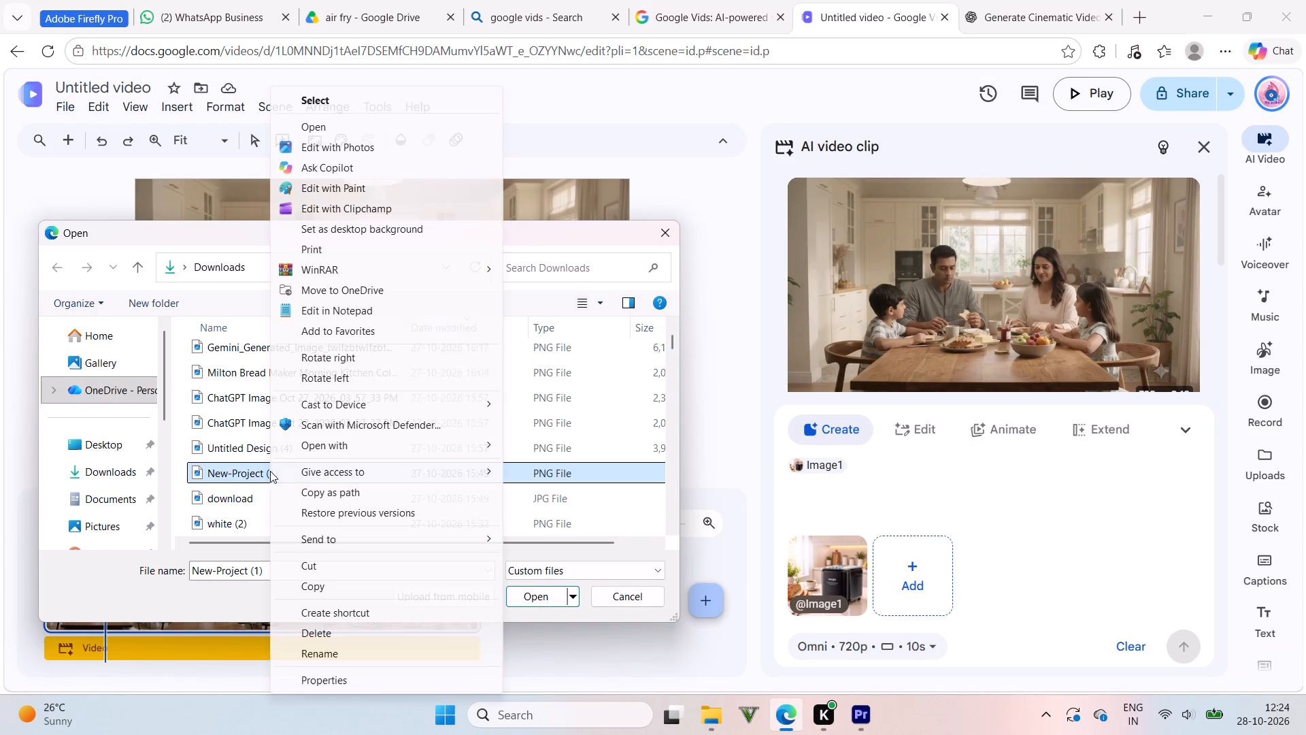
click(331, 129)
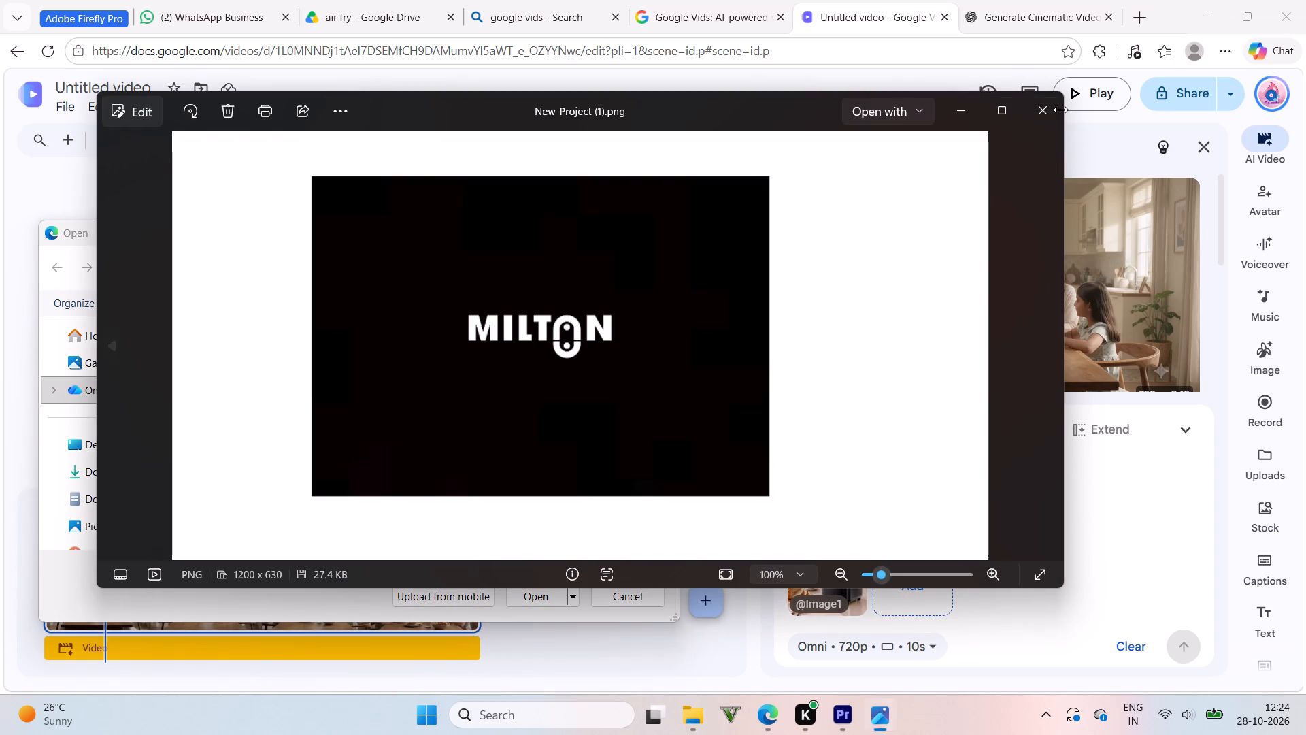
click(1028, 107)
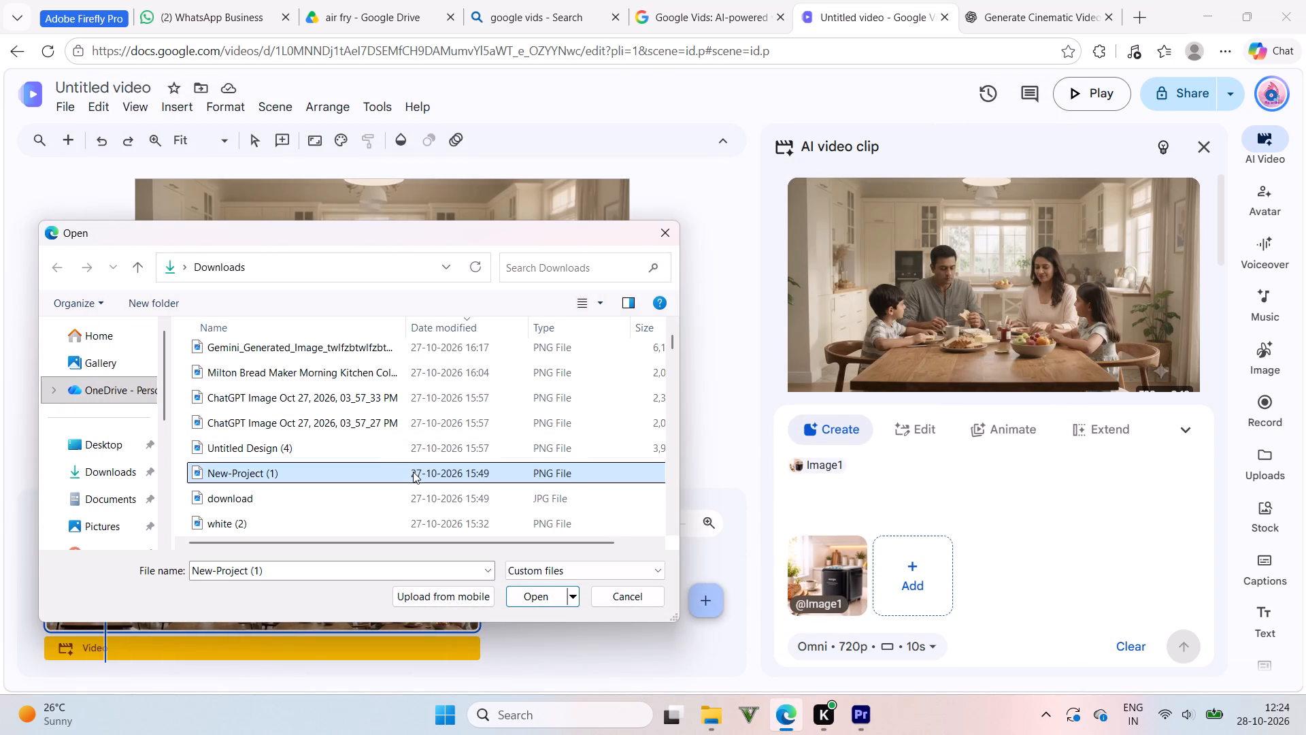
drag(413, 472, 936, 595)
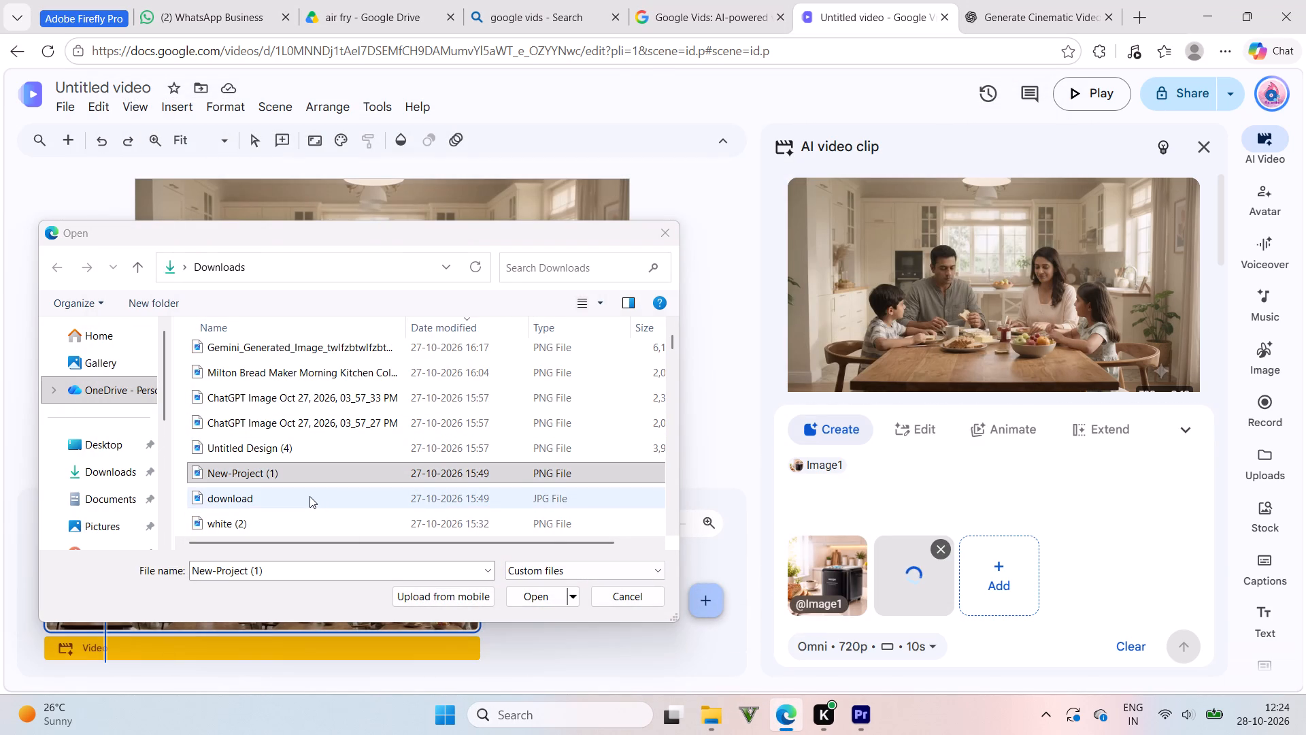
Preview the Premium Black Bread Maker with Open Lid (2) image and add it as the third ingredient.
scroll(309, 493, down, 1)
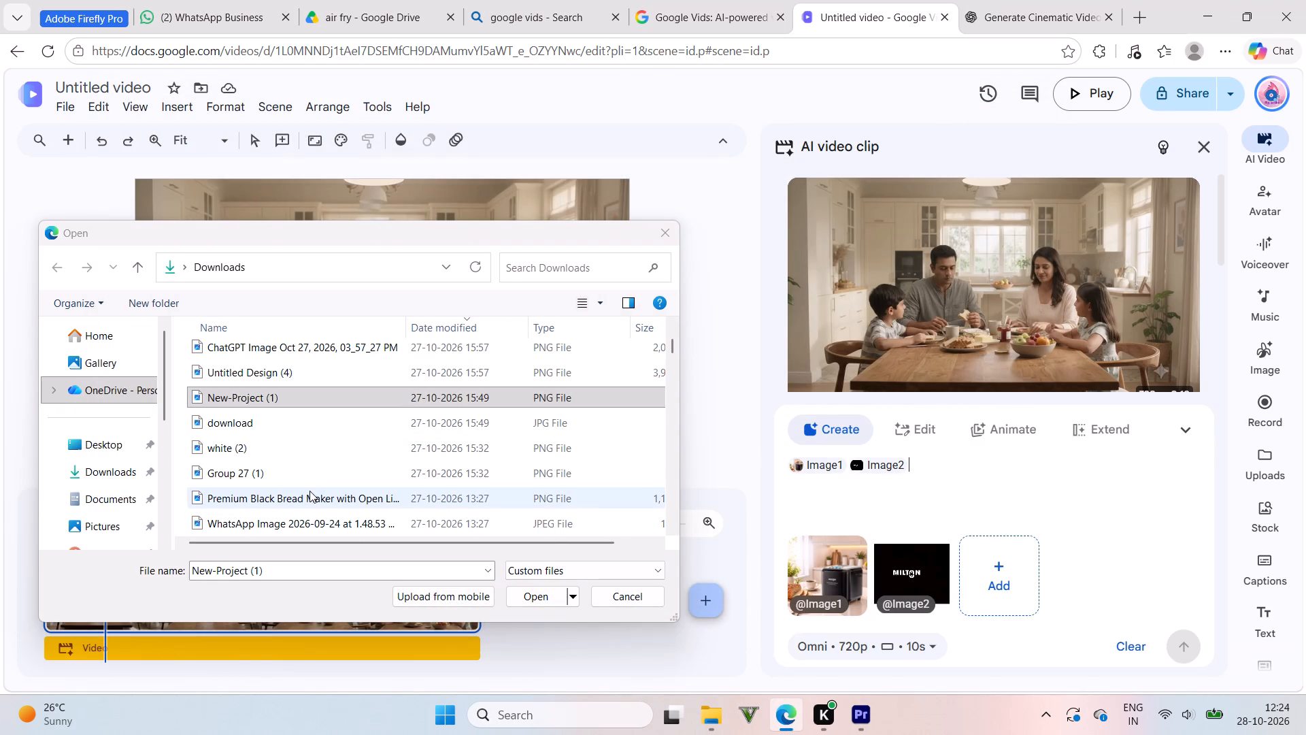
right_click(309, 491)
click(369, 117)
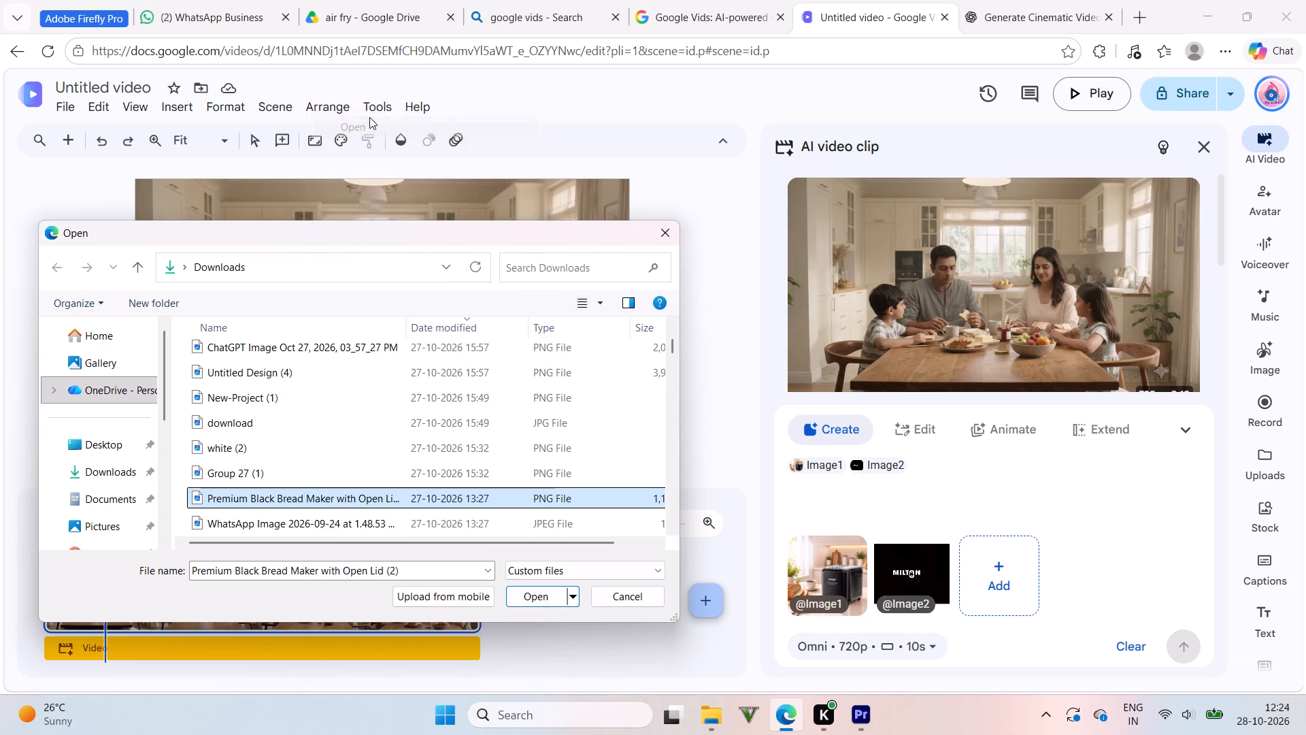
click(1037, 115)
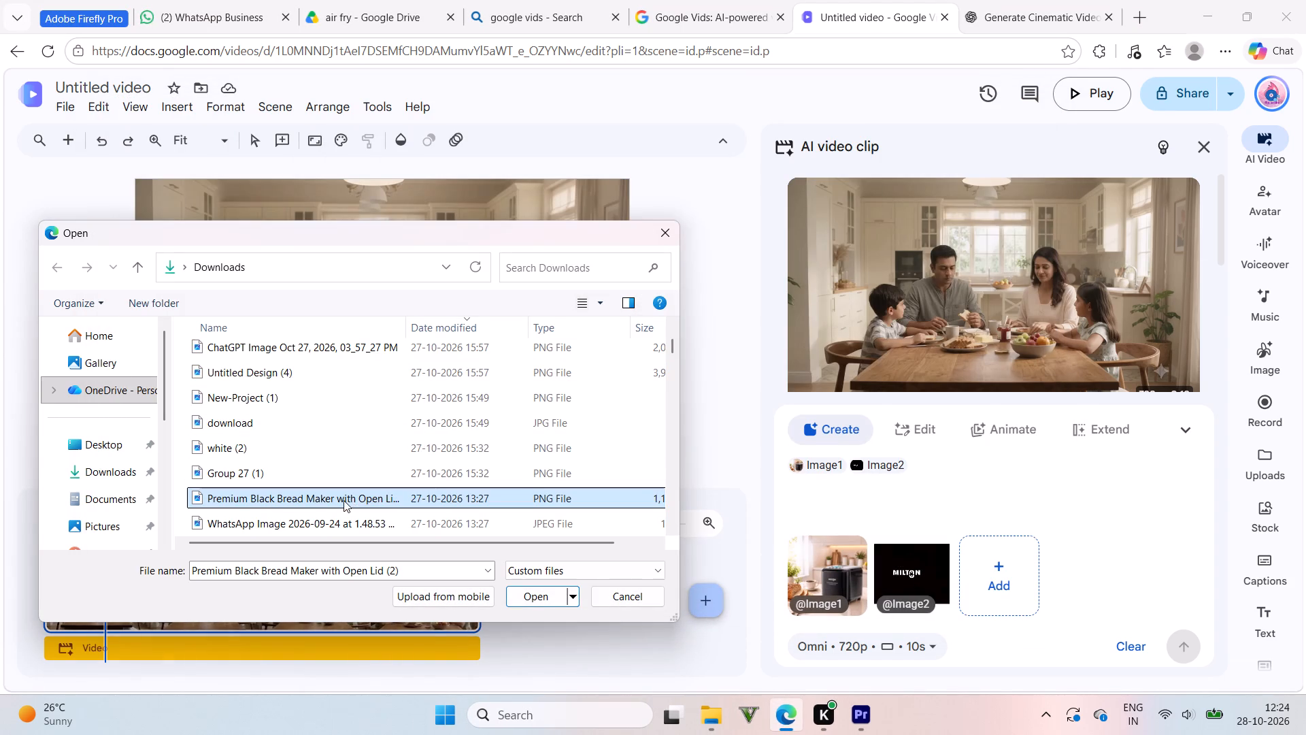
drag(344, 500, 971, 556)
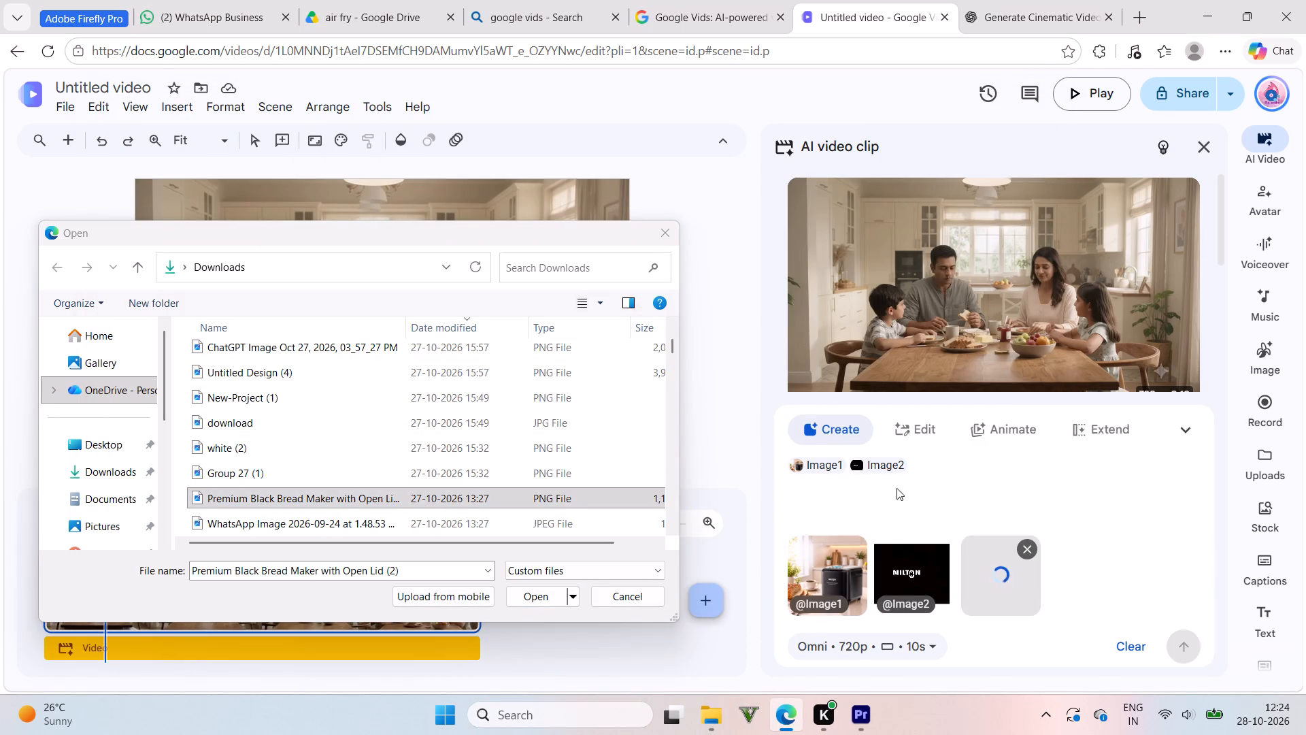
right_click(892, 495)
right_drag(982, 456, 982, 463)
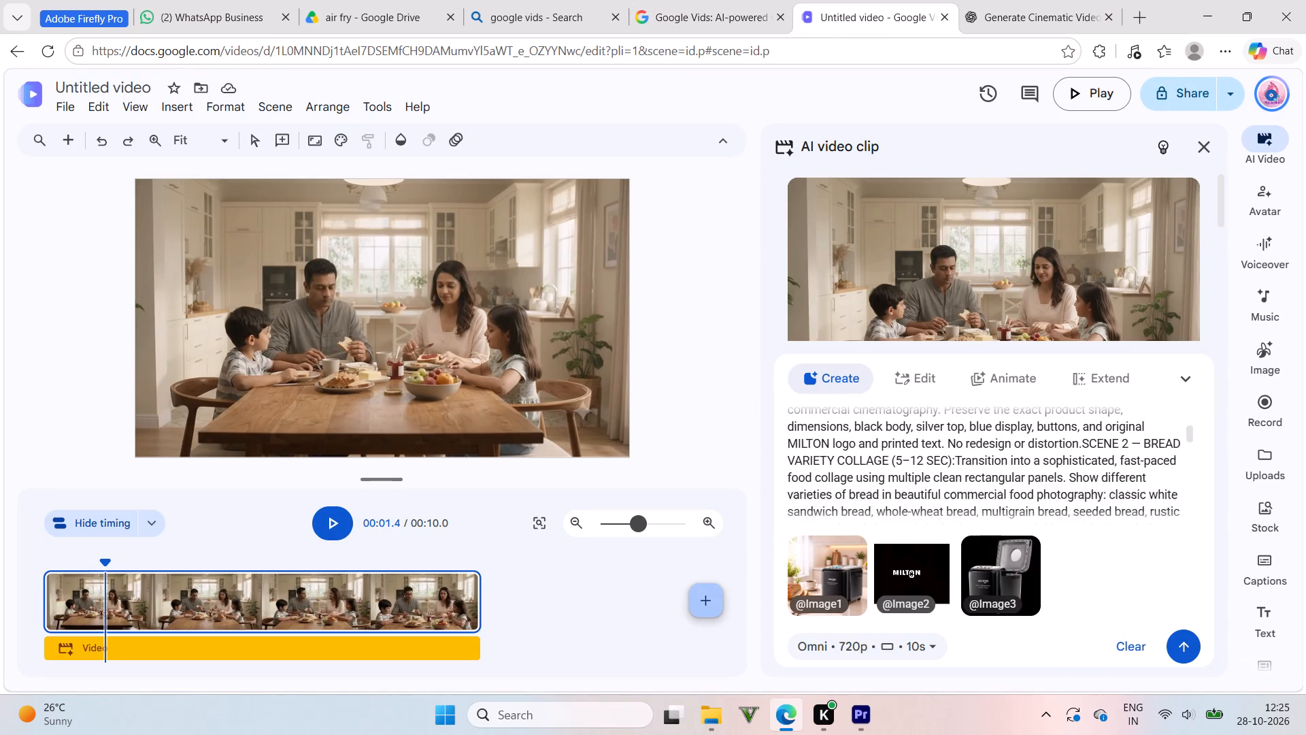
scroll(1068, 491, up, 6)
Check the video settings and generate the 10-second landscape Omni clip at 720p from the MILTON prompt and its three image references.
click(884, 413)
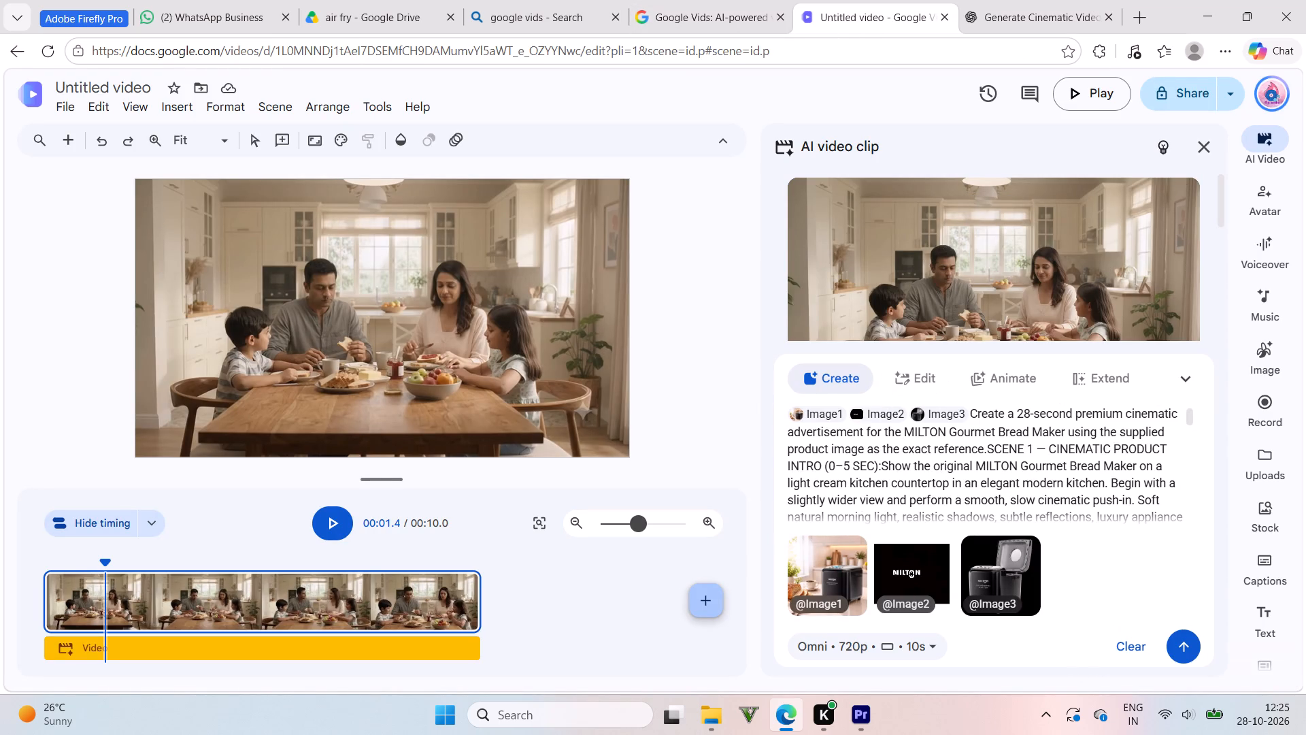
double_click(884, 415)
click(899, 415)
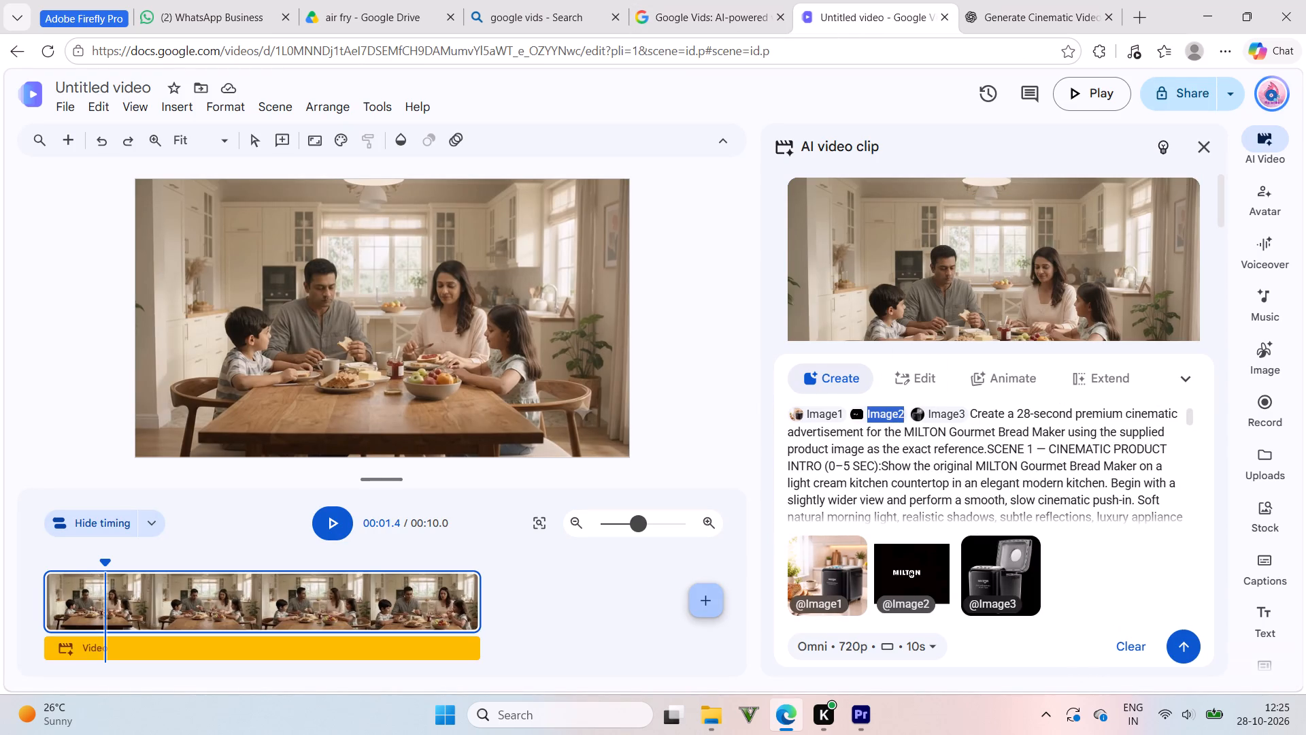
click(1090, 517)
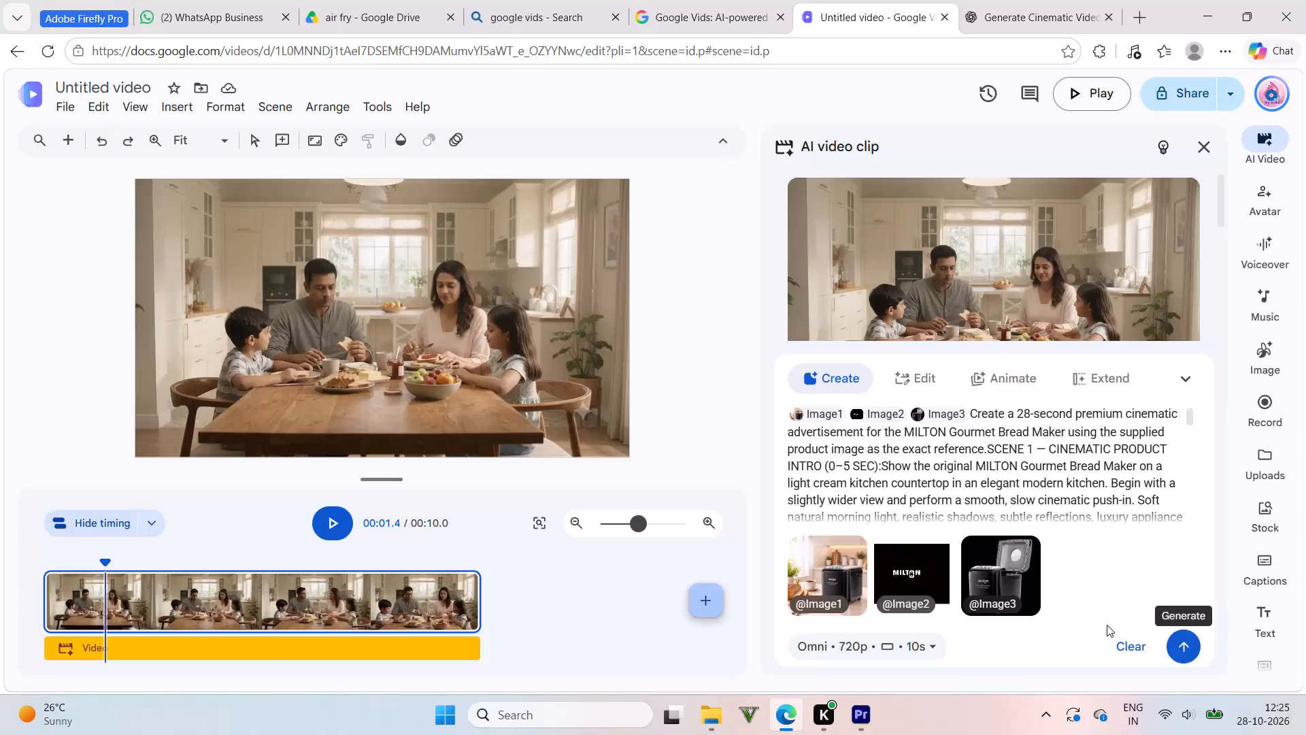
click(881, 659)
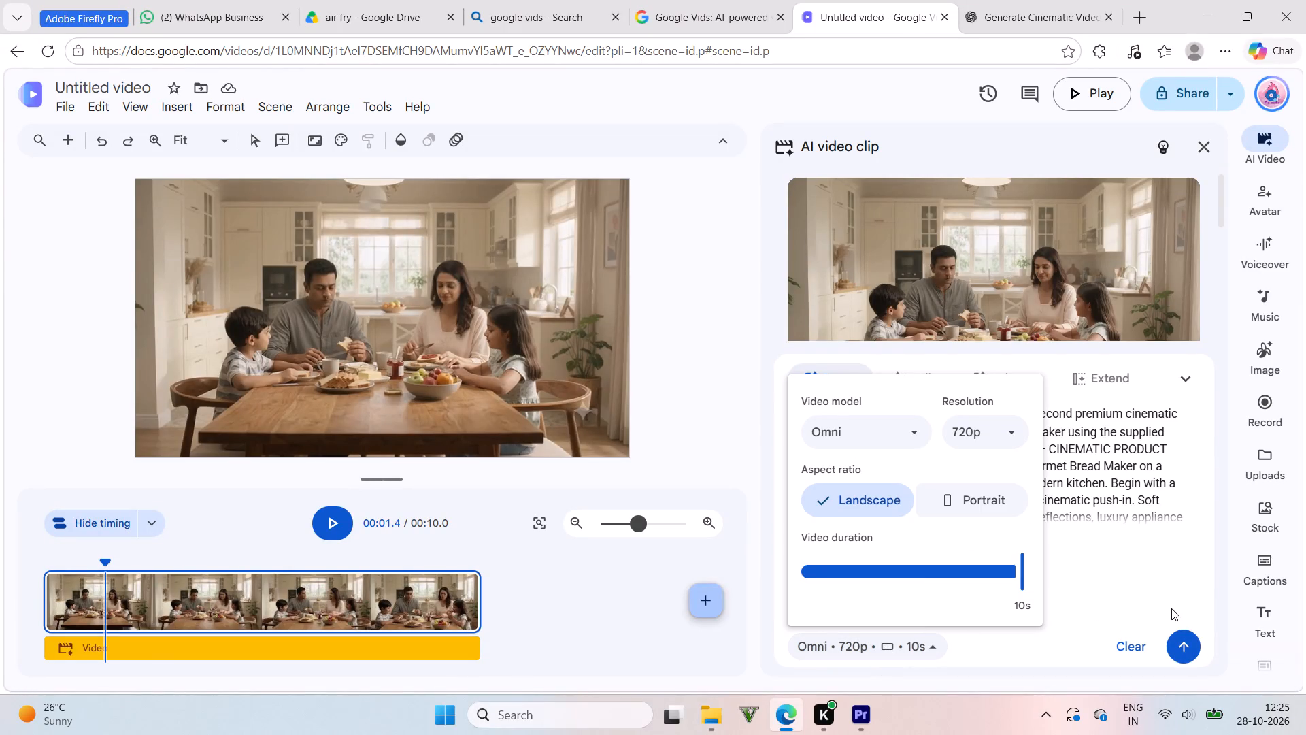
click(1188, 639)
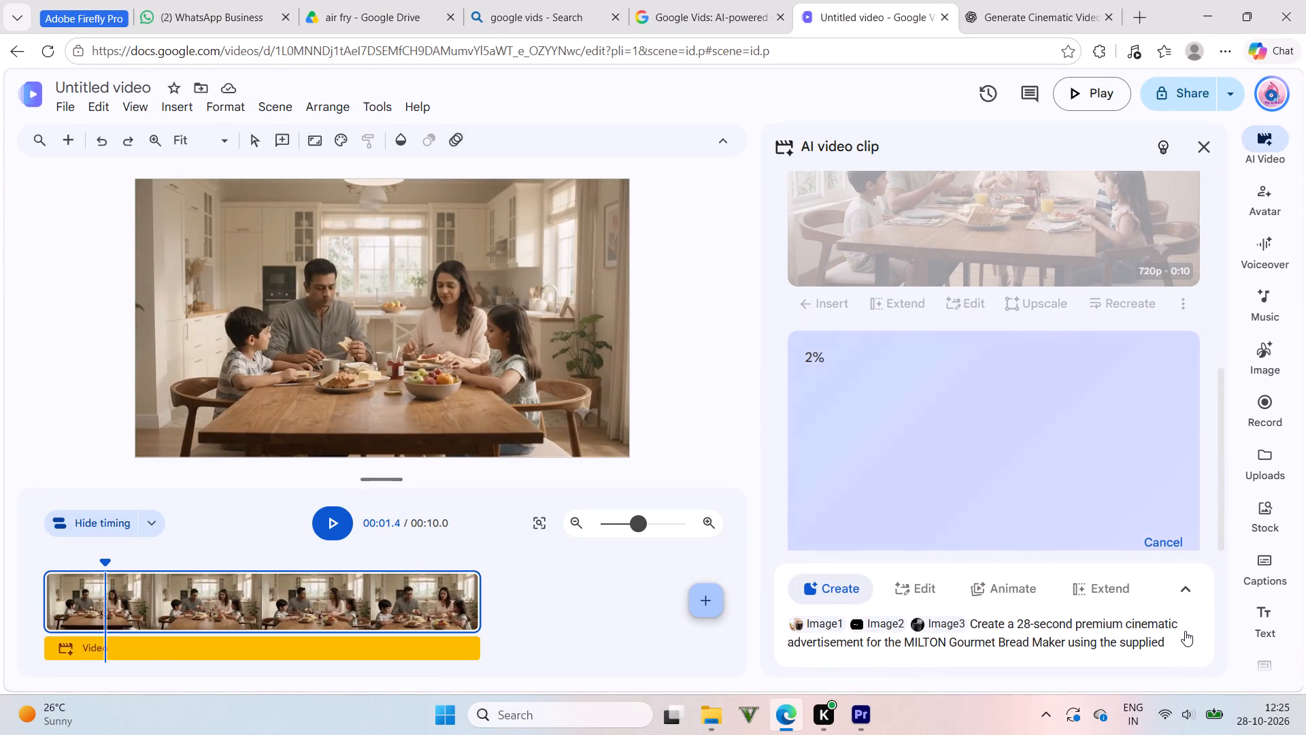
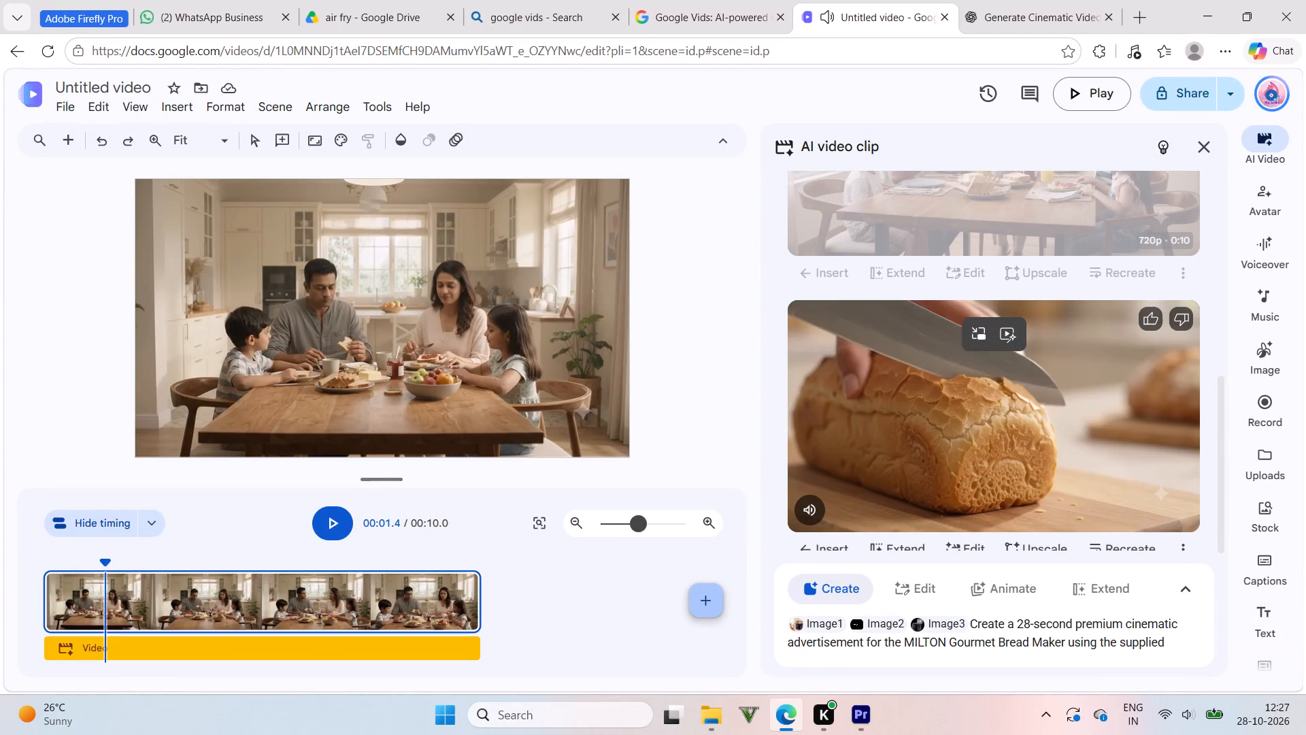
Insert the newly generated 10-second Milton bread maker clip into the current scene.
click(1089, 447)
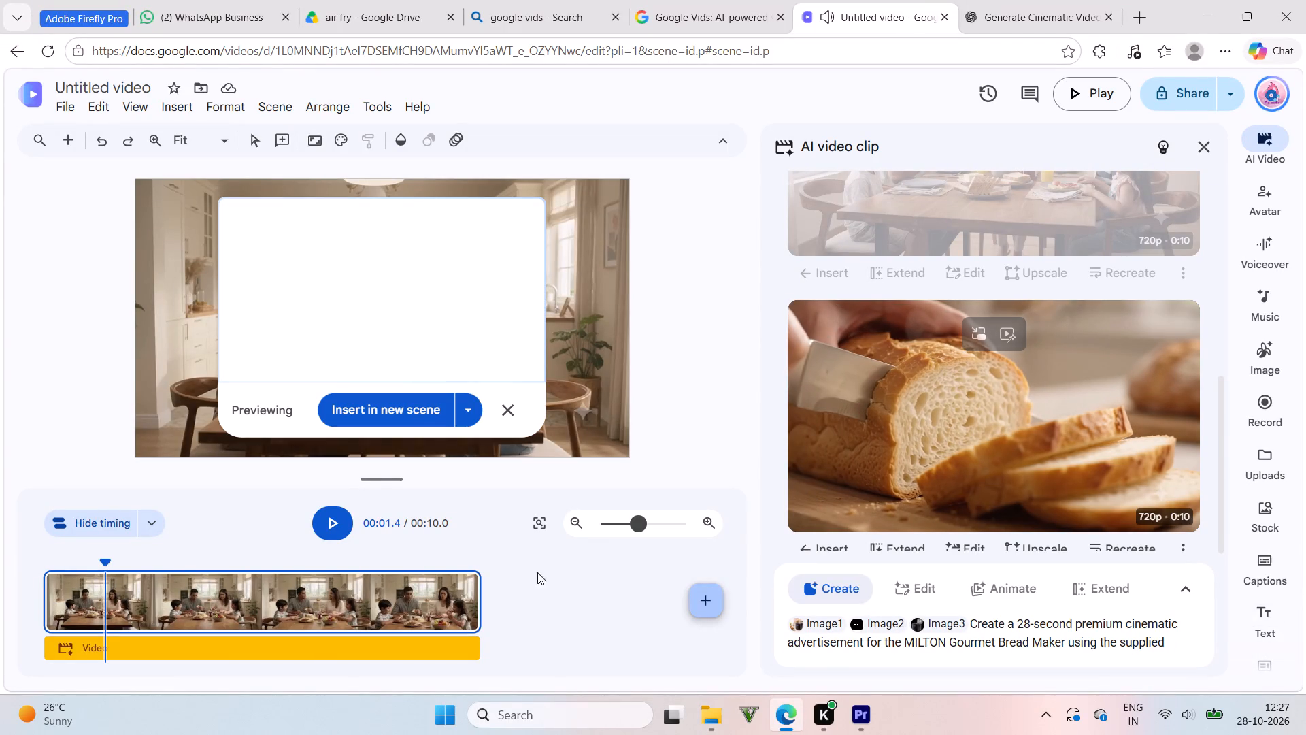
click(471, 413)
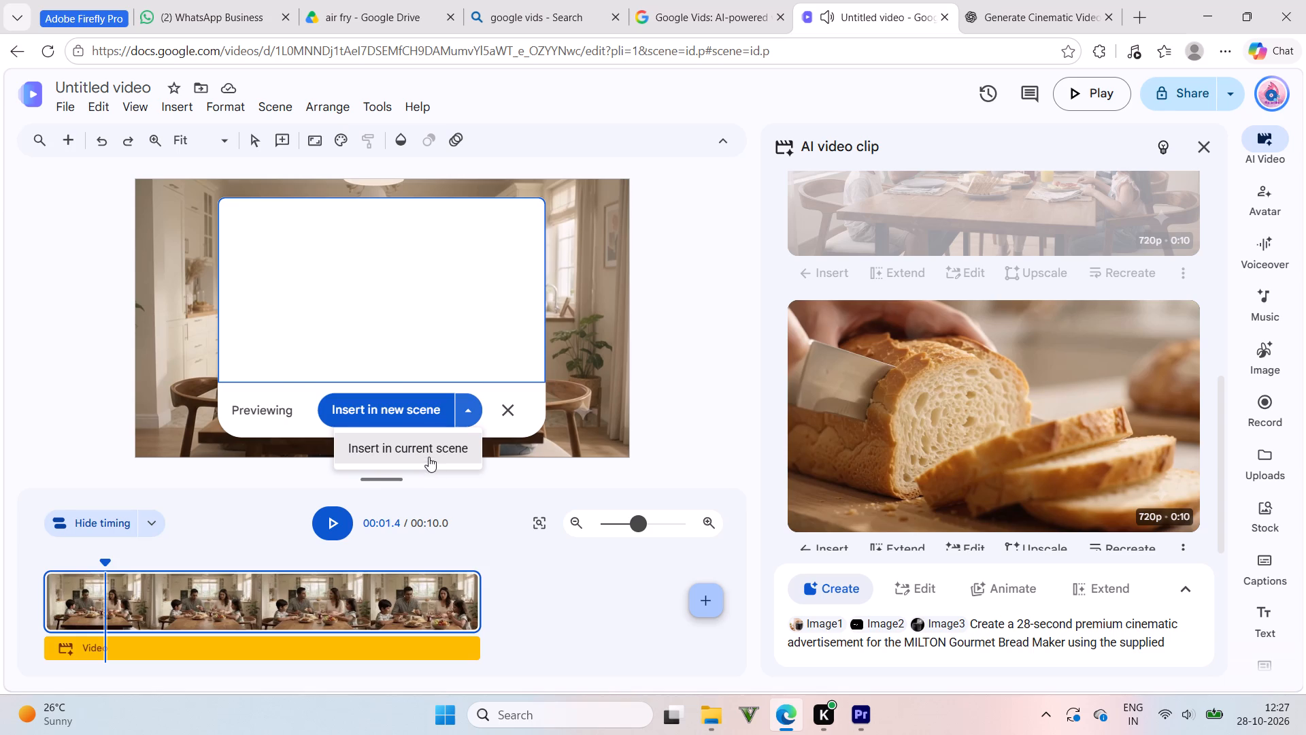
click(429, 457)
Play the inserted clip and scrub back through its shots to the start of the scene.
click(327, 491)
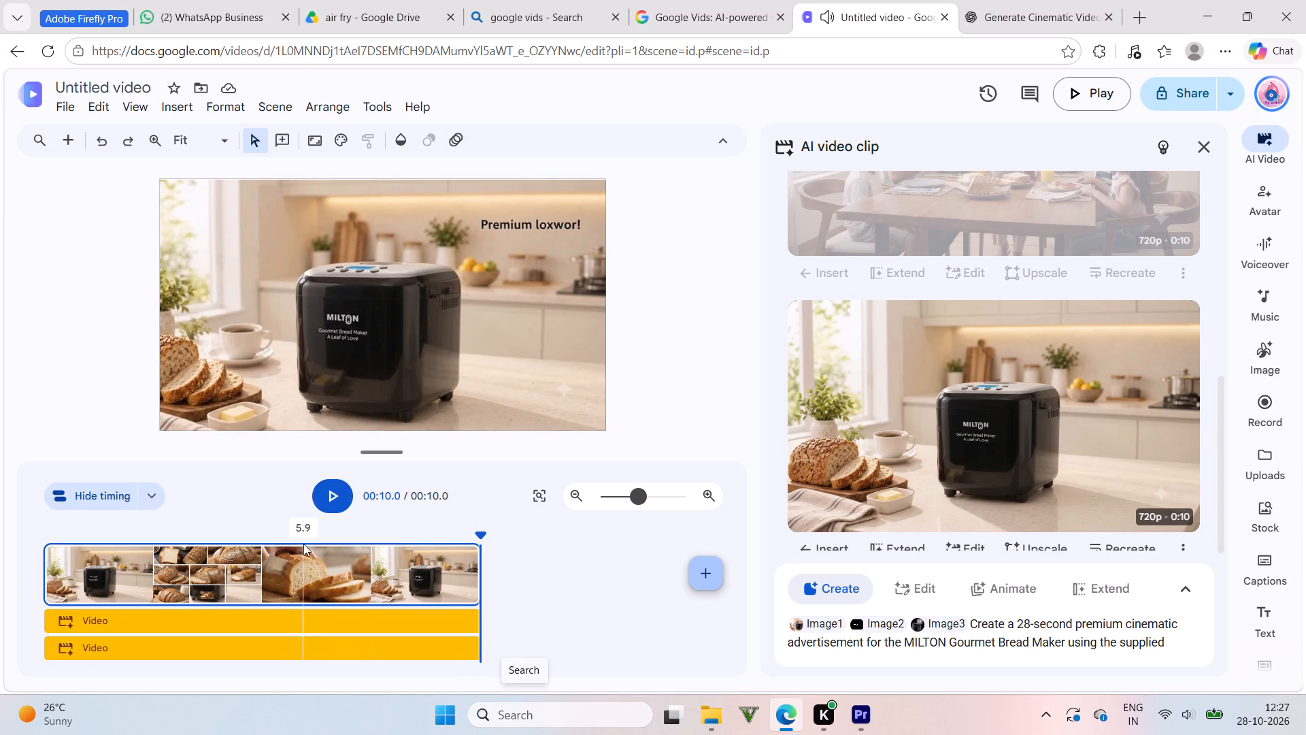
drag(299, 529, 172, 544)
drag(158, 525, 105, 524)
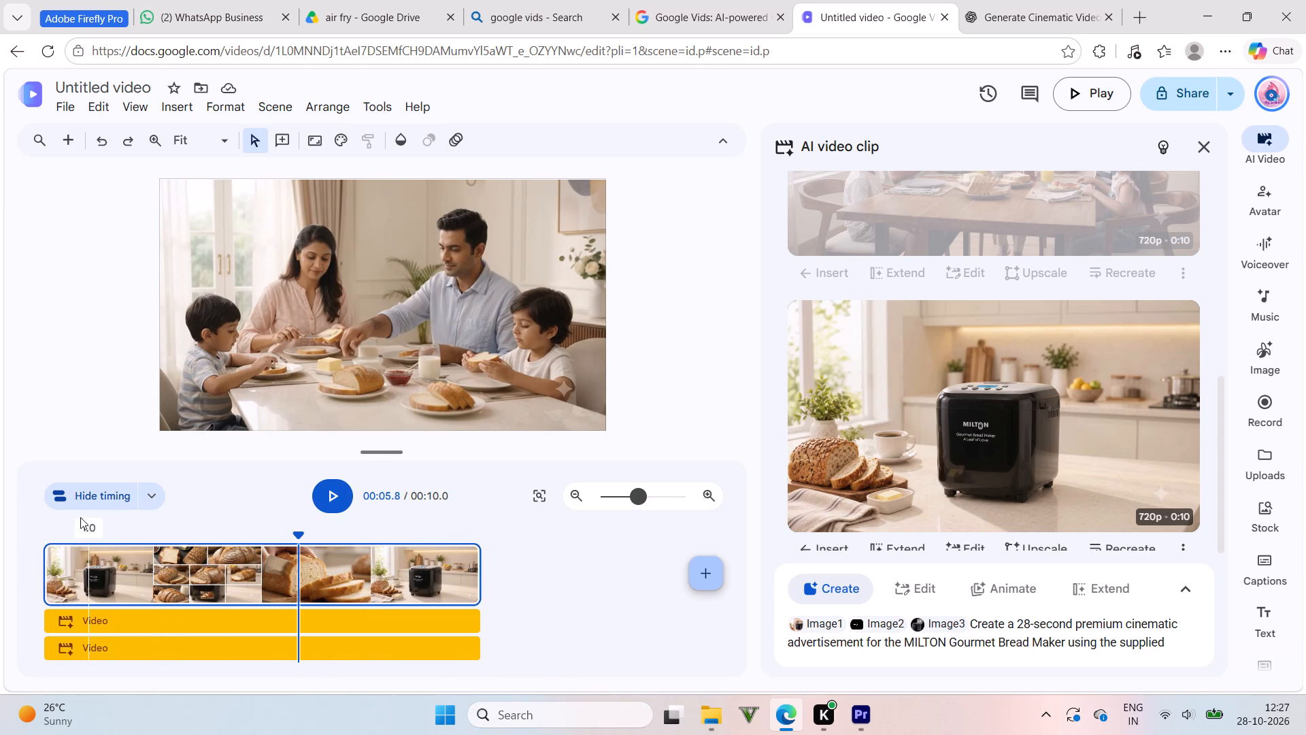
click(79, 517)
click(230, 509)
drag(303, 532, 175, 545)
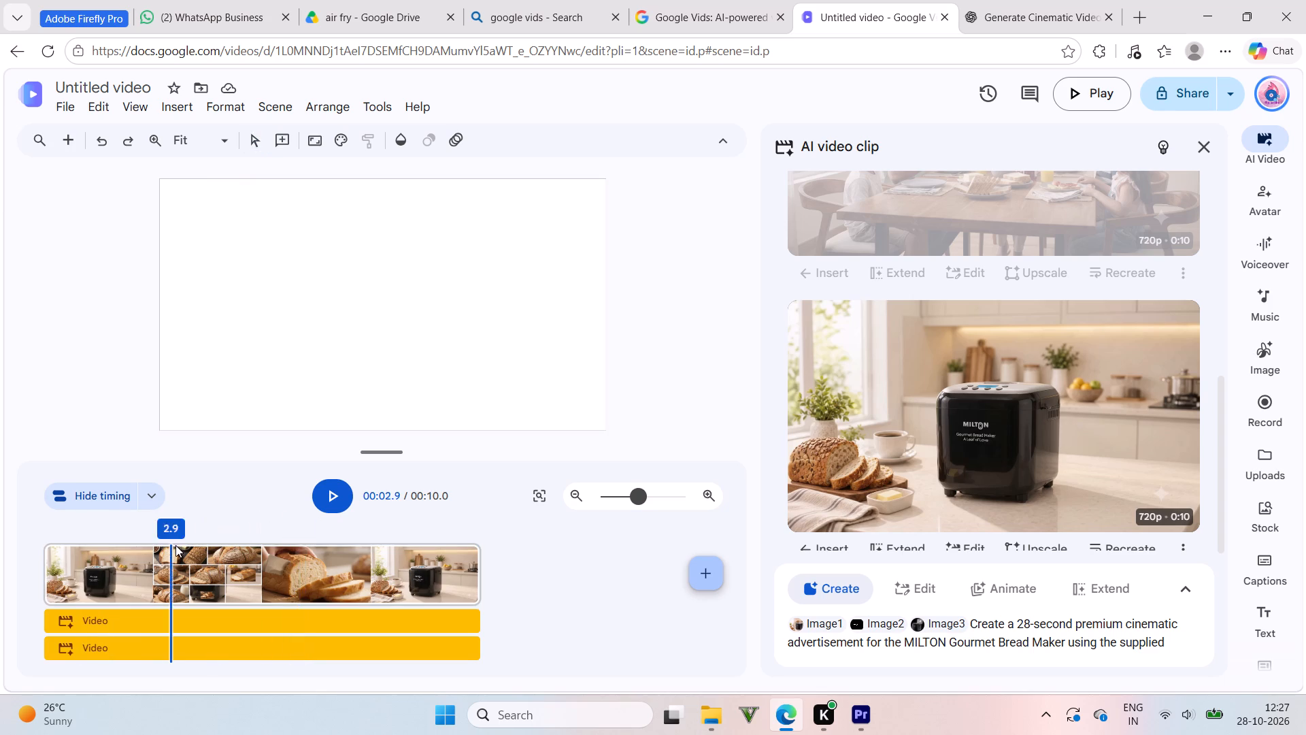
drag(156, 527, 42, 529)
click(25, 528)
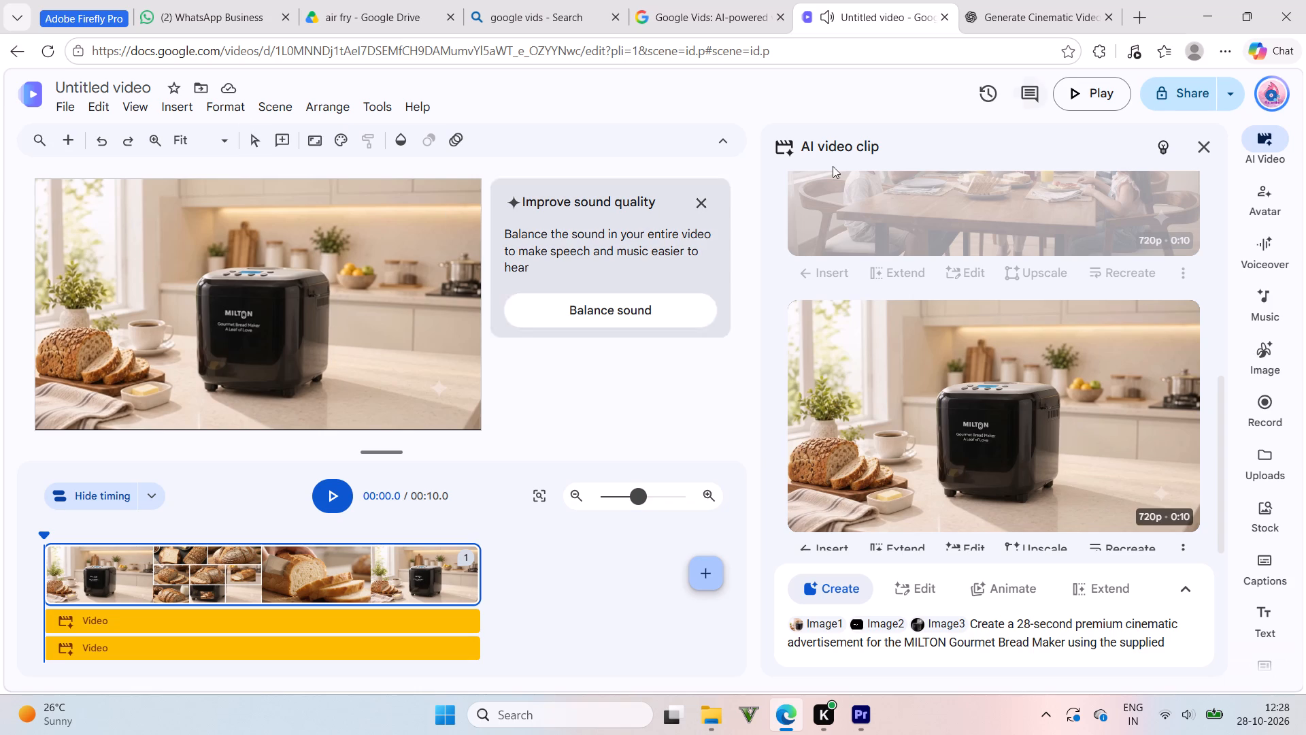
Download the video as an MP4.
click(1226, 92)
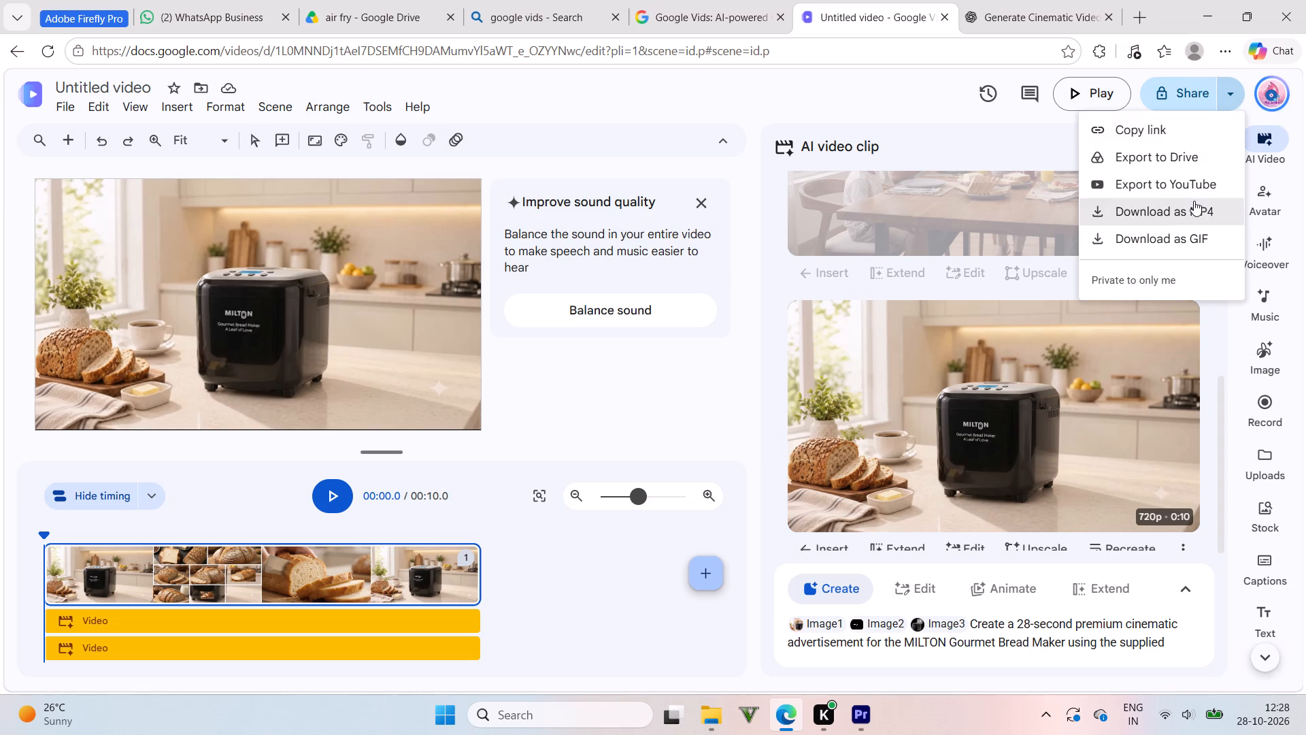
click(1194, 201)
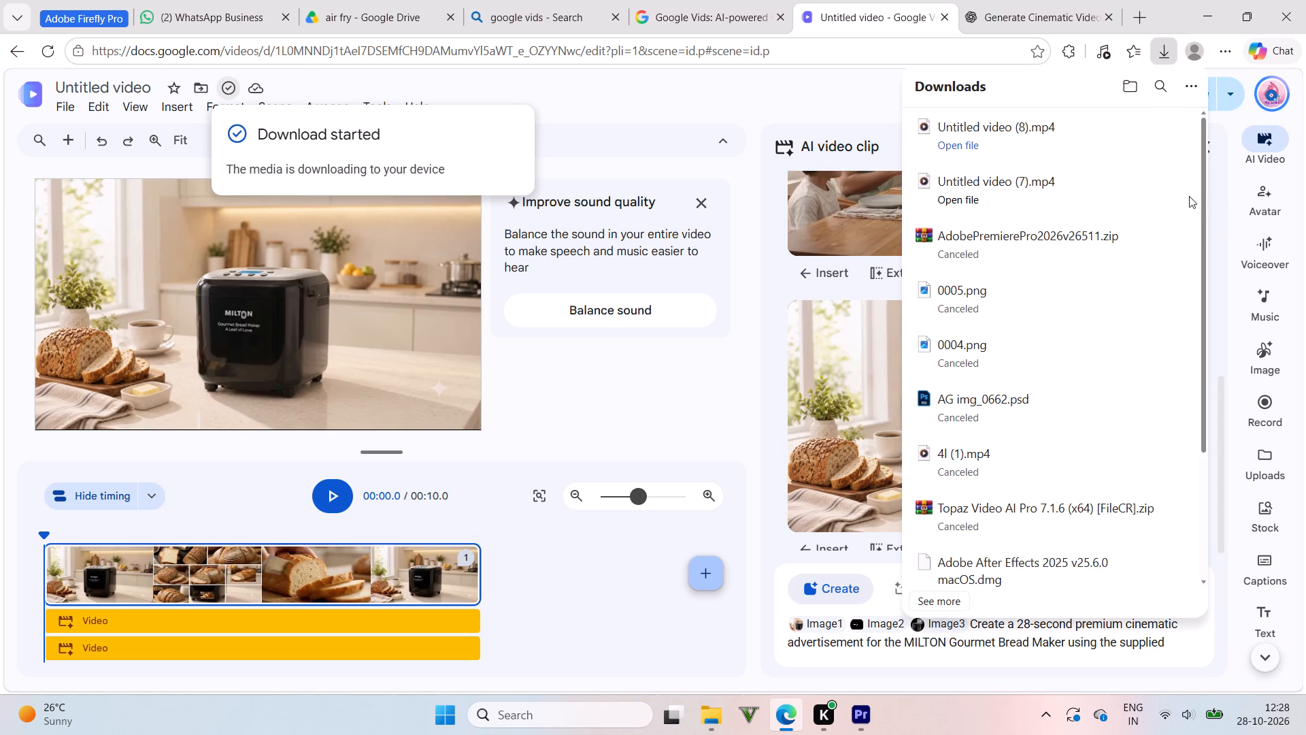
Bring the downloaded Untitled video (8).mp4 into the Premiere Pro sequence on V3, starting where the Untitled video (3) clip begins on V2.
double_click(935, 136)
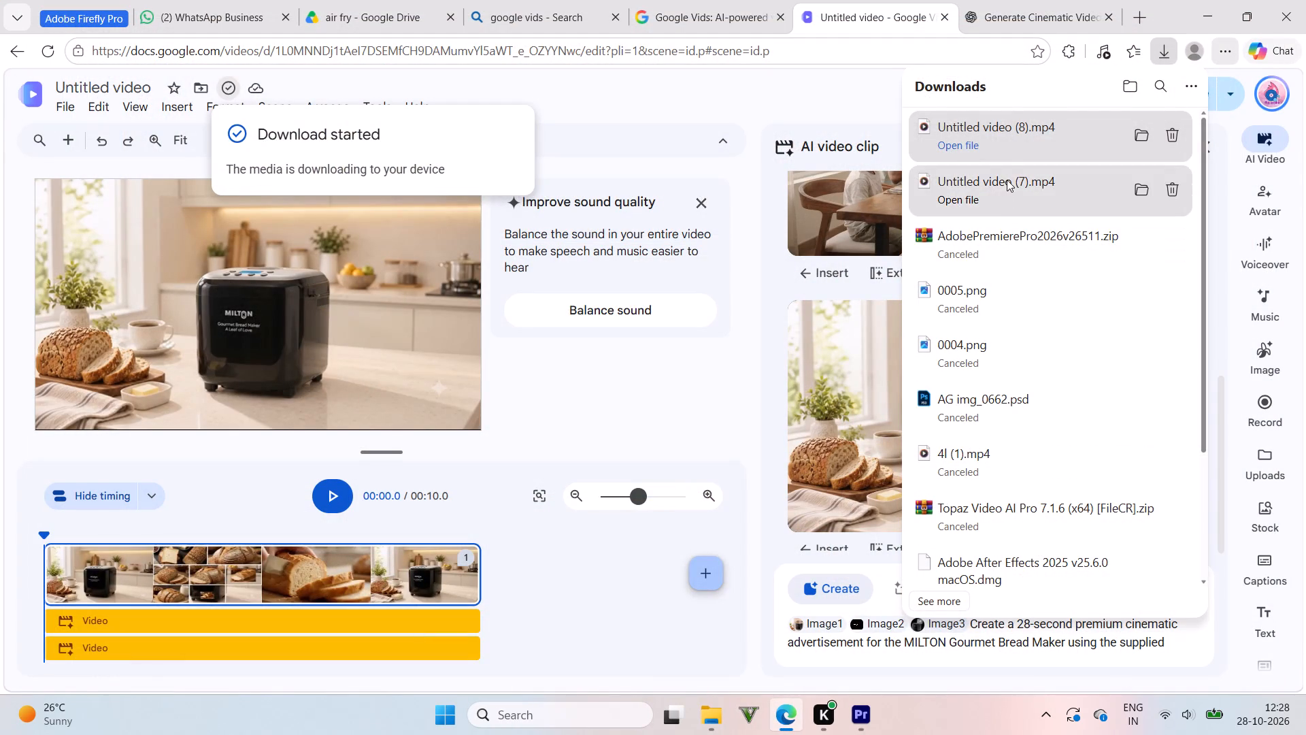
drag(1009, 135, 864, 713)
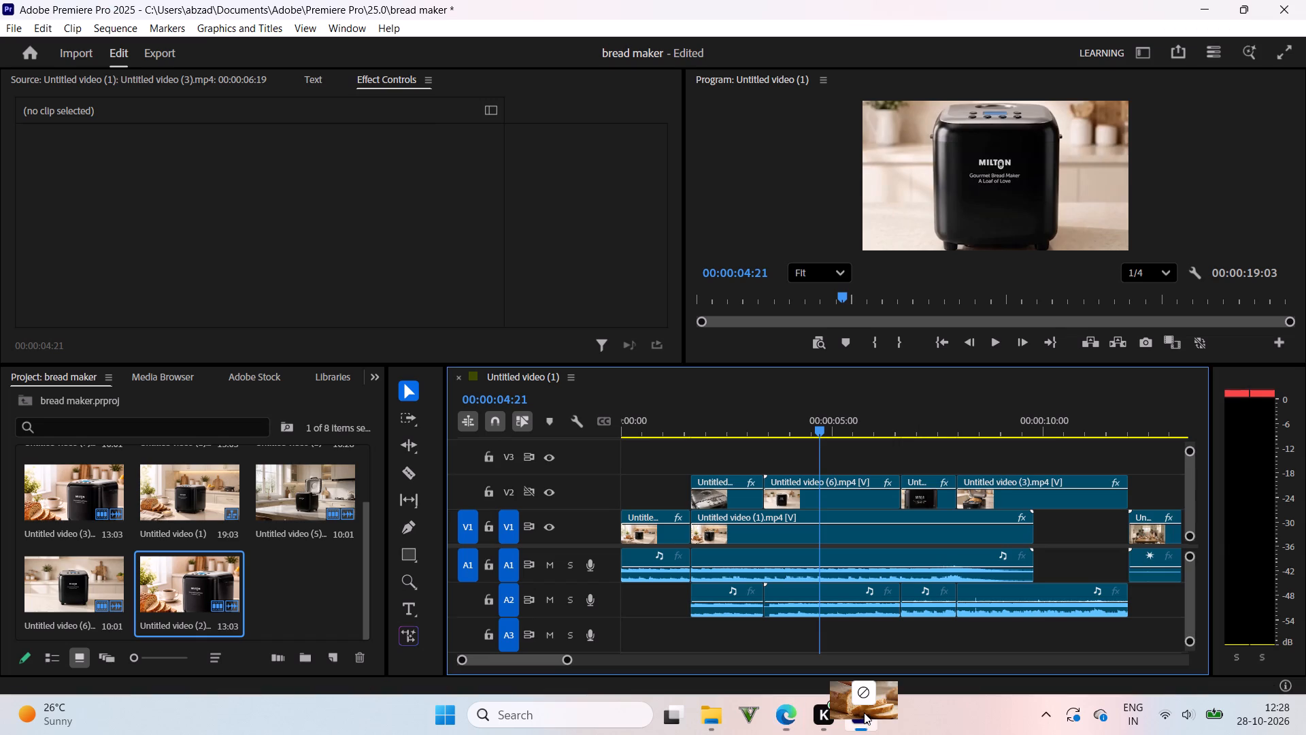
drag(864, 713, 641, 455)
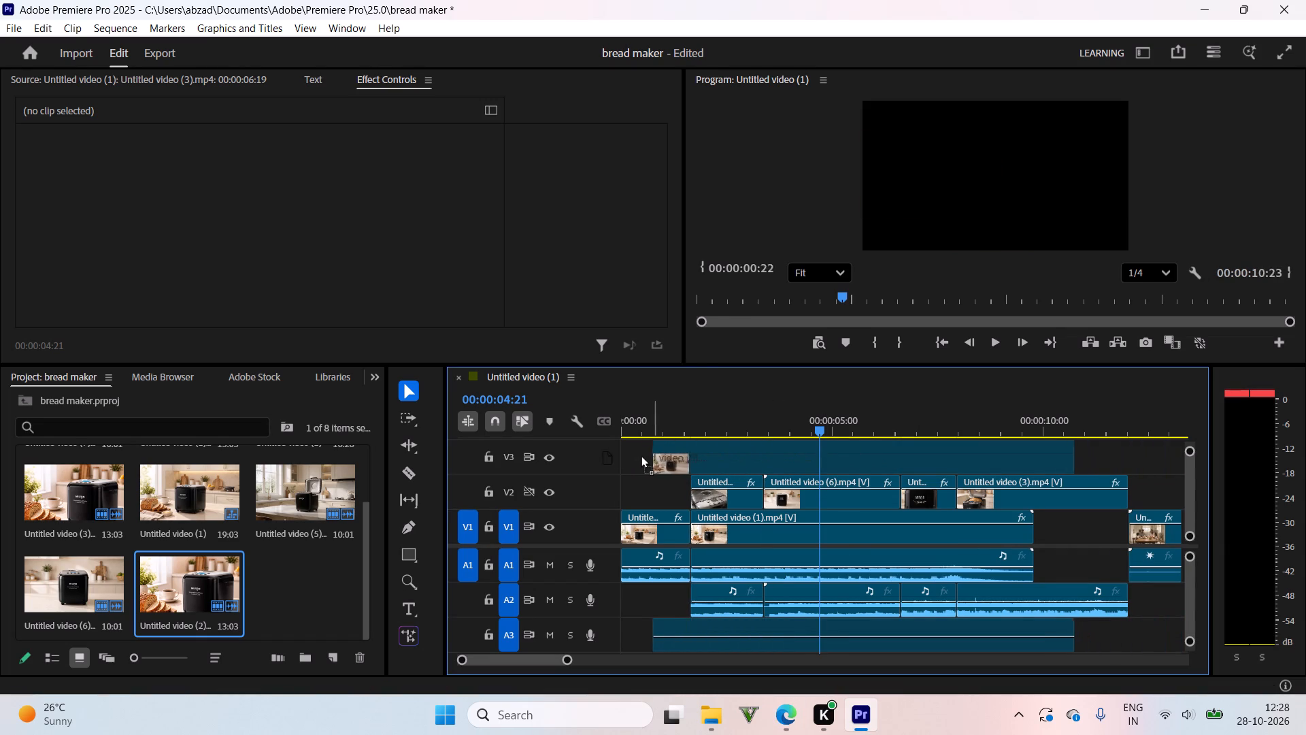
drag(641, 455, 972, 472)
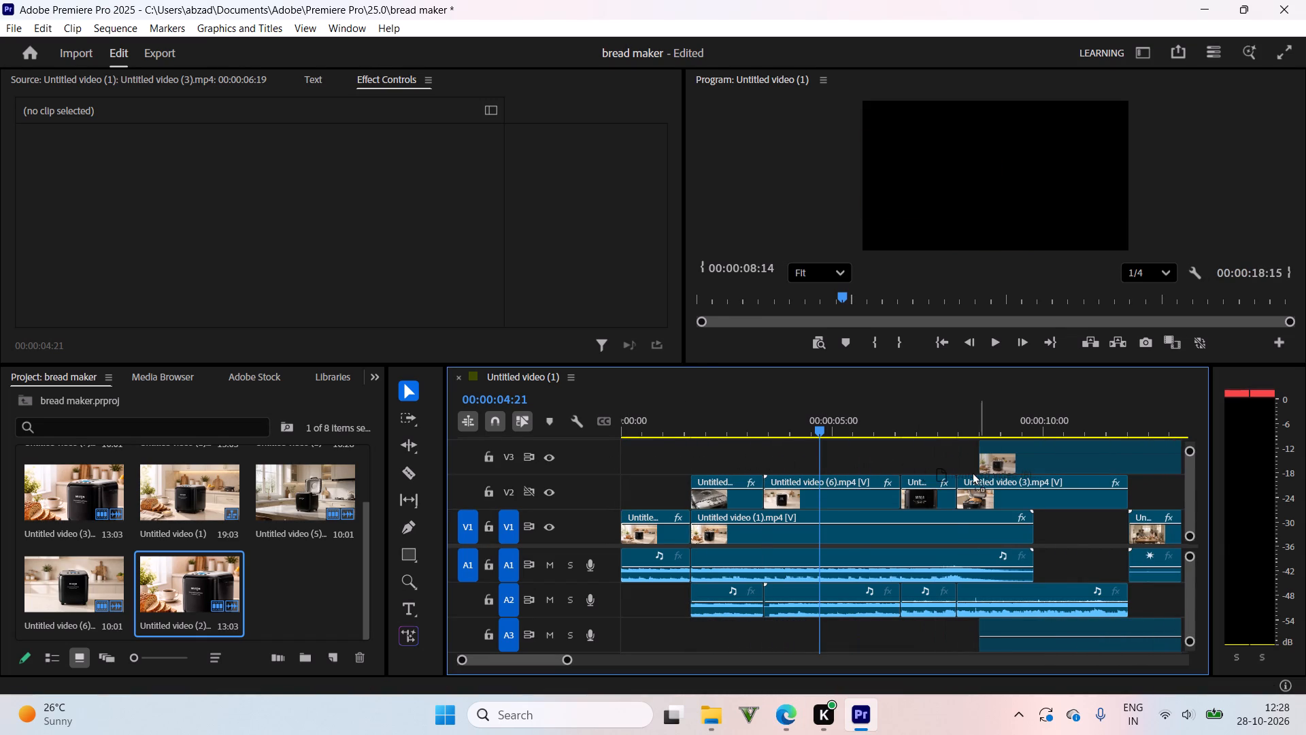
drag(972, 472, 965, 472)
Scrub the sequence from the MILTON logo shot through the new clip's collage and bread-slicing shots to check how they join.
drag(914, 414, 944, 414)
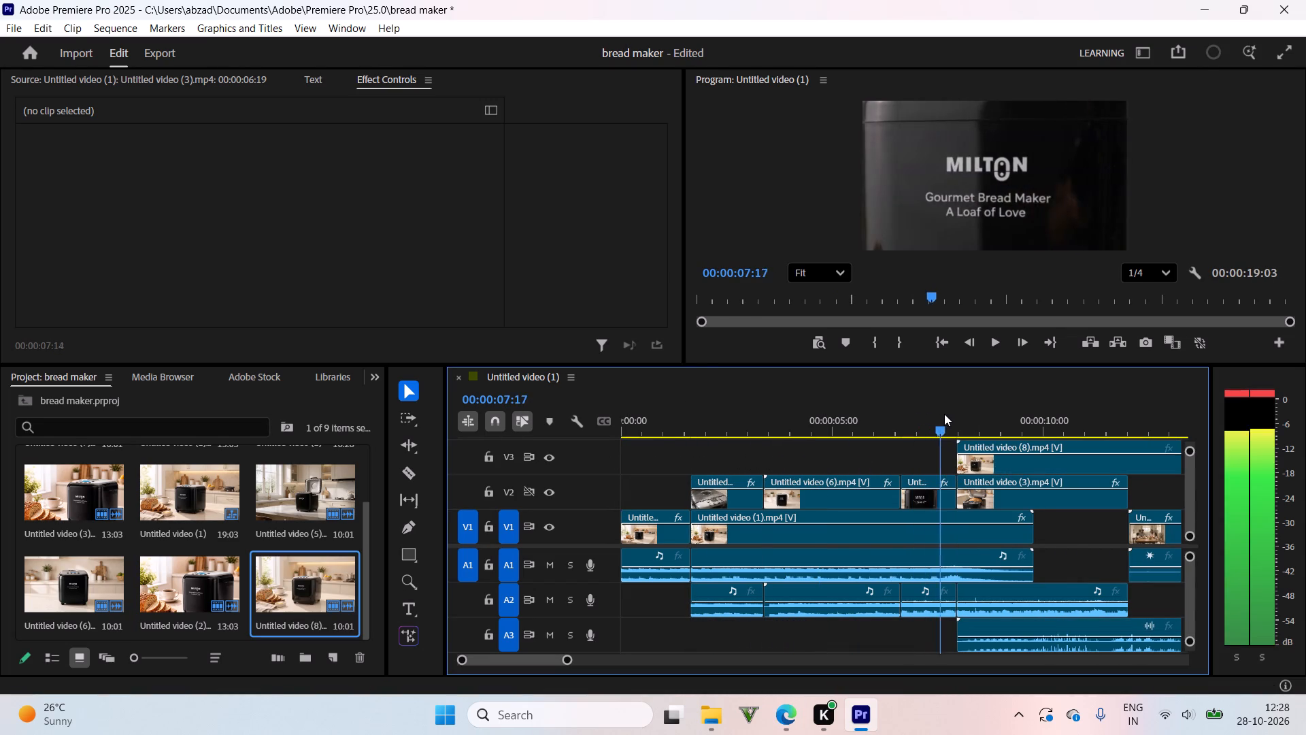
drag(944, 414, 982, 421)
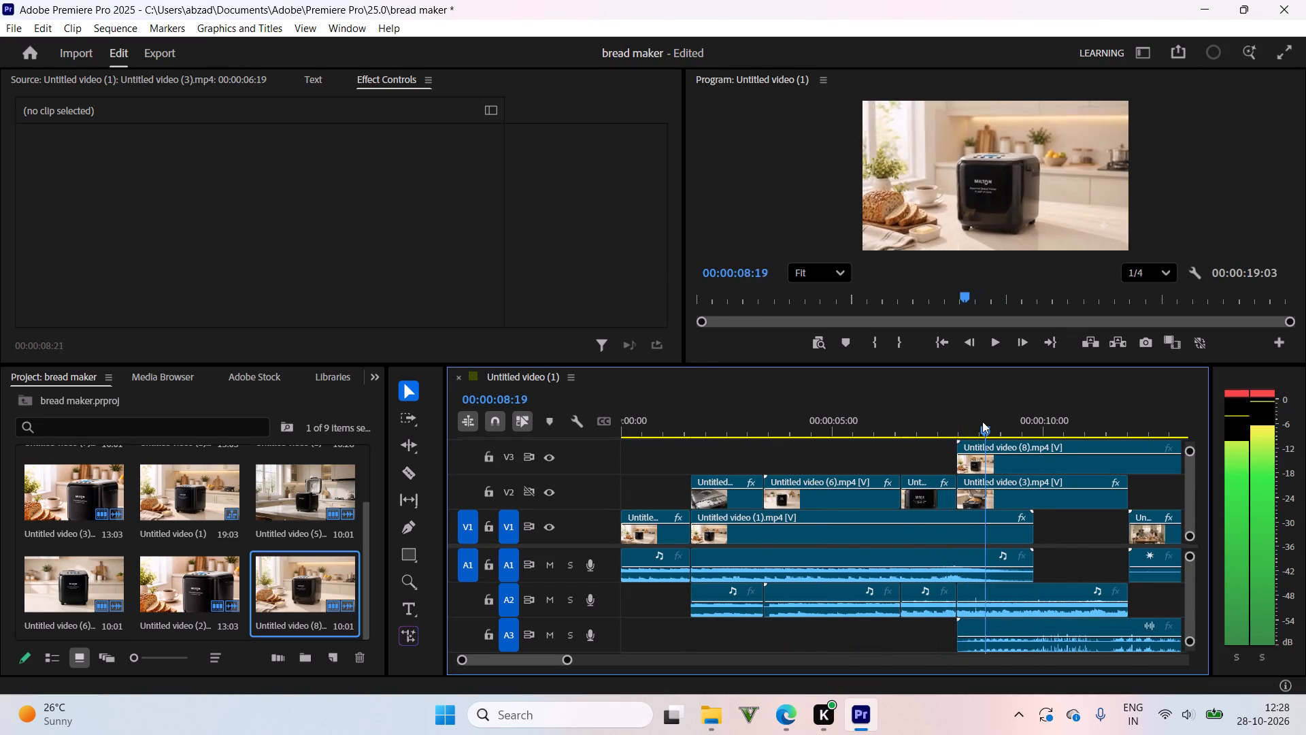
drag(982, 421, 1070, 404)
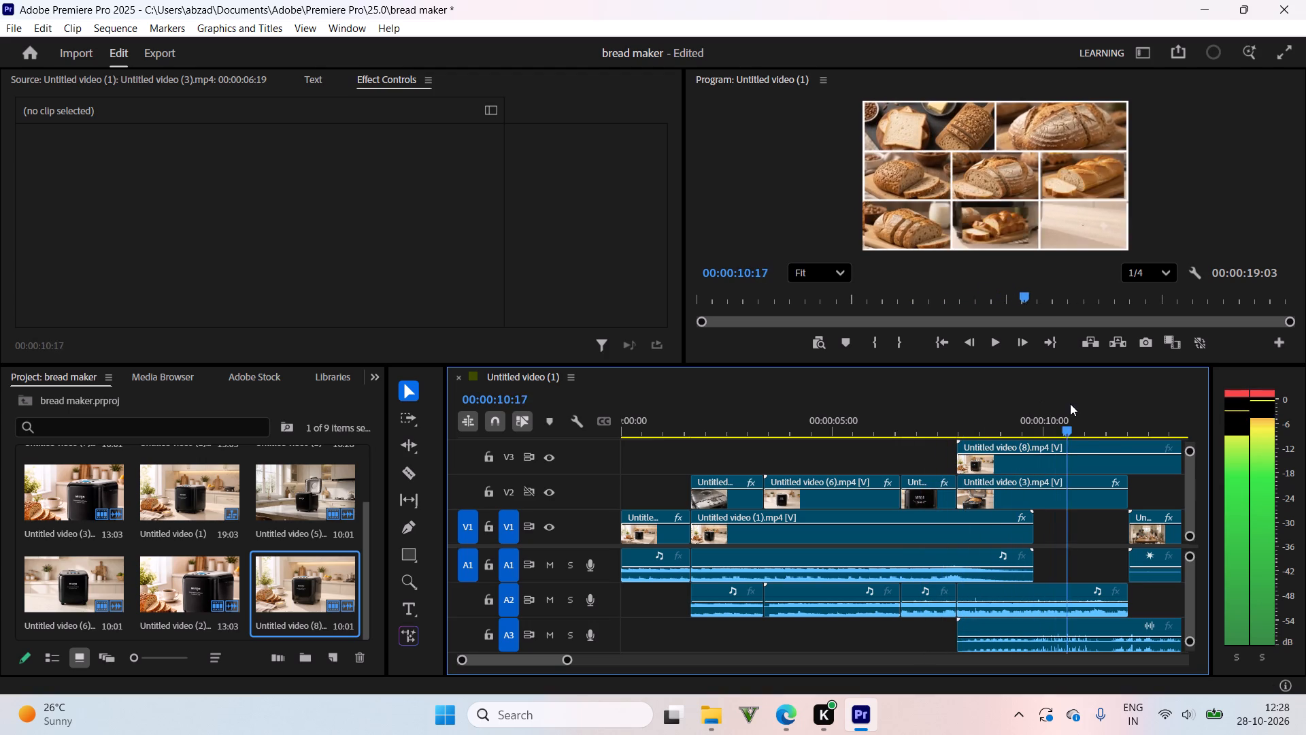
drag(1070, 404, 1180, 413)
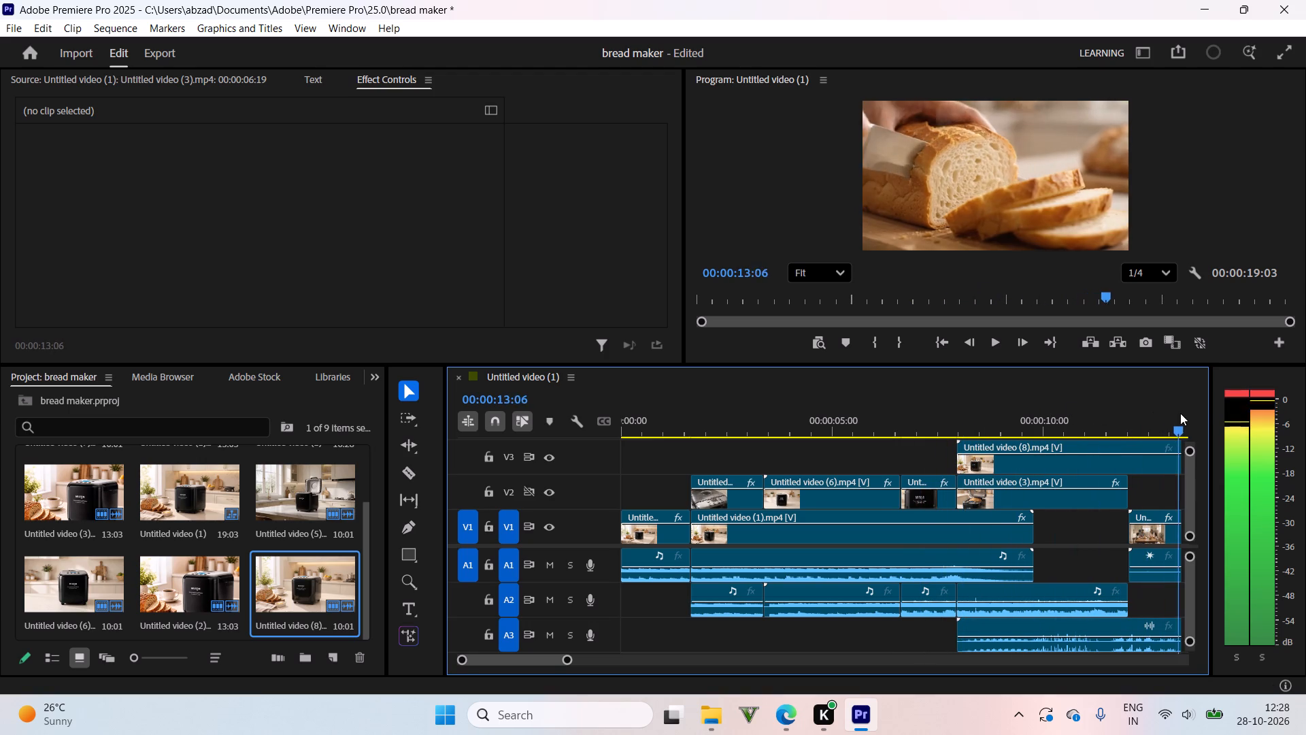
drag(1180, 413, 819, 403)
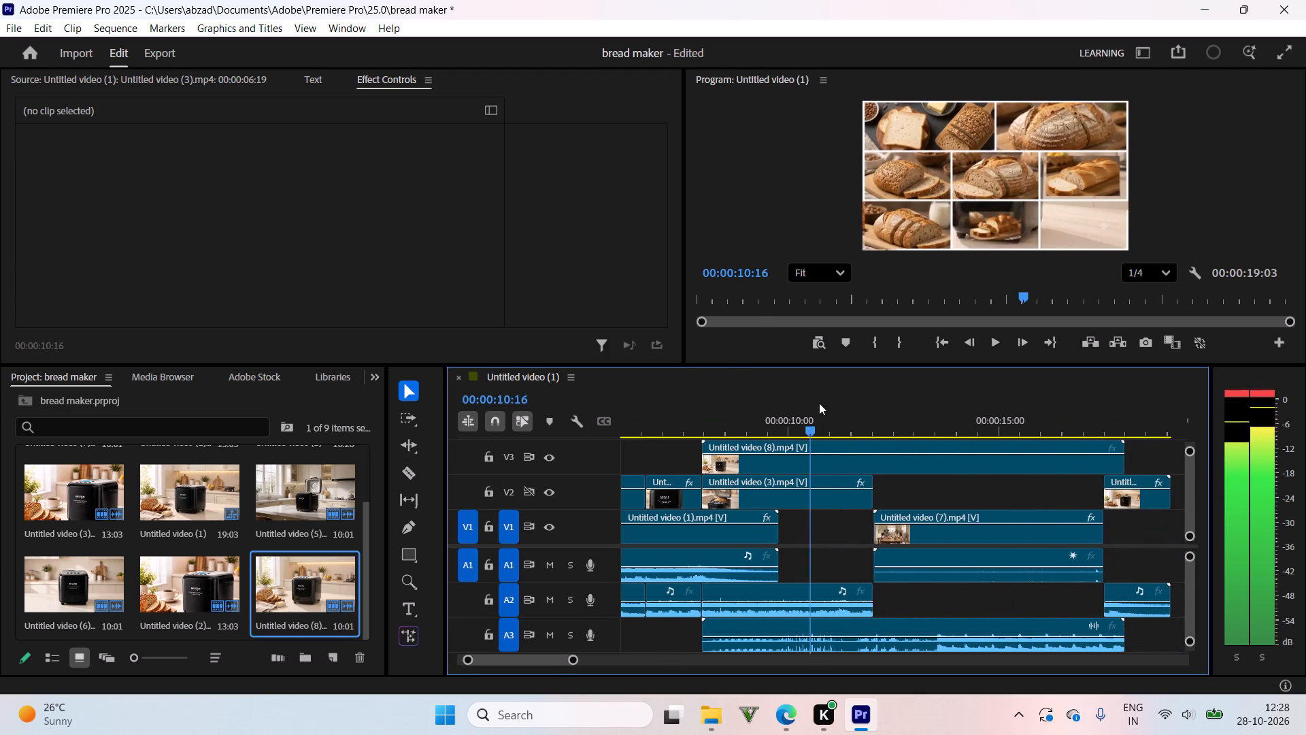
drag(819, 403, 662, 402)
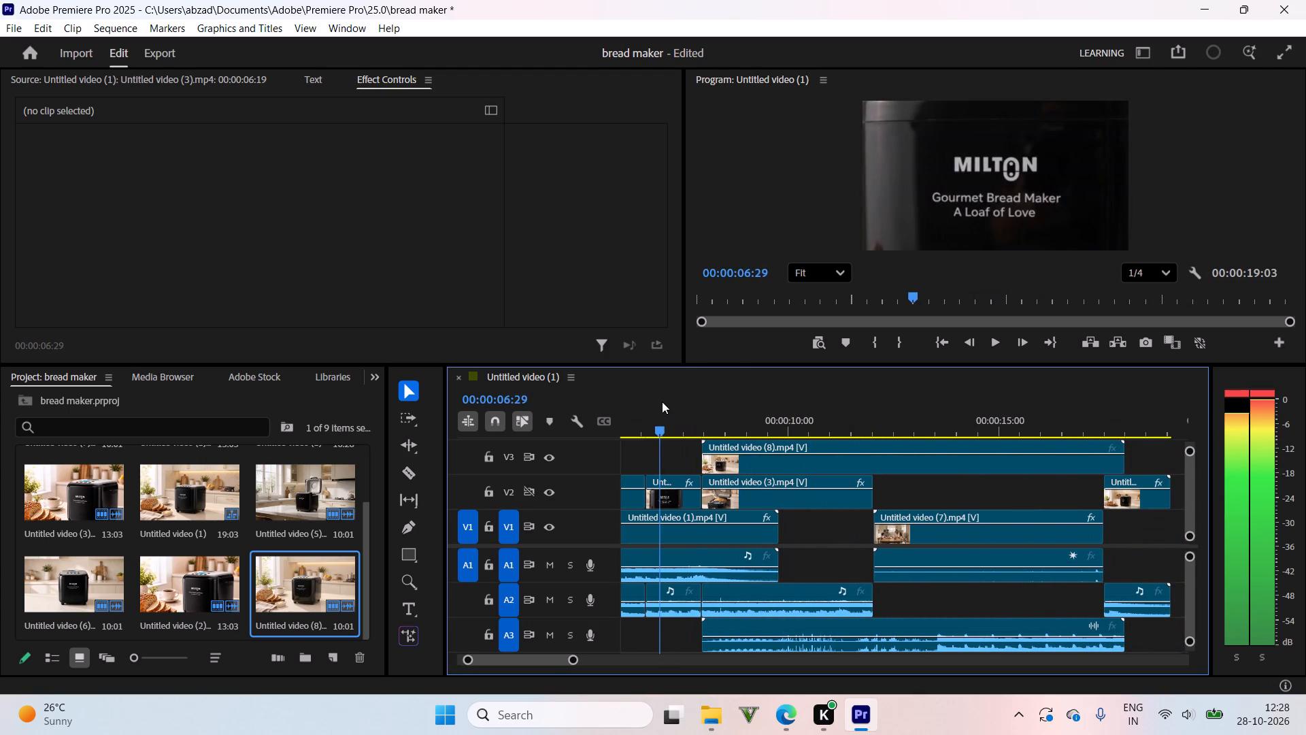
drag(662, 402, 762, 395)
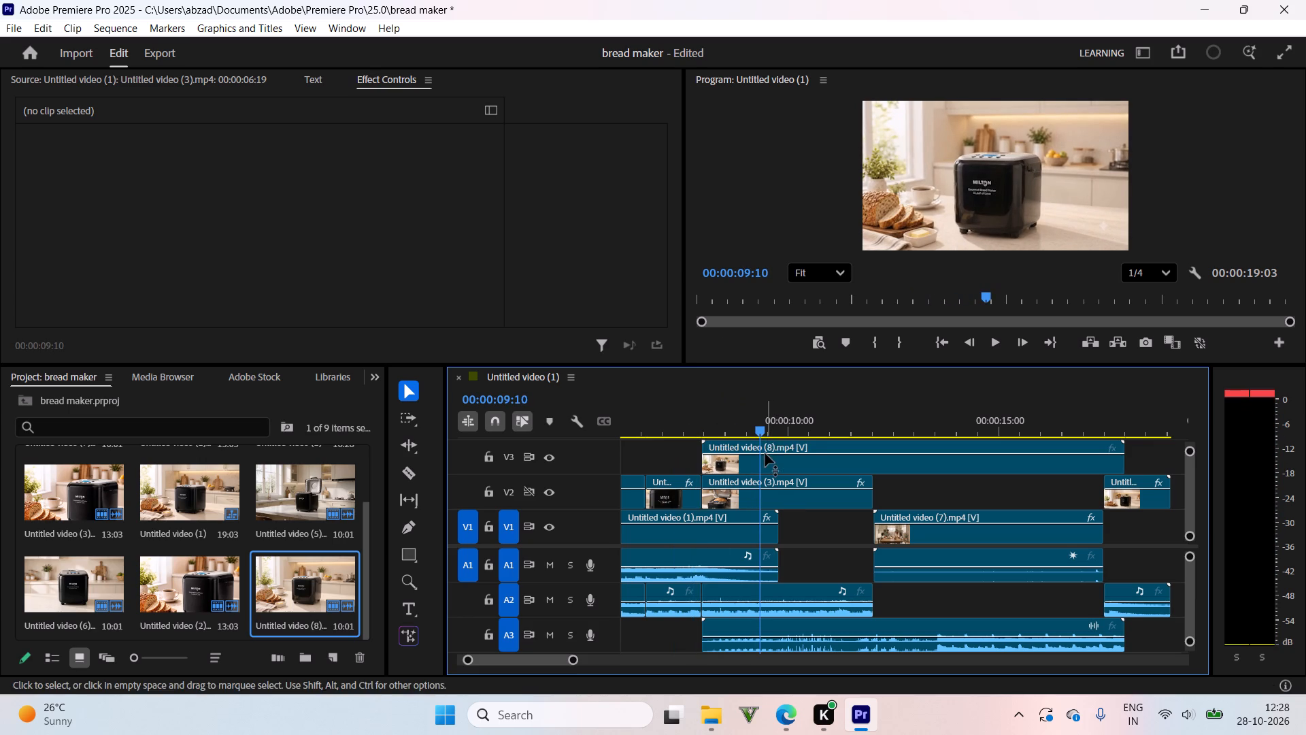
Shift the Untitled video (8).mp4 clip on V3, with its audio, to start at about 00:00:09:03 over the open-lid loaf shot.
drag(765, 453, 833, 445)
drag(724, 440, 826, 440)
drag(692, 423, 719, 422)
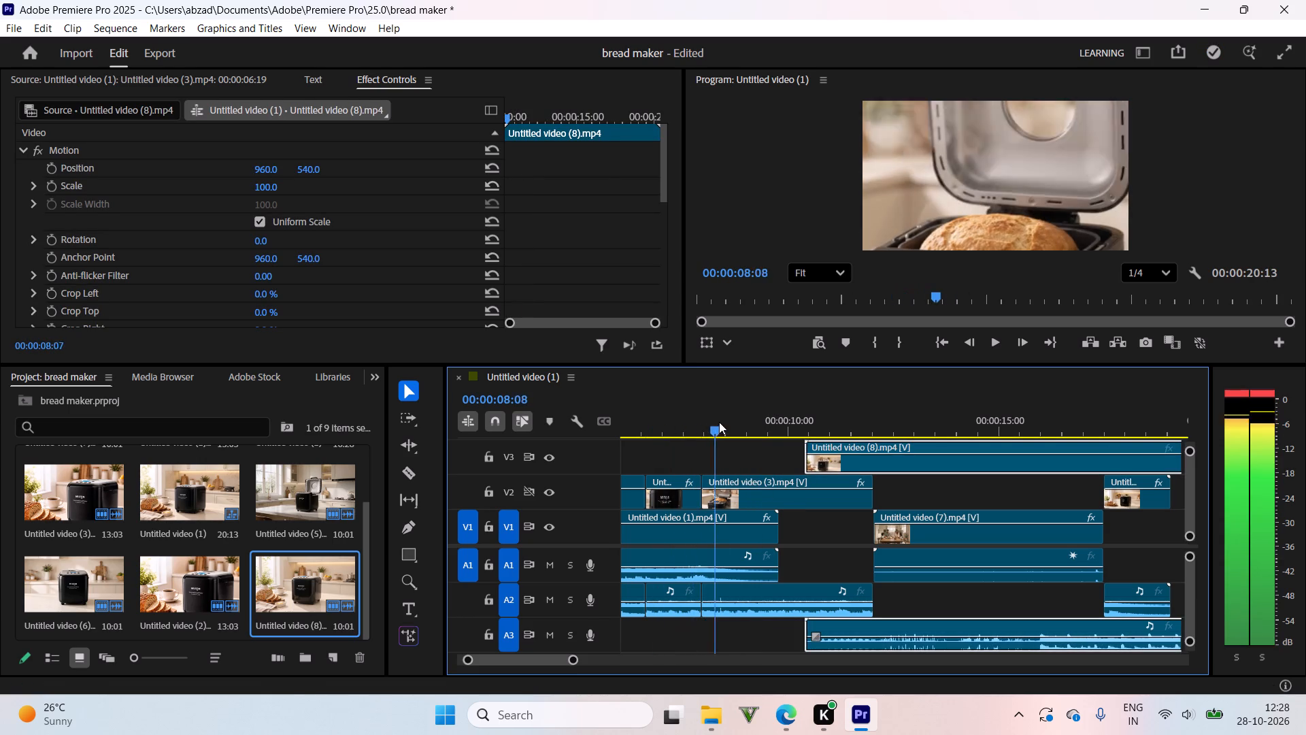
drag(719, 422, 752, 422)
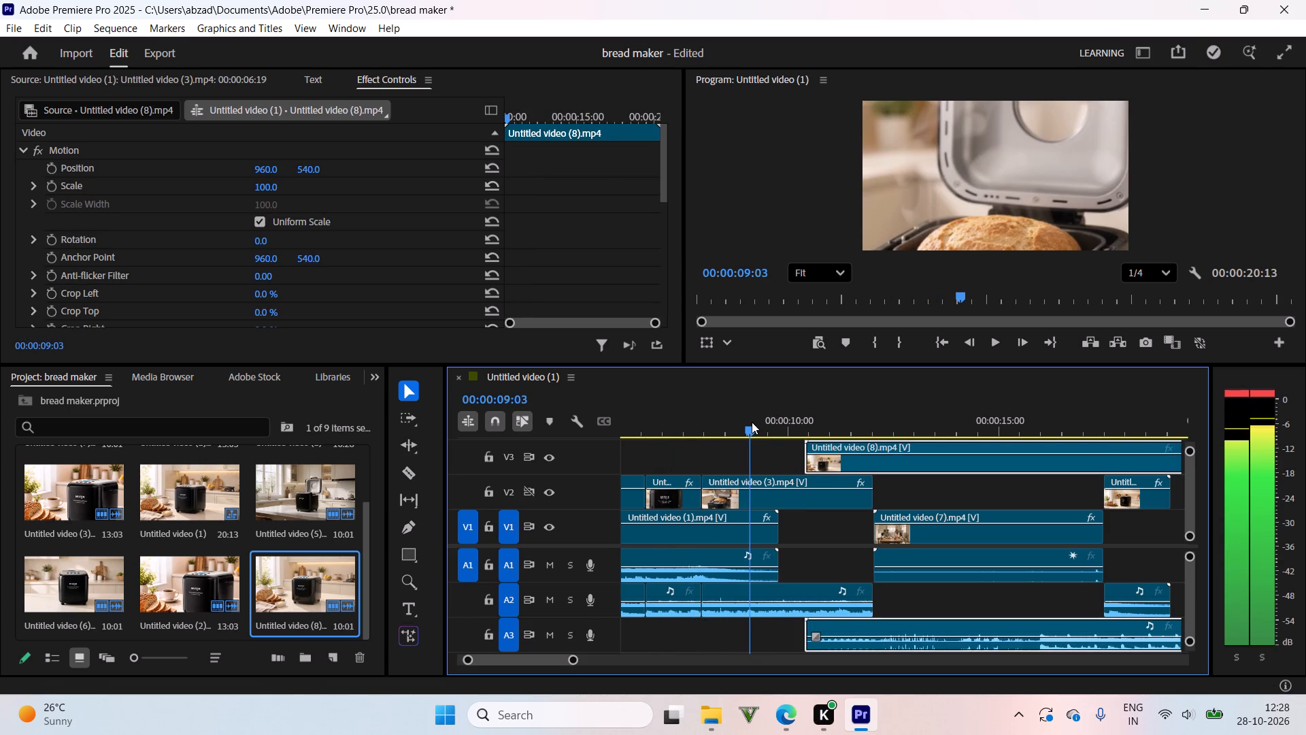
drag(752, 422, 752, 421)
drag(839, 441, 790, 441)
Play and scrub the transition from the MILTON logo and open-lid loaf shots into the repositioned clip's product and bread-collage shots.
drag(714, 416, 677, 419)
key(space)
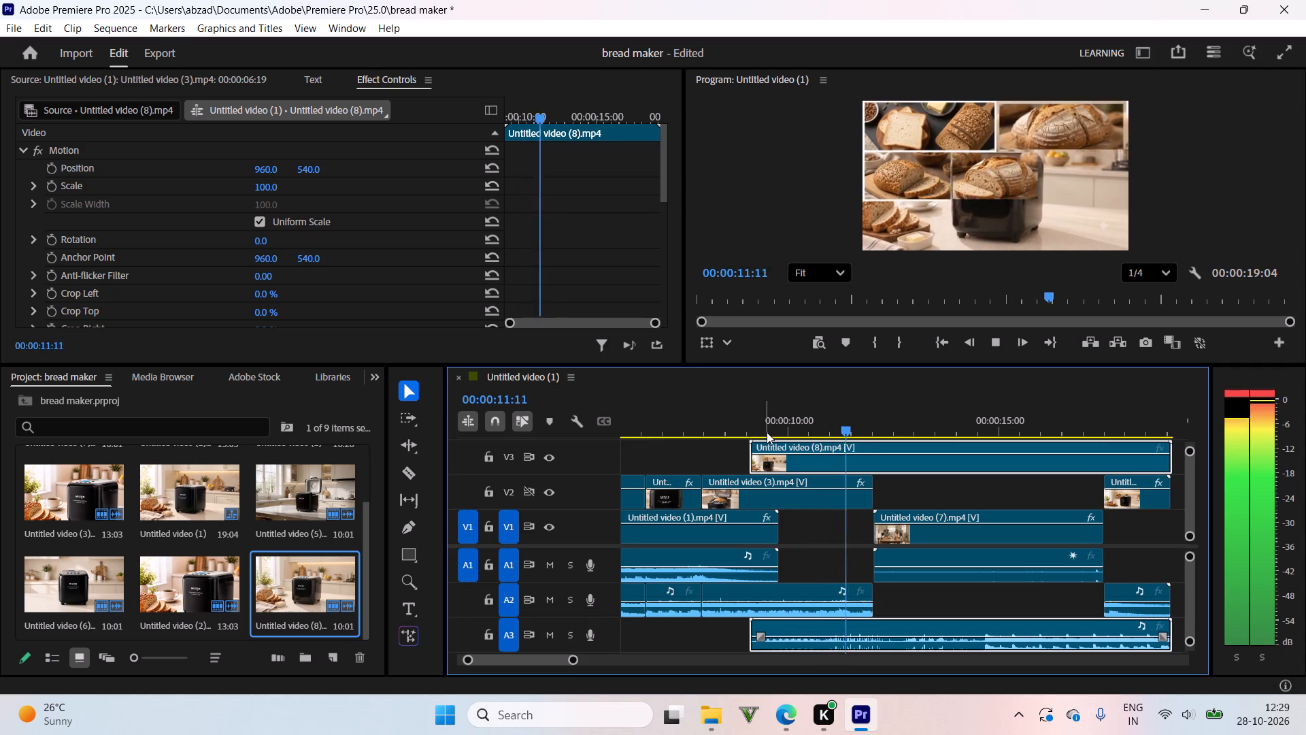
drag(750, 412, 672, 440)
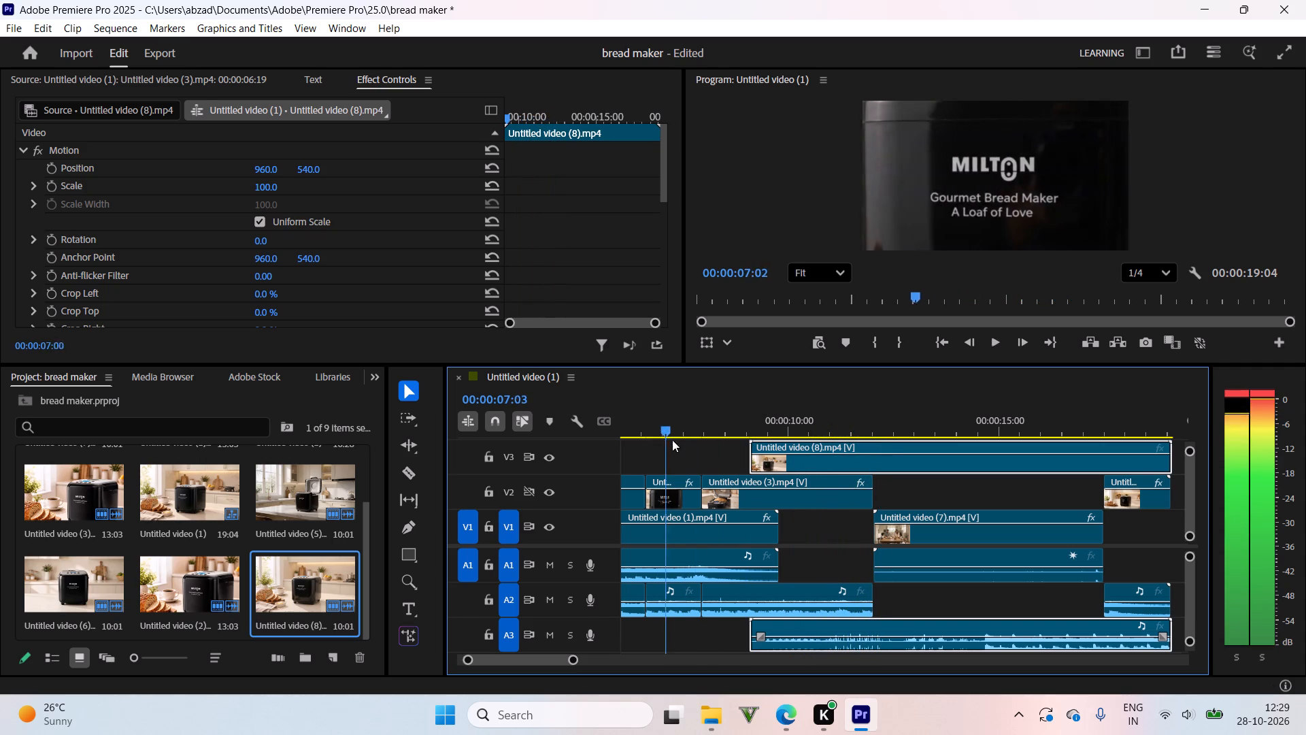
drag(672, 440, 805, 430)
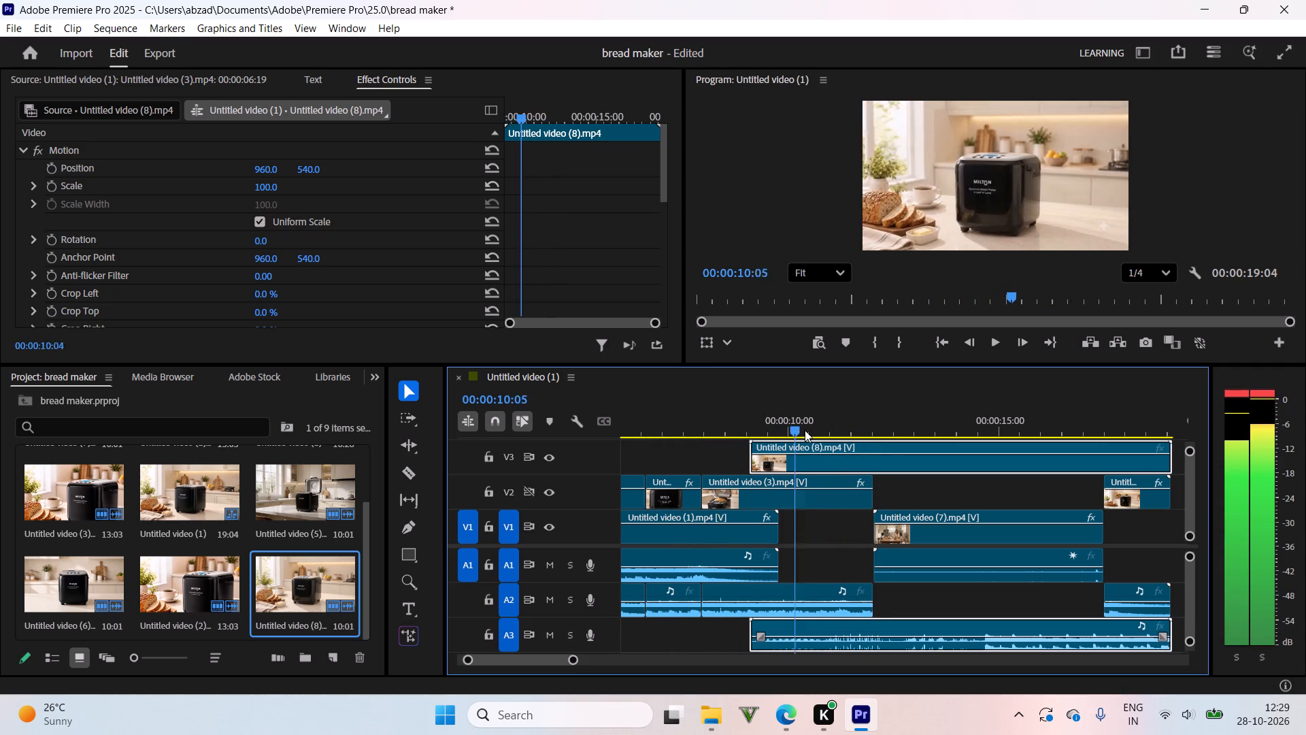
drag(805, 430, 860, 440)
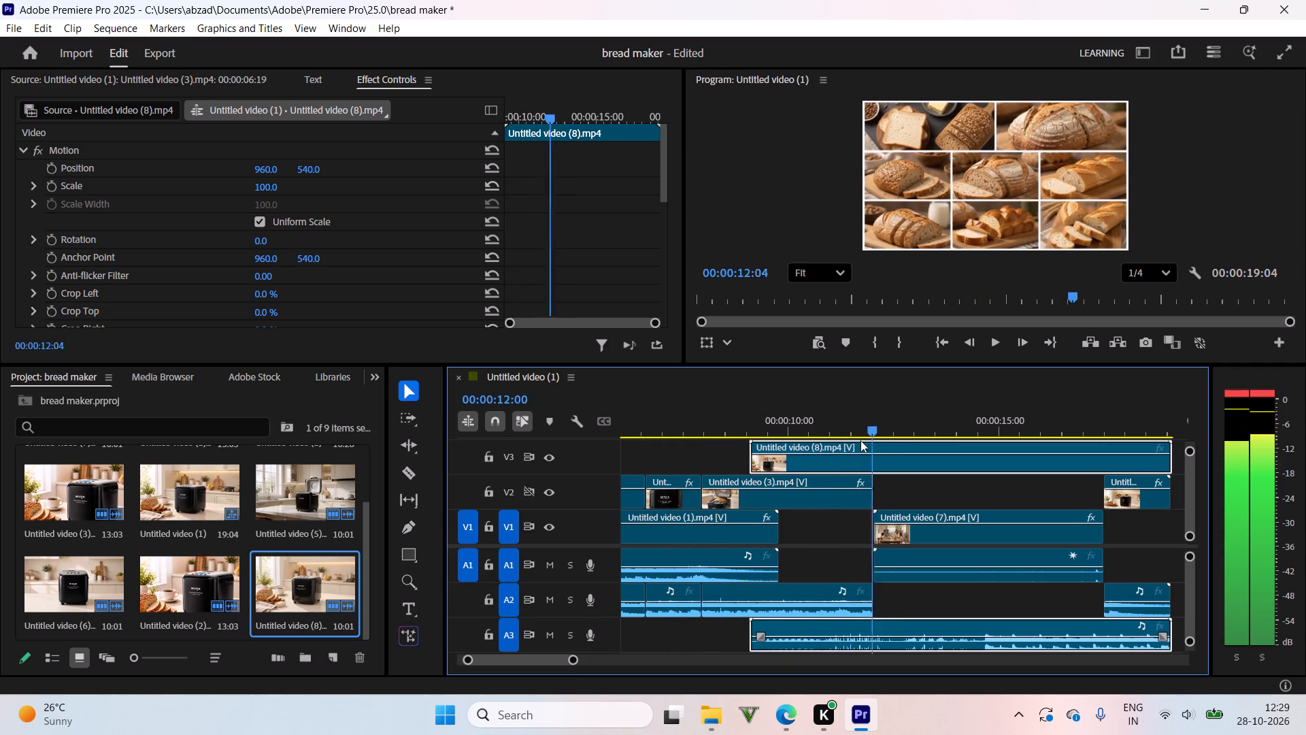
drag(860, 440, 838, 457)
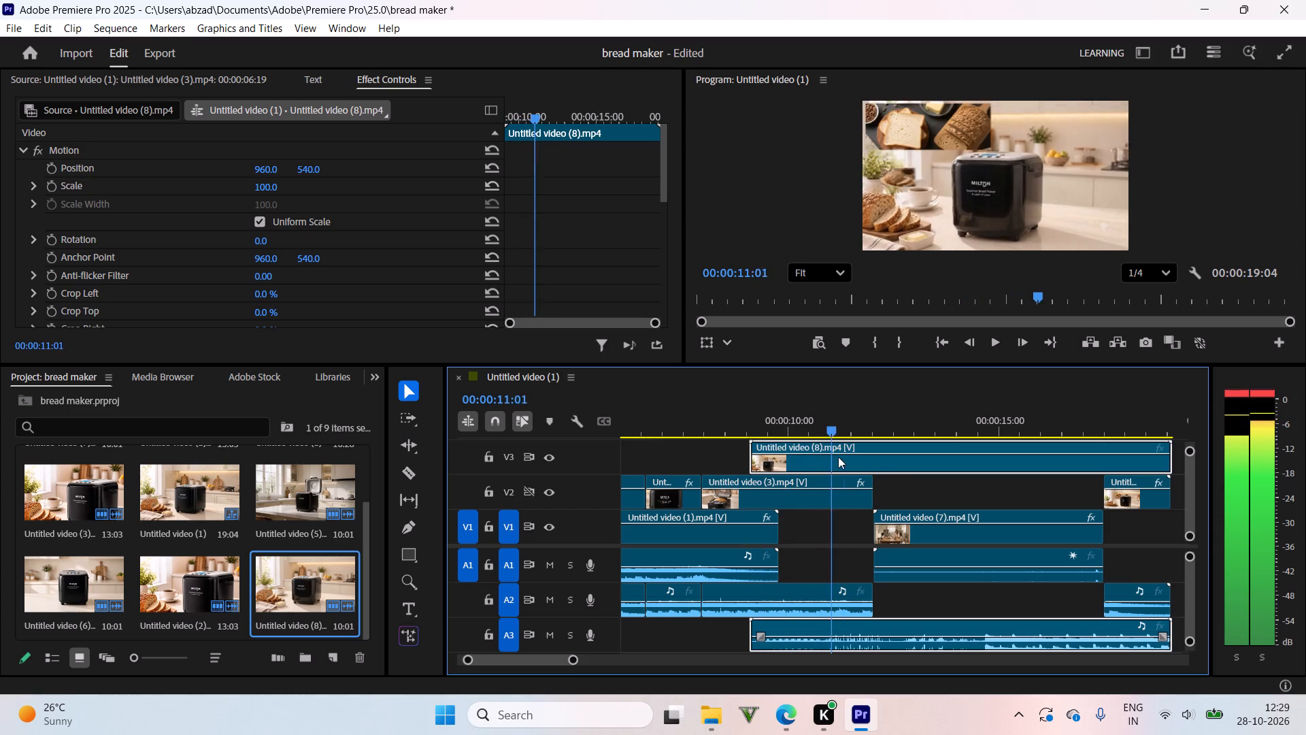
drag(838, 457, 685, 466)
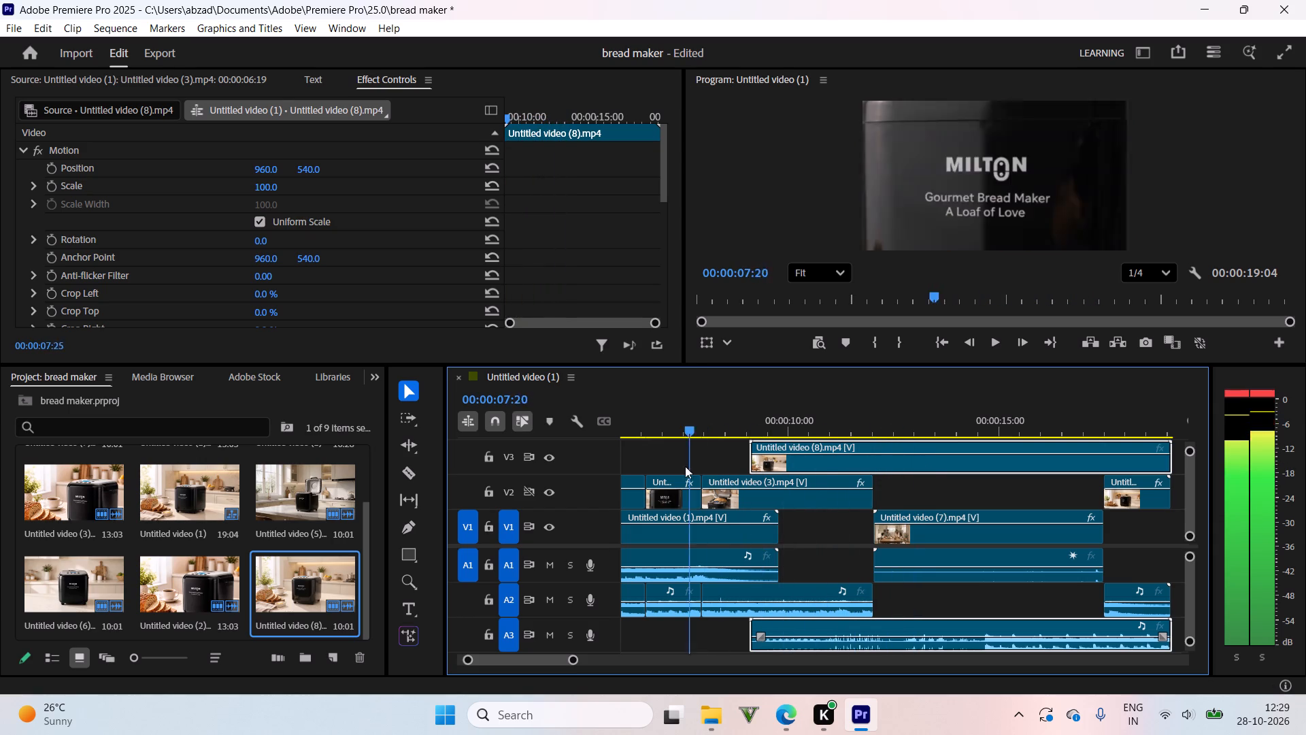
drag(685, 466, 767, 464)
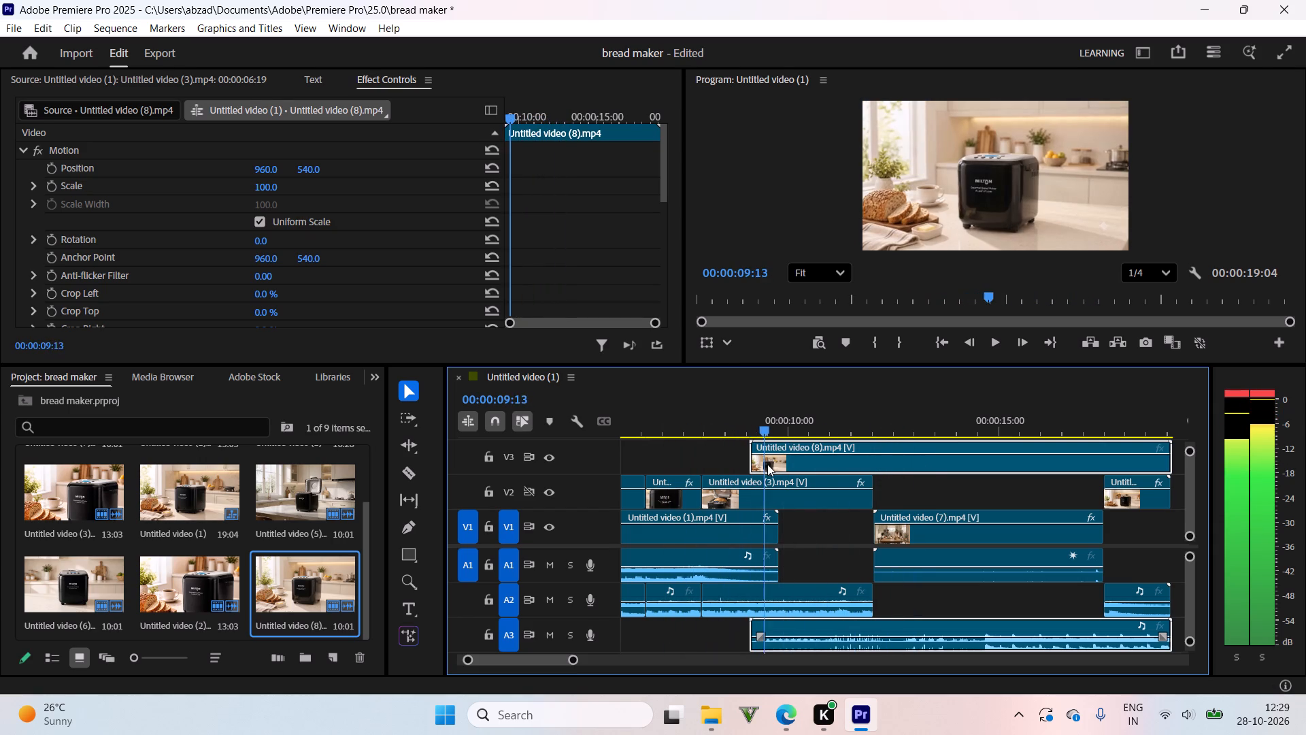
drag(767, 464, 814, 475)
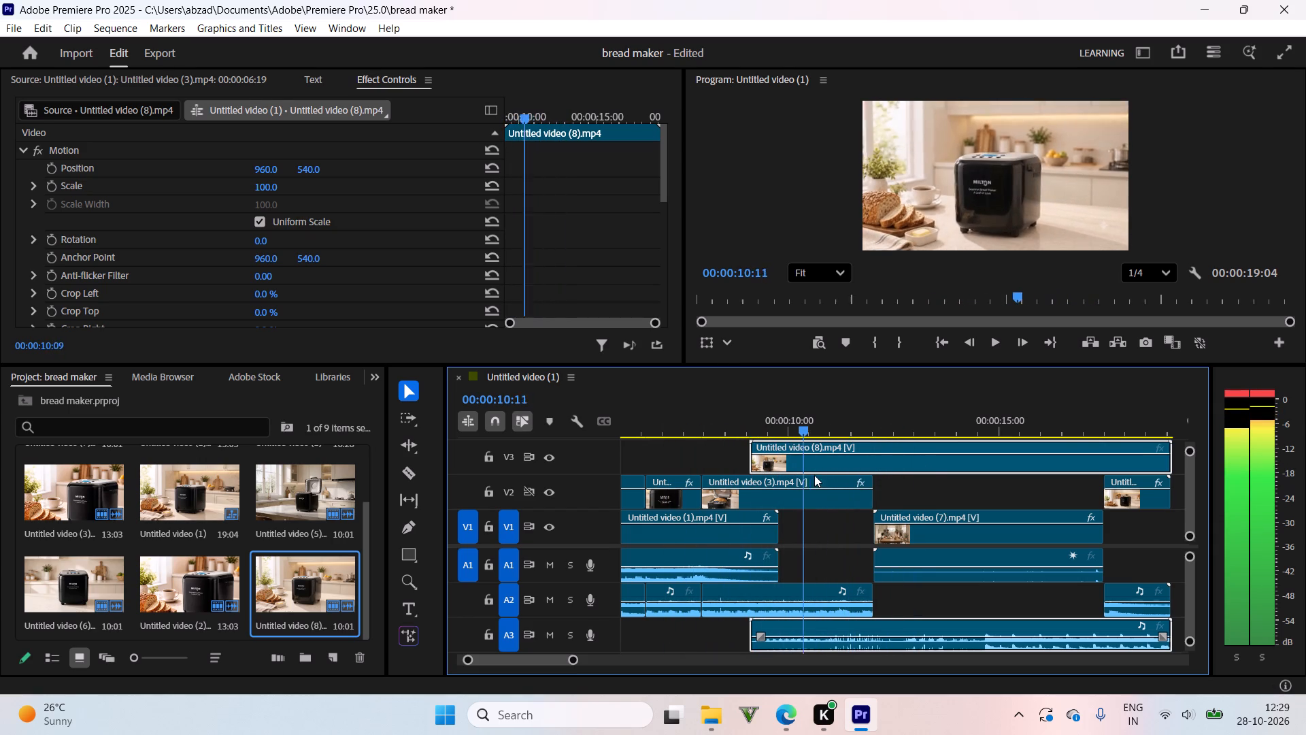
drag(814, 475, 725, 480)
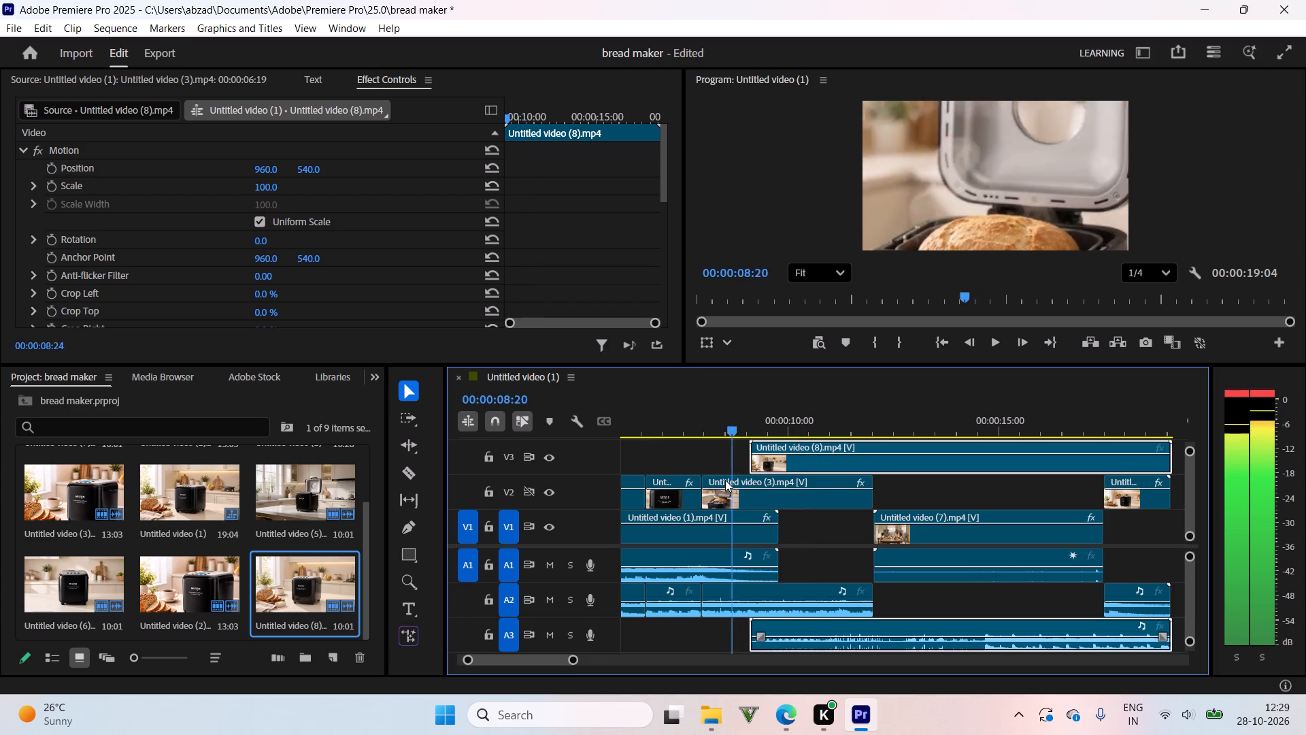
drag(725, 480, 765, 468)
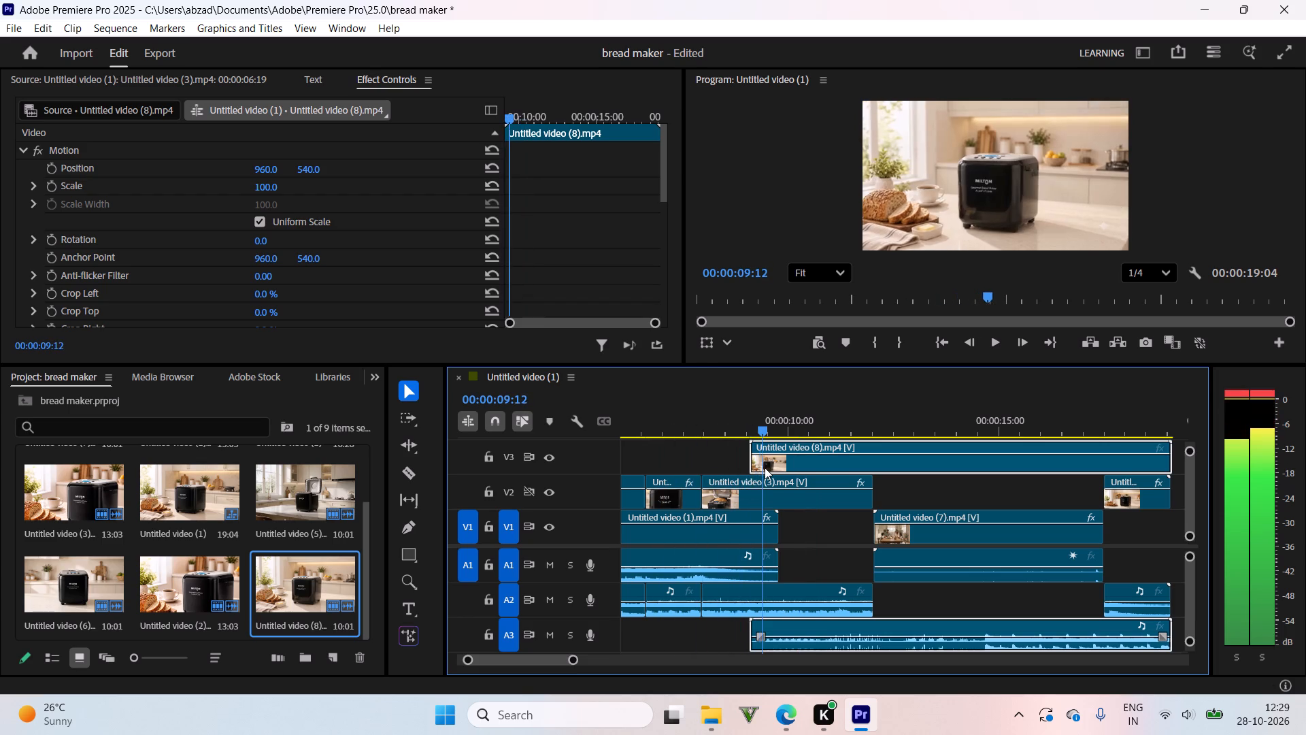
drag(765, 468, 793, 482)
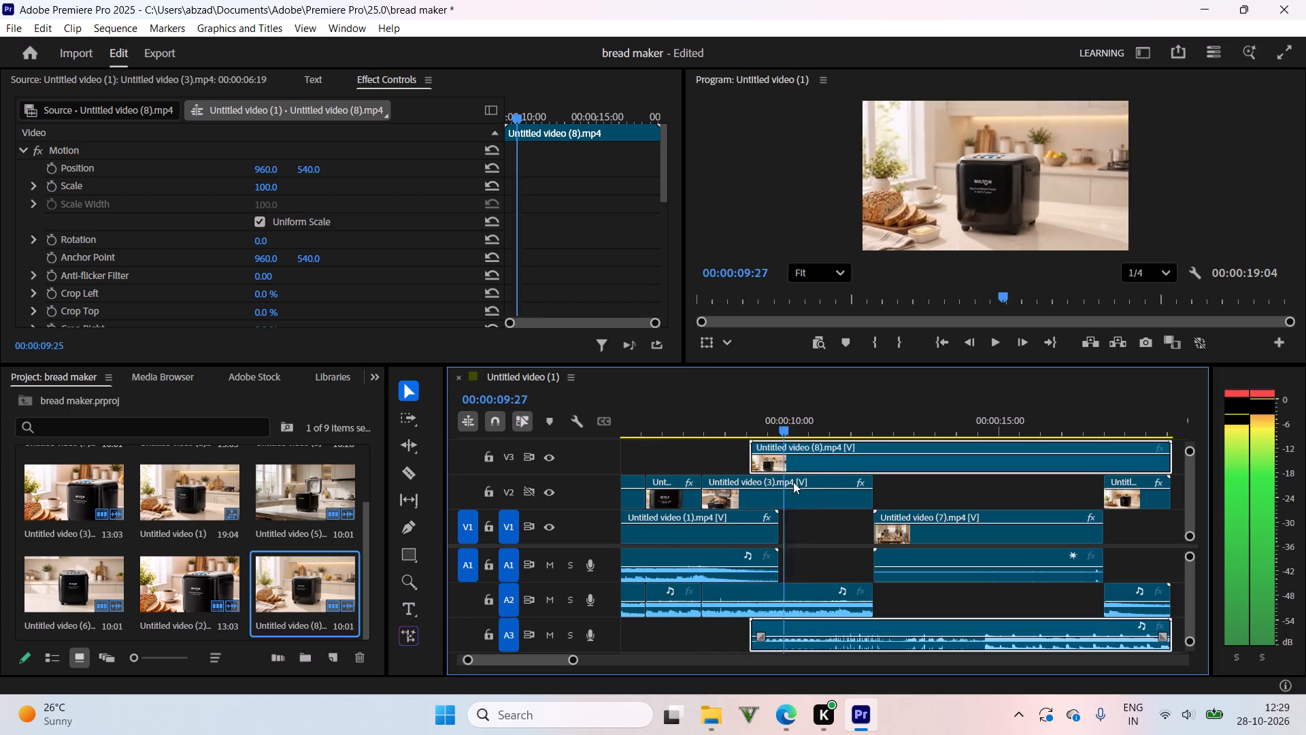
drag(793, 482, 869, 483)
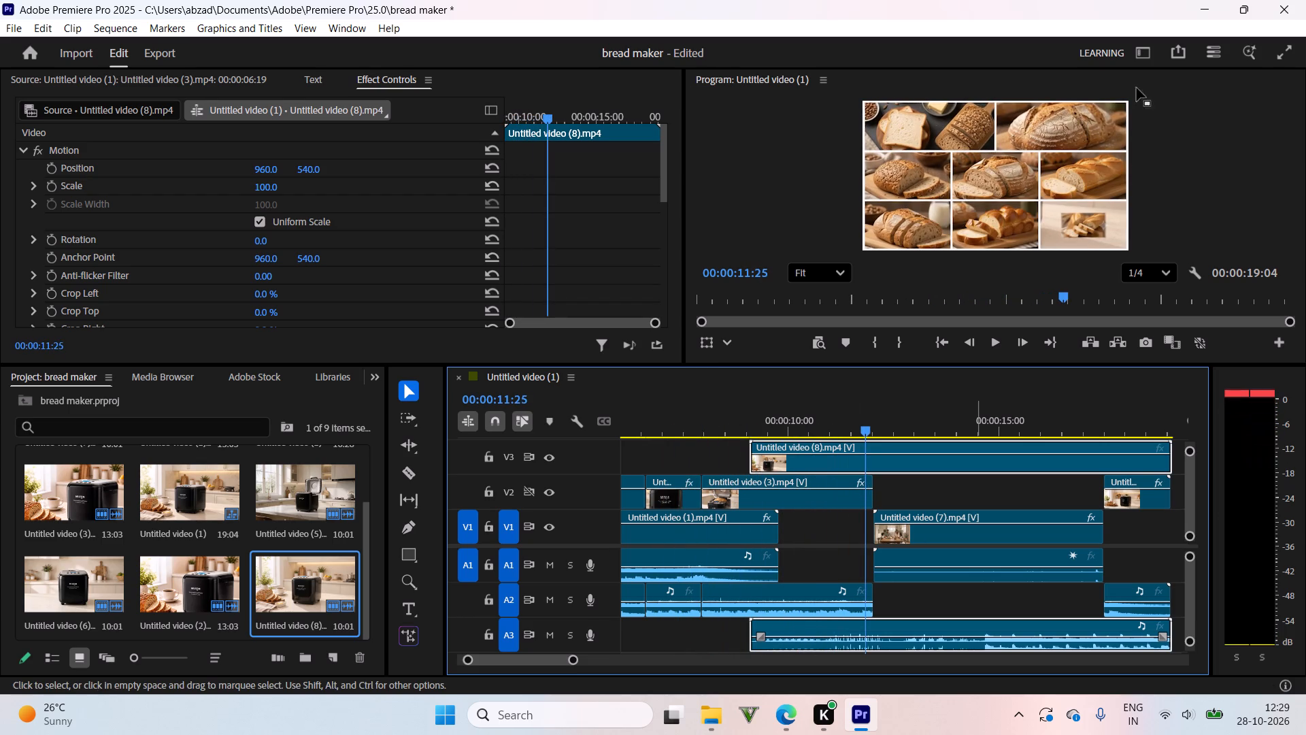
View the bread-collage frame full screen.
click(1285, 53)
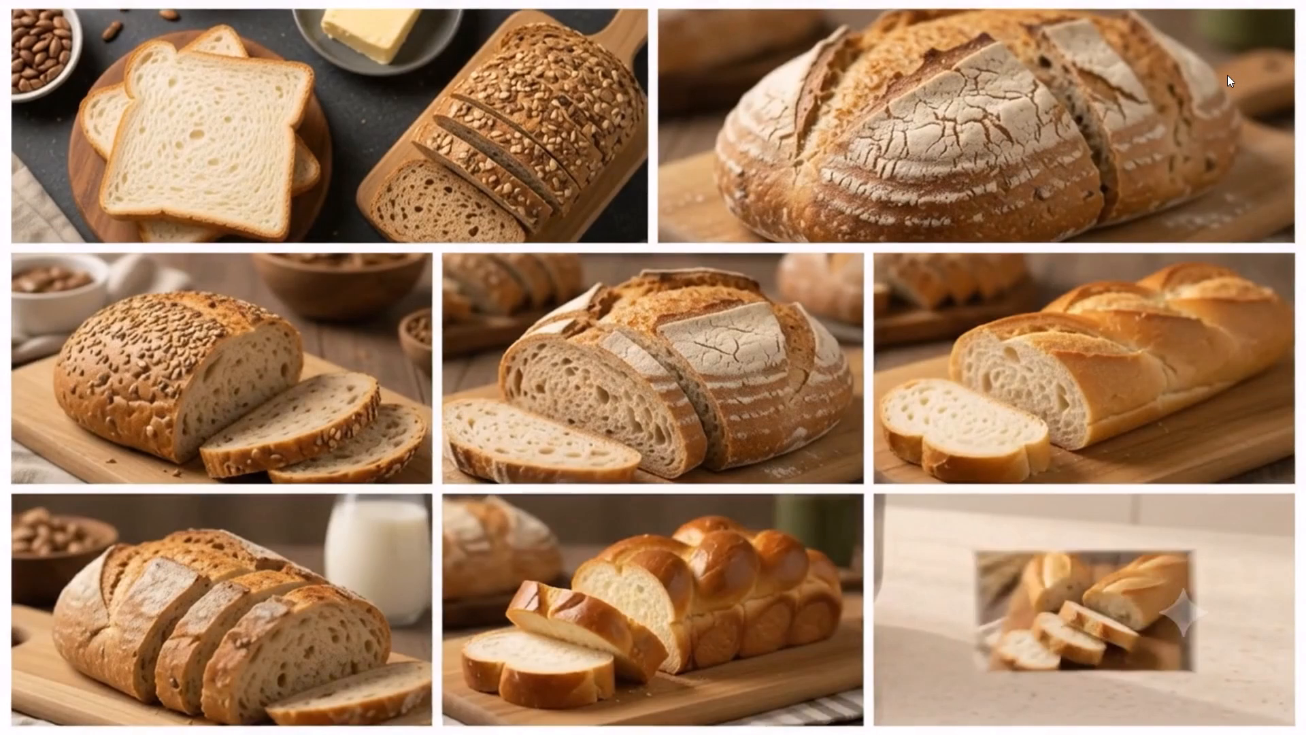
Exit the full-screen preview and scrub from the MILTON logo and open-lid loaf shots through the V3 clip's bread collage.
key(Escape)
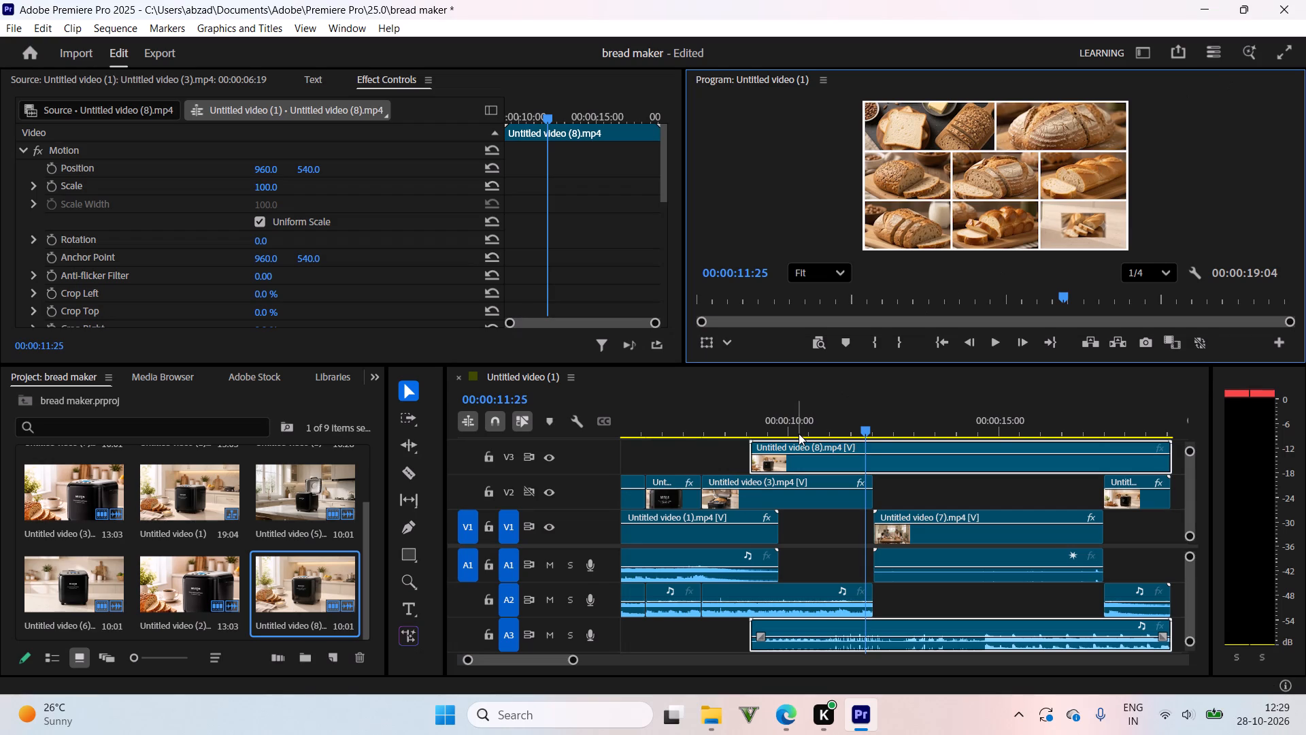
drag(806, 415, 841, 444)
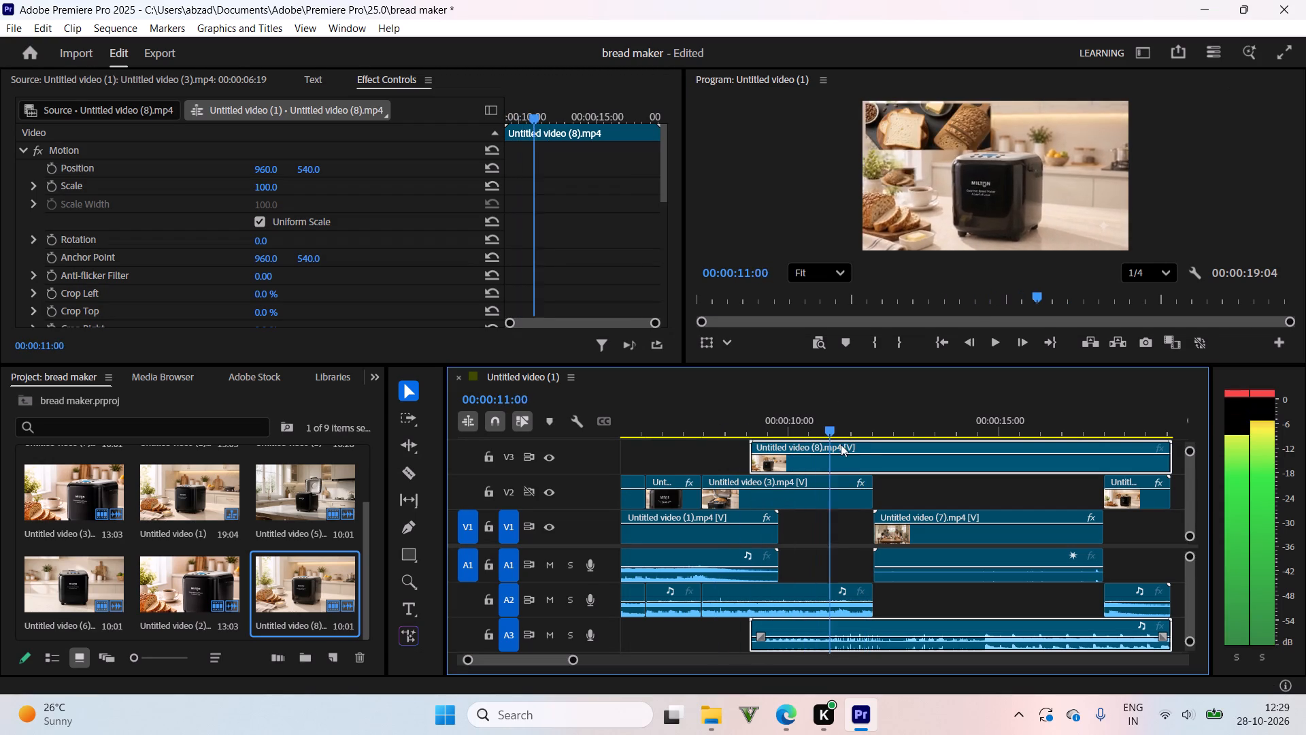
drag(841, 444, 885, 445)
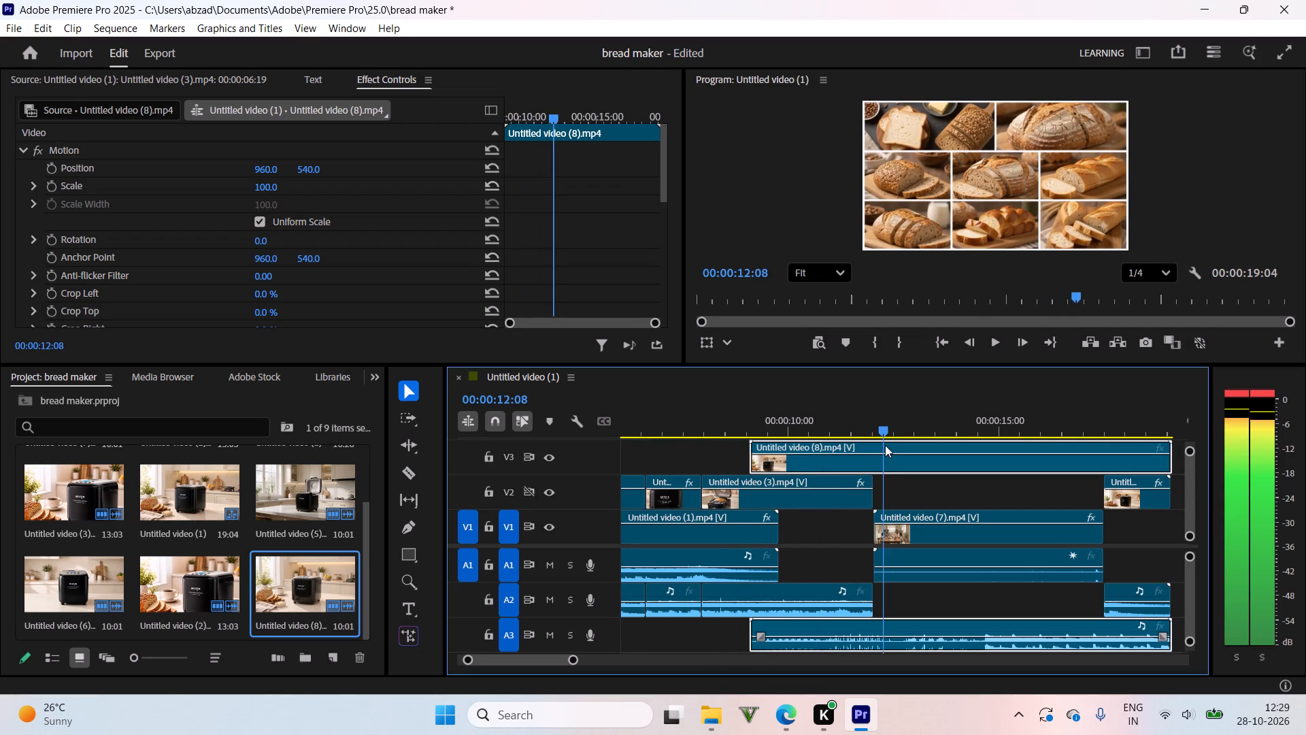
drag(885, 445, 758, 452)
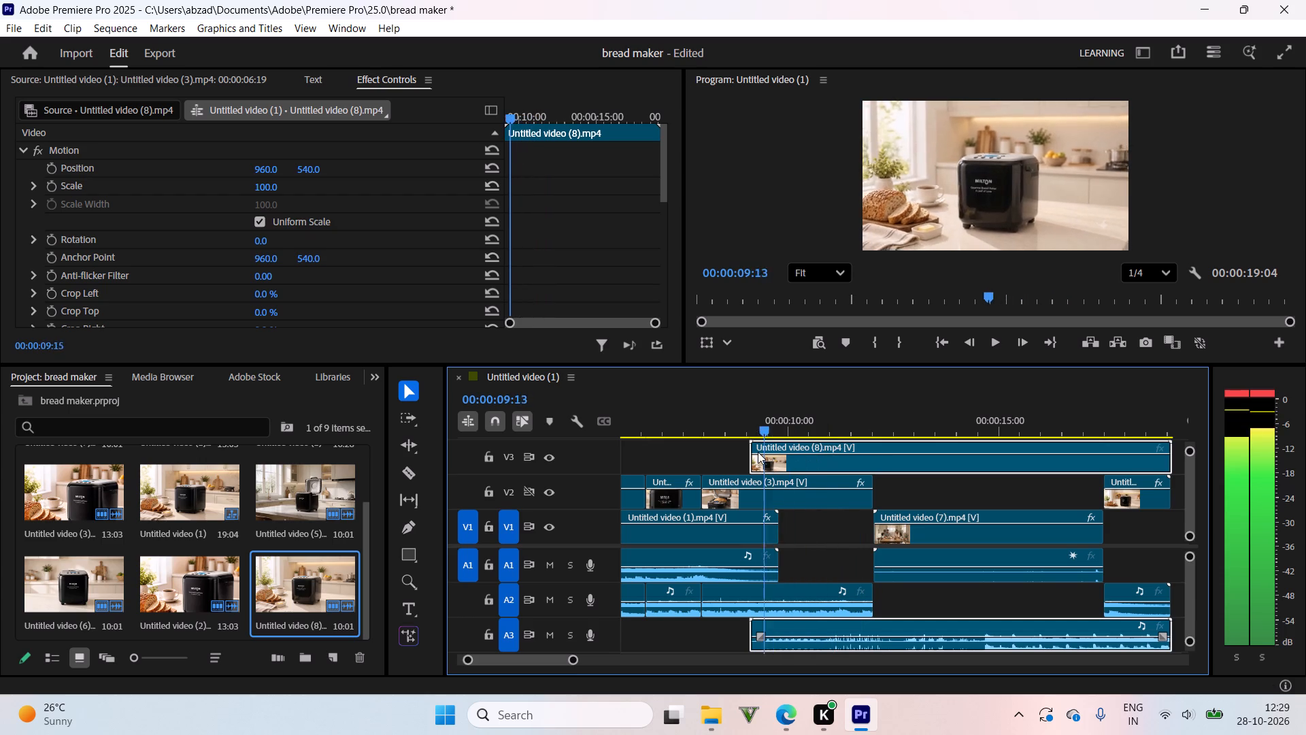
drag(758, 452, 748, 468)
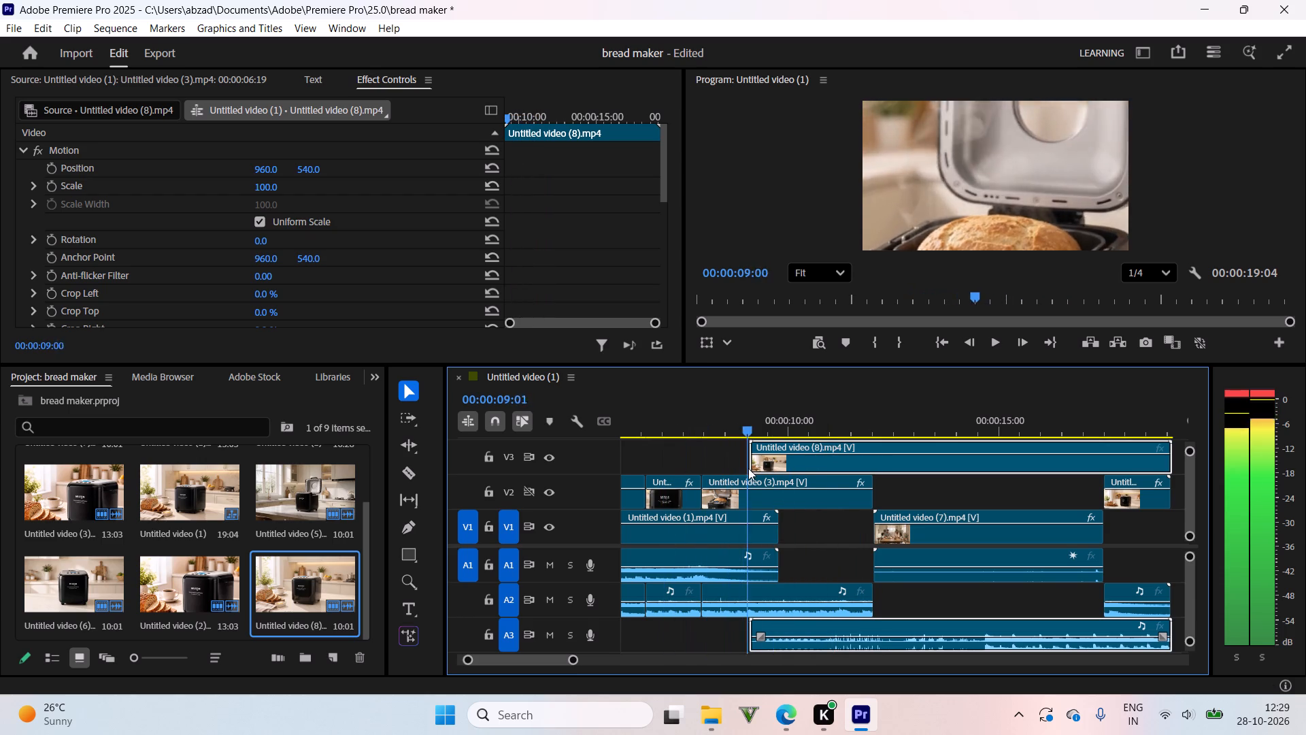
drag(748, 468, 838, 478)
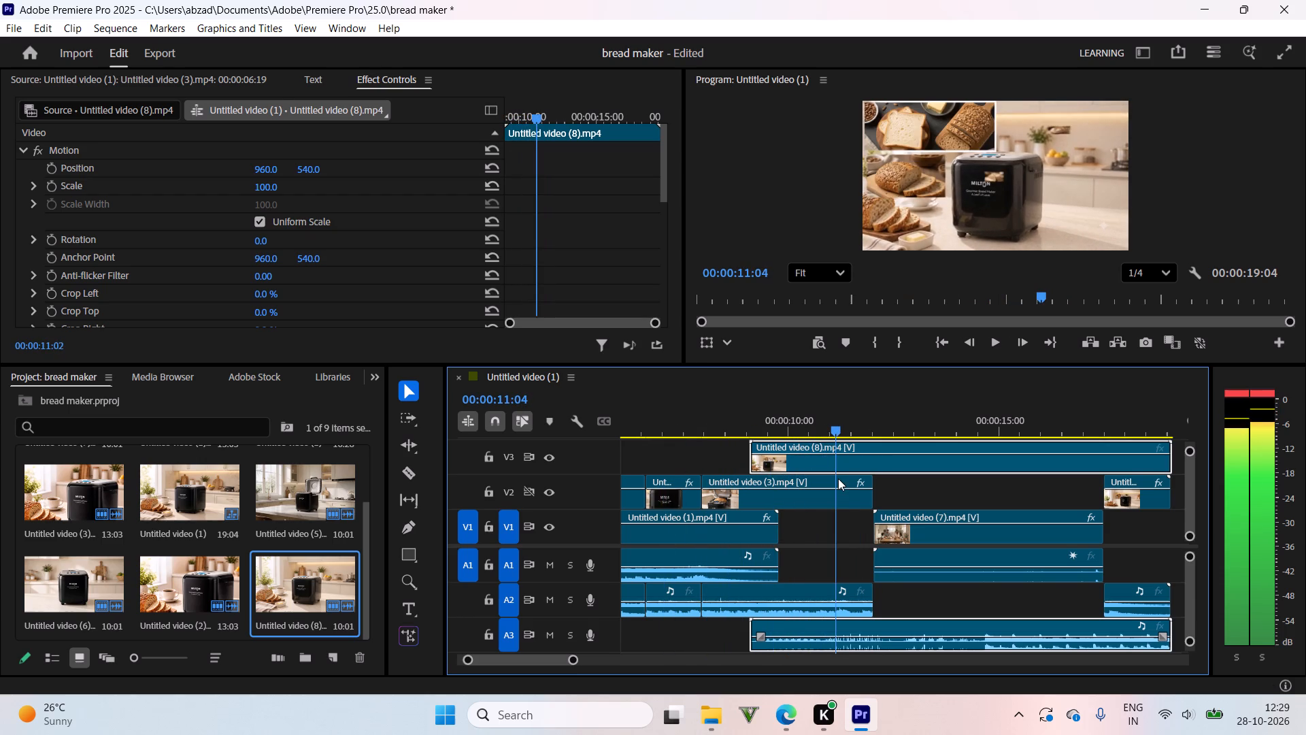
drag(838, 478, 875, 479)
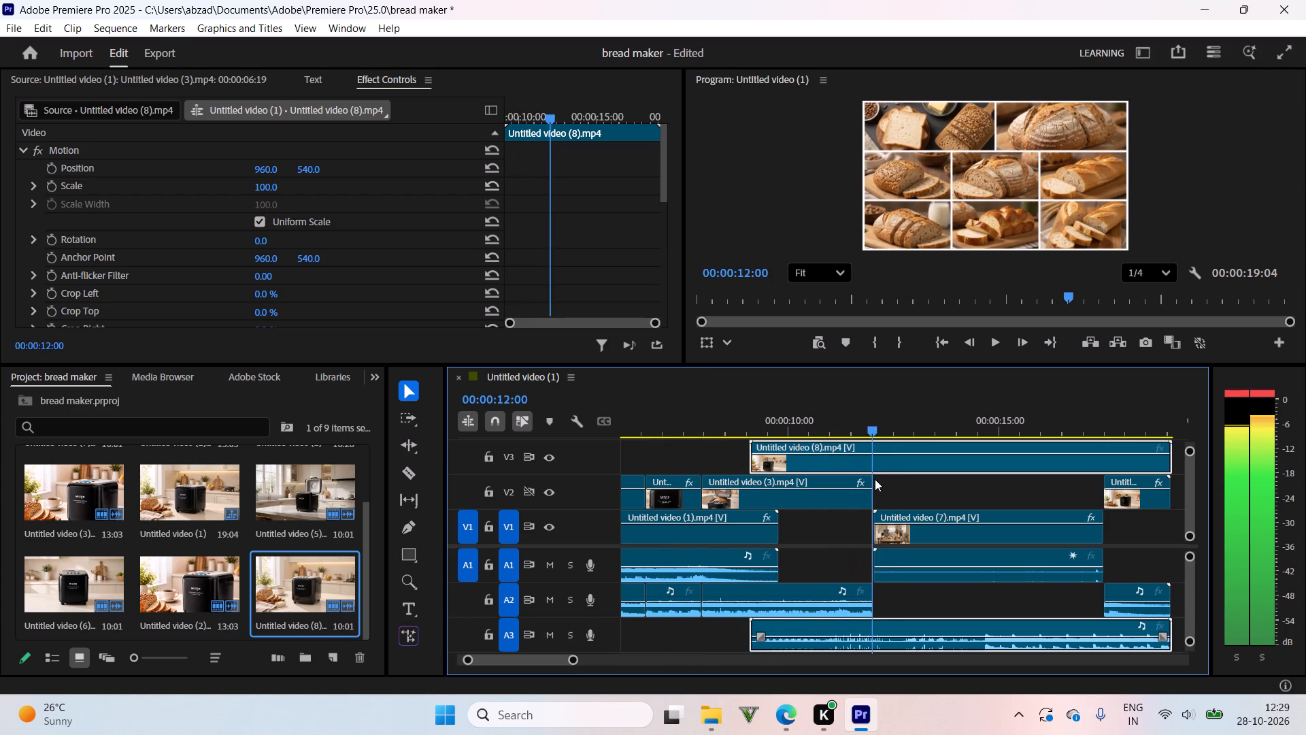
drag(875, 479, 828, 484)
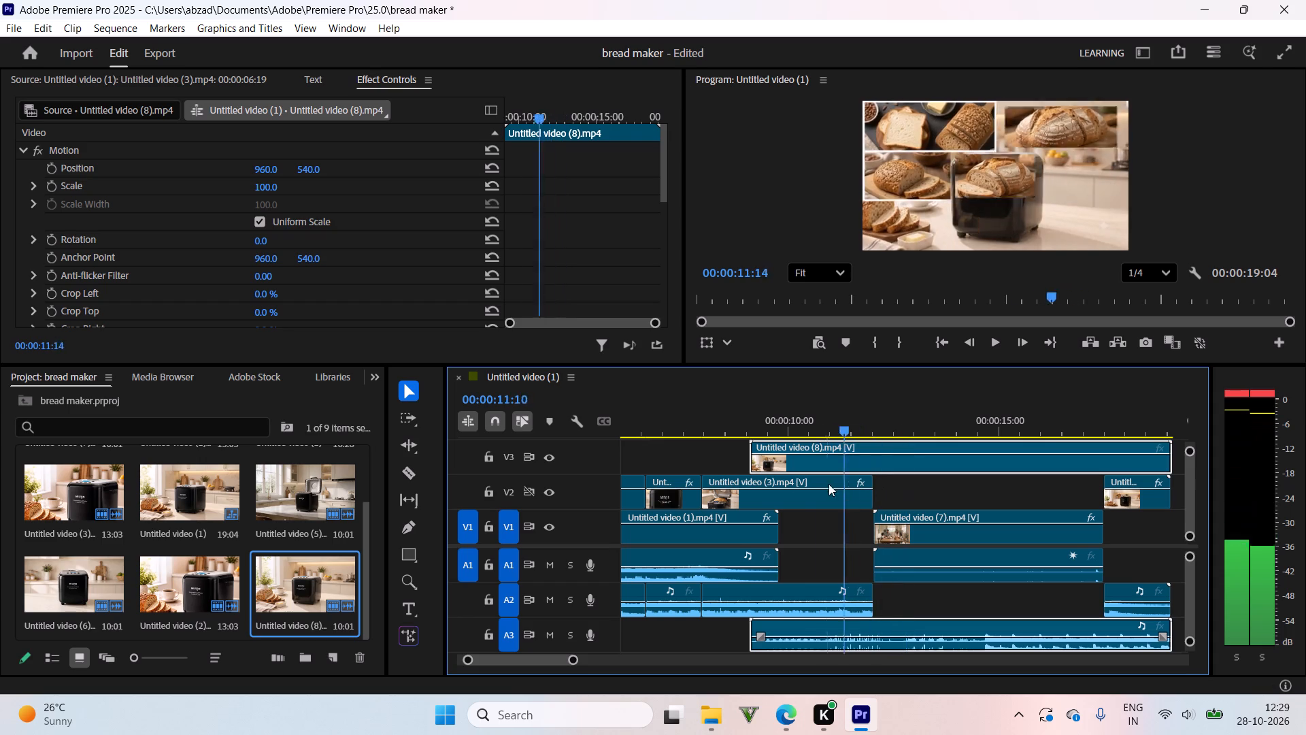
drag(828, 484, 669, 466)
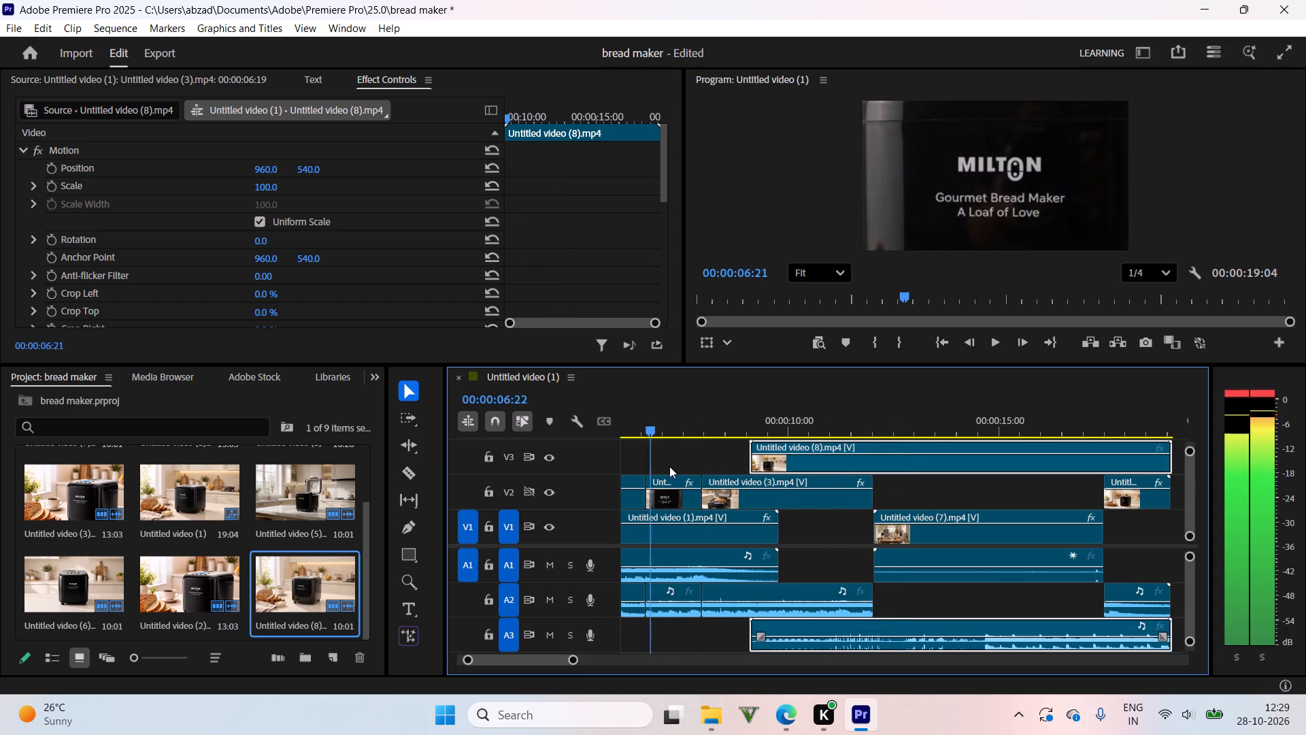
drag(669, 466, 713, 466)
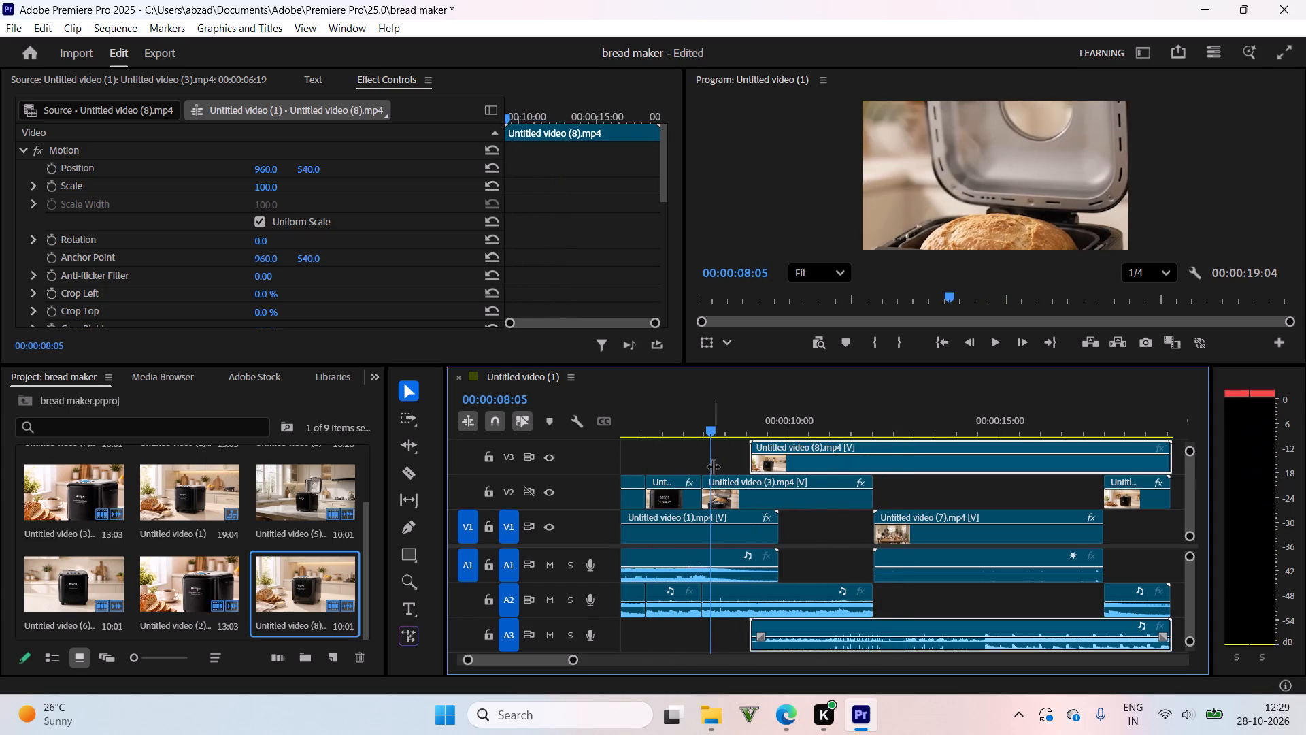
Play the sequence from an earlier point and recheck the product shot before the bread collage builds up.
key(space)
drag(661, 438, 654, 422)
drag(654, 423, 546, 427)
key(space)
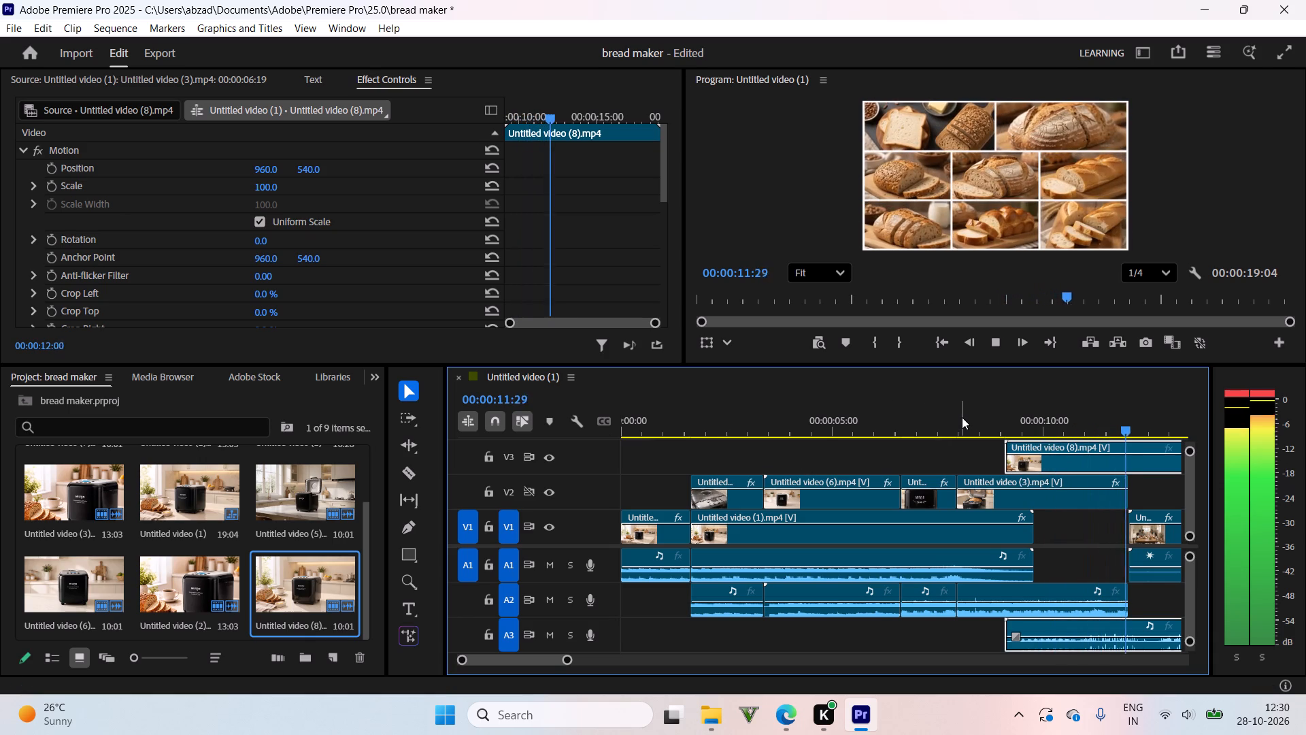
drag(782, 425, 679, 427)
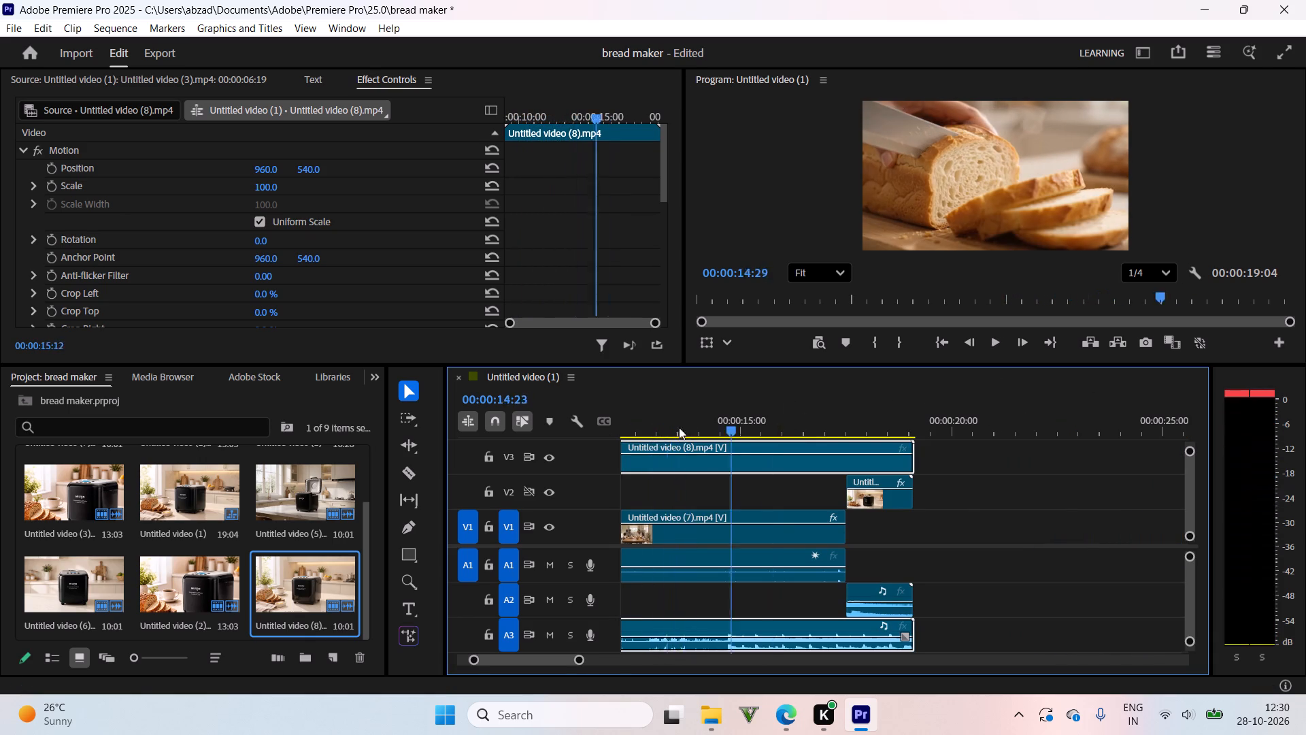
drag(679, 427, 897, 438)
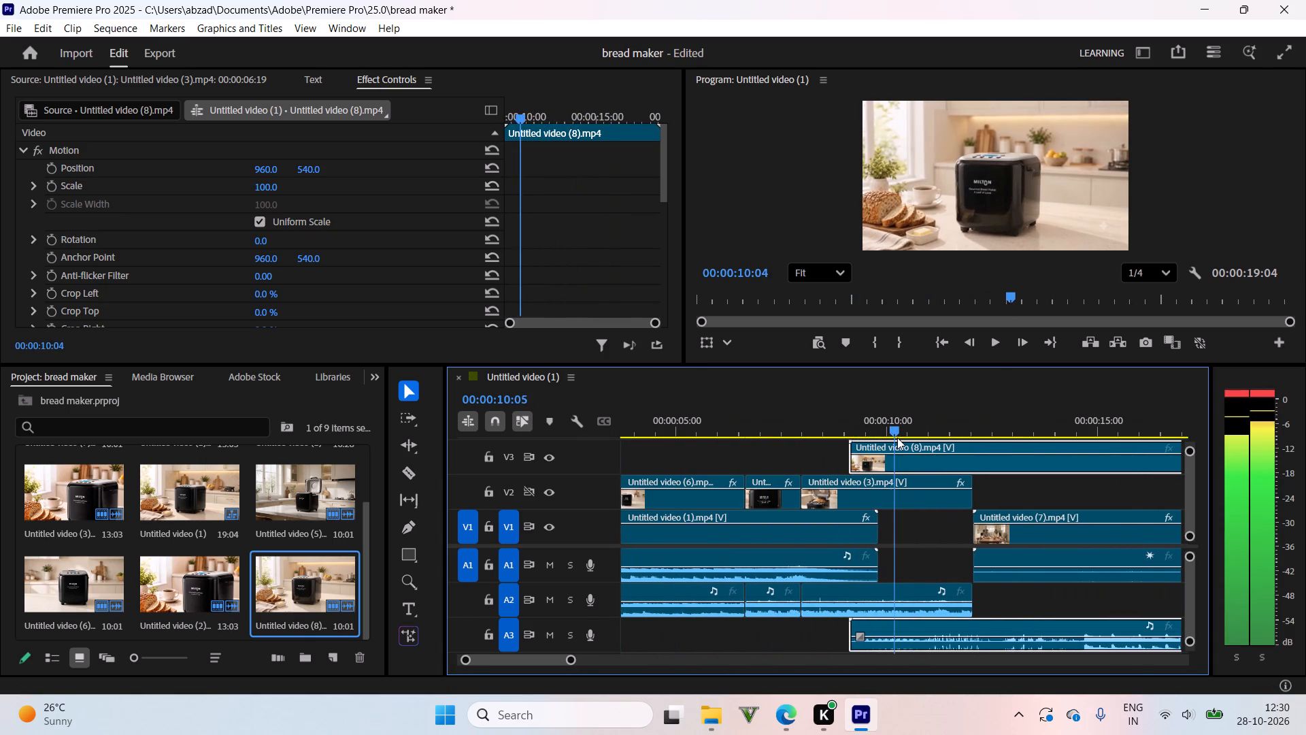
drag(897, 438, 899, 438)
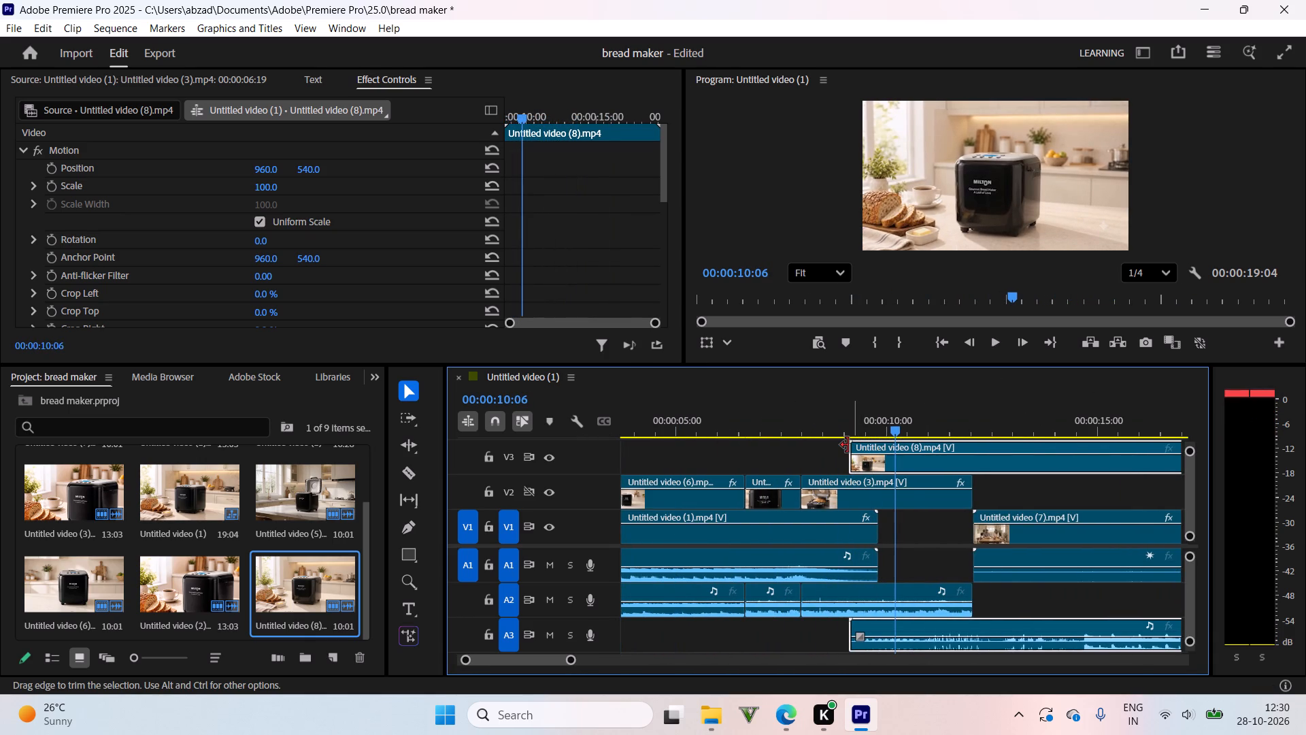
Trim the opening of Untitled video (8).mp4 on V3, with its audio, so it starts at about 00:00:10:00, checking the cut.
drag(854, 443, 893, 444)
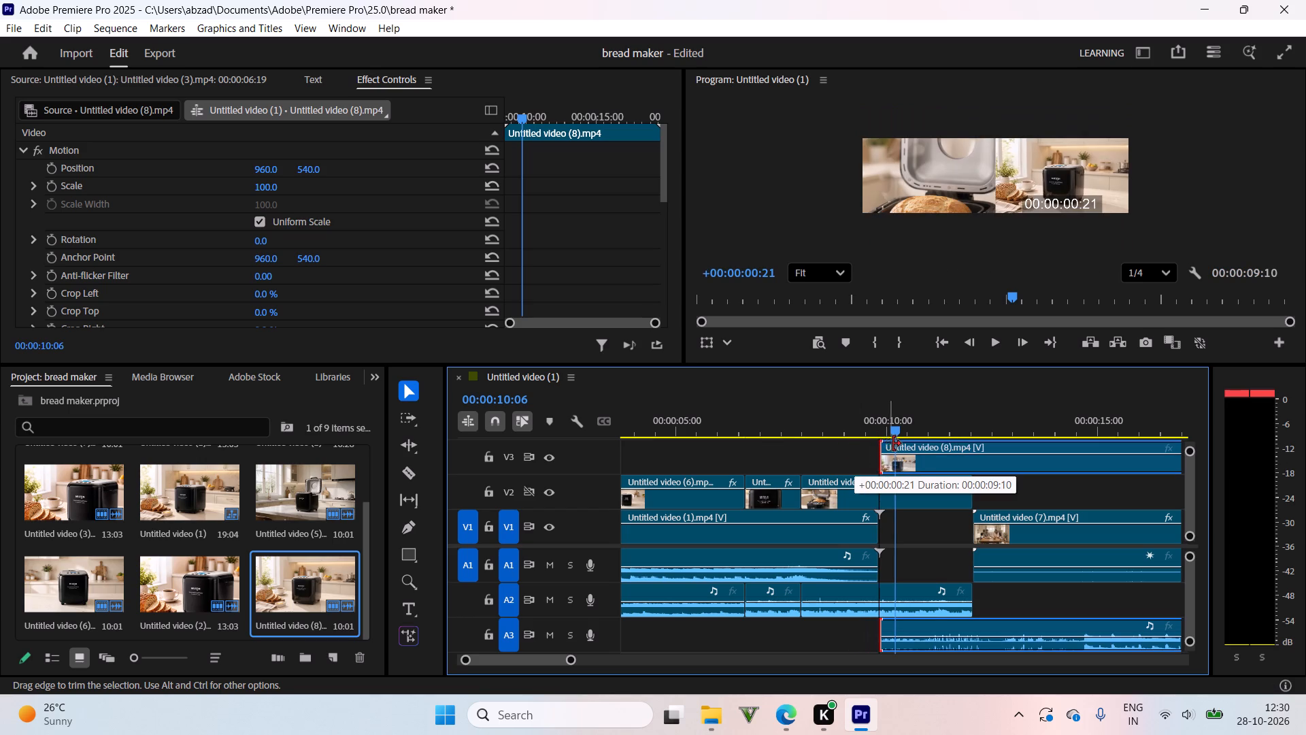
drag(893, 444, 886, 449)
drag(857, 425, 818, 419)
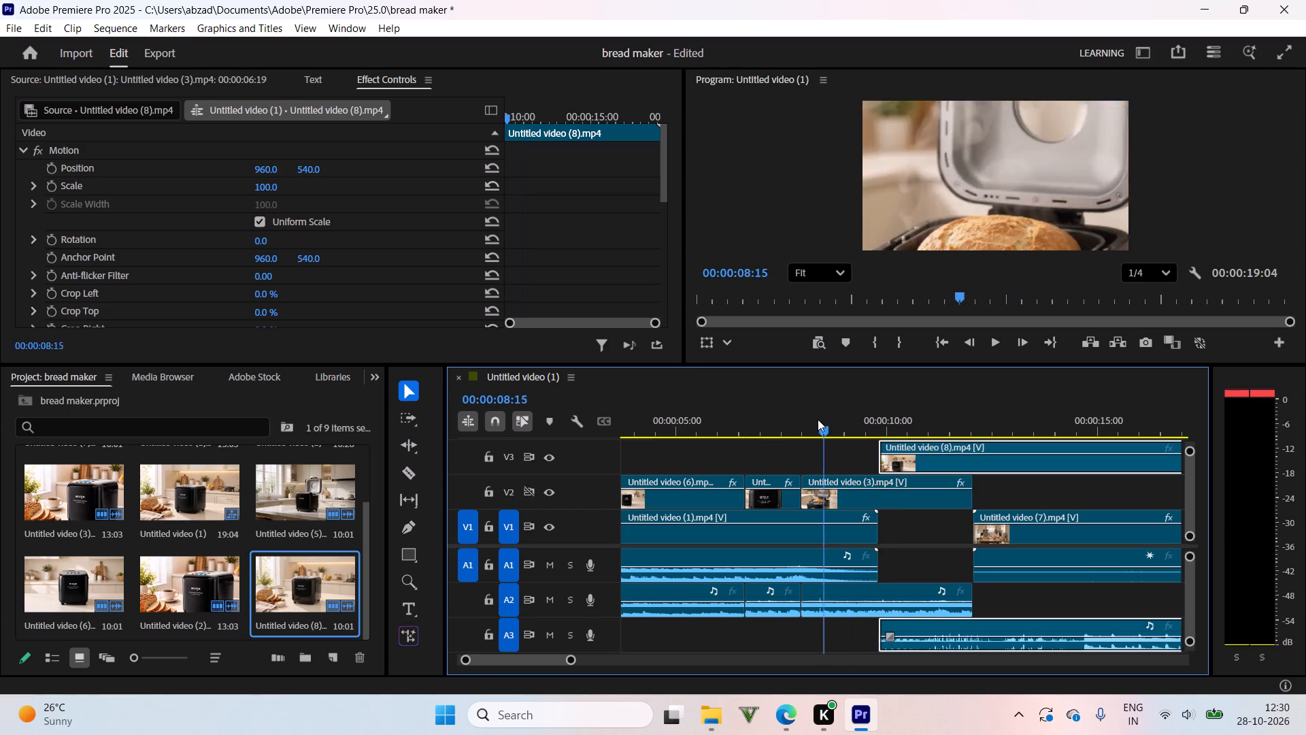
drag(818, 419, 878, 429)
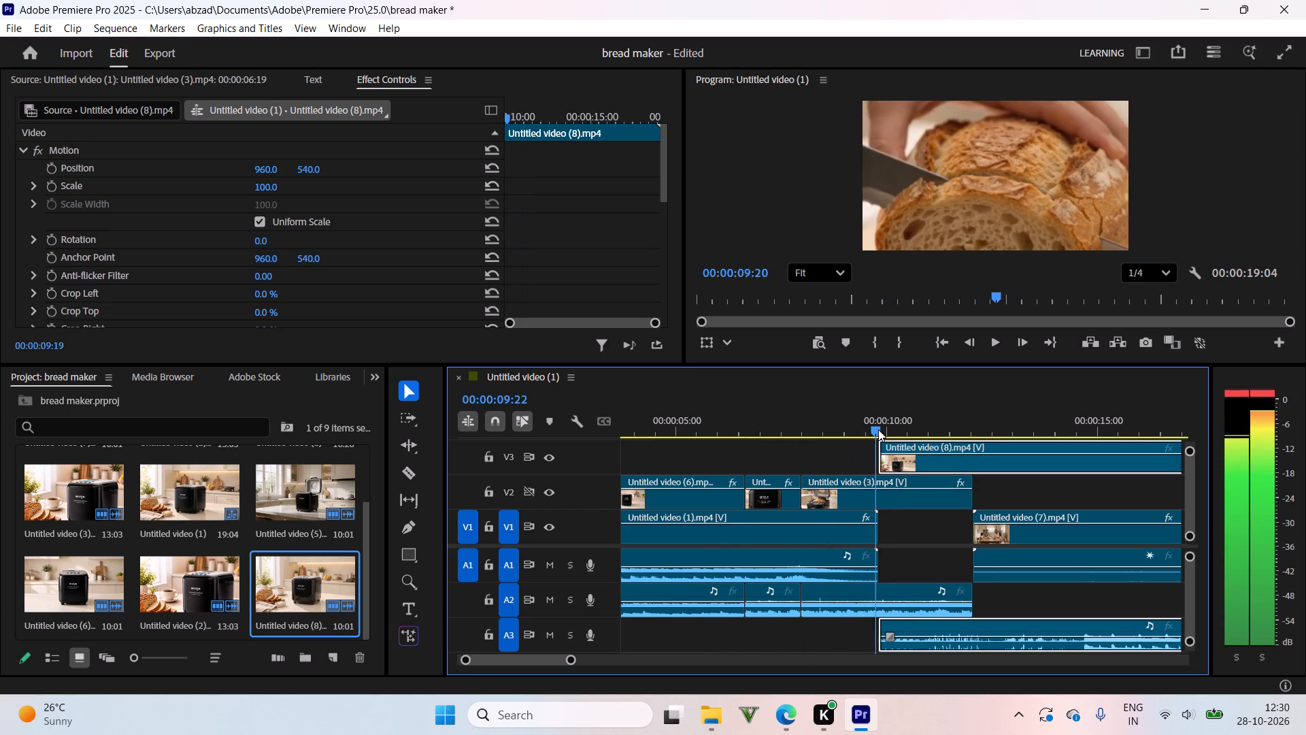
drag(878, 429, 856, 431)
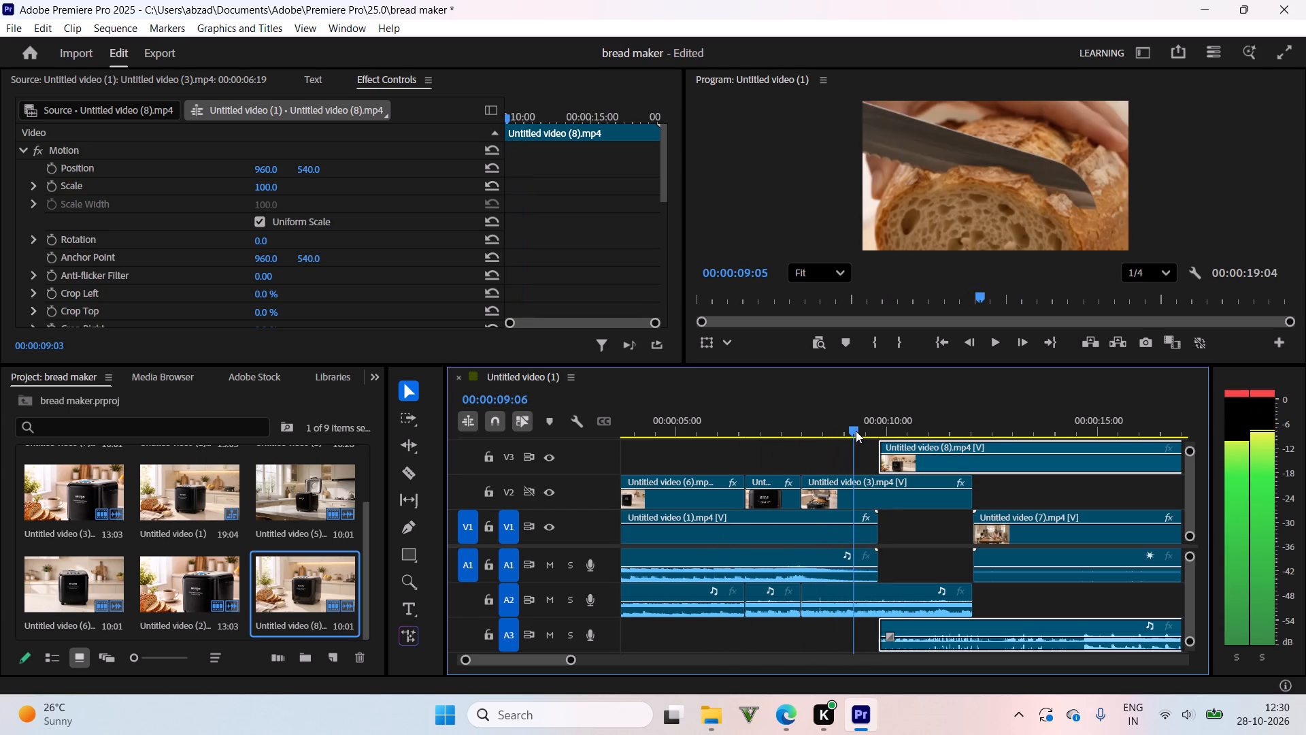
drag(856, 431, 854, 431)
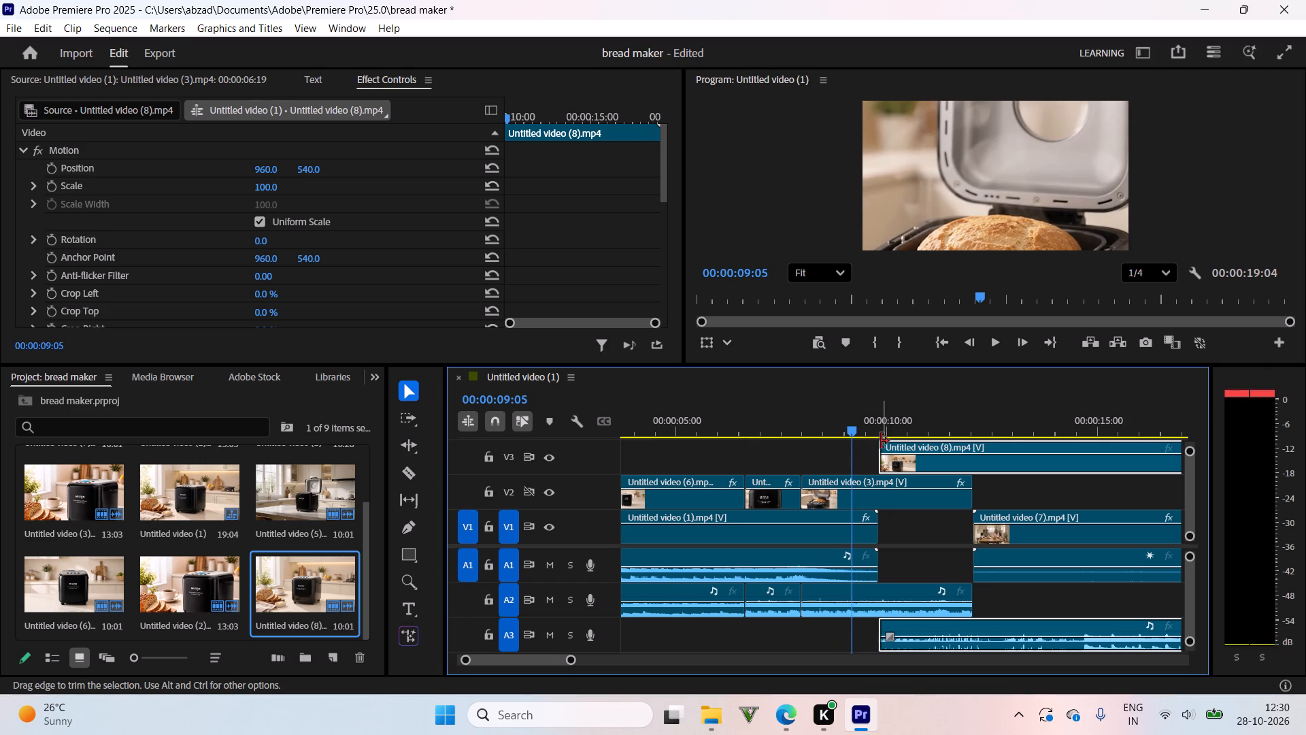
drag(882, 442, 891, 442)
drag(894, 422, 919, 425)
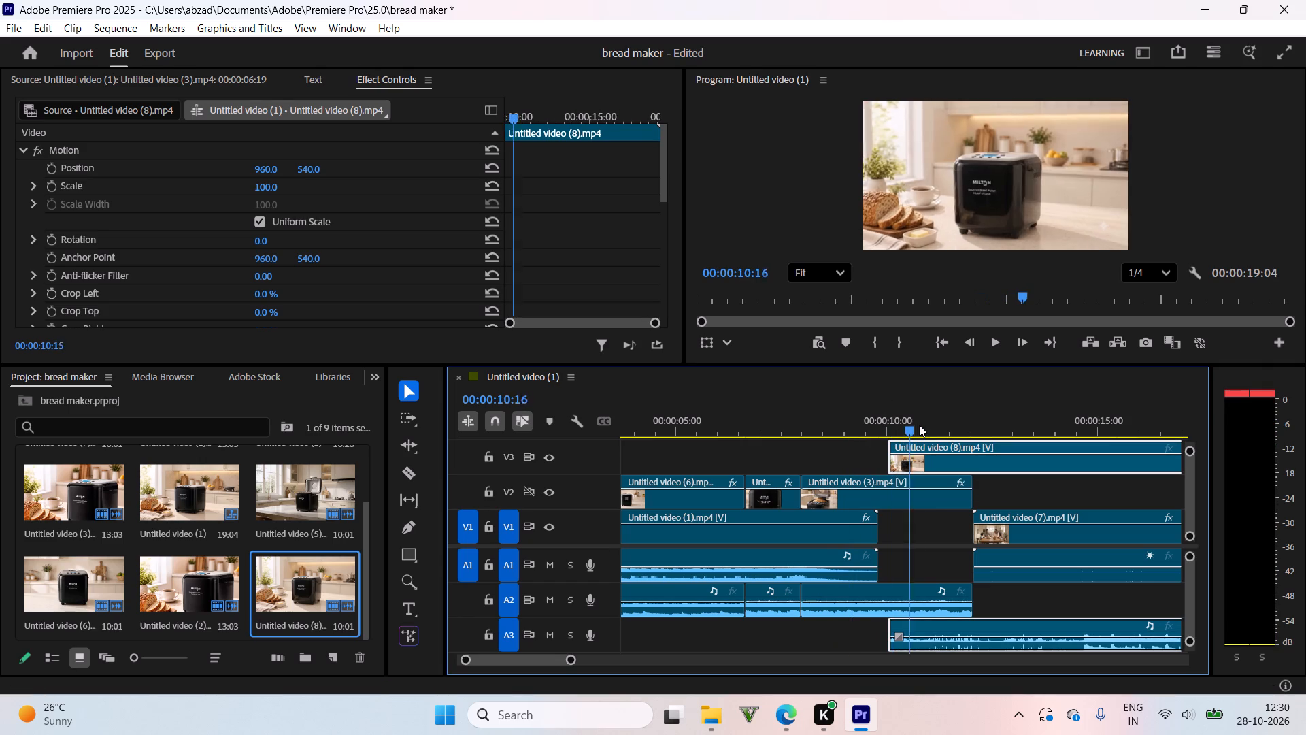
drag(919, 425, 920, 427)
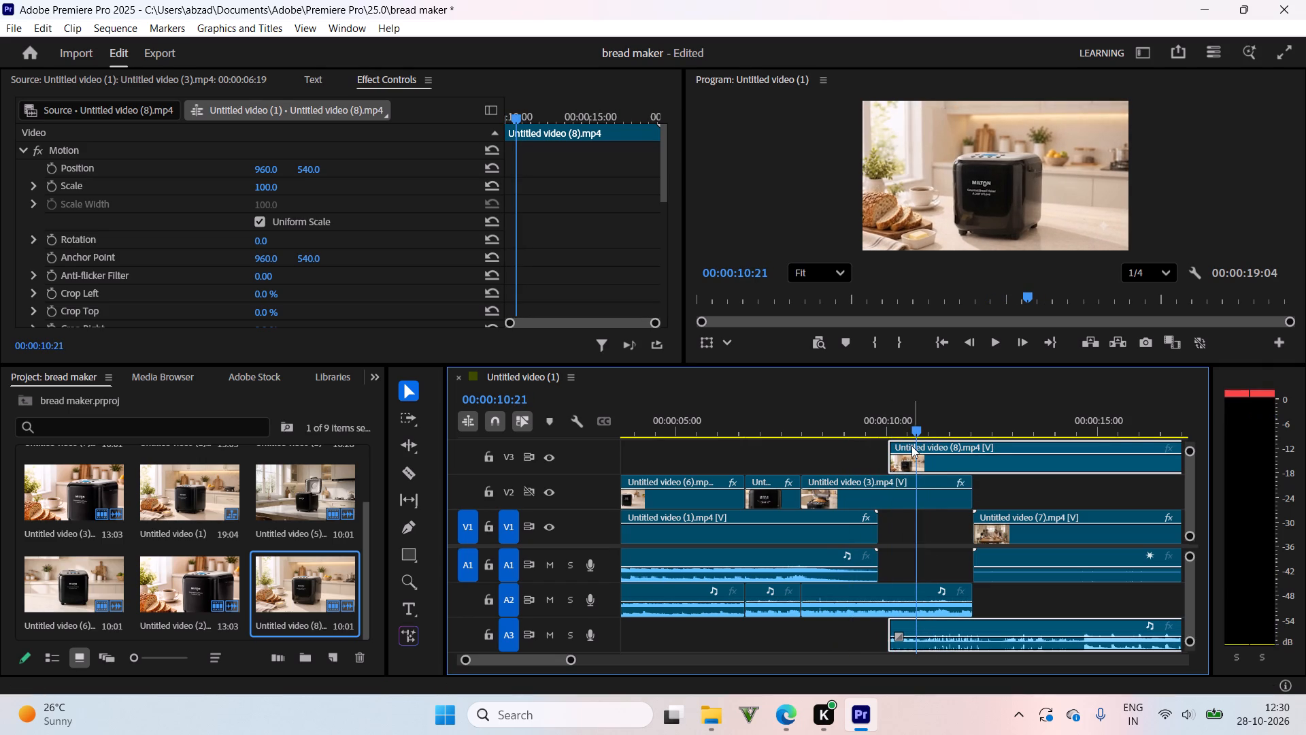
Move the trimmed Untitled video (8).mp4 clip, with its audio, back along V3 to start at about 00:00:09:04.
drag(911, 446, 870, 446)
drag(793, 416, 835, 415)
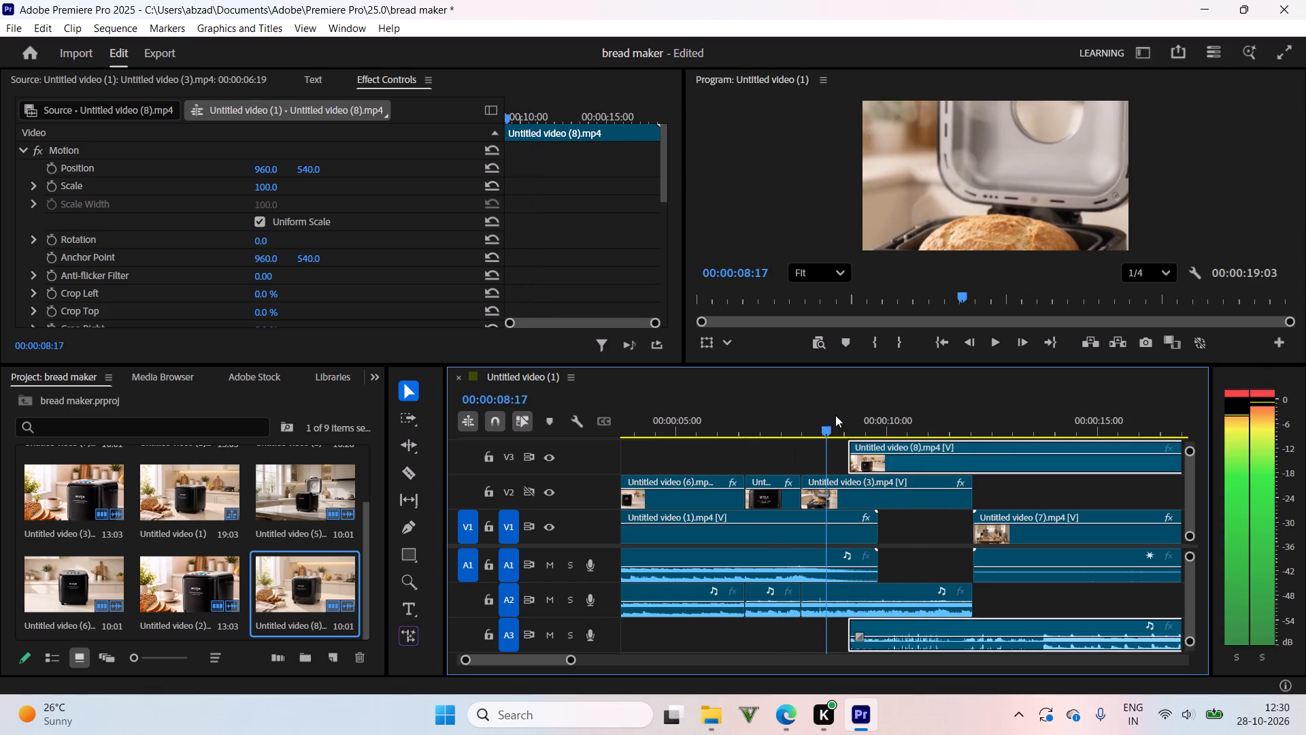
drag(835, 415, 836, 415)
drag(858, 438, 880, 439)
drag(877, 442, 884, 444)
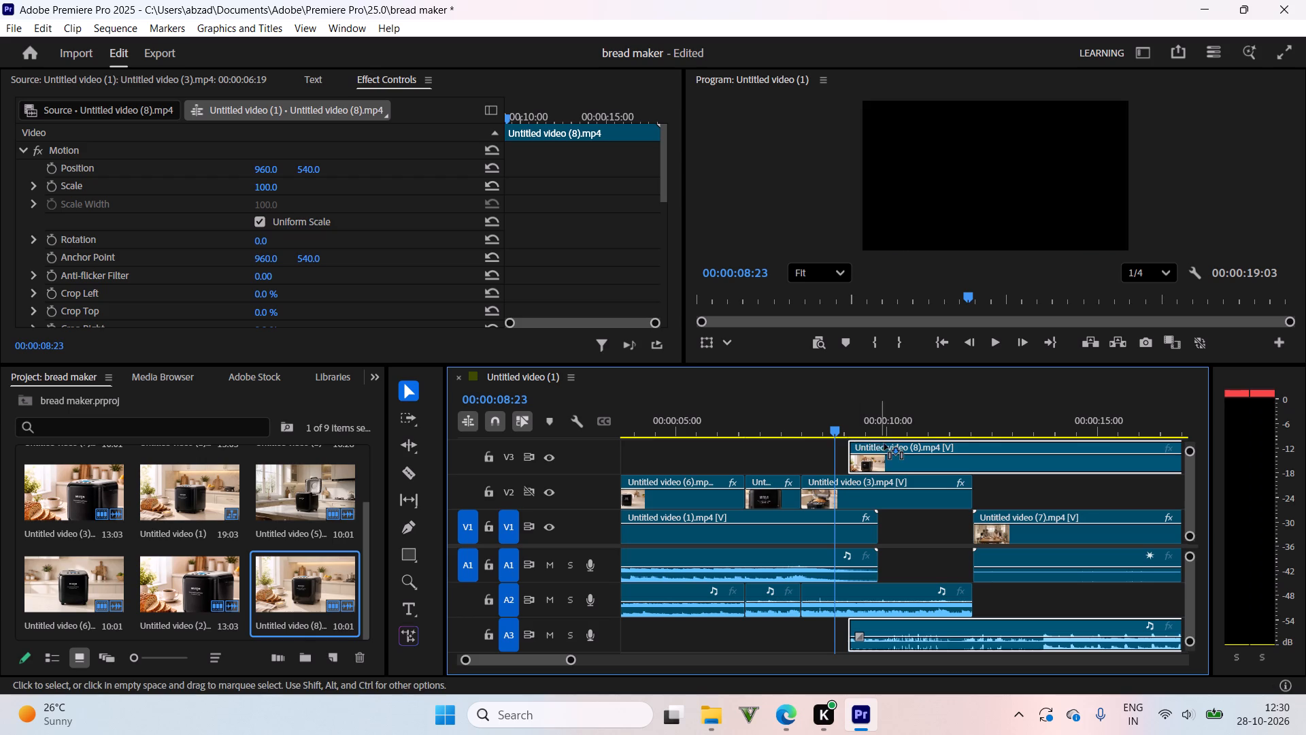
drag(884, 444, 888, 445)
drag(834, 425, 842, 428)
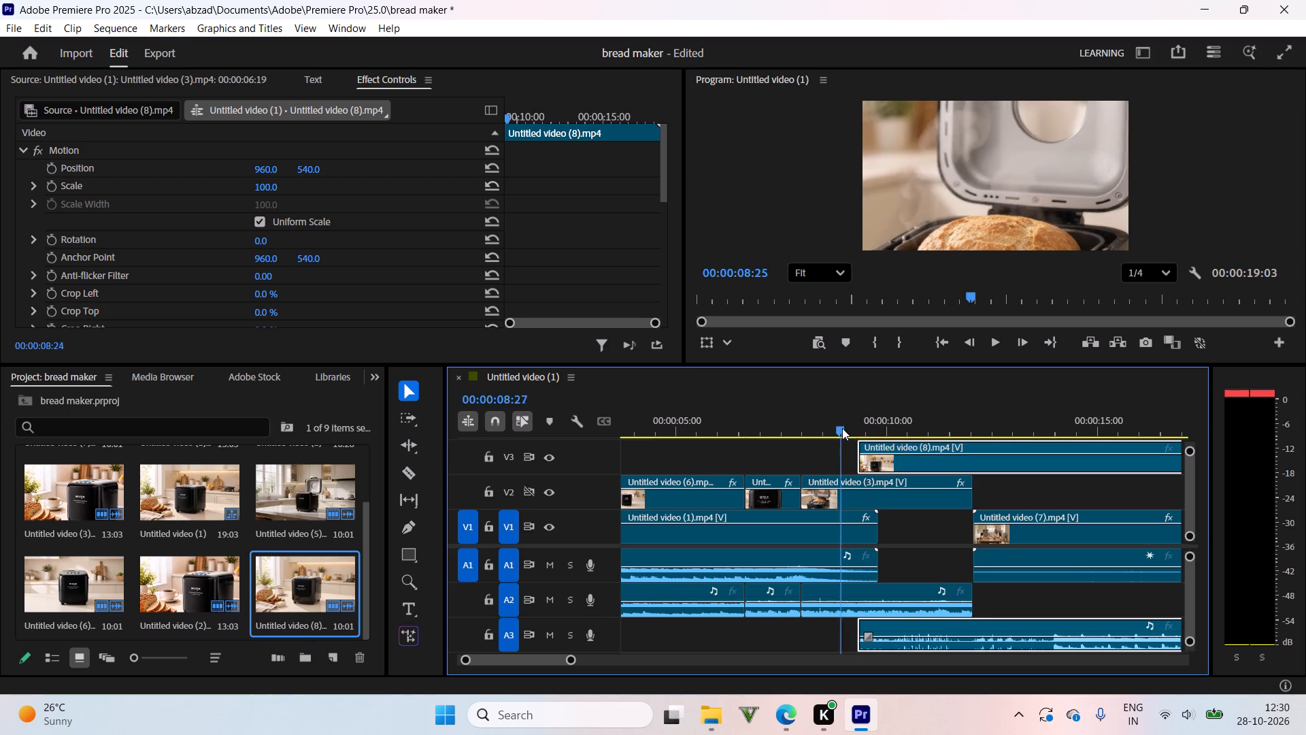
drag(842, 428, 849, 429)
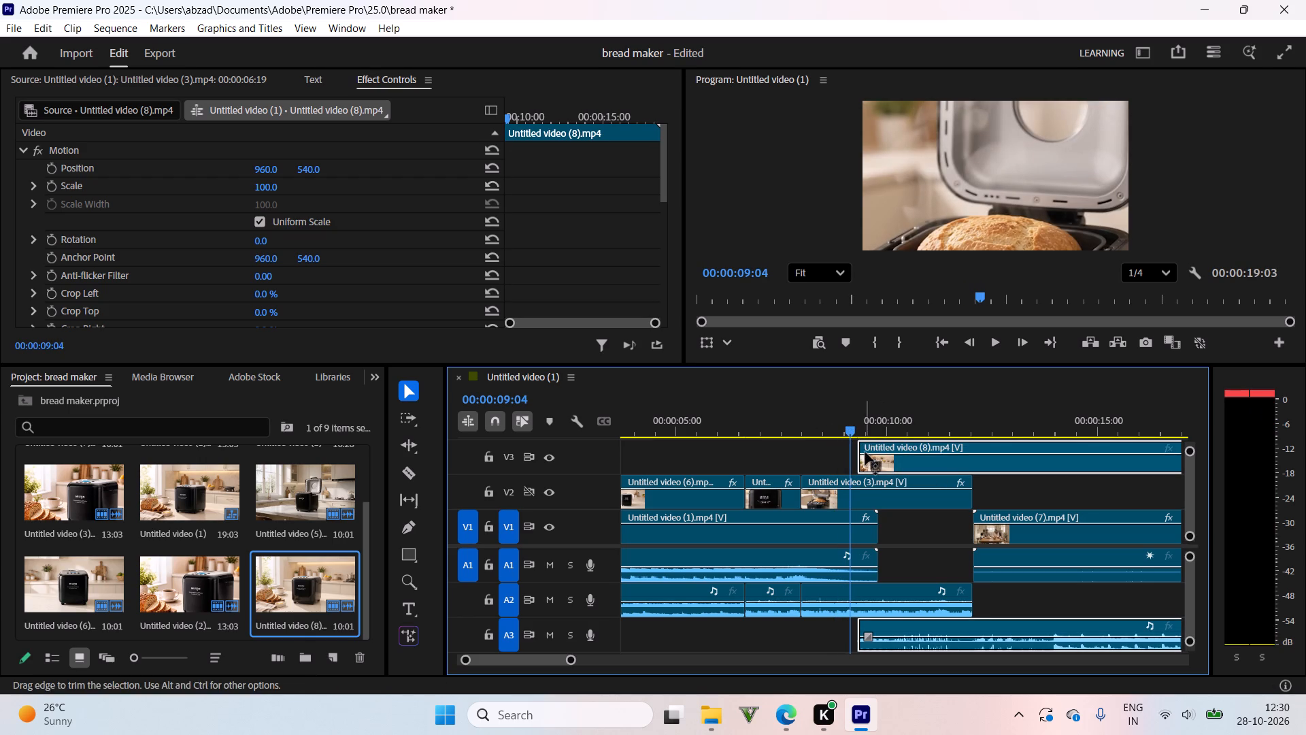
click(867, 463)
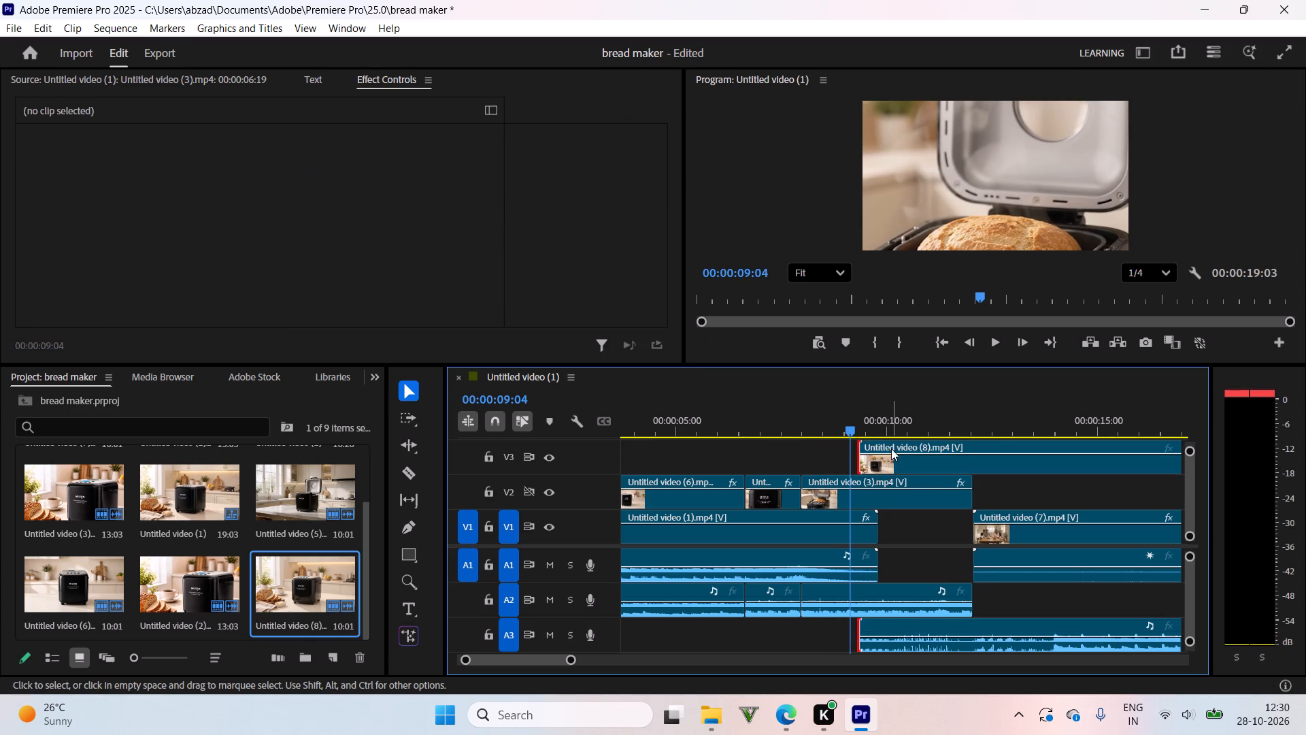
drag(891, 444, 875, 444)
Play and scrub from the open-lid loaf shot through the bread collage to check the trimmed clip's timing.
click(832, 424)
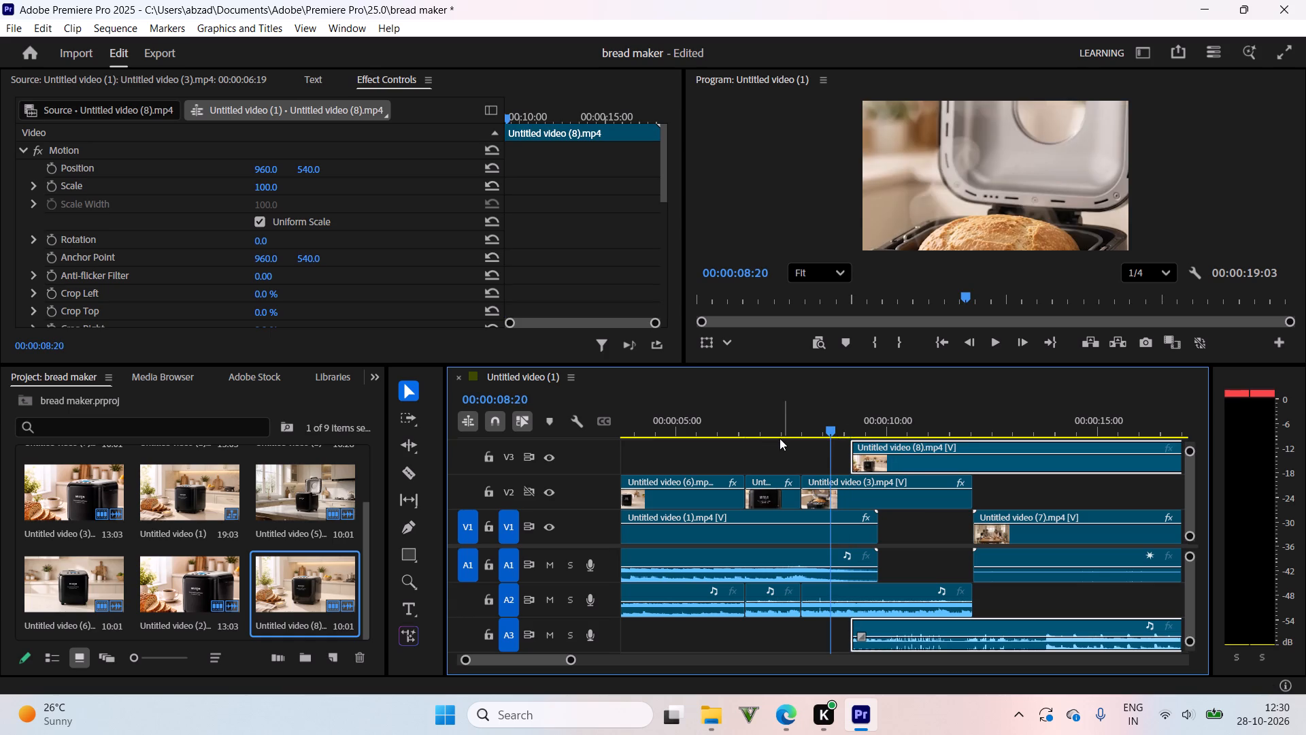
key(space)
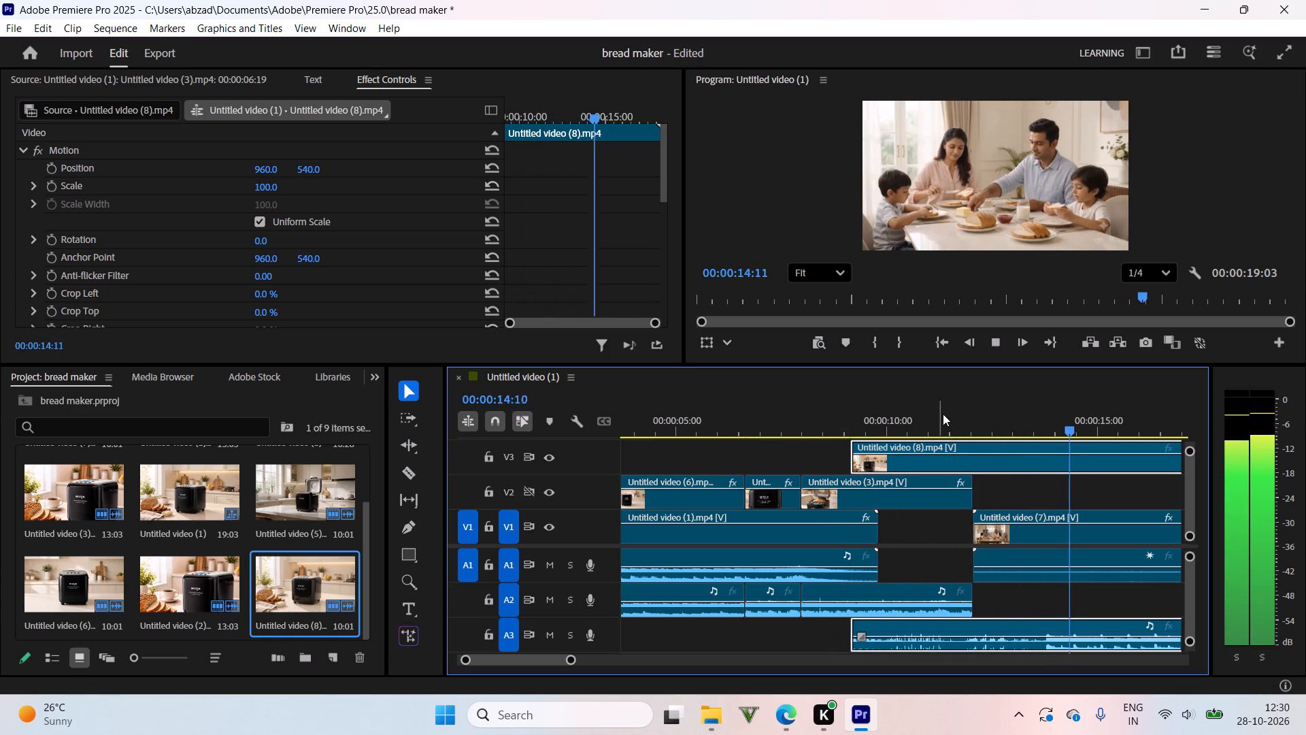
drag(946, 420, 958, 427)
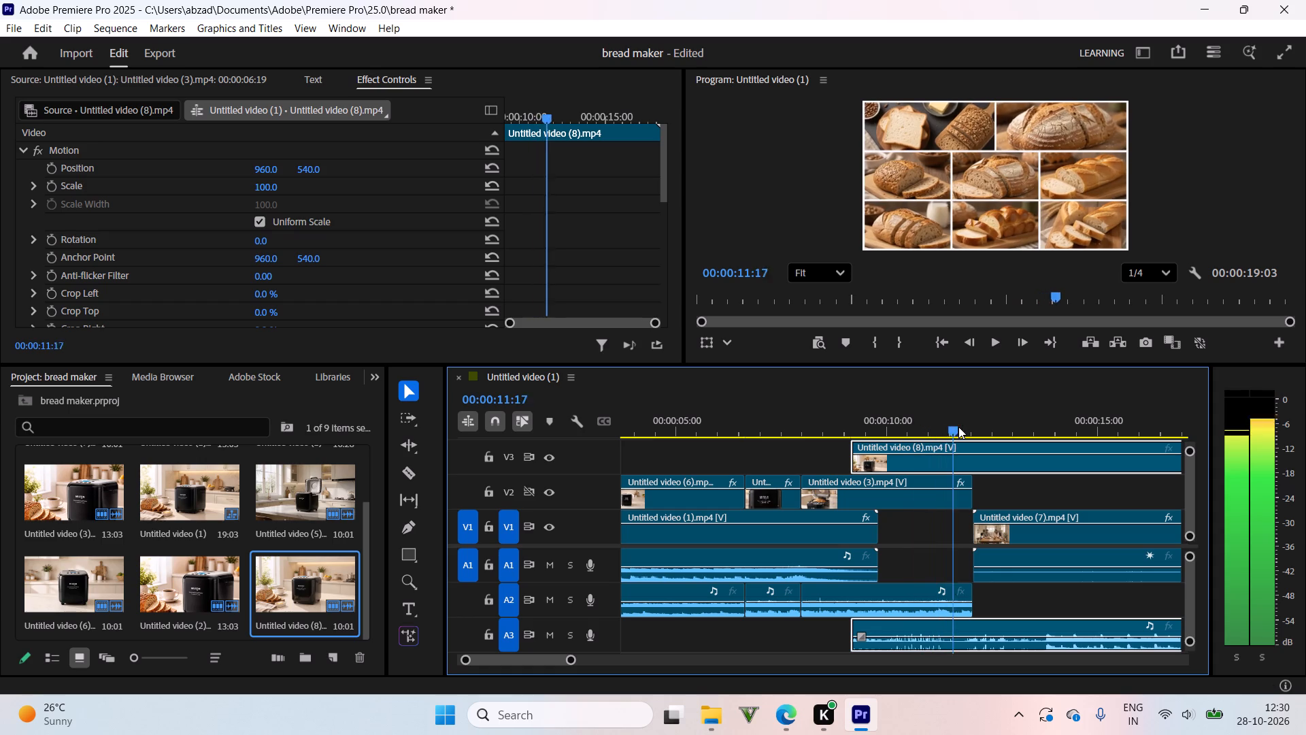
drag(958, 427, 904, 425)
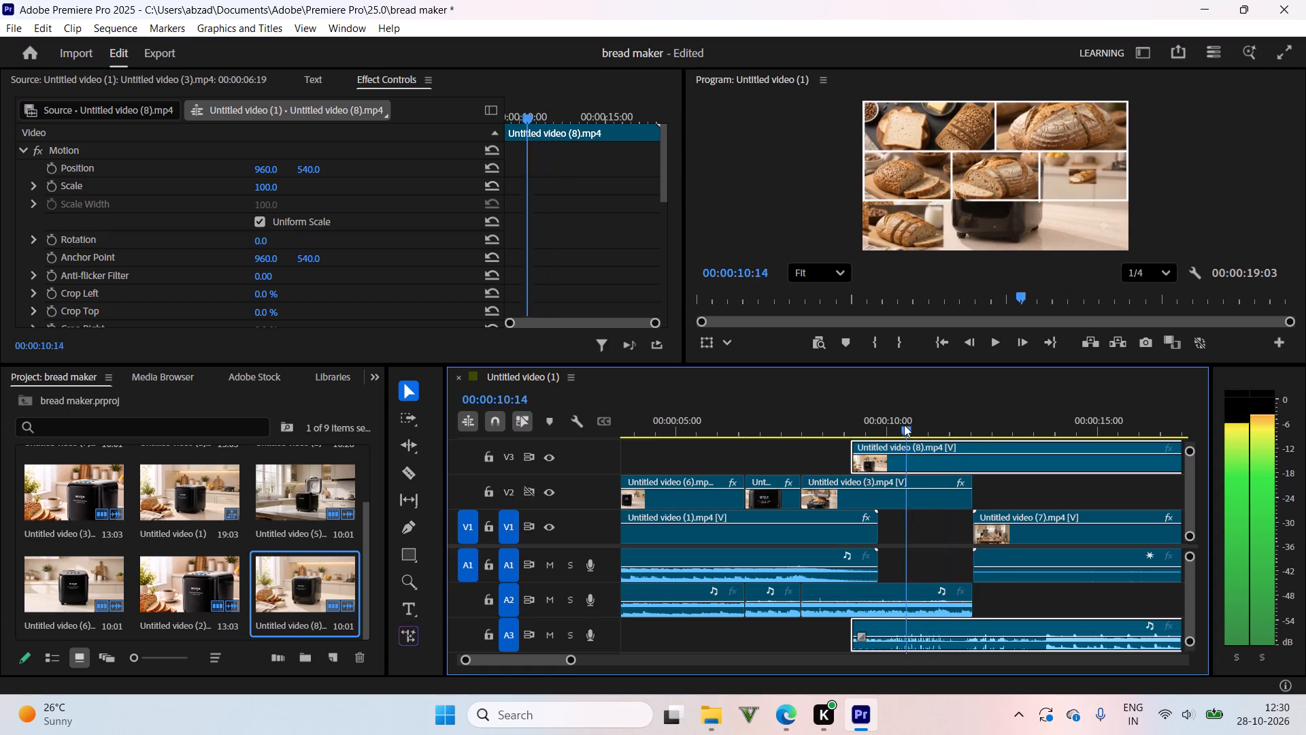
drag(904, 425, 935, 424)
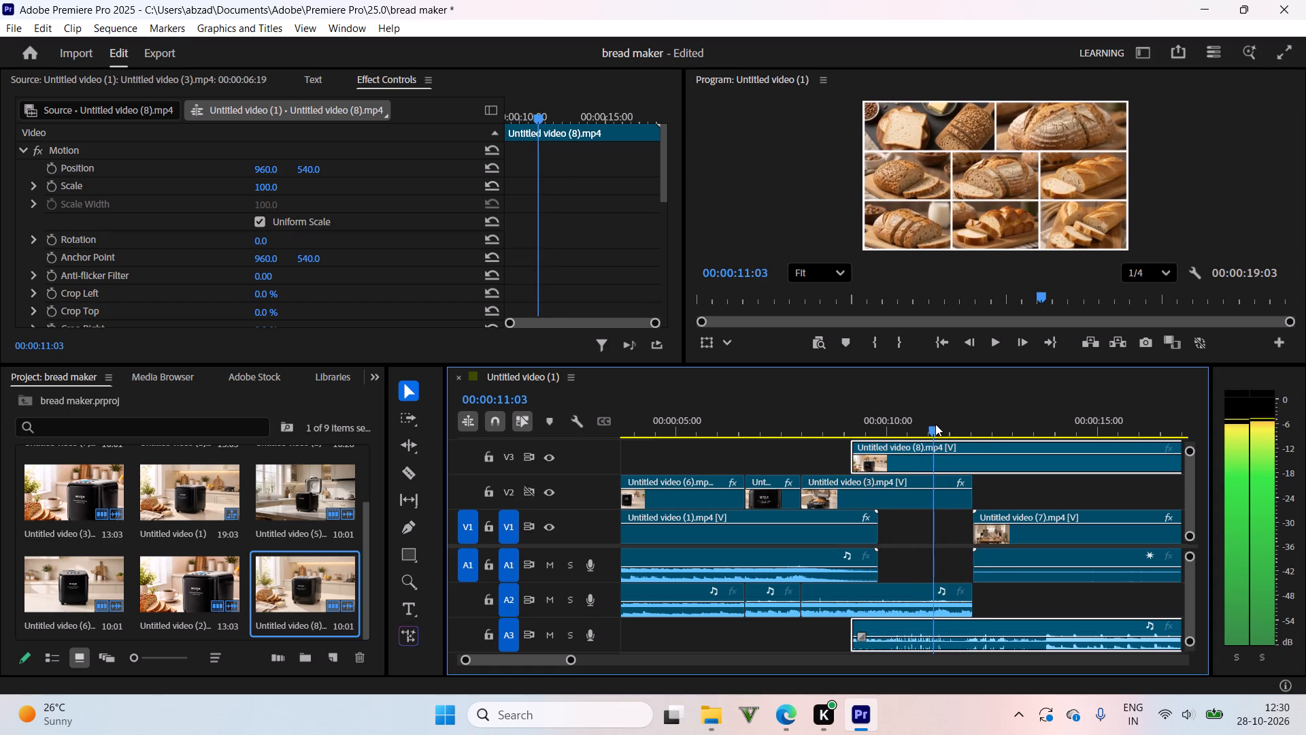
Split the Untitled video (3).mp4 clip on V2, with its audio, at 00:00:09:04 where the V3 clip starts.
drag(935, 424, 852, 429)
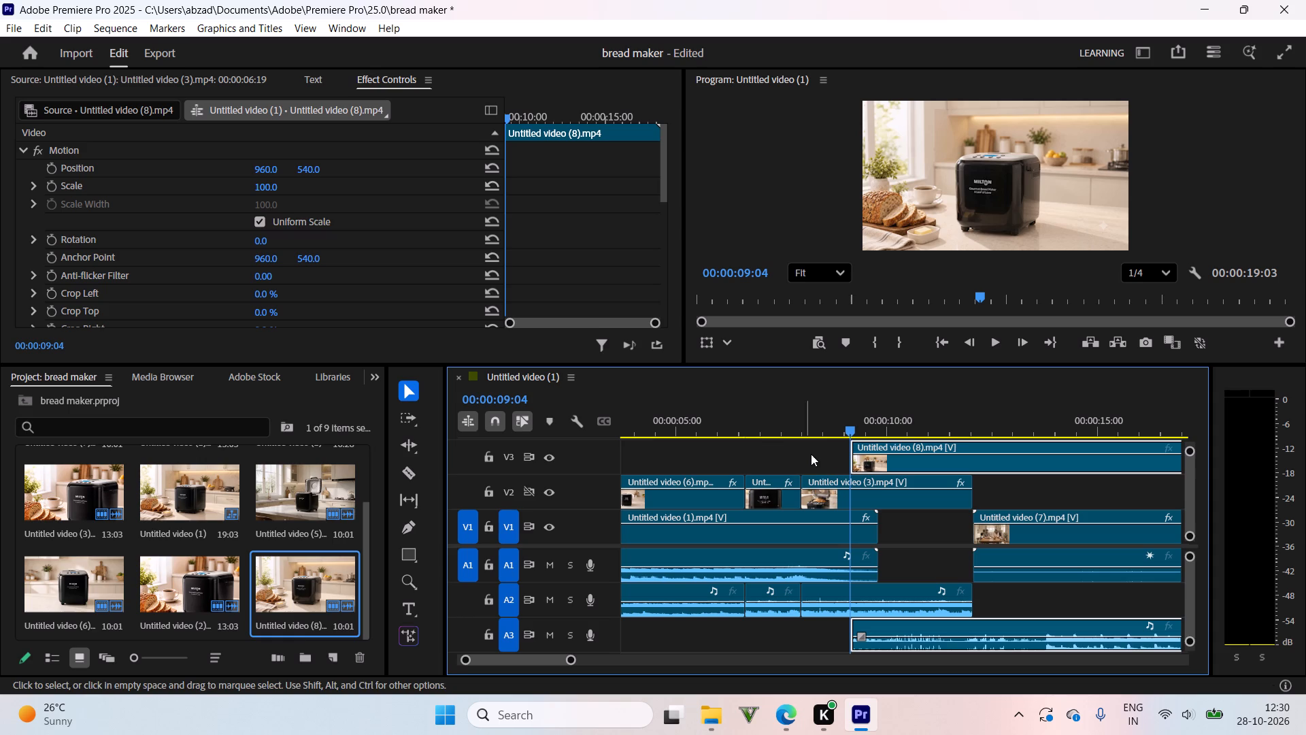
click(418, 465)
click(849, 487)
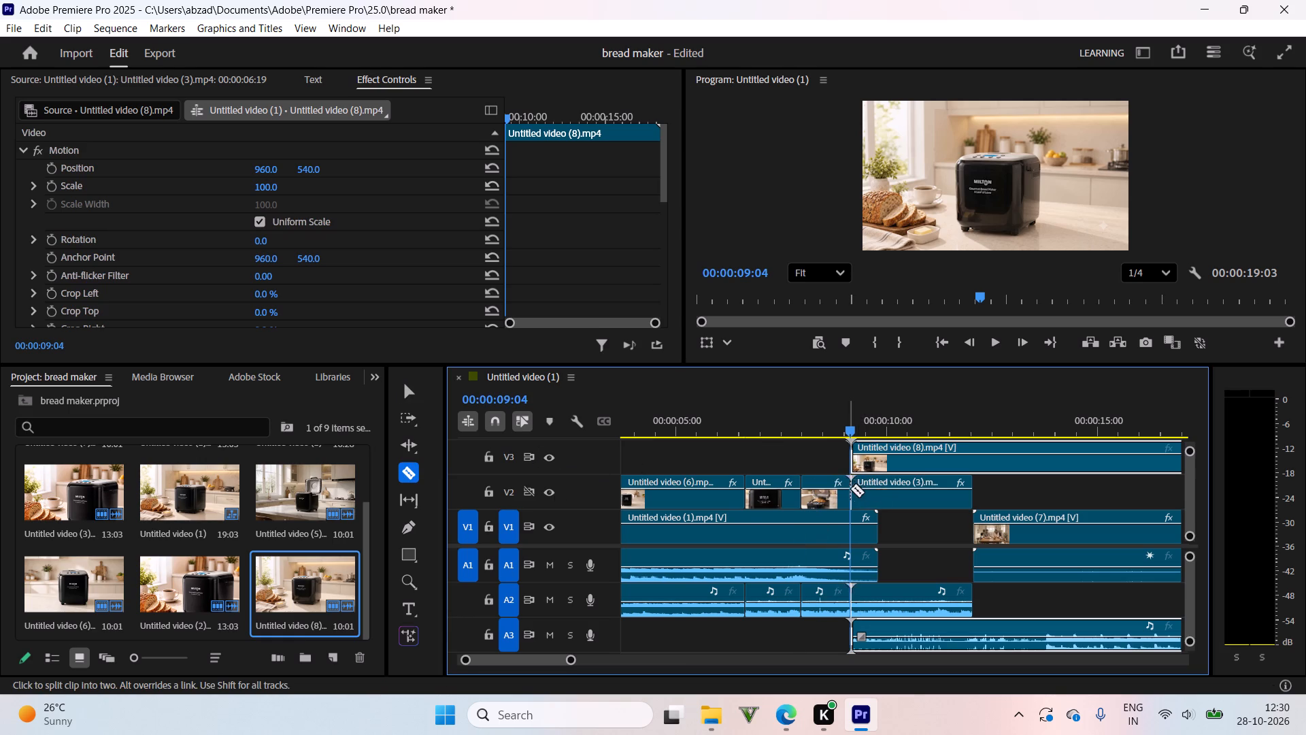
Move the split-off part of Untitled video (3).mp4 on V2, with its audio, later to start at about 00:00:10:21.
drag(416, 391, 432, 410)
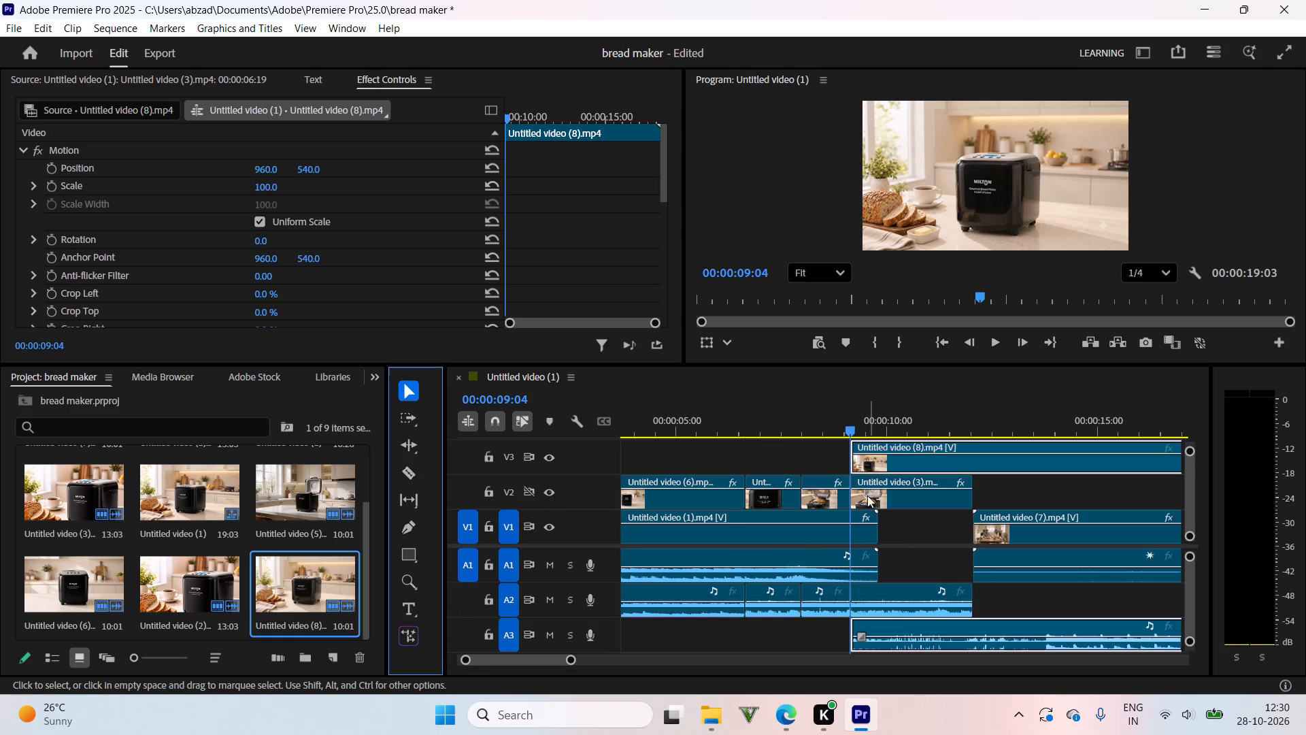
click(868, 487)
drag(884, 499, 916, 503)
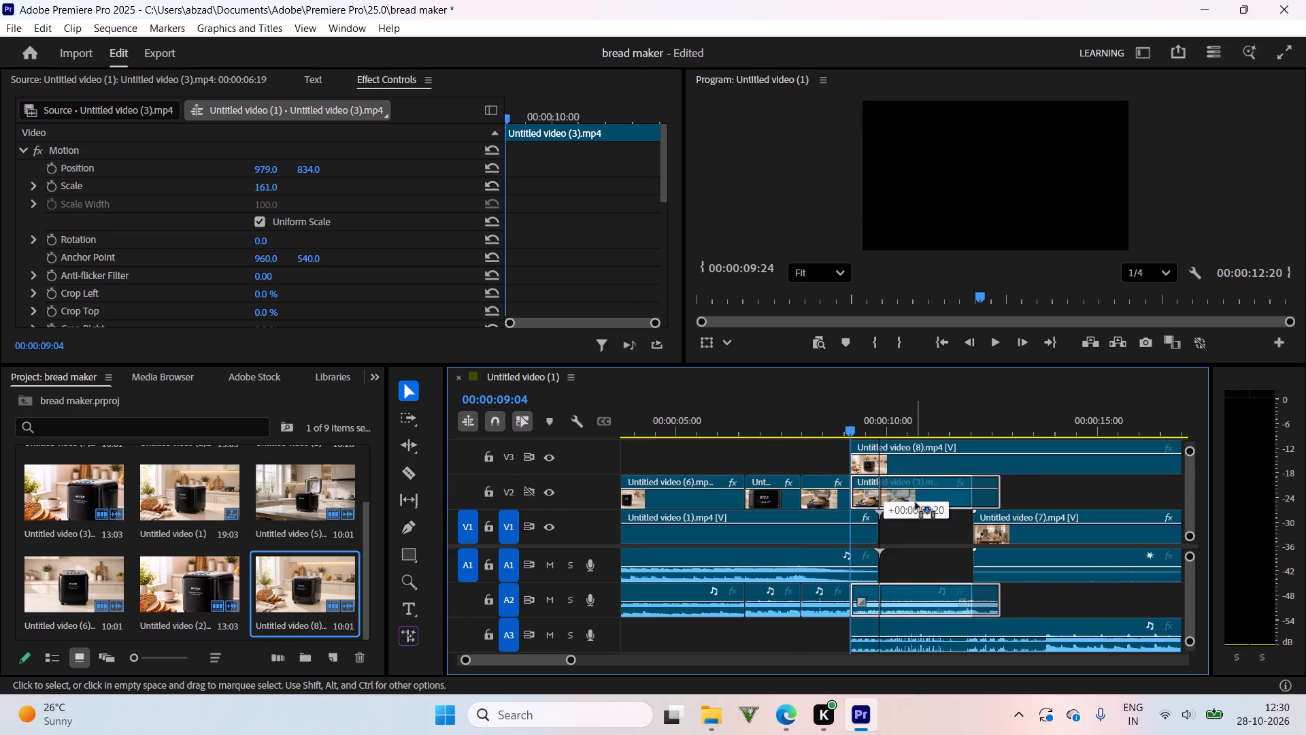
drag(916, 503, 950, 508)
Split the Untitled video (8).mp4 clip on V3, with its audio, at 00:00:11:20, where the bread collage ends.
drag(863, 410, 908, 421)
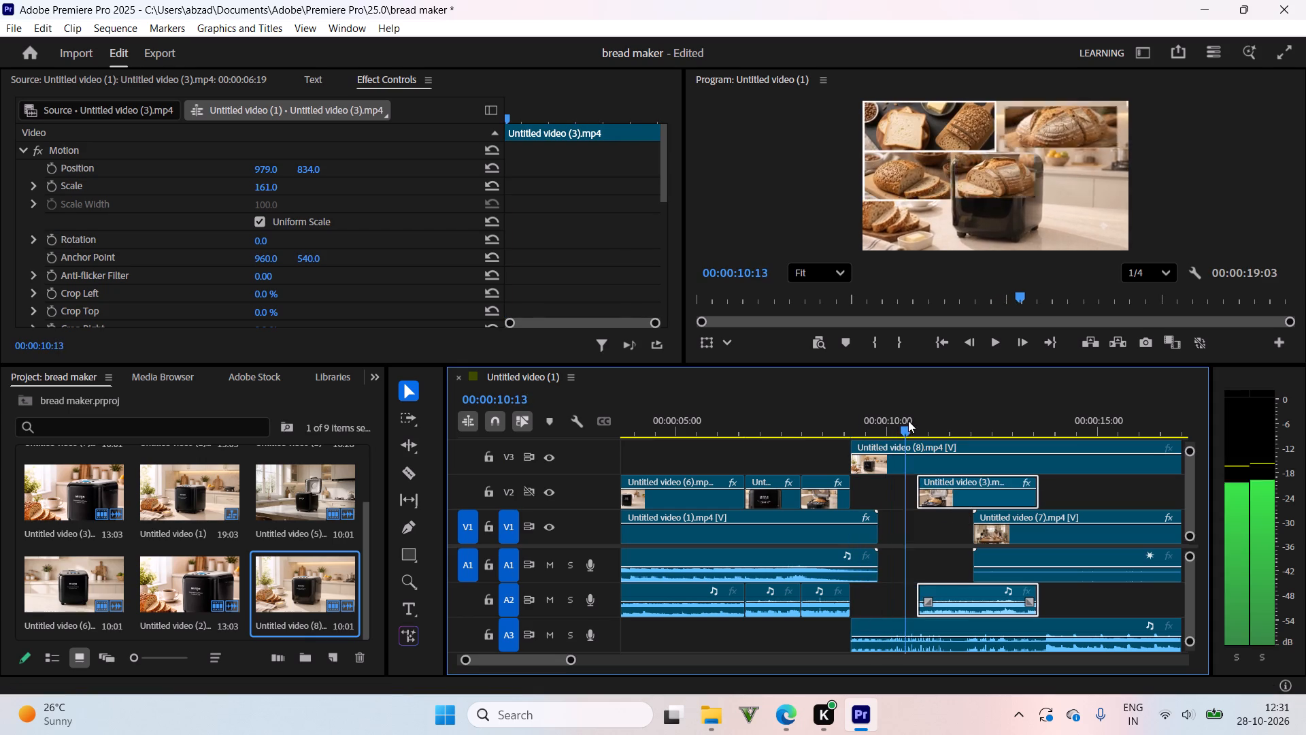
drag(908, 421, 959, 436)
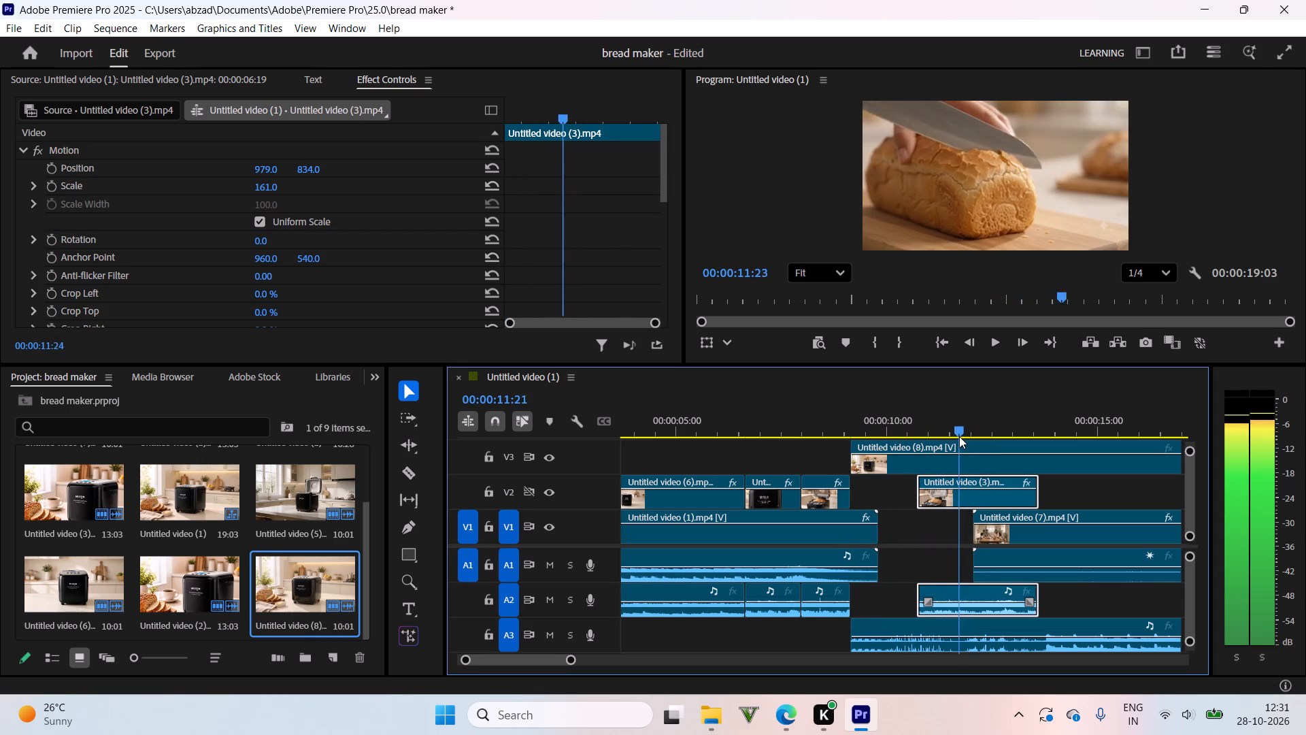
drag(959, 436, 956, 440)
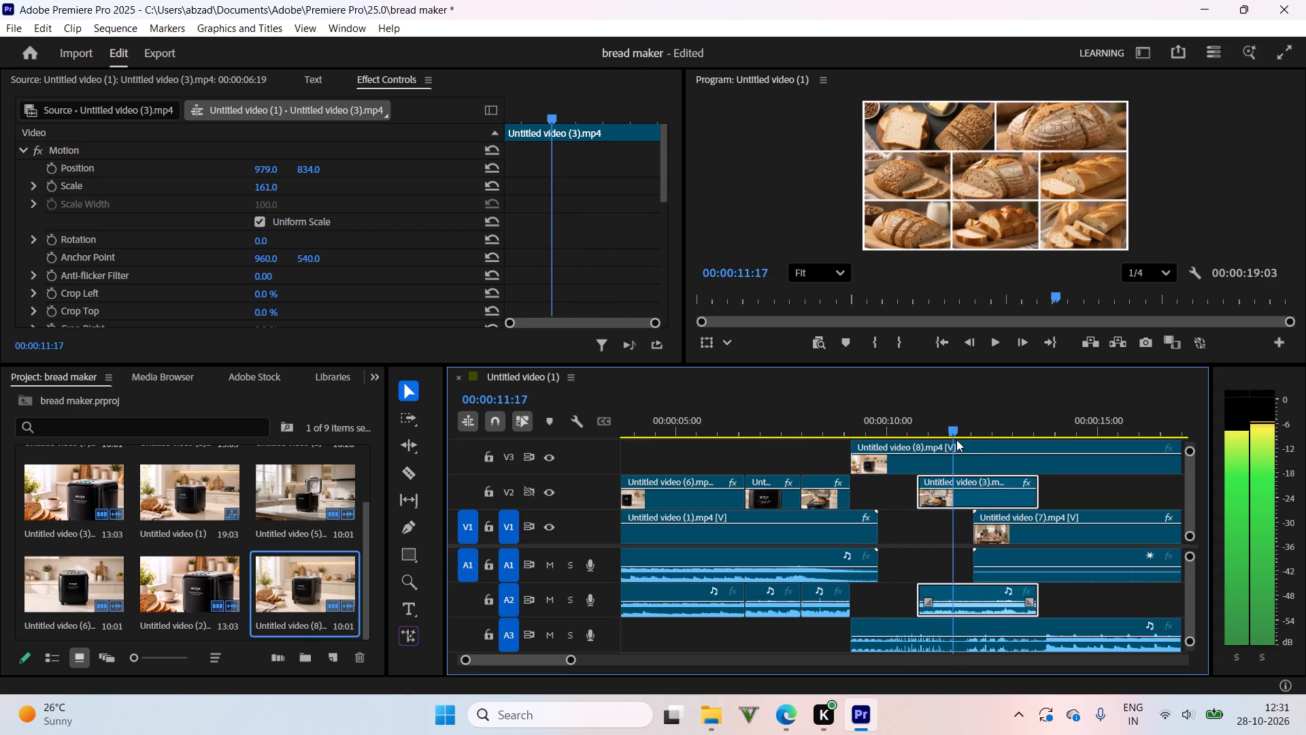
drag(956, 440, 963, 442)
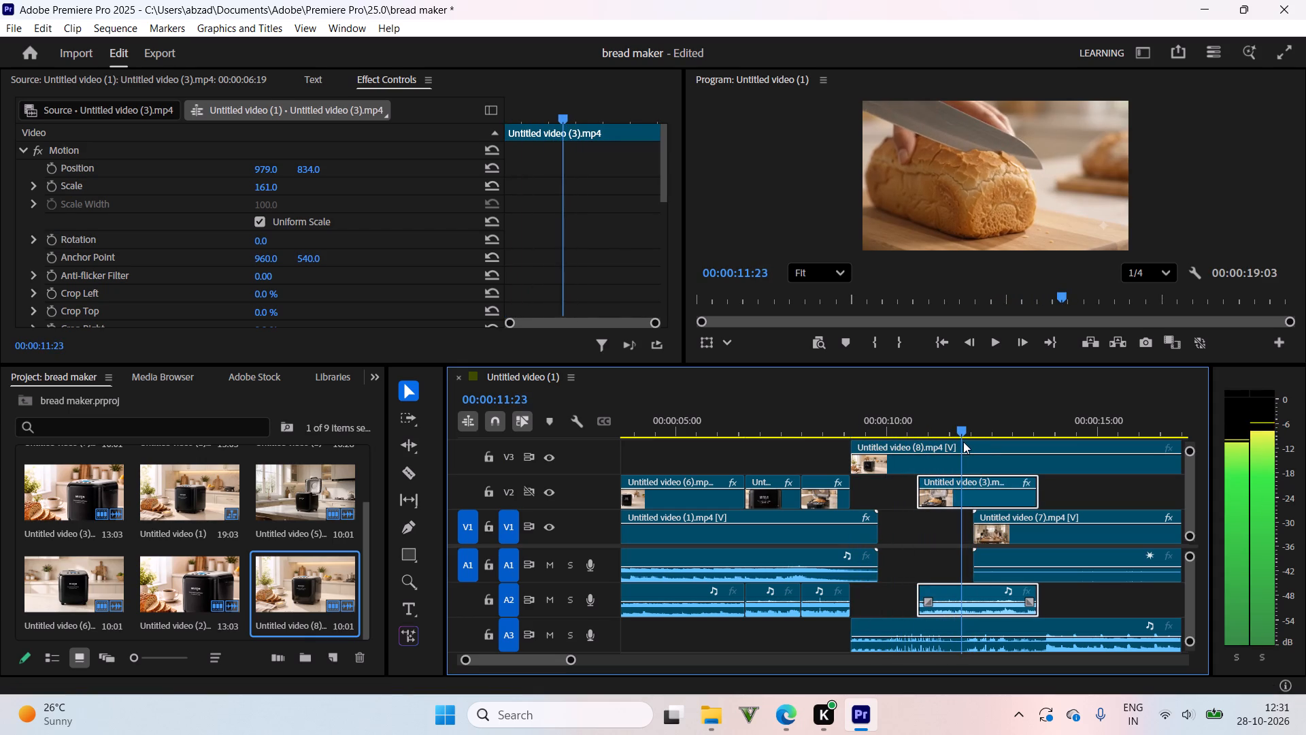
drag(963, 442, 960, 444)
drag(415, 463, 435, 468)
click(956, 455)
Scrub from the bread-slicing shot through the family scene, and play the closing product shot full screen to review it.
drag(997, 420, 968, 444)
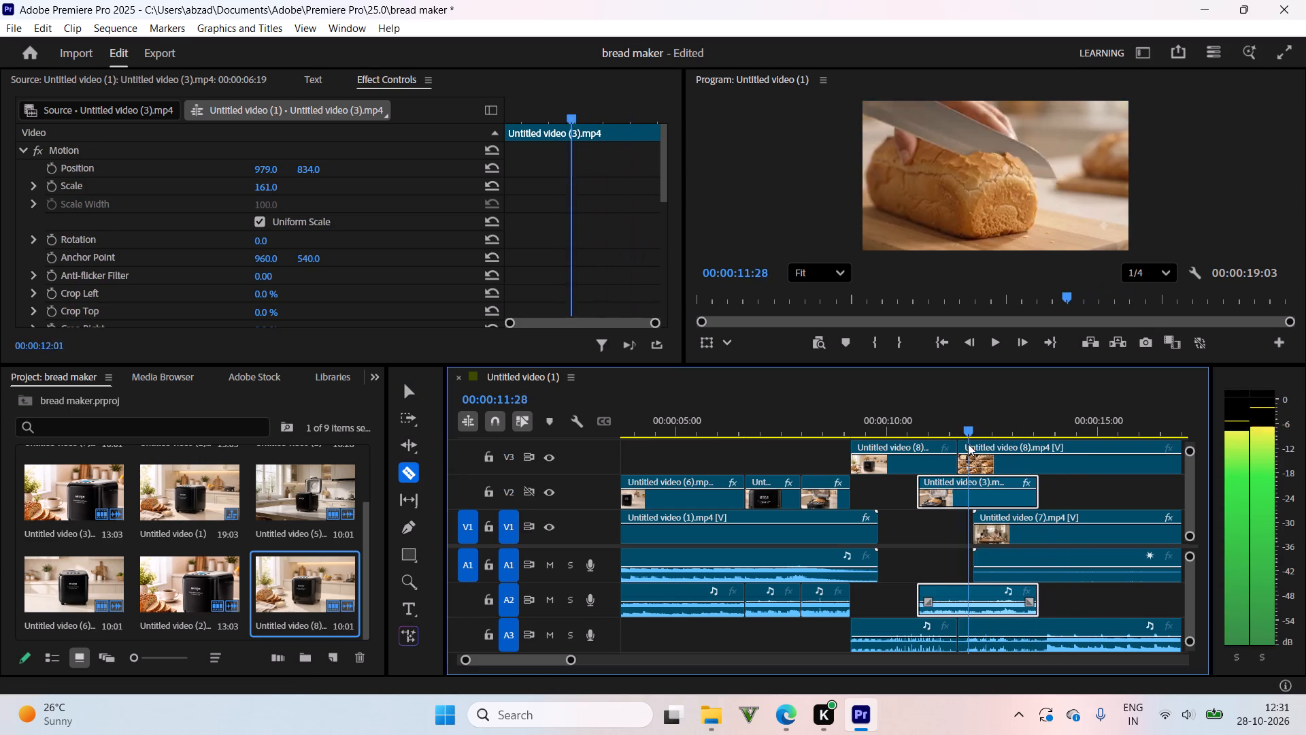
drag(968, 444, 1060, 461)
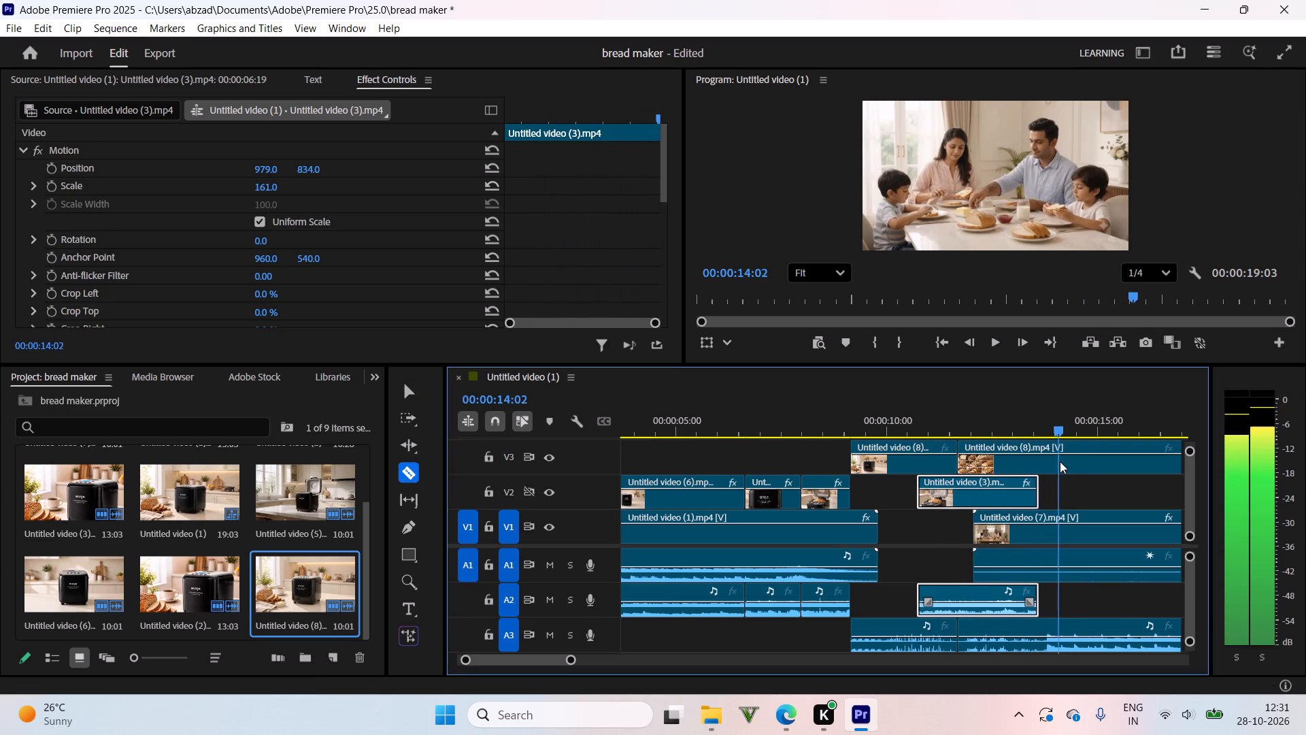
drag(1060, 461, 1078, 469)
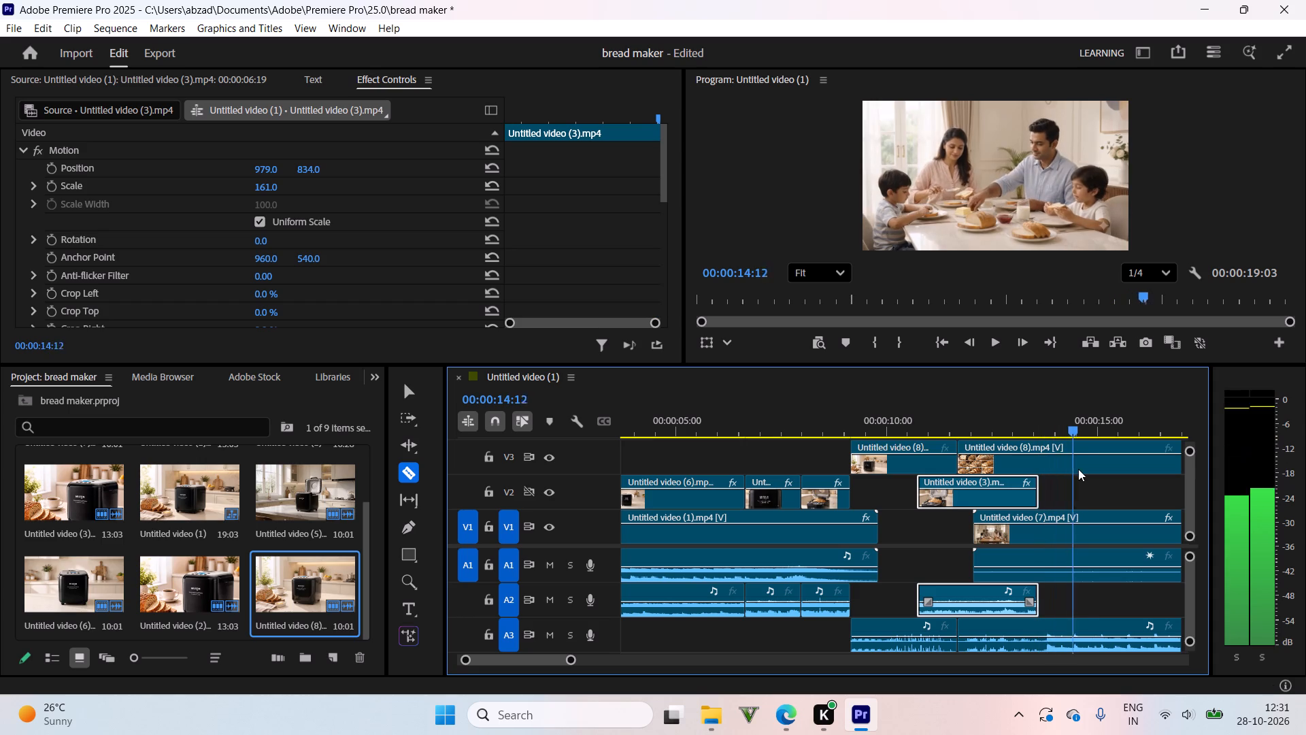
drag(1078, 469, 1050, 476)
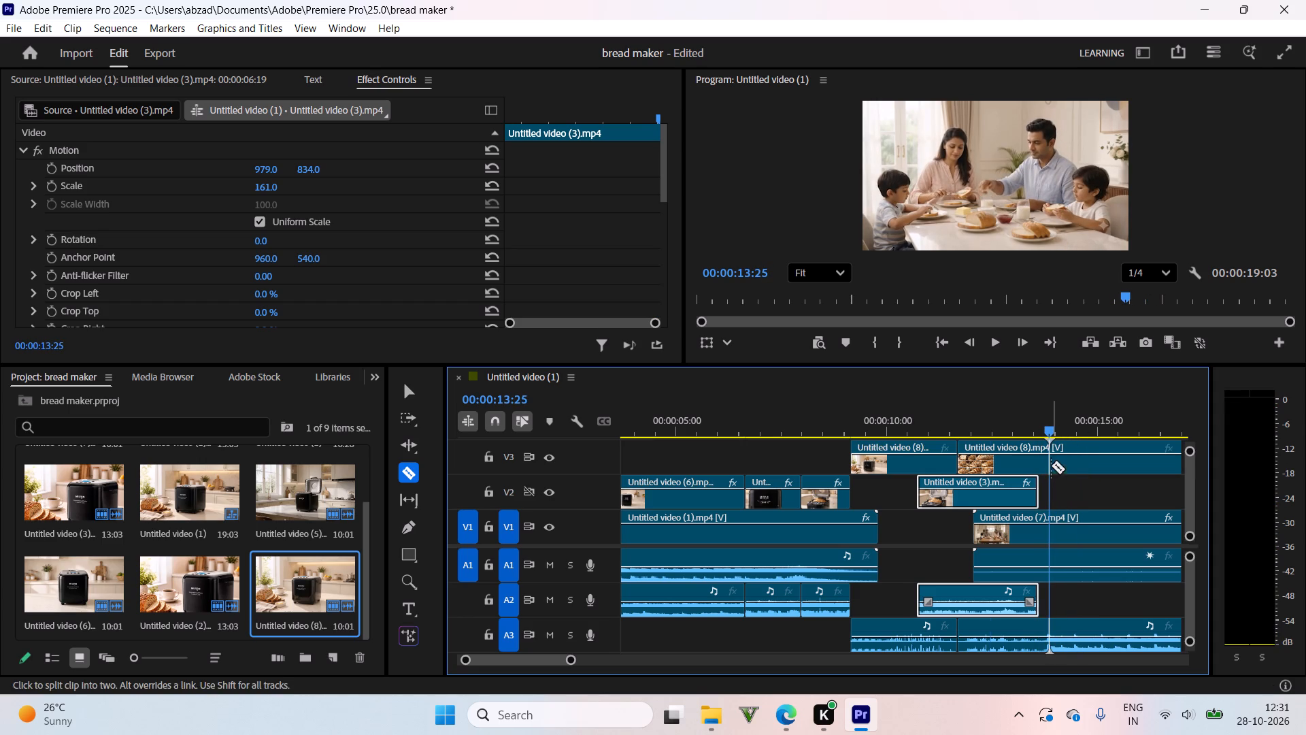
click(1286, 59)
key(space)
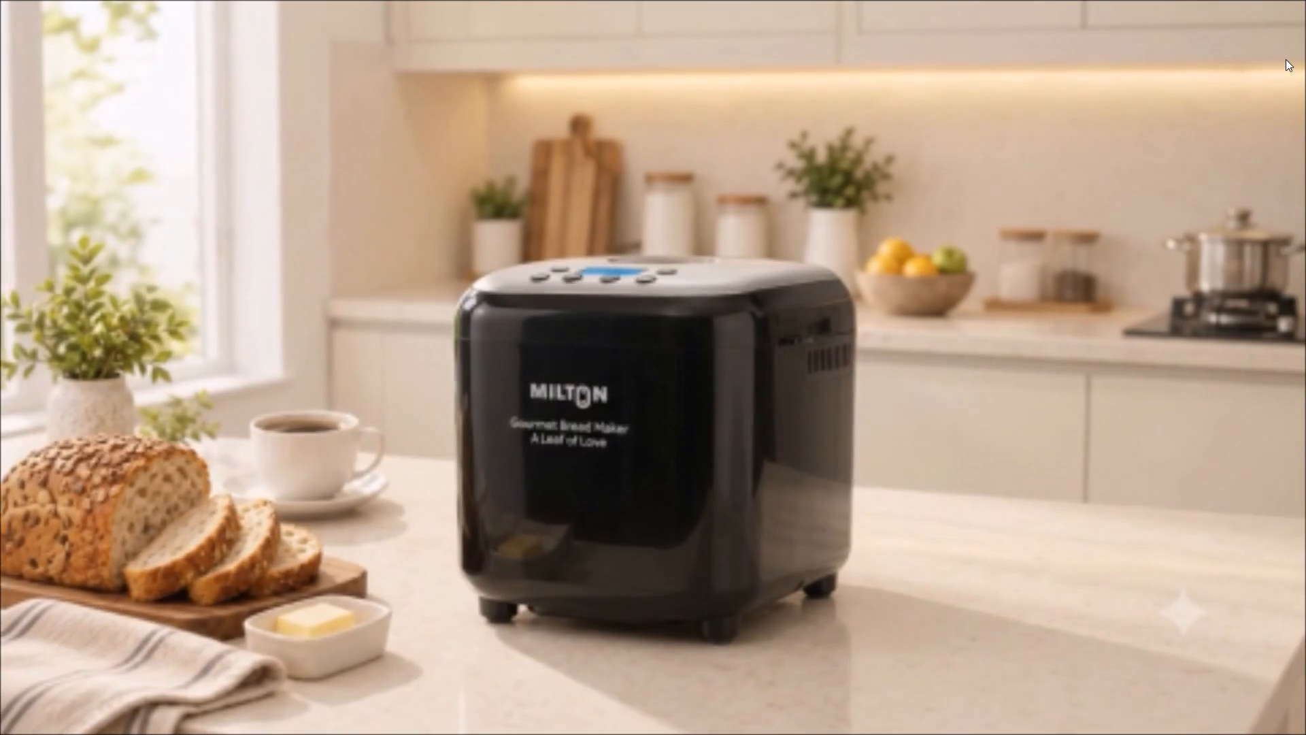
key(Escape)
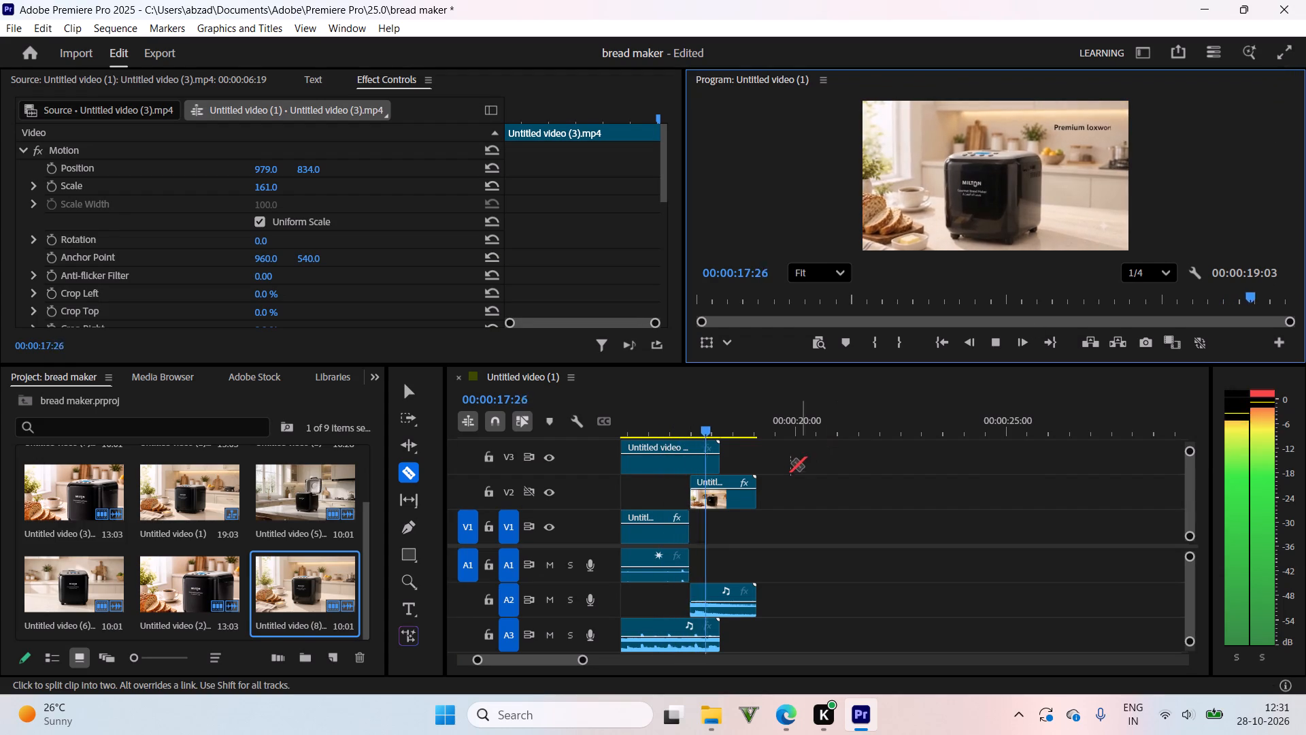
Scrub back and forth through the closing shot and bread collage to check when each tile appears and where the collage ends.
drag(691, 425, 641, 429)
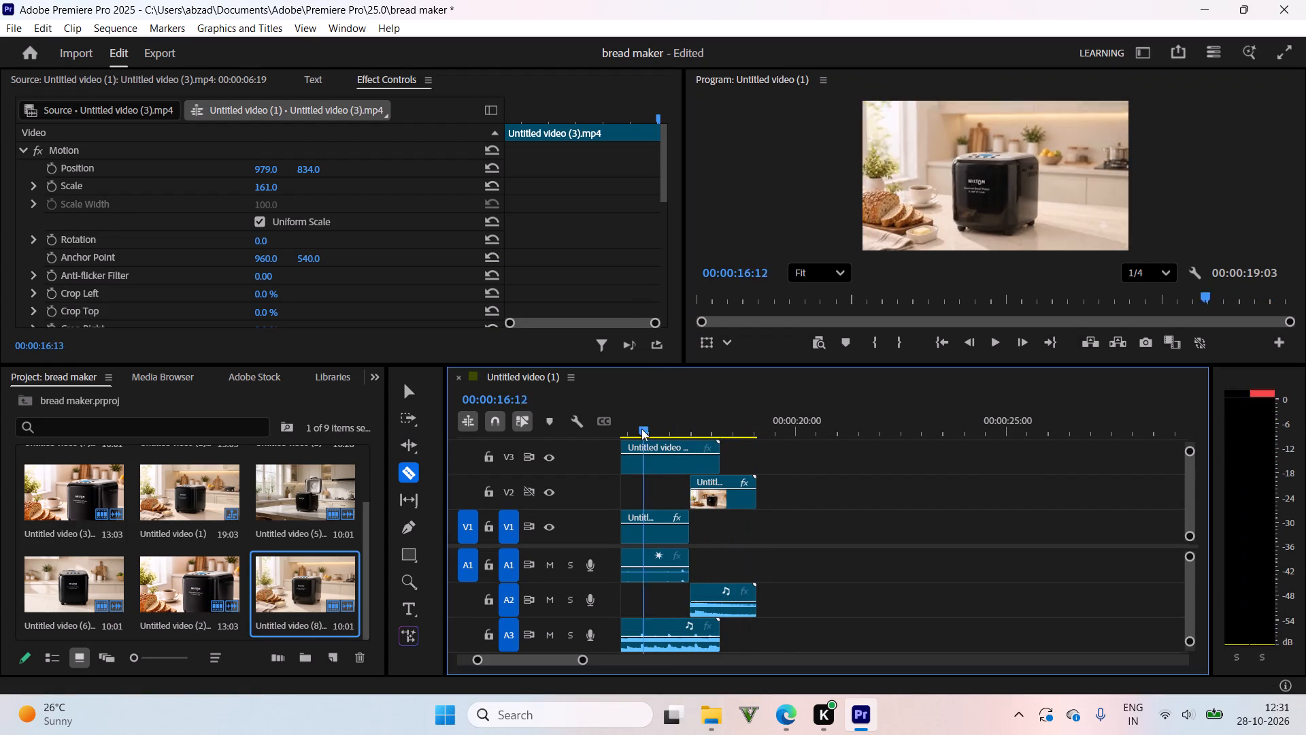
drag(641, 429, 779, 457)
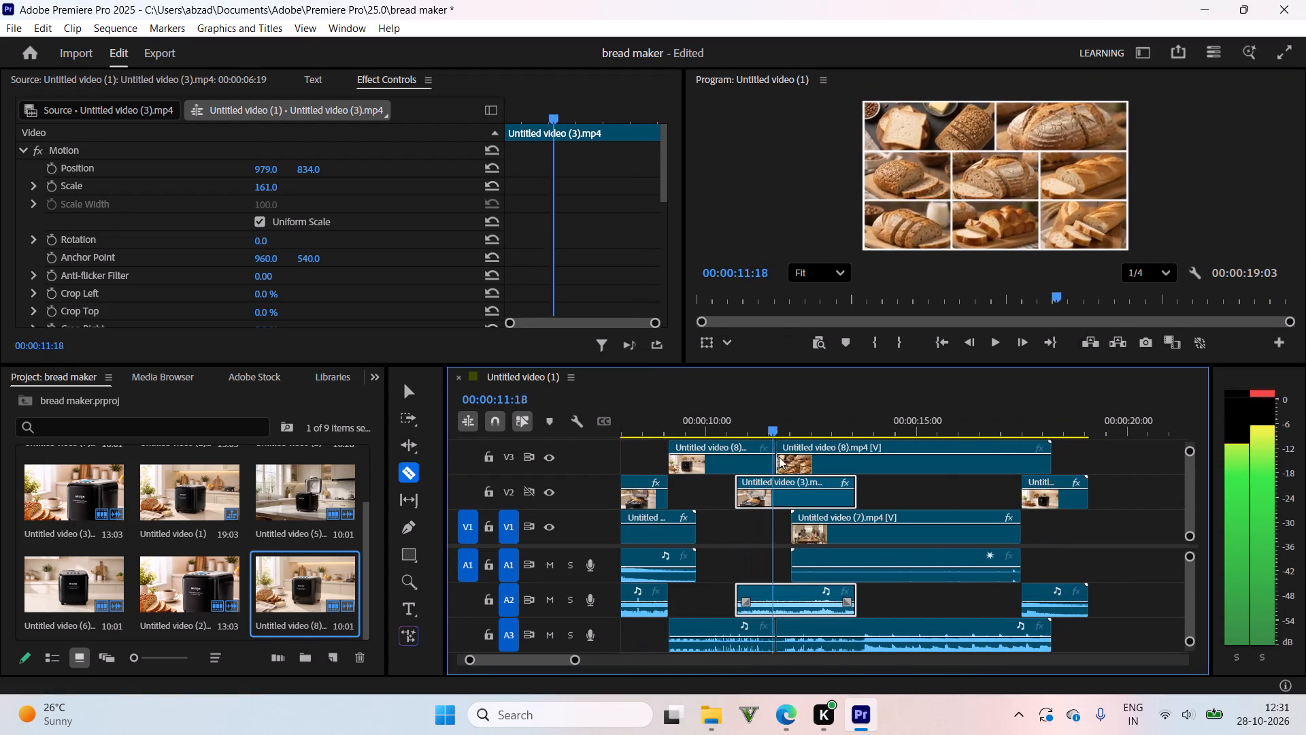
drag(779, 457, 724, 459)
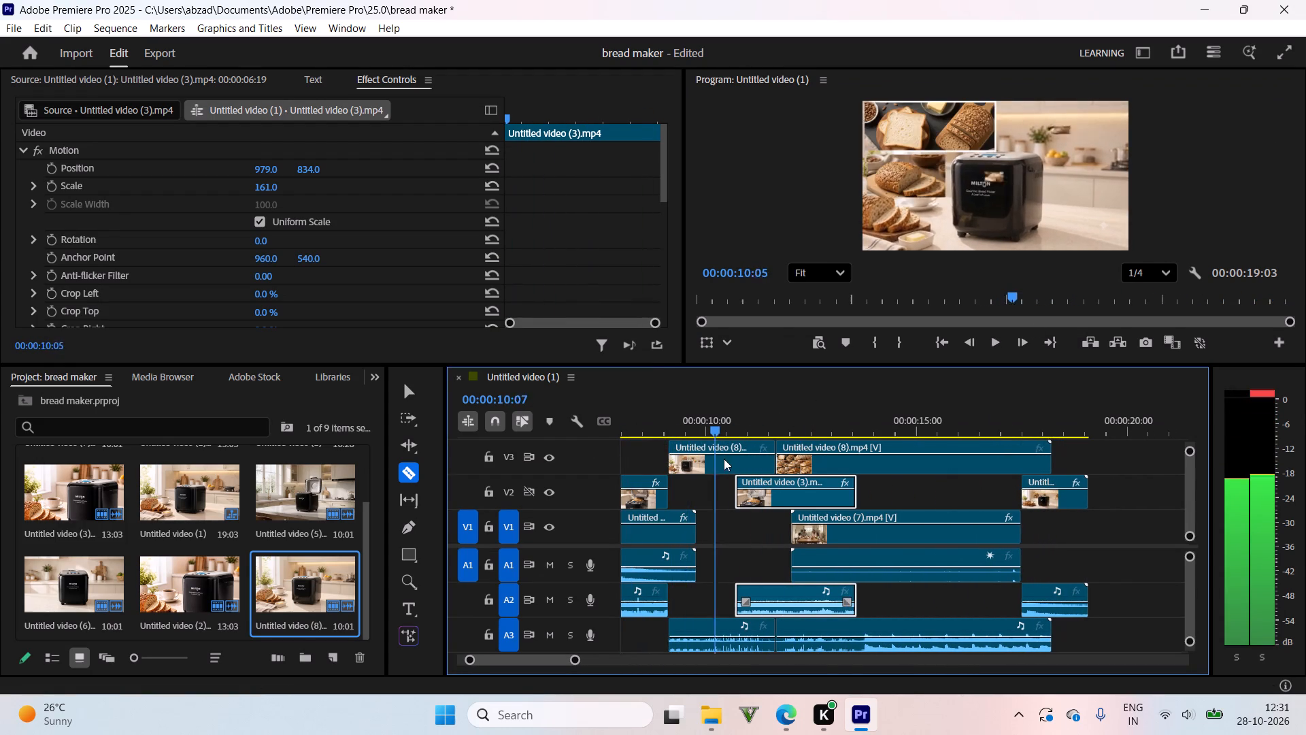
drag(724, 459, 761, 457)
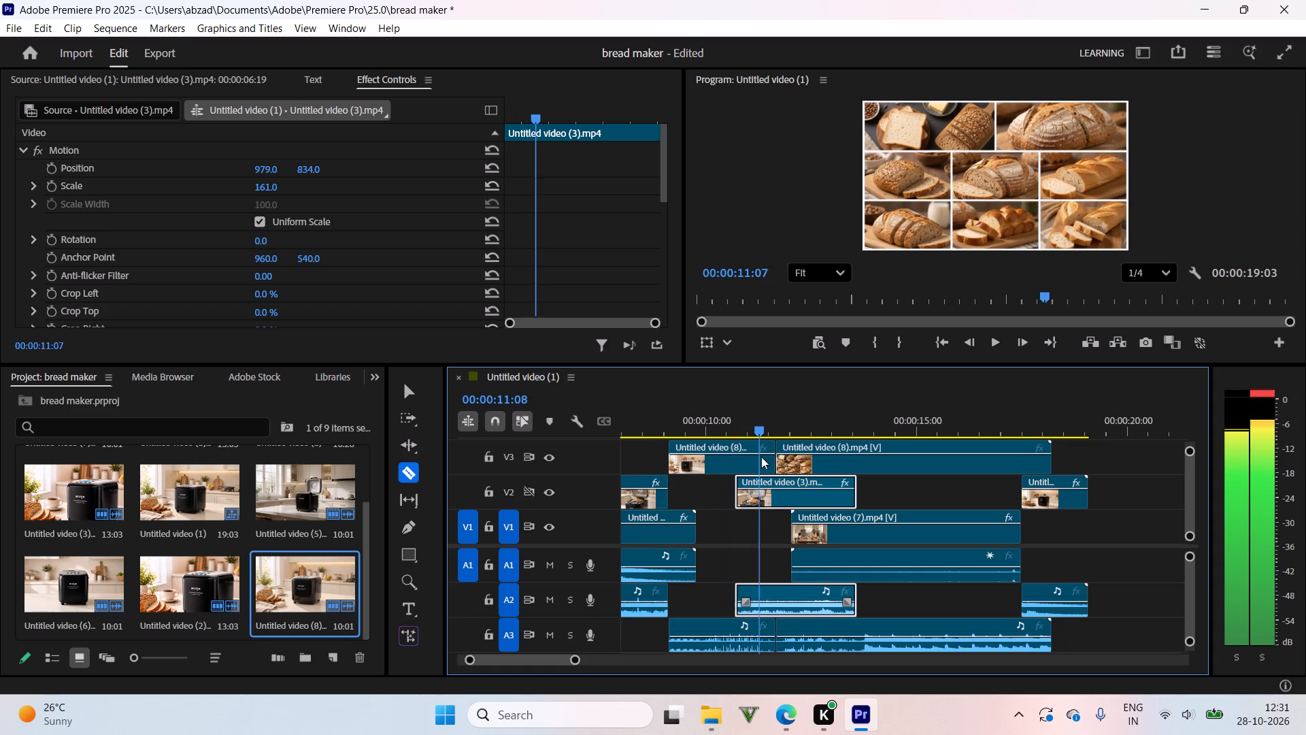
drag(761, 457, 755, 454)
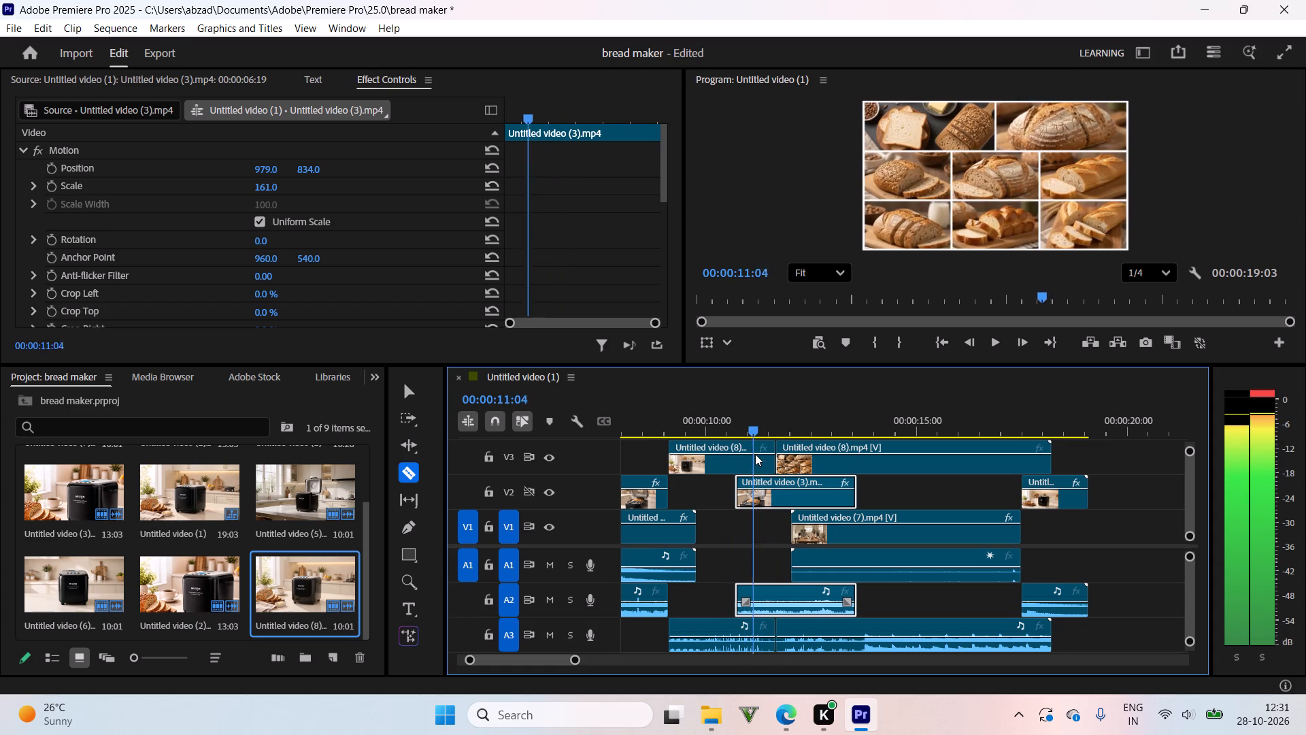
drag(755, 454, 733, 435)
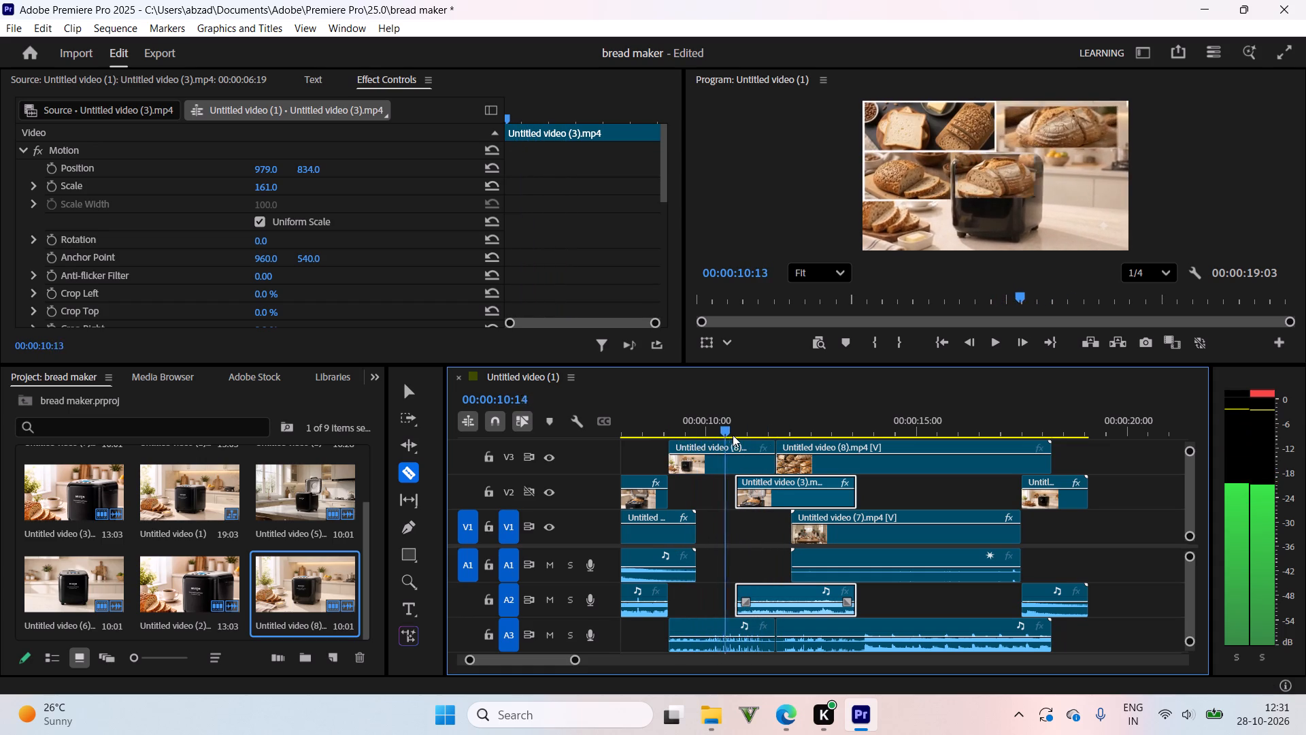
drag(733, 435, 751, 431)
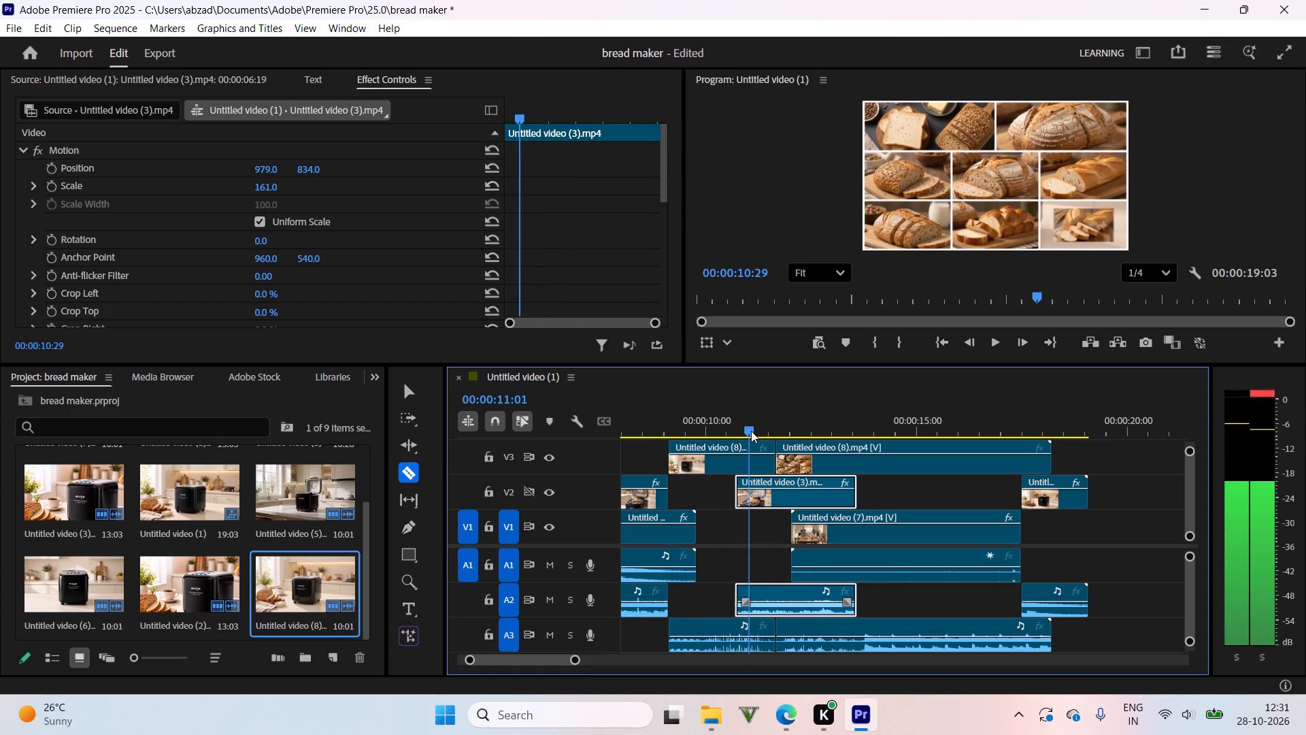
drag(751, 431, 728, 431)
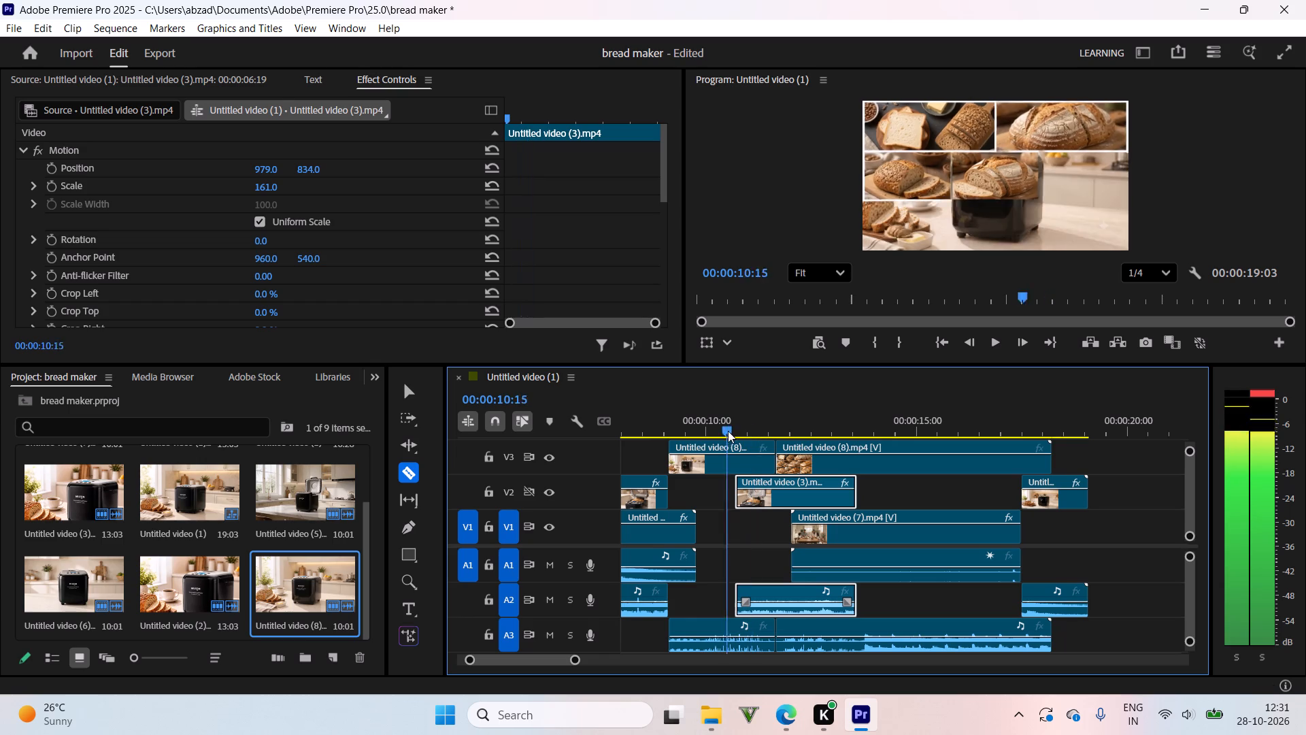
drag(728, 431, 750, 431)
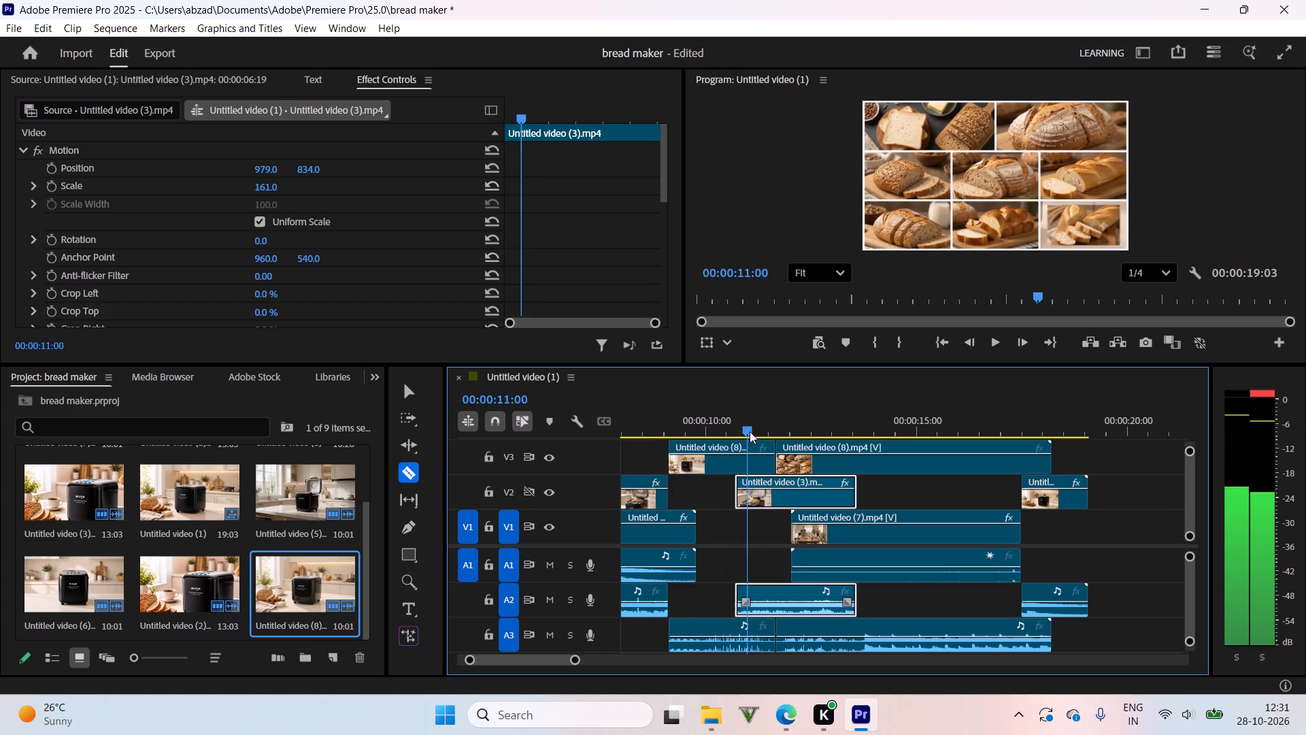
drag(750, 431, 758, 444)
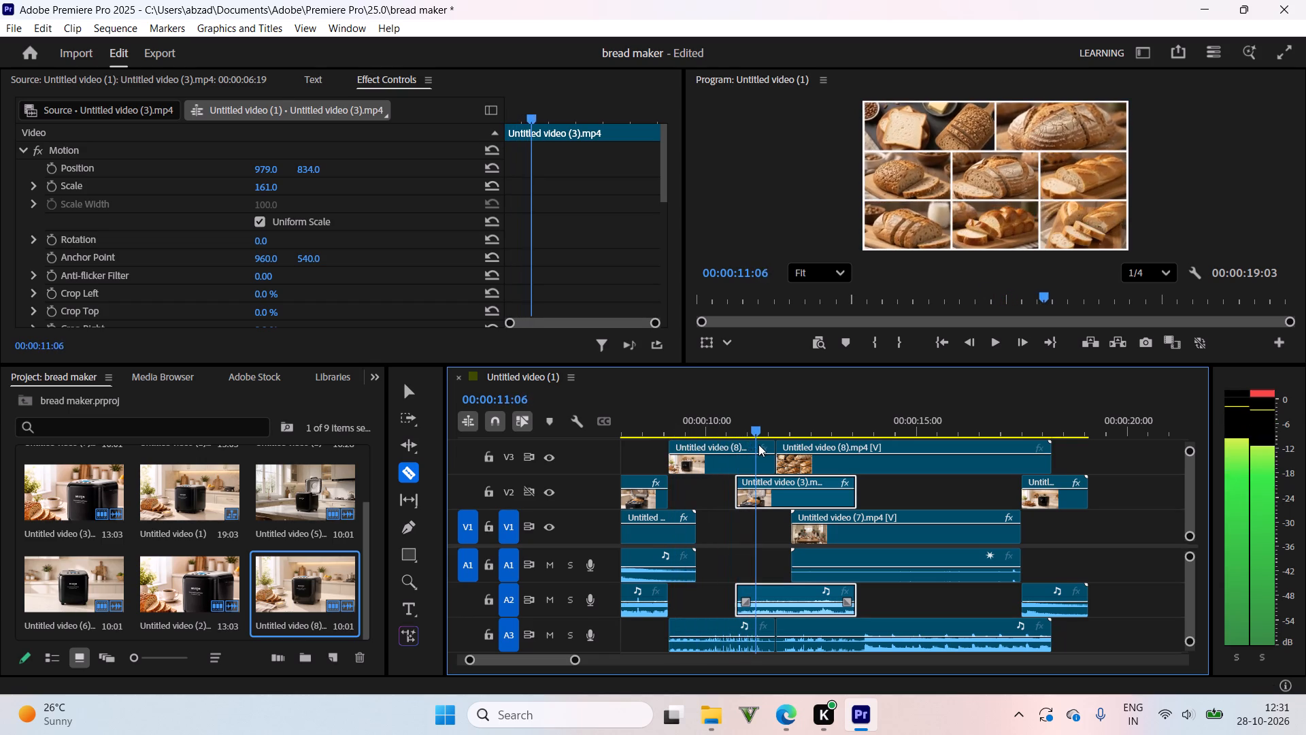
drag(758, 444, 750, 466)
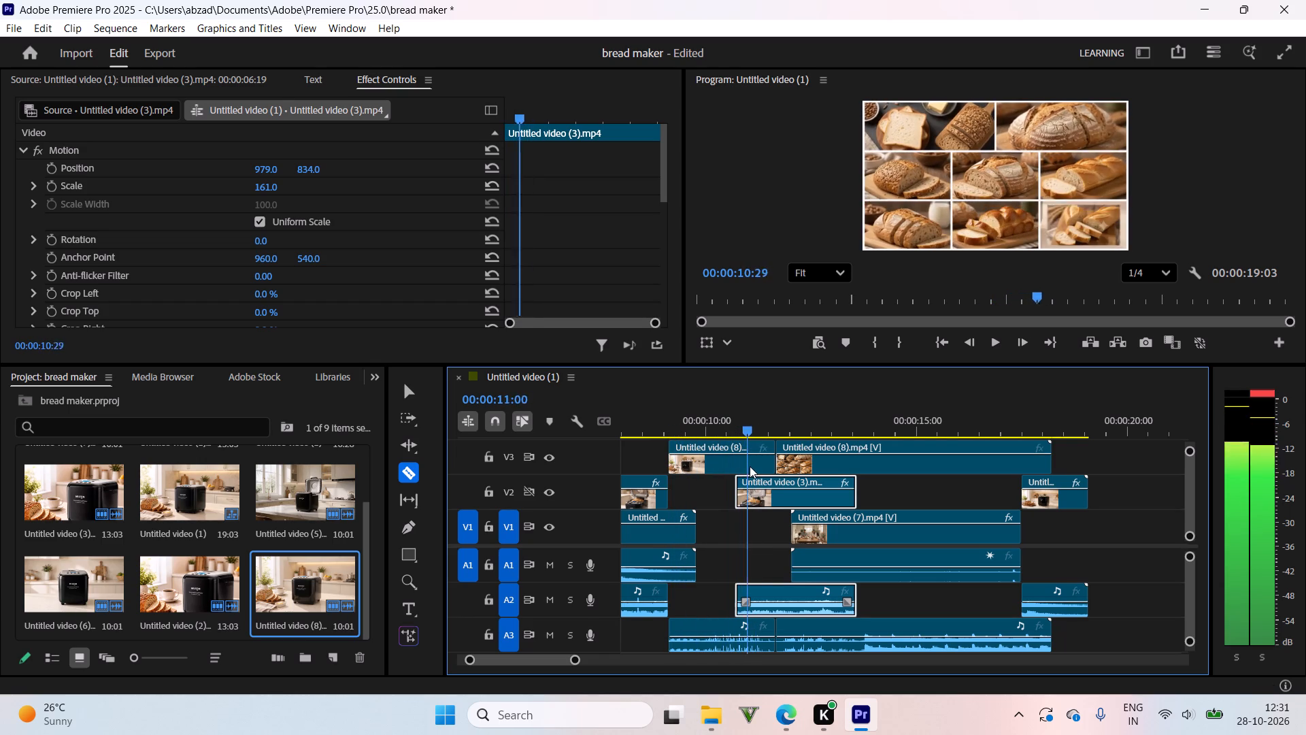
drag(750, 466, 746, 470)
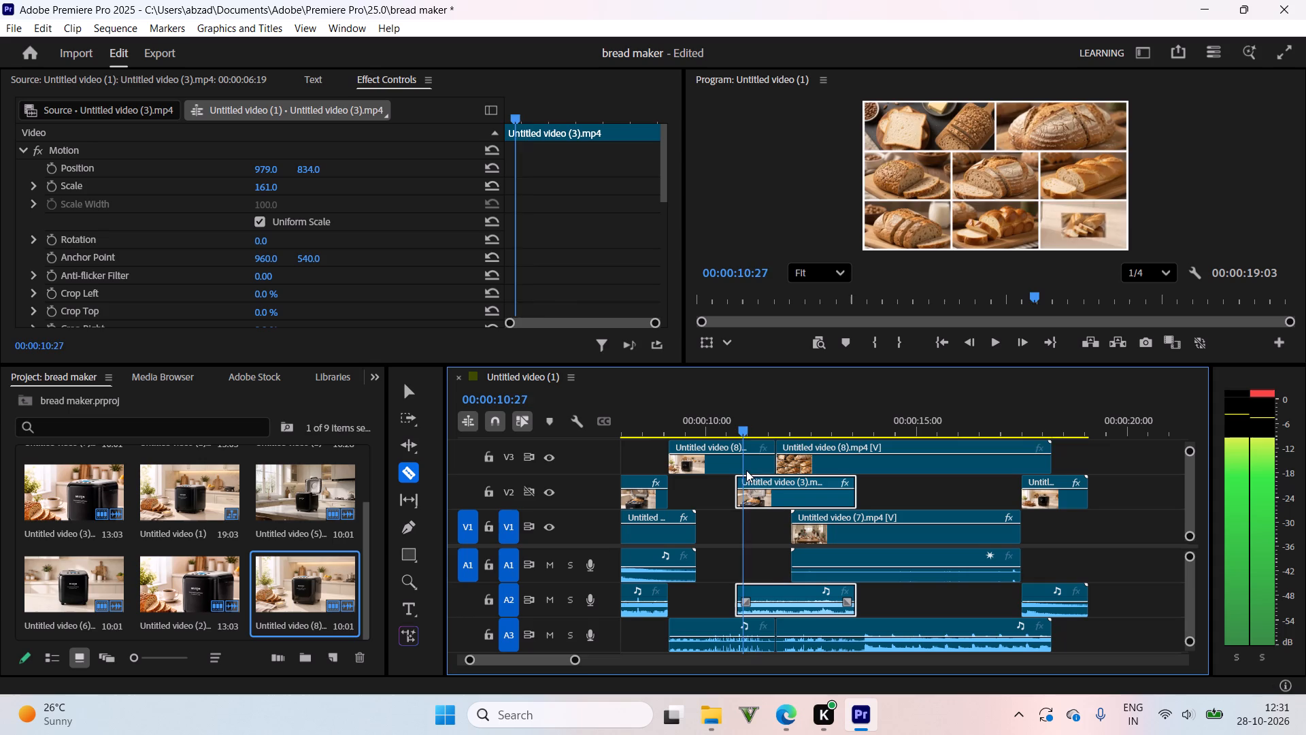
drag(746, 470, 825, 465)
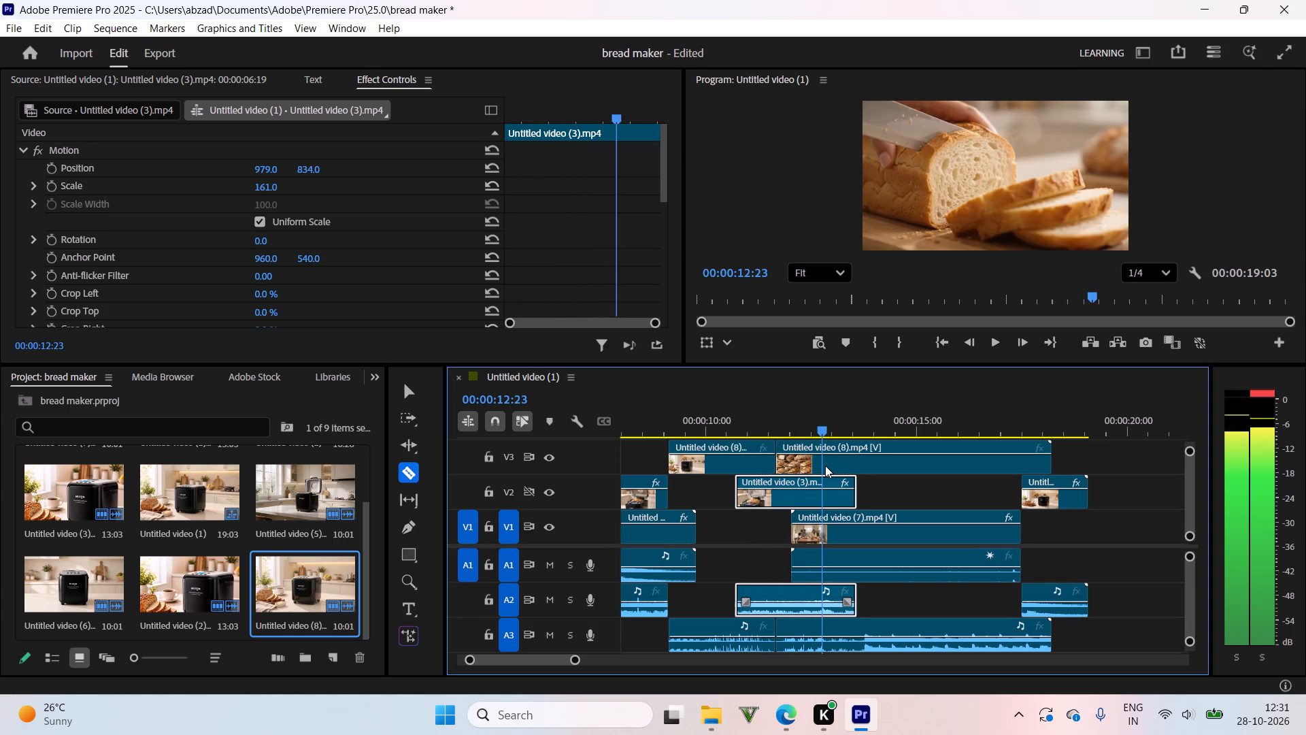
drag(825, 465, 728, 474)
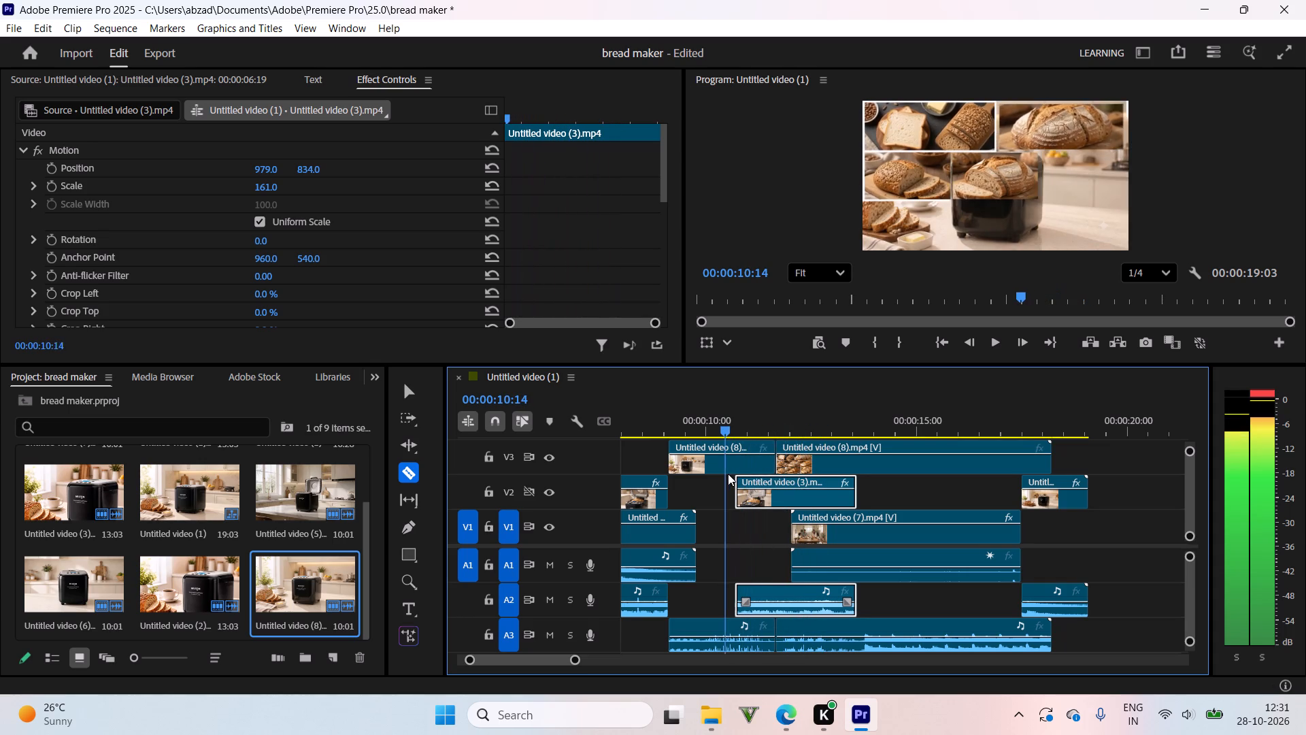
drag(728, 474, 716, 476)
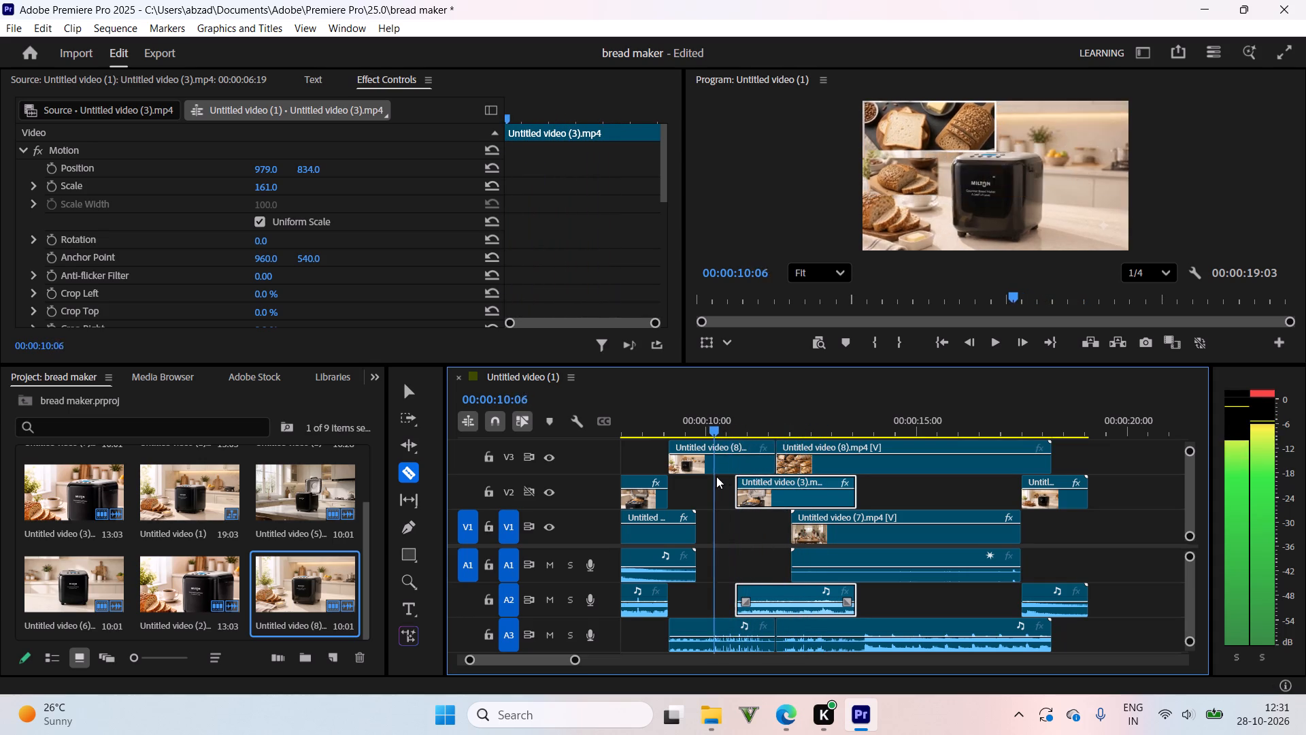
drag(716, 476, 778, 474)
Move the second part of Untitled video (8).mp4 on V3, with its audio, later to start at about 00:00:14:24.
click(782, 455)
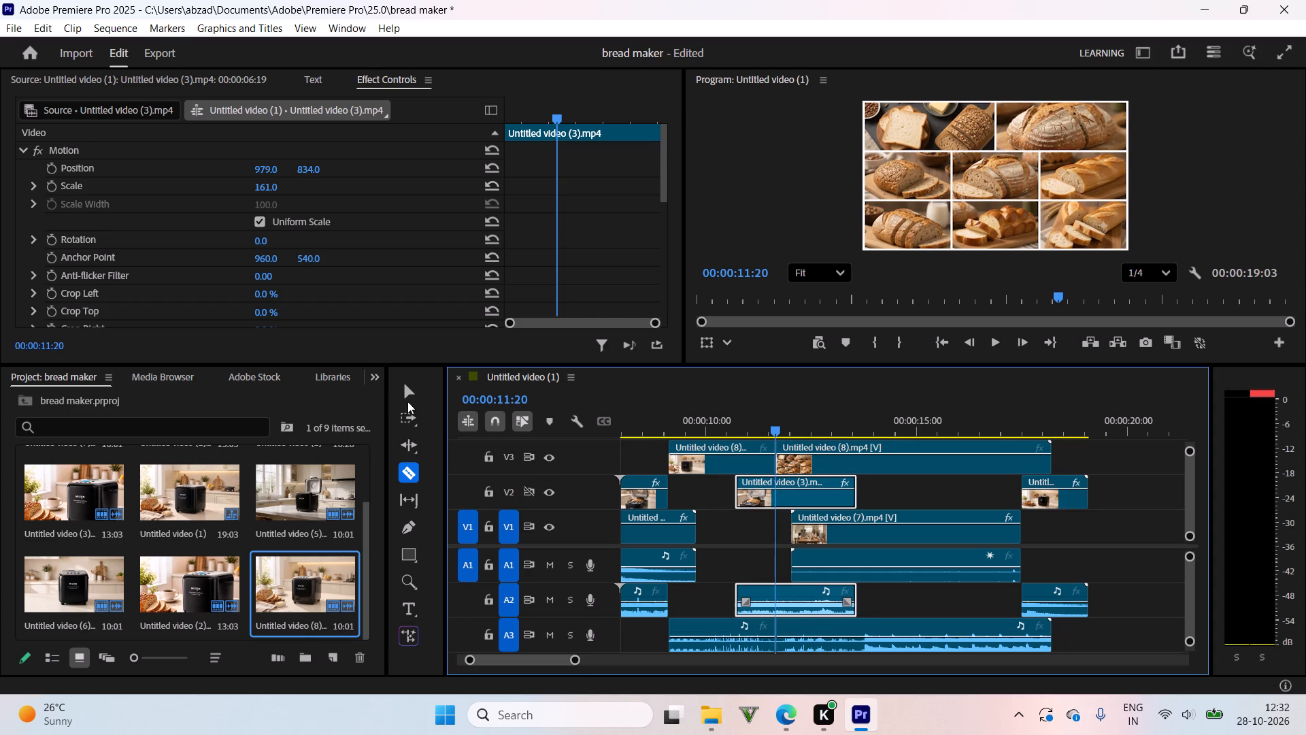
drag(419, 391, 431, 395)
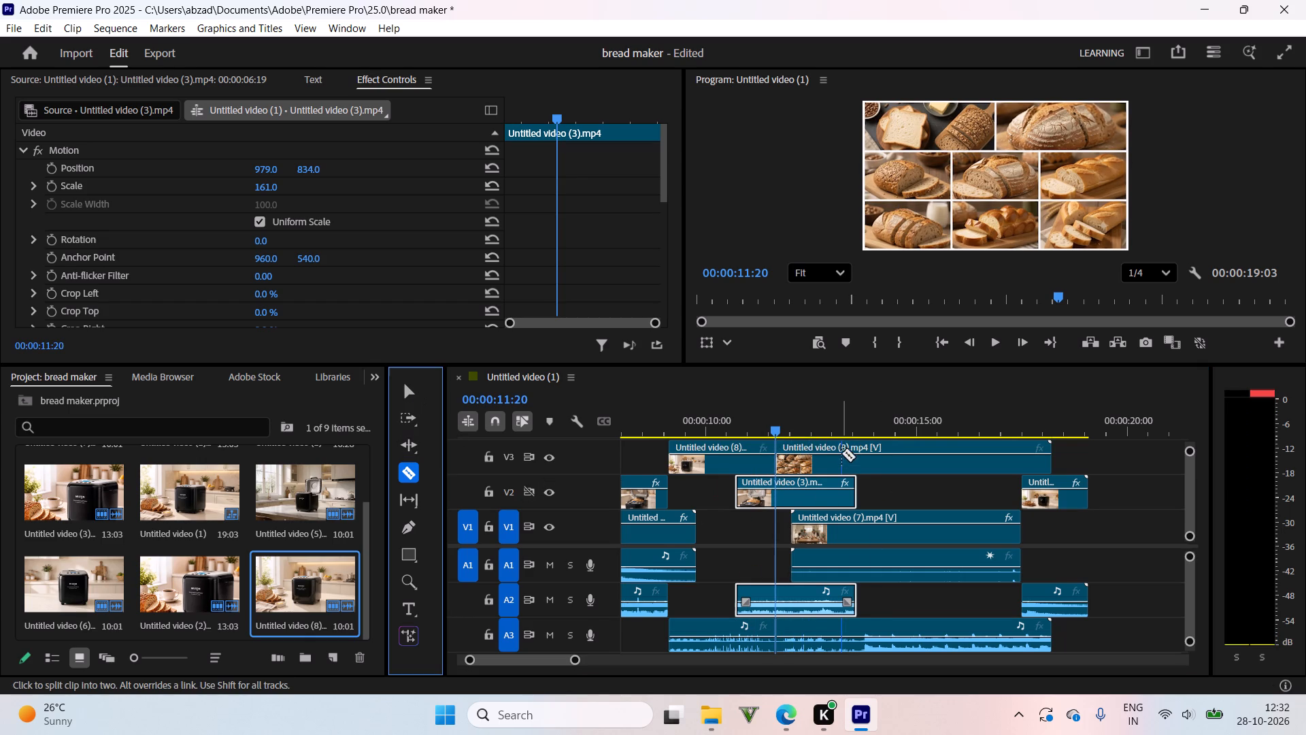
click(416, 392)
click(874, 461)
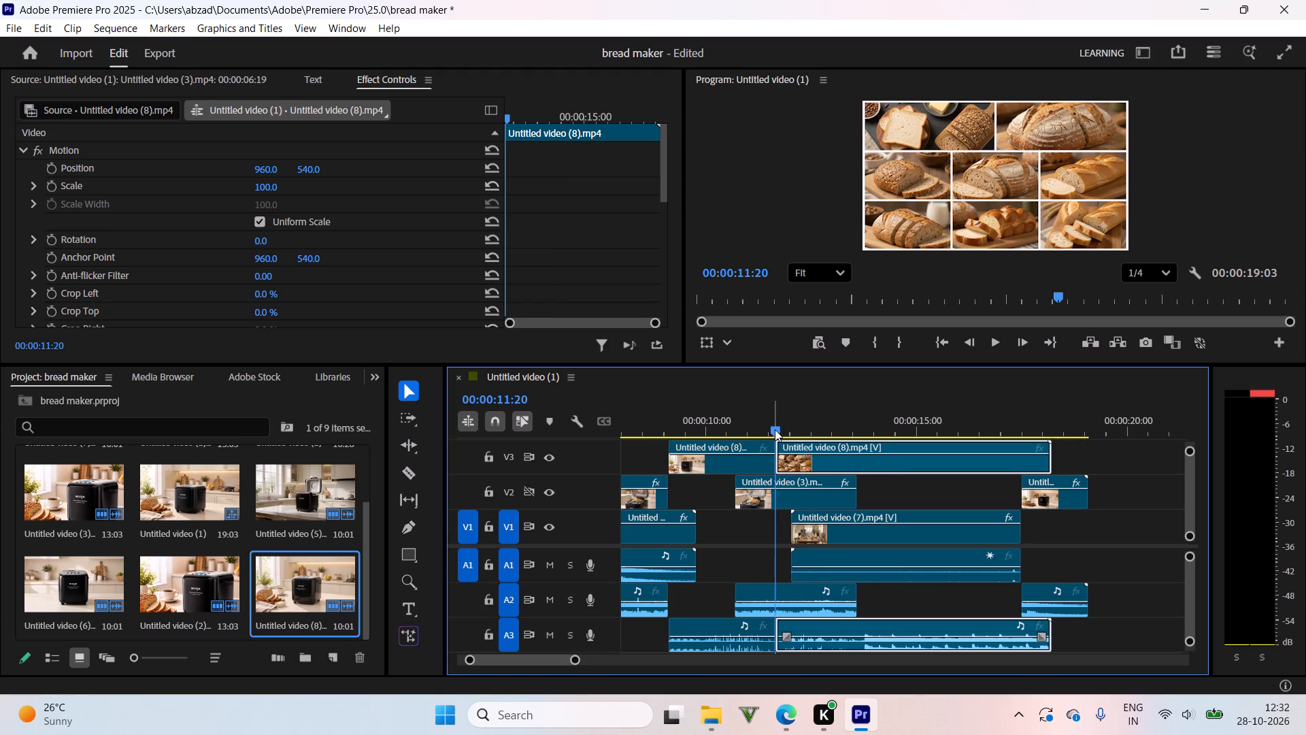
drag(869, 442, 948, 446)
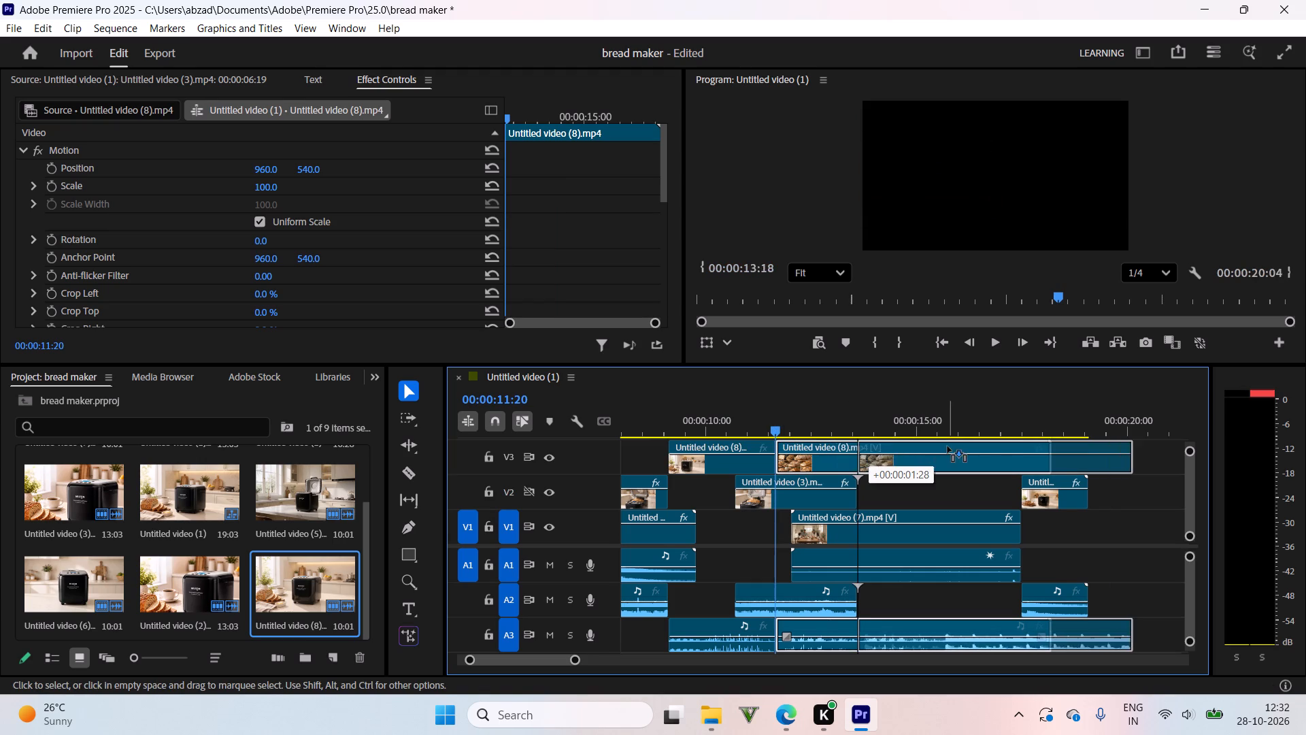
drag(948, 446, 1001, 448)
Move the Untitled video (3).mp4 clip on V2, with its audio, to start at about 00:00:11:20 where the V3 collage ends, checking the join.
drag(767, 430, 775, 441)
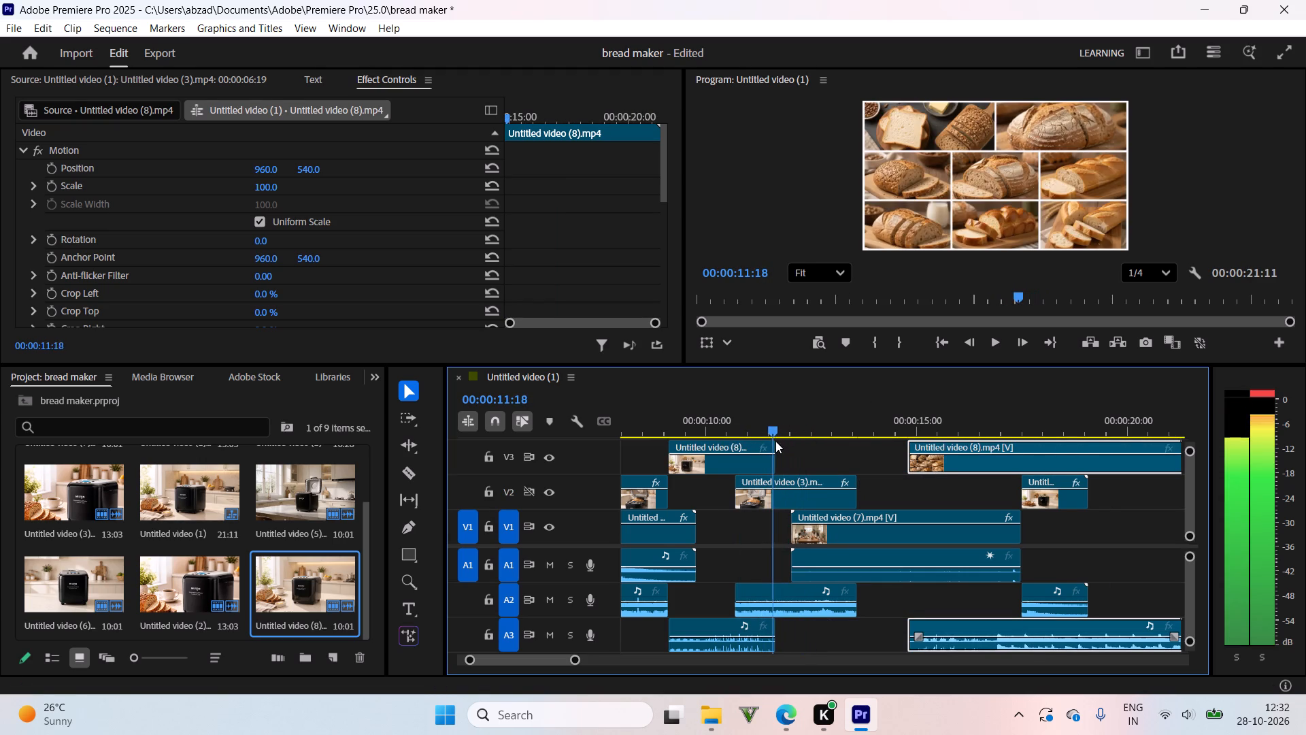
drag(775, 441, 773, 447)
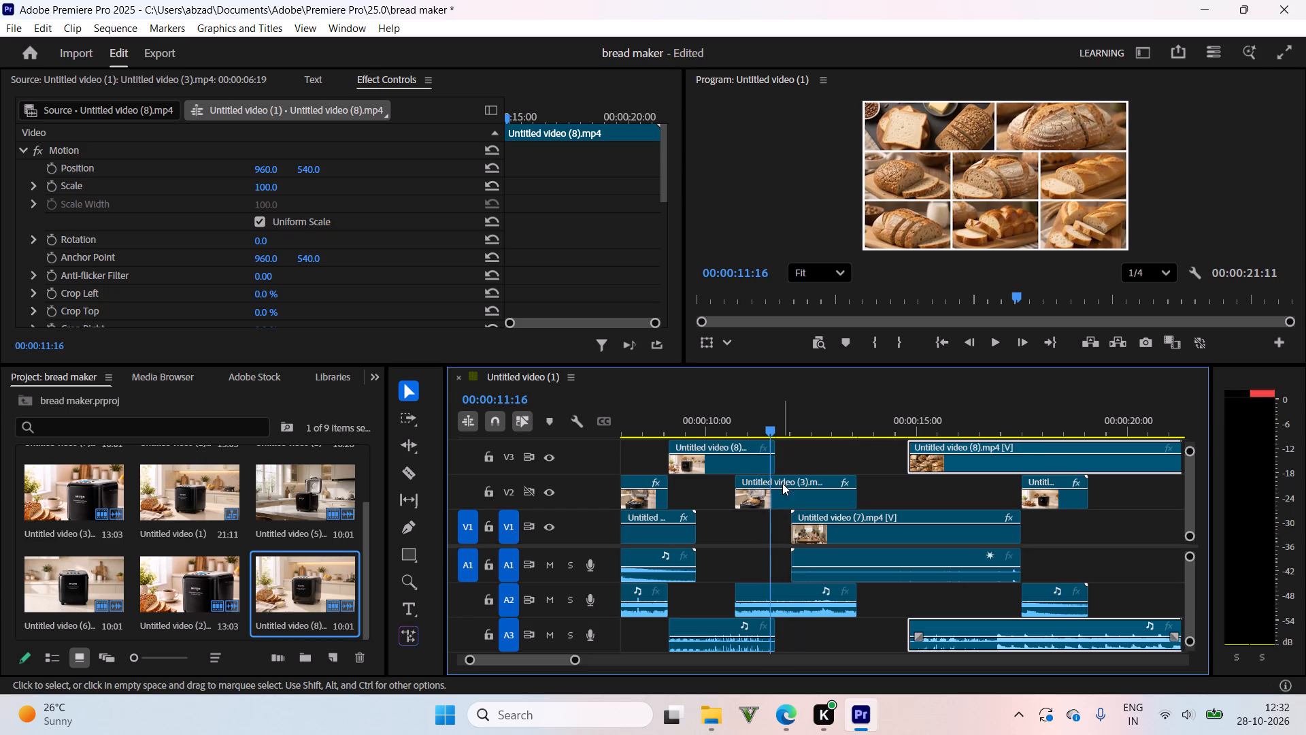
click(768, 493)
drag(768, 494, 790, 494)
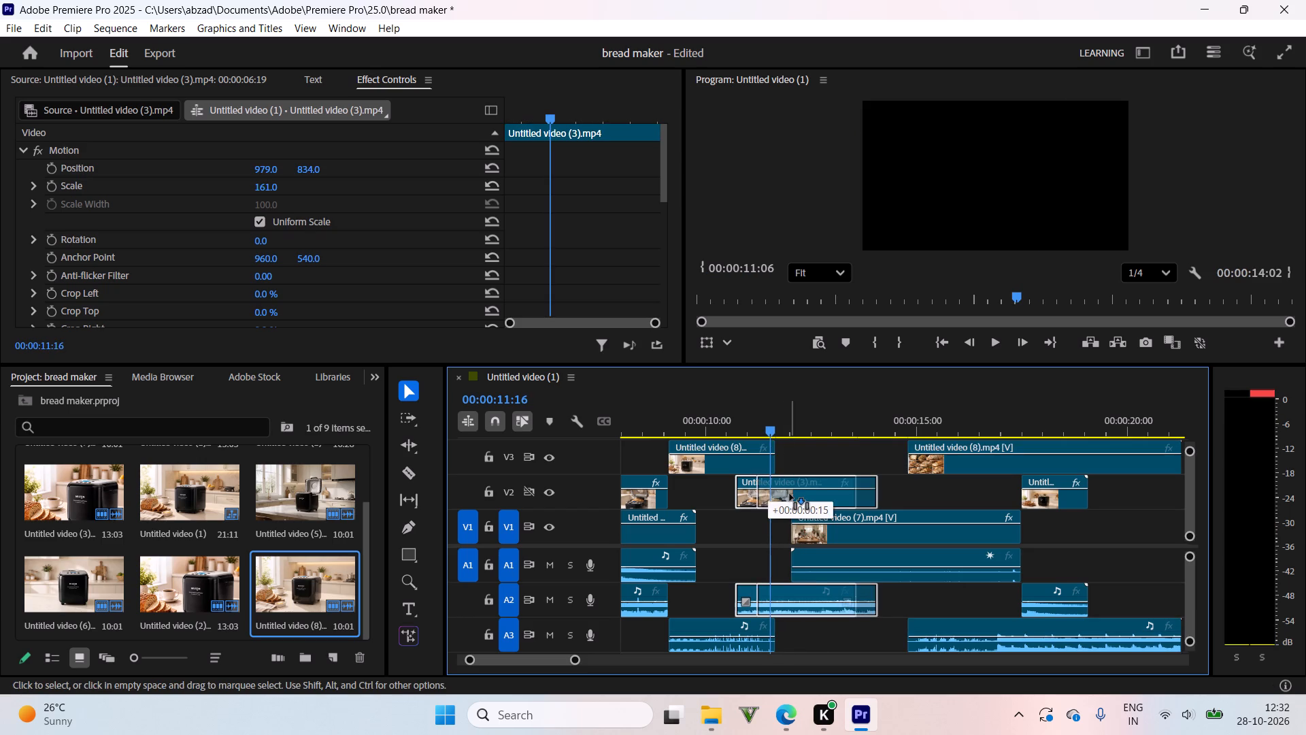
drag(790, 494, 813, 495)
drag(767, 422, 777, 423)
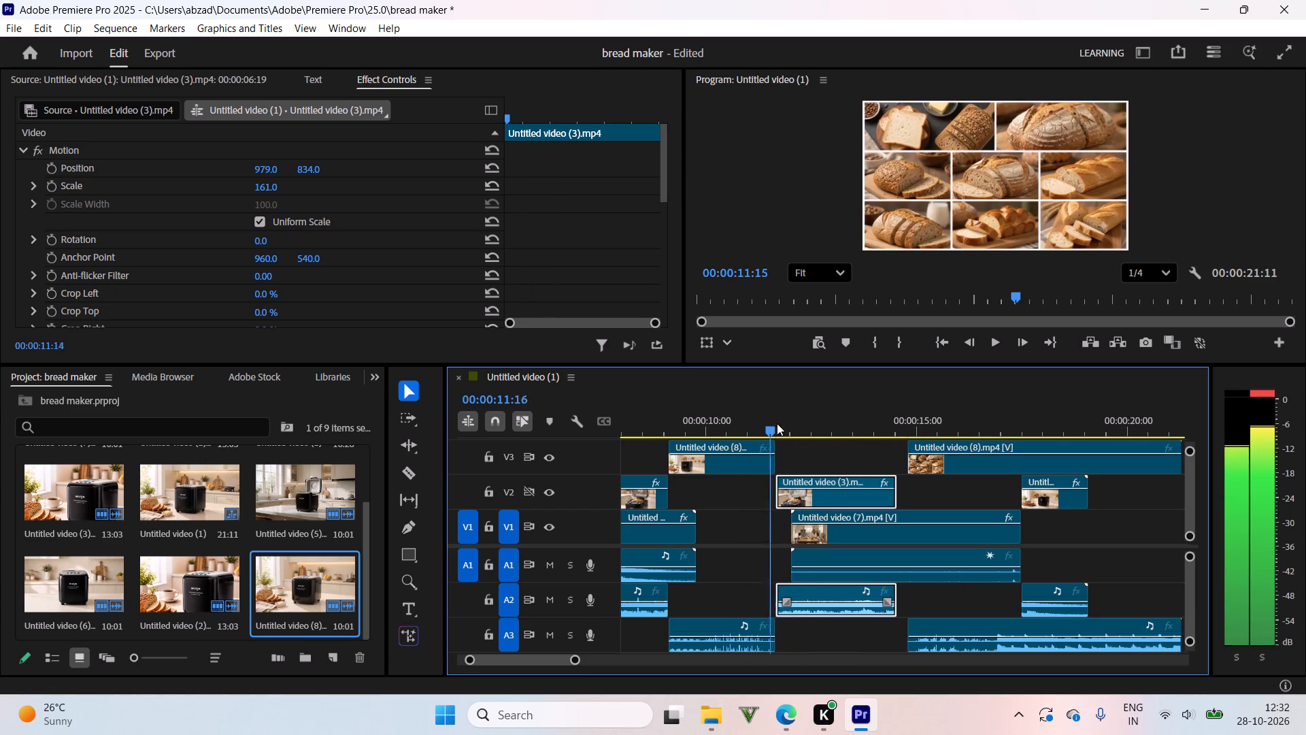
Trim the opening bread-maker frames off Untitled video (3).mp4 on V2 at 00:00:11:24, and close the gap to the V3 collage.
drag(777, 423, 782, 423)
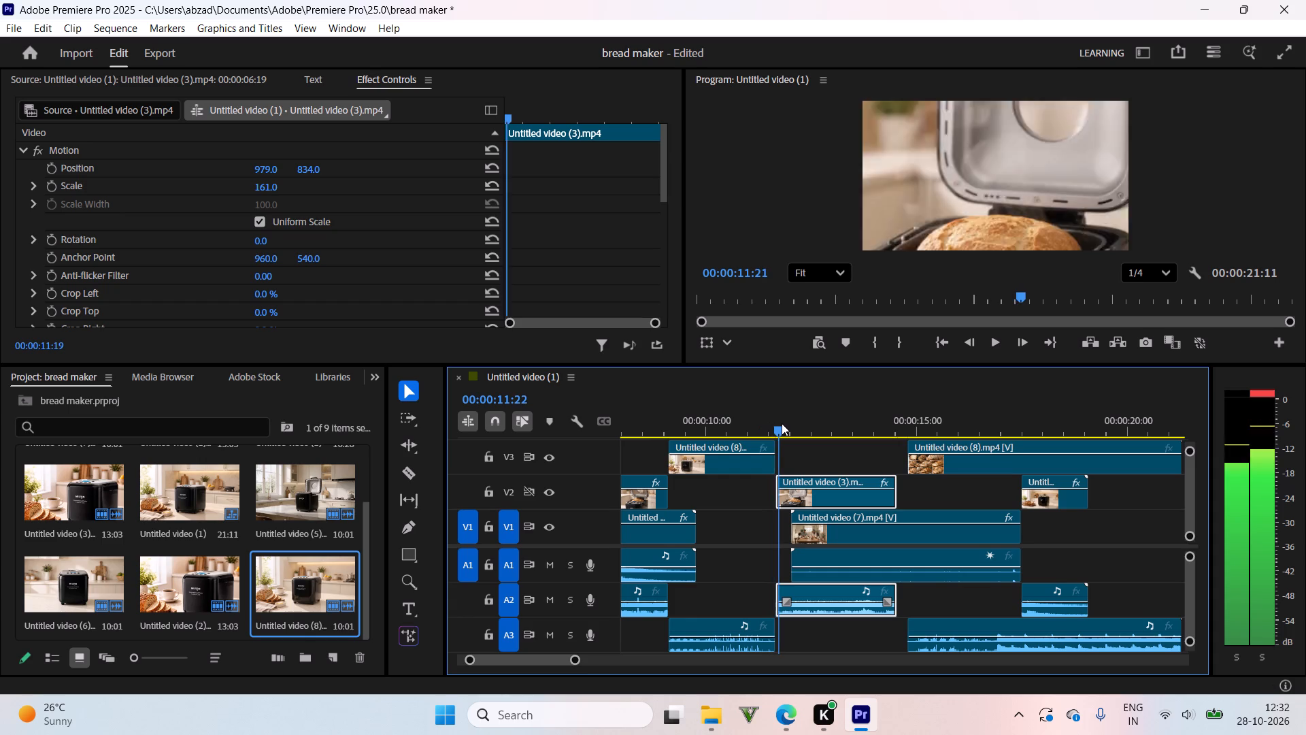
drag(782, 423, 784, 425)
drag(775, 482, 782, 480)
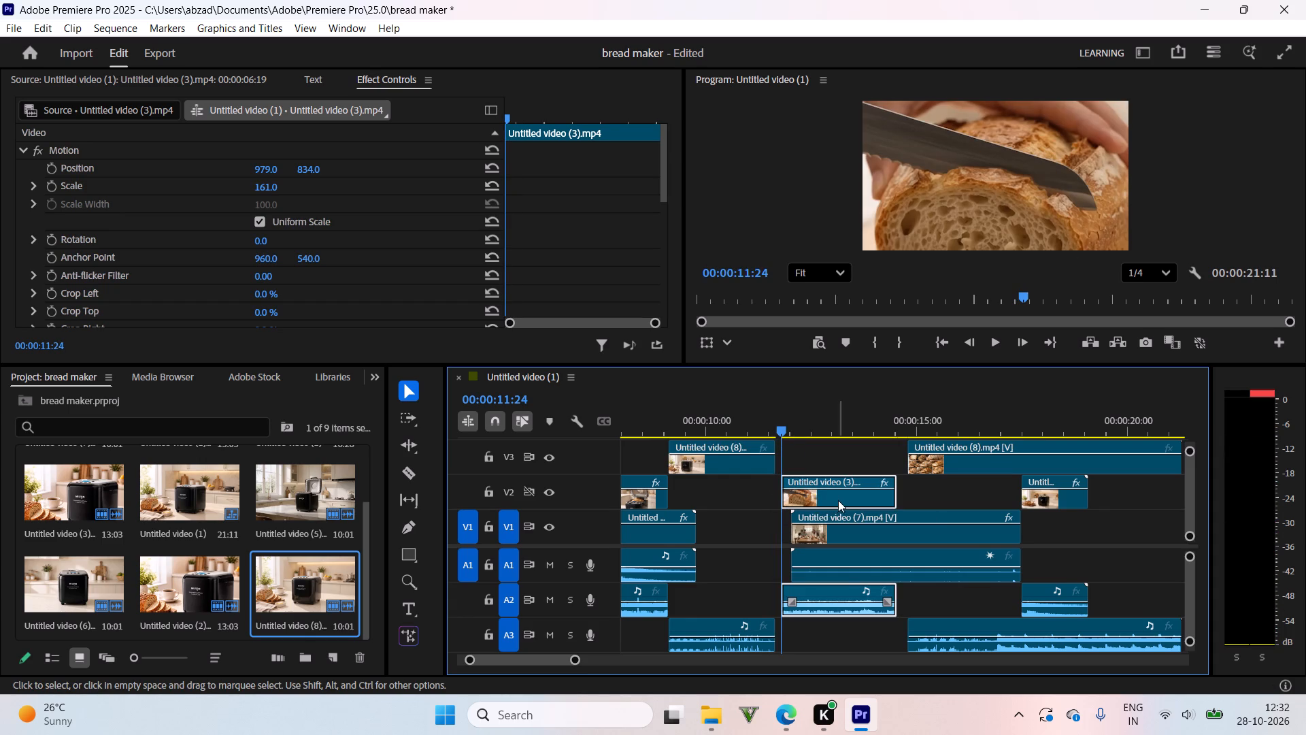
click(839, 495)
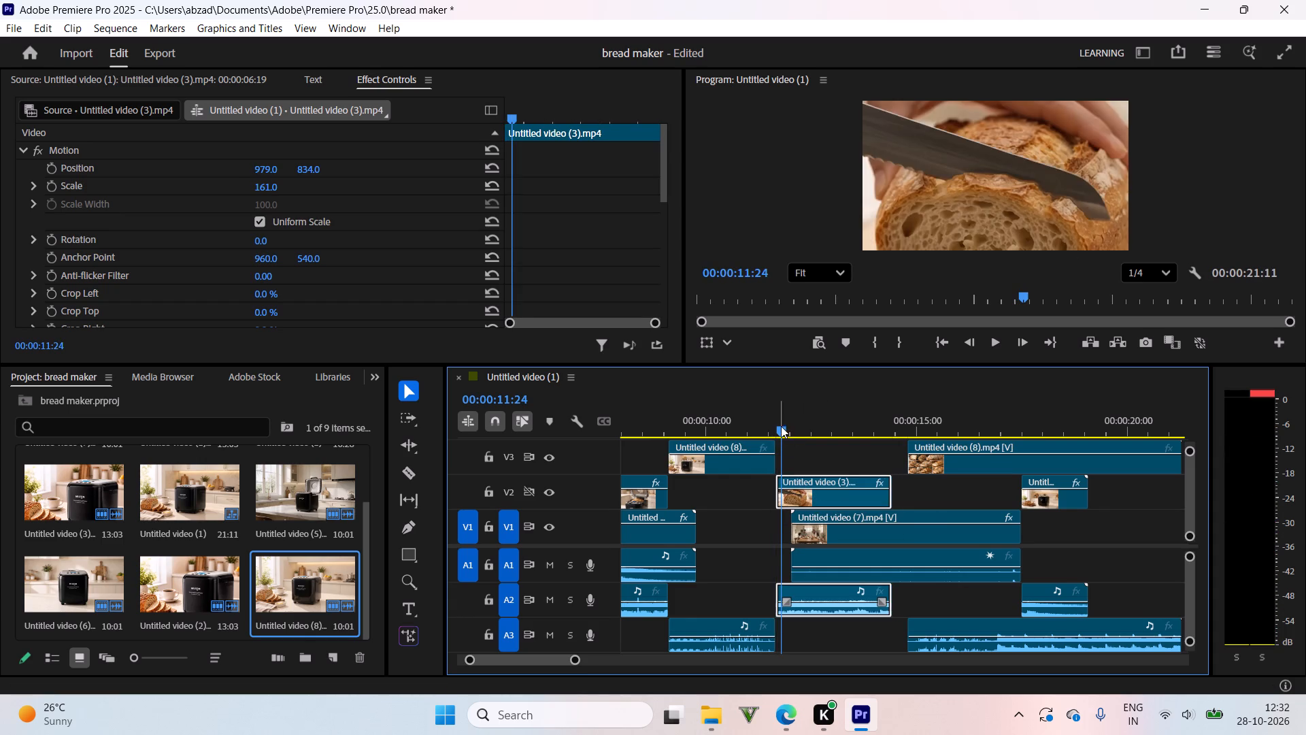
Trim the start of the second Untitled video (8).mp4 part on V3, with its audio, to the family scene at 00:00:16:24.
drag(781, 426, 771, 436)
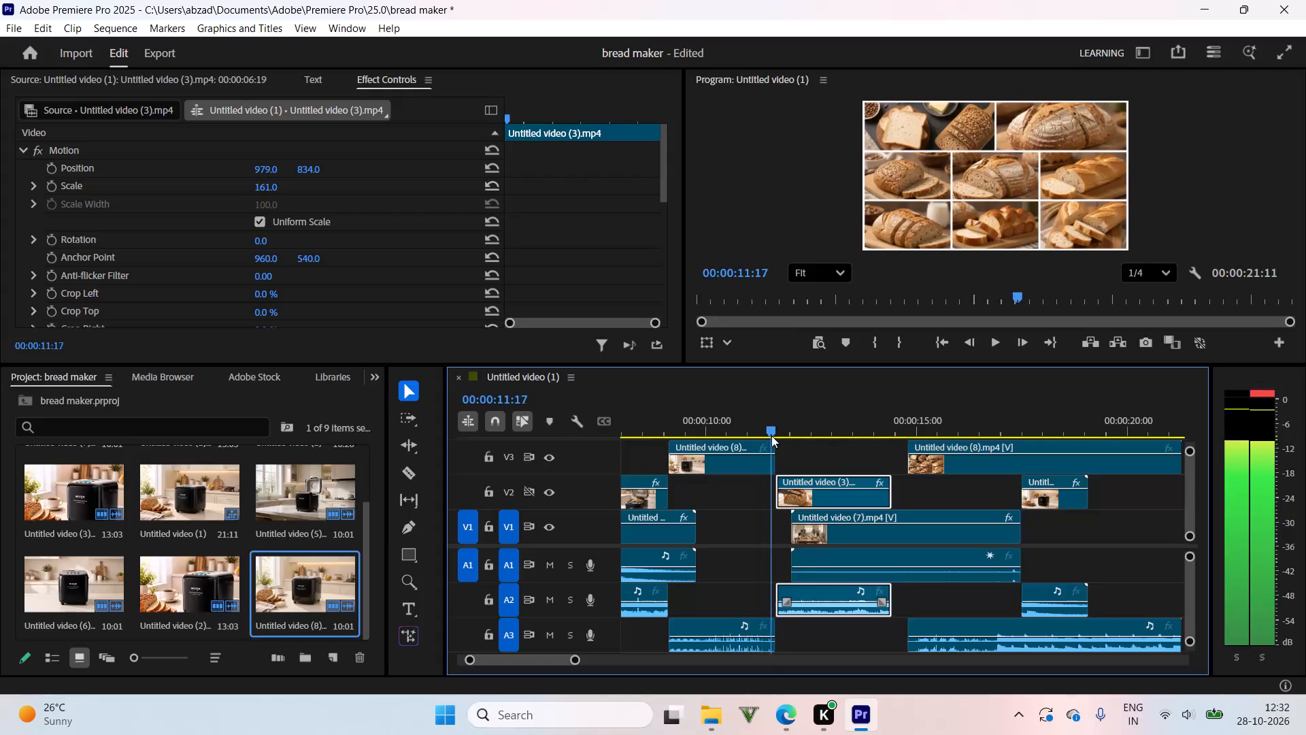
drag(771, 436, 837, 440)
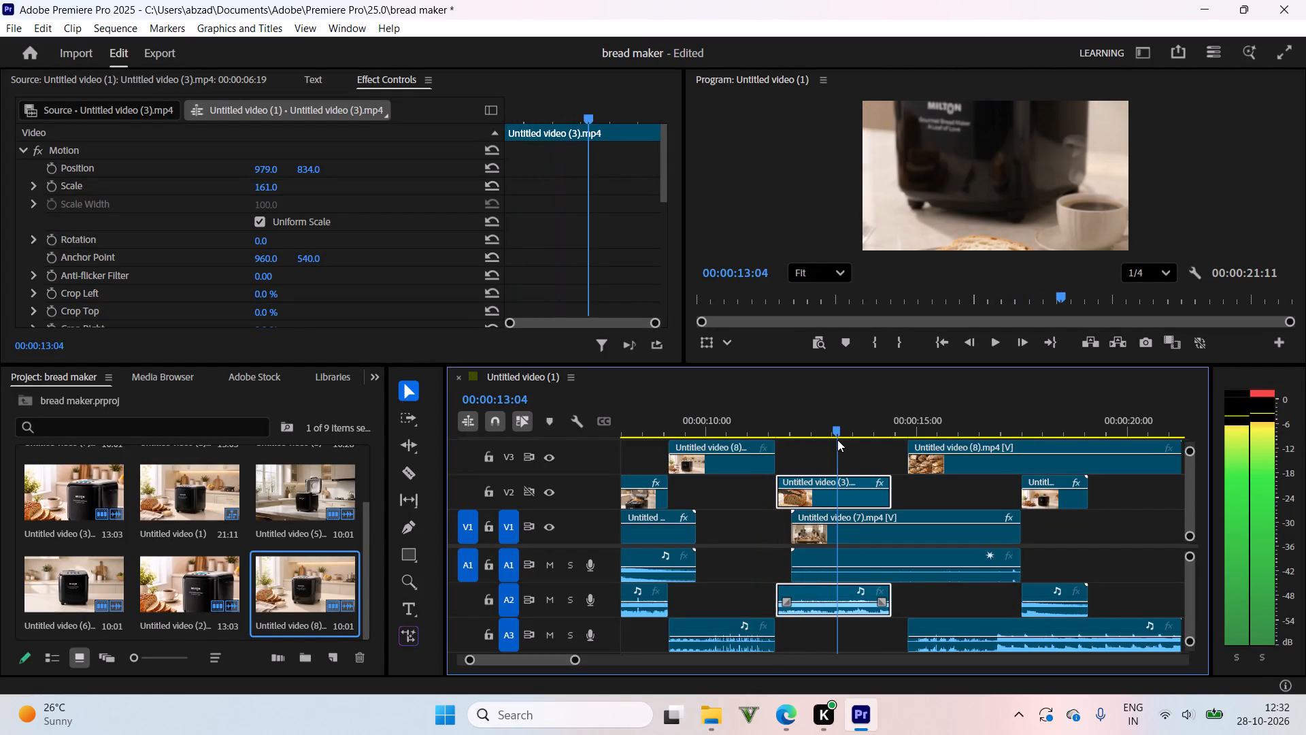
drag(837, 440, 867, 448)
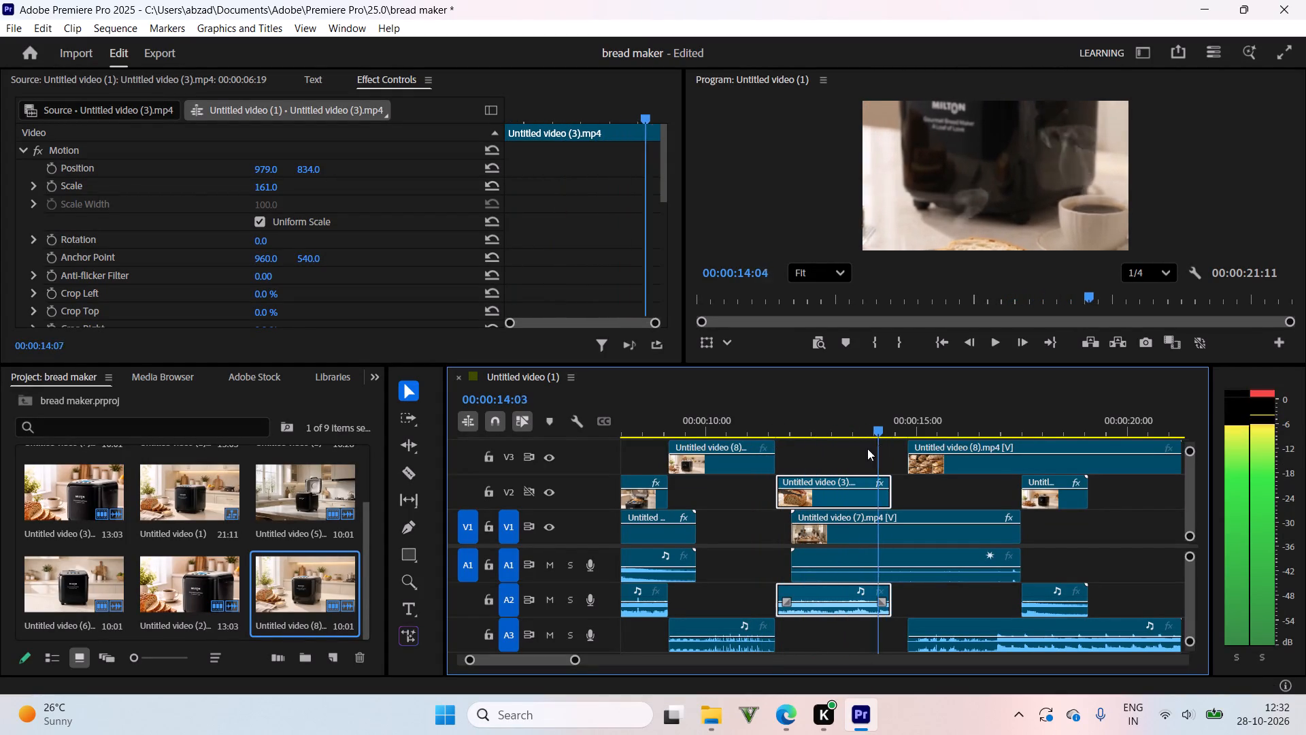
drag(867, 448, 826, 446)
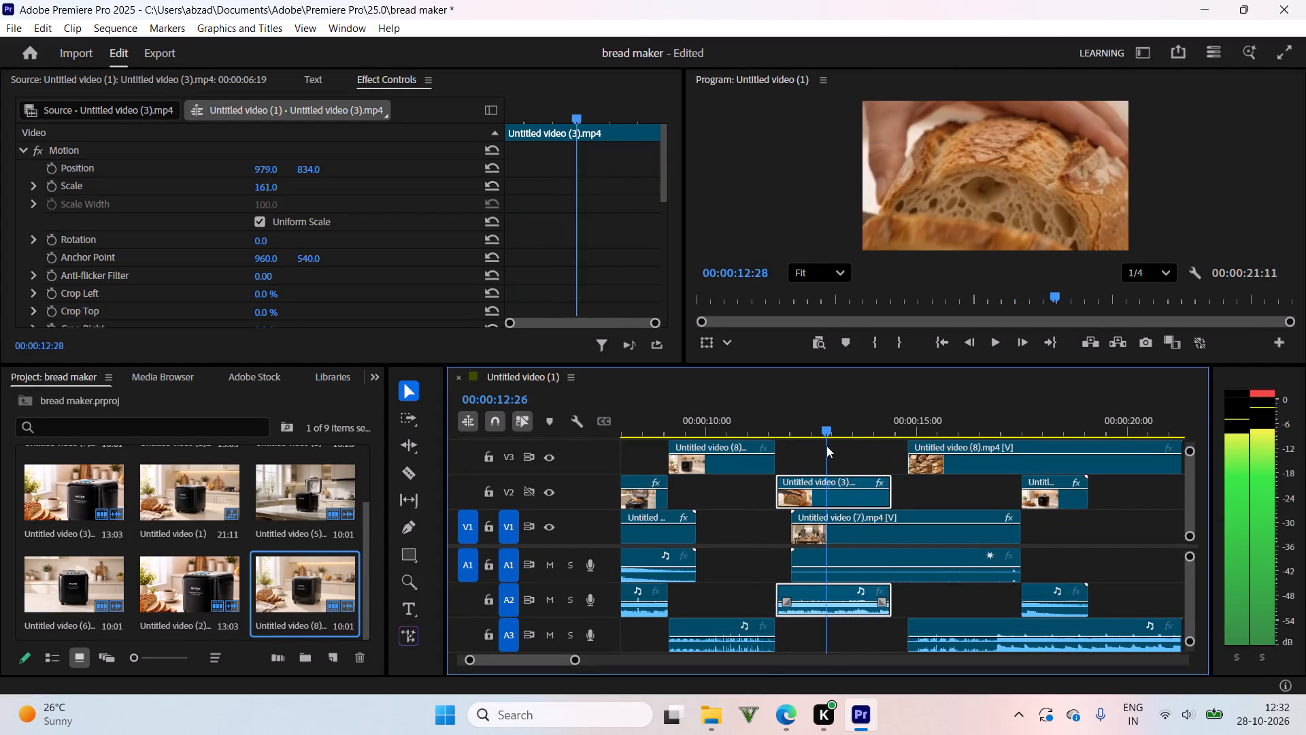
drag(826, 446, 887, 439)
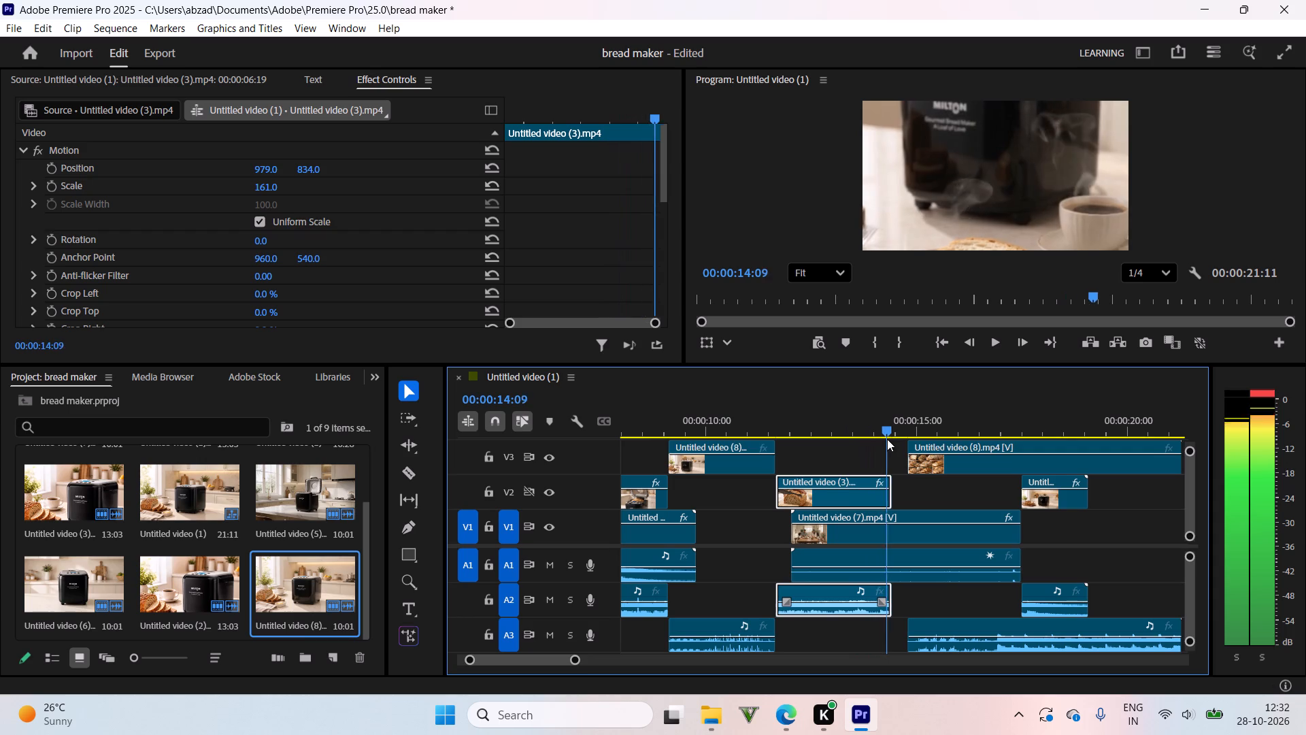
drag(887, 439, 941, 446)
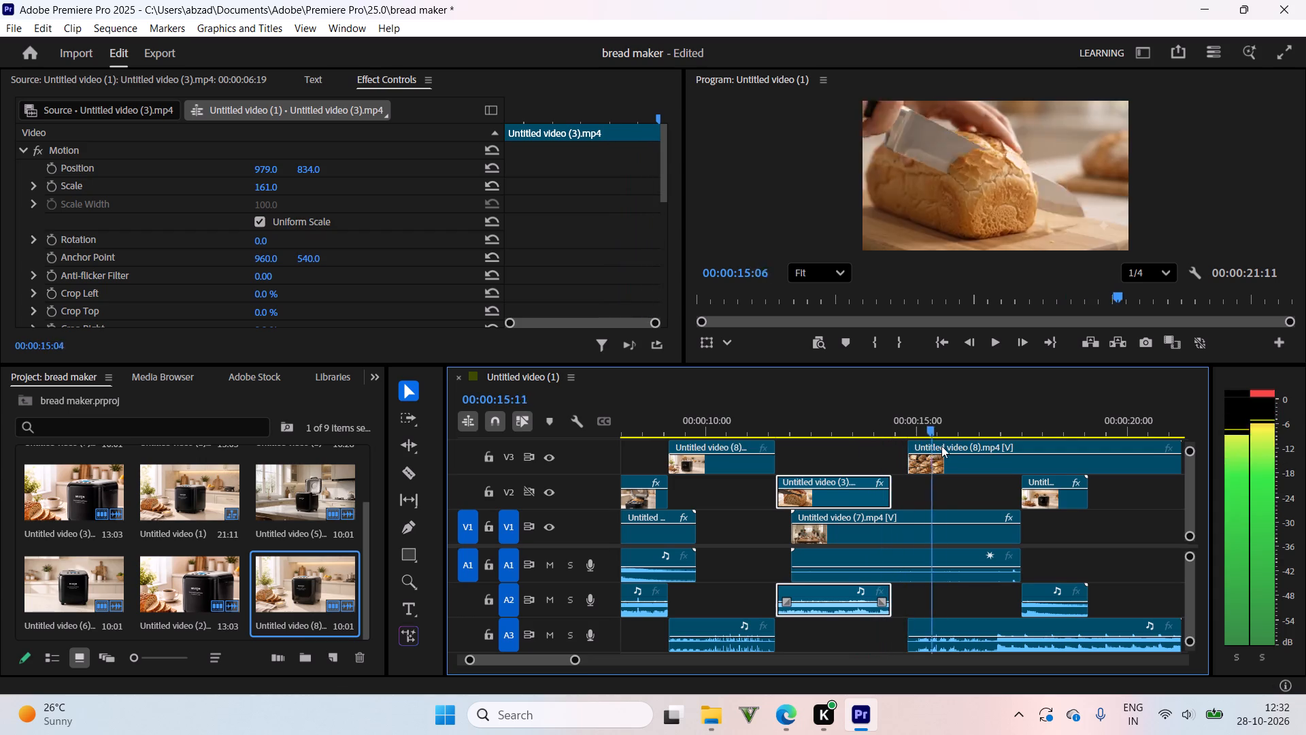
drag(941, 446, 1038, 468)
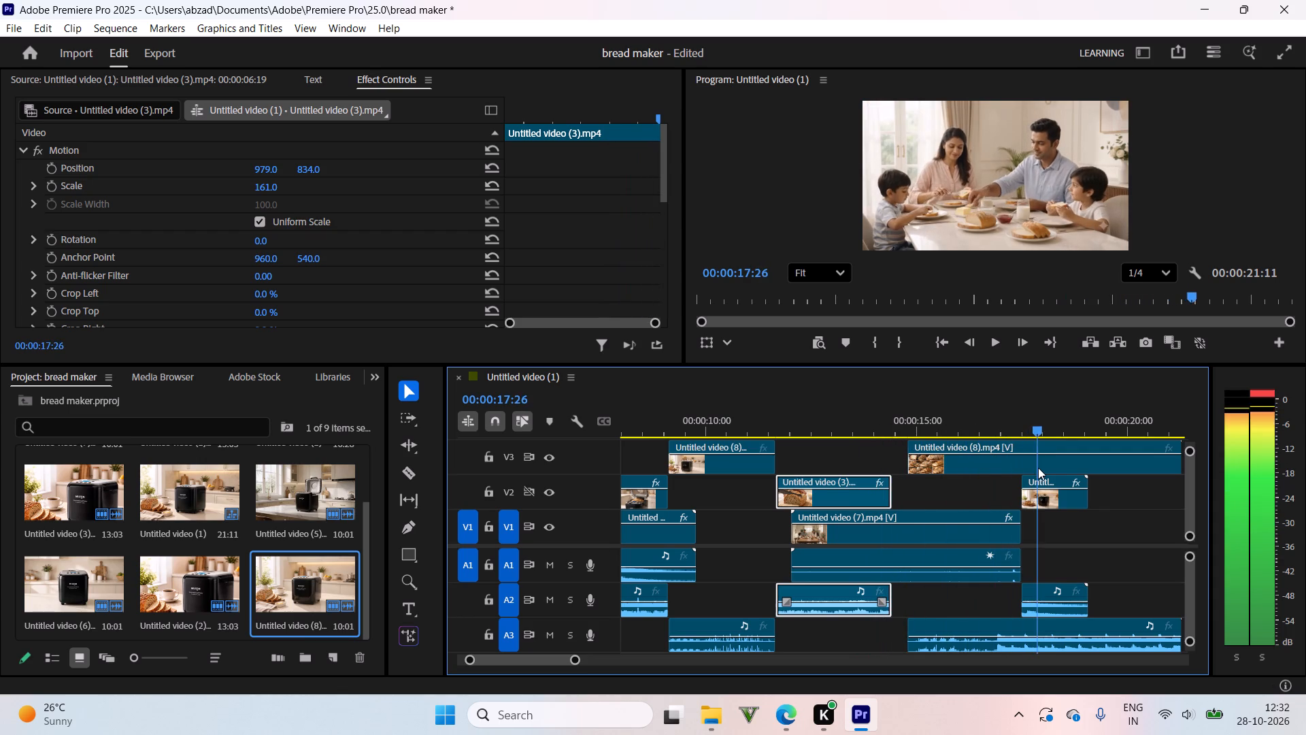
drag(1038, 468, 999, 461)
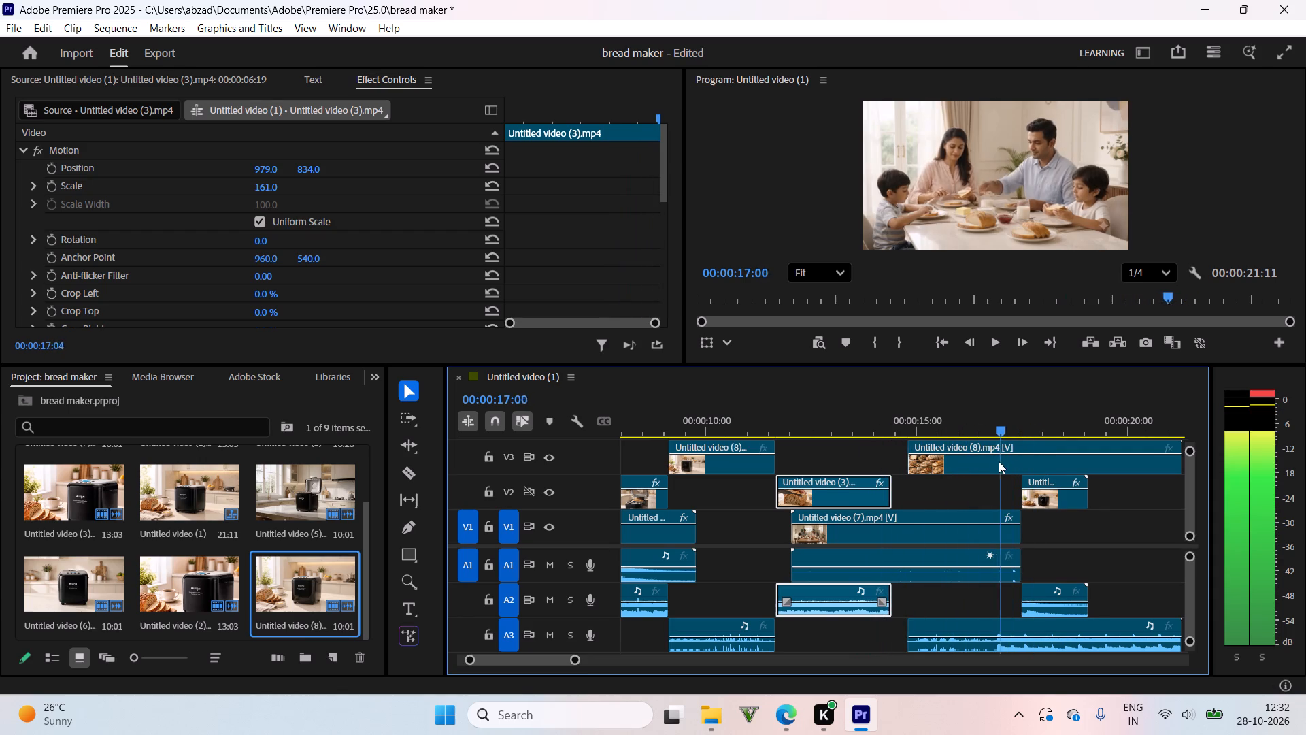
drag(999, 461, 992, 461)
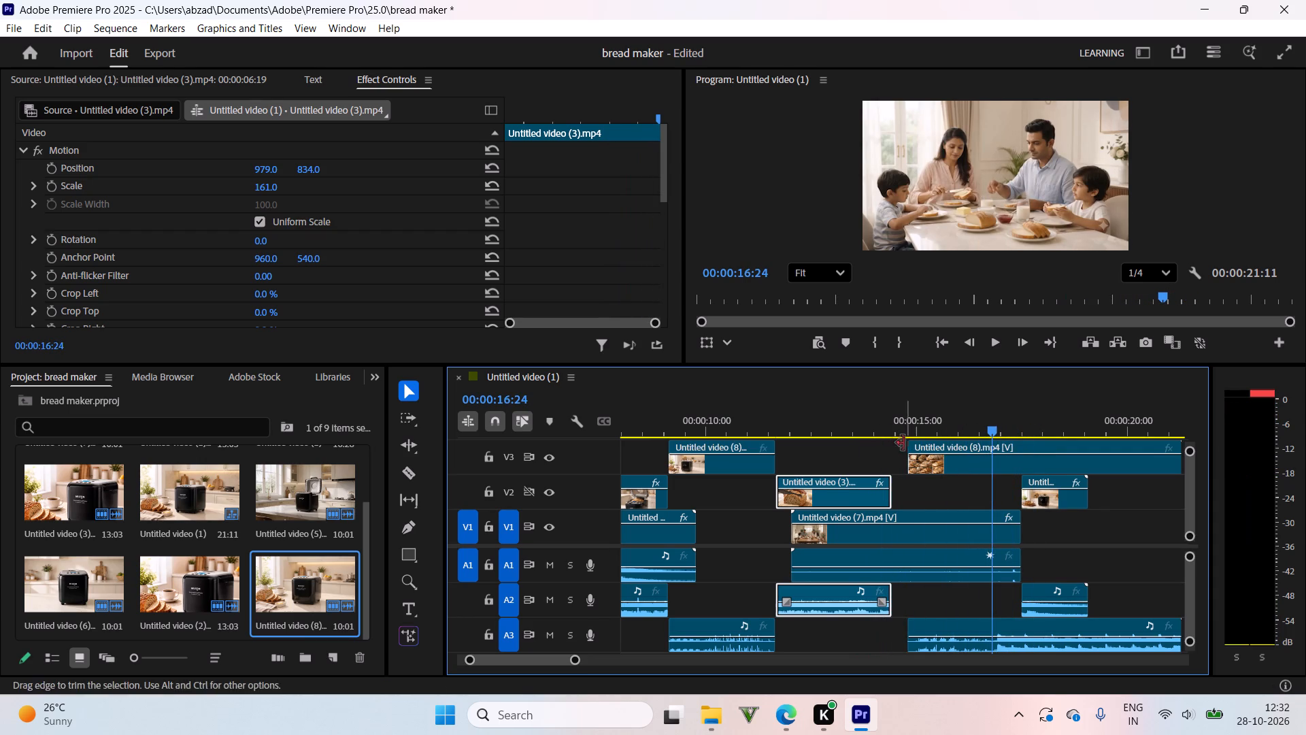
drag(908, 442, 956, 448)
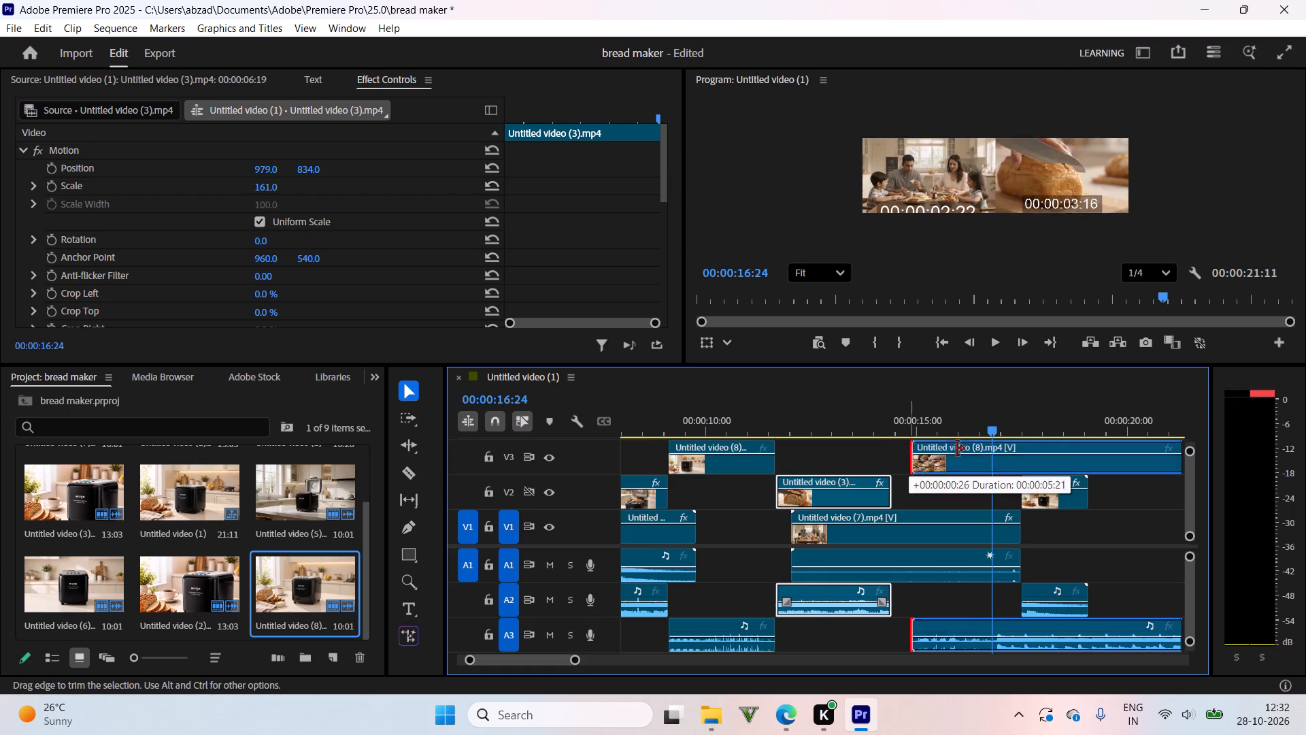
drag(956, 448, 987, 466)
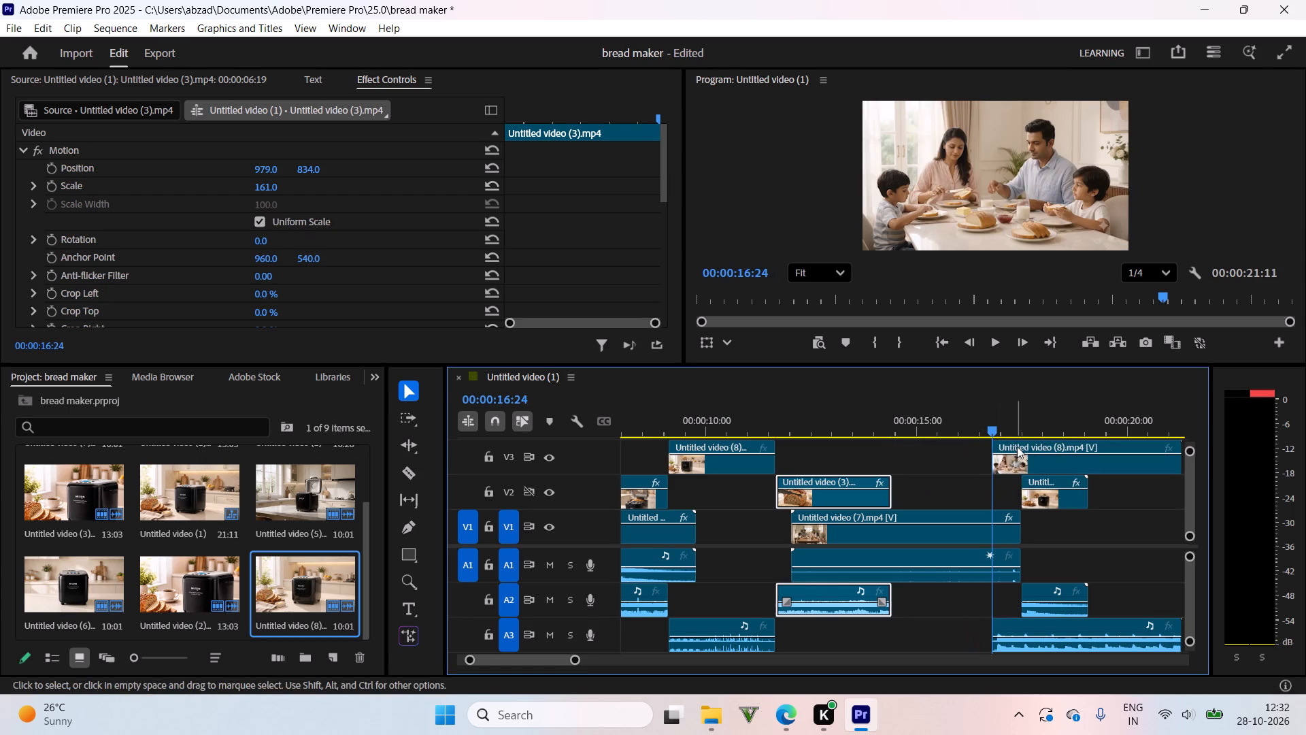
Move the trimmed family-scene clip on V3, with its audio, earlier to start where Untitled video (3).mp4 ends on V2.
click(1018, 459)
drag(1031, 465, 934, 463)
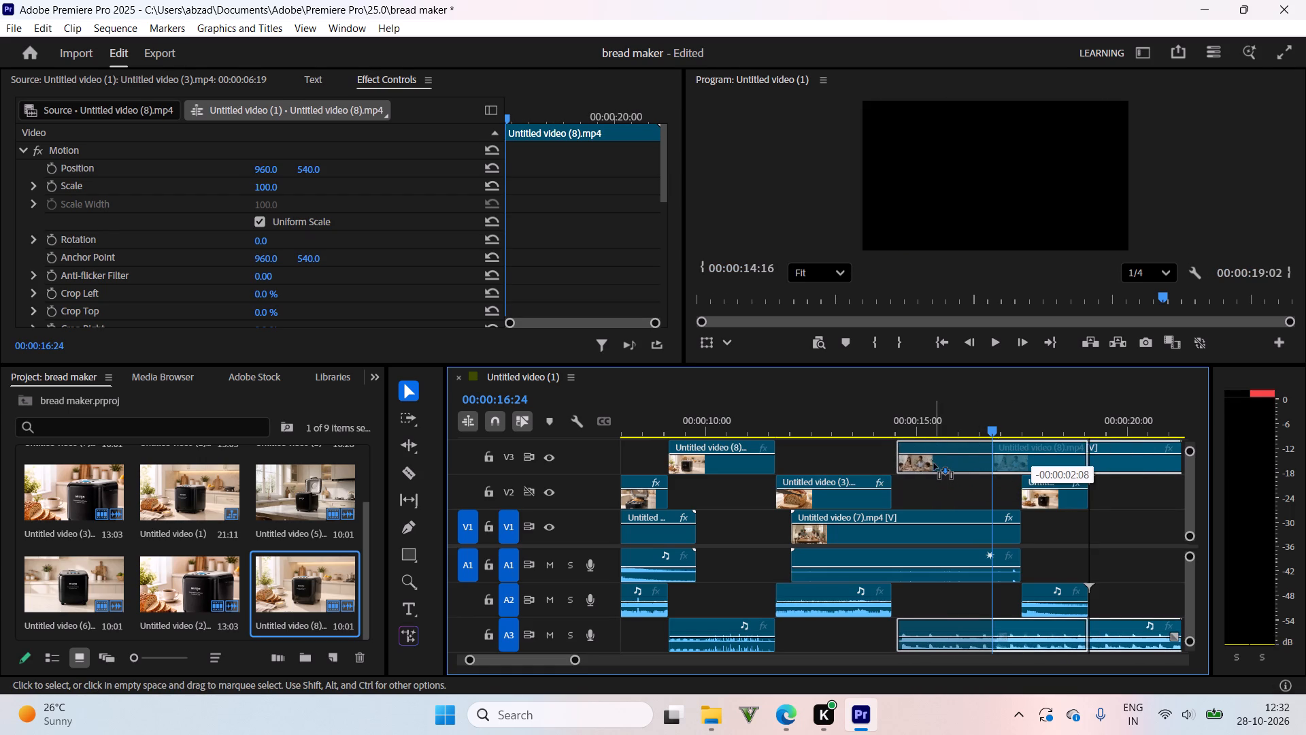
drag(934, 463, 926, 463)
Trim the end of the family-scene clip on V3, with its audio, to 00:00:16:09, before the wide product shot appears.
drag(867, 422, 863, 424)
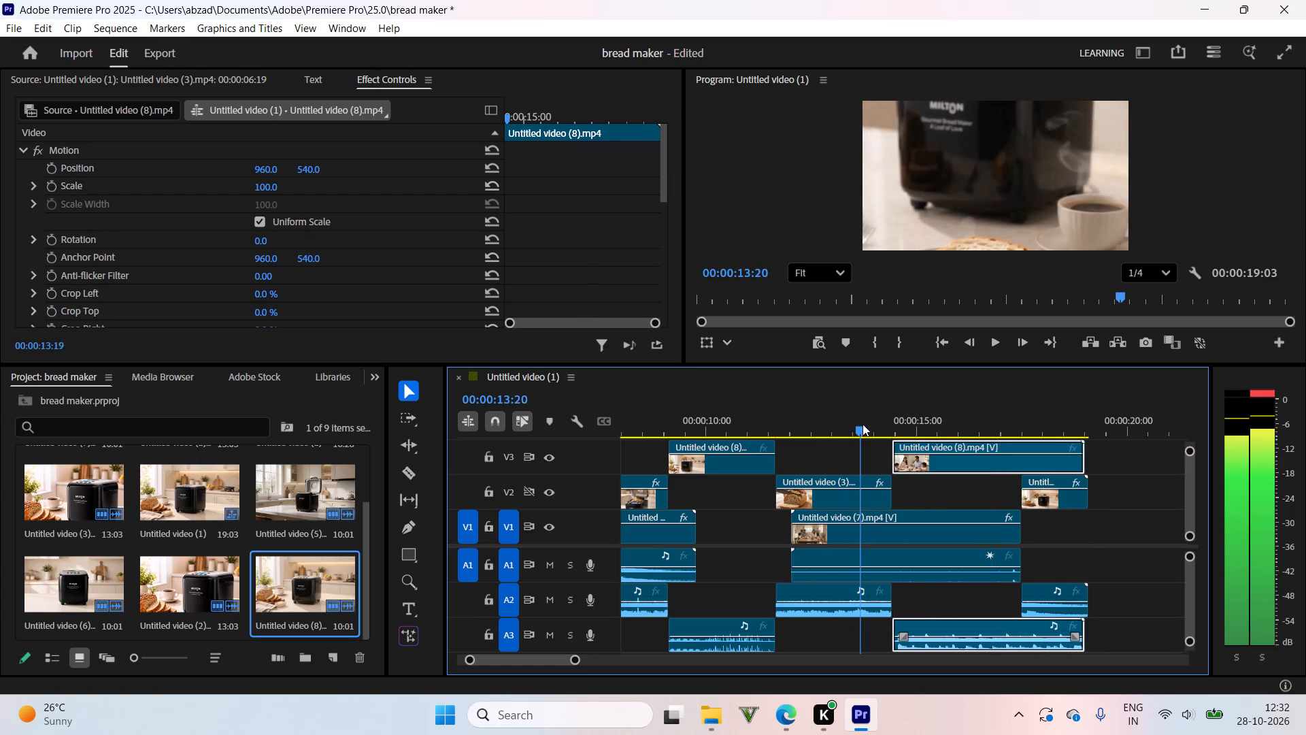
drag(863, 424, 928, 430)
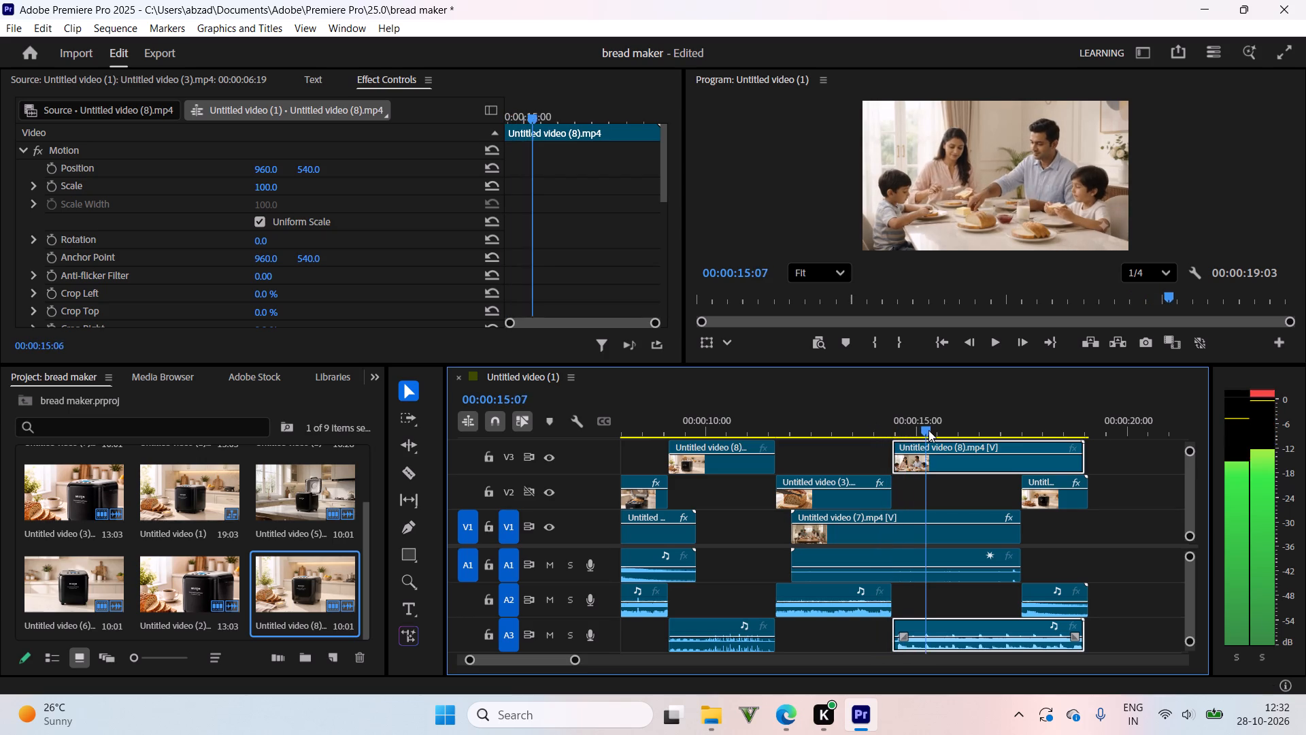
drag(928, 430, 999, 443)
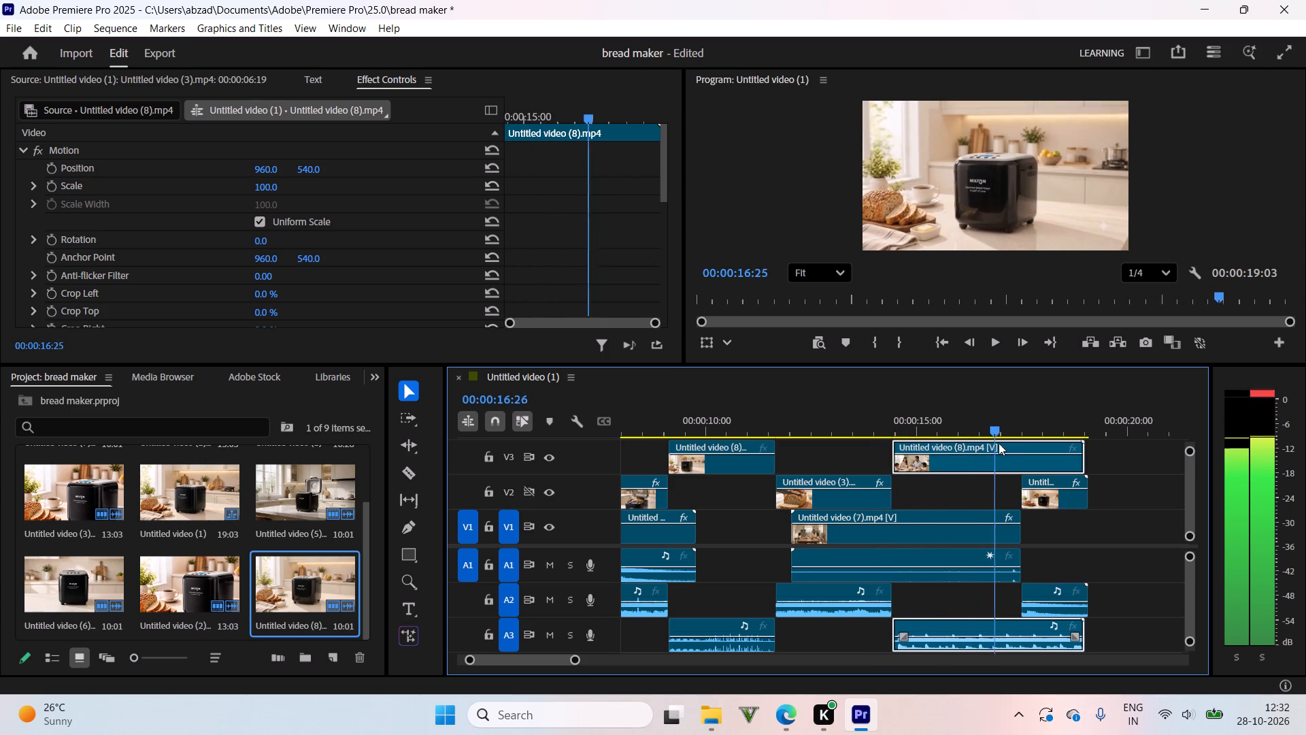
drag(999, 443, 982, 459)
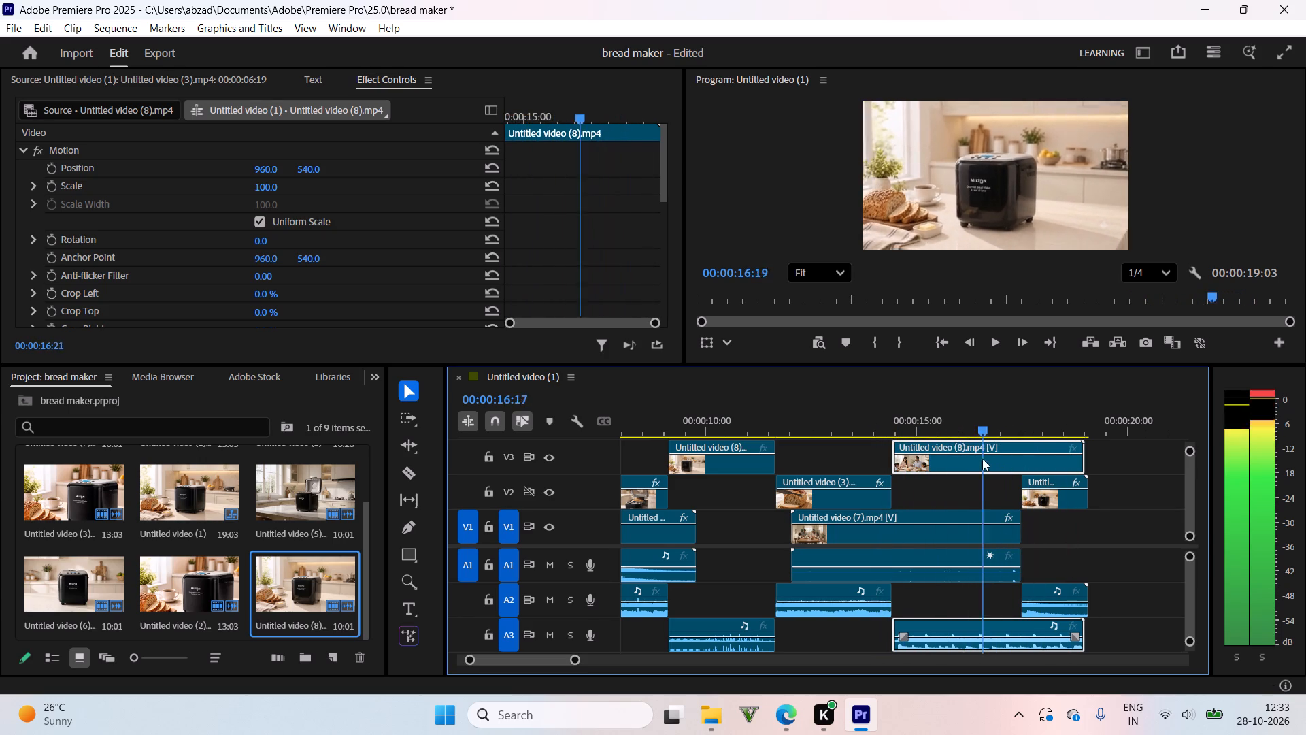
drag(982, 459, 972, 451)
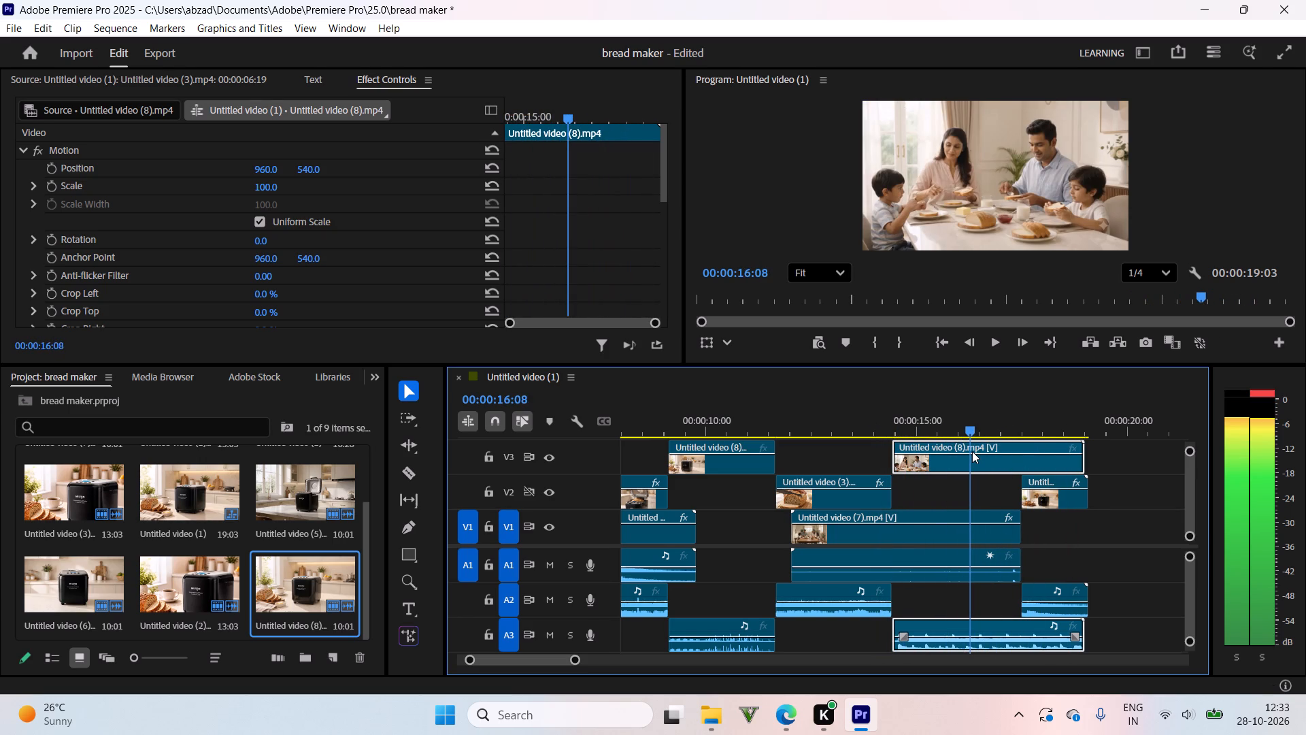
drag(972, 451, 973, 453)
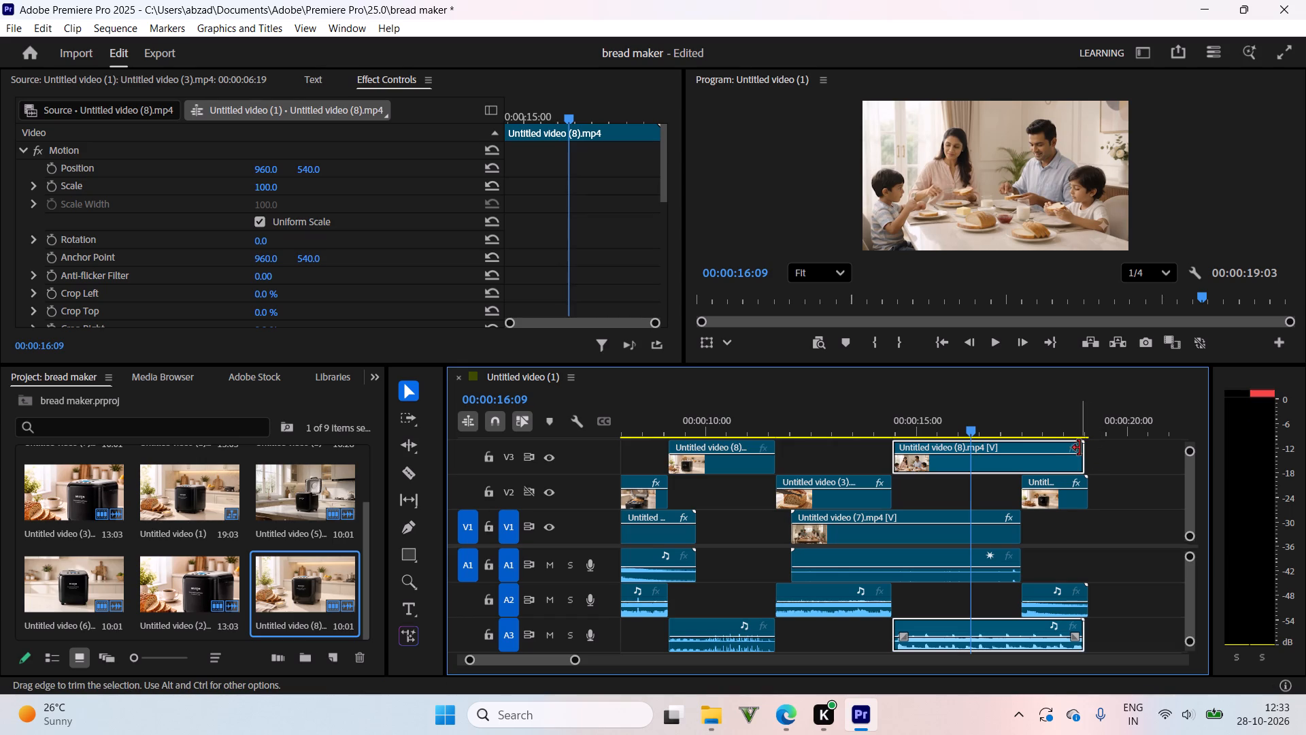
drag(1083, 446, 967, 453)
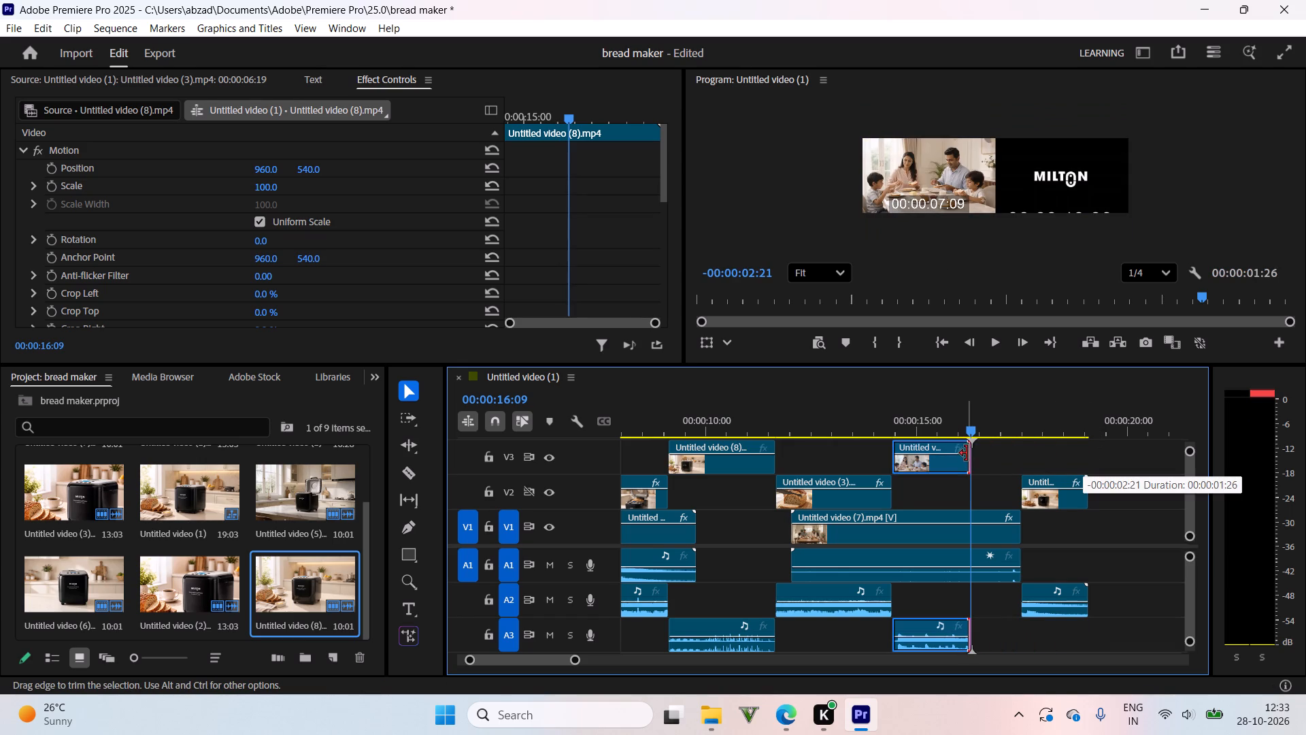
drag(967, 453, 967, 454)
Move the closing Untitled video (2).mp4 clip on V2, with its audio, earlier to start where the family scene ends.
click(1044, 479)
drag(1041, 494, 1002, 493)
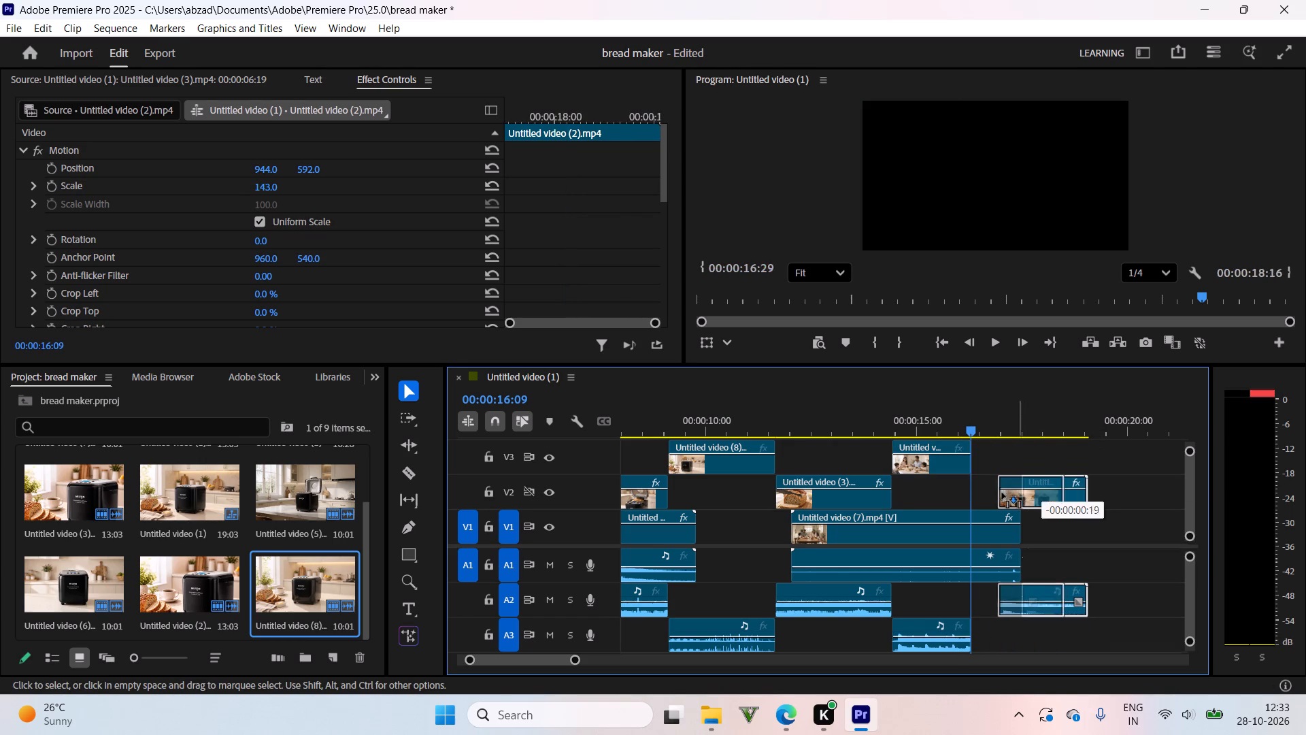
drag(1002, 493, 994, 491)
Scrub from the family scene through the Milton logo to check the ending, and play the ad from the beginning.
drag(951, 420, 927, 425)
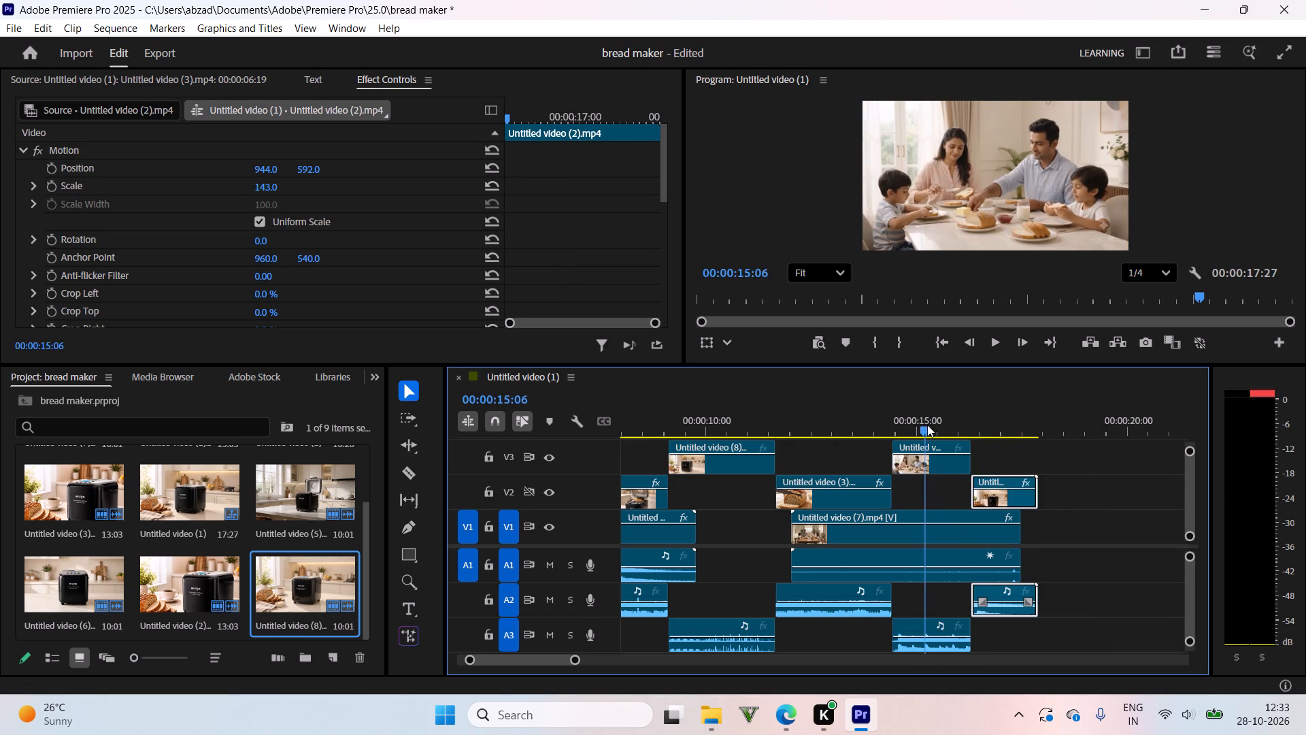
drag(927, 425, 987, 430)
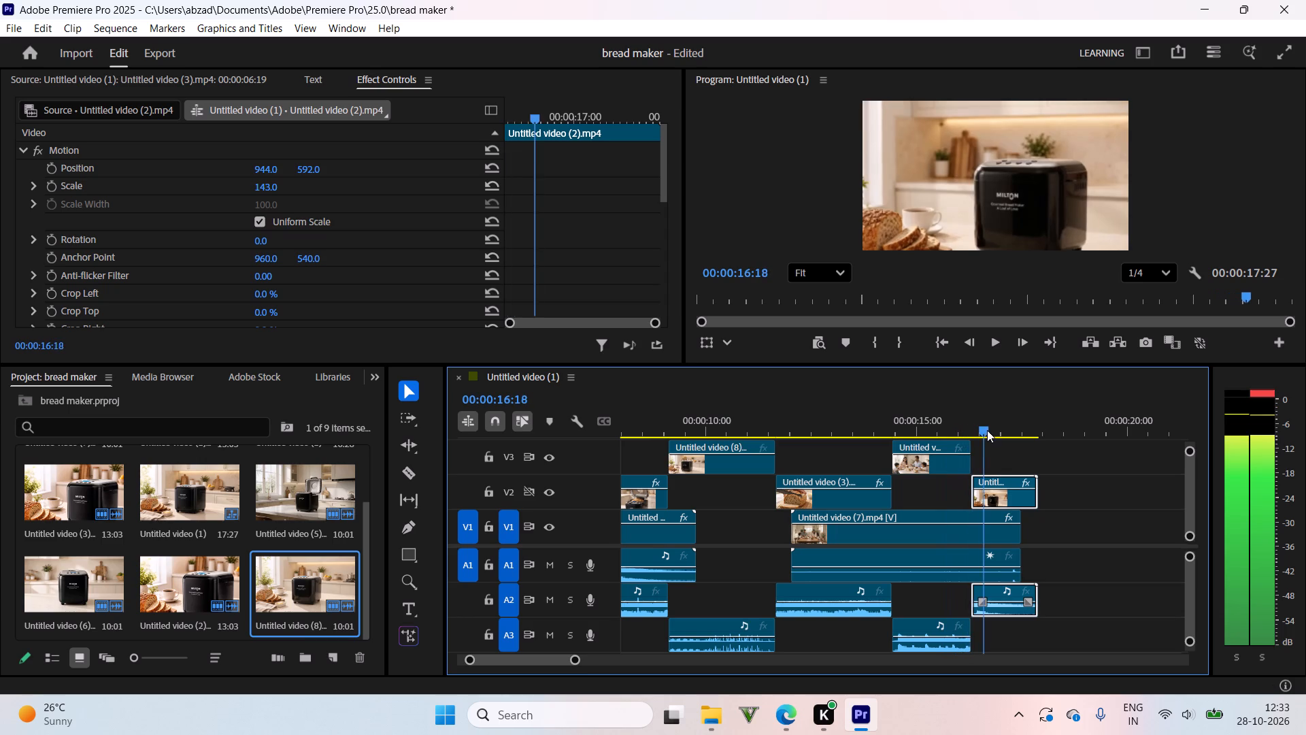
drag(987, 430, 1037, 441)
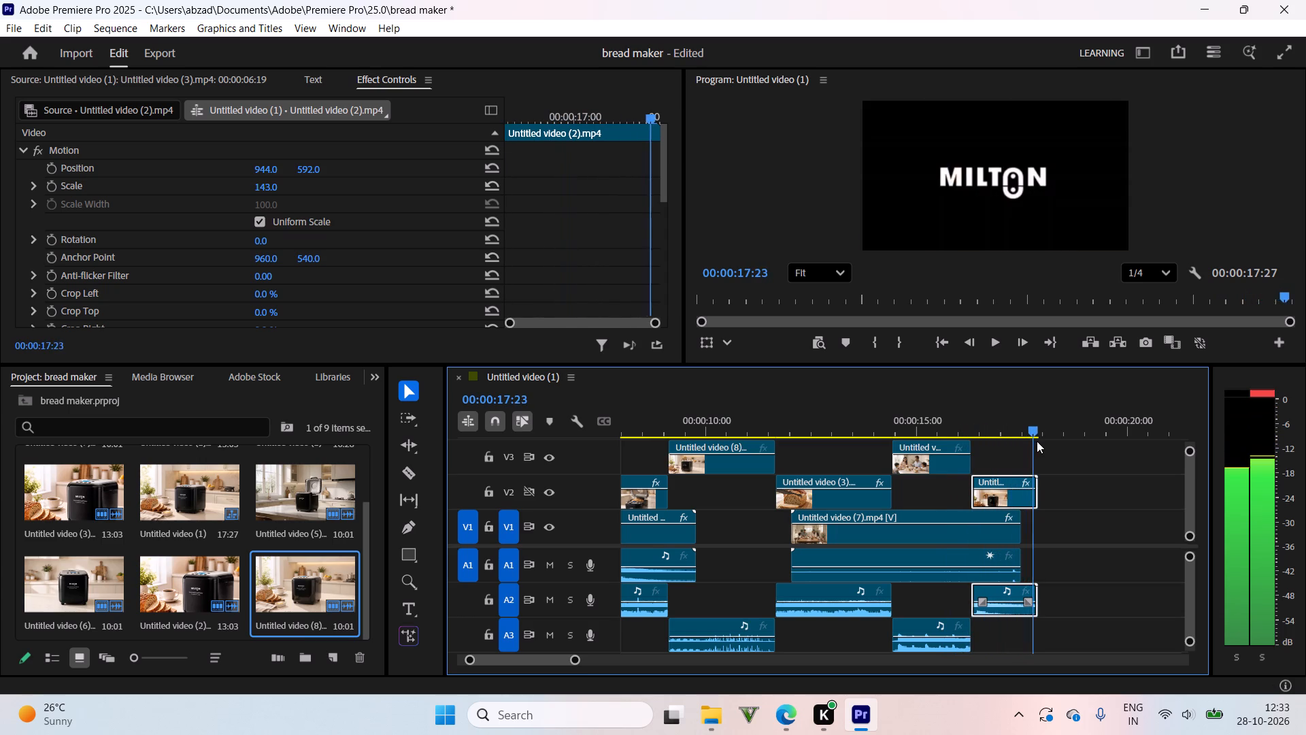
drag(1037, 441, 783, 439)
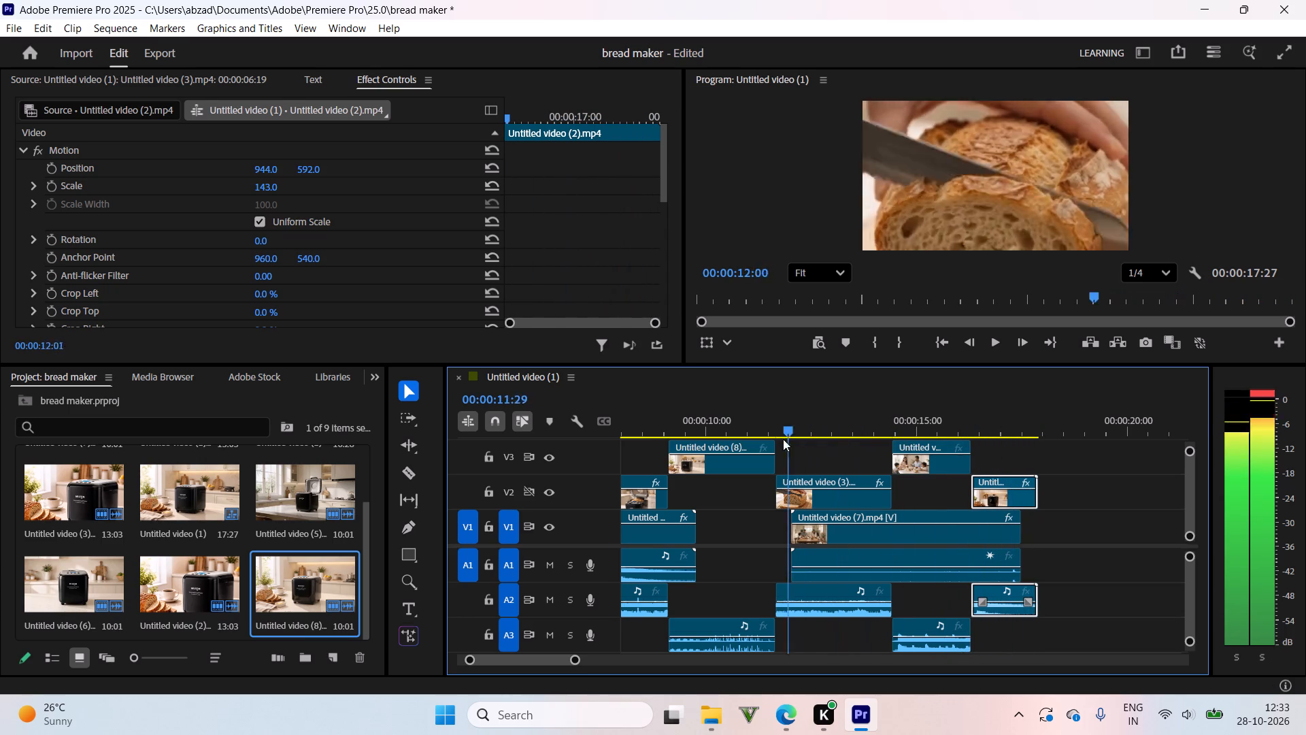
drag(783, 439, 513, 457)
key(space)
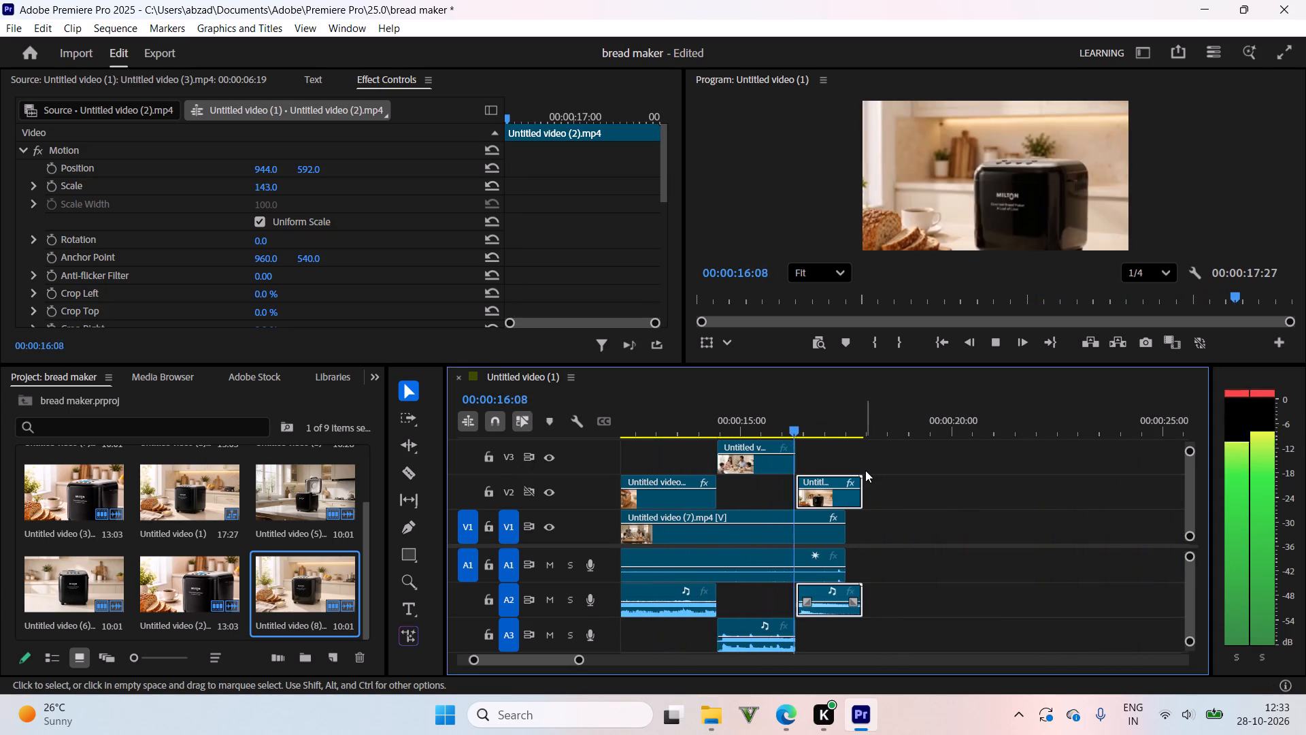
Scrub through the ad from the opening product shots to the Milton logo, rechecking the cuts around the bread collage.
drag(755, 421, 648, 445)
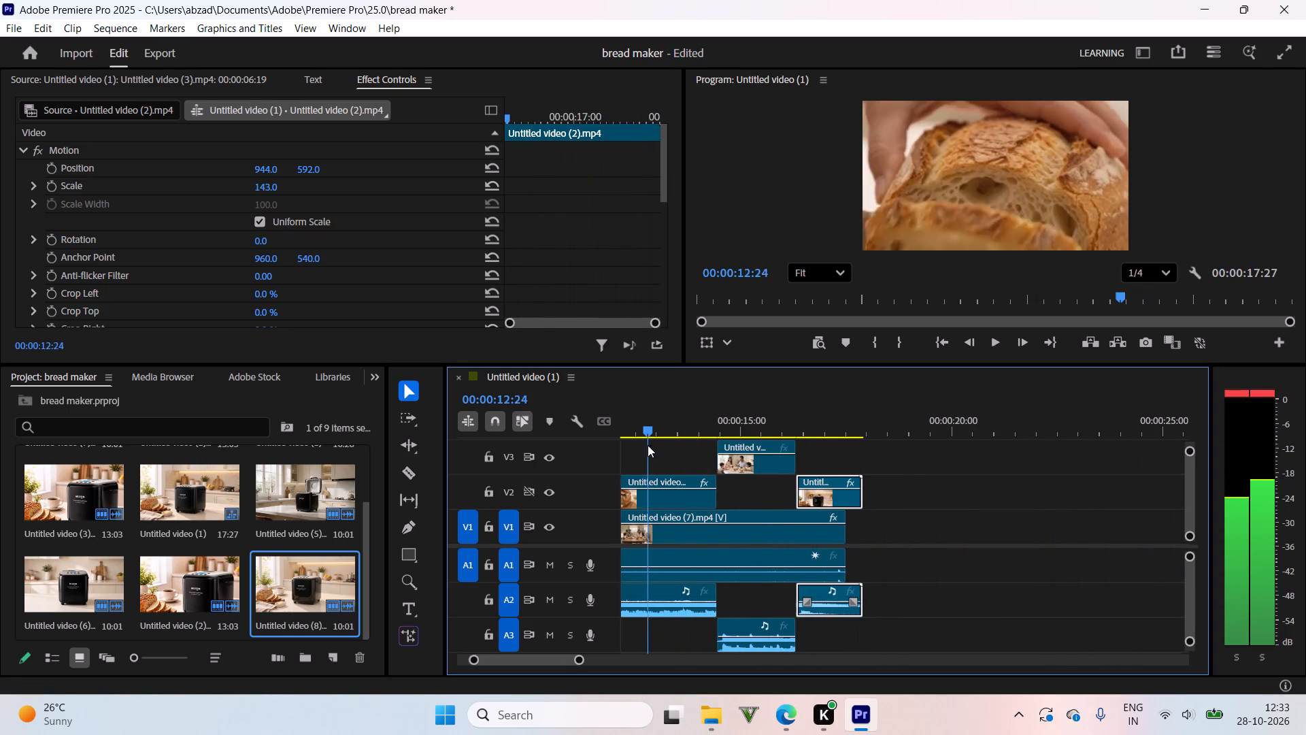
drag(648, 445, 750, 457)
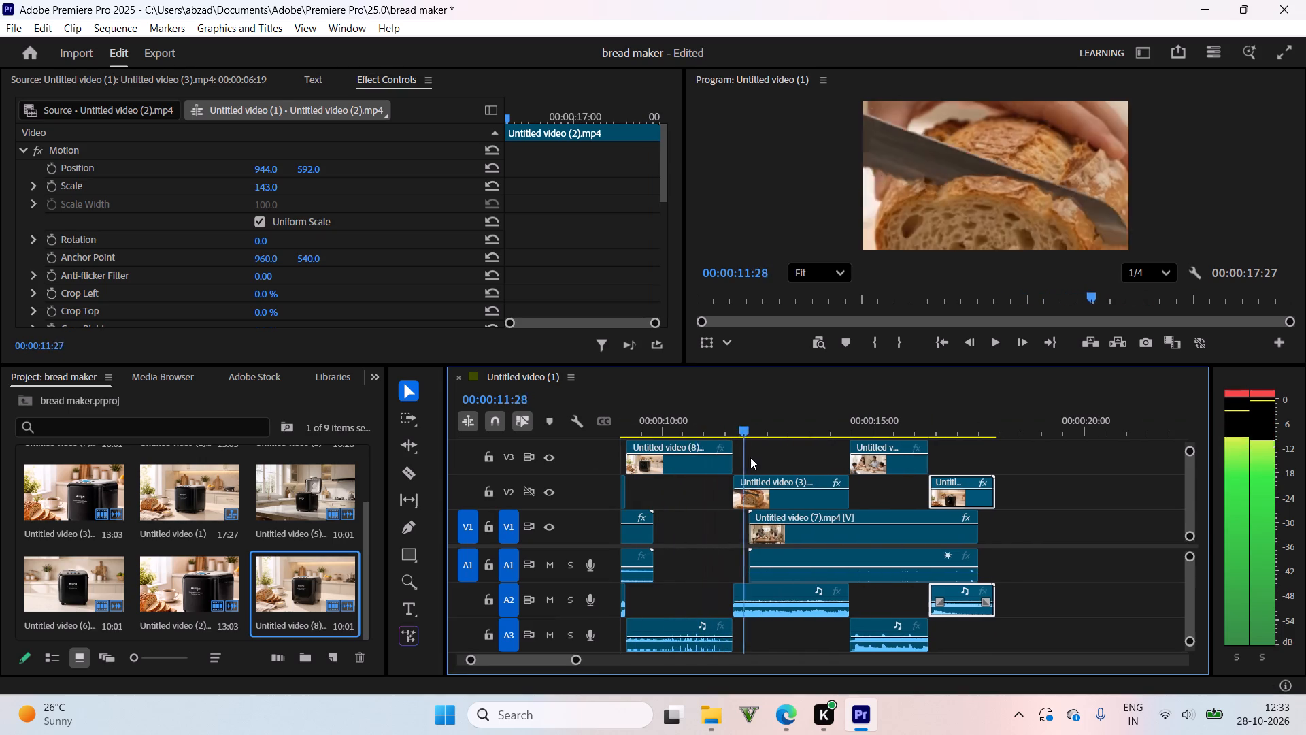
drag(750, 457, 797, 461)
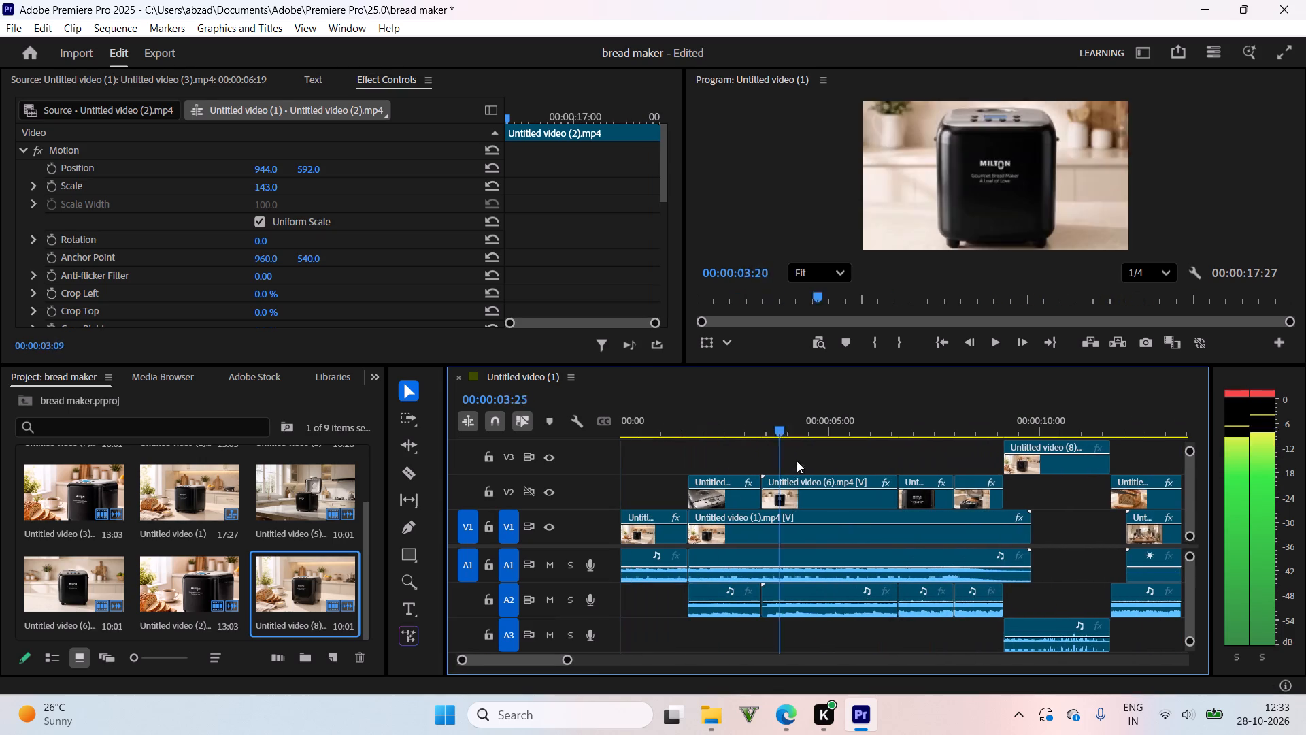
drag(797, 461, 888, 468)
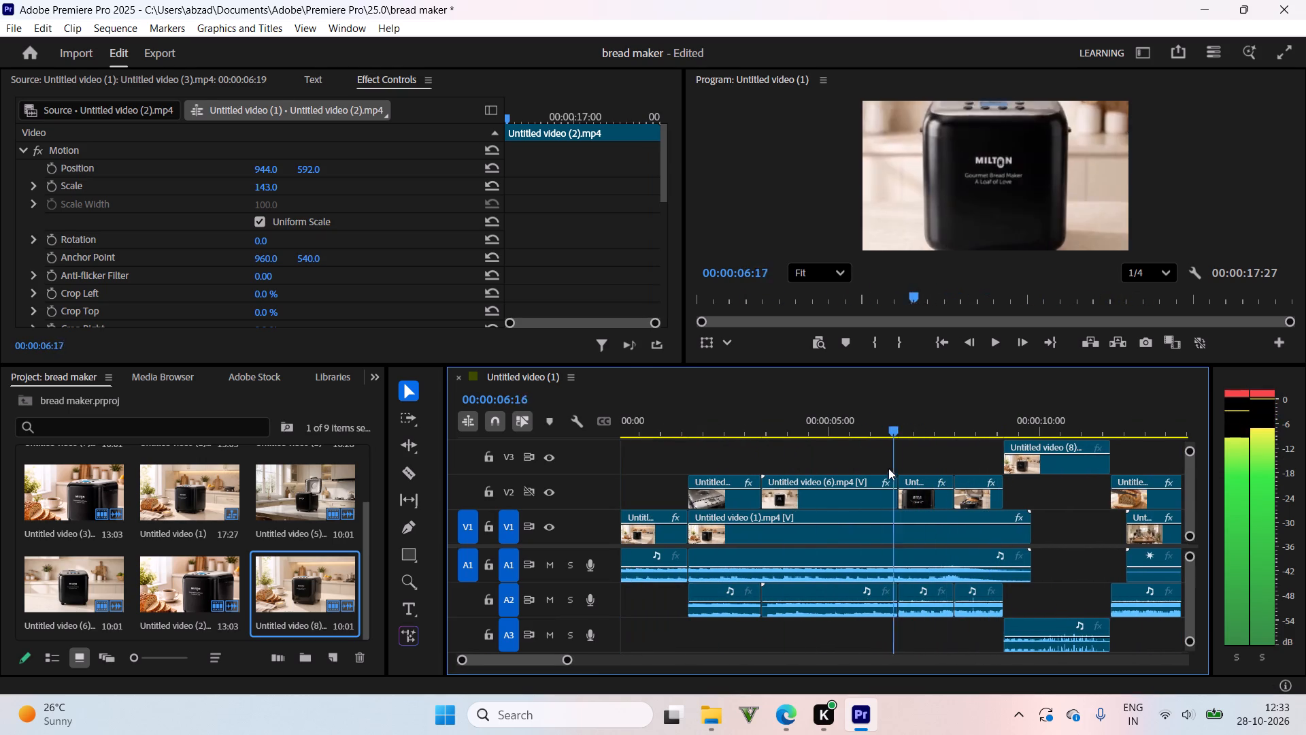
drag(888, 468, 1035, 468)
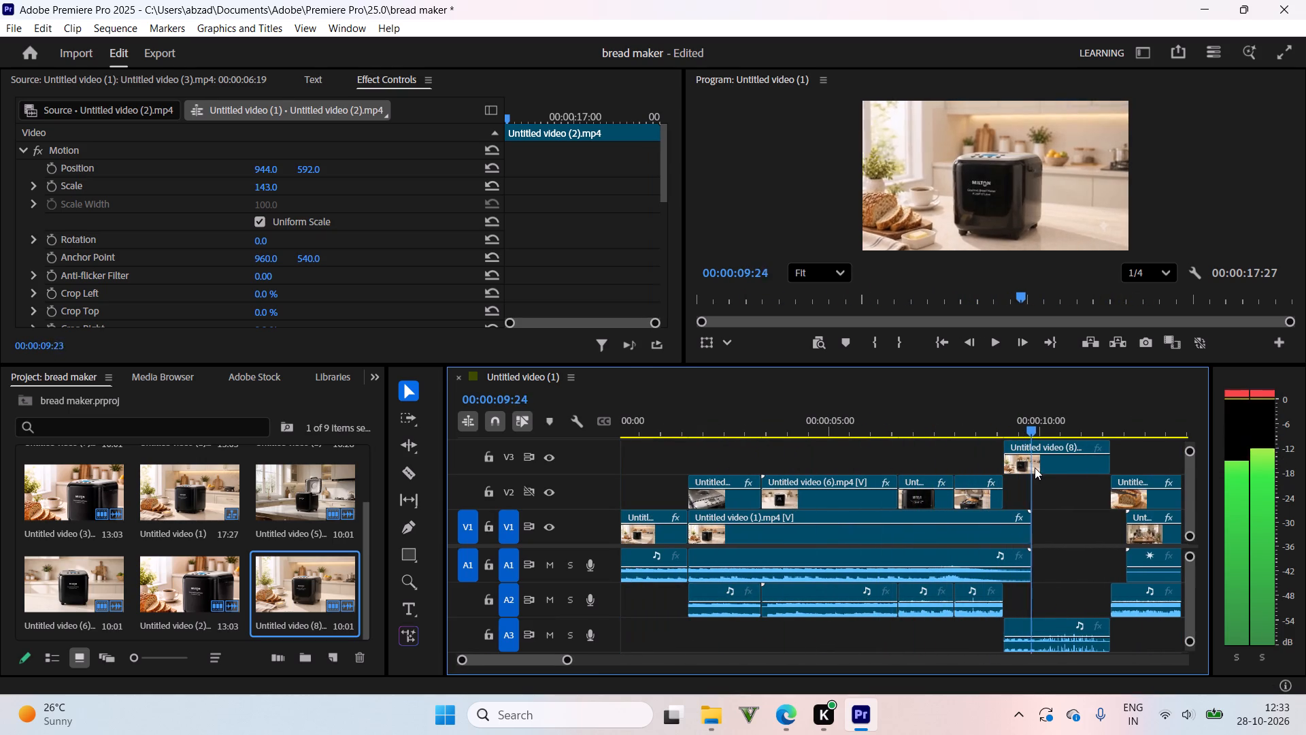
drag(1035, 468, 1123, 475)
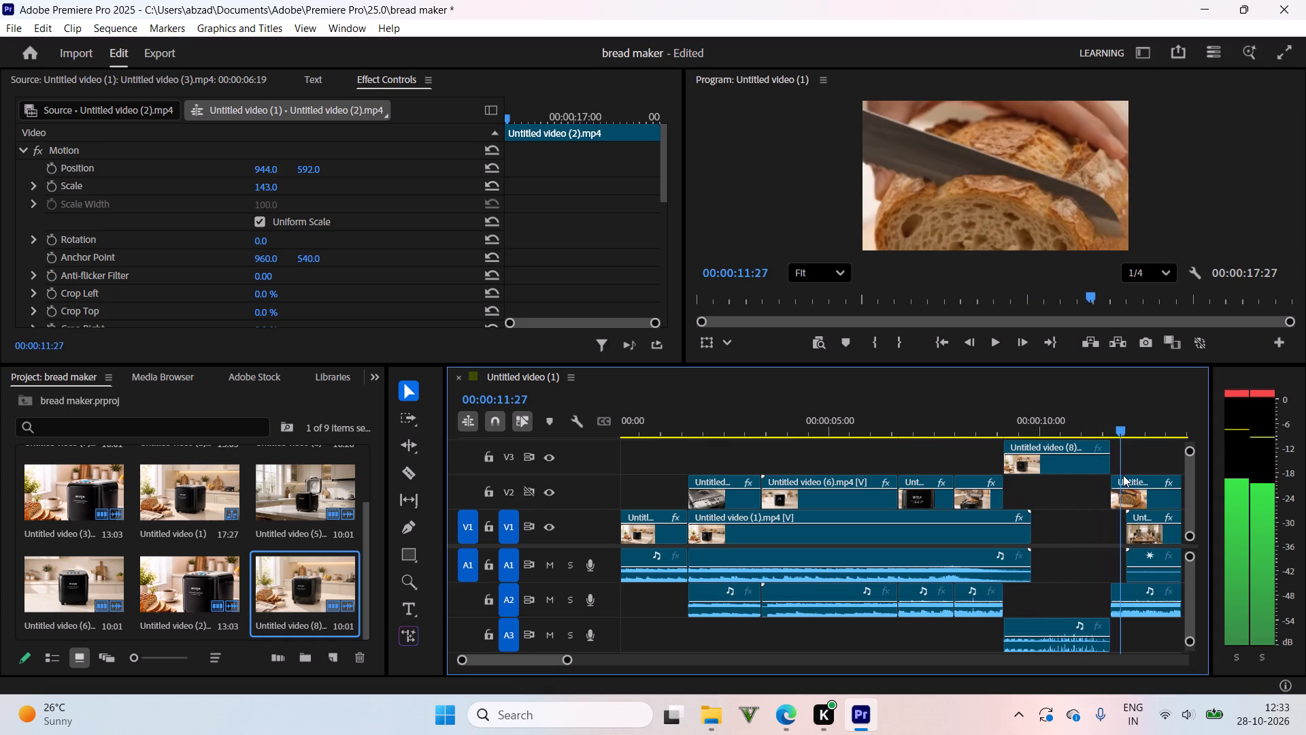
drag(1123, 475, 790, 484)
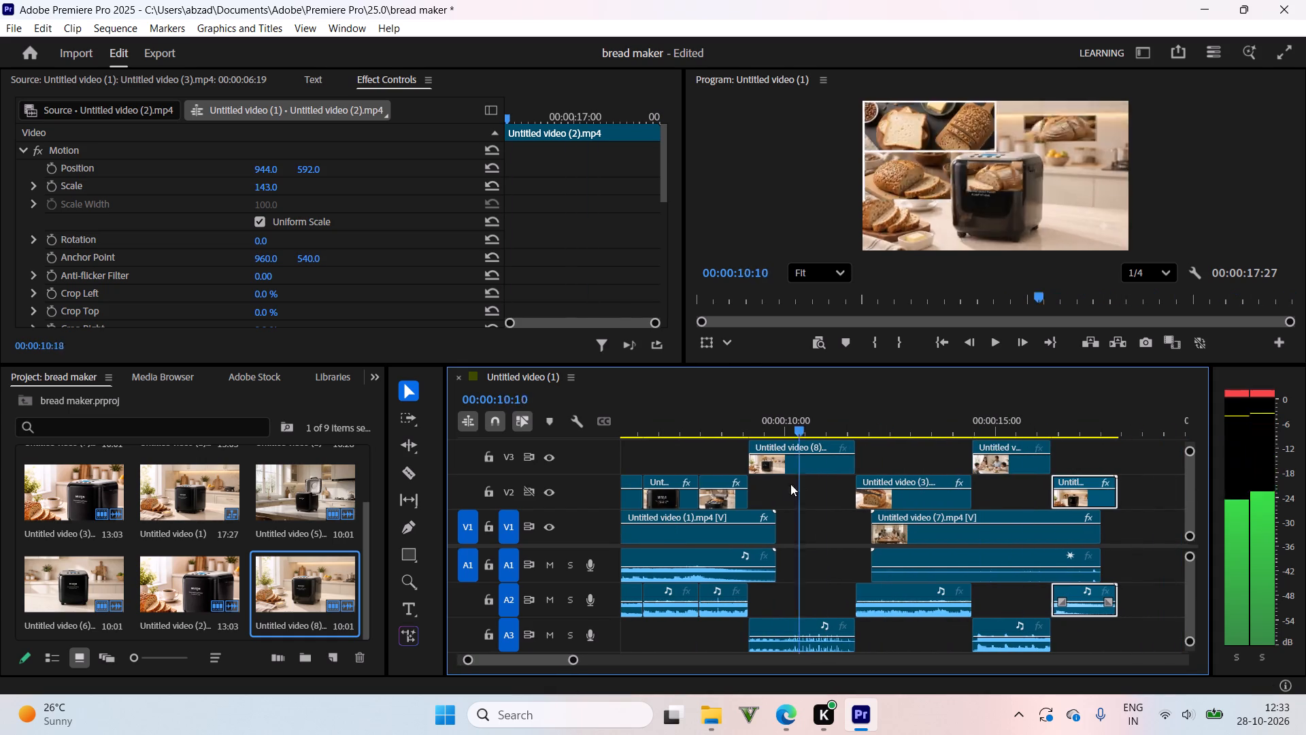
drag(790, 484, 776, 465)
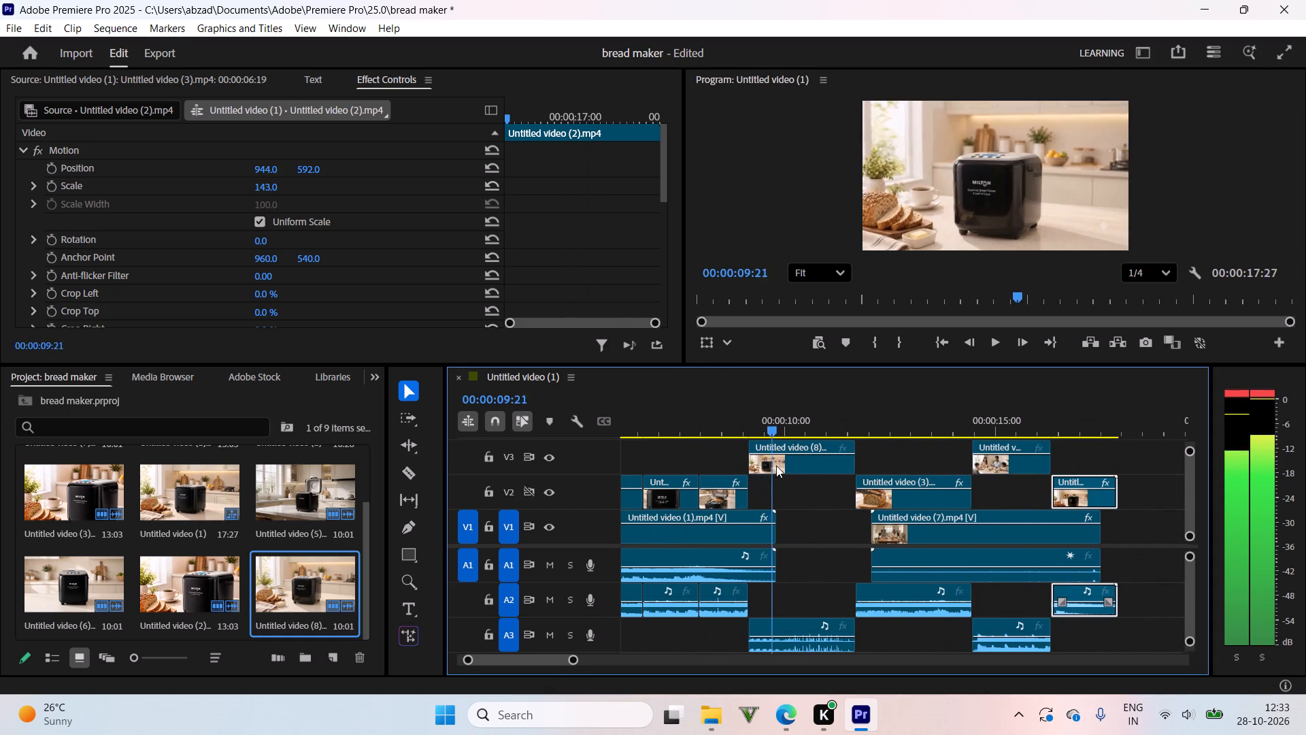
drag(776, 465, 924, 478)
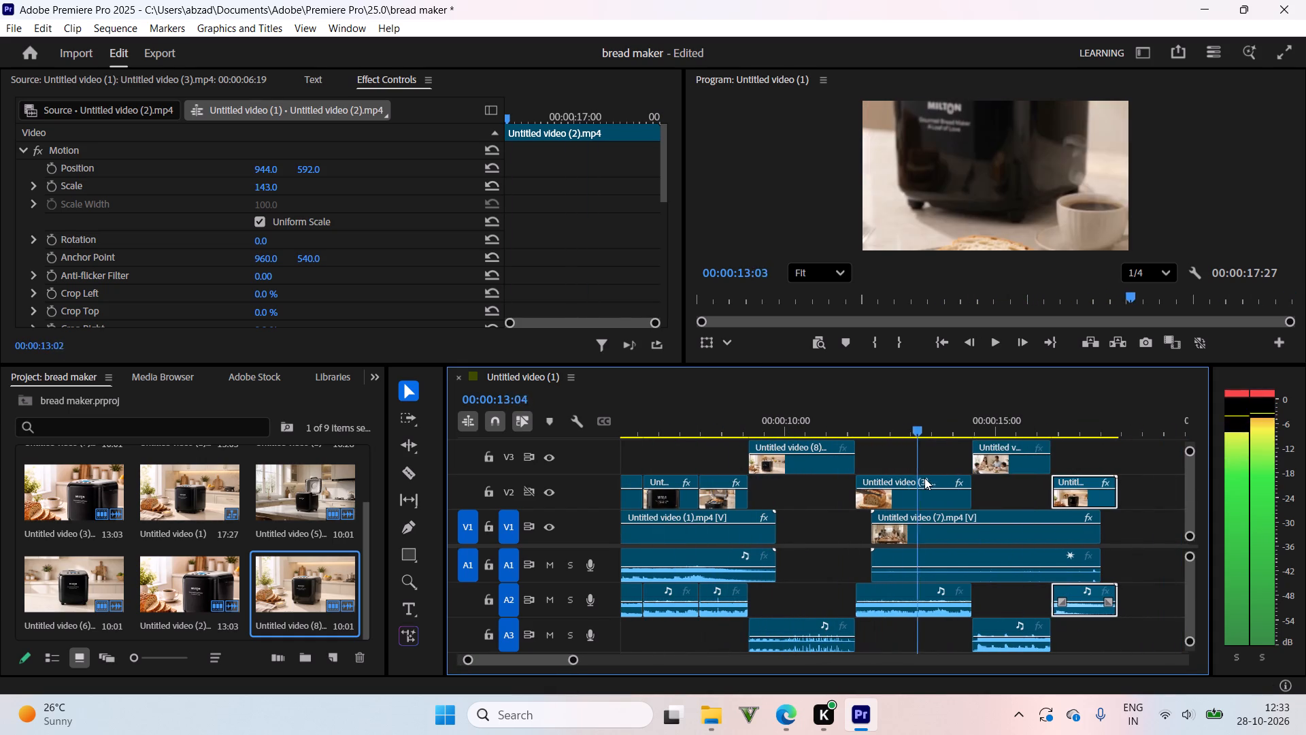
drag(924, 478, 1007, 489)
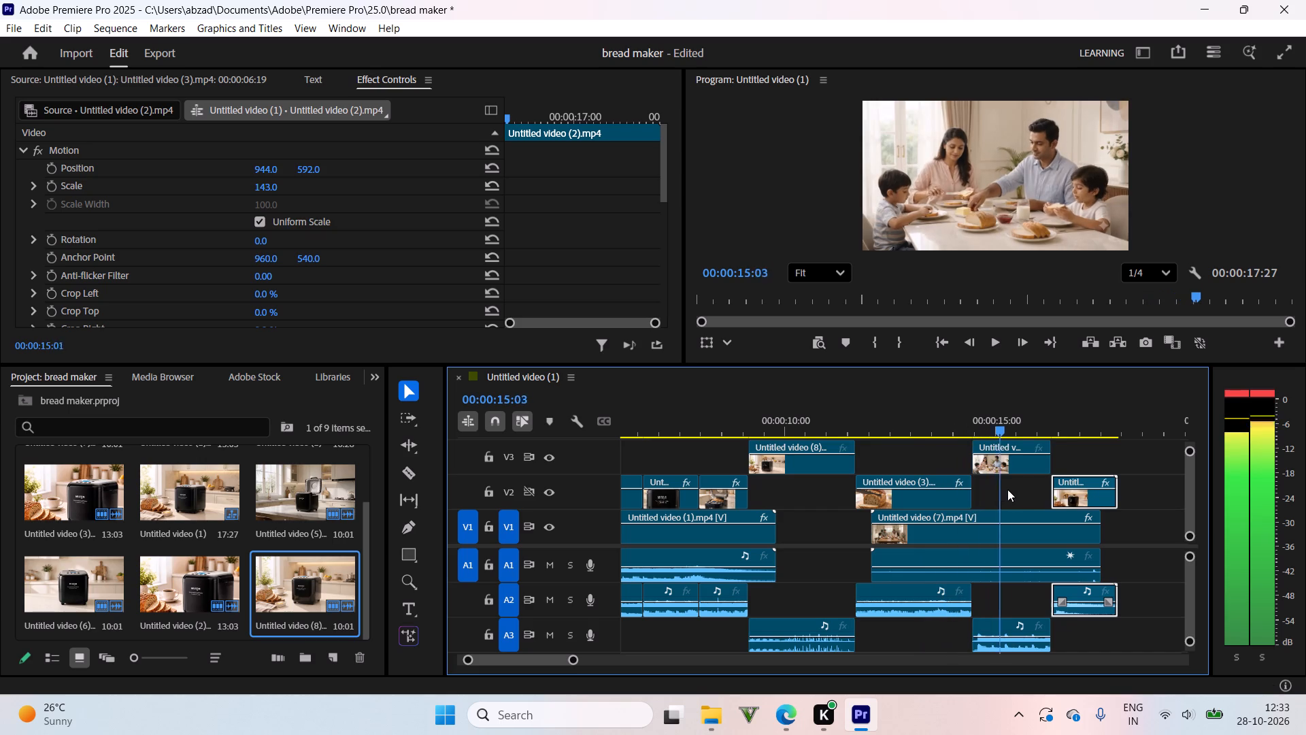
drag(1007, 489, 1116, 515)
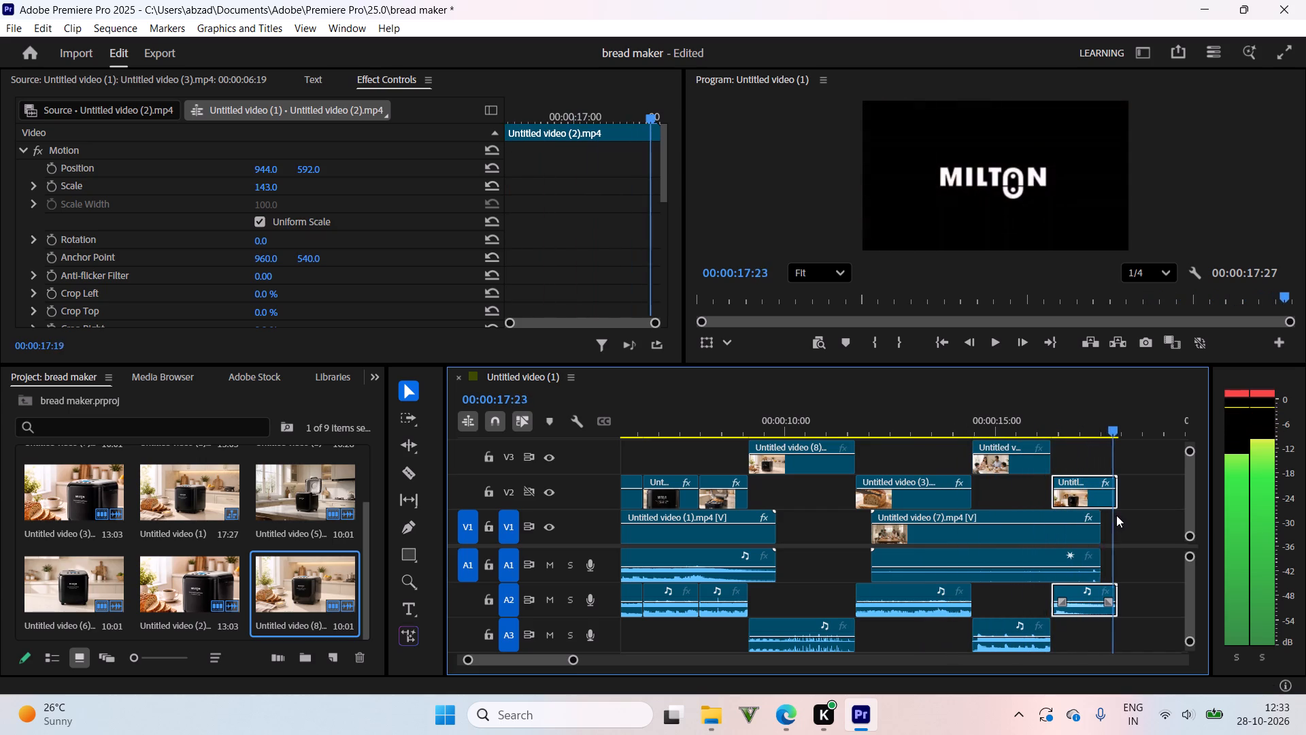
drag(1116, 515, 711, 474)
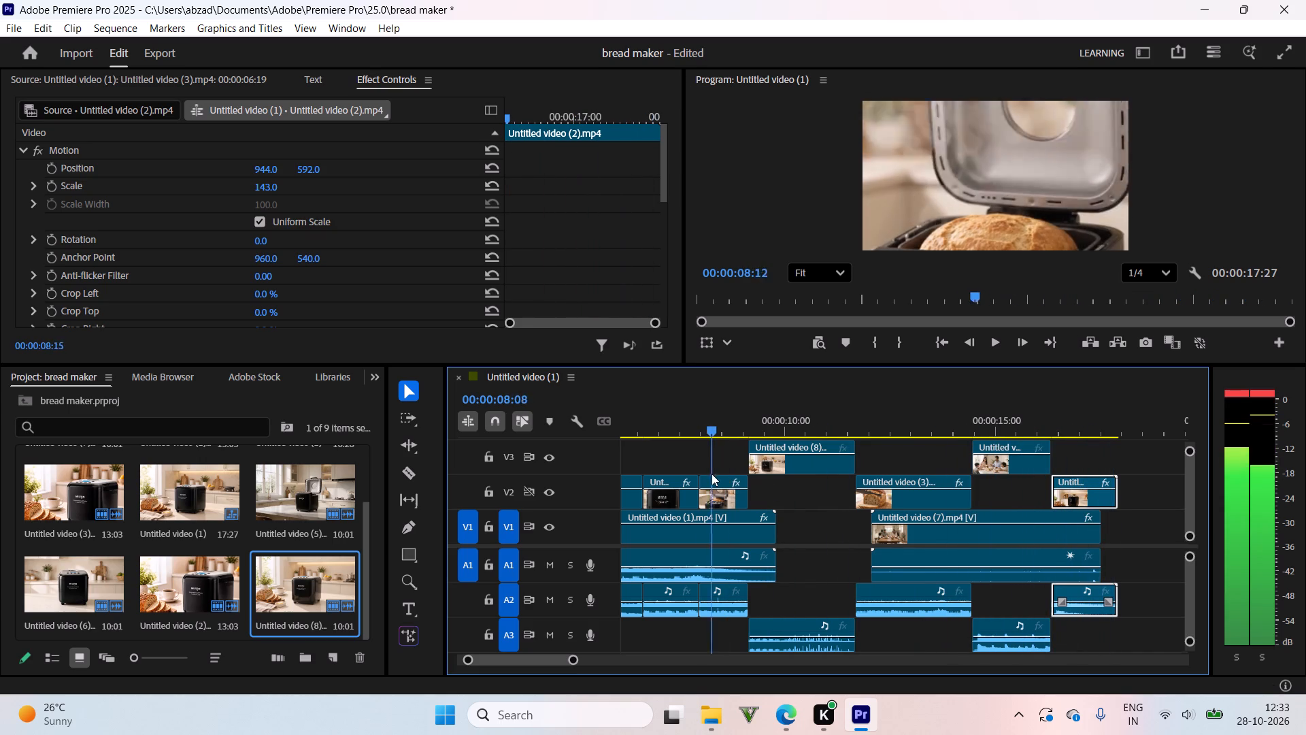
drag(711, 474, 811, 469)
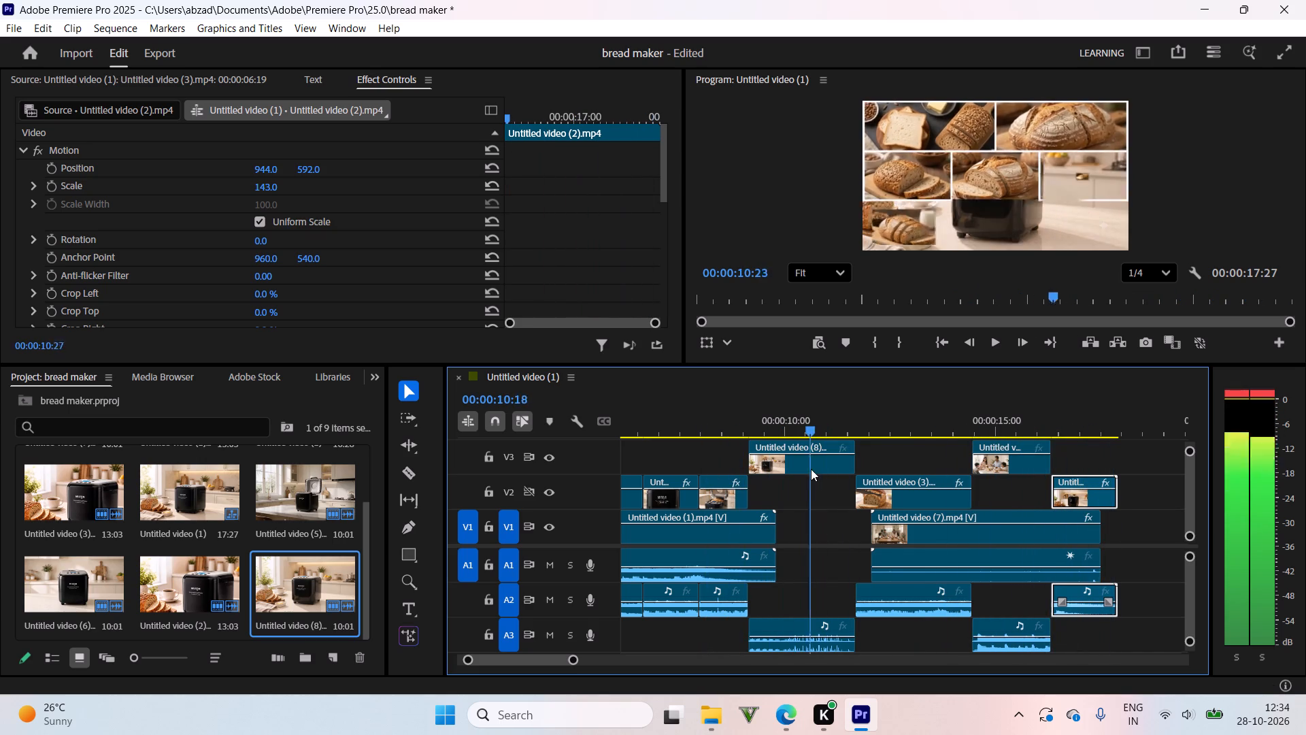
drag(811, 469, 801, 468)
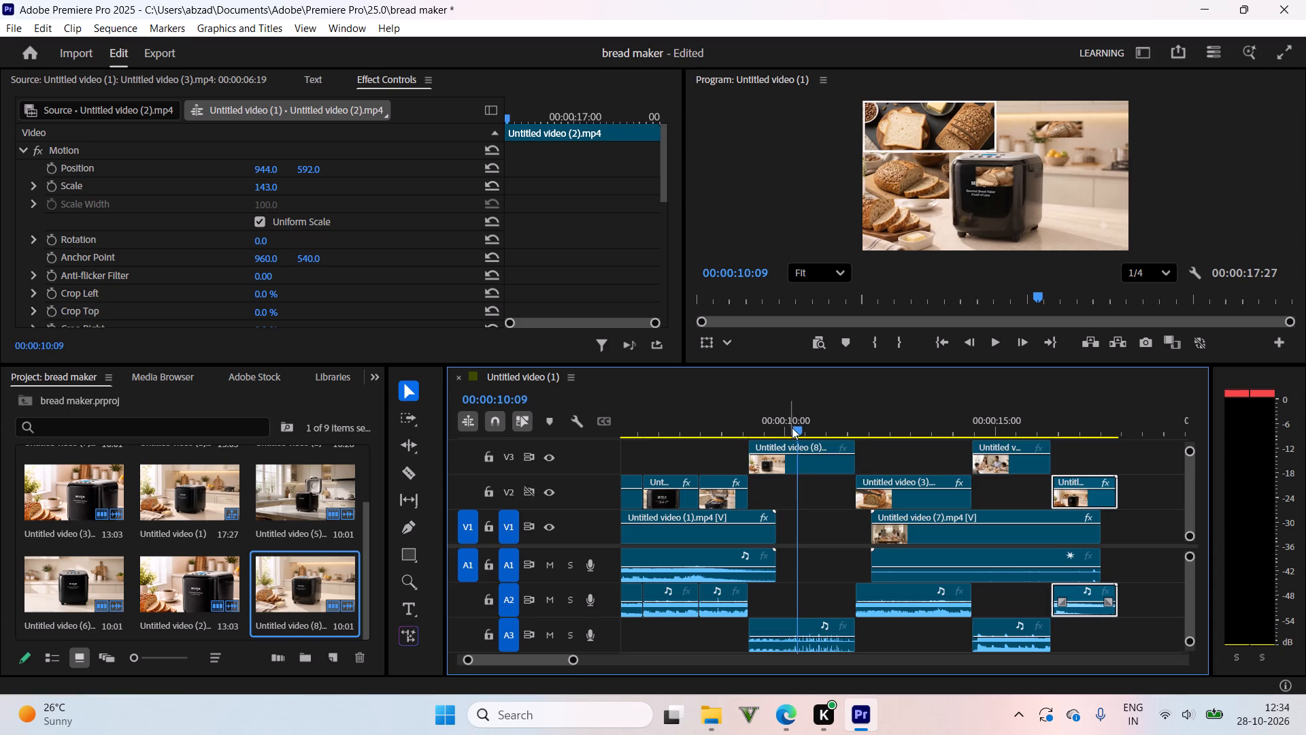
Scale the bread collage clip, Untitled video (8).mp4 on V3, to 135 and scrub across it to check the framing.
drag(791, 422, 796, 436)
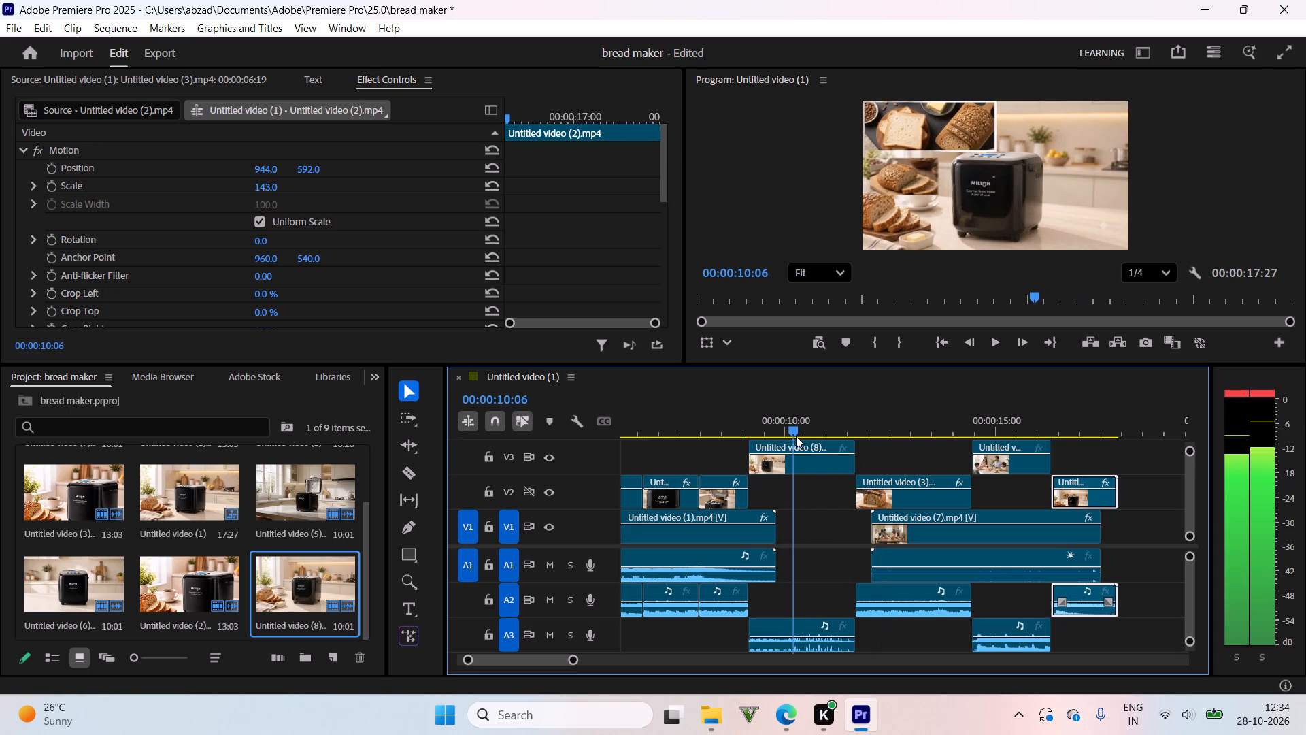
drag(796, 436, 839, 442)
click(788, 461)
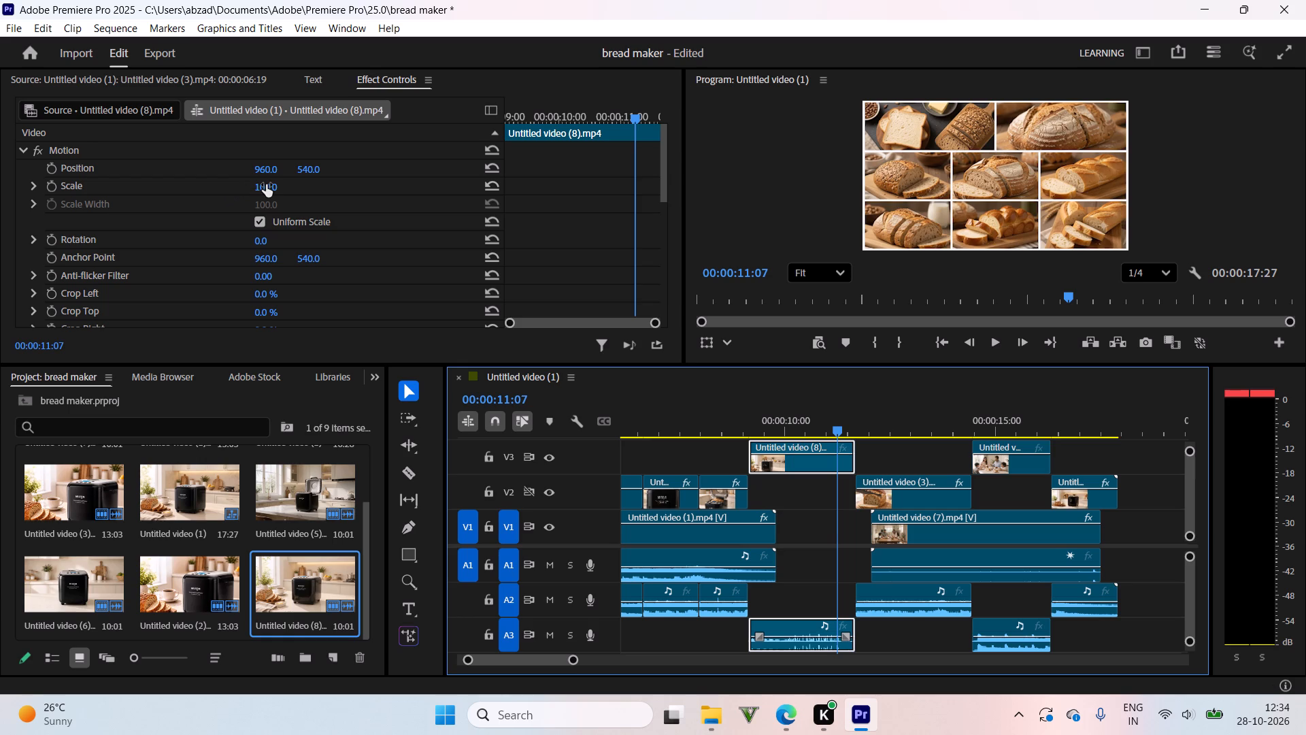
drag(266, 184, 281, 188)
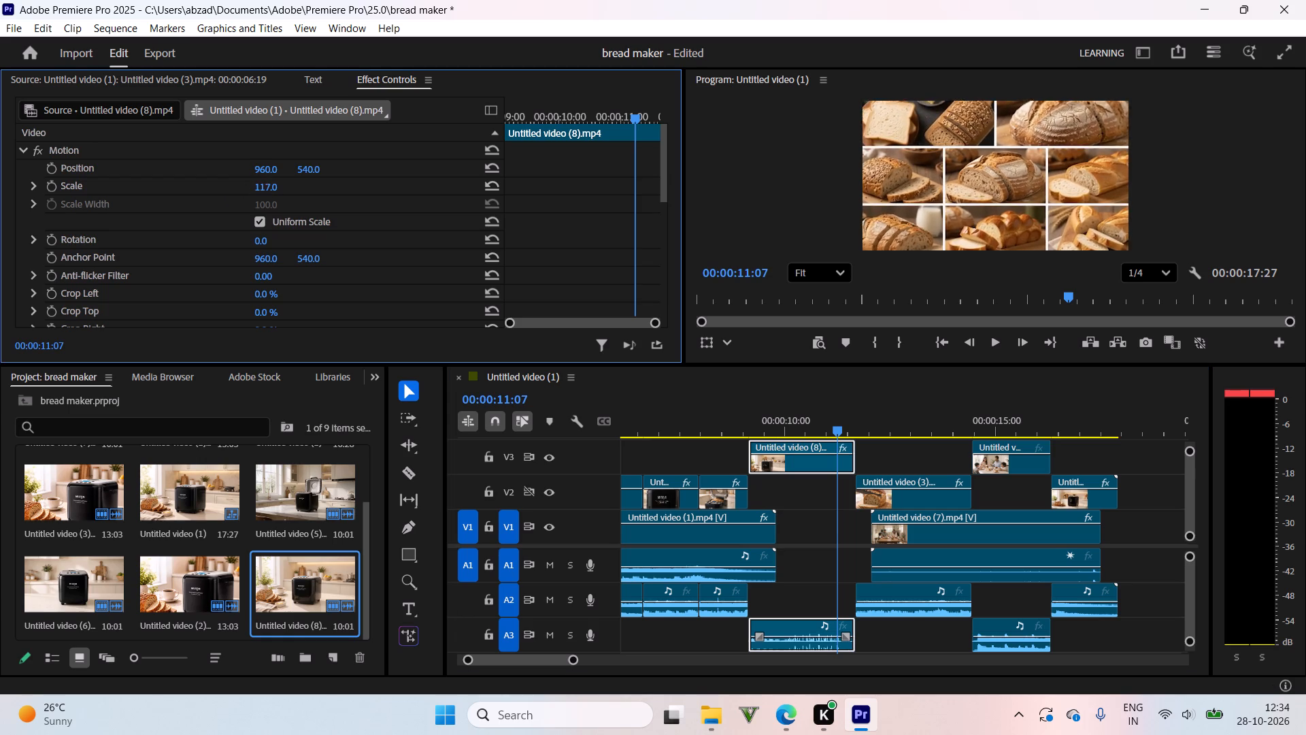
drag(281, 188, 300, 190)
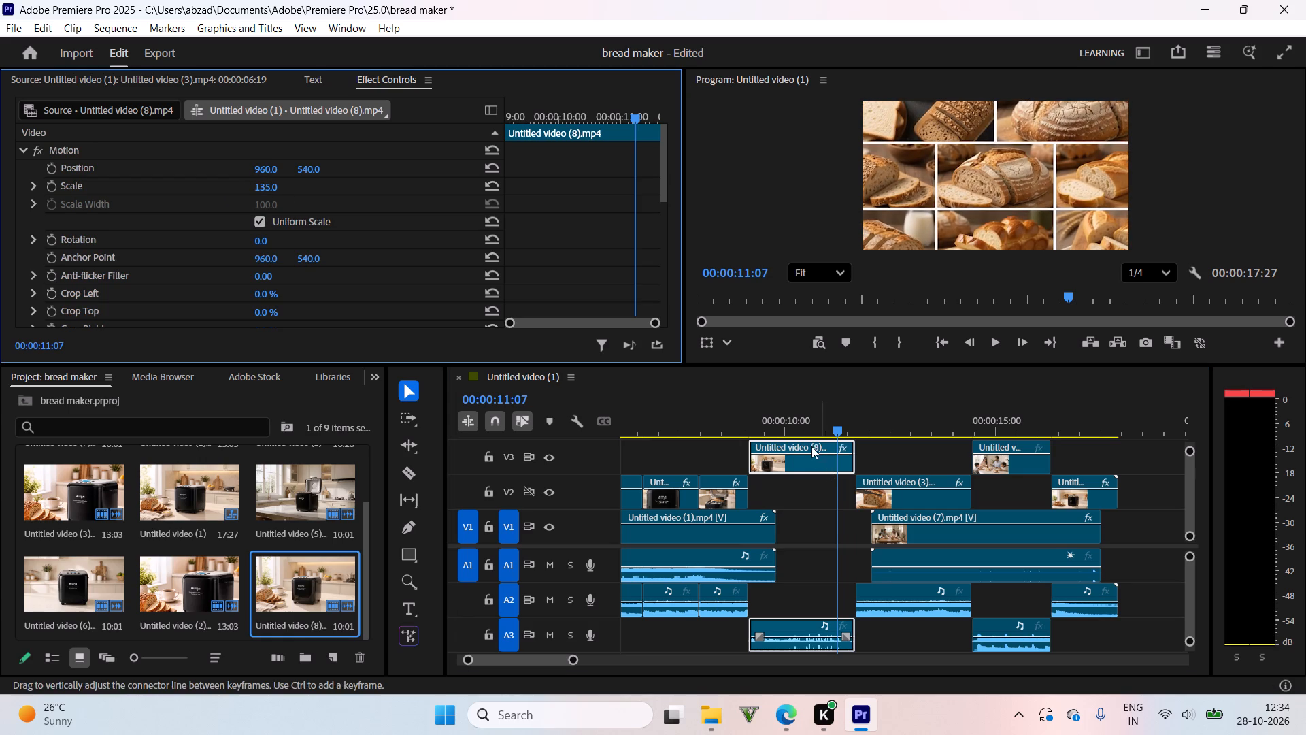
drag(788, 424, 758, 416)
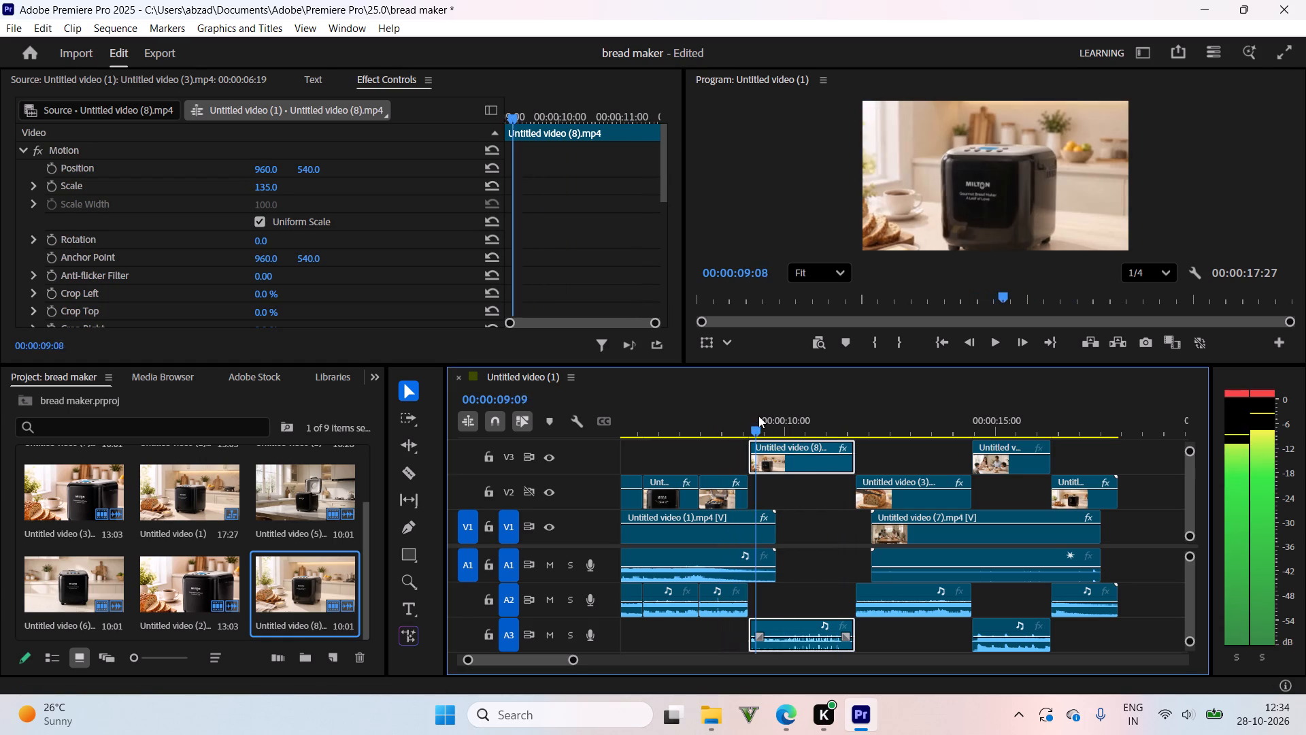
drag(758, 416, 731, 411)
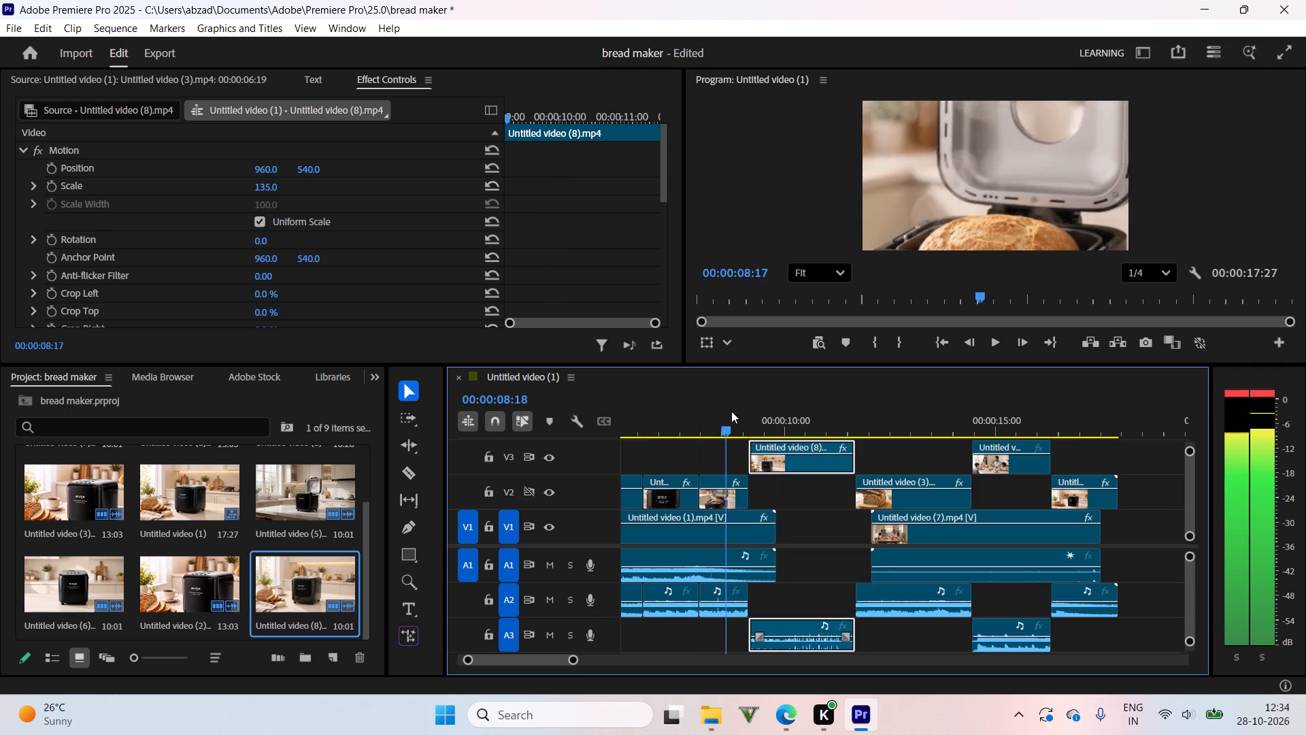
drag(731, 411, 809, 414)
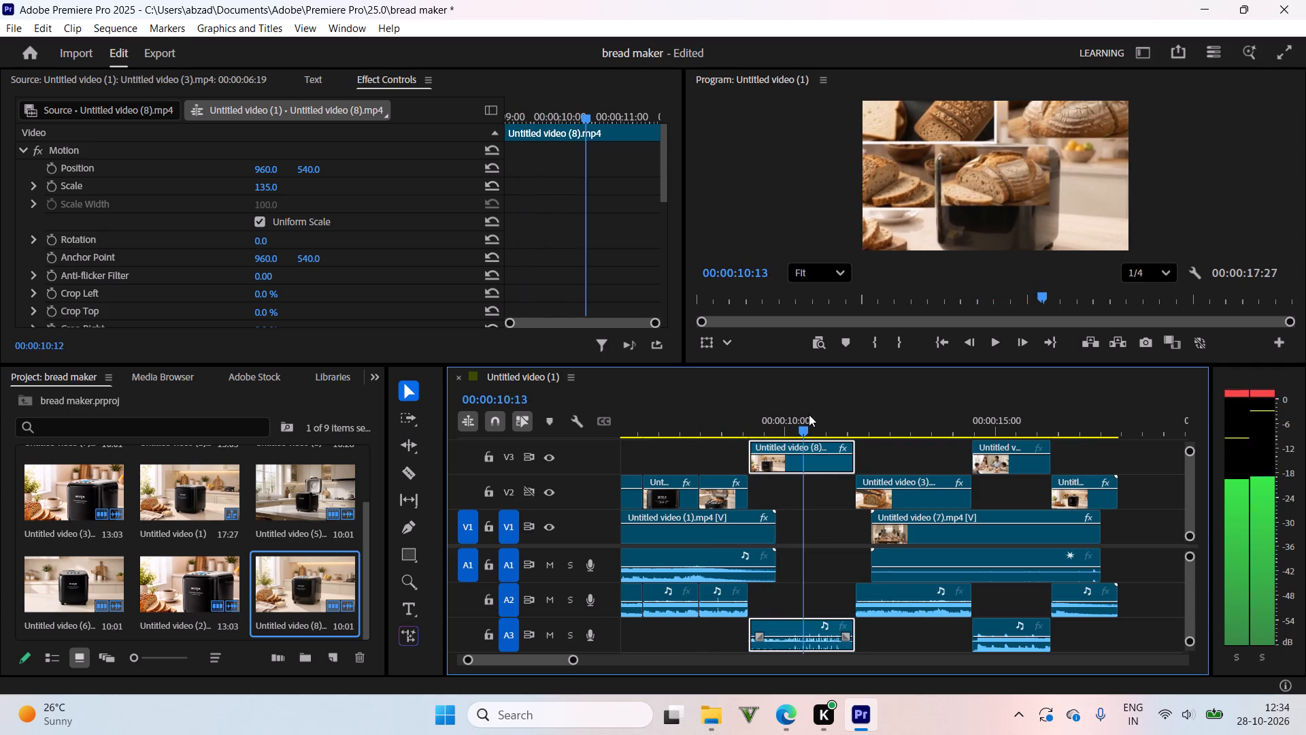
drag(809, 414, 842, 419)
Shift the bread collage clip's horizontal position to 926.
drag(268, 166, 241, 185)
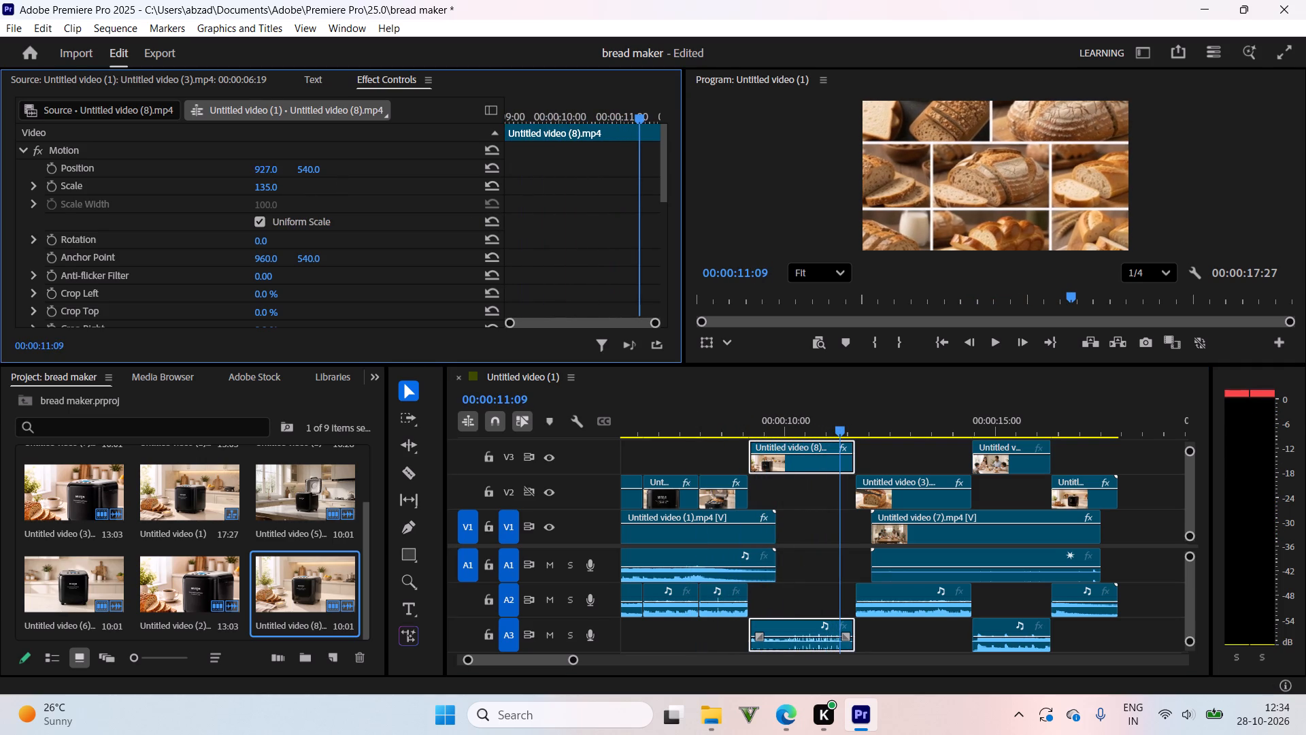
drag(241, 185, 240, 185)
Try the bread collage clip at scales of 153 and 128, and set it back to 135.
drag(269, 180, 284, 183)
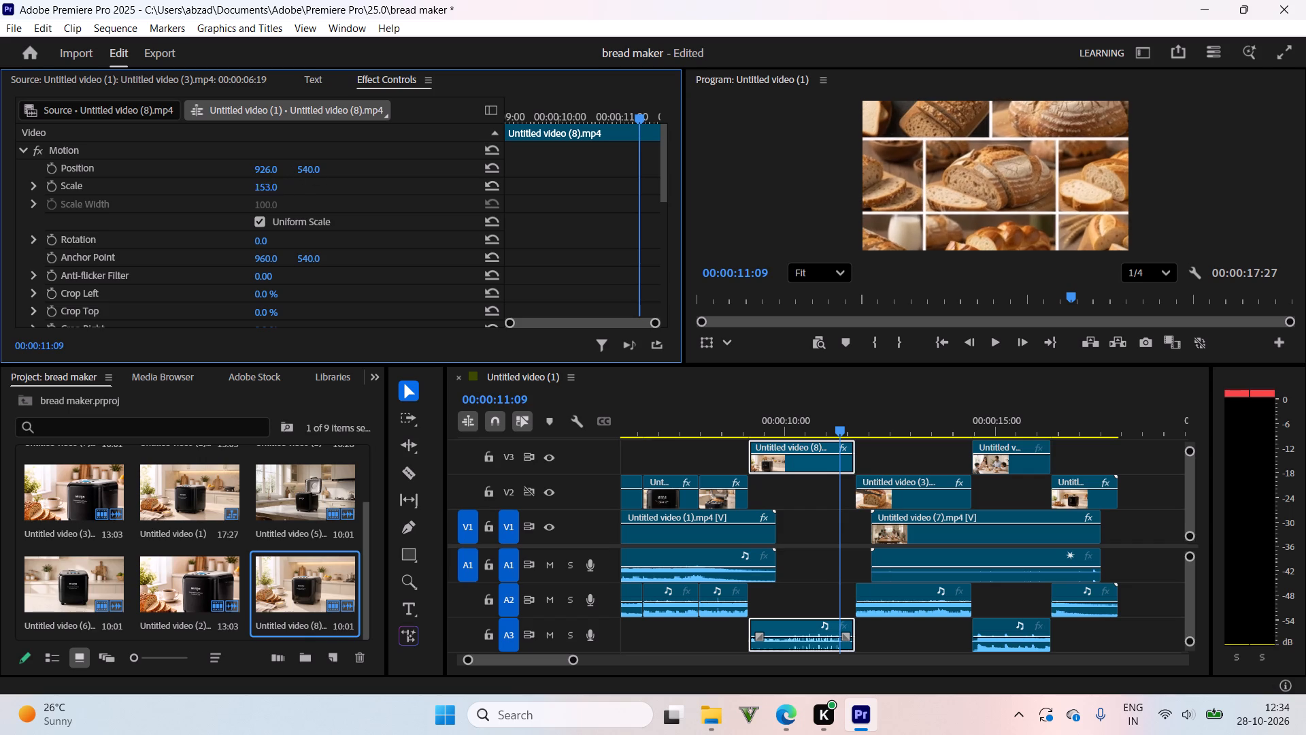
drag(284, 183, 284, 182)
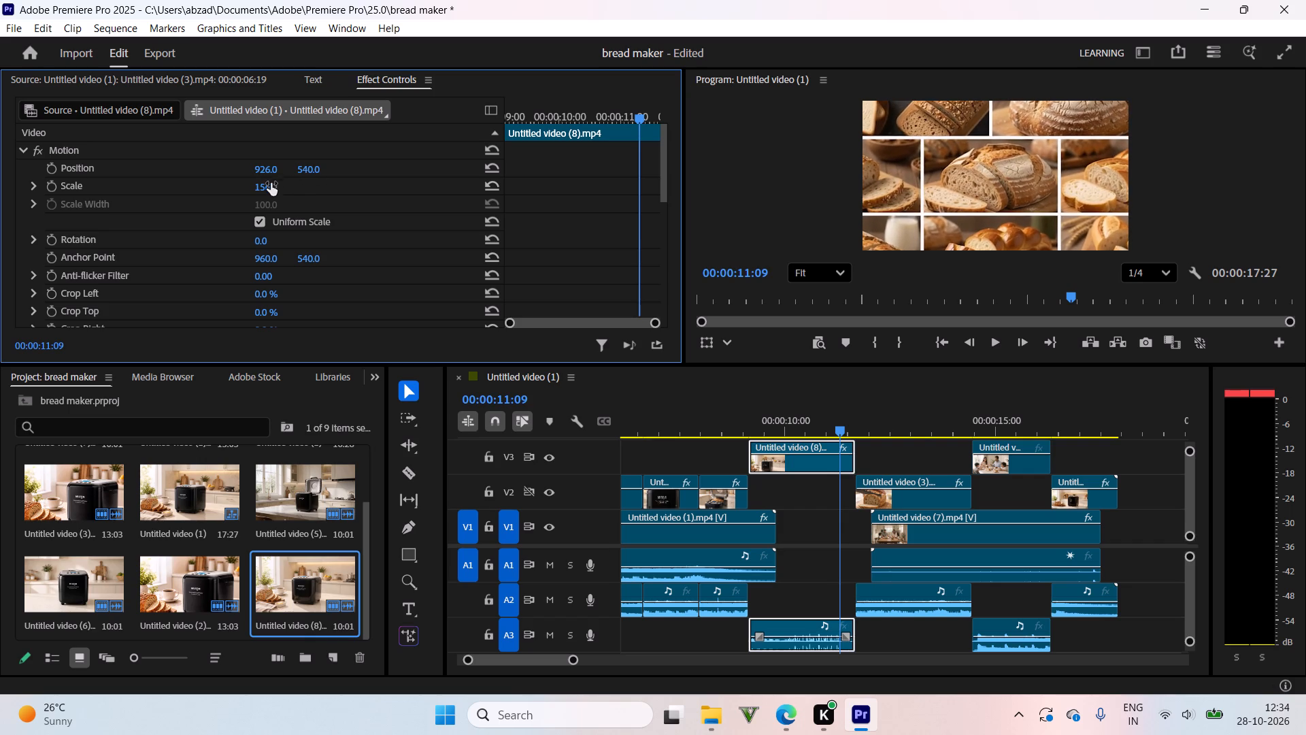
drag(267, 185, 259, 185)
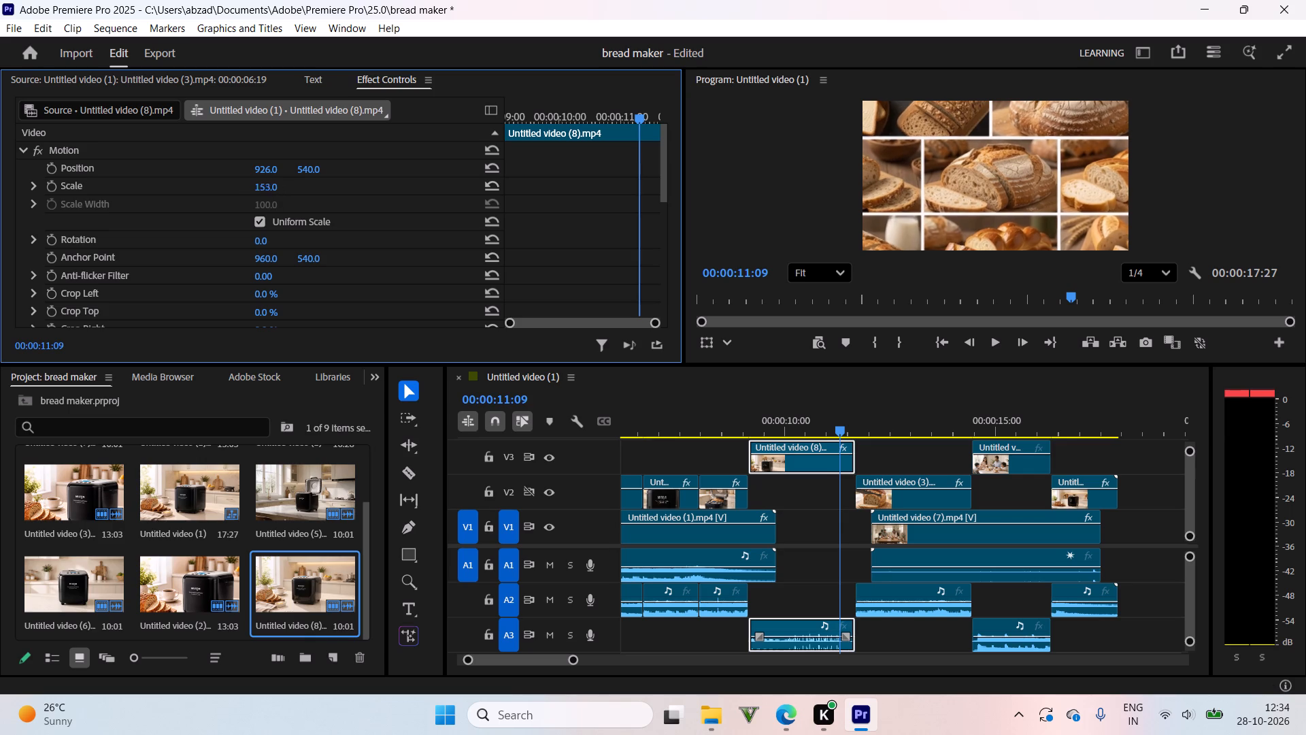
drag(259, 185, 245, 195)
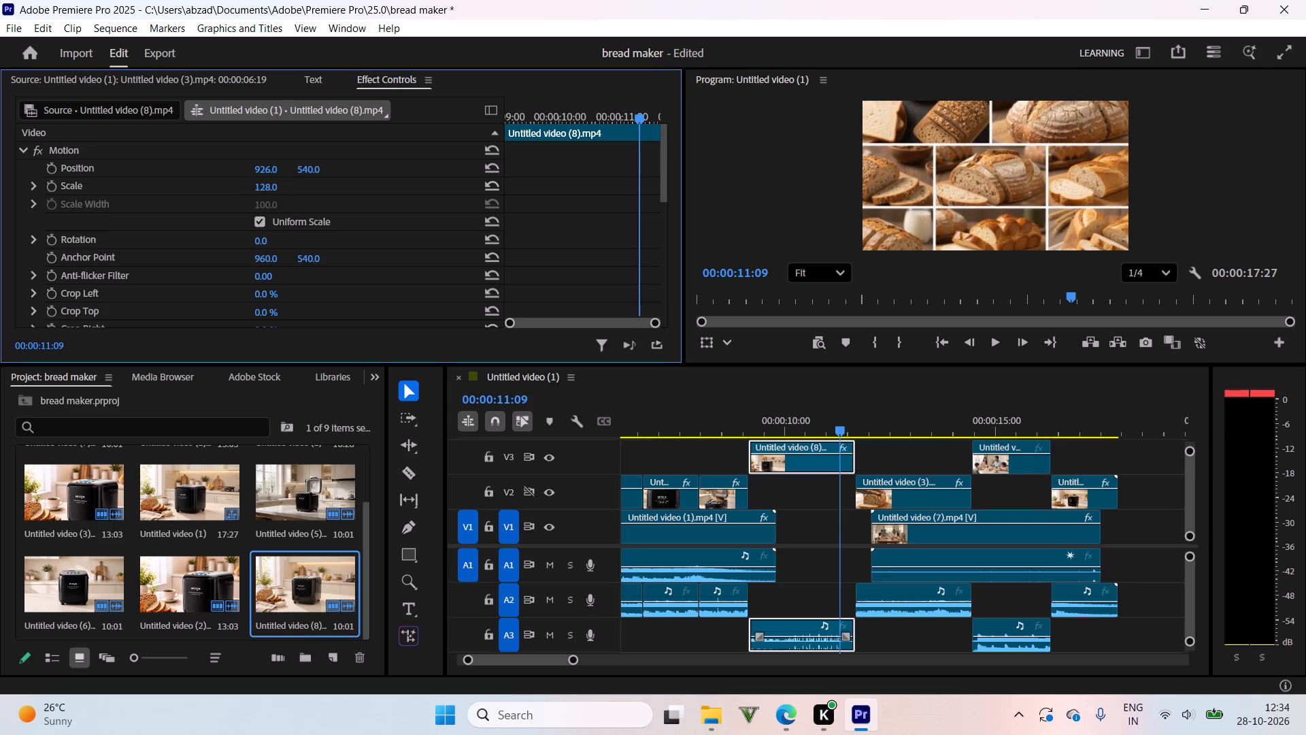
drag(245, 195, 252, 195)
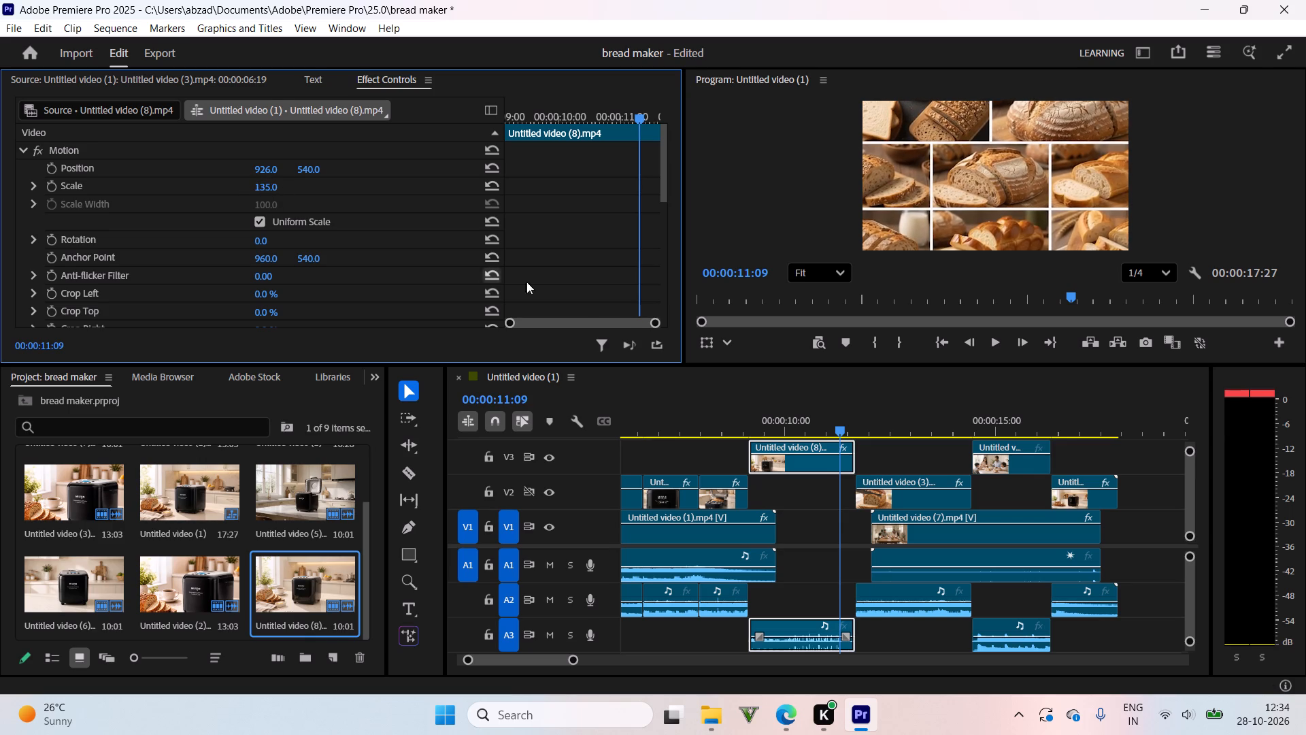
Reposition the bread collage clip to 938 horizontally and 453 vertically, checking the framing from the product shot to the full collage.
drag(787, 428, 773, 432)
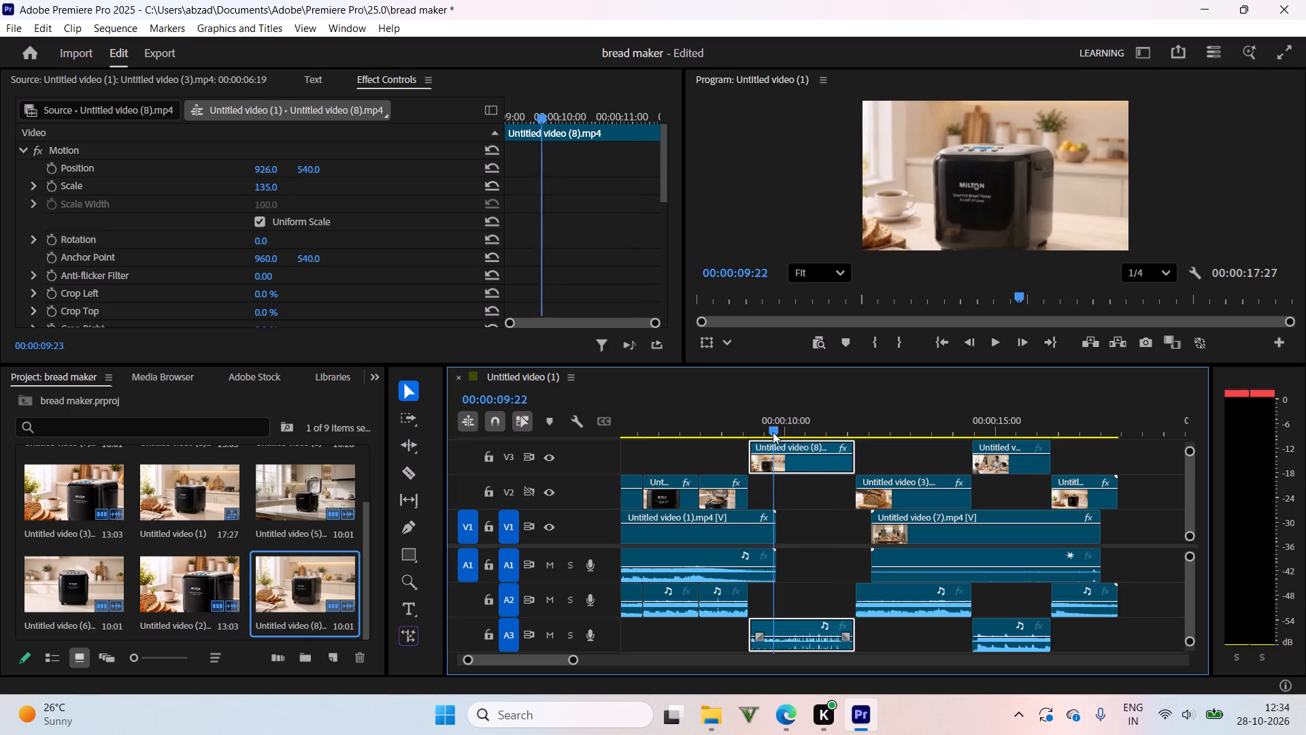
drag(773, 432, 772, 434)
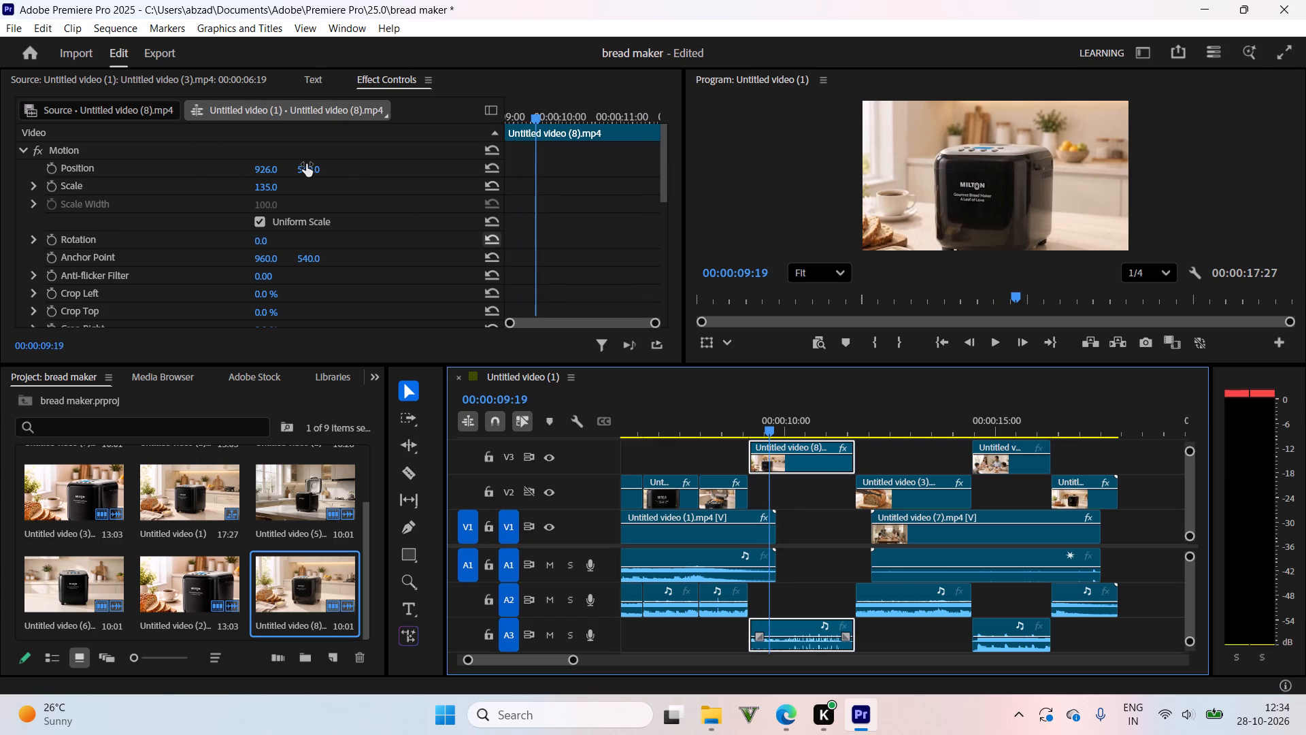
click(261, 168)
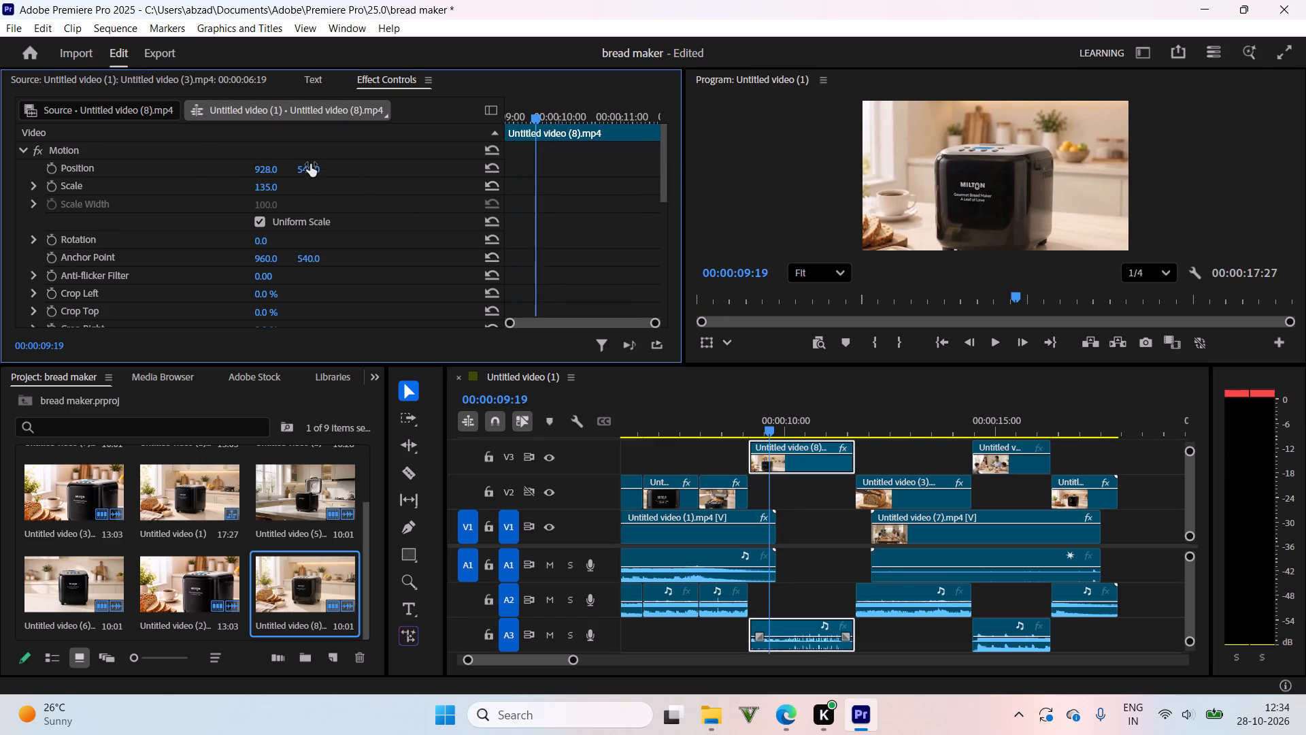
drag(310, 164, 310, 238)
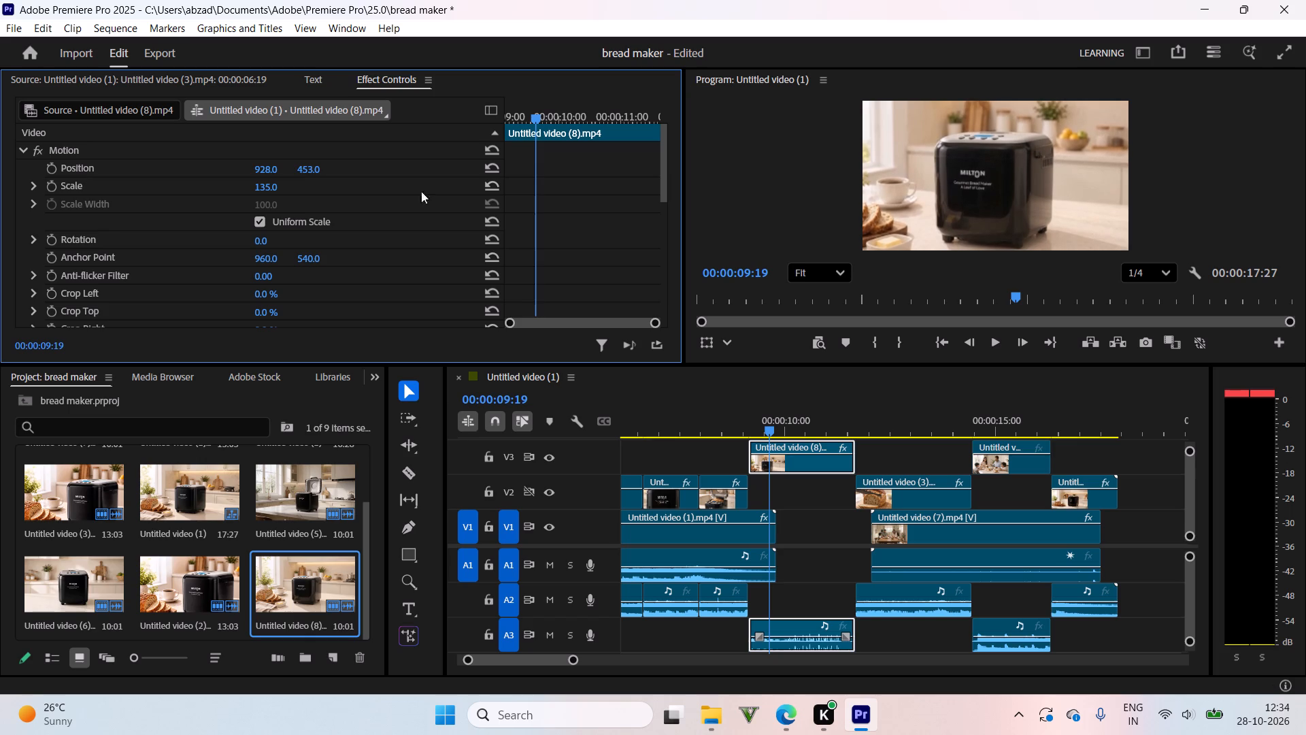
drag(767, 429, 773, 430)
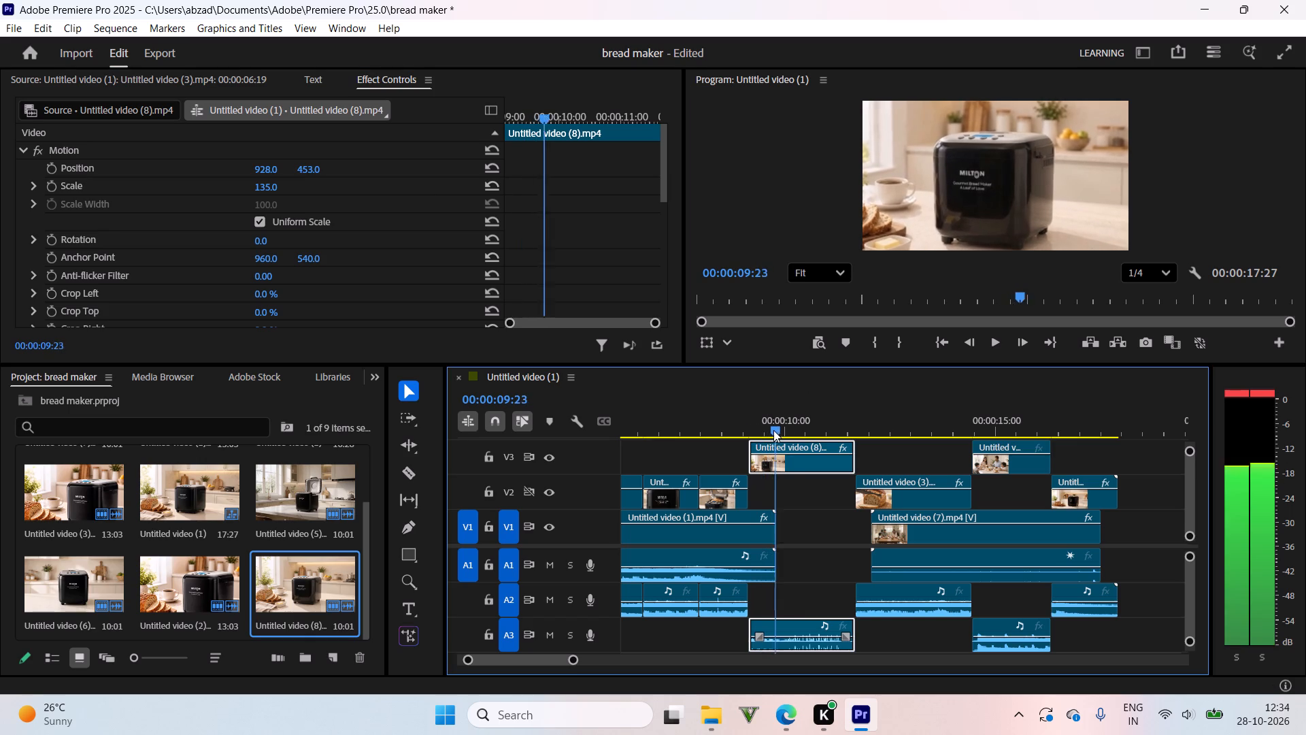
drag(773, 430, 824, 430)
drag(267, 167, 271, 167)
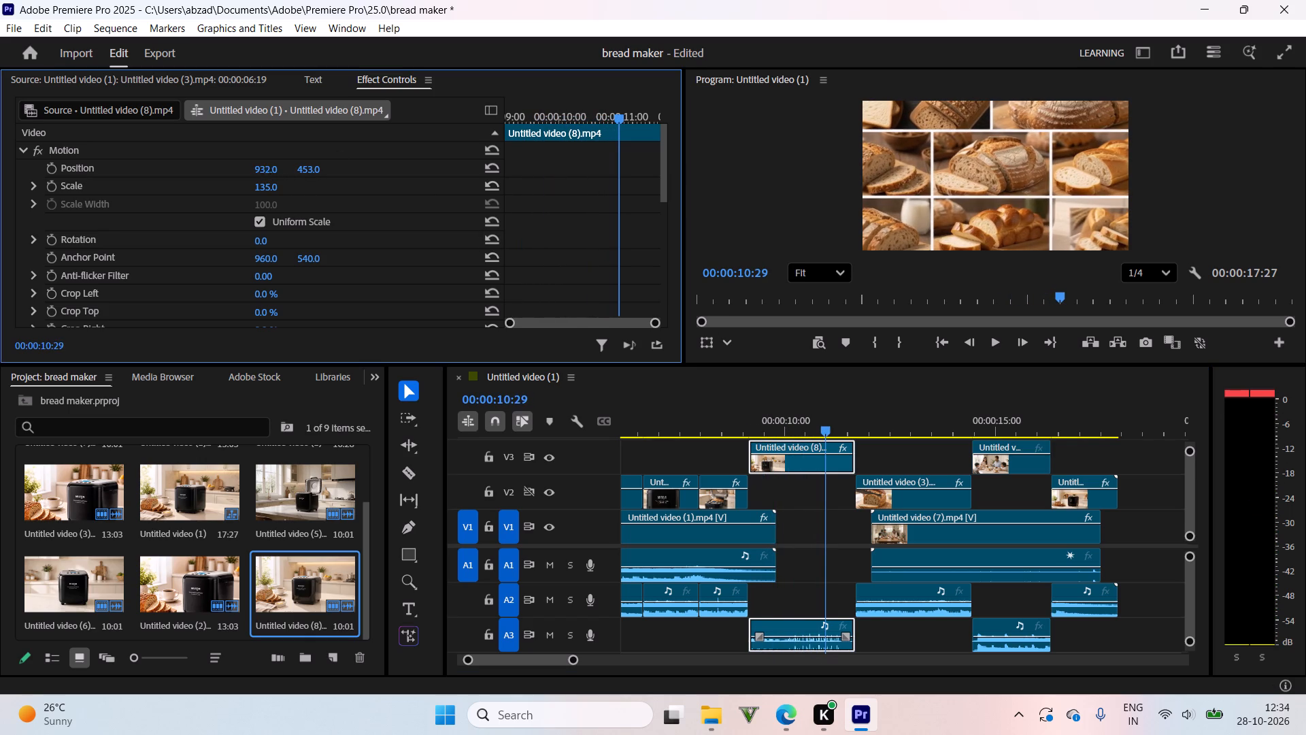
drag(271, 167, 276, 168)
drag(801, 426, 791, 433)
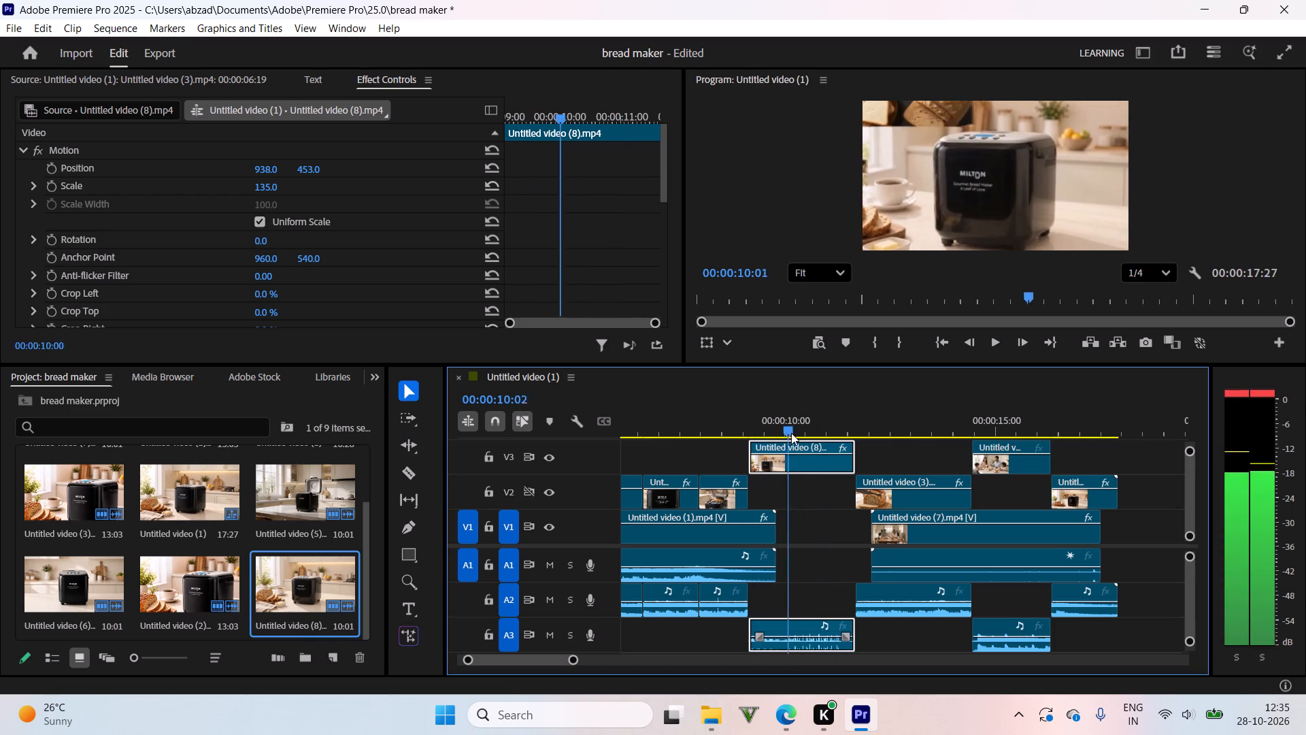
drag(791, 433, 833, 433)
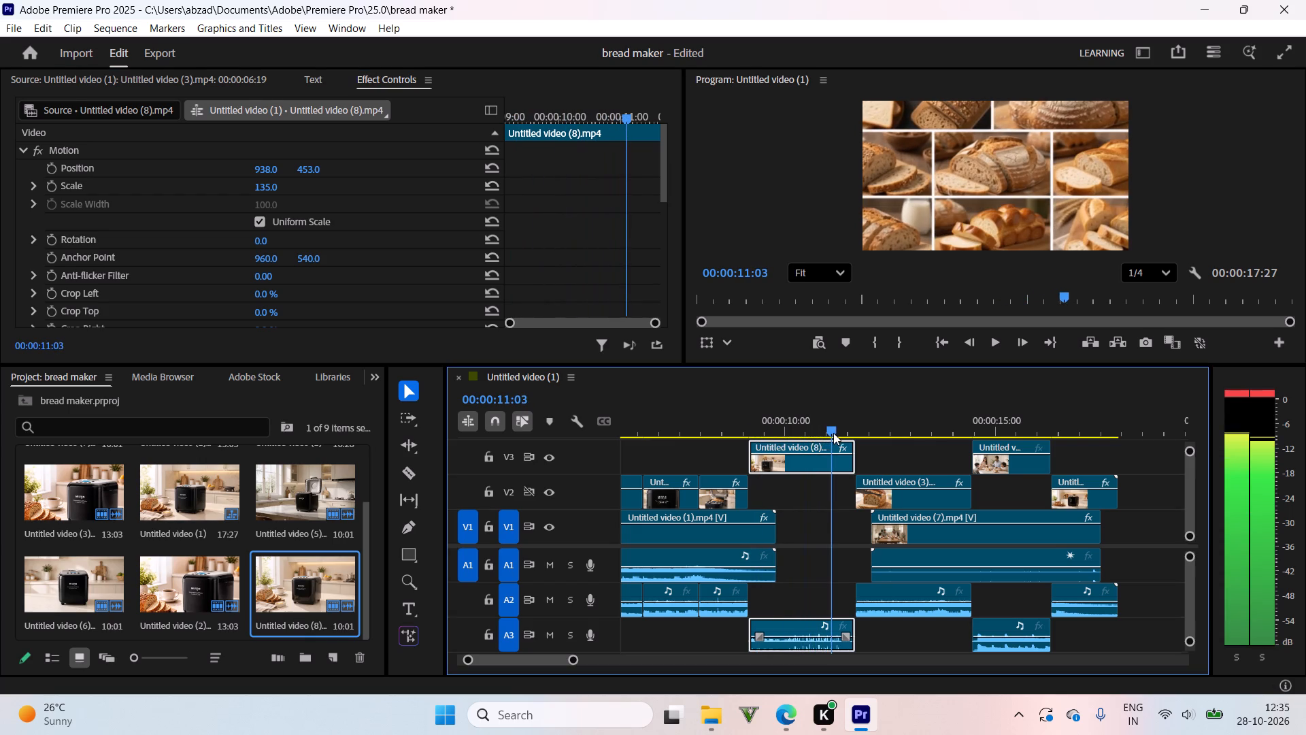
Scrub through the bread collage clip and the surrounding shots up to the closing Milton logo to review the framing and cuts.
drag(833, 433, 839, 434)
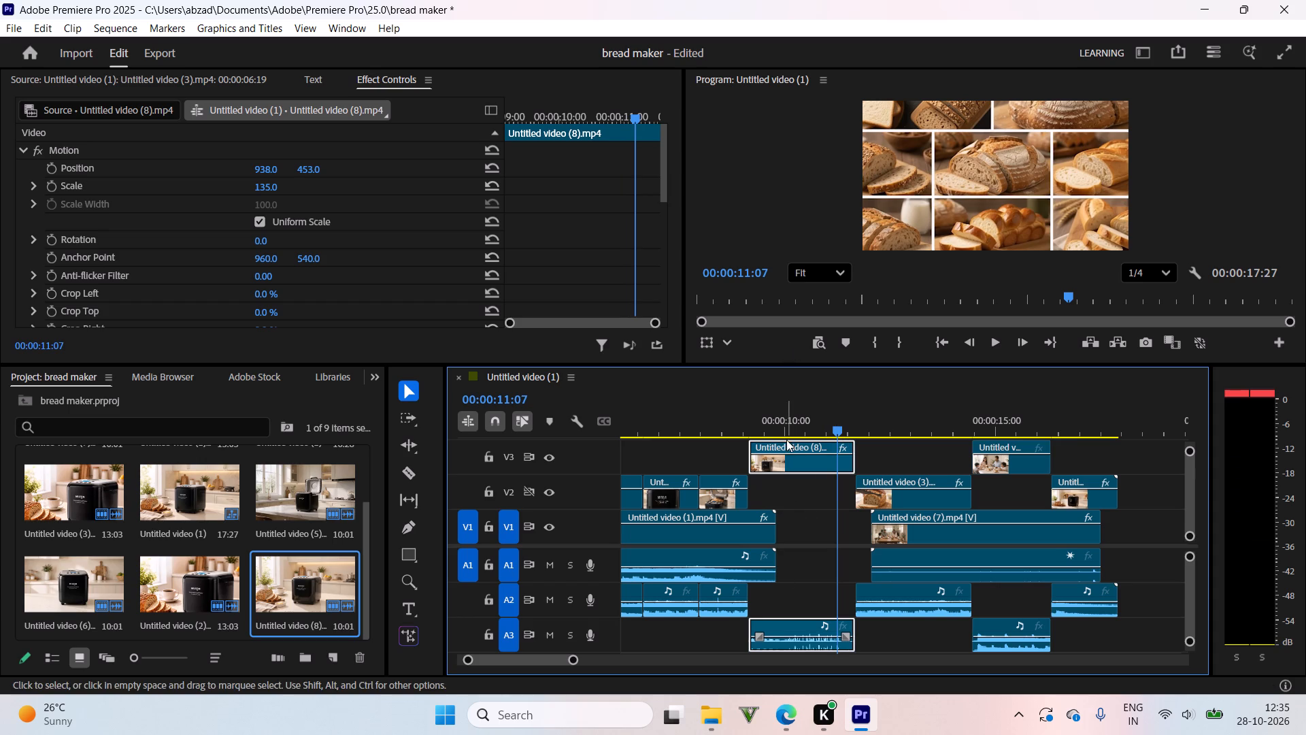
drag(781, 427, 801, 449)
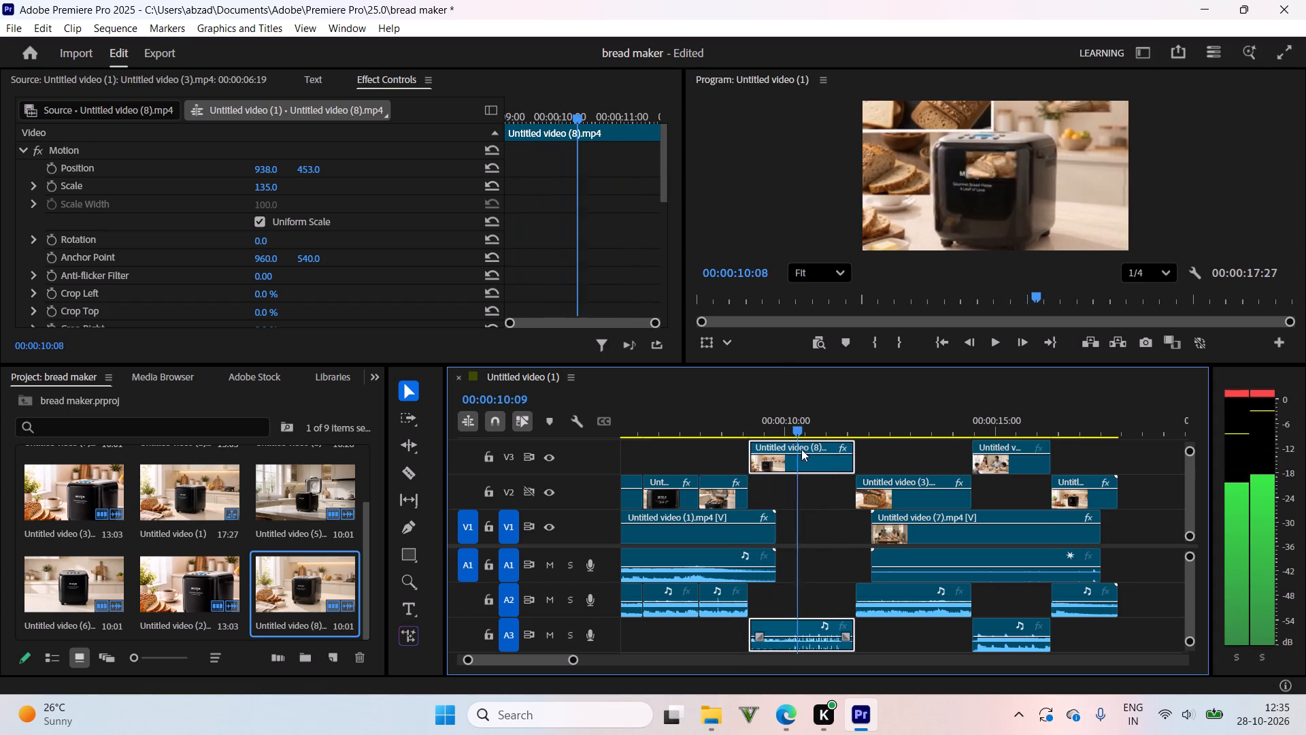
drag(801, 449, 796, 465)
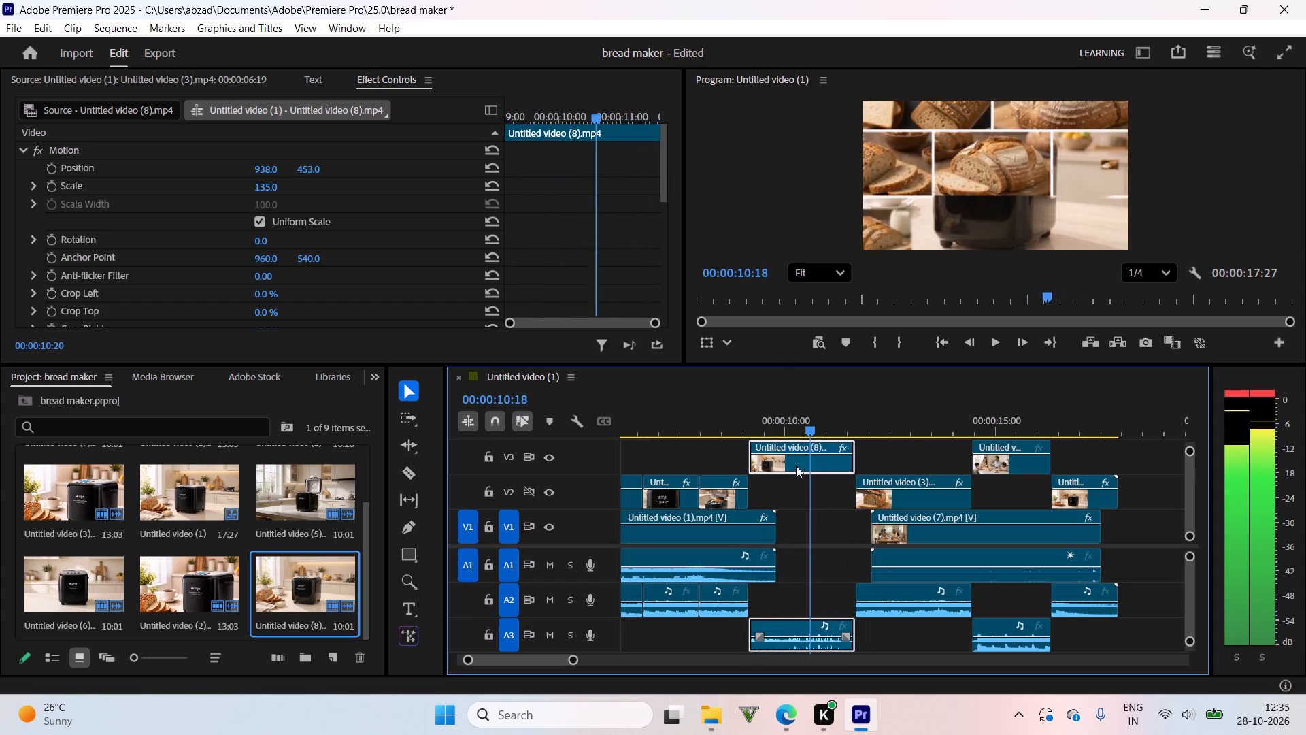
drag(796, 465, 791, 468)
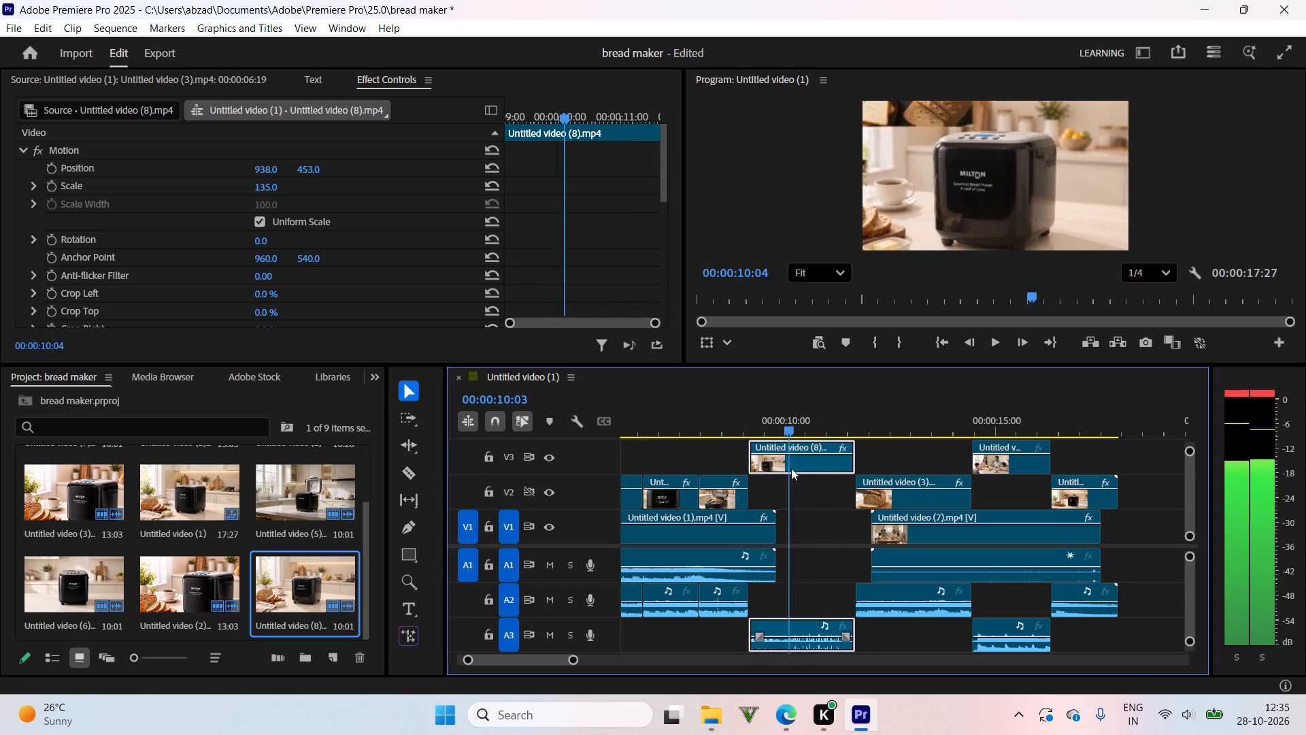
drag(791, 468, 846, 475)
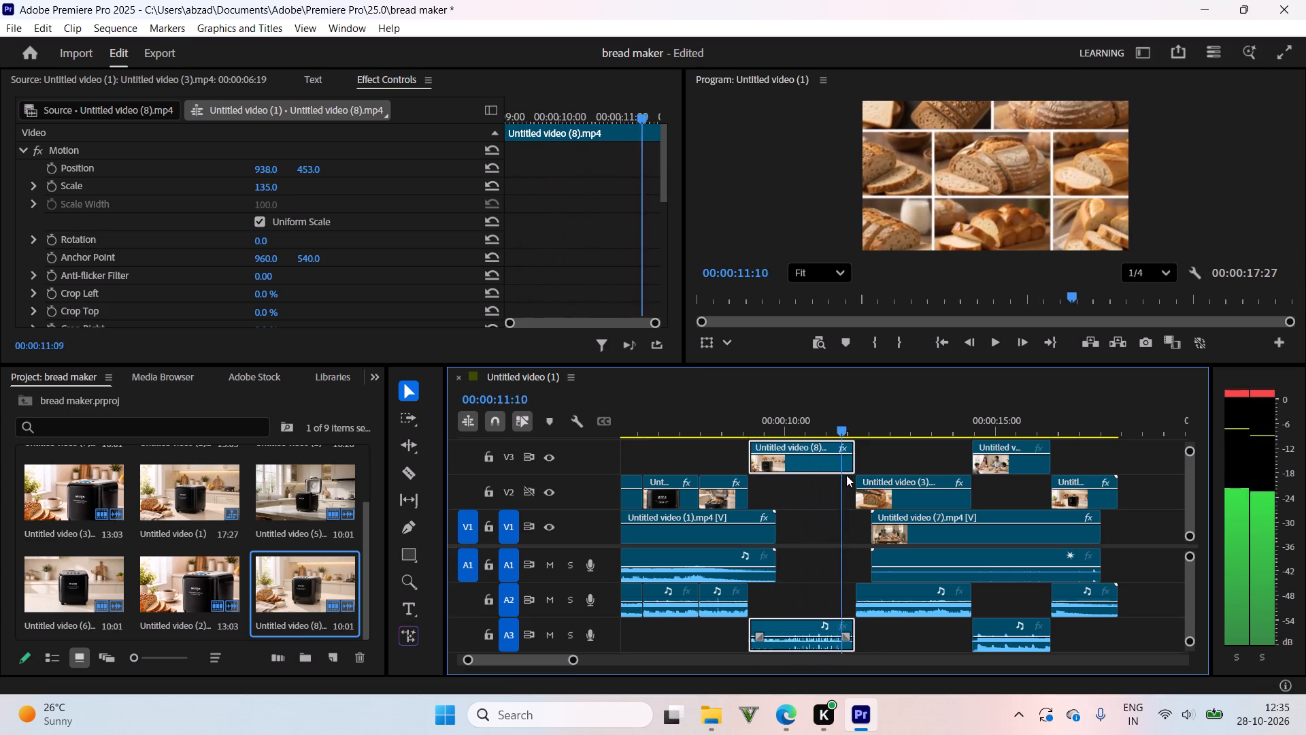
drag(846, 475, 795, 487)
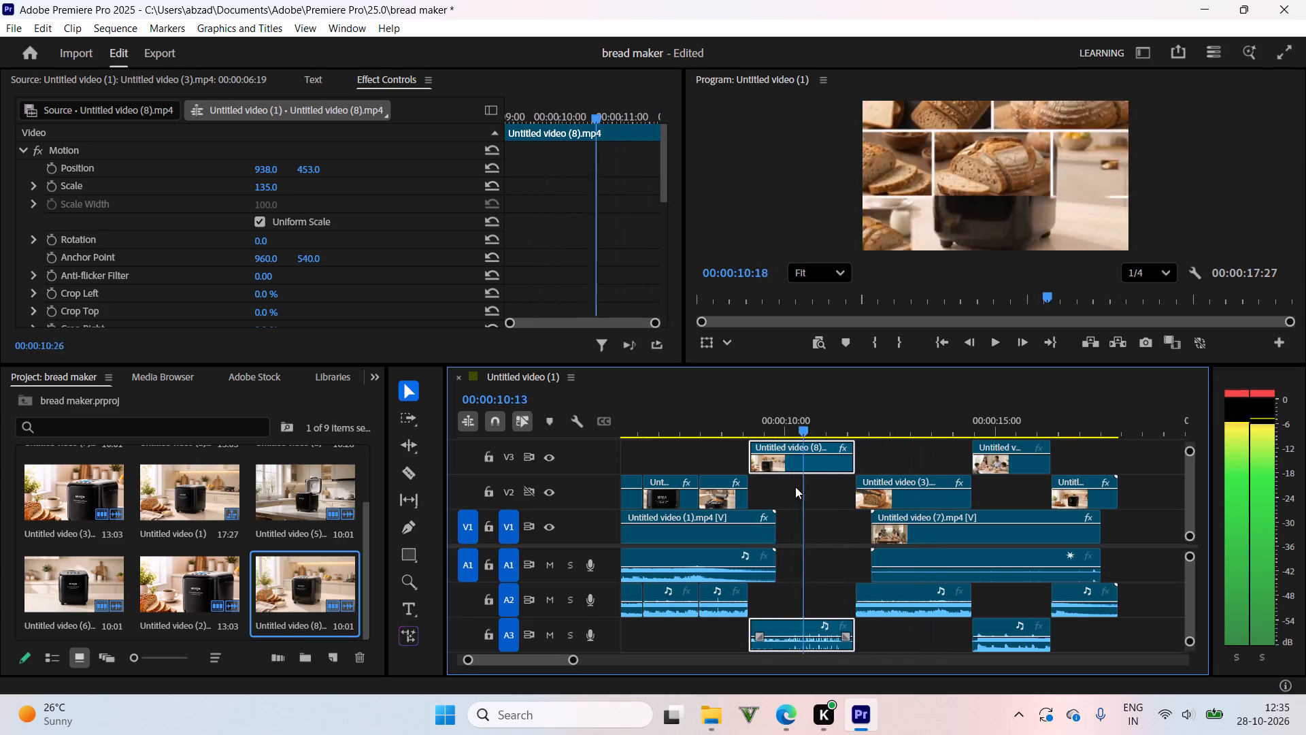
drag(795, 487, 873, 498)
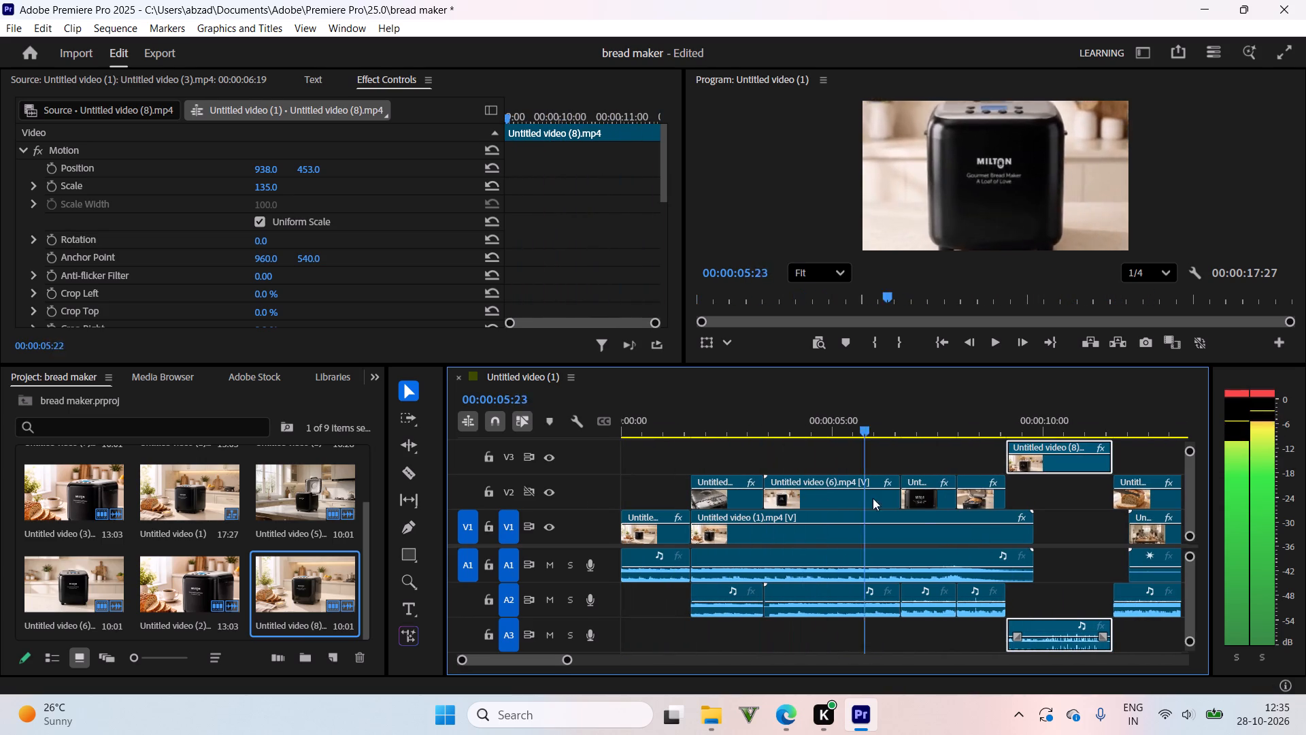
drag(873, 498, 1094, 512)
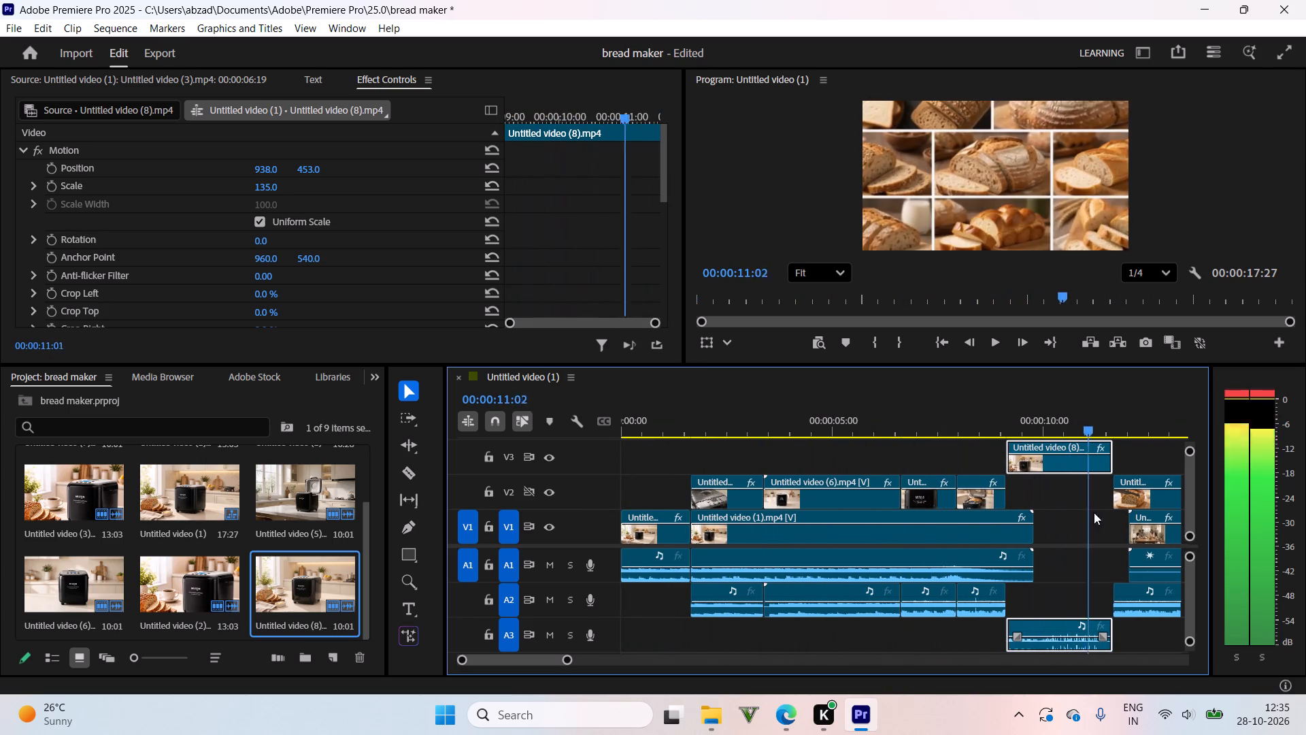
drag(1094, 512, 1229, 512)
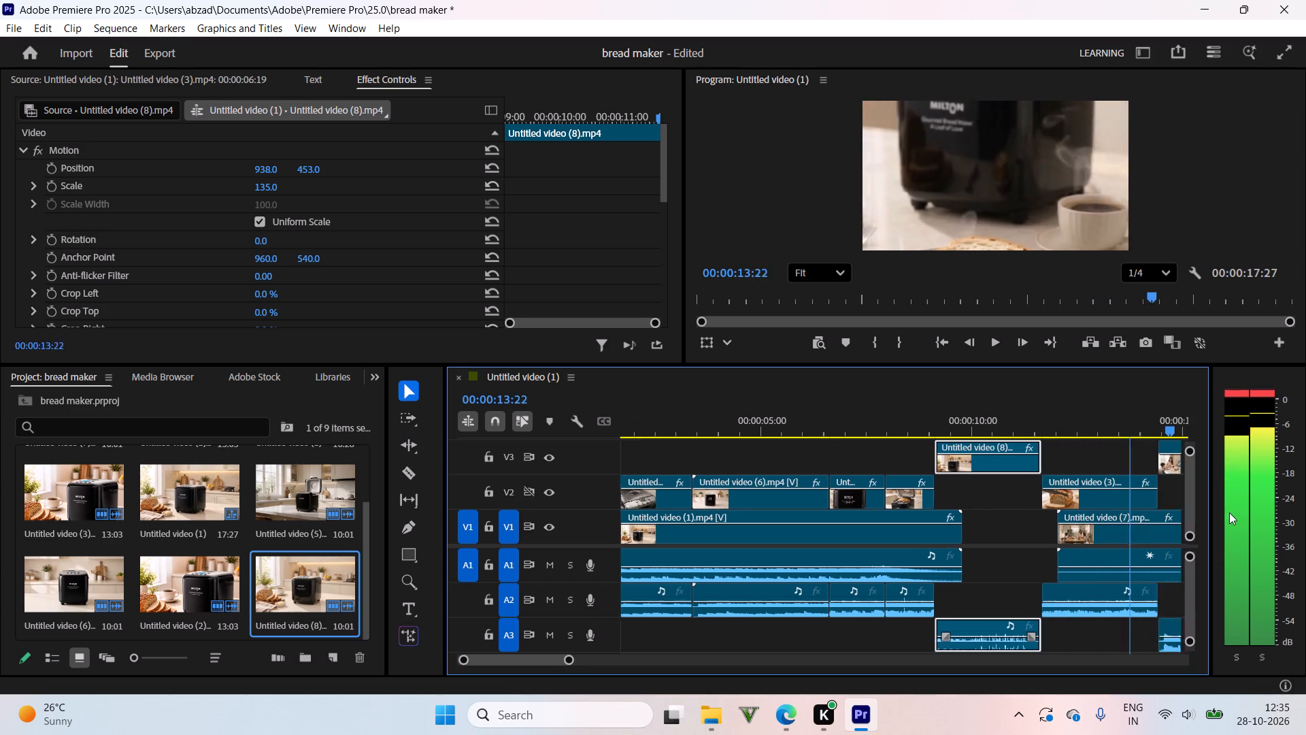
drag(1229, 512, 890, 504)
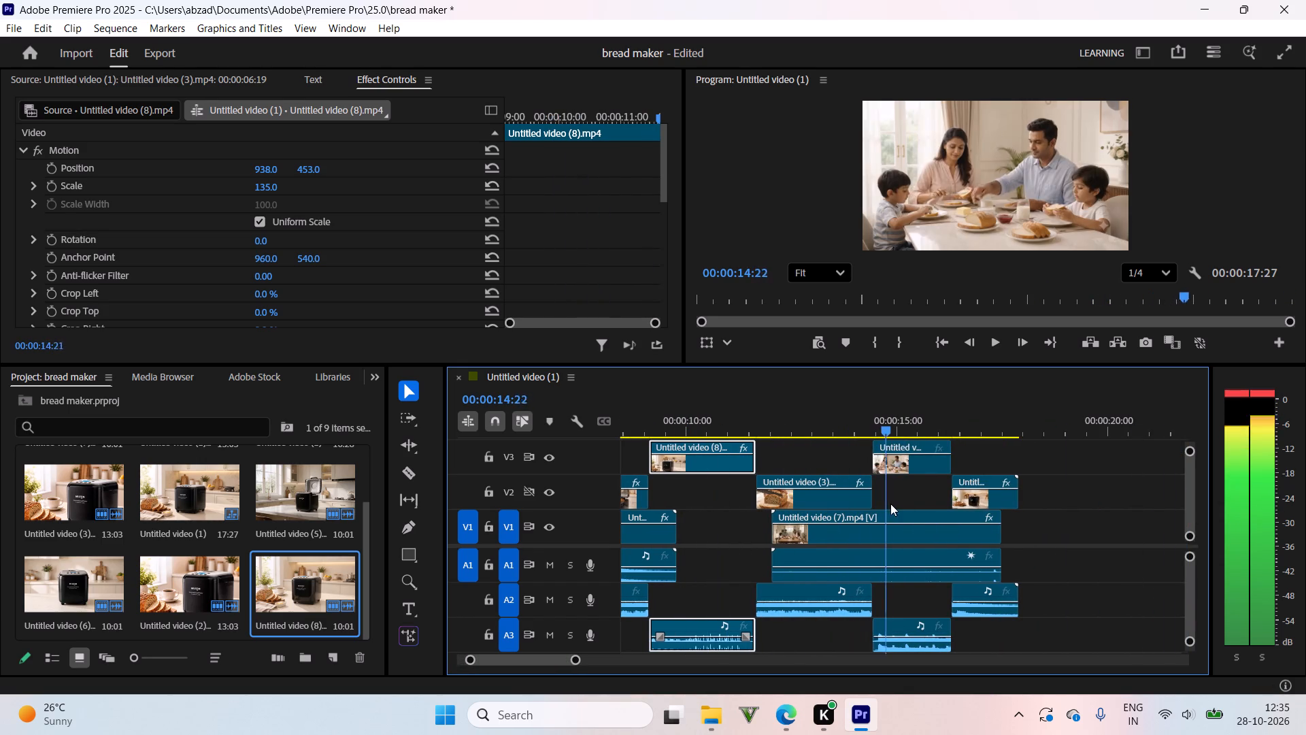
drag(890, 504, 989, 512)
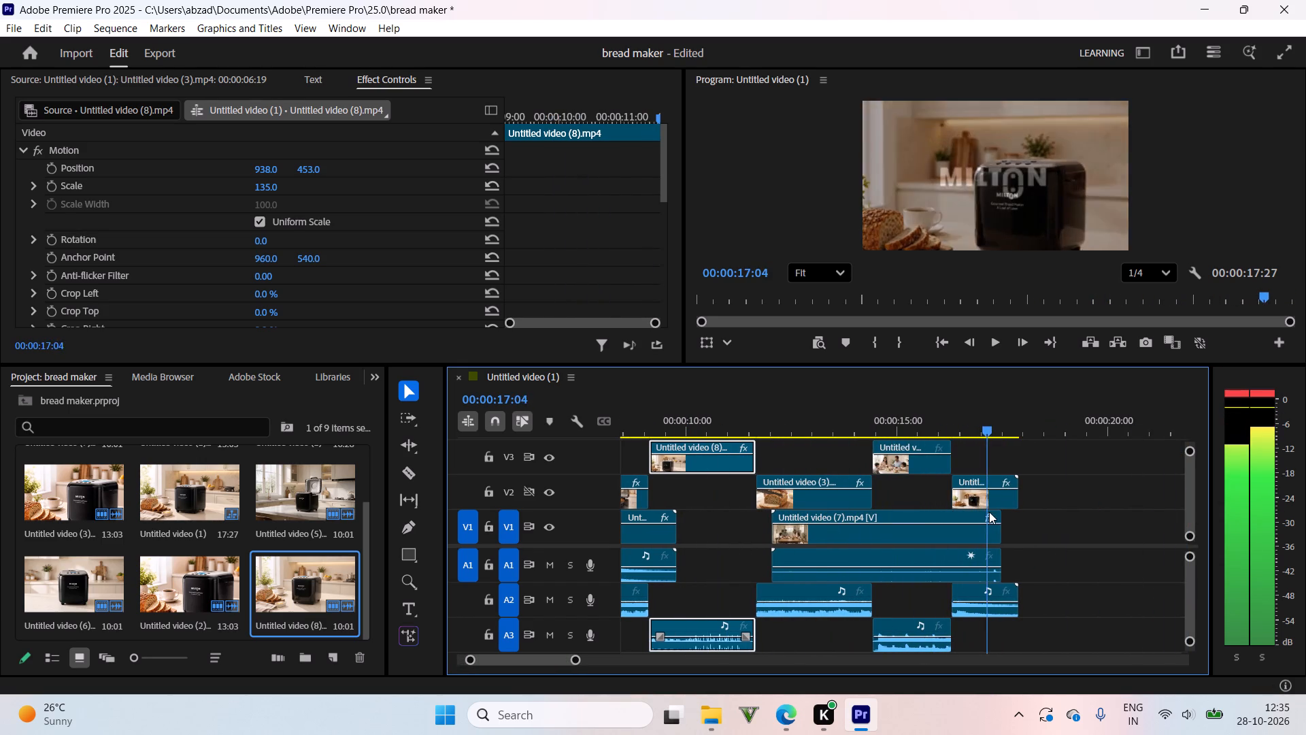
Scrub back through the cut to the opening product shot and start a quick export of the Untitled video (1) sequence.
drag(989, 512, 979, 510)
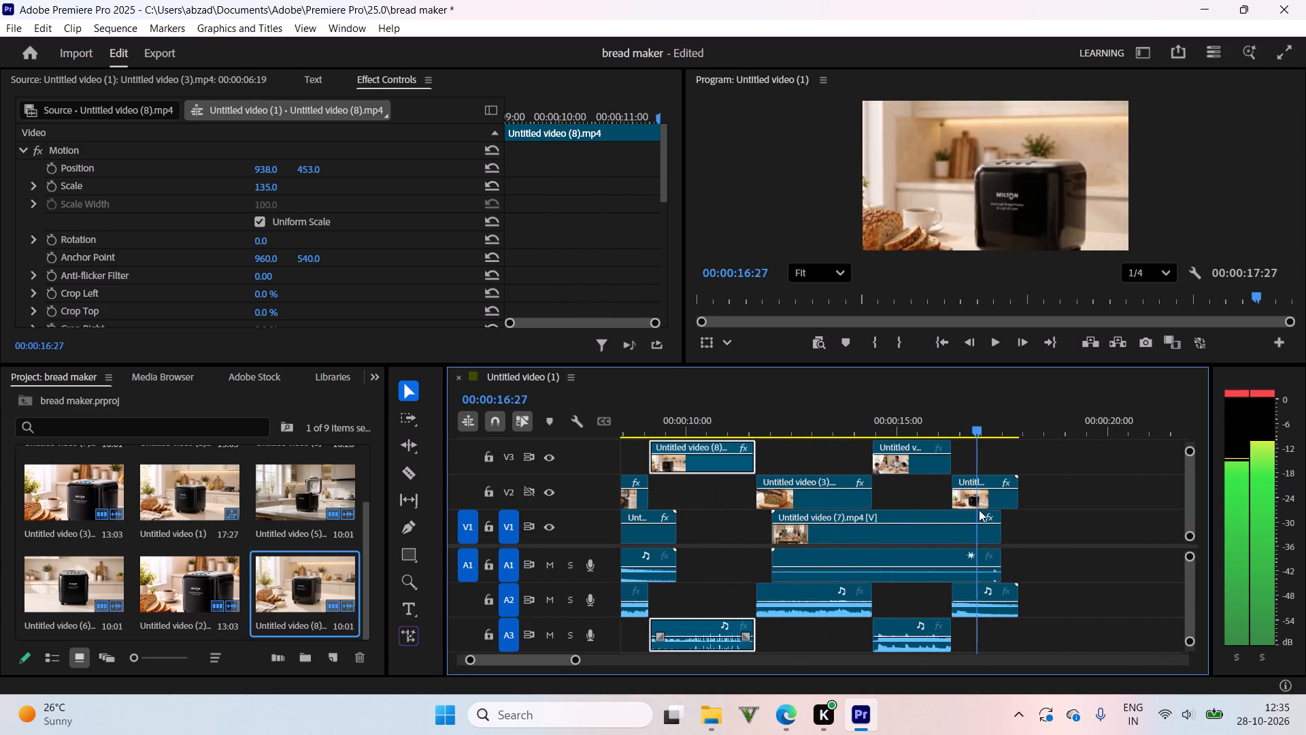
drag(979, 510, 897, 511)
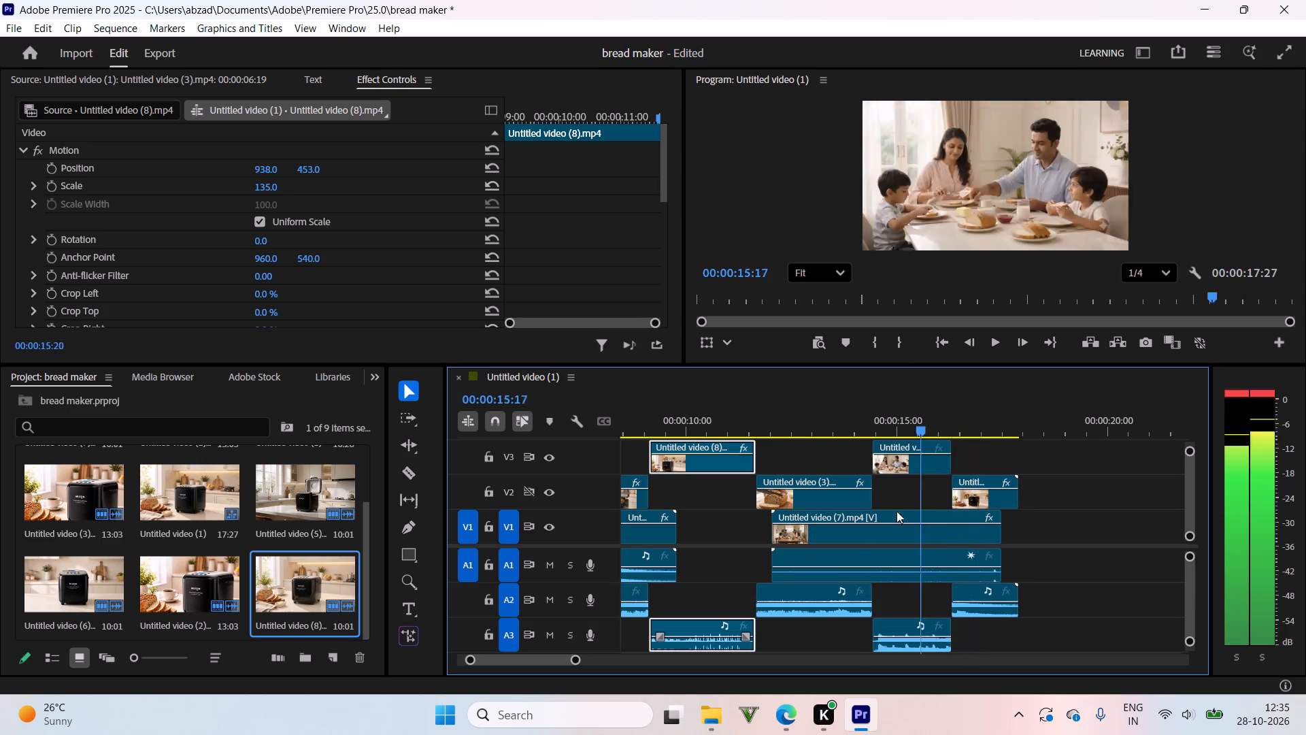
drag(897, 511, 631, 456)
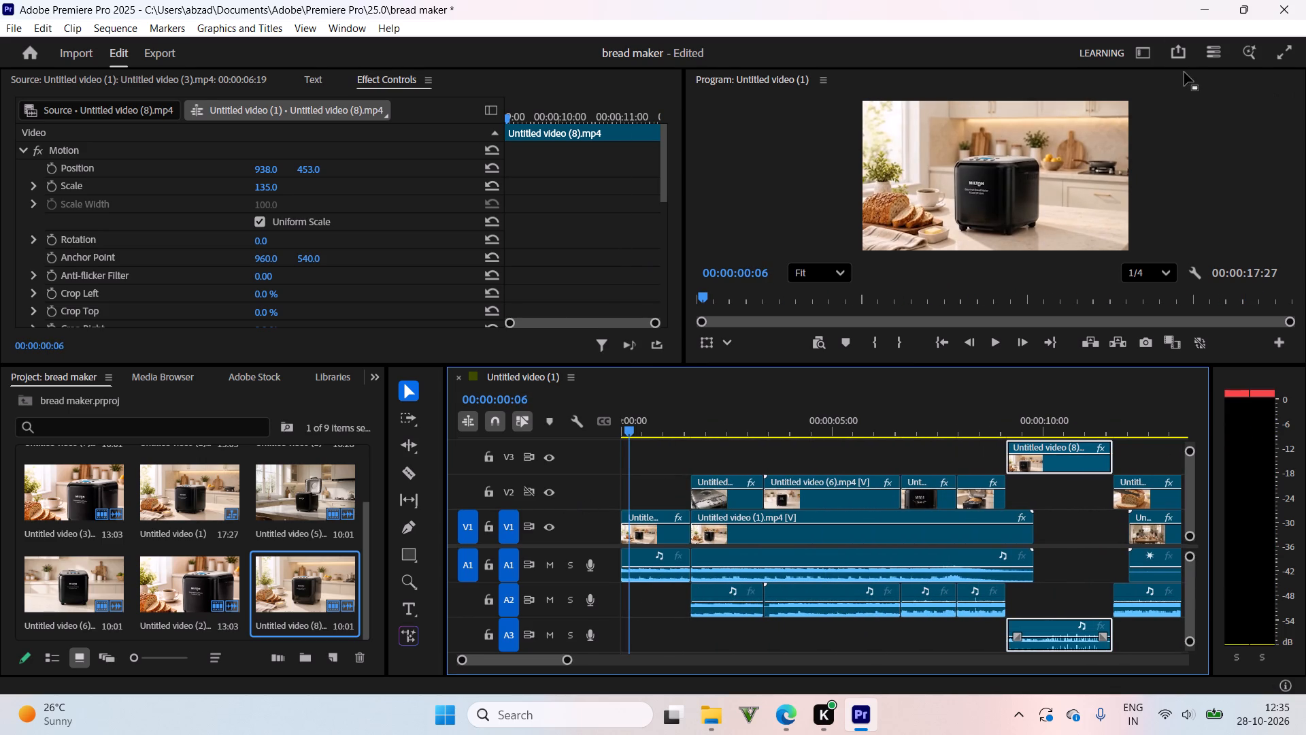
click(1180, 42)
click(1135, 305)
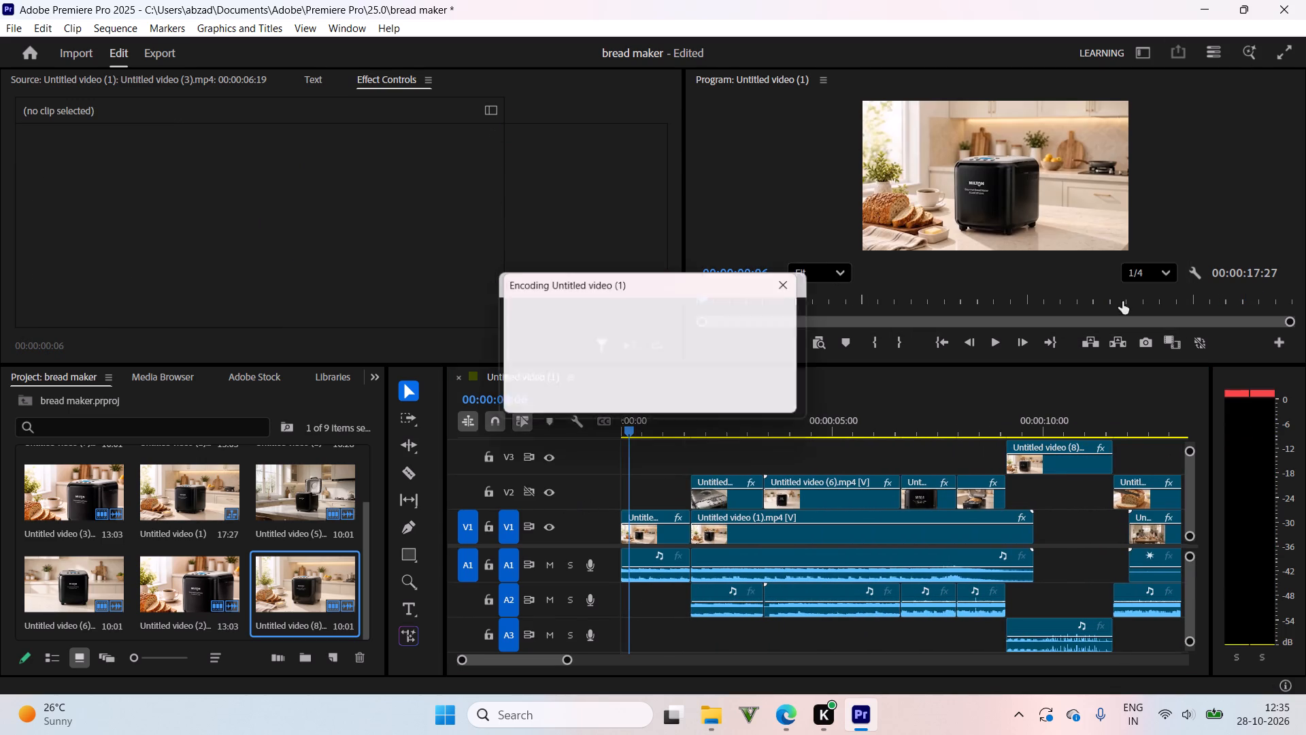
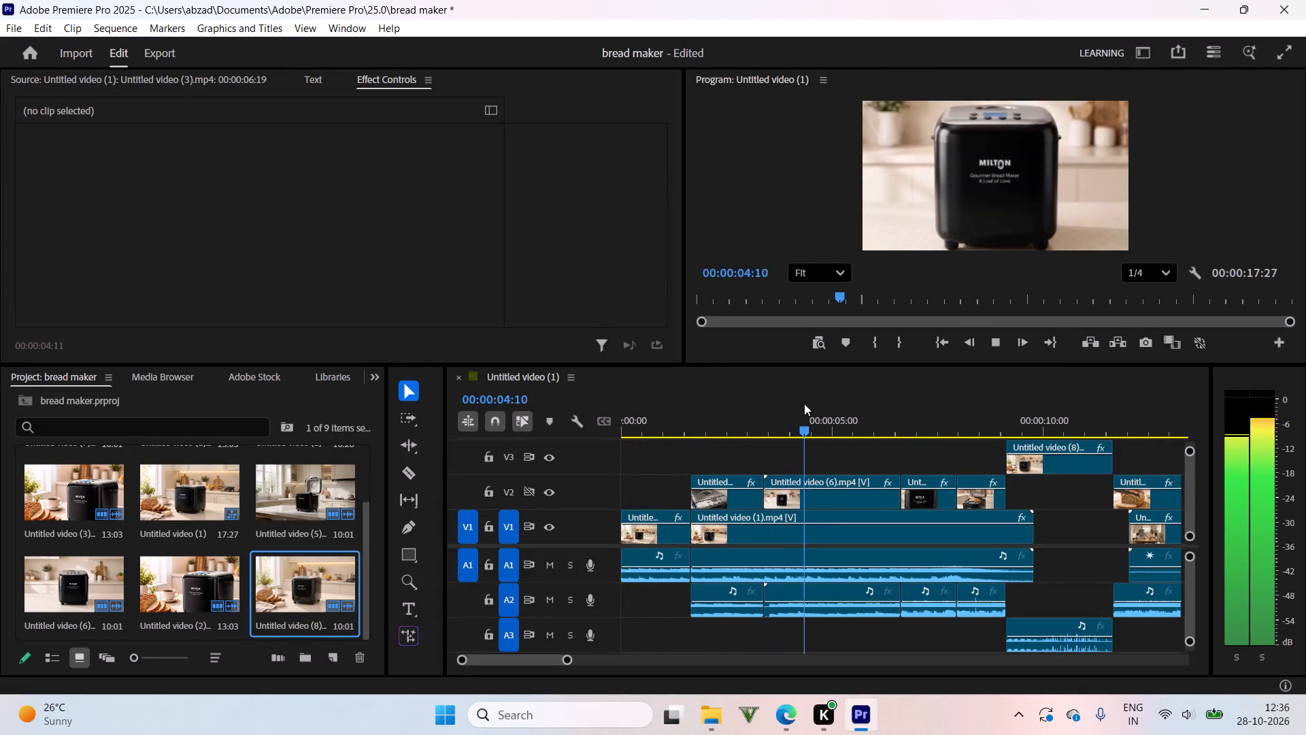
Scrub through the sequence from the opening kitchen shot to the bread collage to review the cuts and framing.
drag(775, 429, 670, 457)
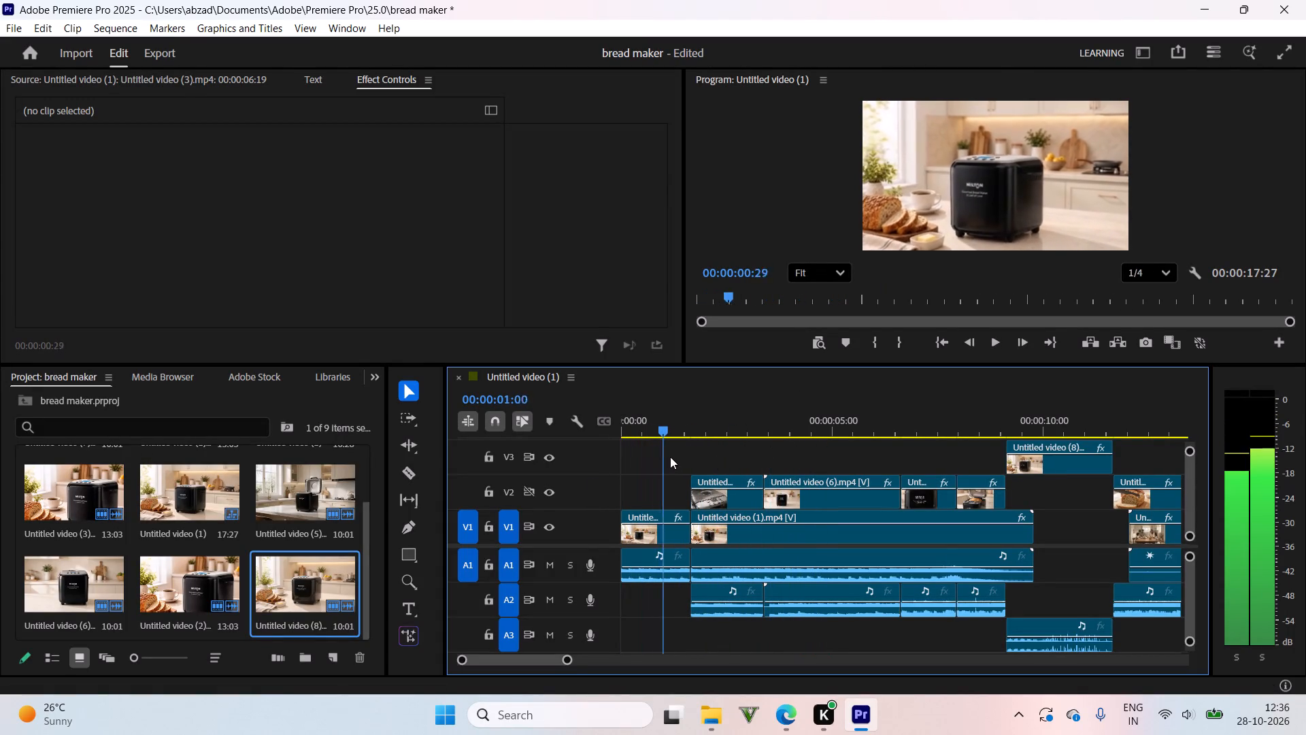
drag(670, 457, 788, 463)
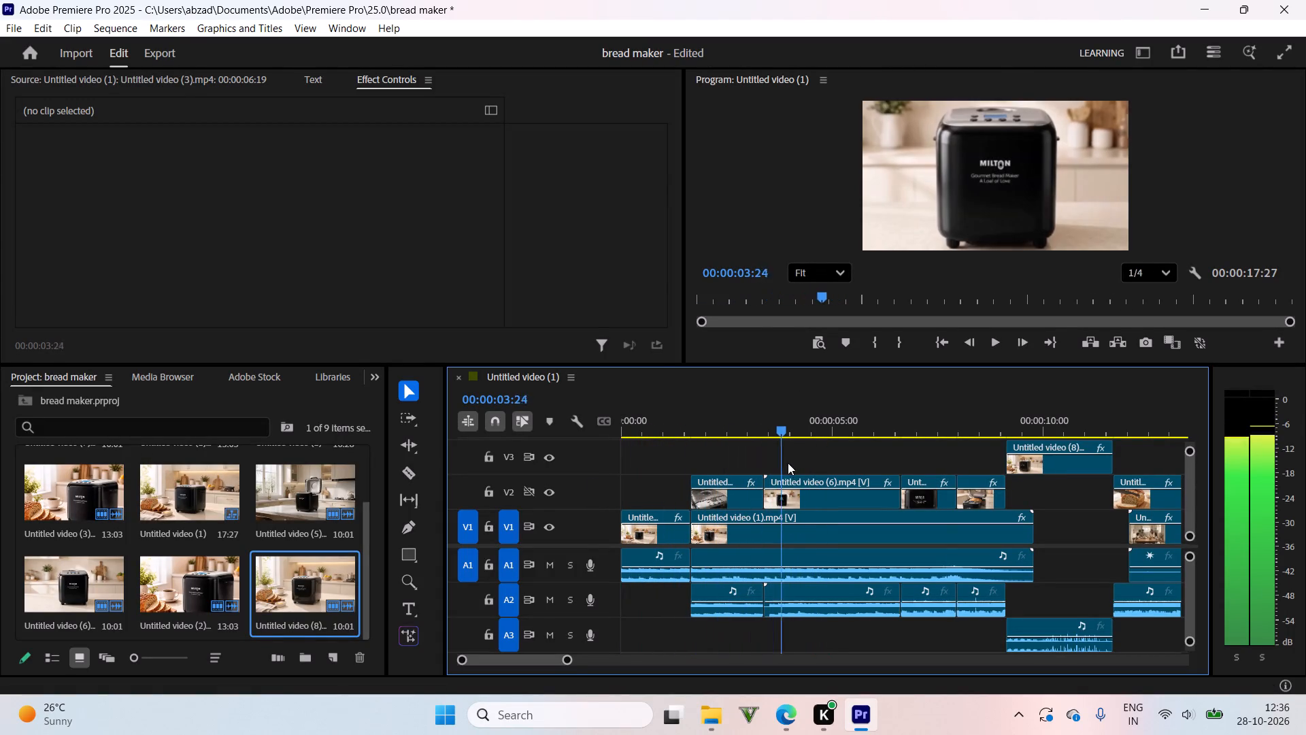
drag(788, 463, 923, 477)
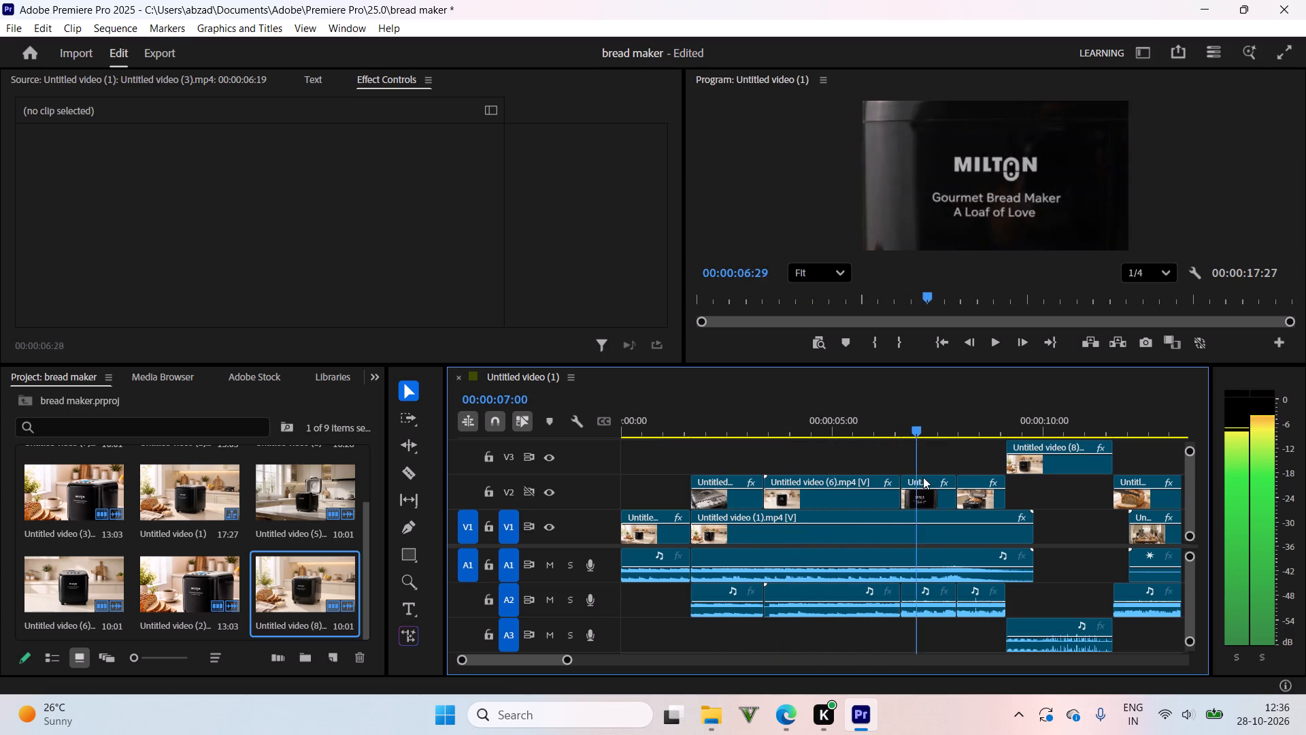
drag(923, 477, 1011, 484)
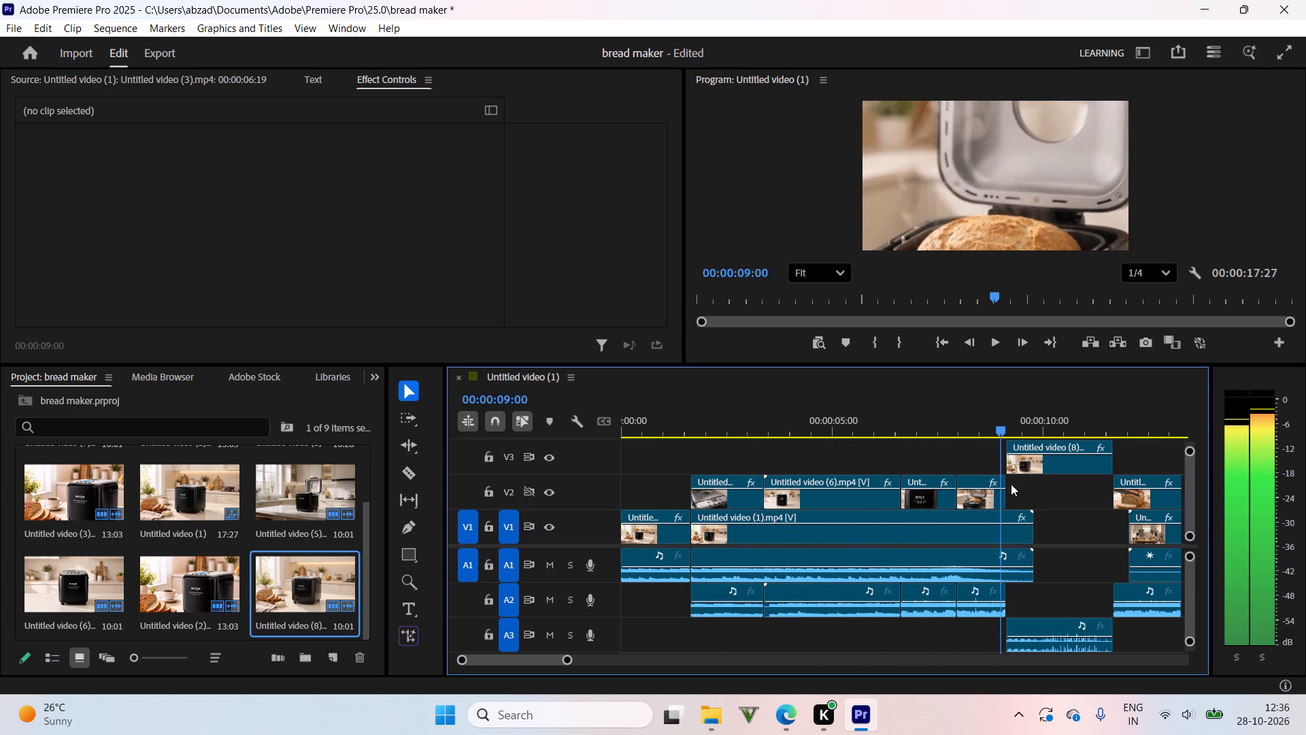
drag(1011, 484, 1103, 494)
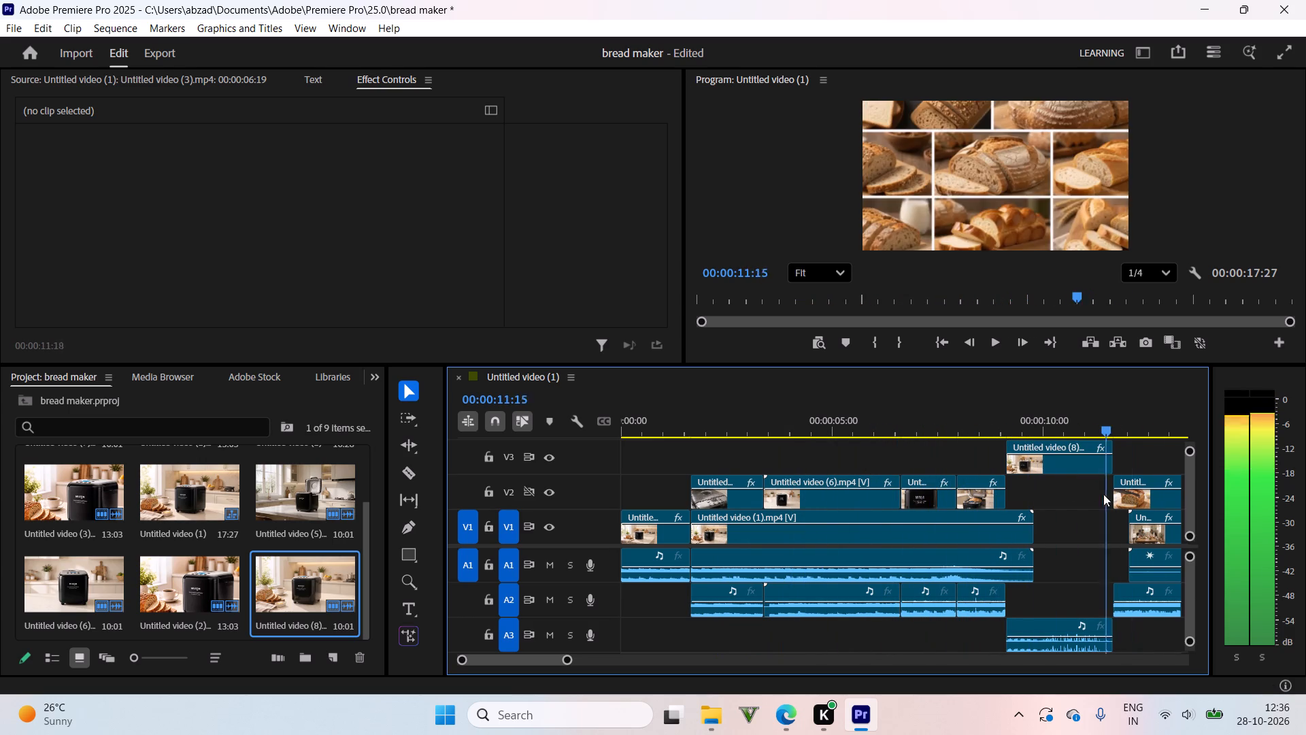
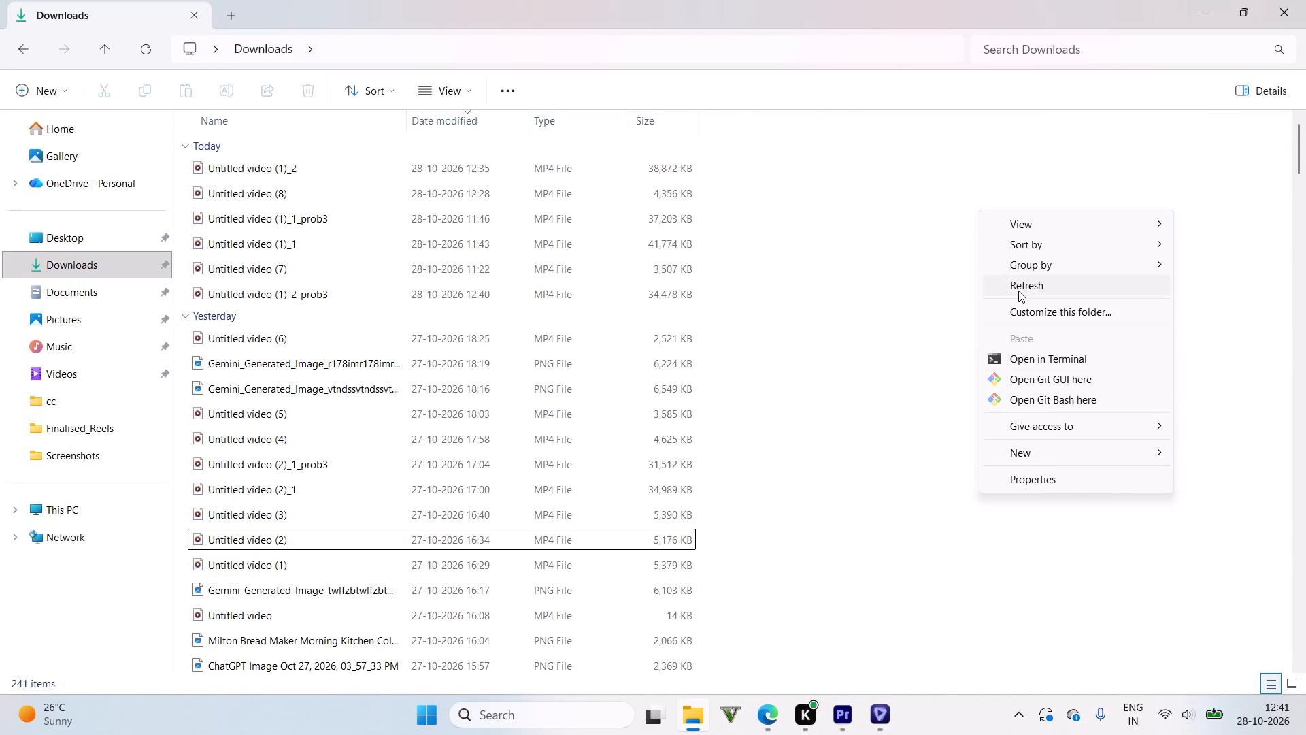
click(1018, 291)
click(327, 161)
click(329, 165)
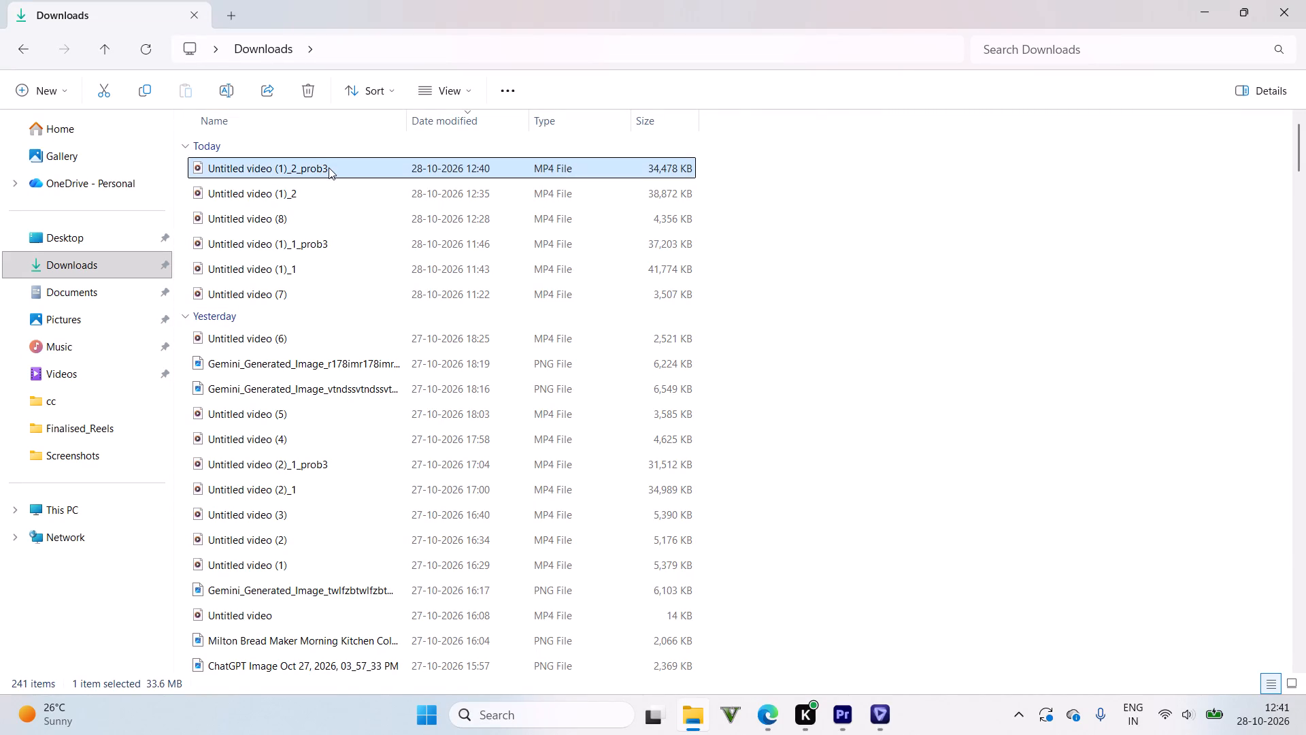
click(329, 166)
double_click(399, 173)
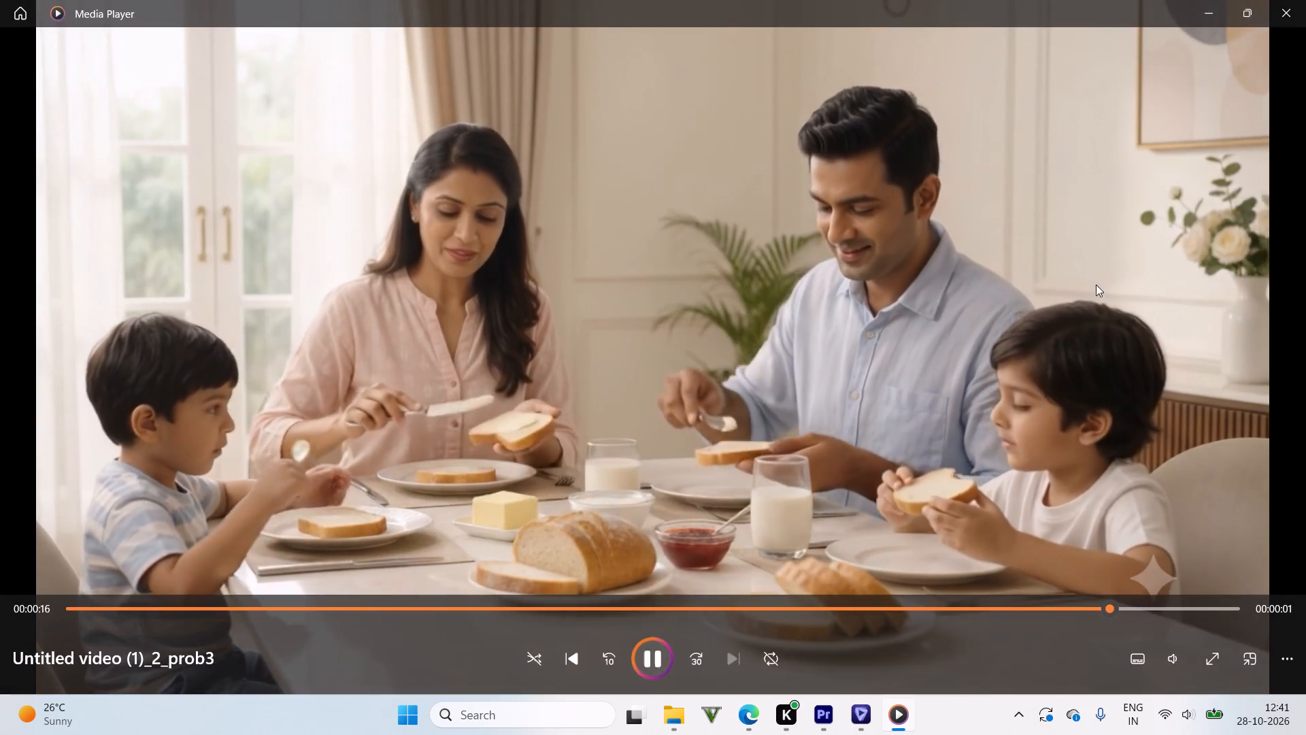
click(1293, 0)
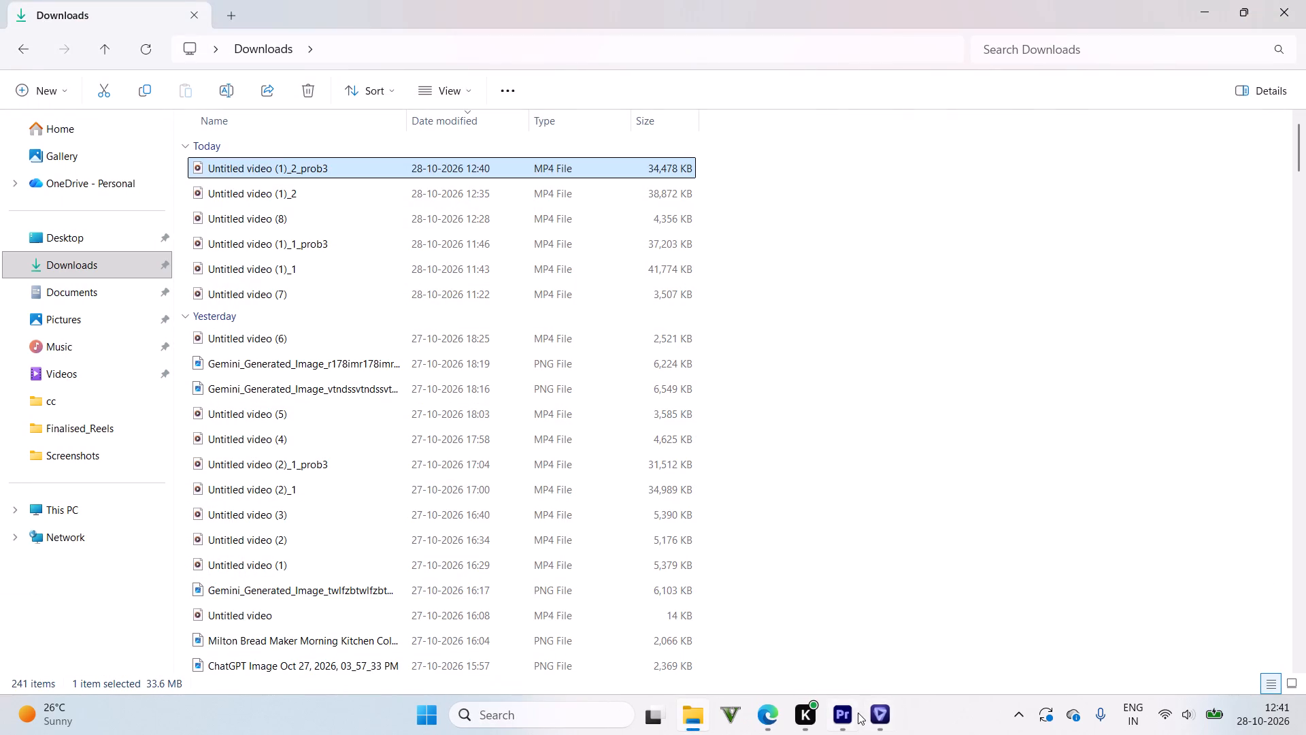
Switch to Premiere Pro and scale the family dining clip on V3, near 15 seconds, to 130, previewing the enlarged framing.
click(853, 713)
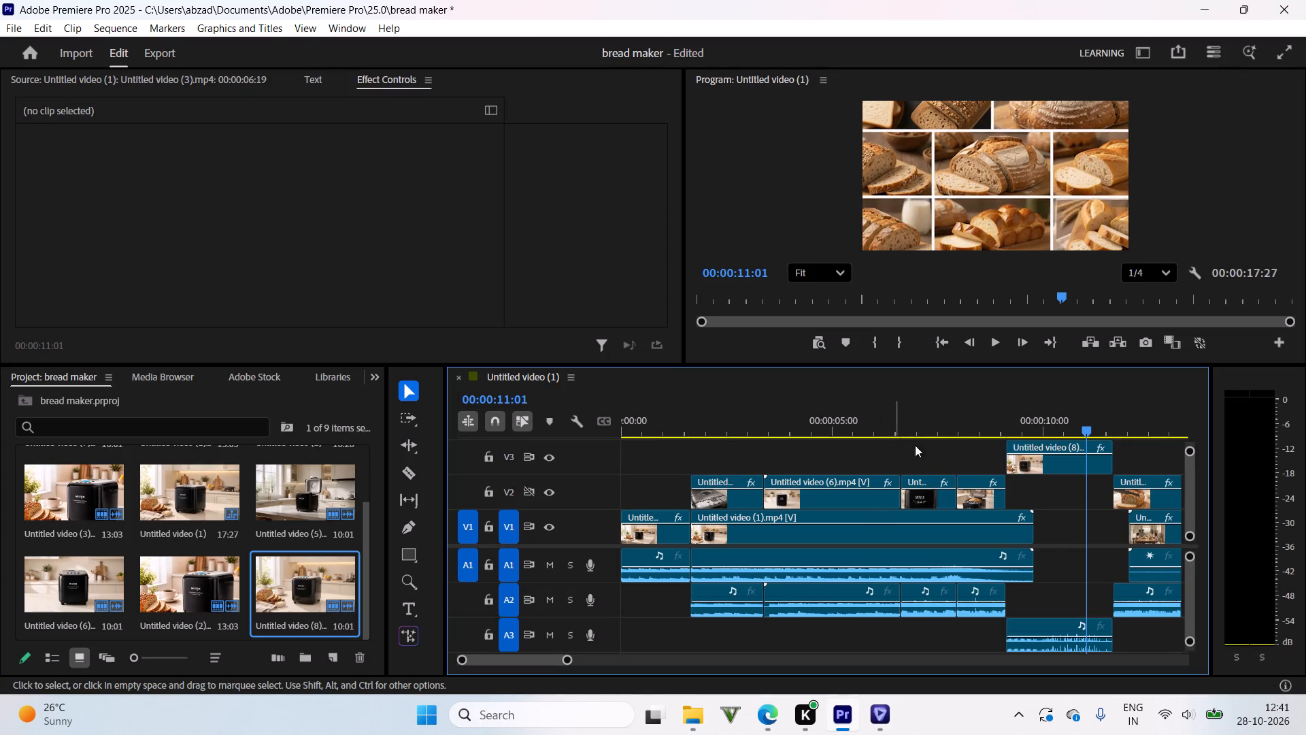
drag(951, 424, 1135, 485)
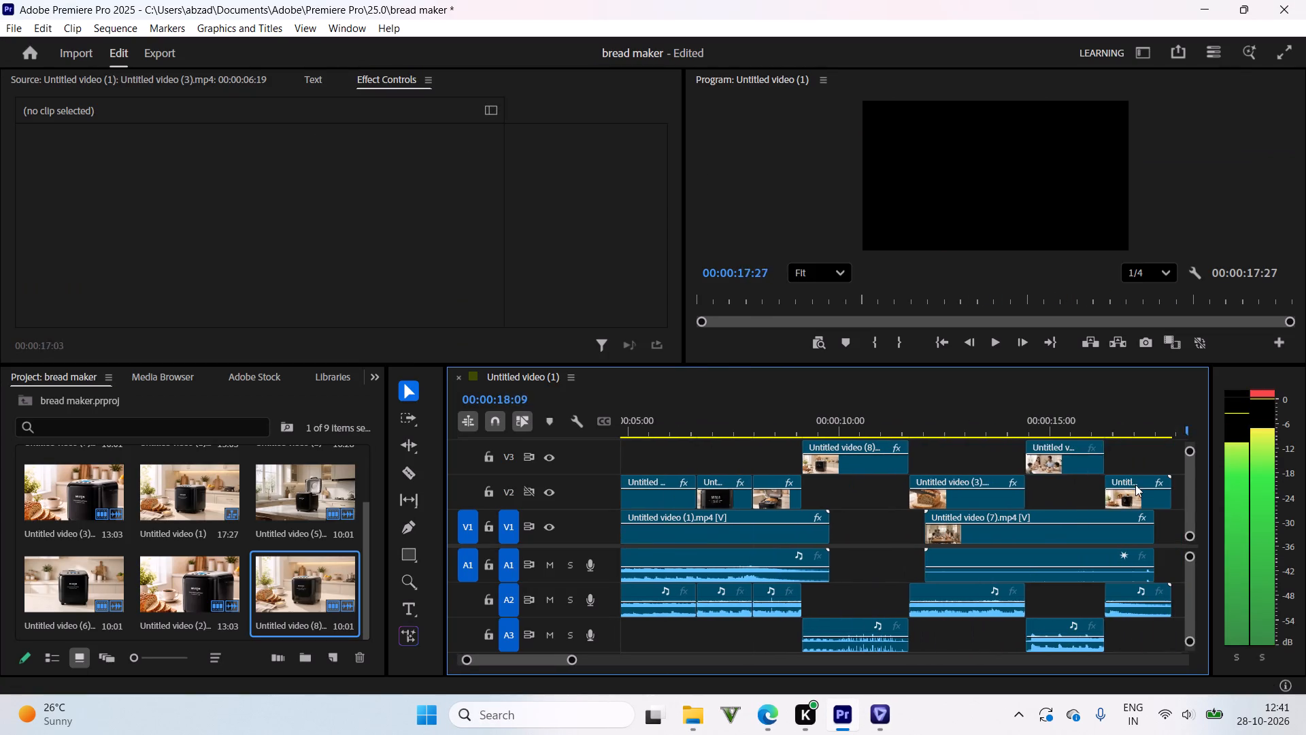
drag(1135, 485, 1067, 495)
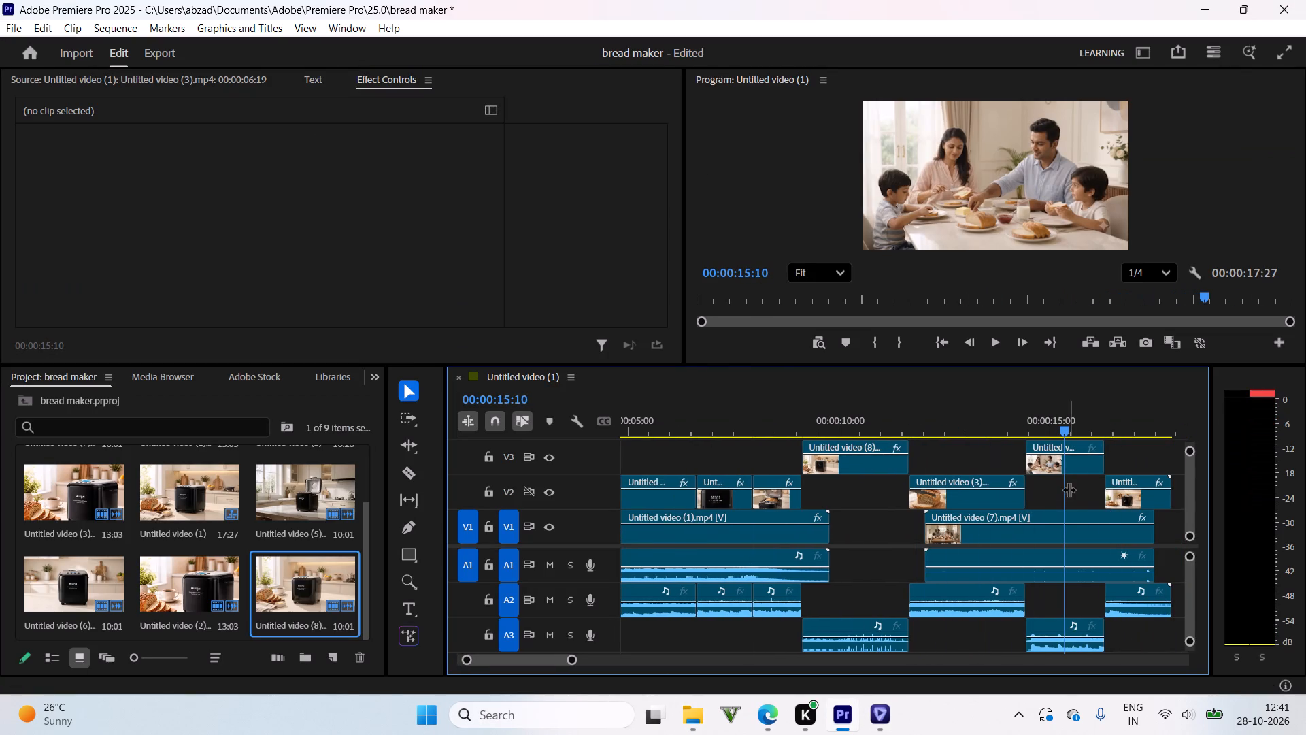
click(1043, 445)
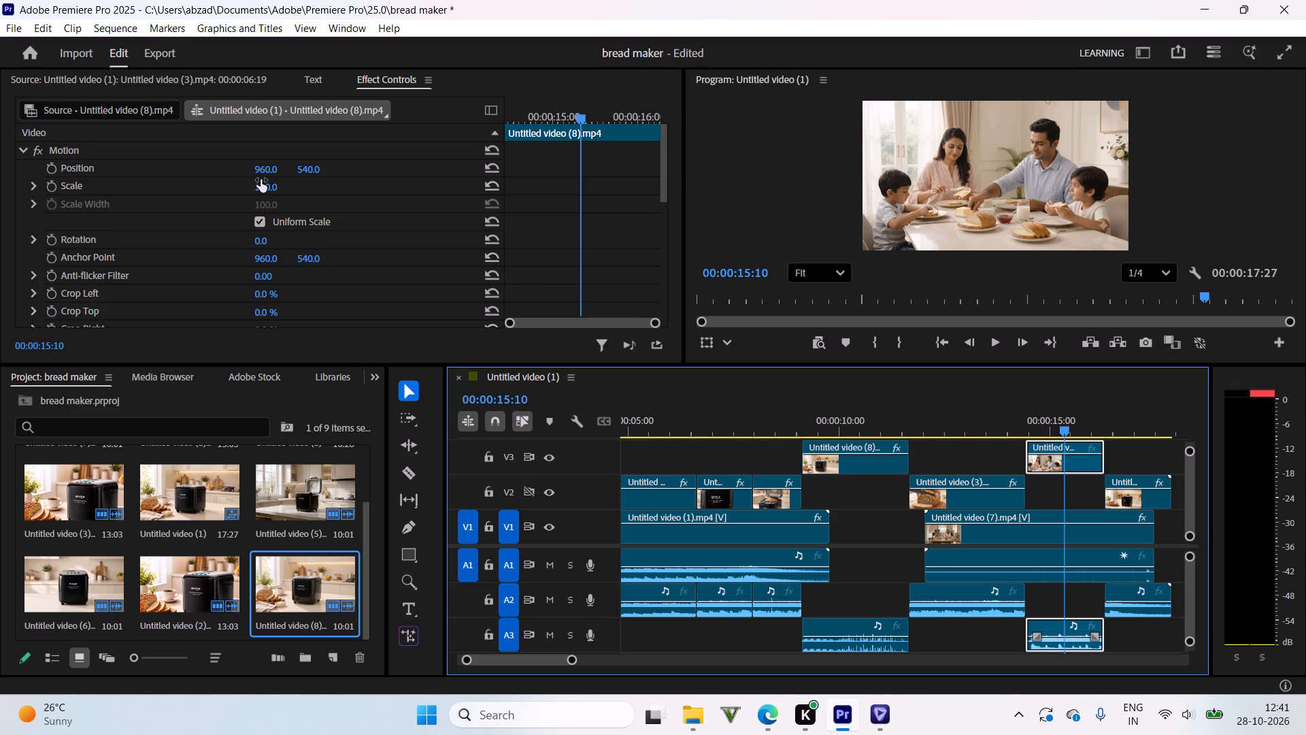
drag(265, 181, 275, 197)
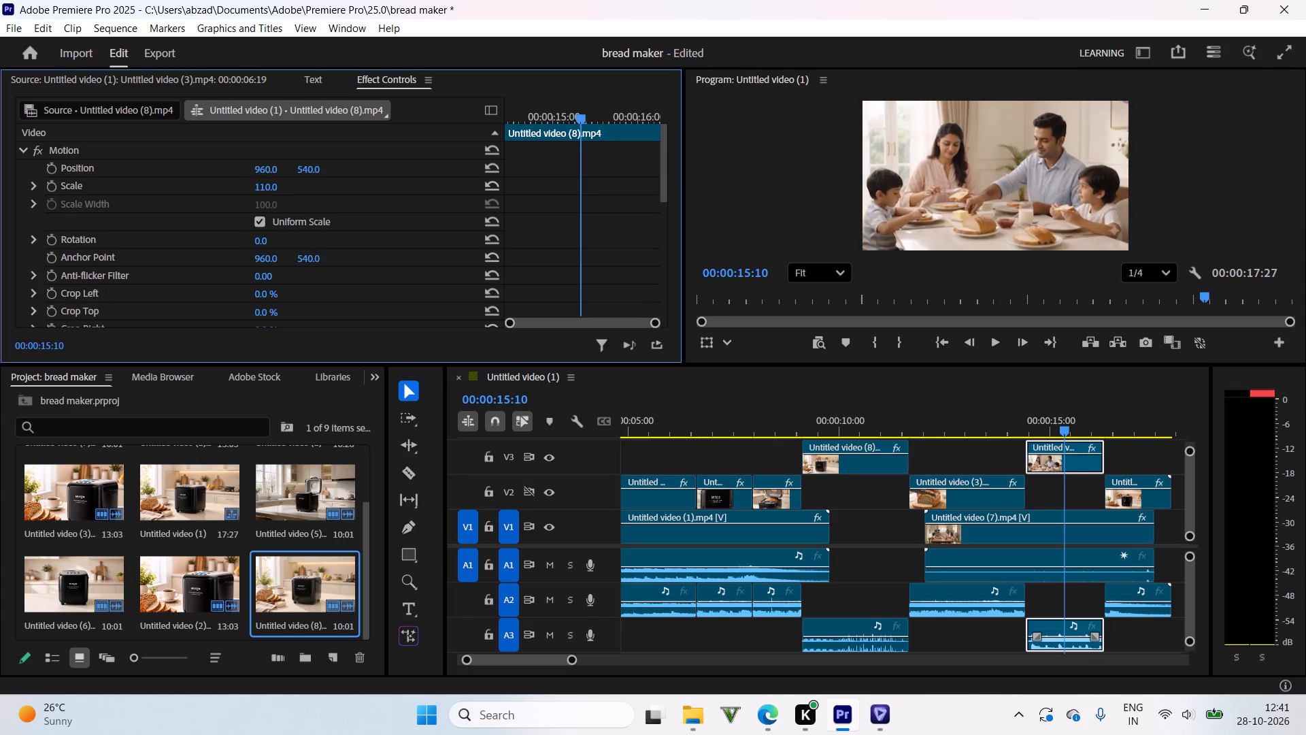
drag(275, 197, 297, 202)
drag(950, 431, 1060, 441)
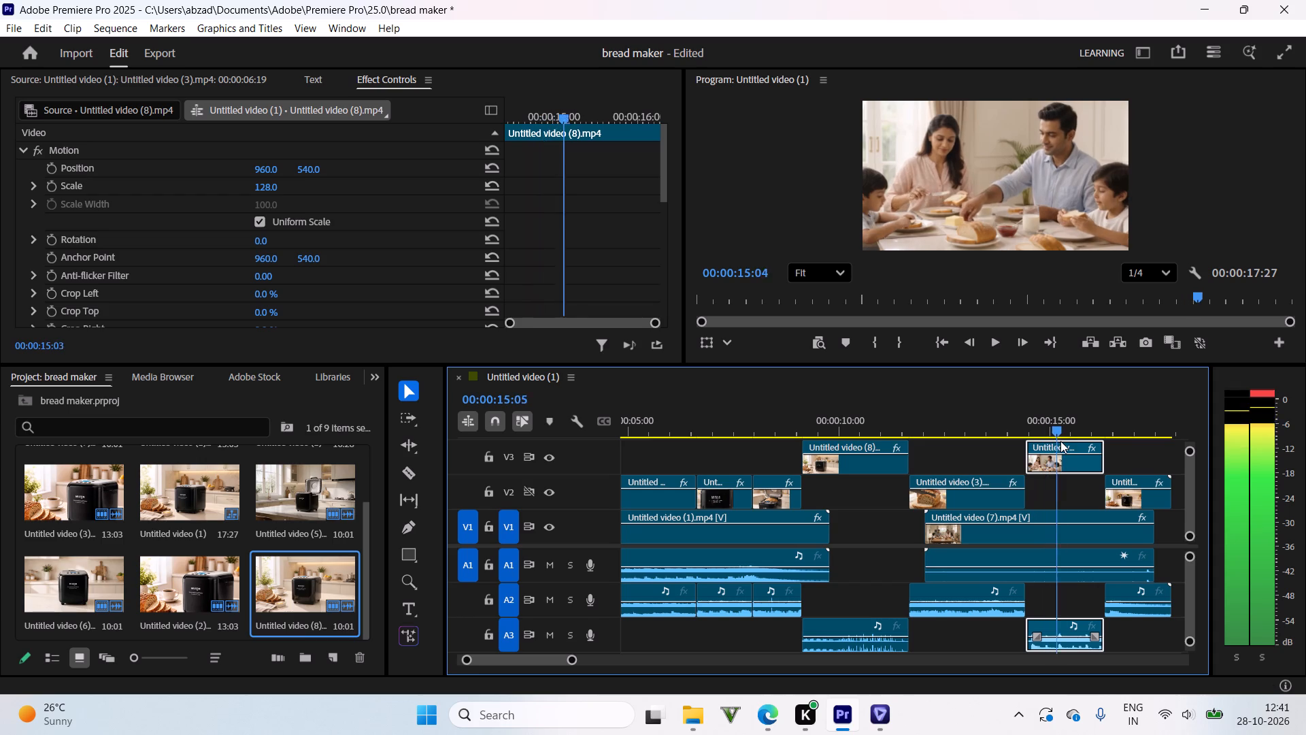
drag(1060, 441, 1077, 441)
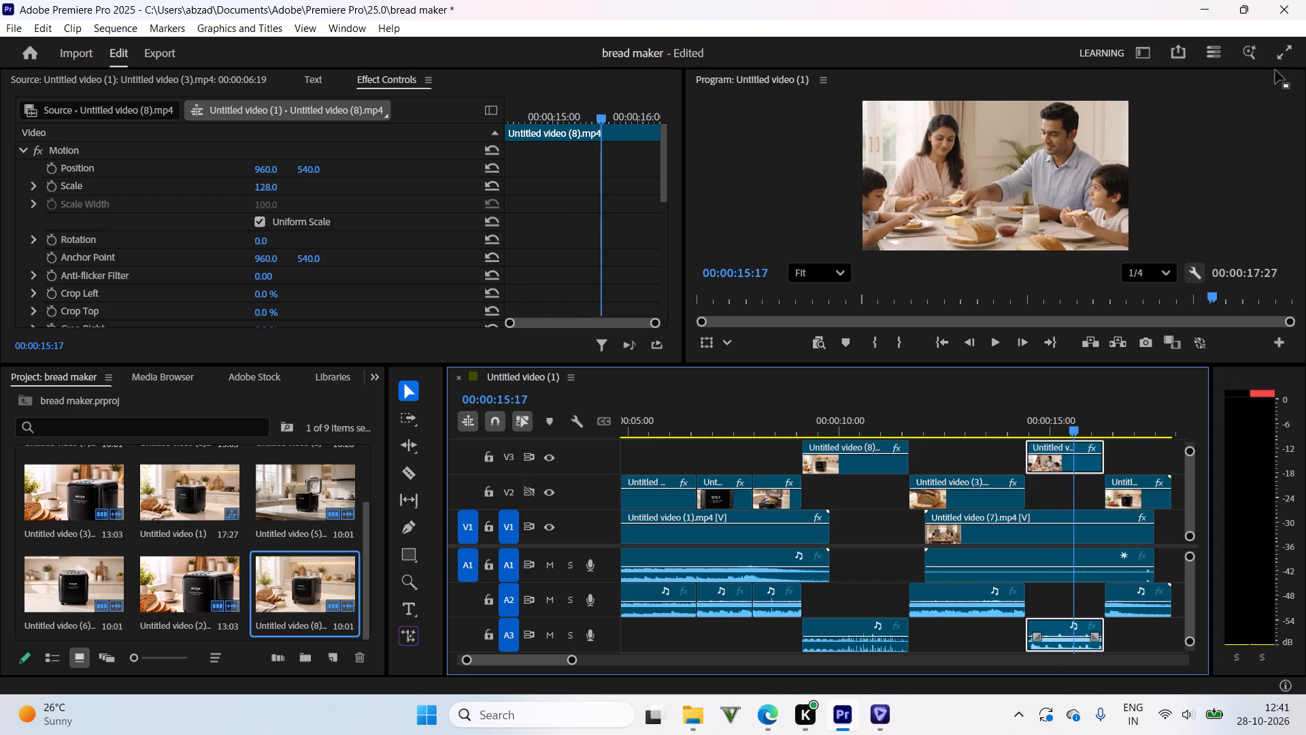
click(1282, 50)
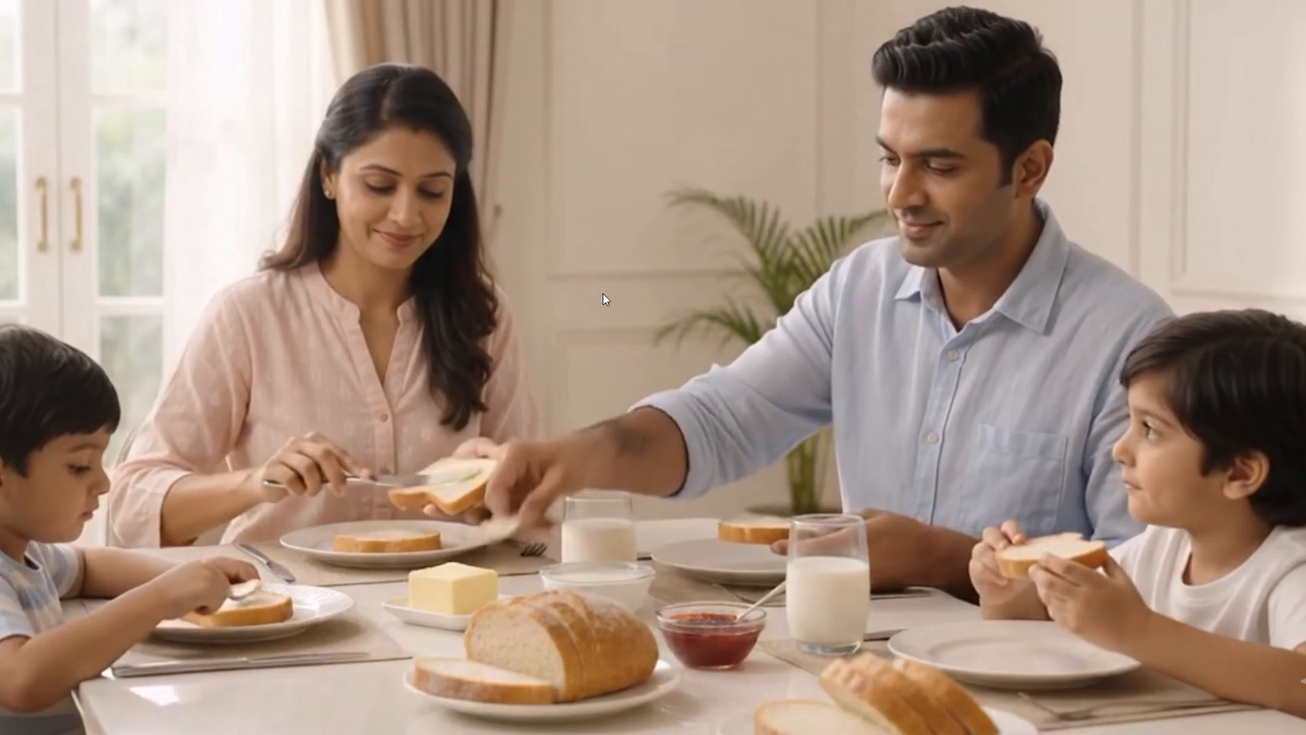
key(Escape)
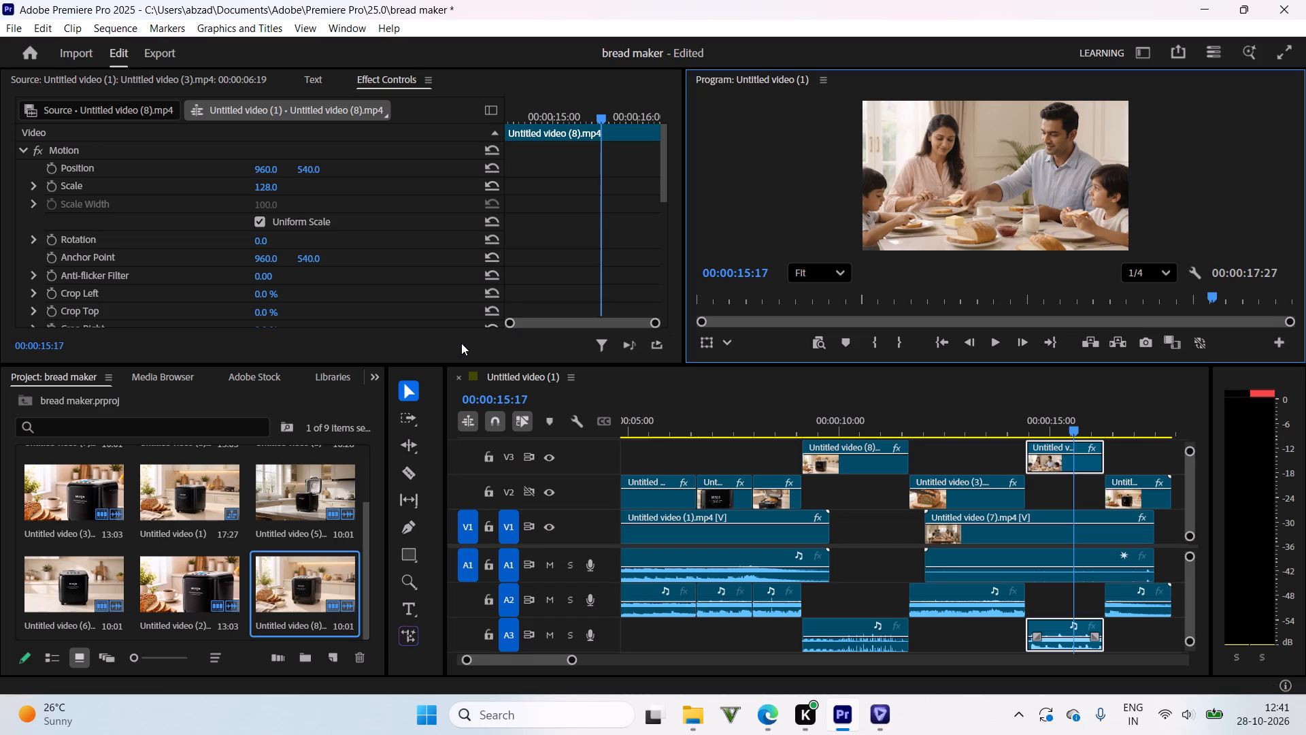
click(266, 186)
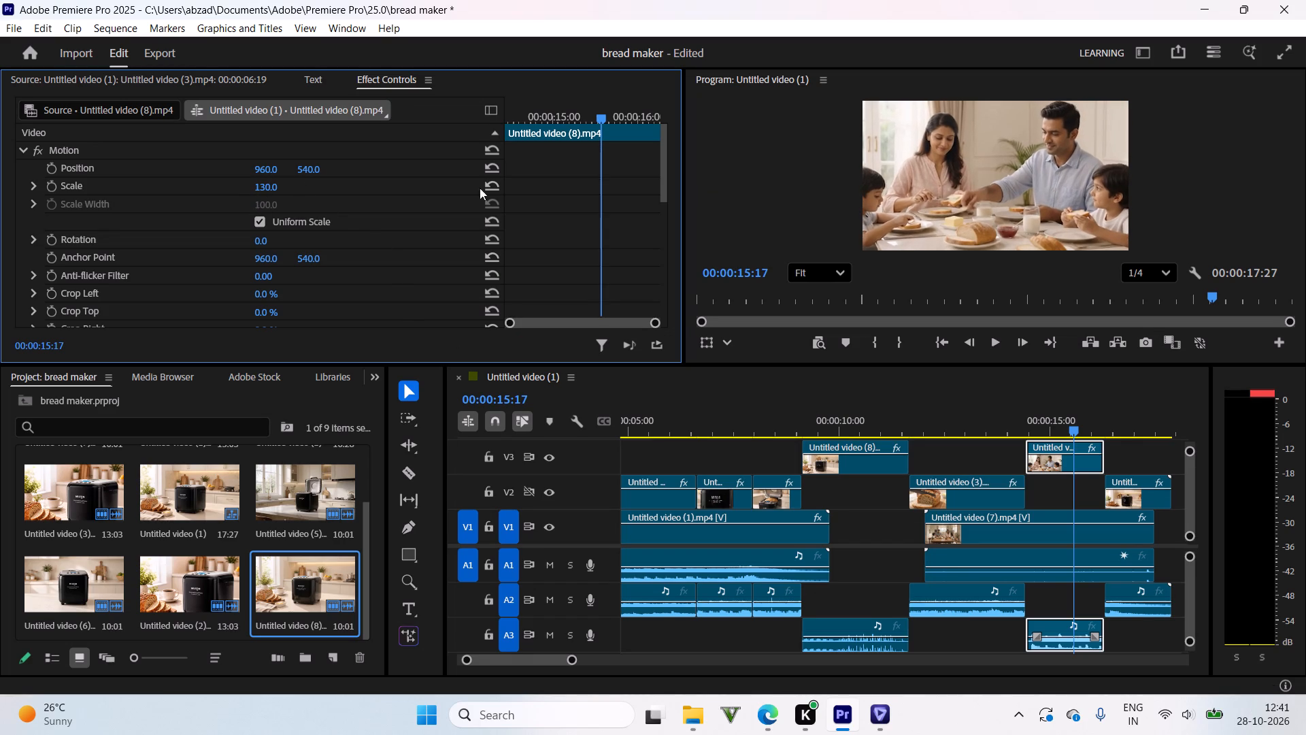
click(1277, 63)
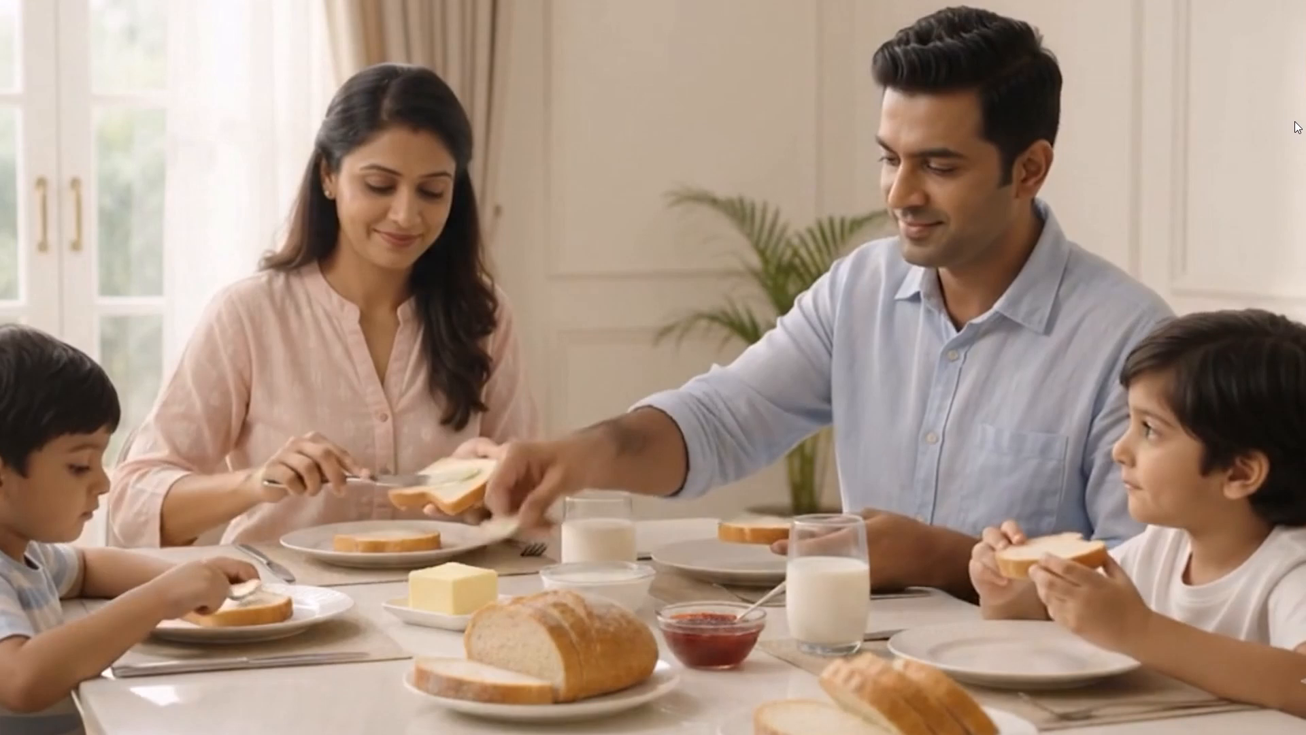
key(Escape)
key(space)
key(space)
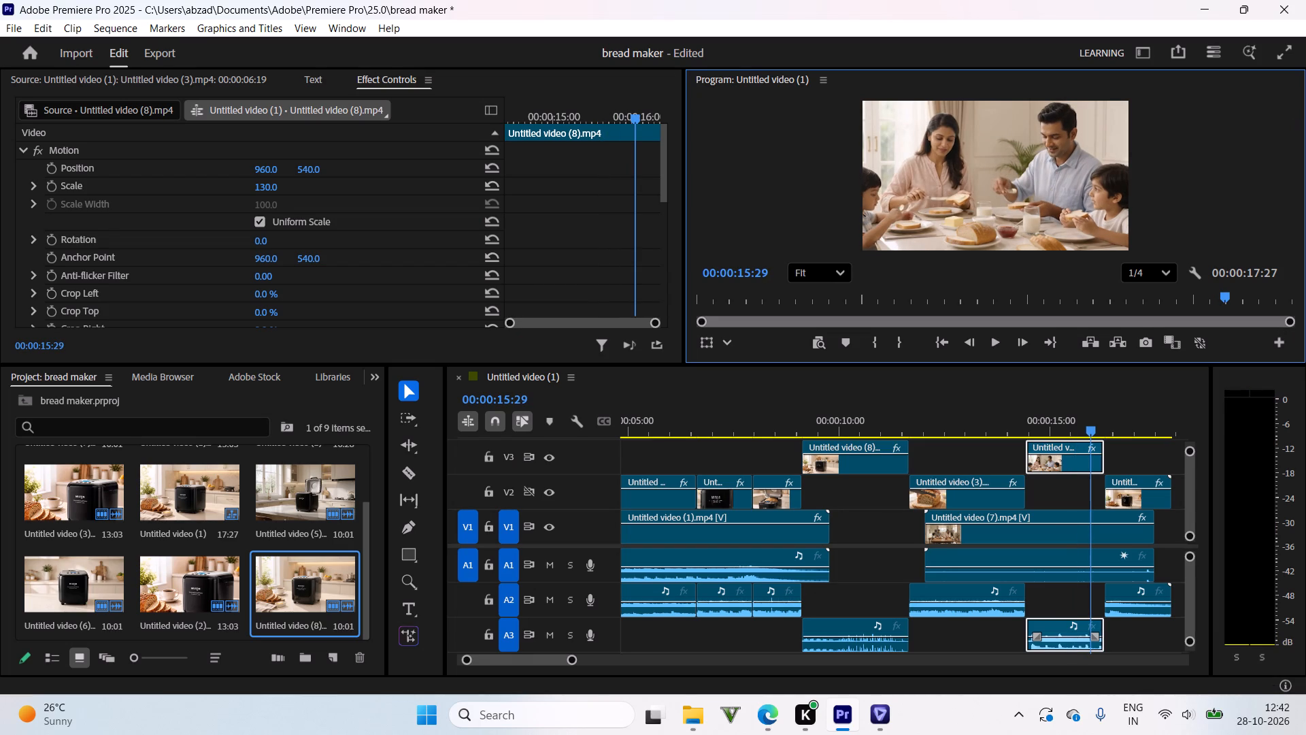
Quick-export the sequence Untitled video (1) to Downloads as MP4 with the Match Source - Adaptive High Bitrate preset.
click(1189, 37)
click(1141, 307)
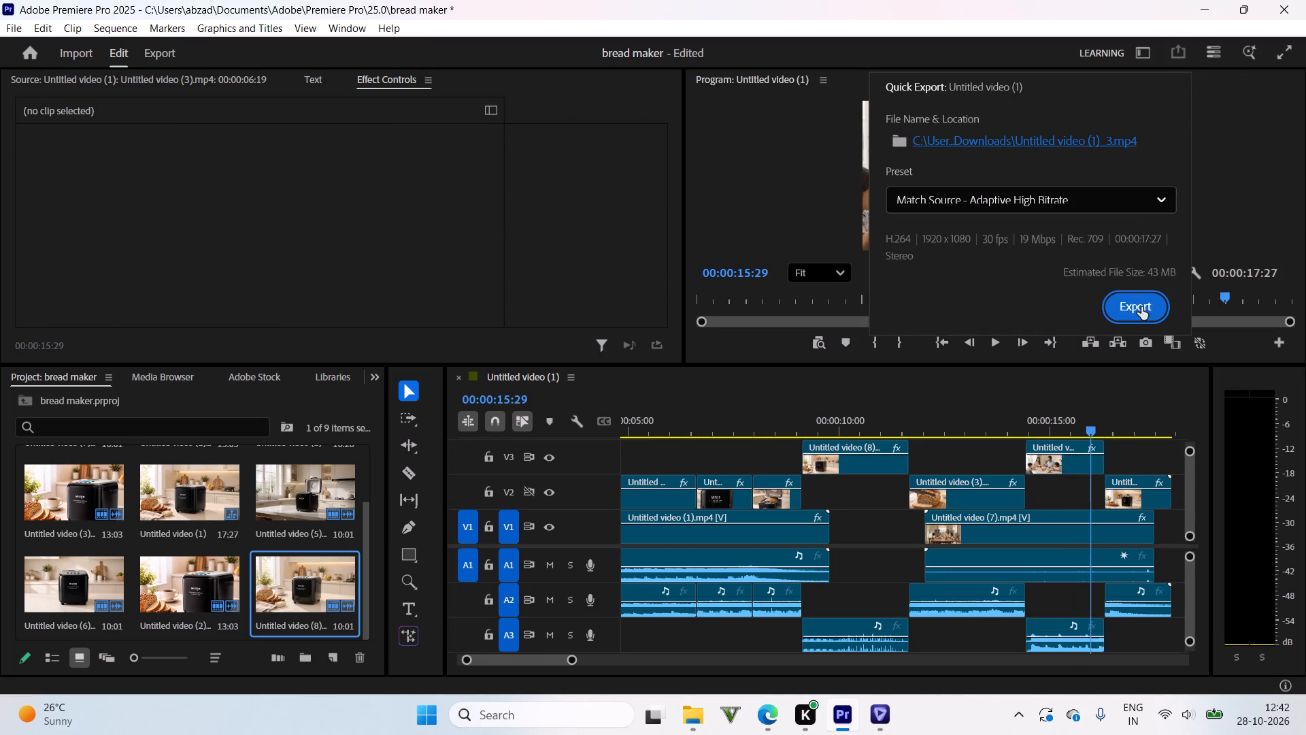
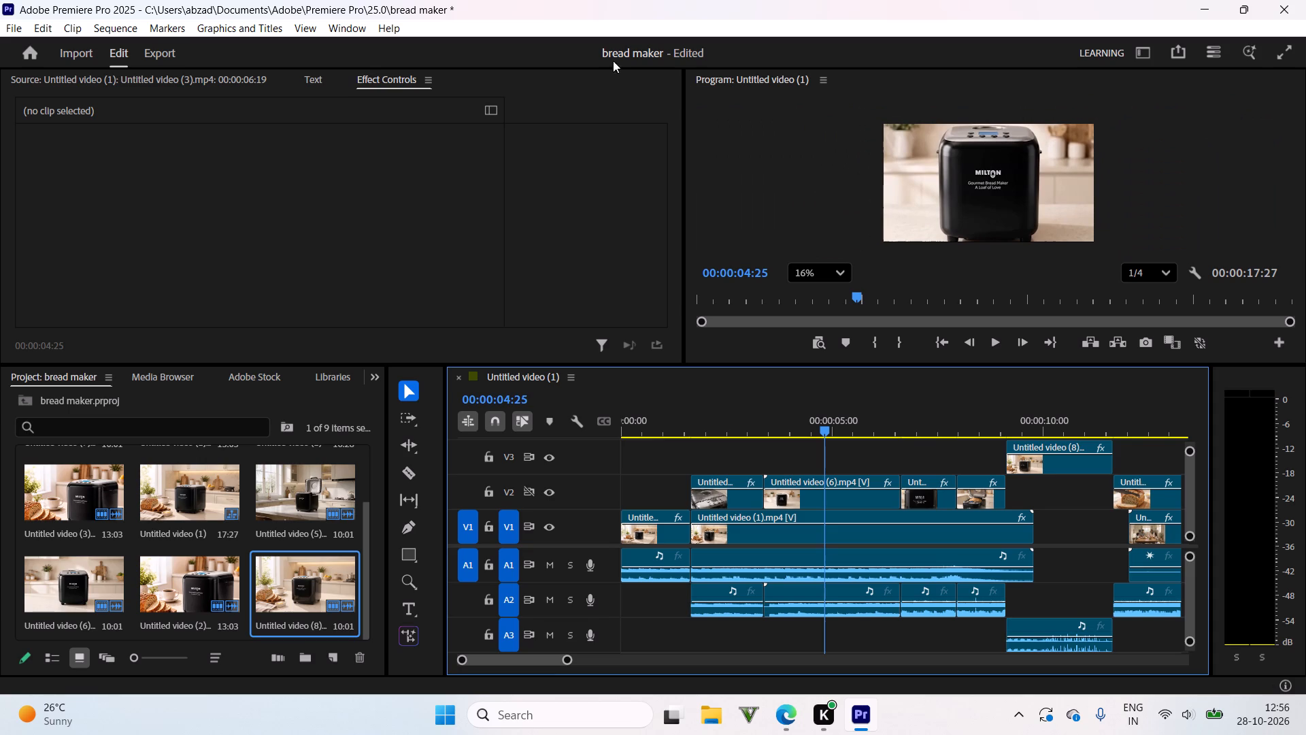
Examine the MILTON logo and bread maker body up close in the program preview at 00:00:00:21 in Premiere Pro.
drag(673, 426, 652, 453)
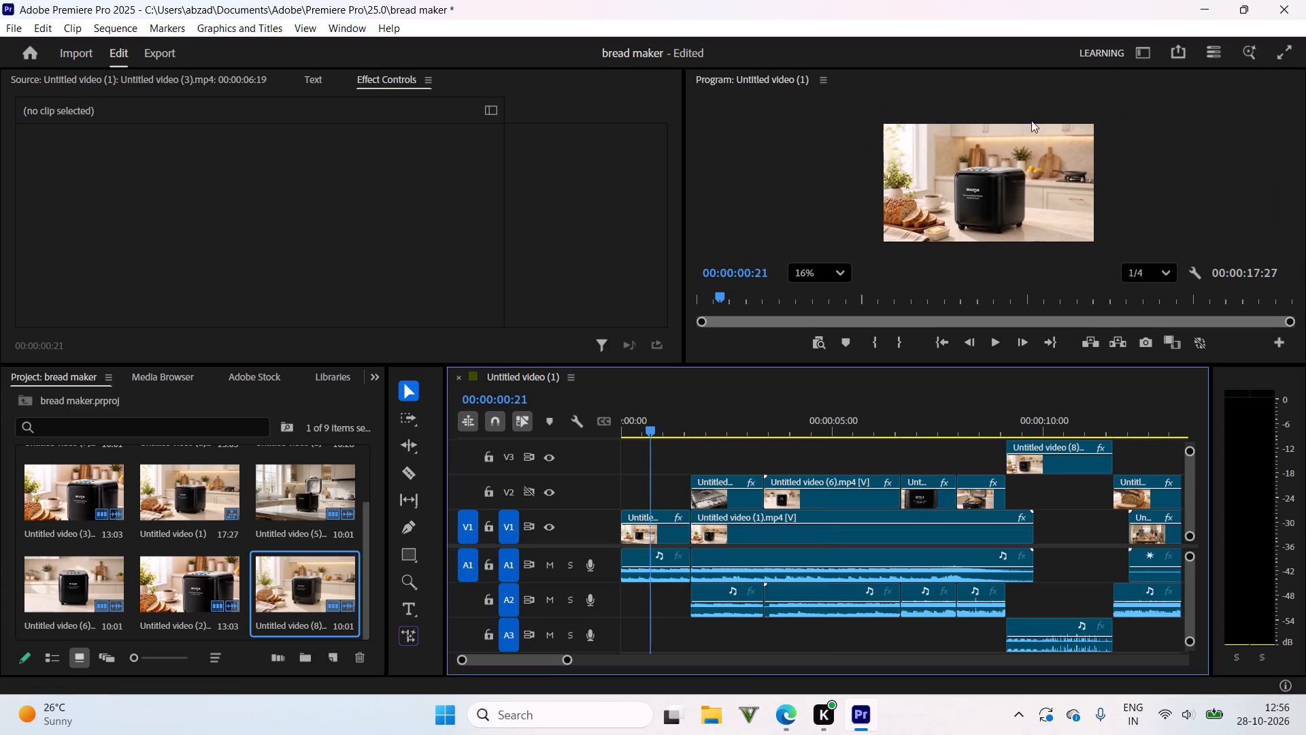
scroll(1047, 172, up, 15)
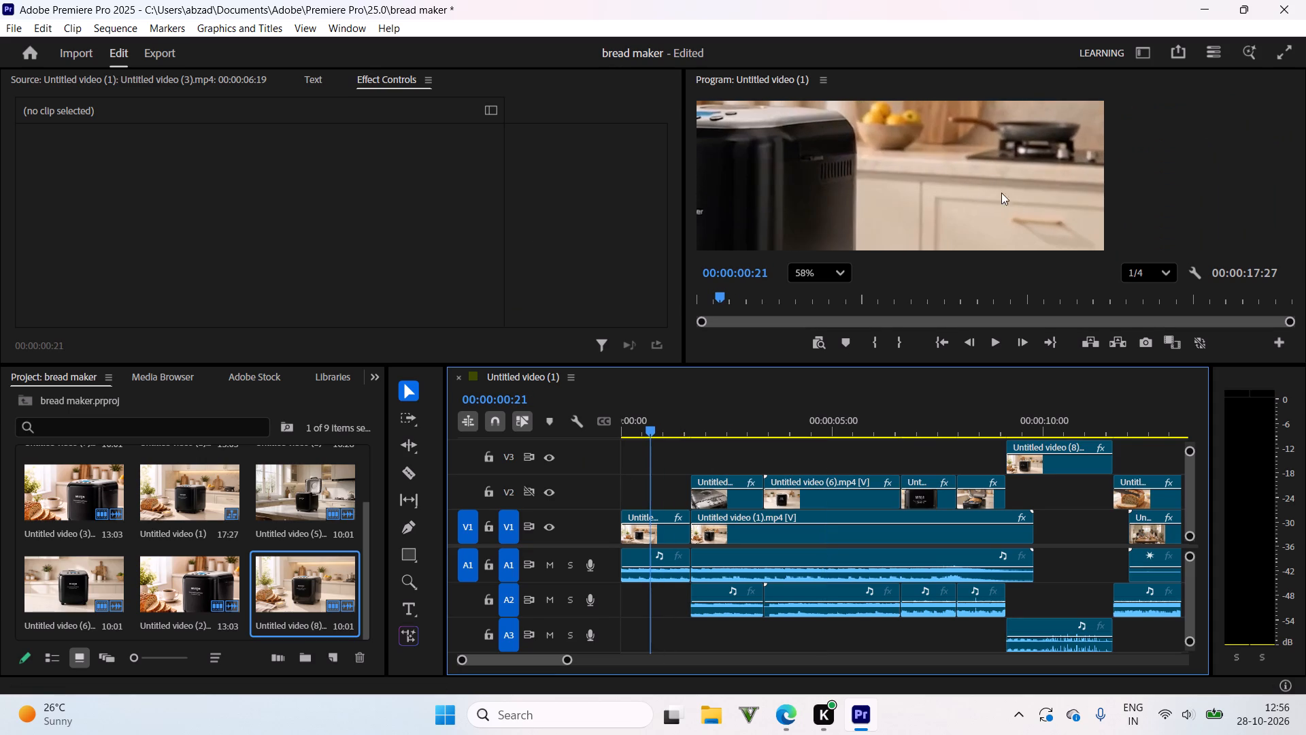
drag(1043, 177, 943, 168)
drag(931, 168, 919, 168)
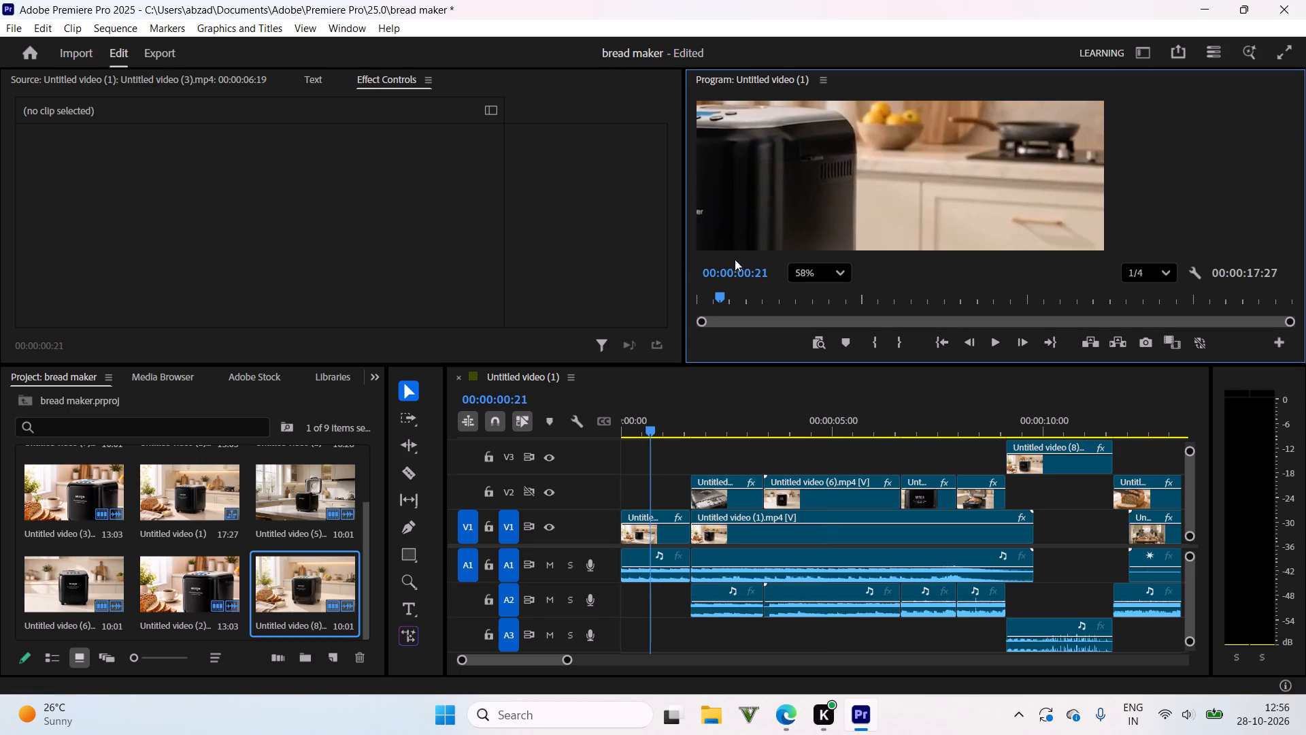
scroll(835, 222, up, 4)
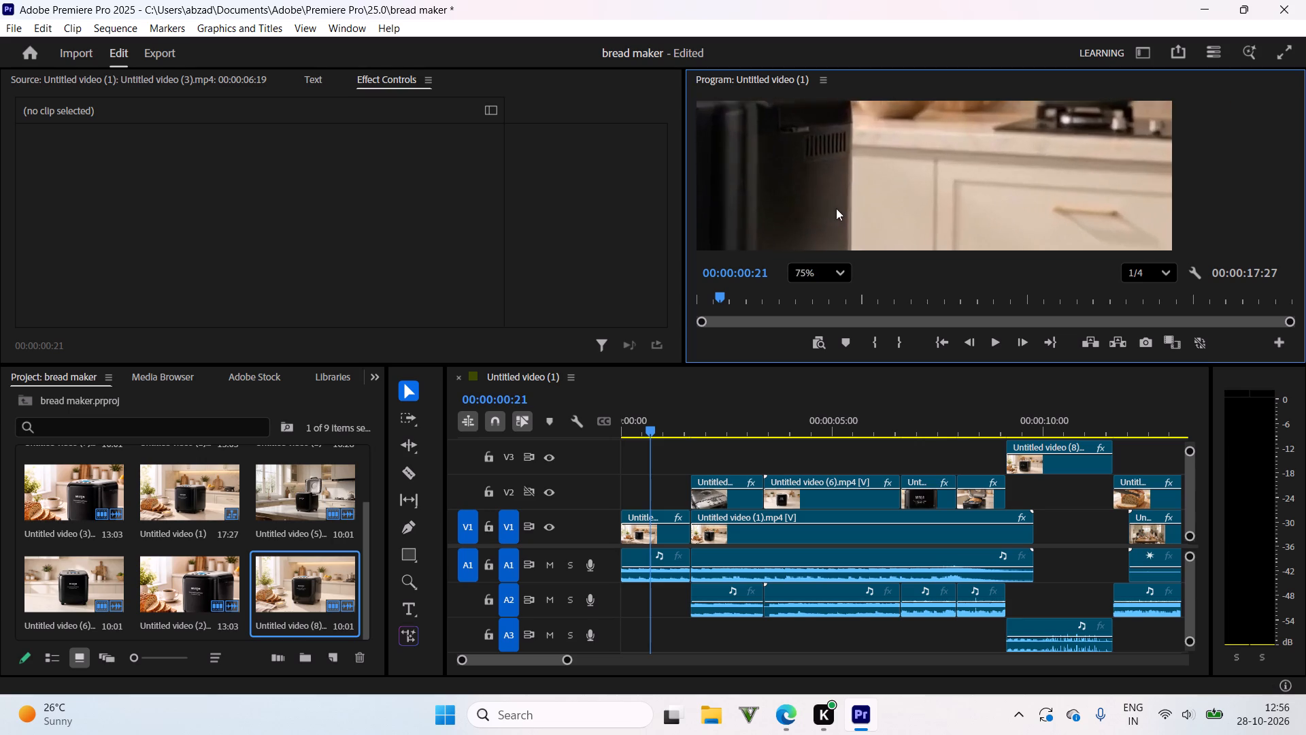
scroll(836, 208, up, 2)
scroll(816, 194, down, 14)
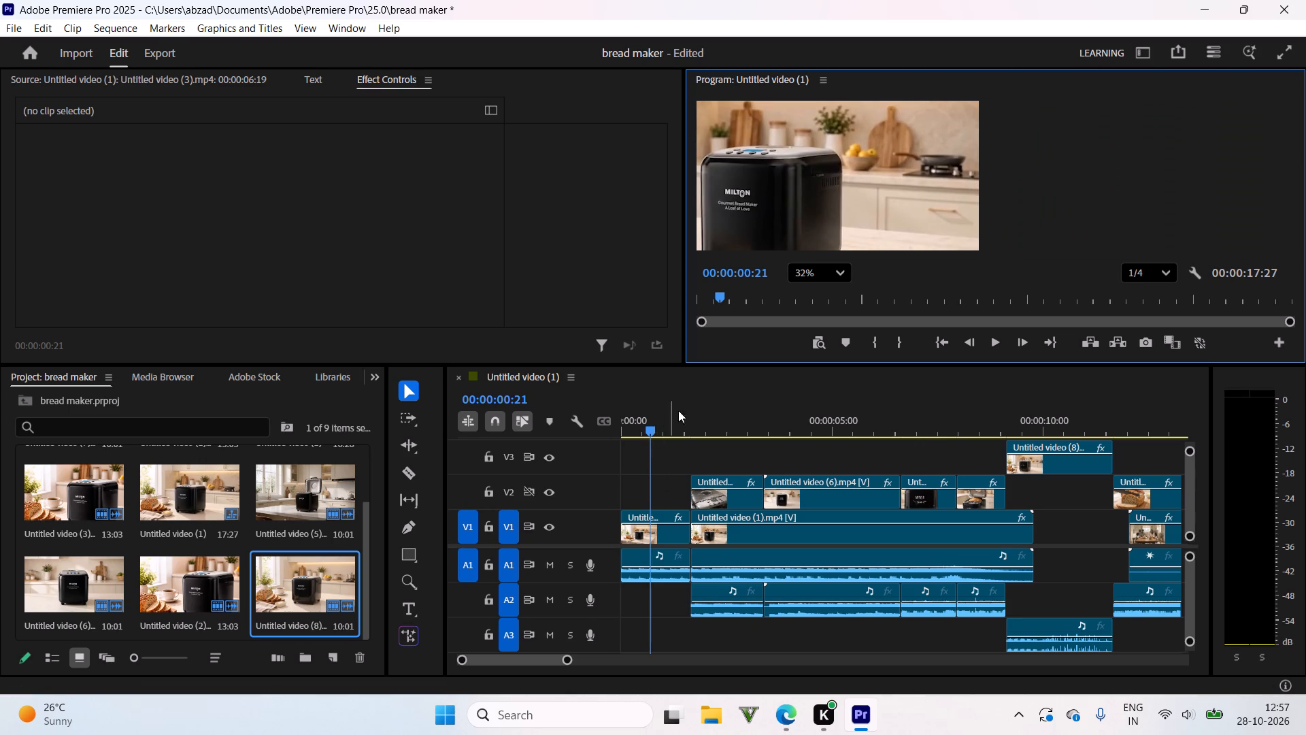
scroll(752, 207, up, 11)
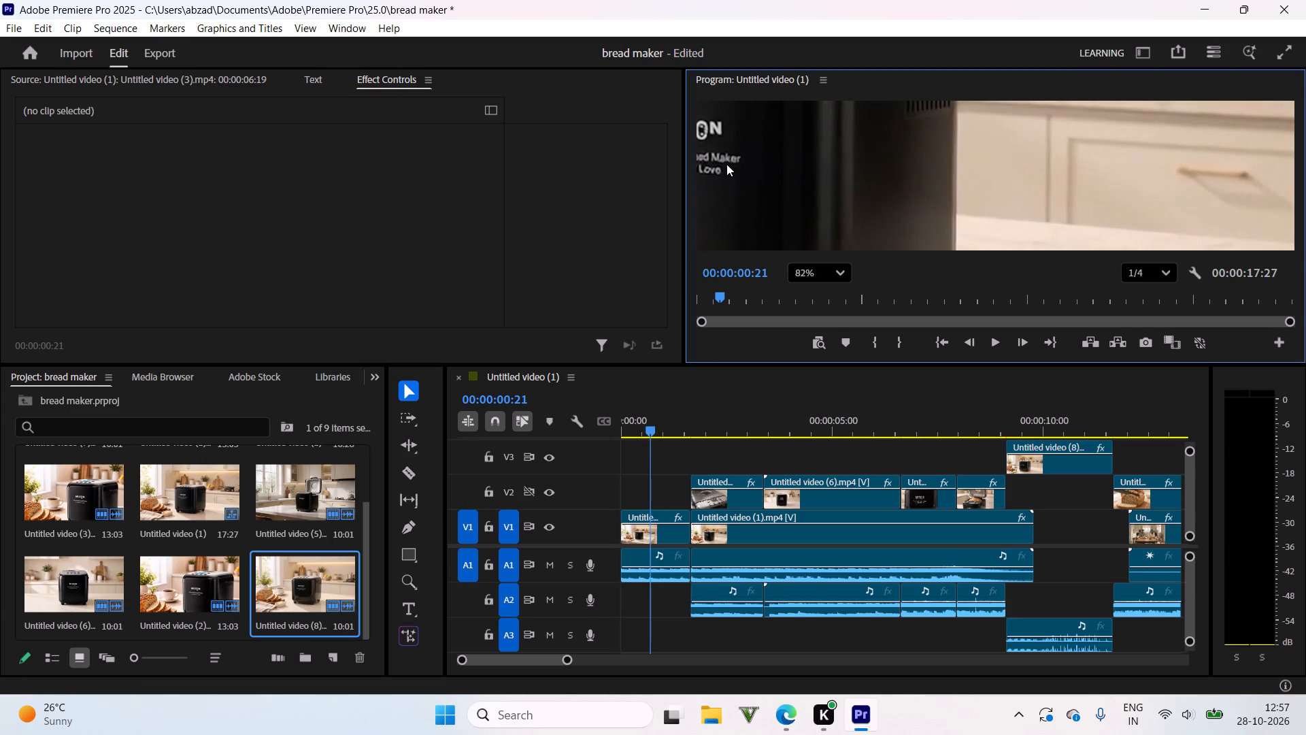
scroll(726, 164, up, 2)
scroll(720, 151, down, 2)
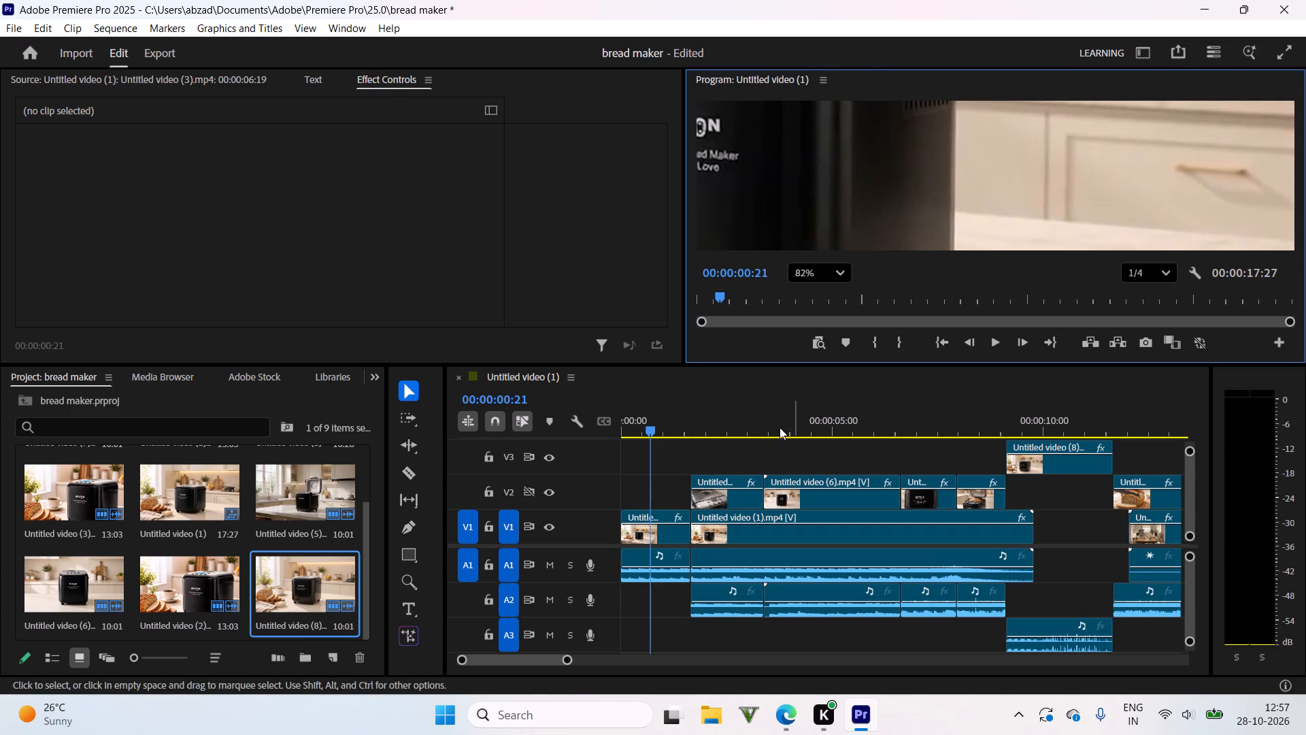
scroll(752, 202, down, 15)
scroll(758, 189, up, 5)
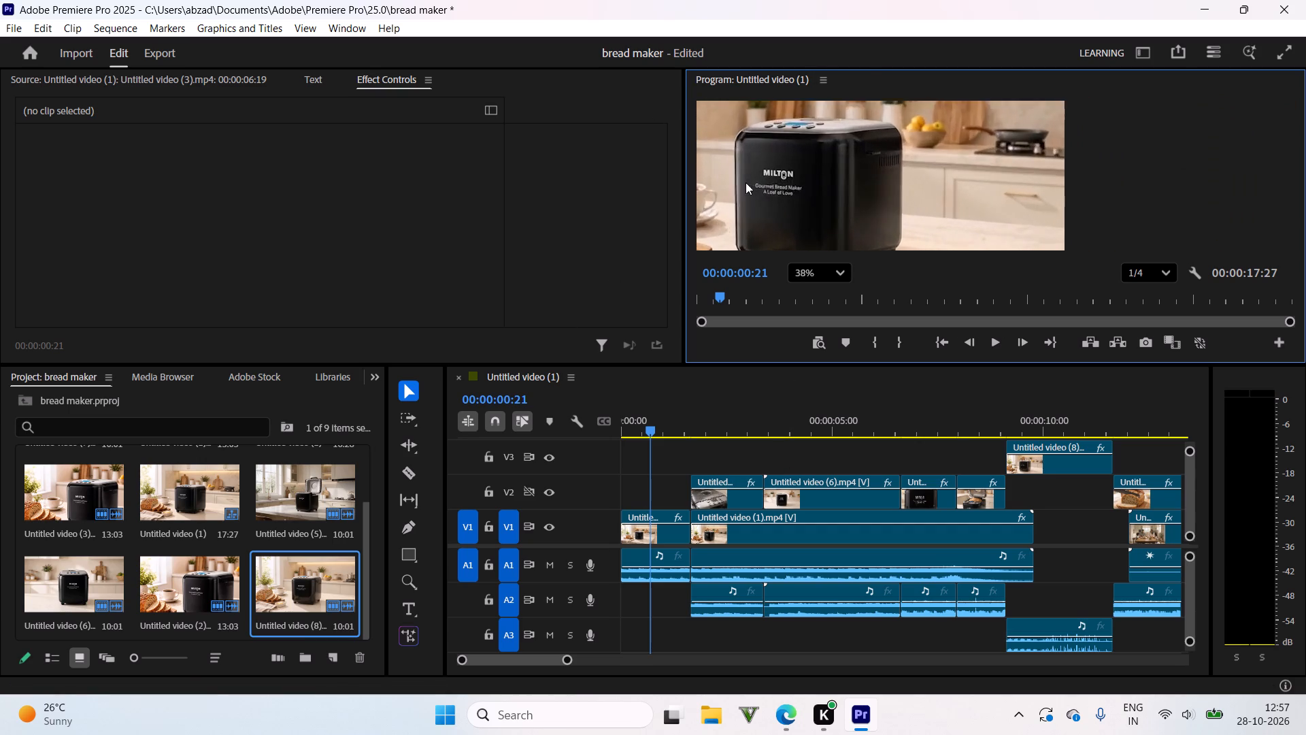
scroll(746, 182, up, 17)
scroll(739, 146, up, 5)
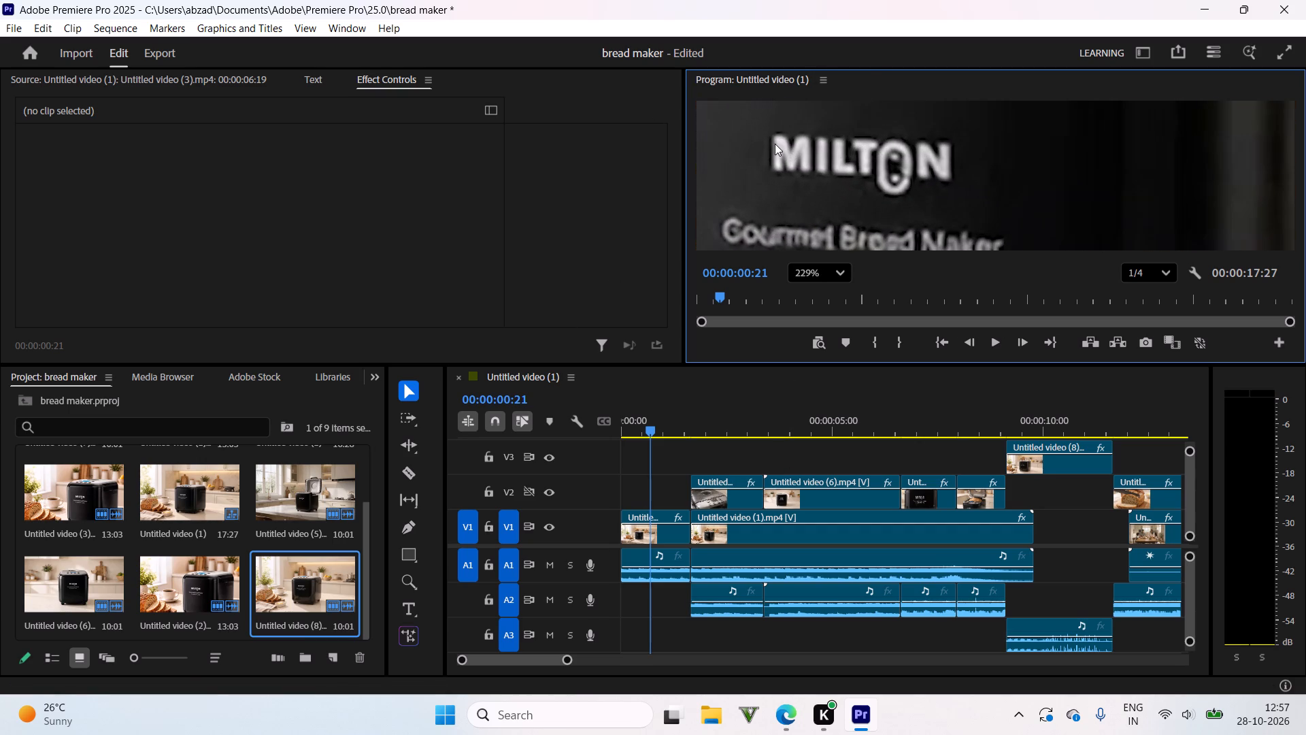
scroll(826, 159, down, 12)
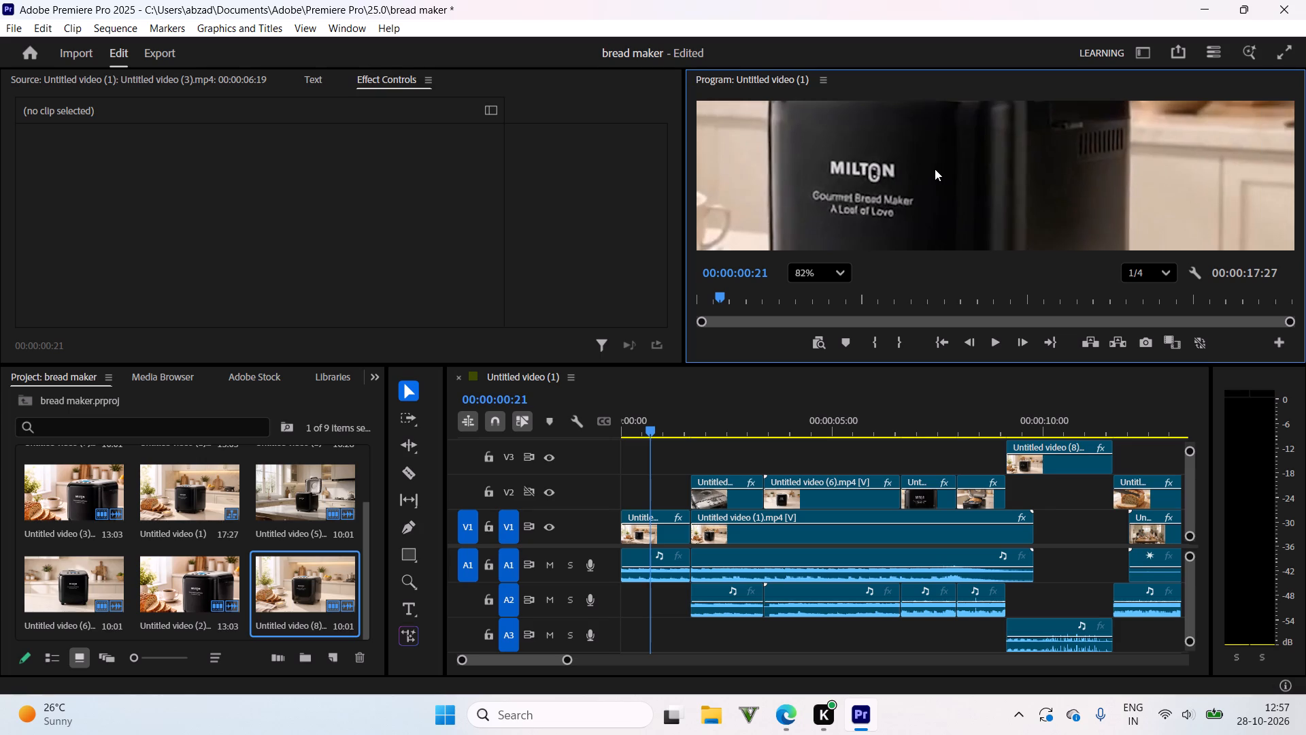
scroll(959, 152, down, 10)
Review the opening shots between the start and about 00:00:04:23, comparing the first bread maker clip with the control-panel close-up.
drag(696, 430, 705, 433)
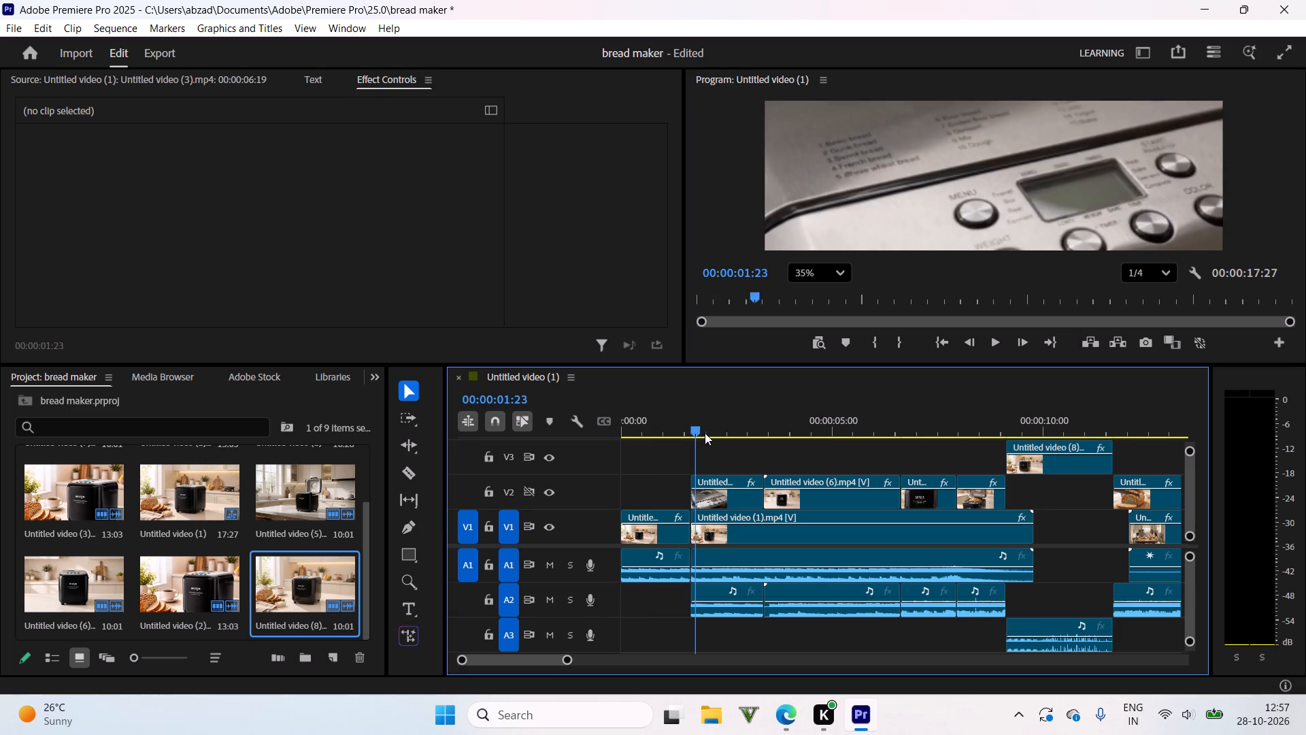
drag(705, 433, 824, 441)
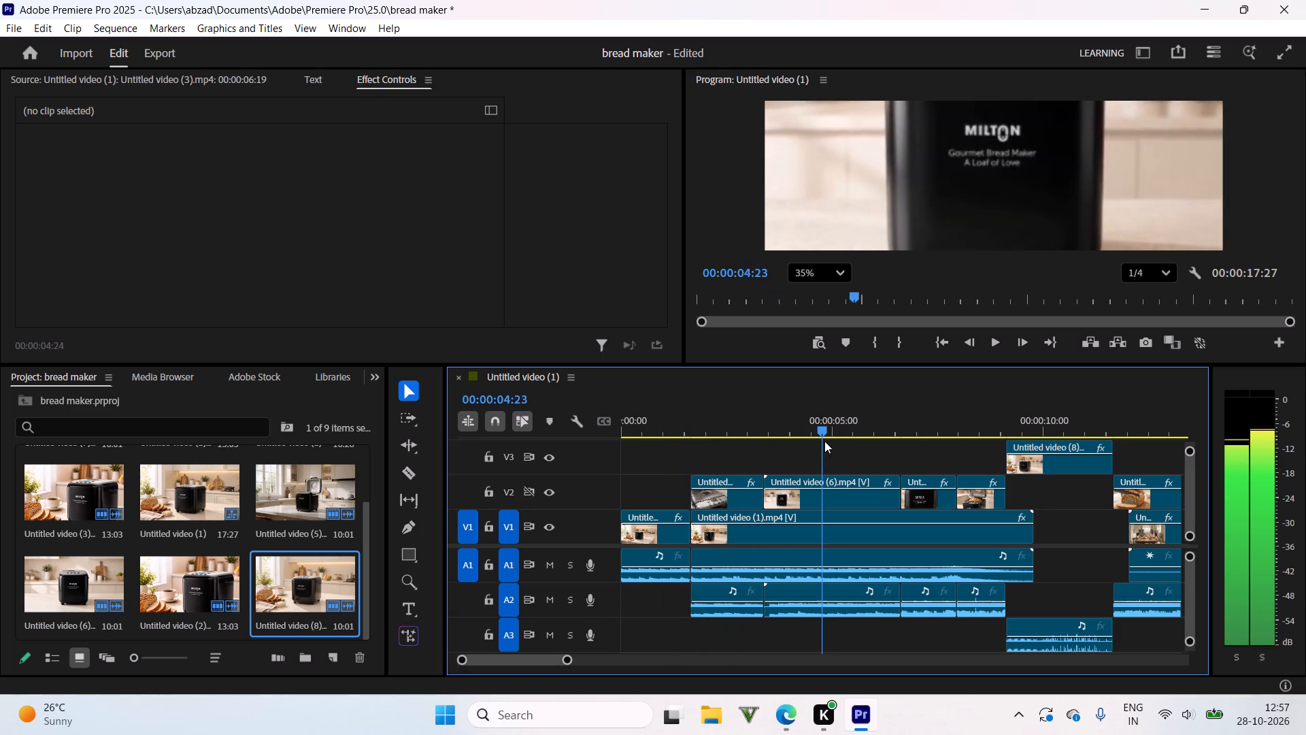
drag(824, 441, 824, 440)
click(656, 423)
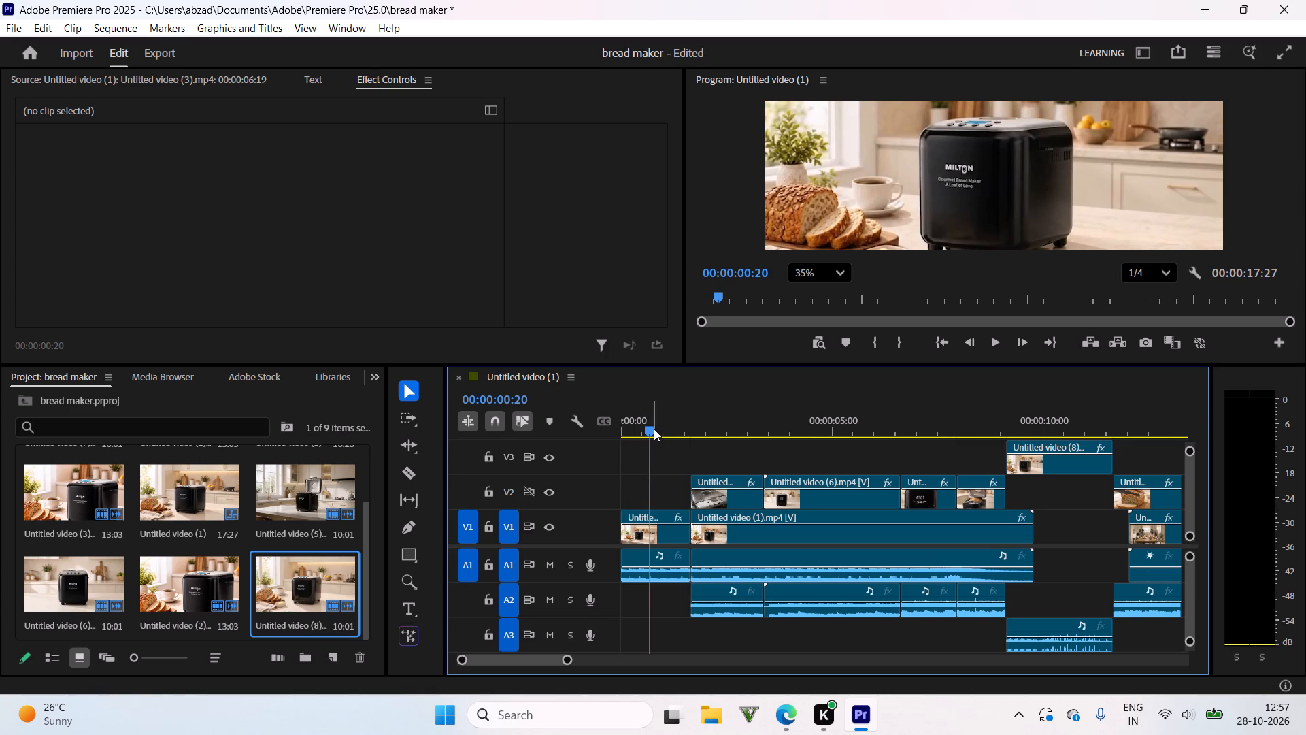
drag(654, 429, 705, 440)
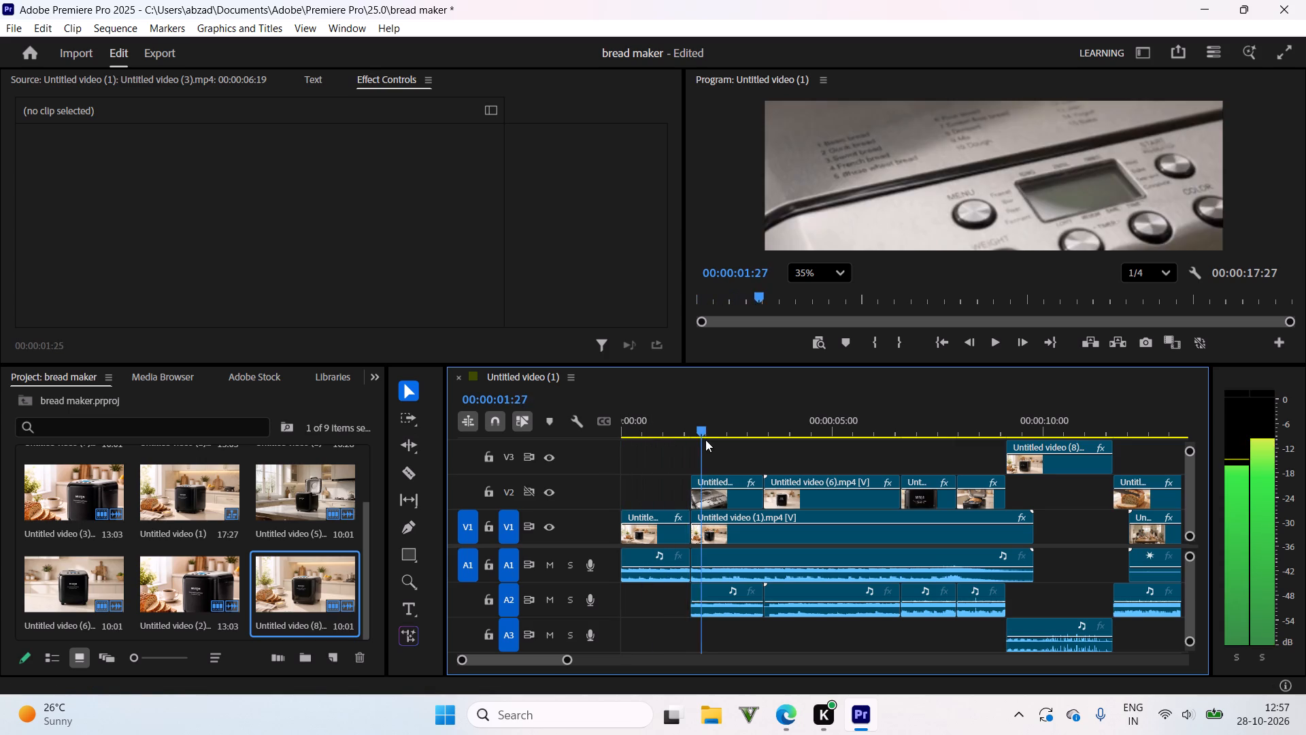
drag(705, 440, 659, 454)
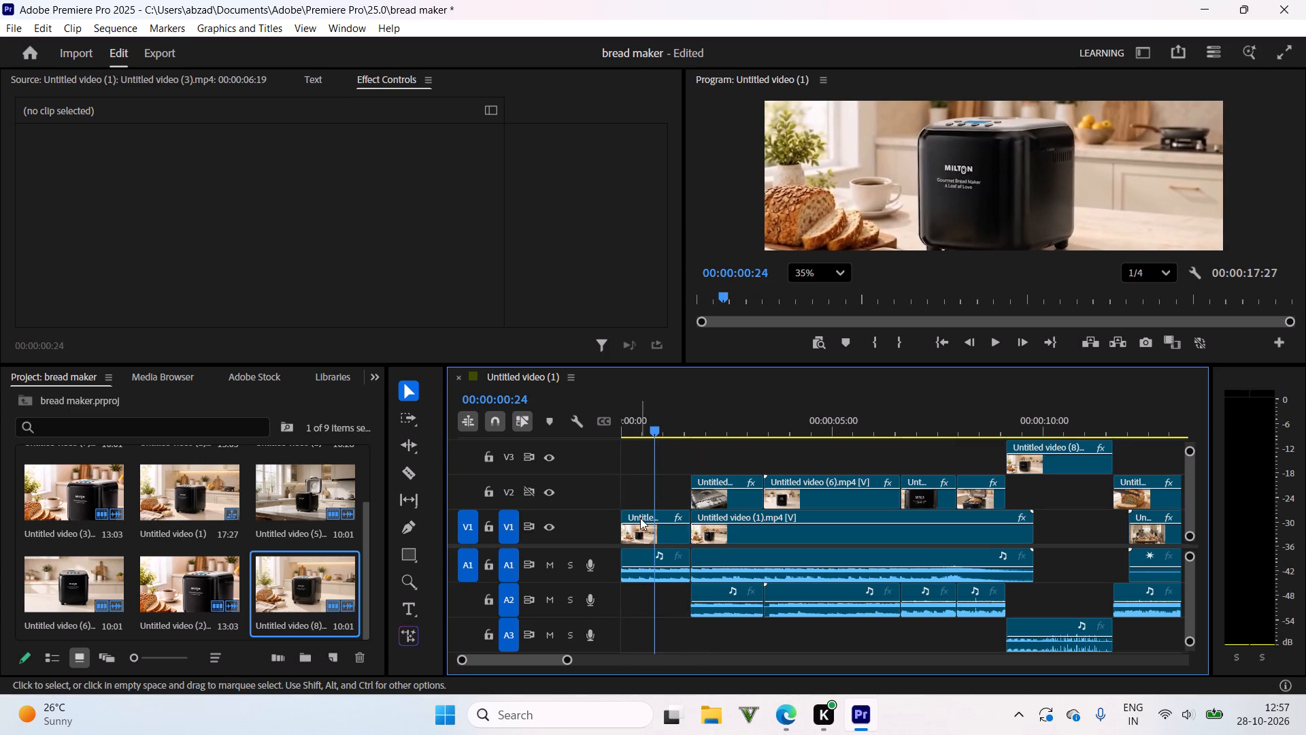
right_click(641, 514)
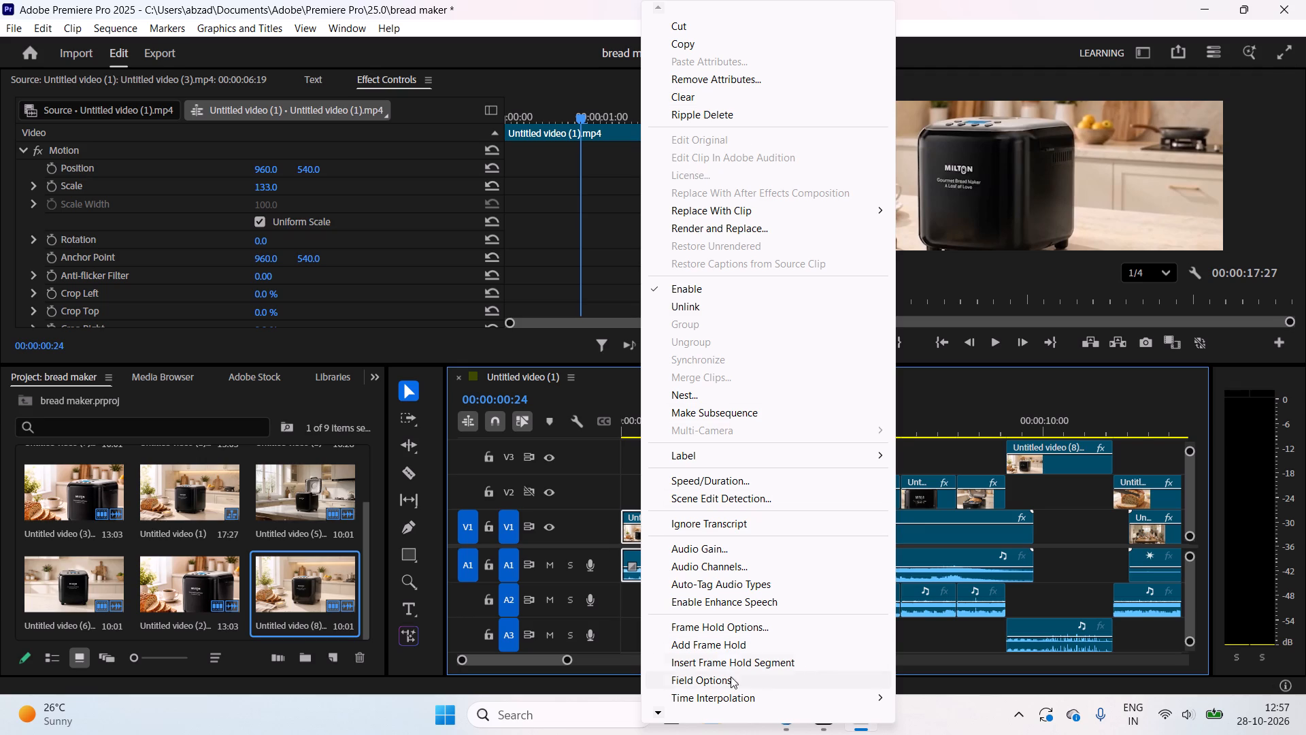
scroll(756, 554, down, 3)
Save the bread maker project.
click(8, 29)
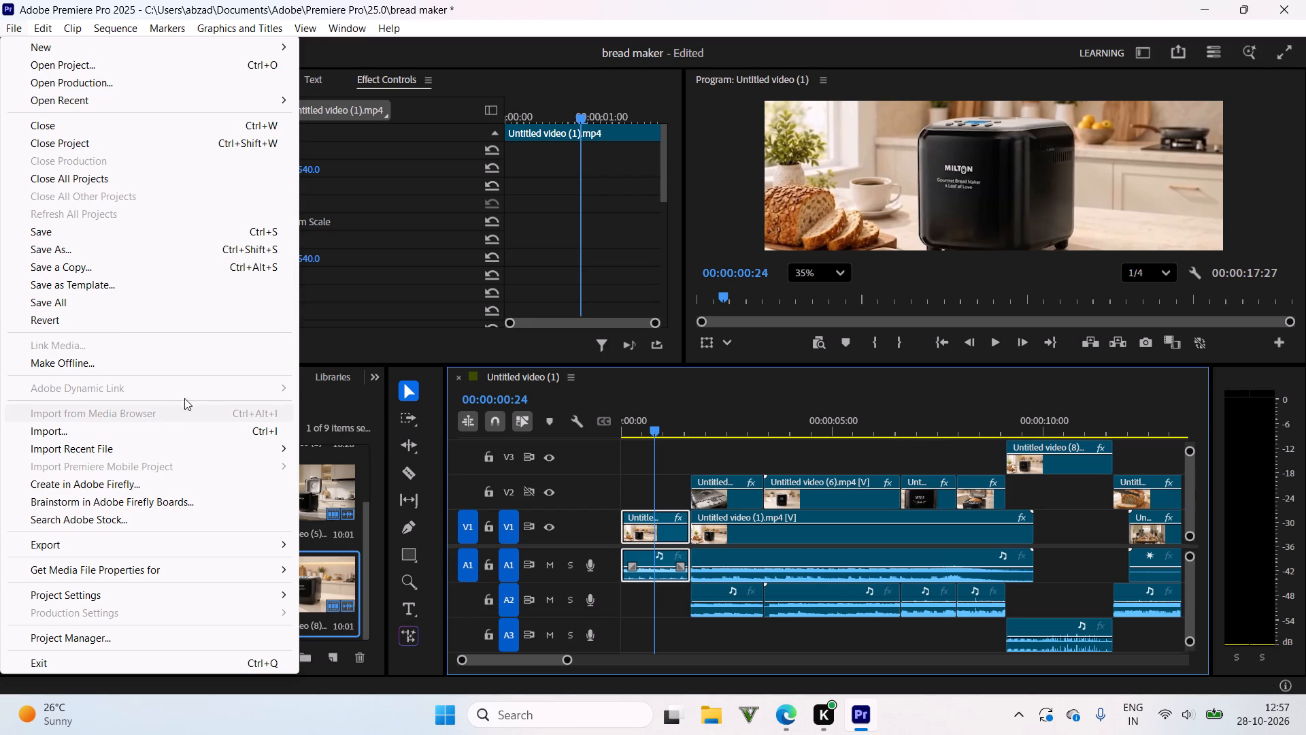
click(123, 234)
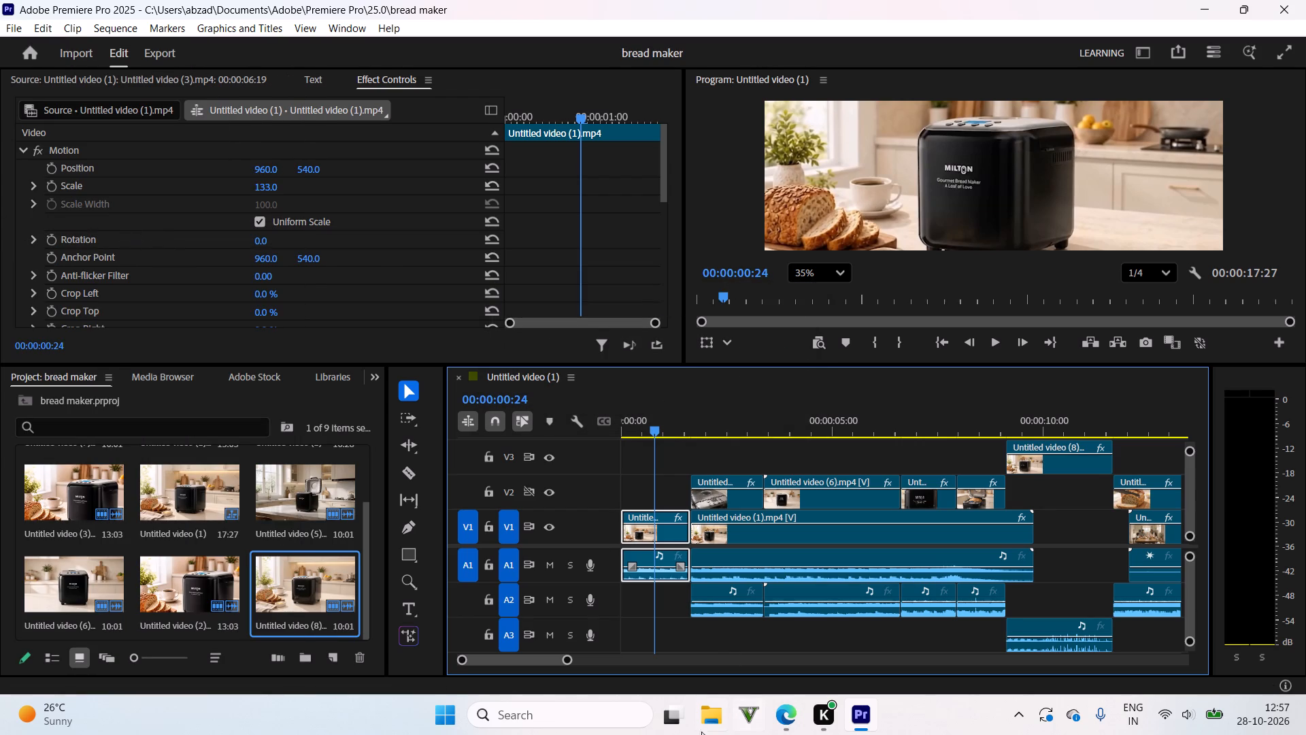
Check the exported bread maker videos in File Explorer's Downloads folder and minimise the folder window.
click(699, 702)
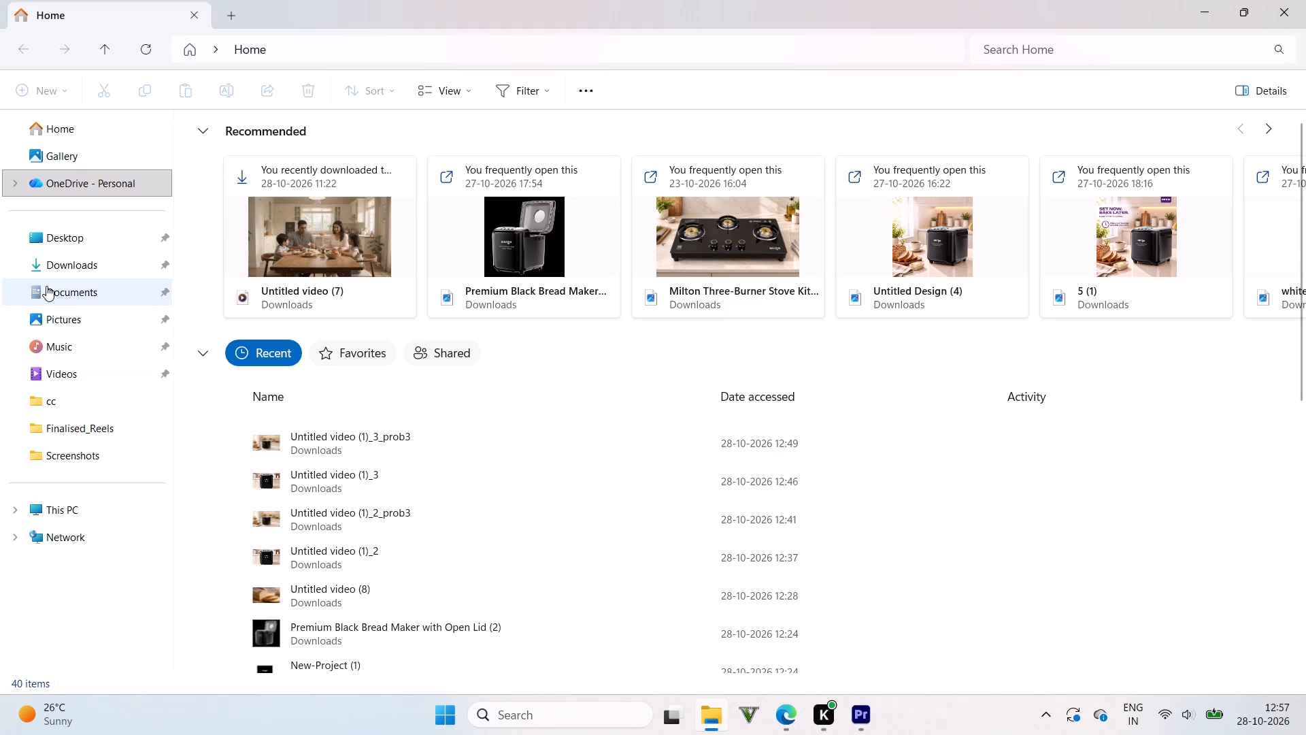
click(63, 262)
scroll(515, 278, up, 4)
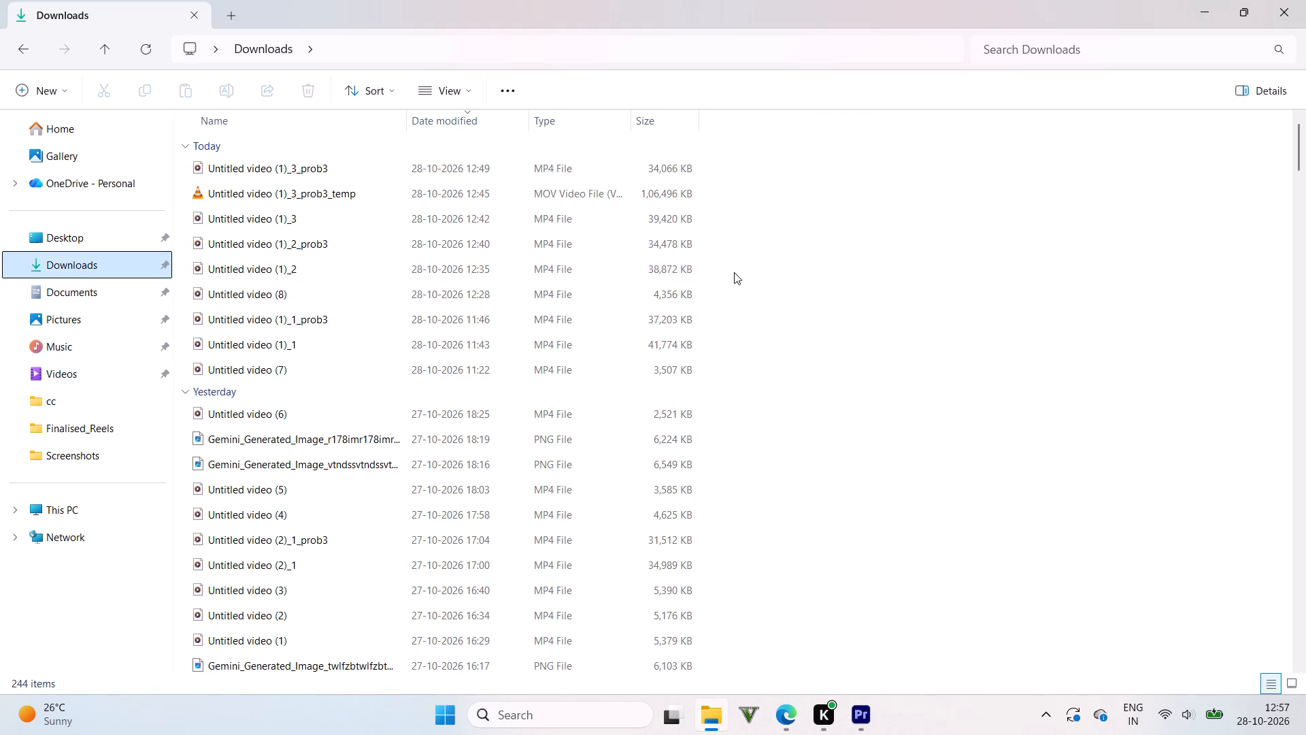
right_click(912, 308)
click(1001, 506)
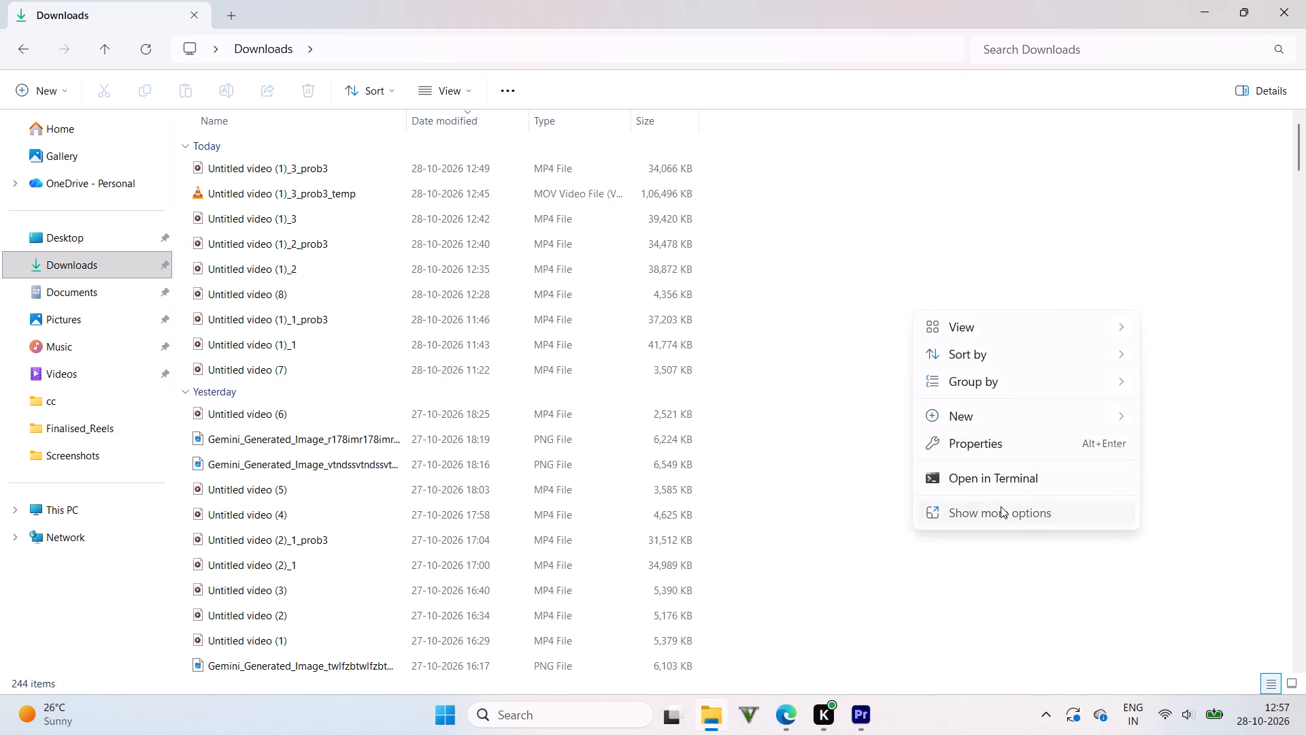
click(984, 378)
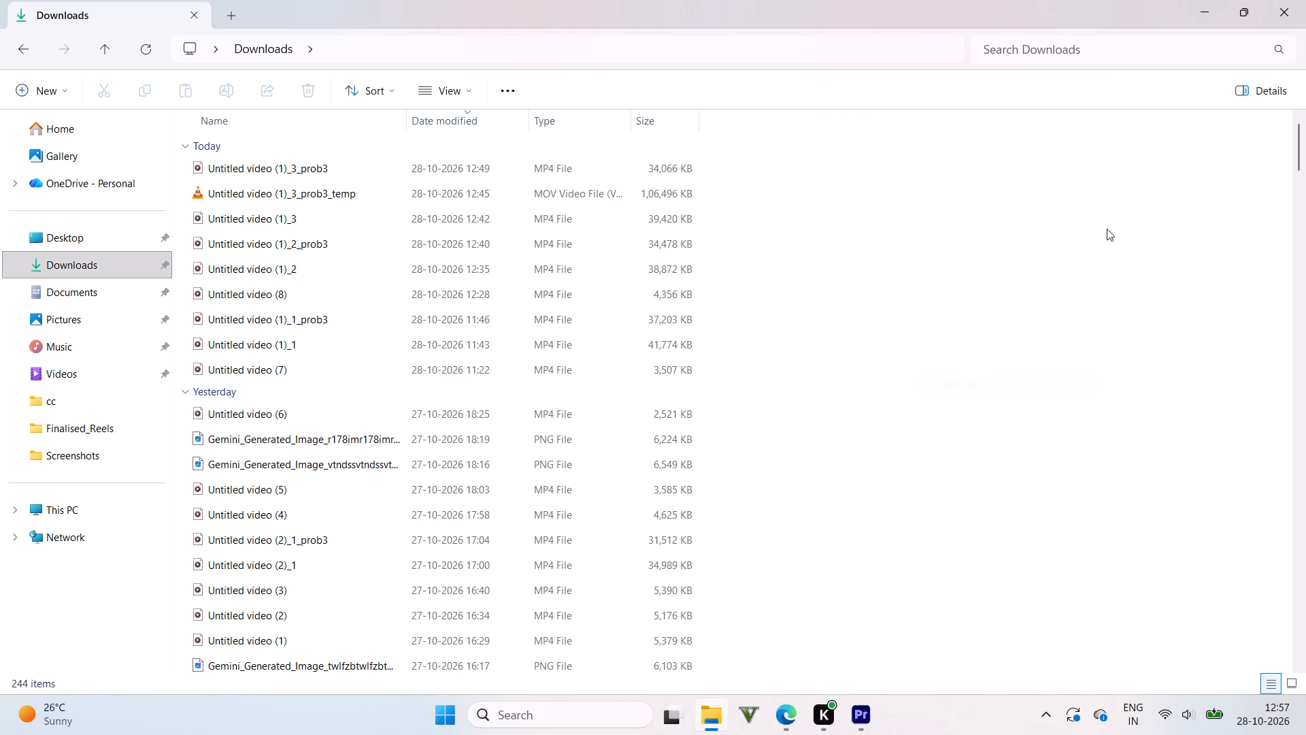
click(1204, 0)
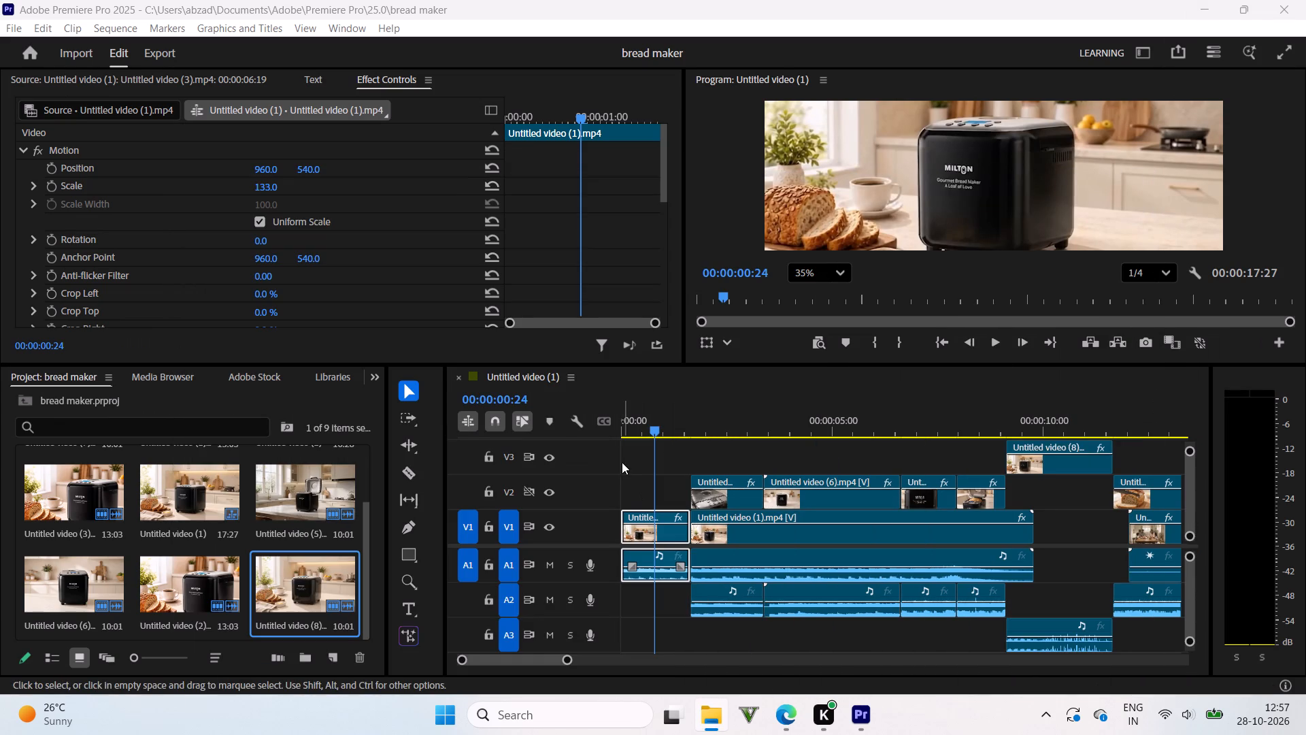
Review the sequence from the opening bread maker shot to about 00:00:09:00, rechecking the cut to the control-panel close-up.
click(635, 432)
drag(641, 427, 706, 465)
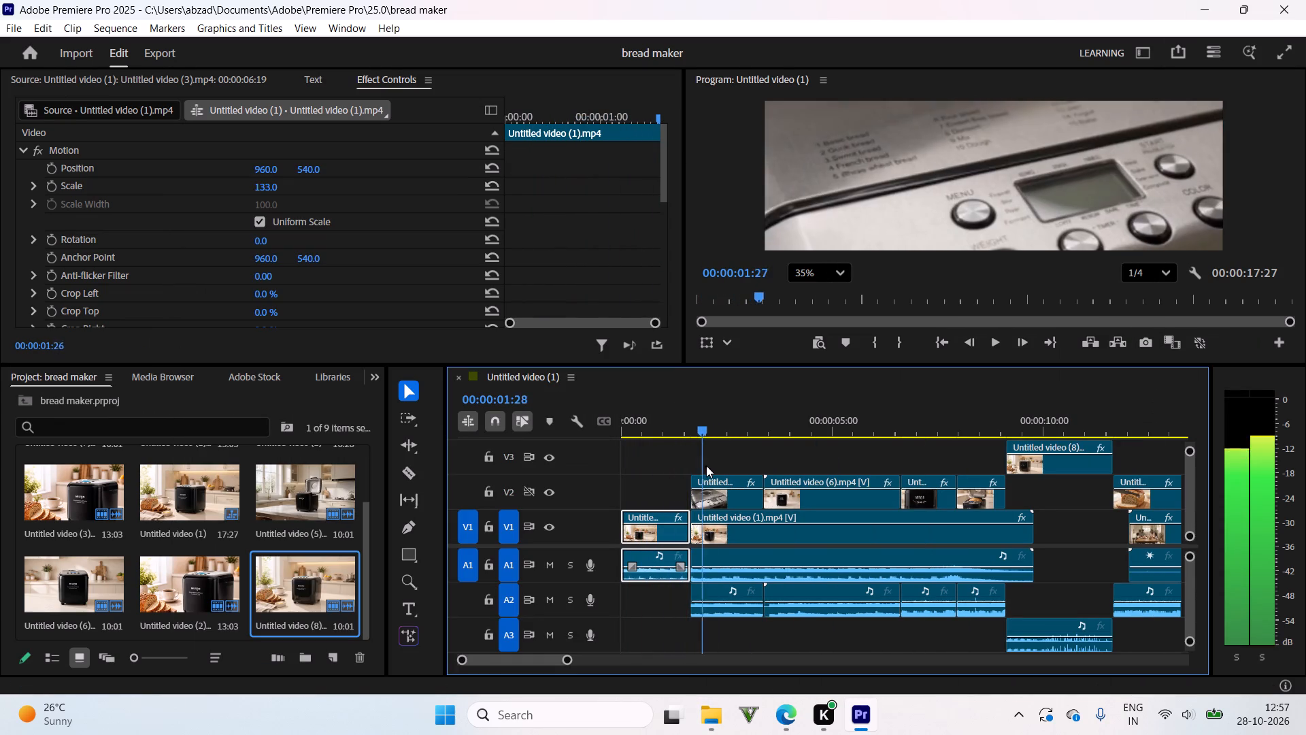
drag(706, 465, 883, 501)
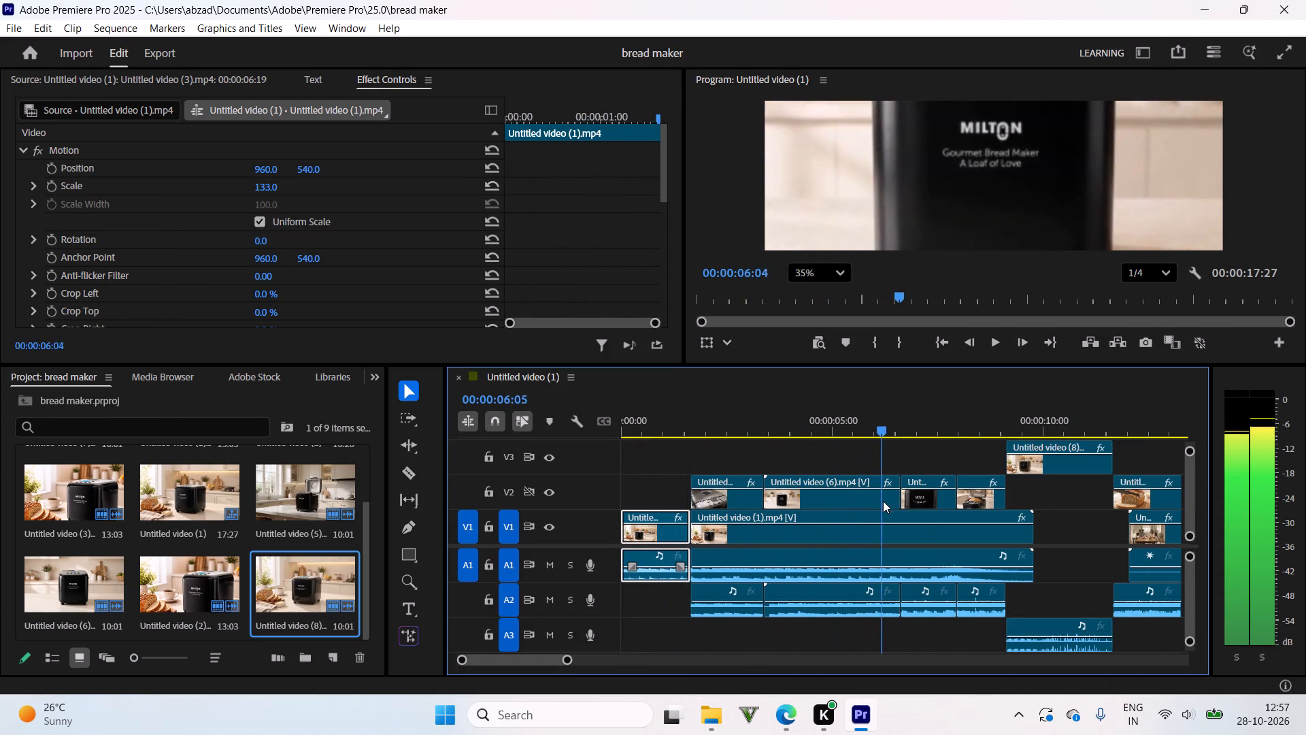
drag(883, 501, 1002, 521)
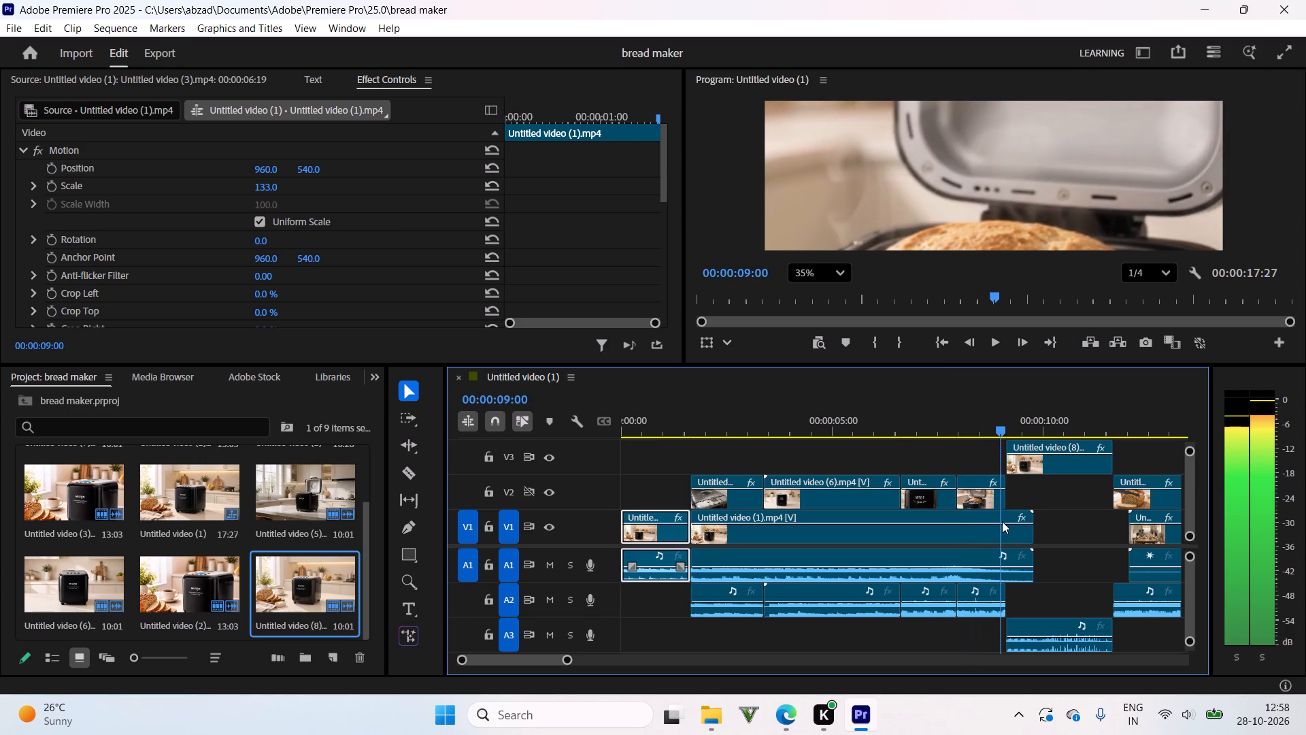
drag(1002, 521, 702, 534)
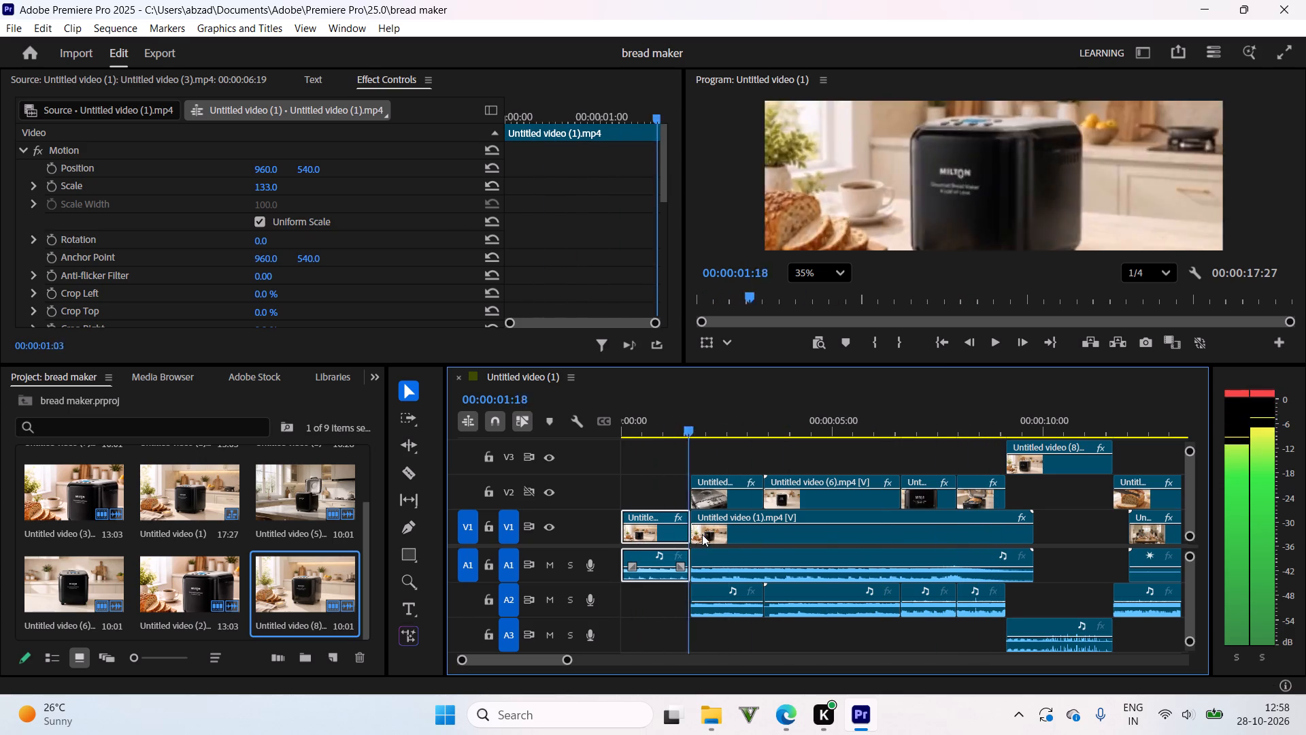
drag(702, 534, 677, 534)
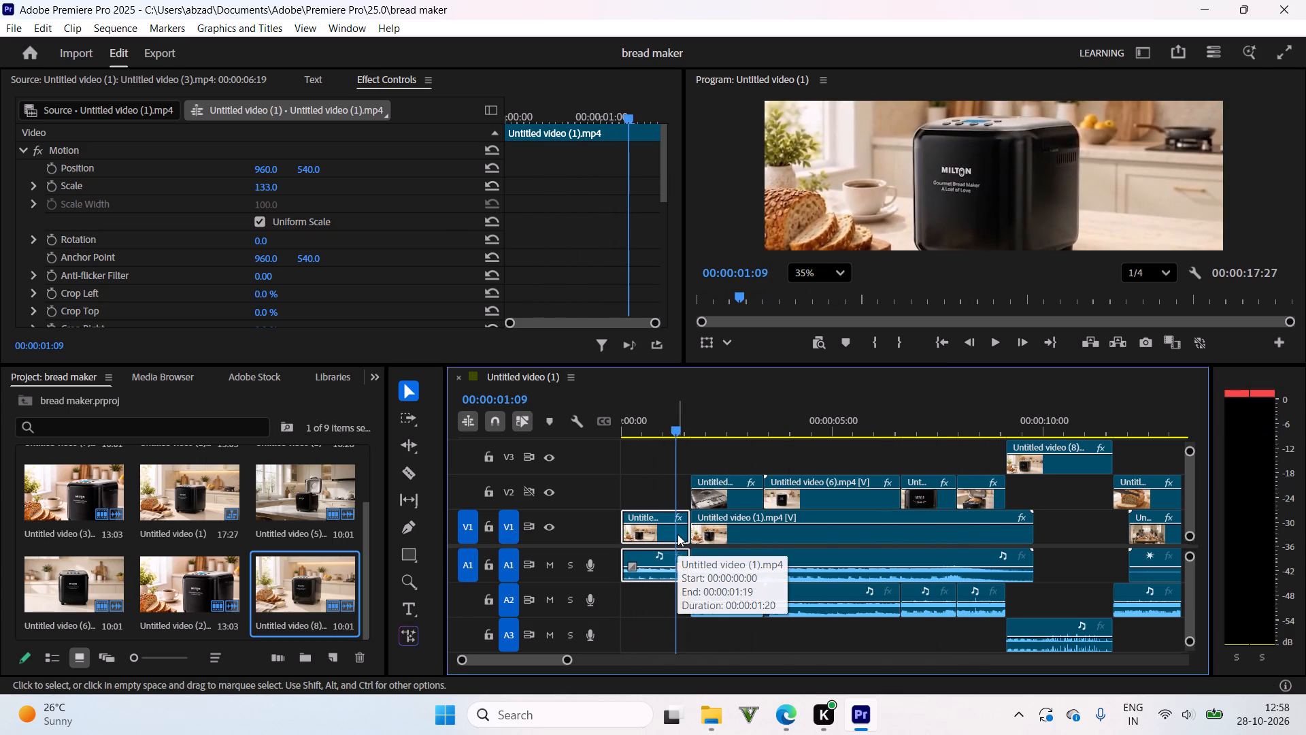
drag(745, 421, 695, 442)
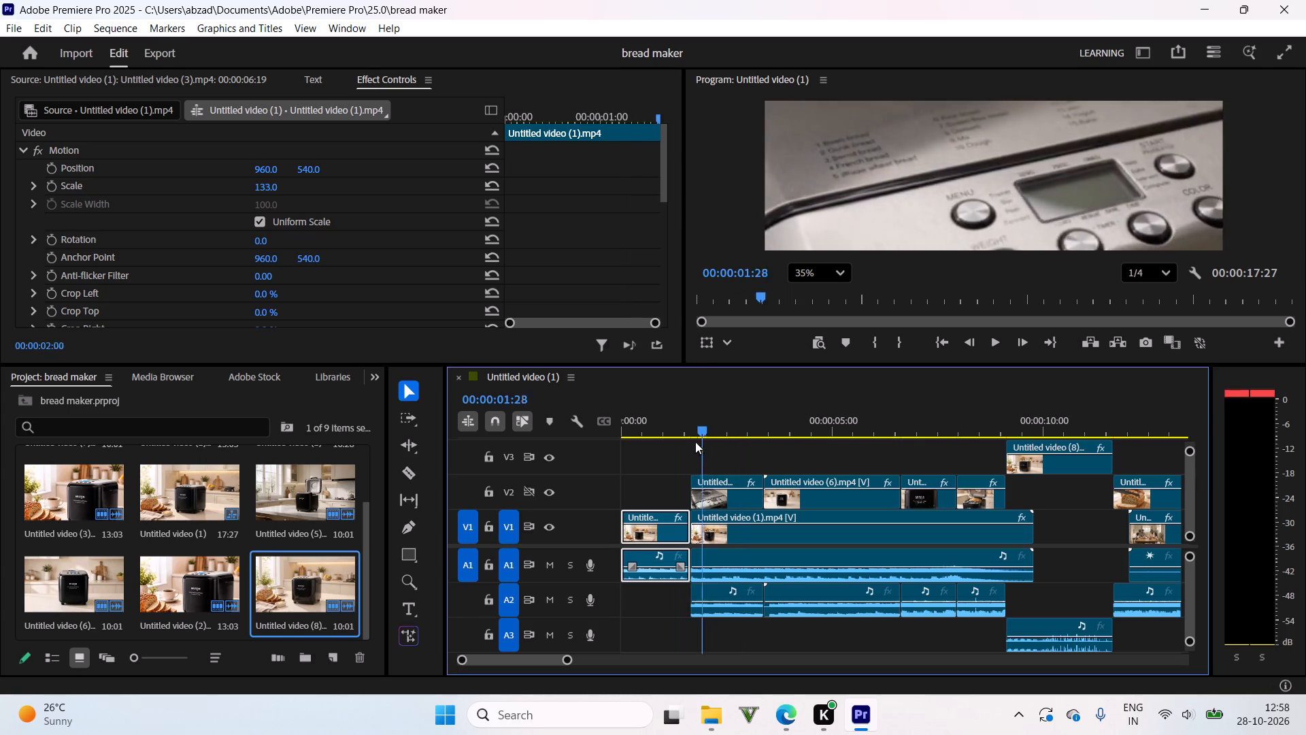
drag(695, 442, 652, 545)
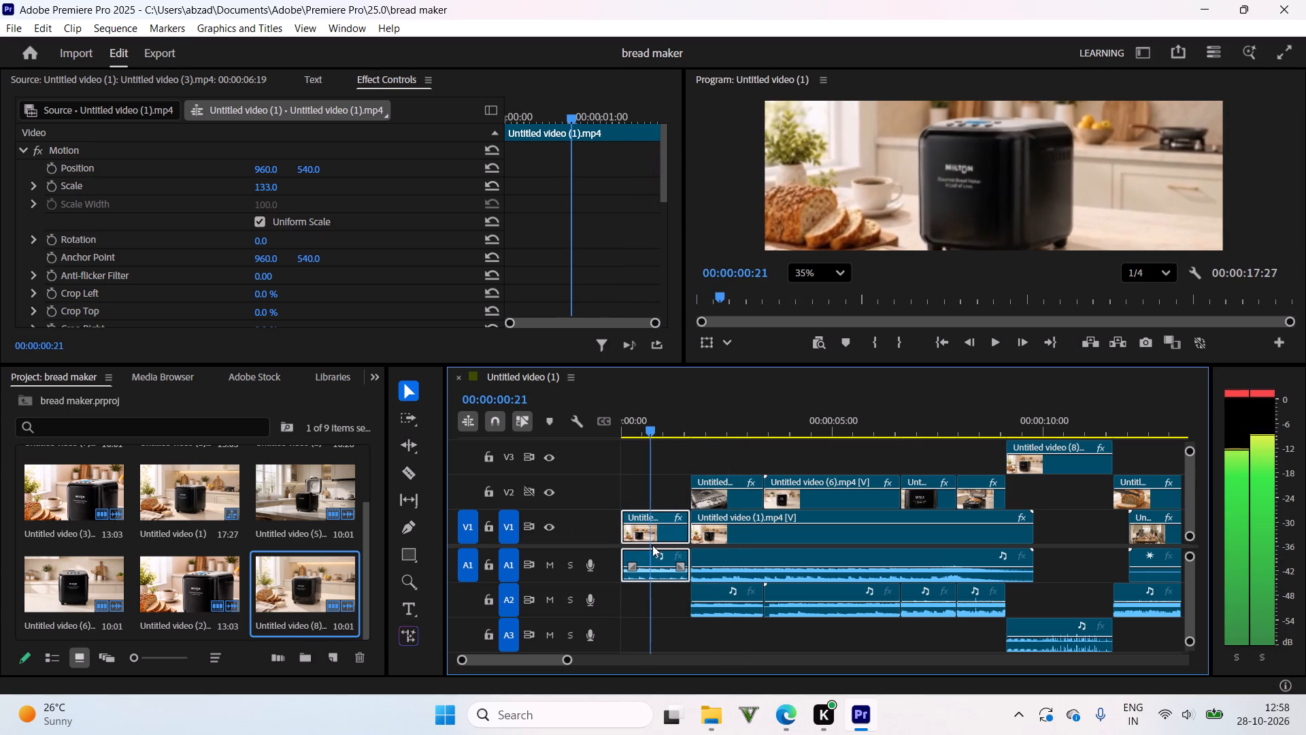
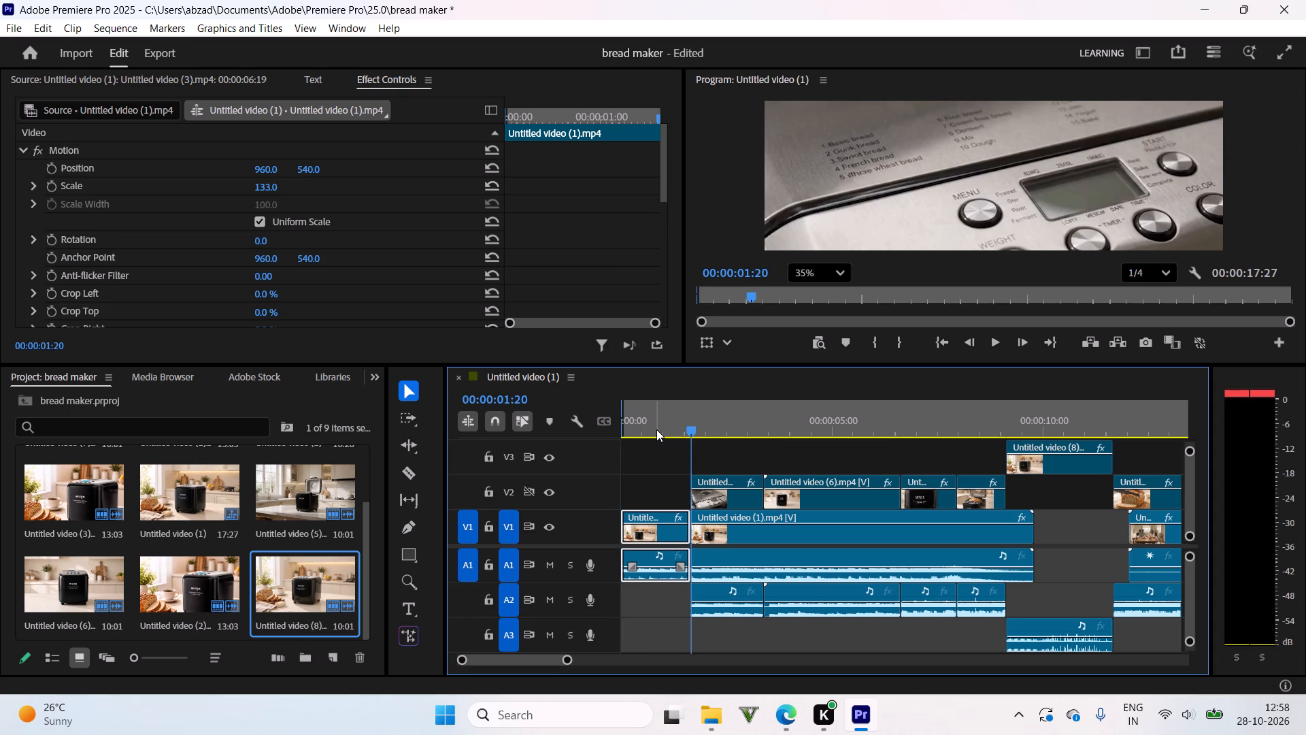
Mark the sequence's out point at the 00:00:01:20 cut to the control-panel close-up, limiting the range to the opening shot.
key(Up)
key(Down)
key(Up)
key(Down)
key(Up)
key(Down)
key(o)
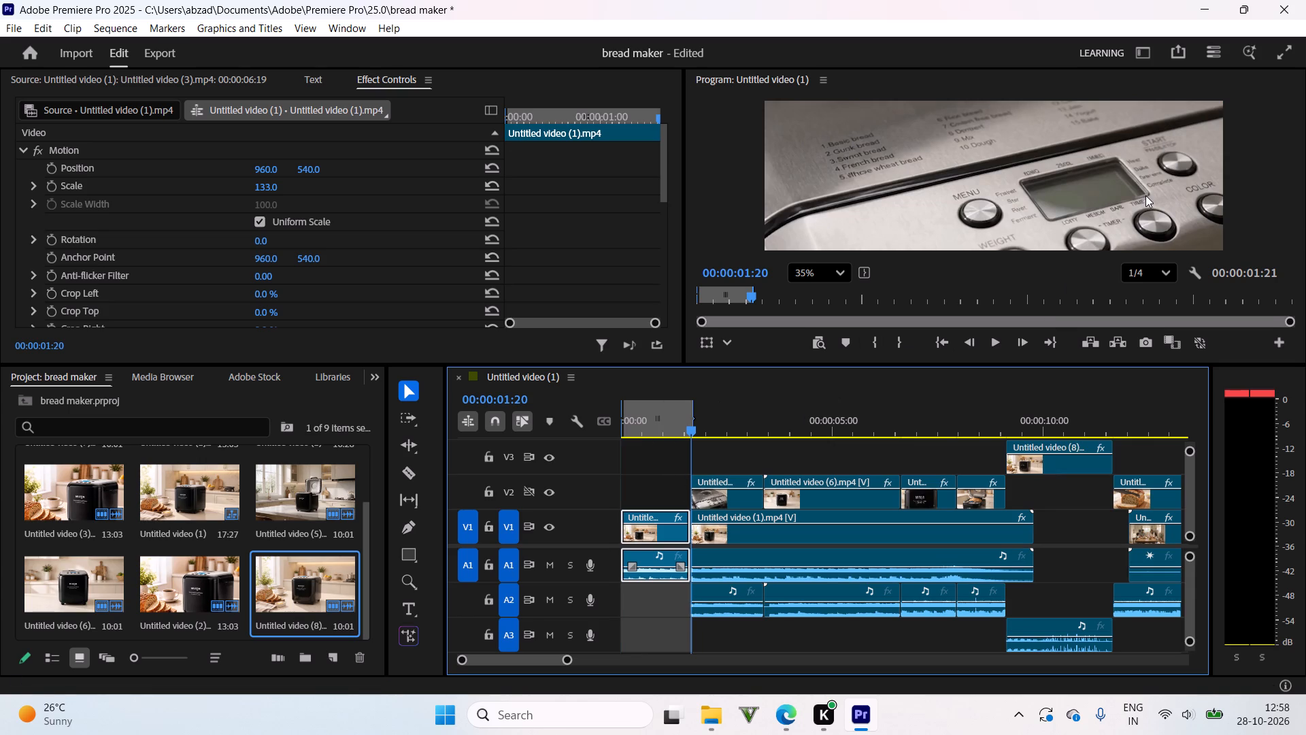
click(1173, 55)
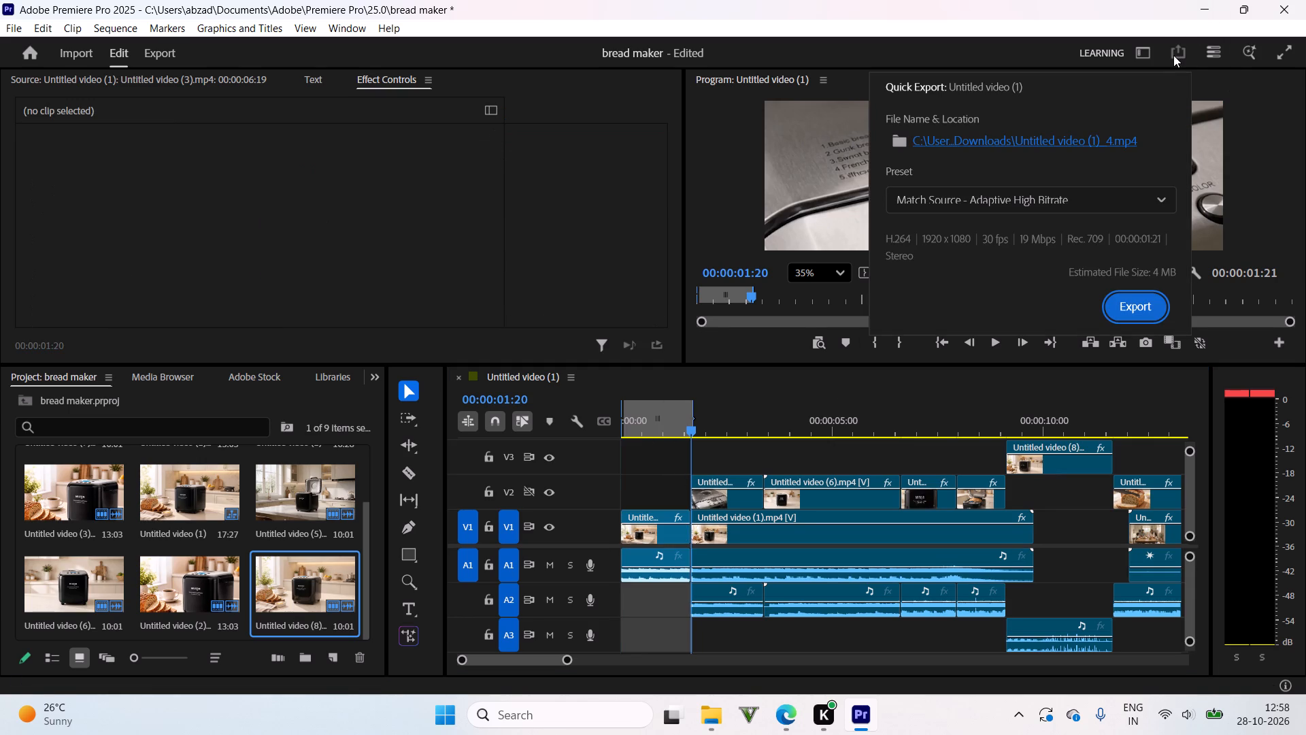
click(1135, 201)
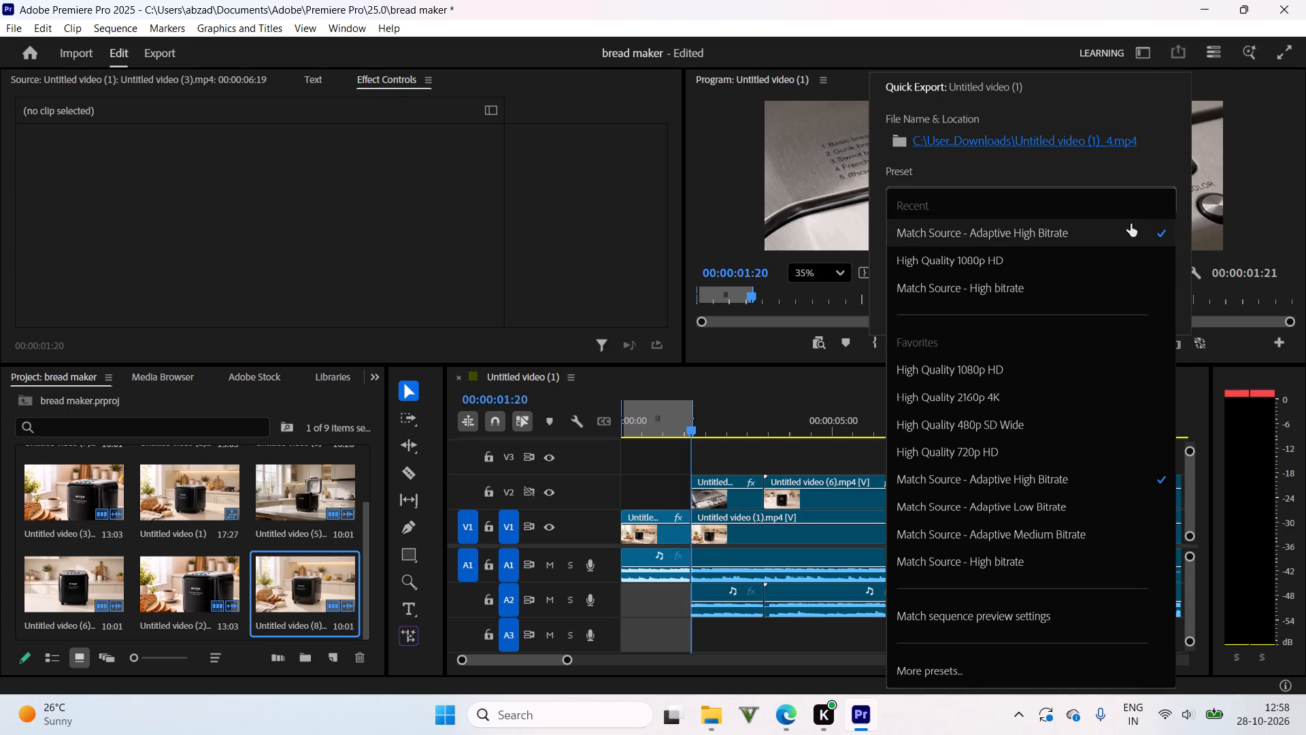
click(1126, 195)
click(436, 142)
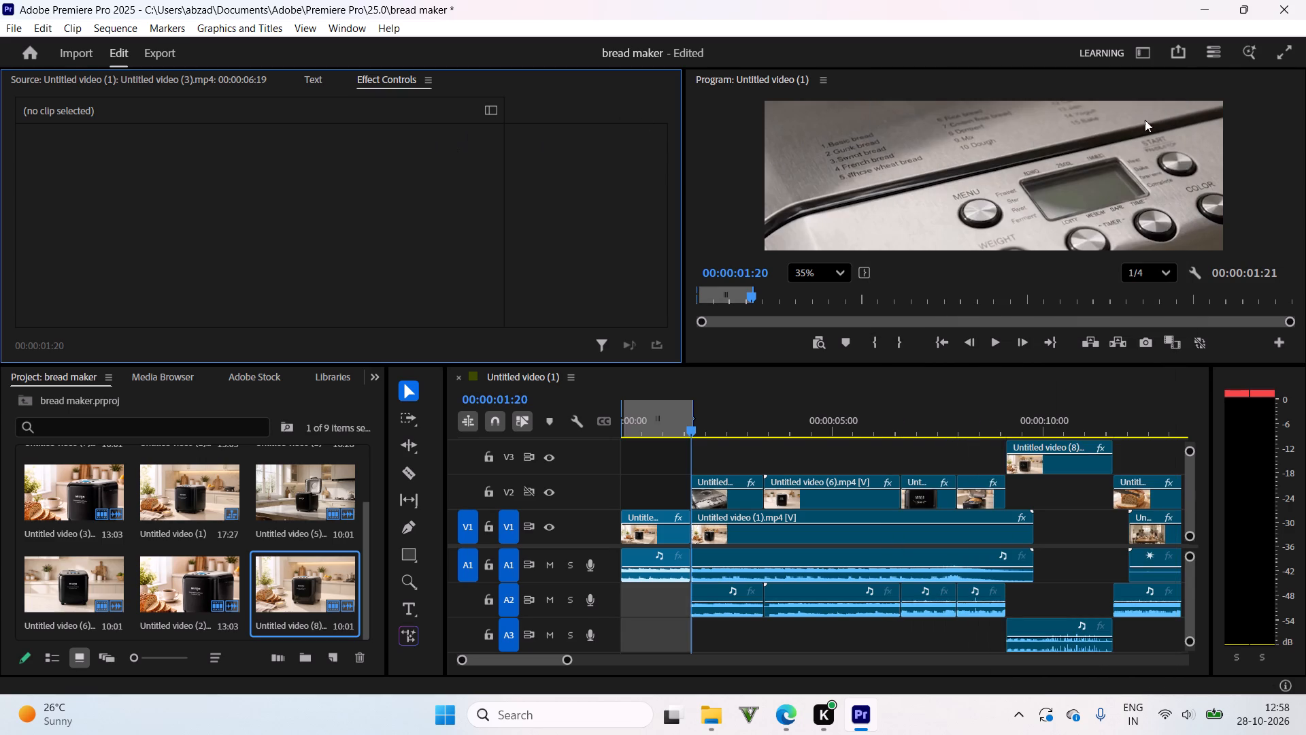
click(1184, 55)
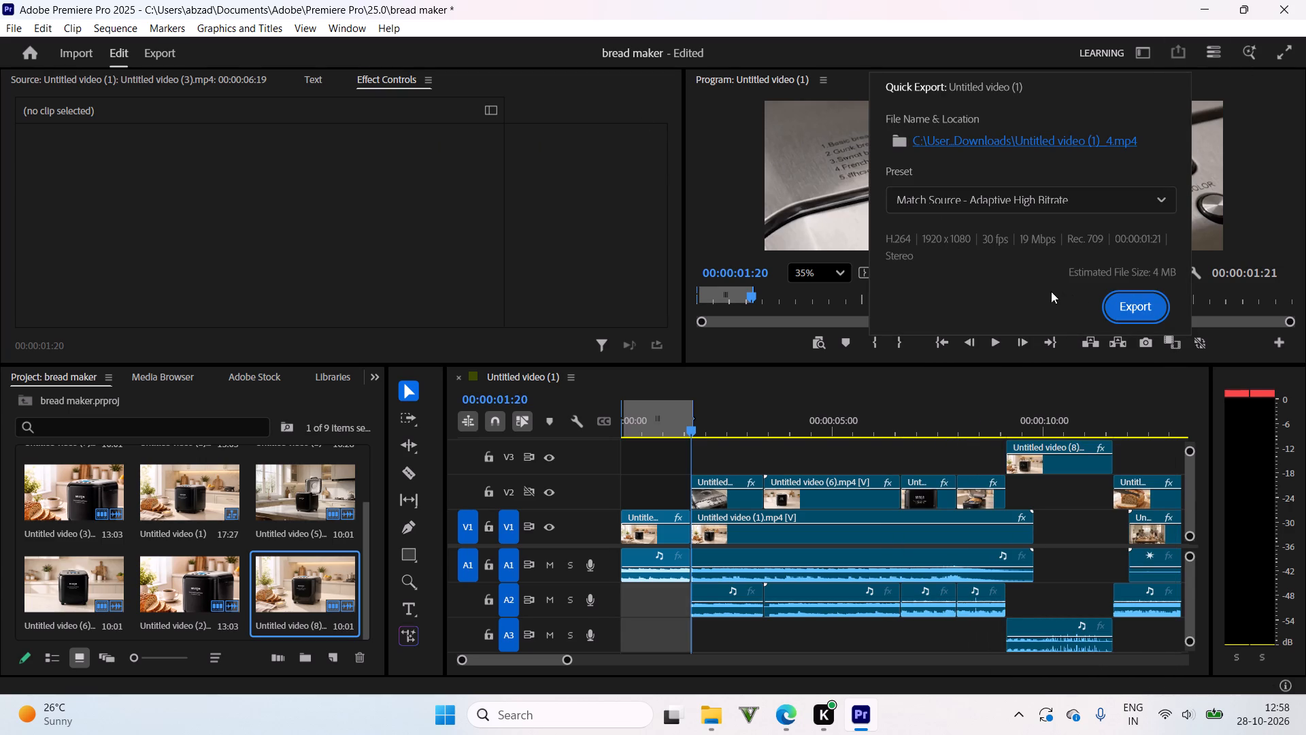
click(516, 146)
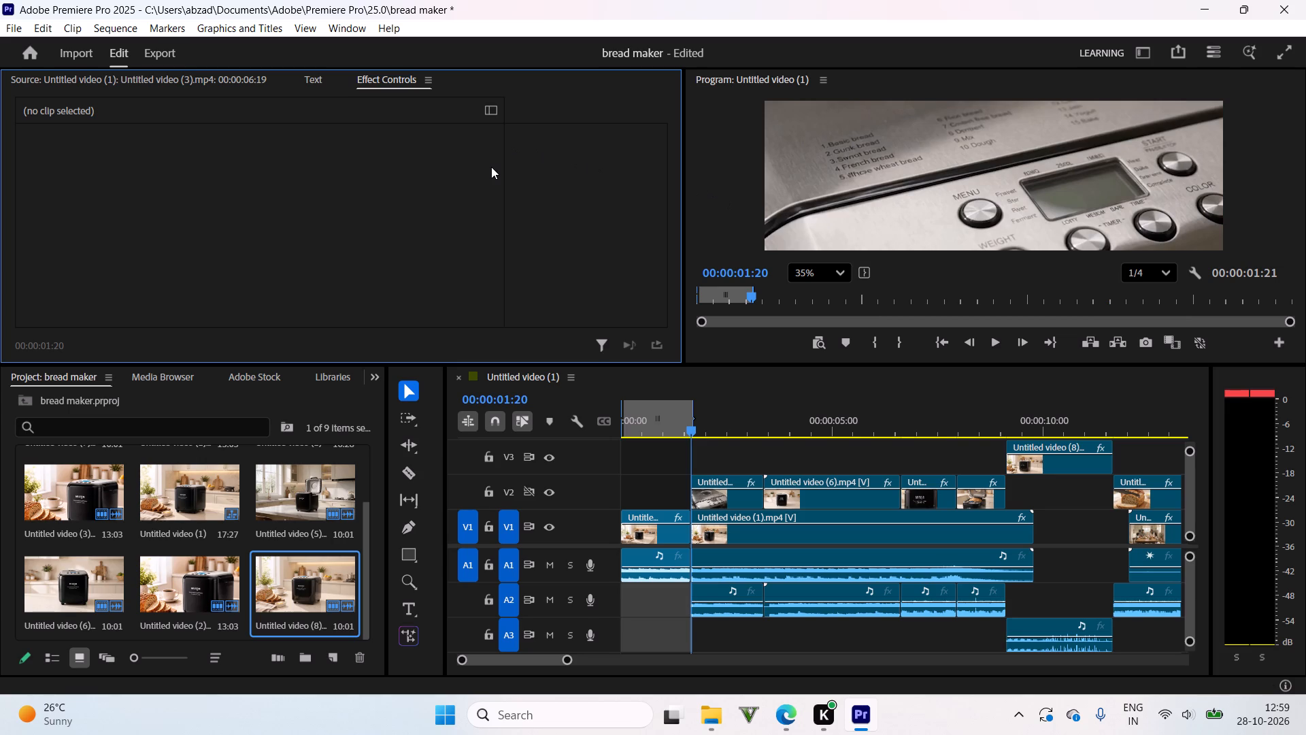
Open the full export settings for the marked range and match the basic video settings to the source.
key(ctrl+m)
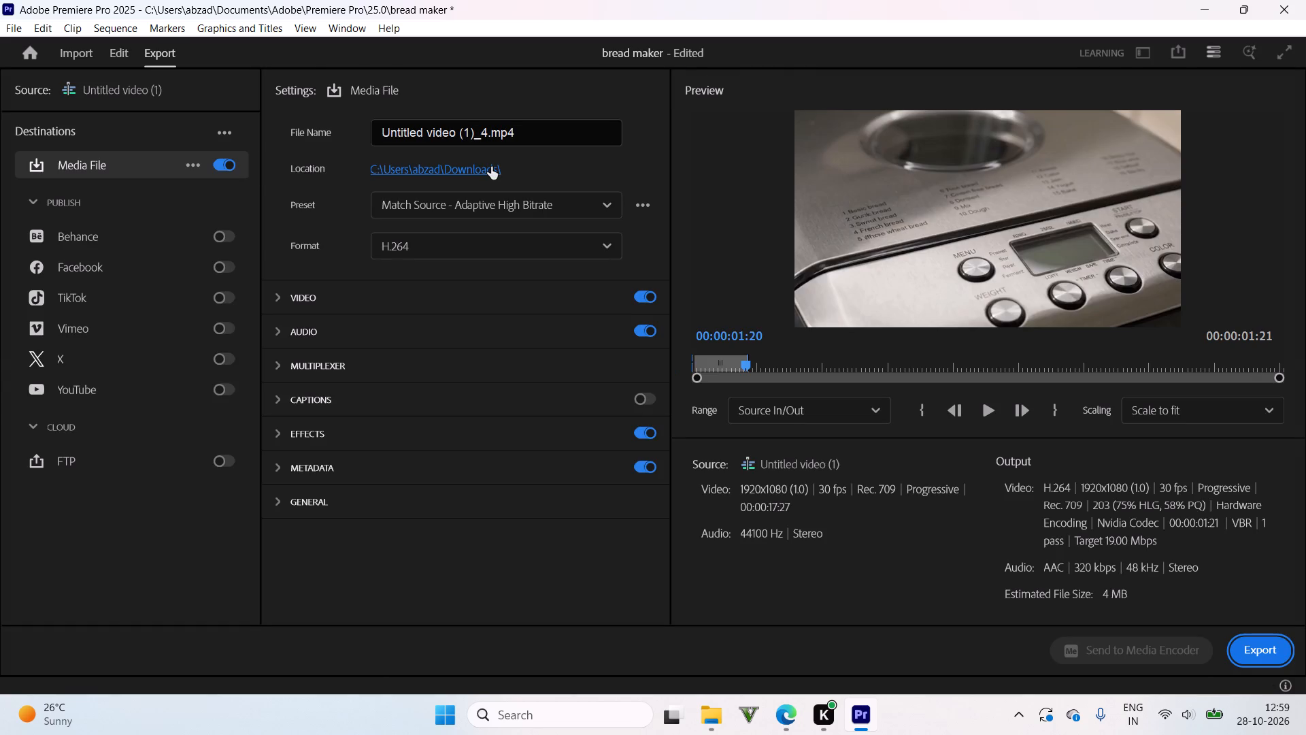
click(360, 295)
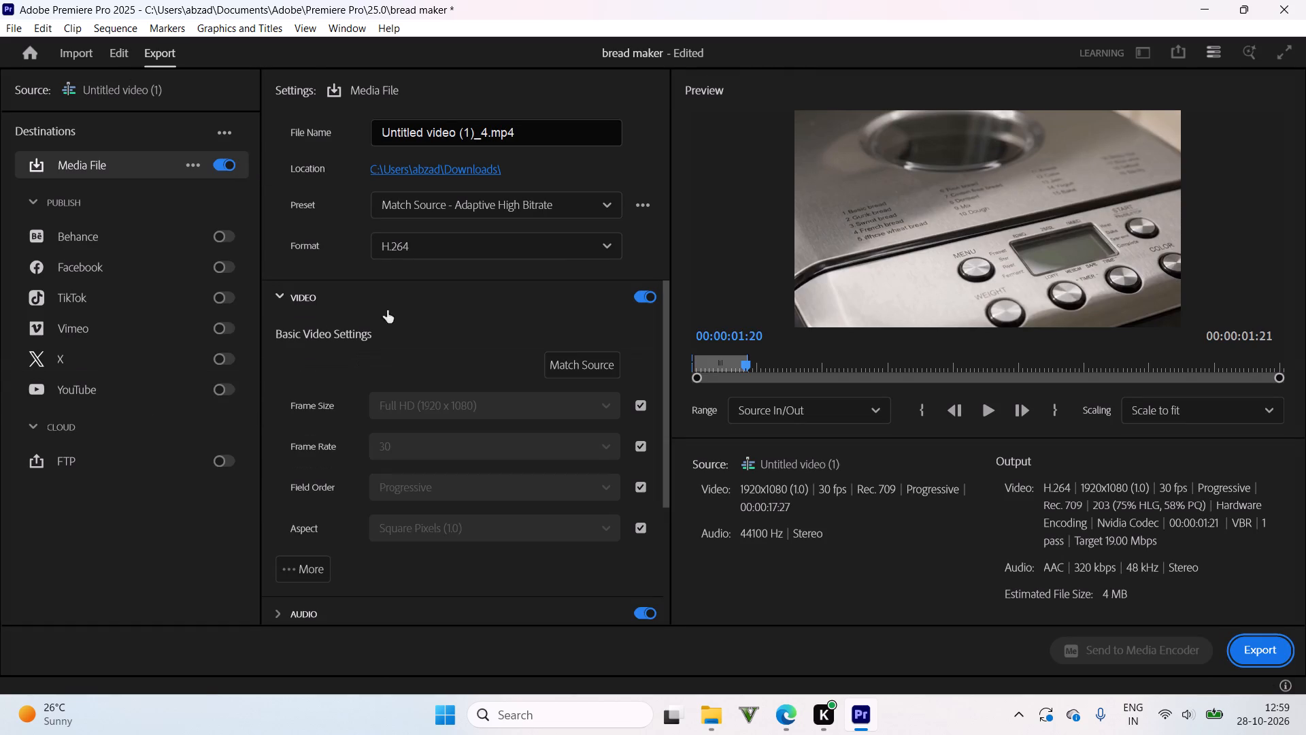
double_click(570, 357)
double_click(571, 361)
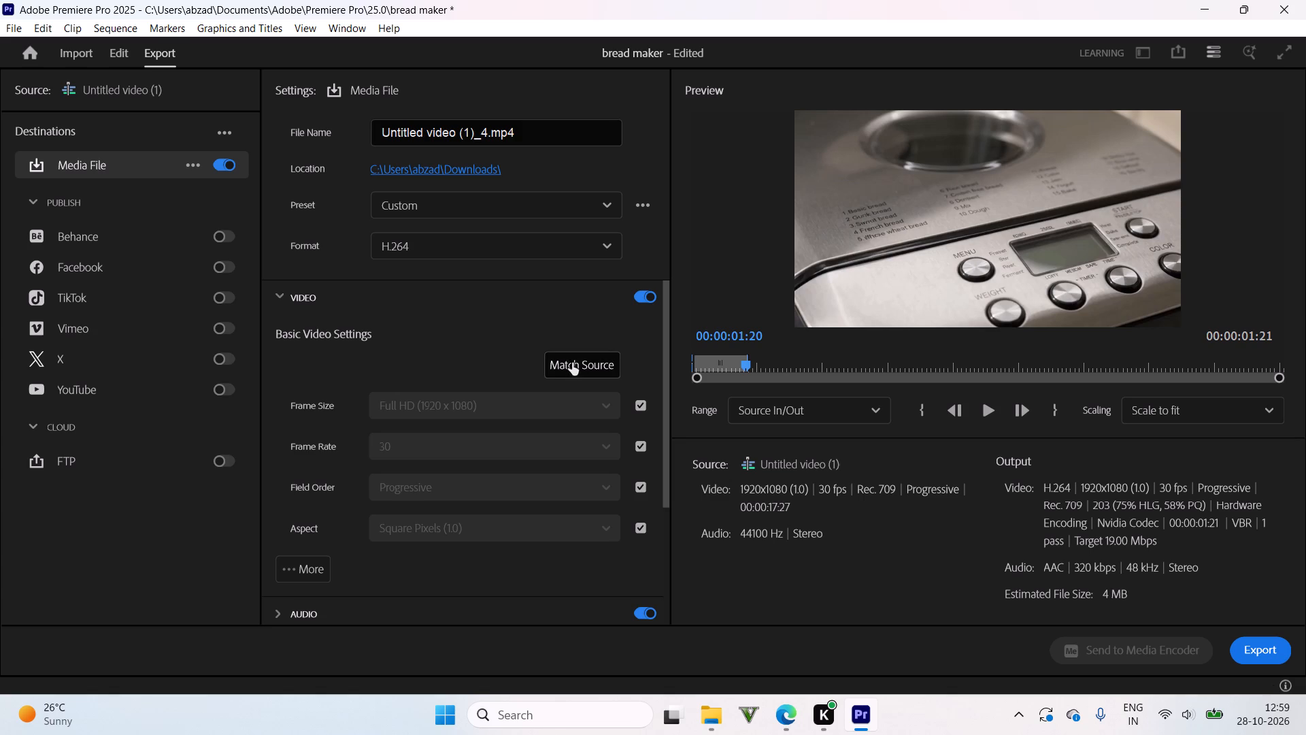
click(578, 367)
double_click(575, 359)
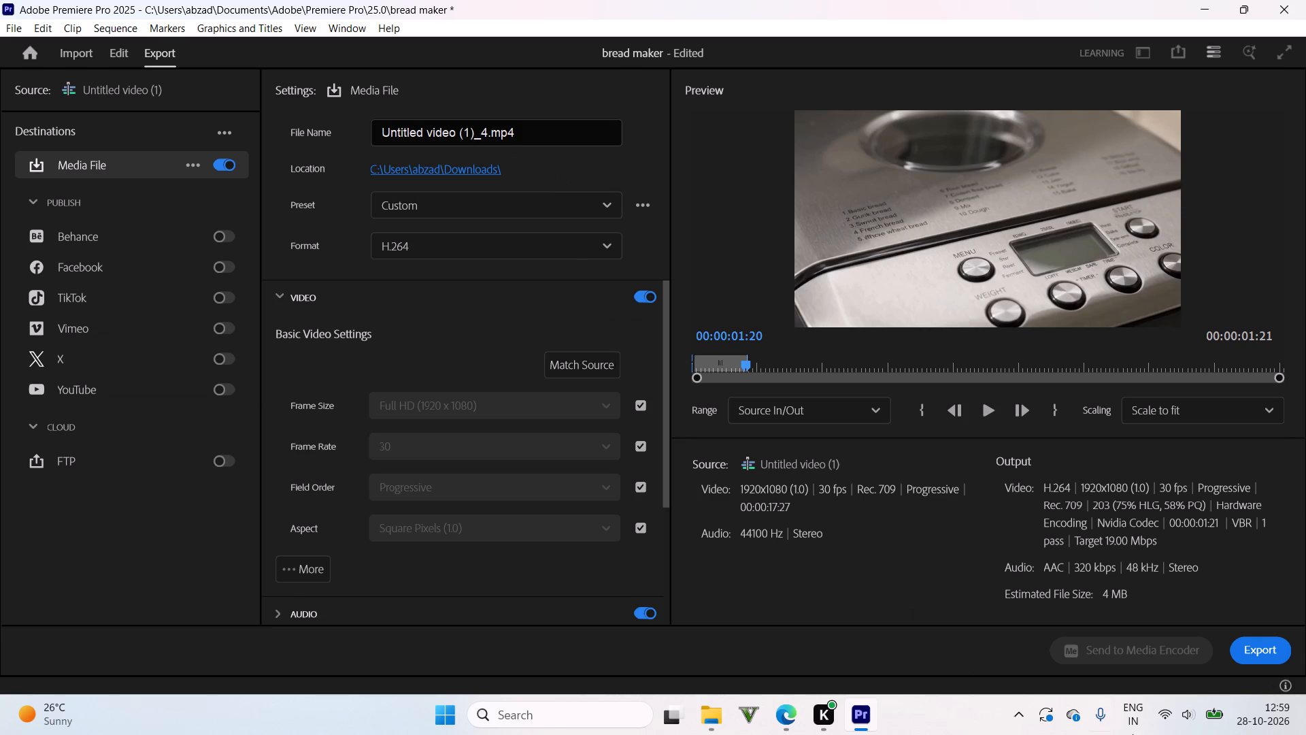
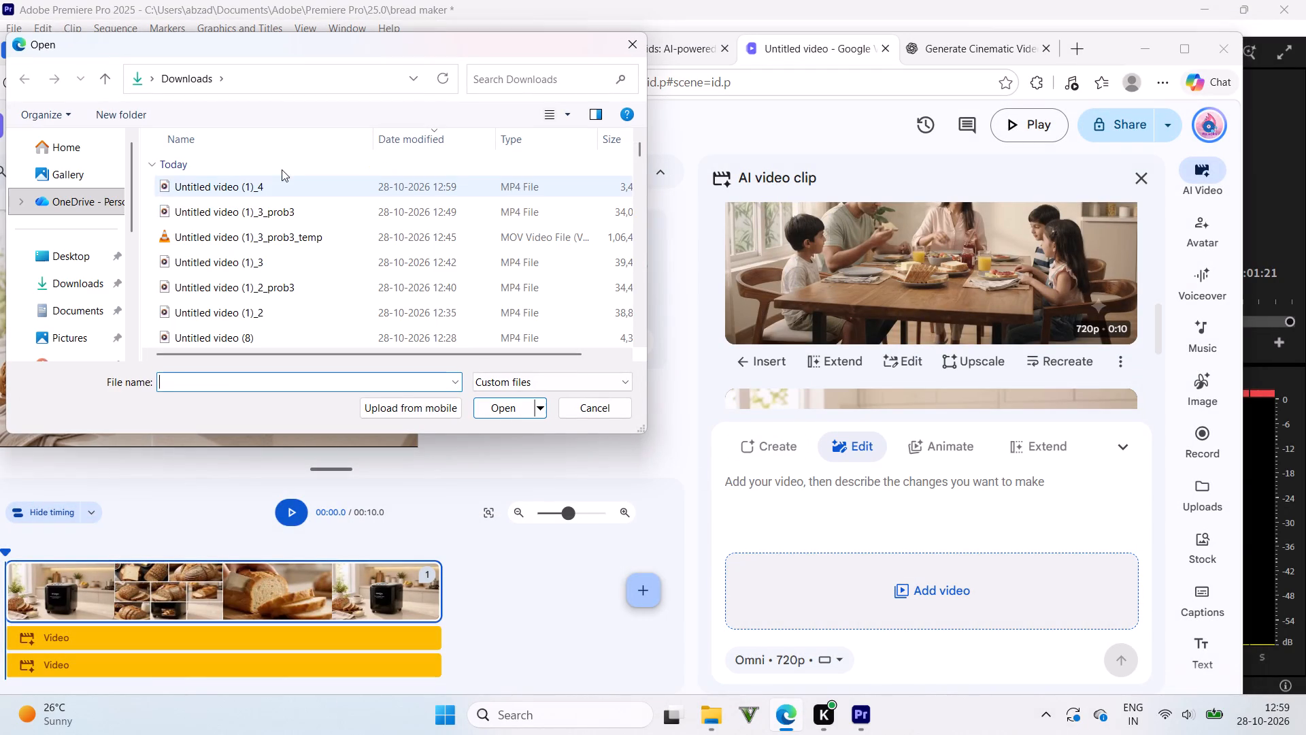
Upload Untitled video (1)_4 from Downloads as the source clip for the AI video edit, agreeing to the video usage rights.
click(288, 189)
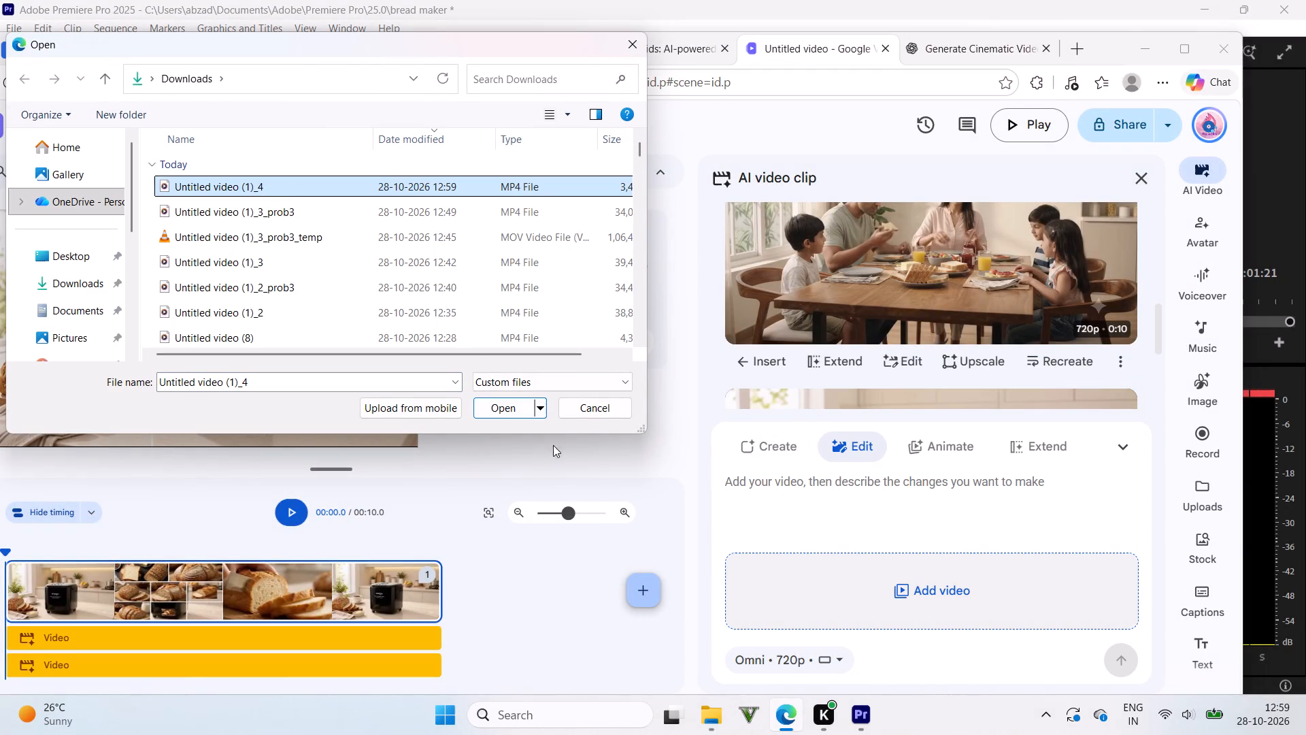
click(518, 416)
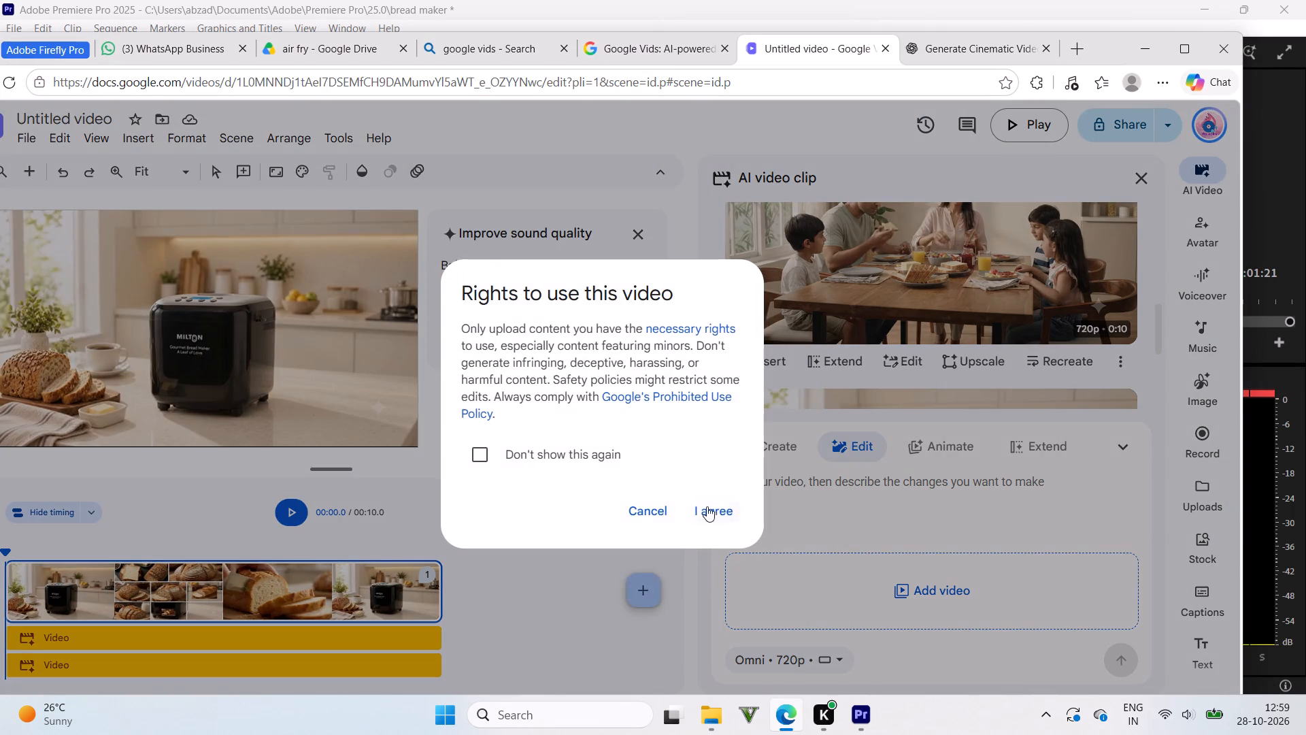
click(709, 508)
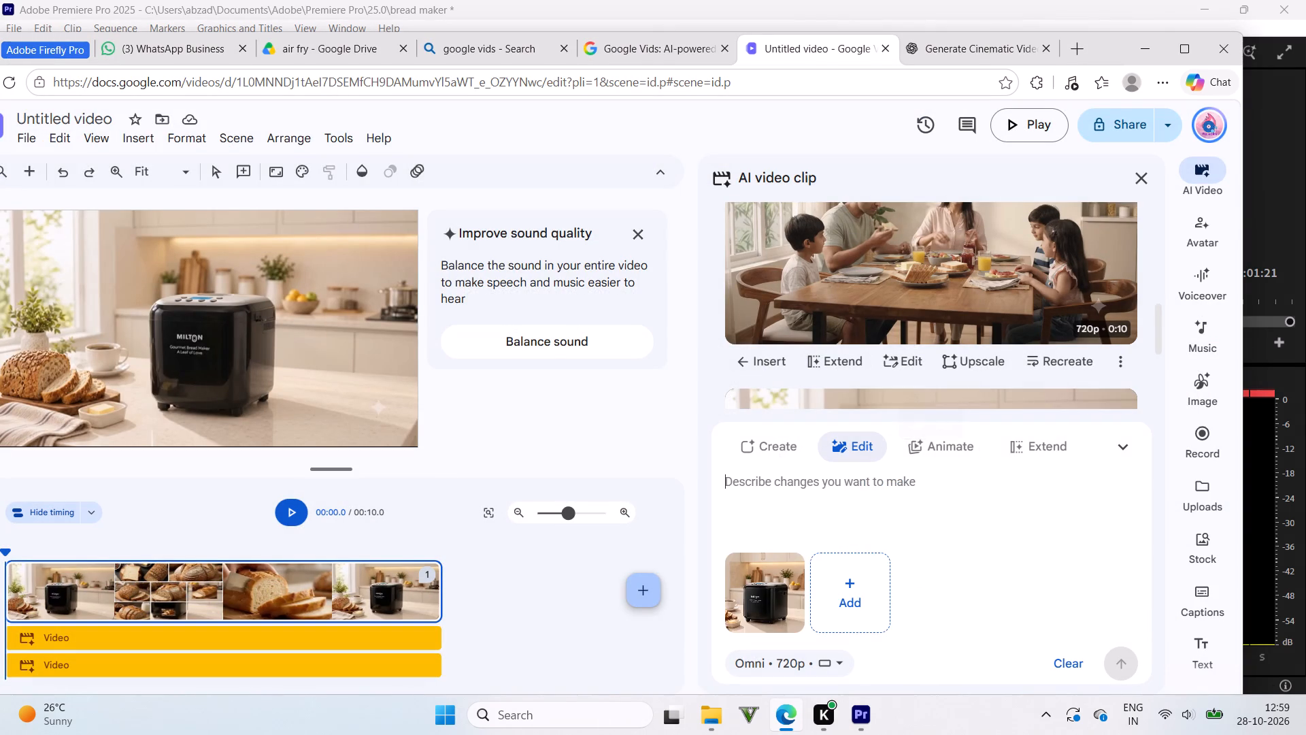
Preview the Milton logo image New-Project (1) from Downloads and add it as a reference image alongside the source clip.
click(872, 578)
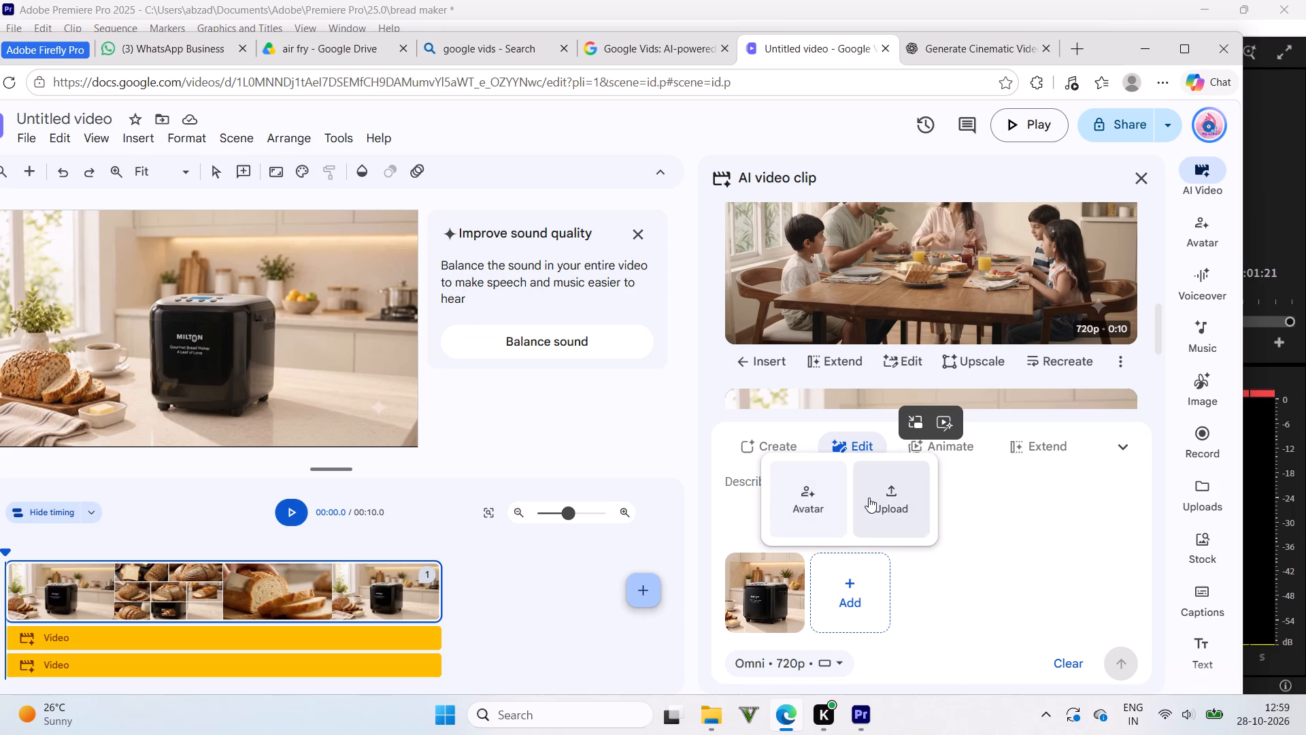
click(869, 497)
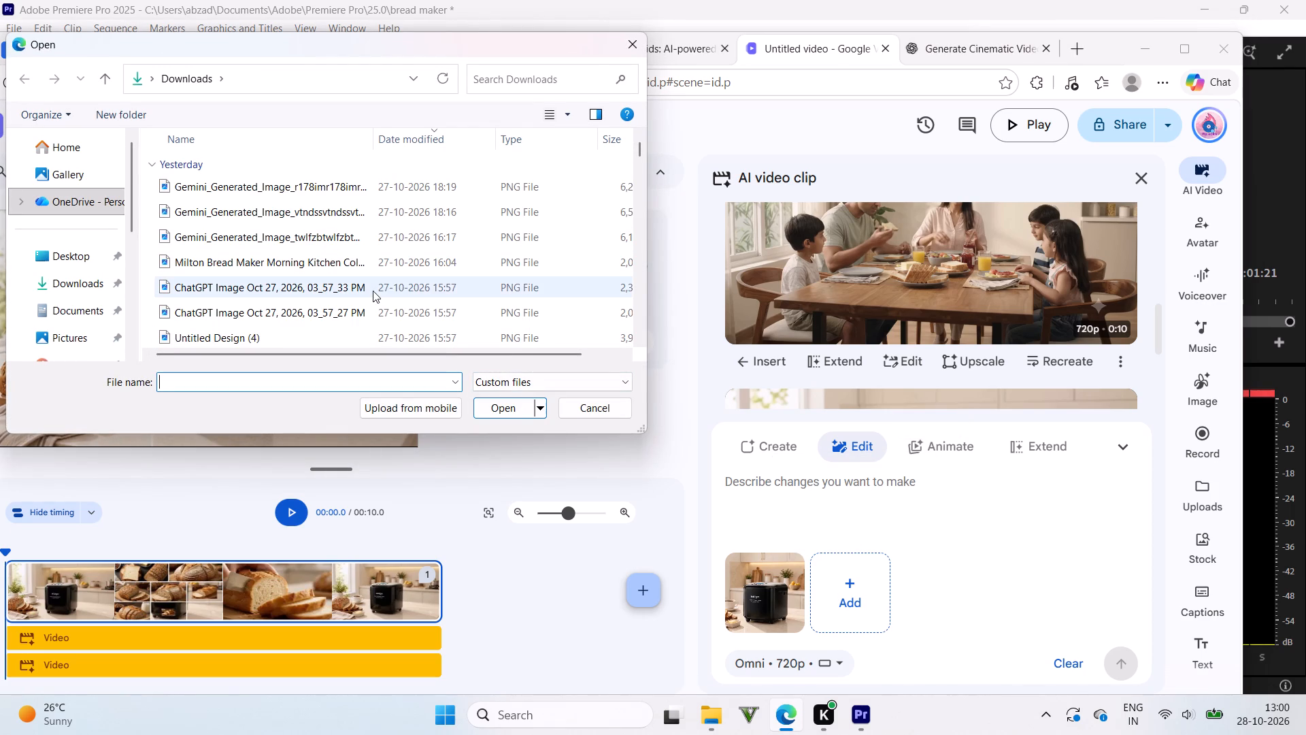
scroll(373, 291, down, 1)
right_click(341, 306)
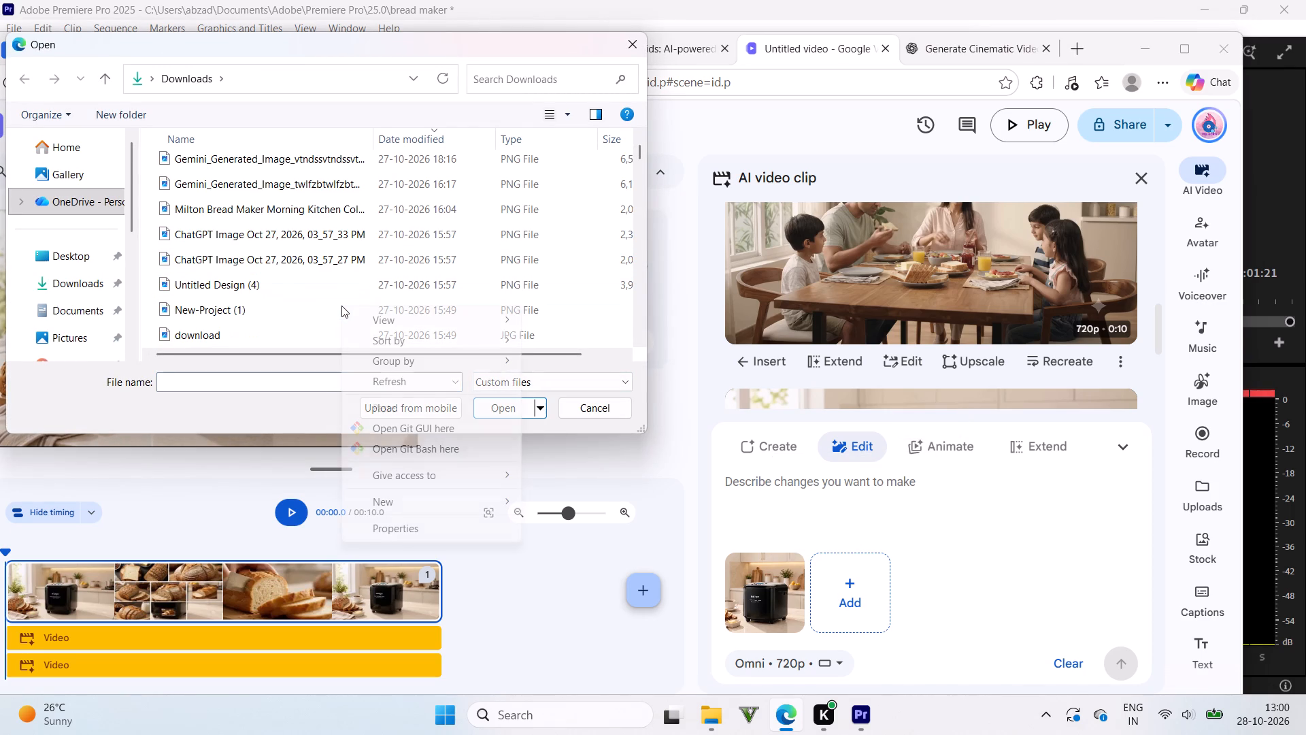
click(267, 311)
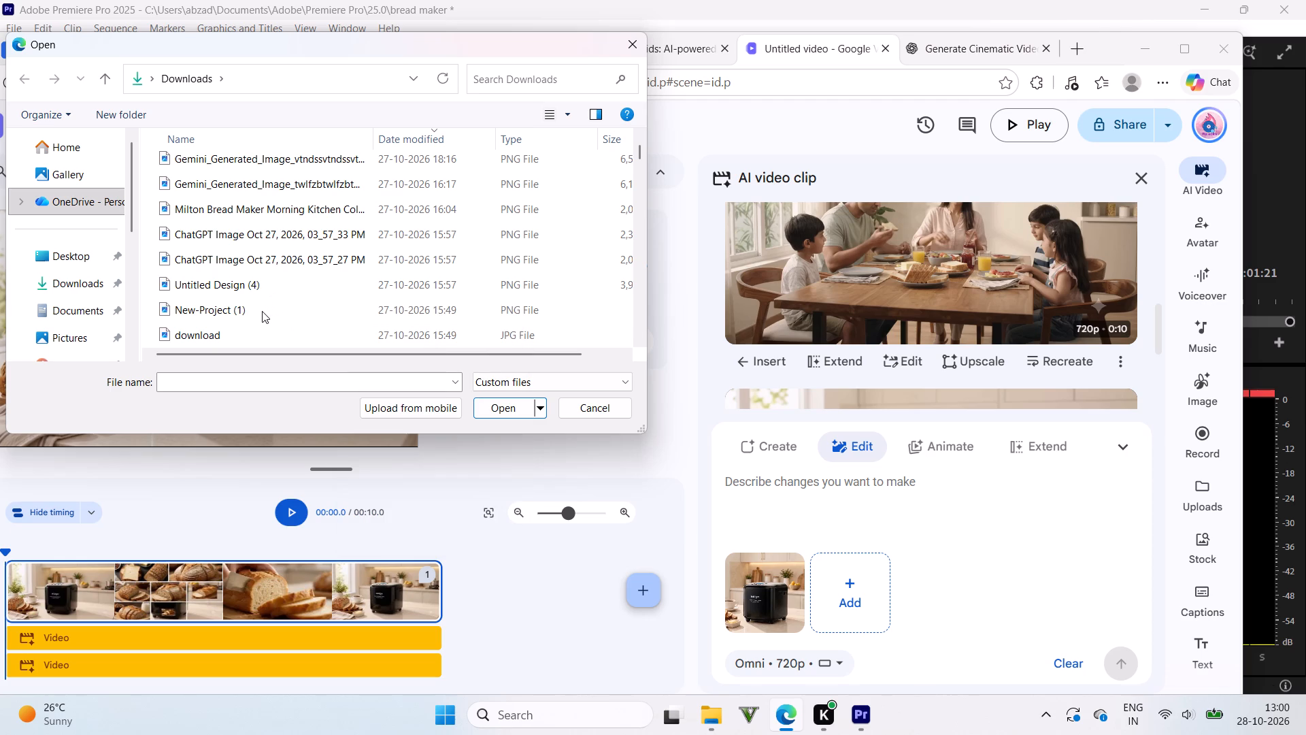
right_click(262, 311)
click(339, 132)
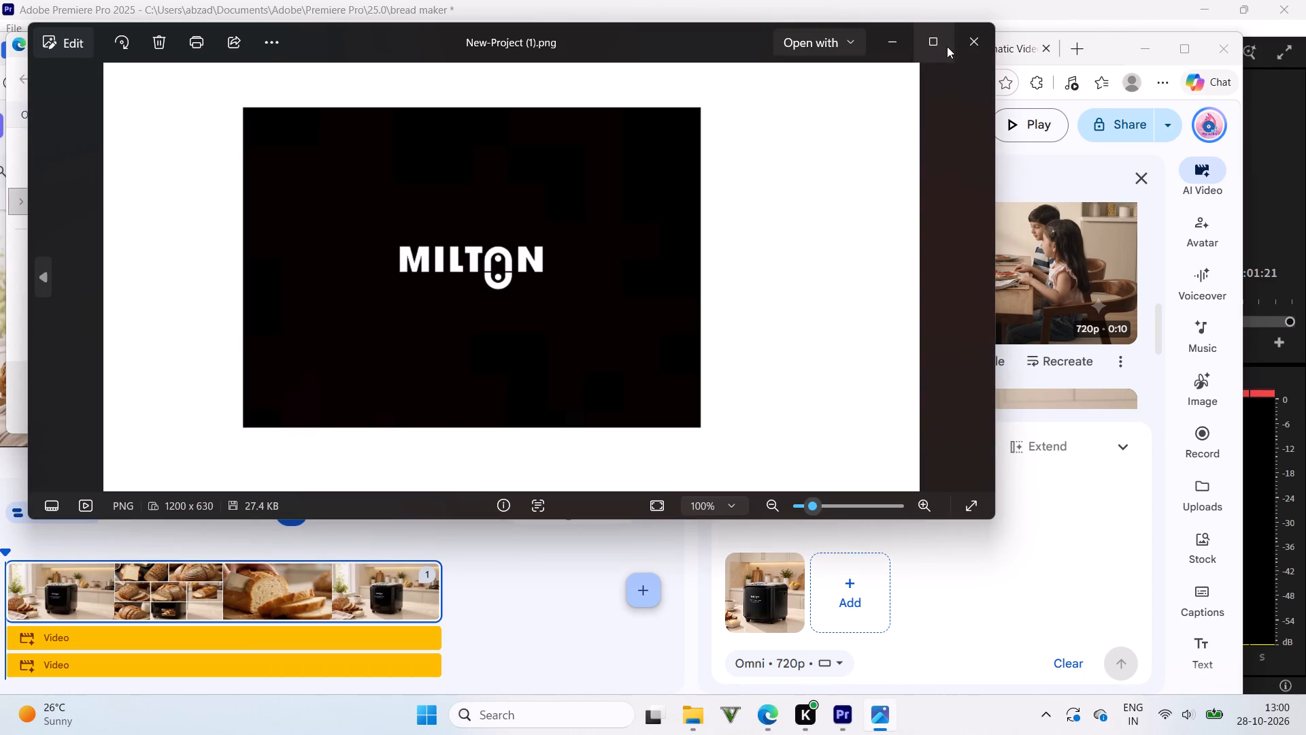
click(967, 45)
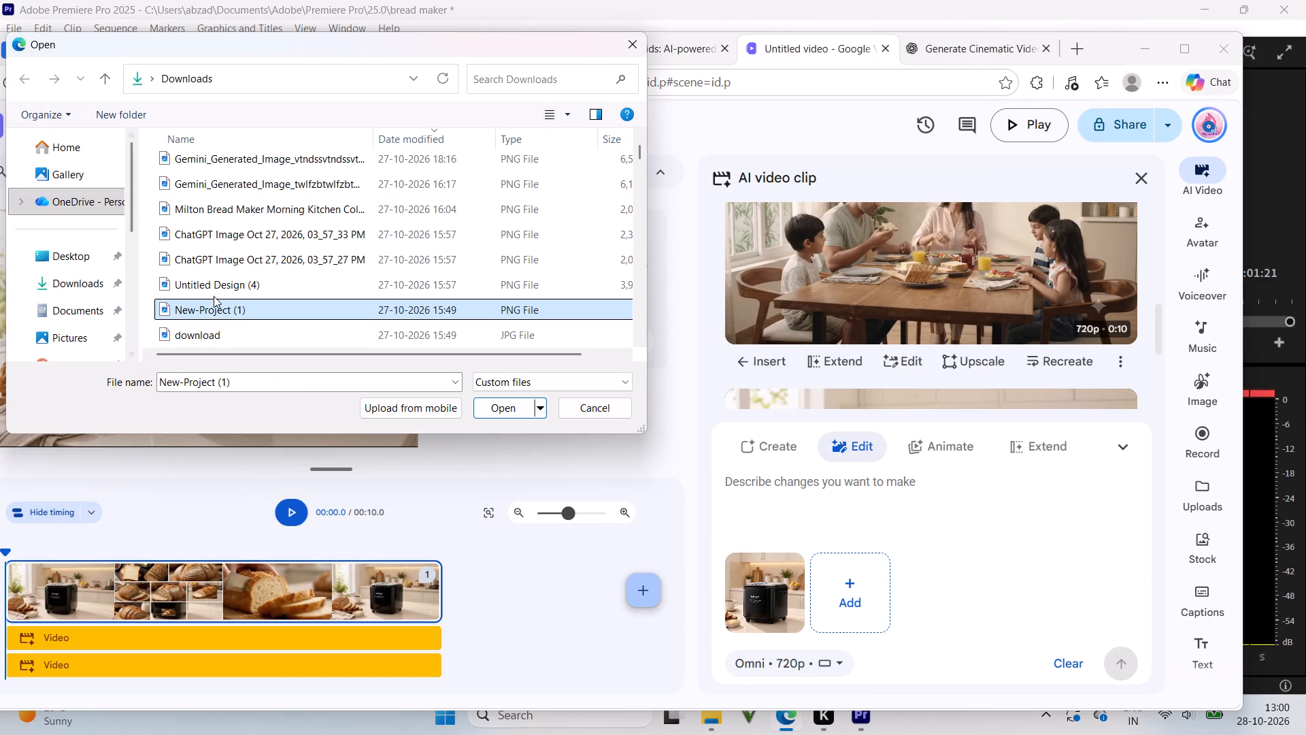
drag(213, 304, 876, 571)
click(802, 483)
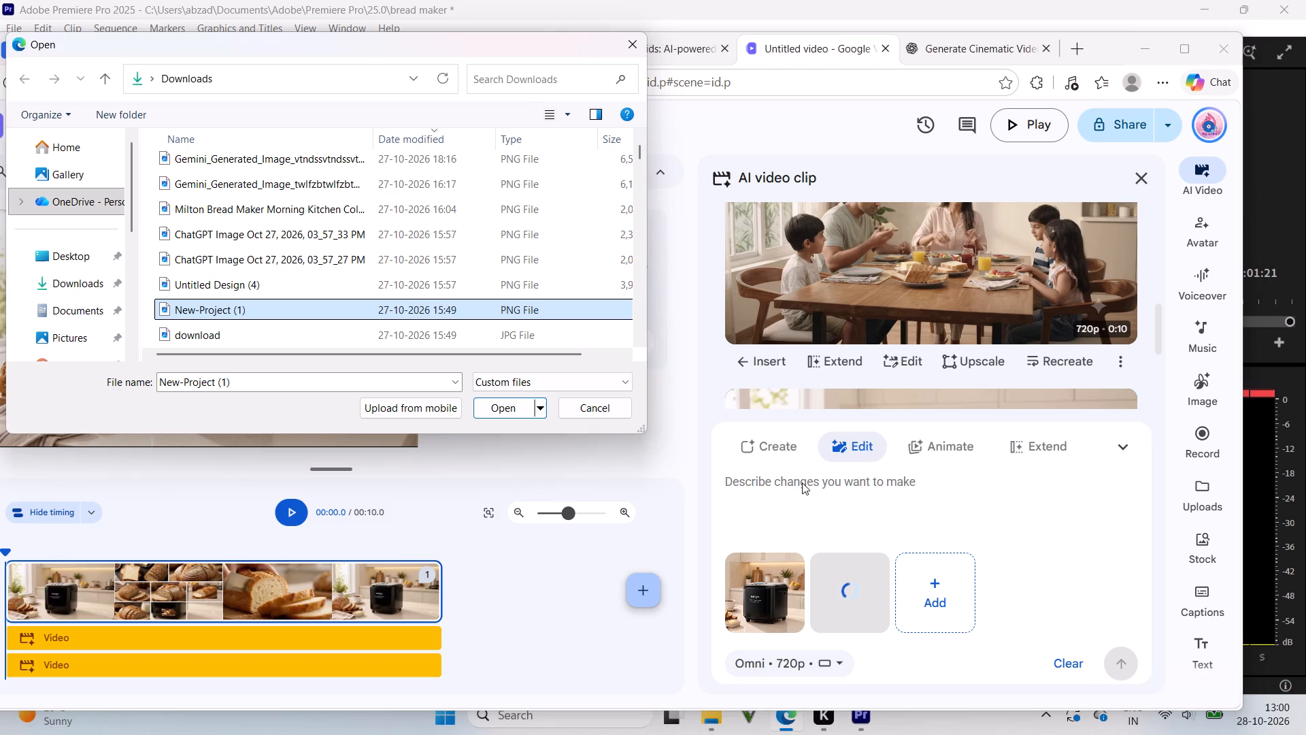
click(594, 403)
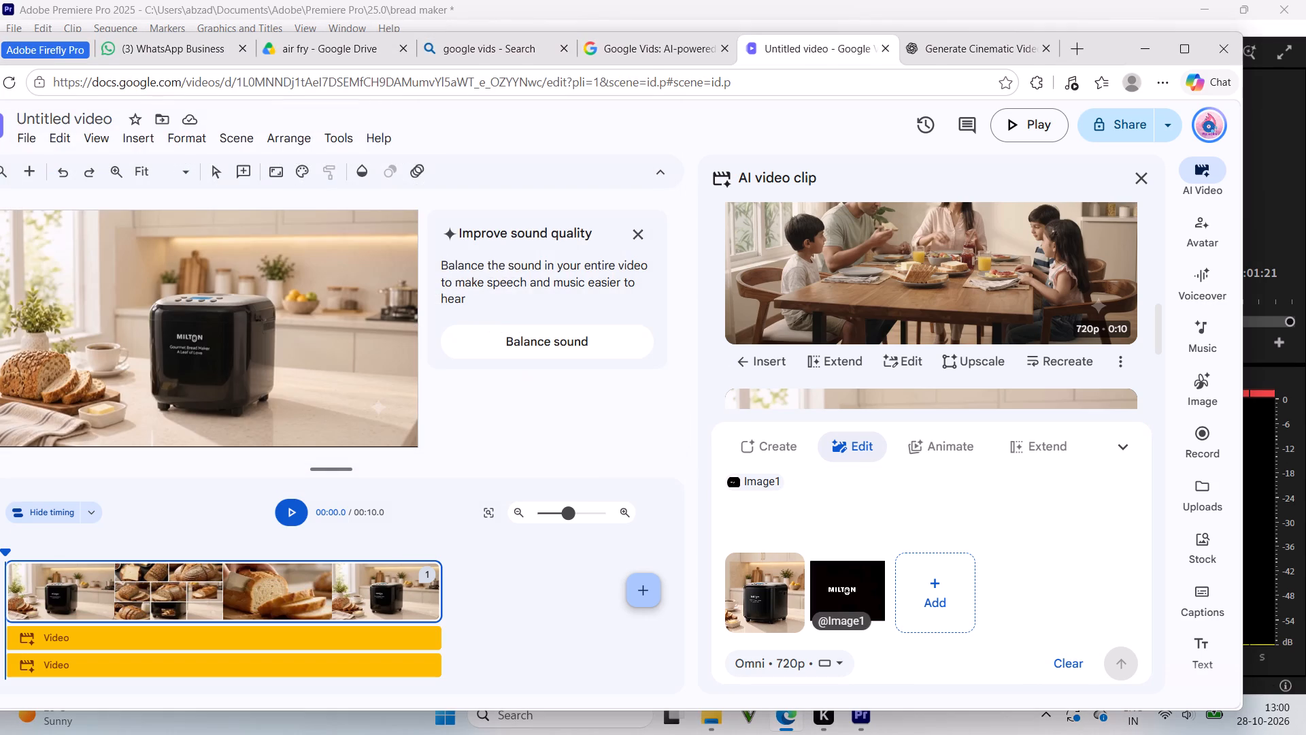
Write the edit prompt "fix logo in the video" after the Image1 reference.
click(866, 506)
text(fi)
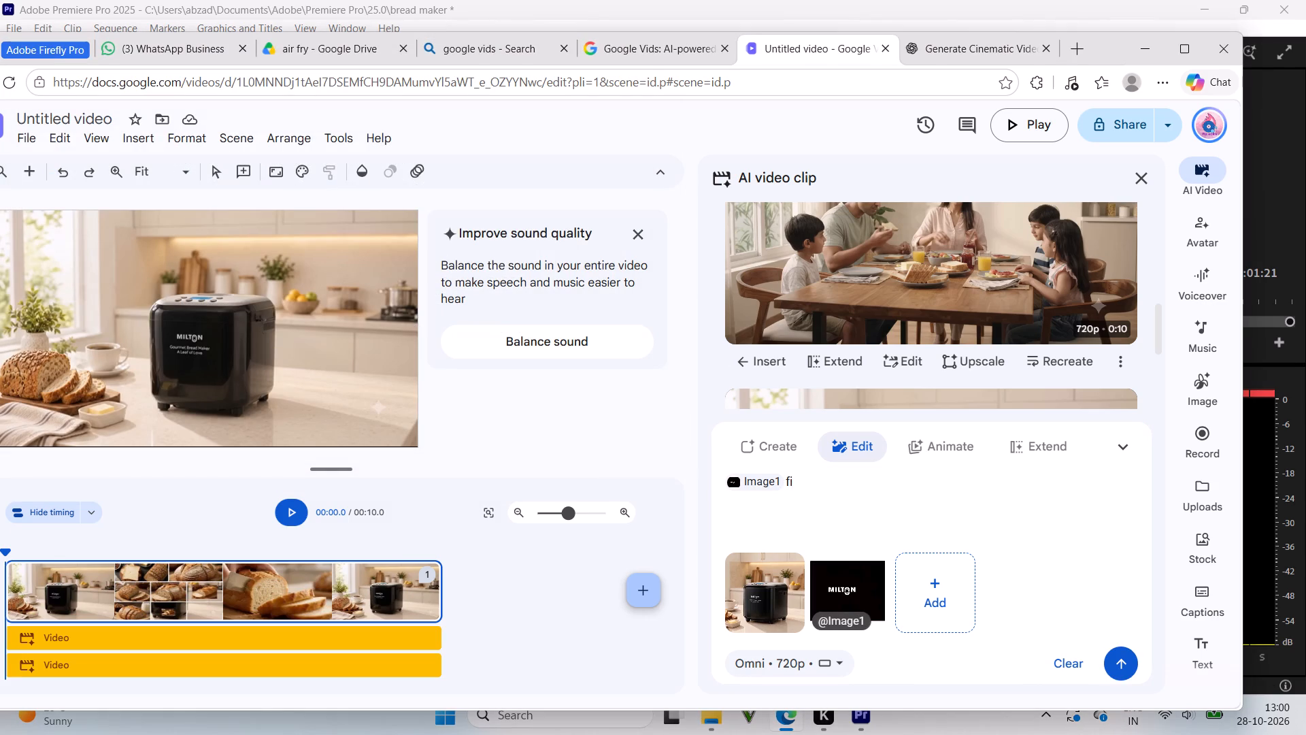
key(BackSpace)
key(x)
key(BackSpace)
text(ix logo in thr)
key(space)
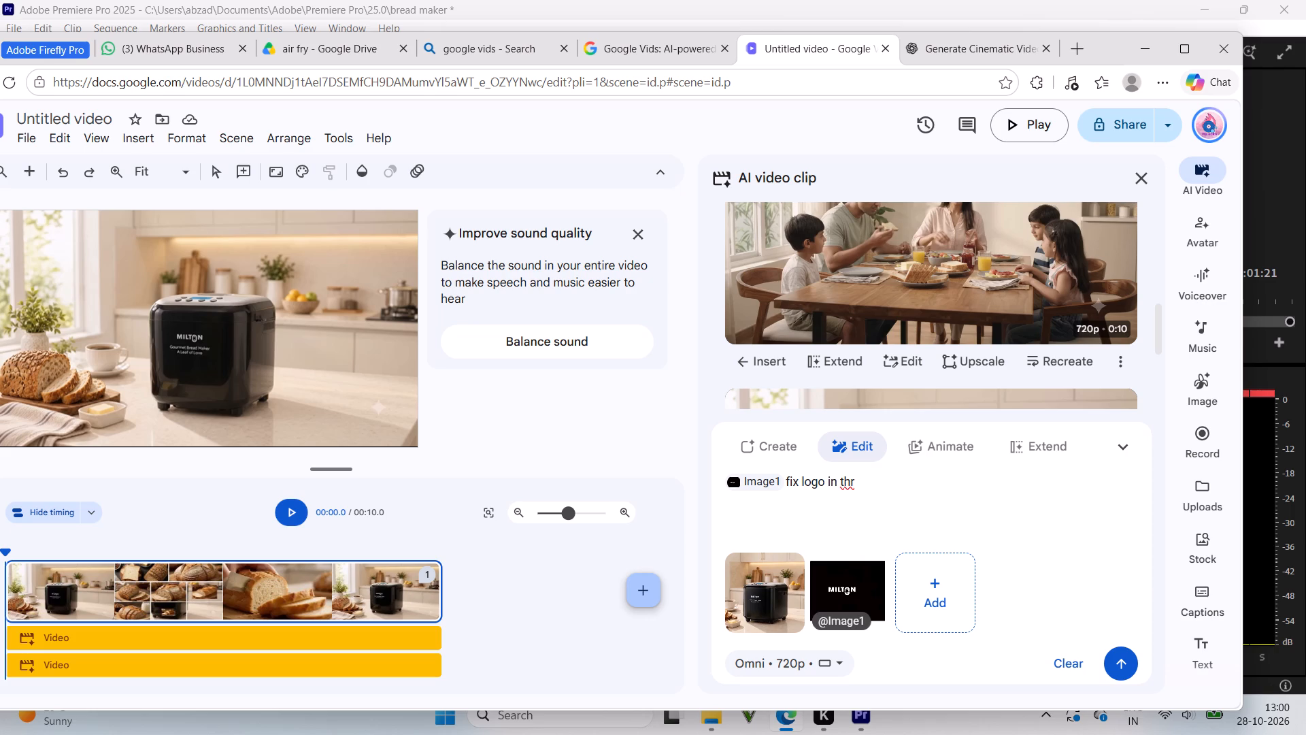
key(BackSpace)
key(BackSpace)
text(e videp)
key(BackSpace)
key(o)
key(Return)
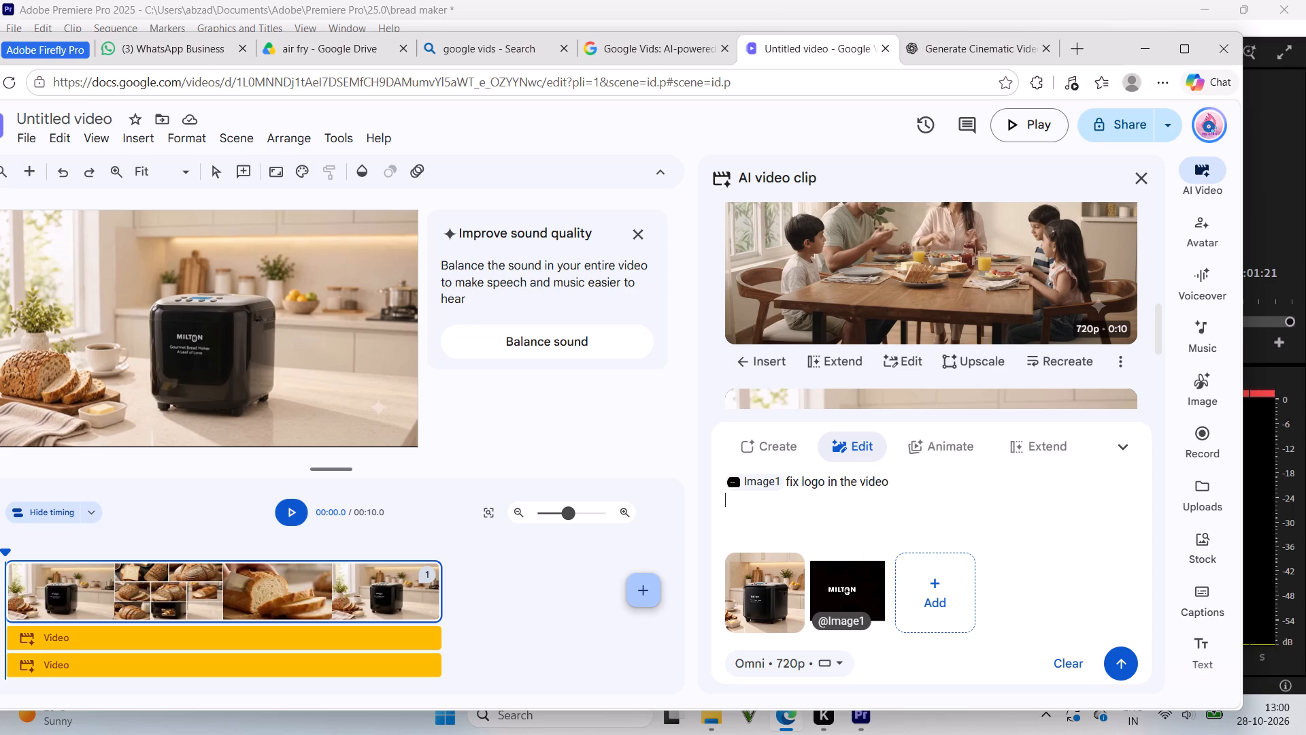
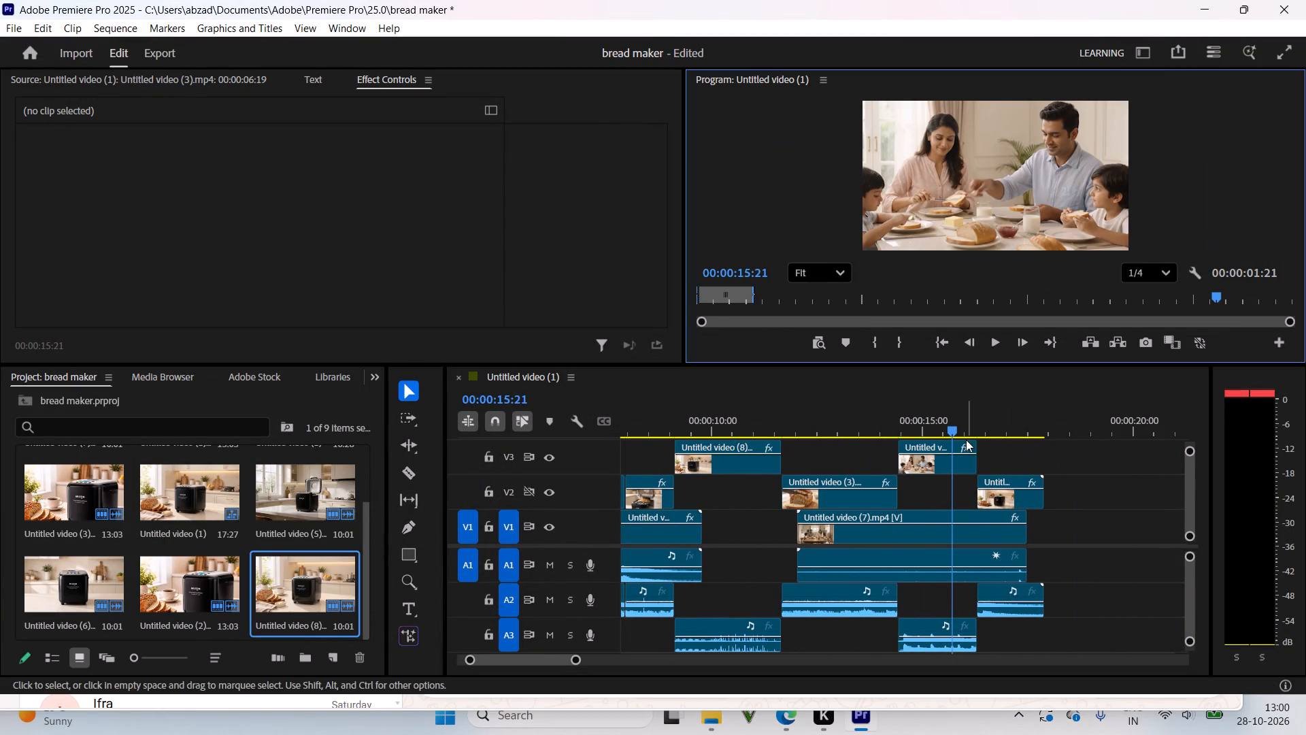
Examine the Milton logo up close in the final bread maker shot, around 00:00:16:17 in the sequence.
drag(955, 426, 935, 432)
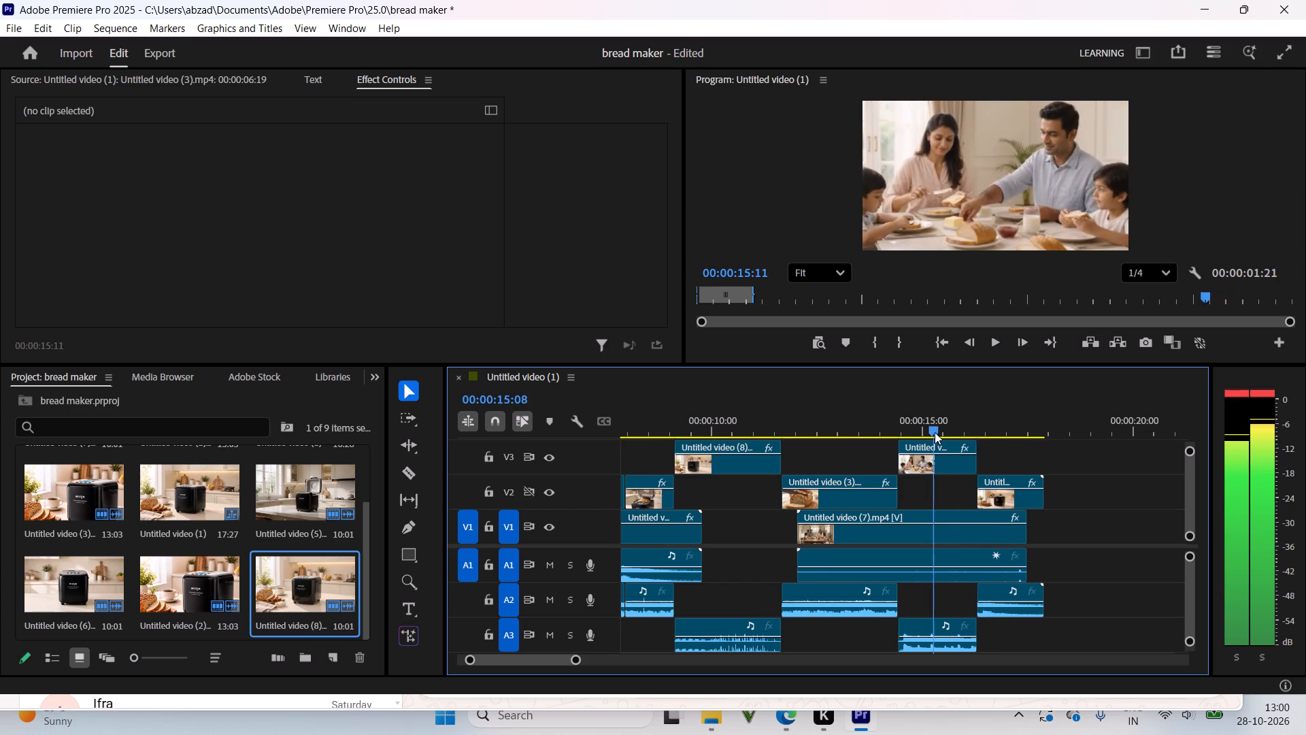
drag(935, 432, 992, 432)
scroll(1014, 192, up, 2)
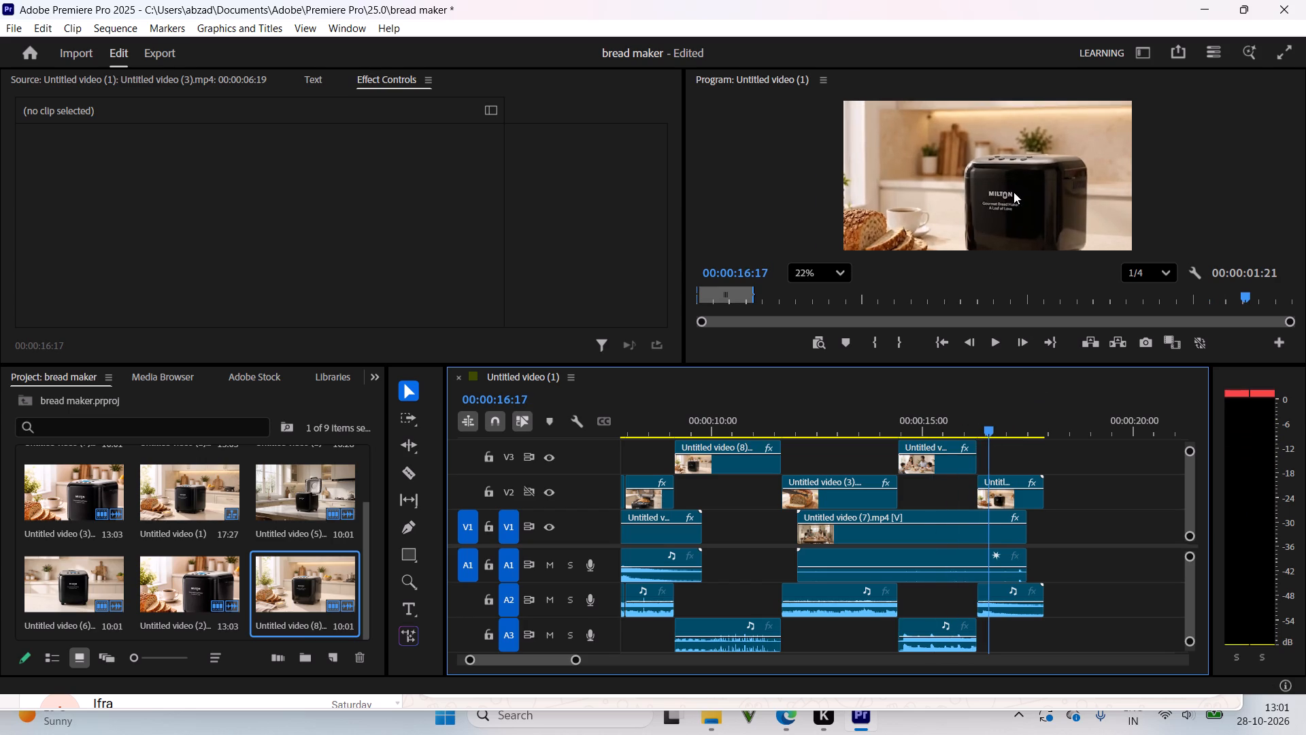
scroll(1014, 192, up, 4)
scroll(919, 165, up, 4)
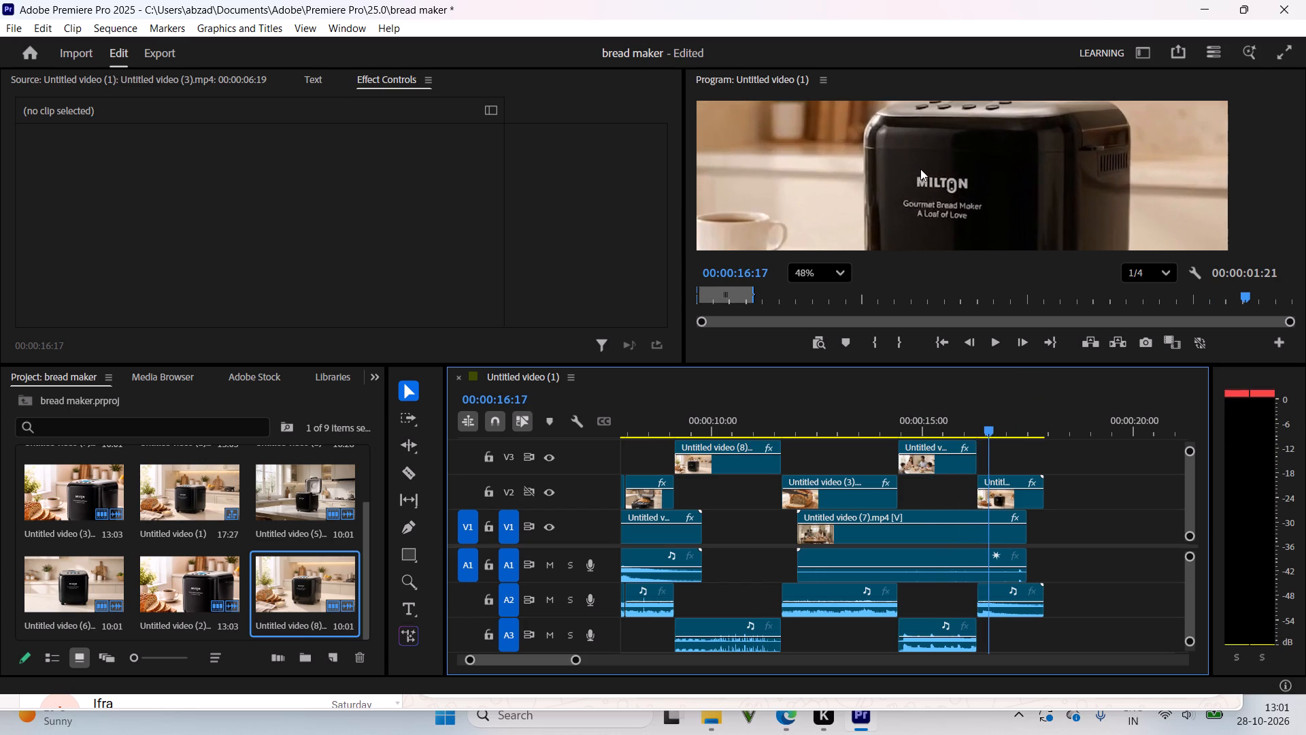
scroll(920, 169, up, 12)
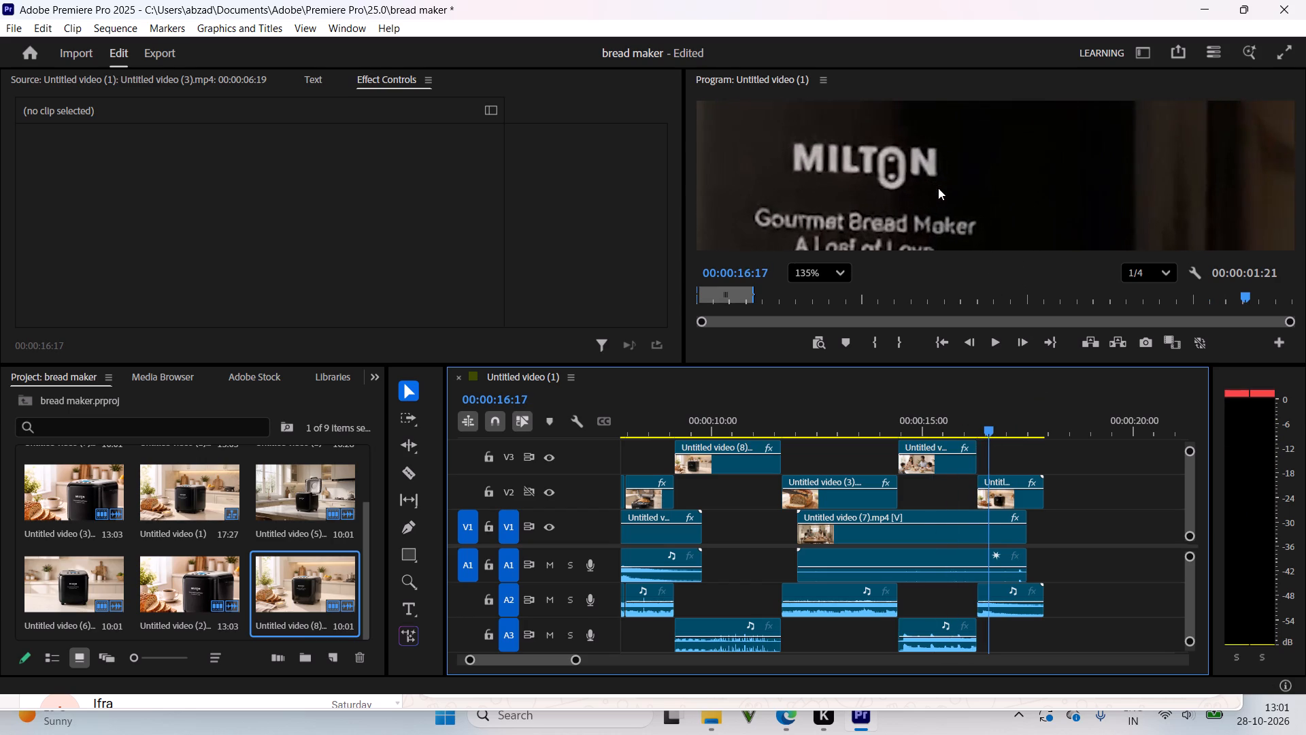
scroll(931, 184, up, 5)
scroll(831, 159, up, 5)
scroll(822, 158, down, 8)
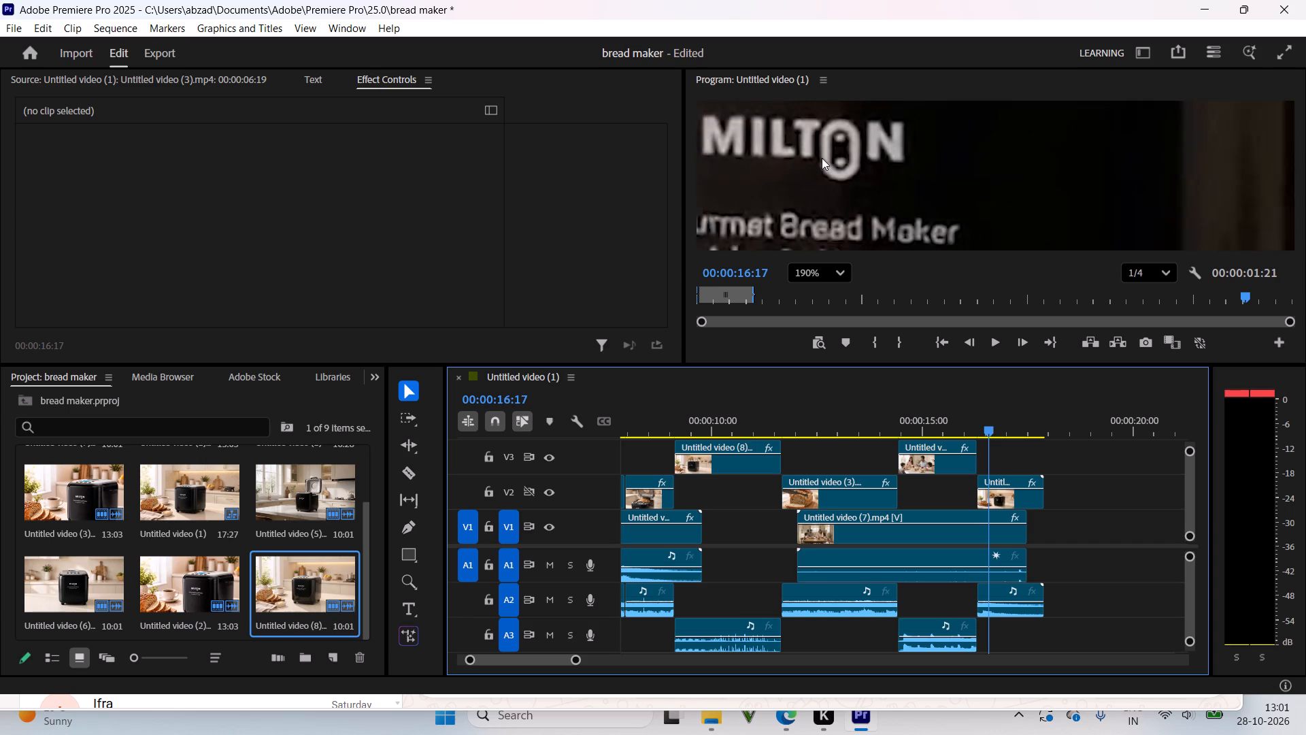
scroll(822, 158, down, 15)
scroll(804, 148, down, 8)
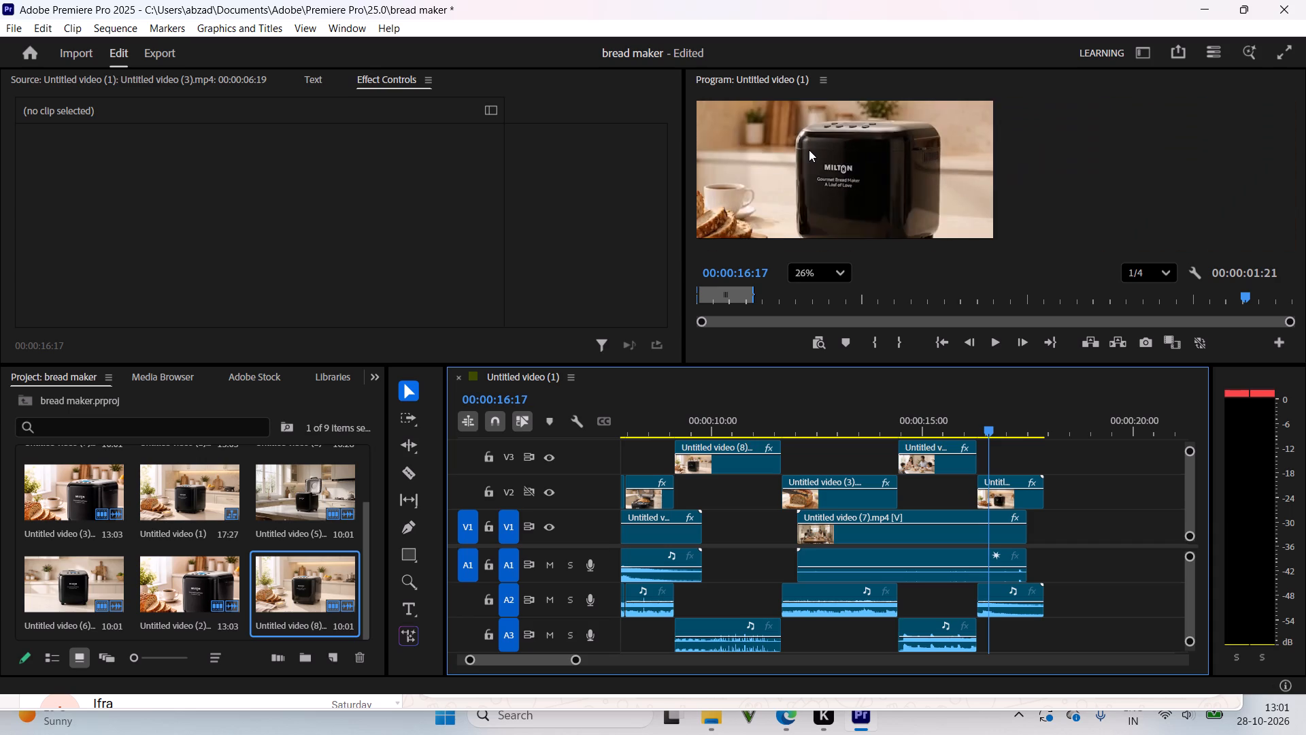
scroll(809, 150, down, 9)
Inspect the Milton logo and tagline up close in the Untitled video (6) clip at 00:00:04:29, finishing with the preview at Fit.
drag(937, 423, 624, 429)
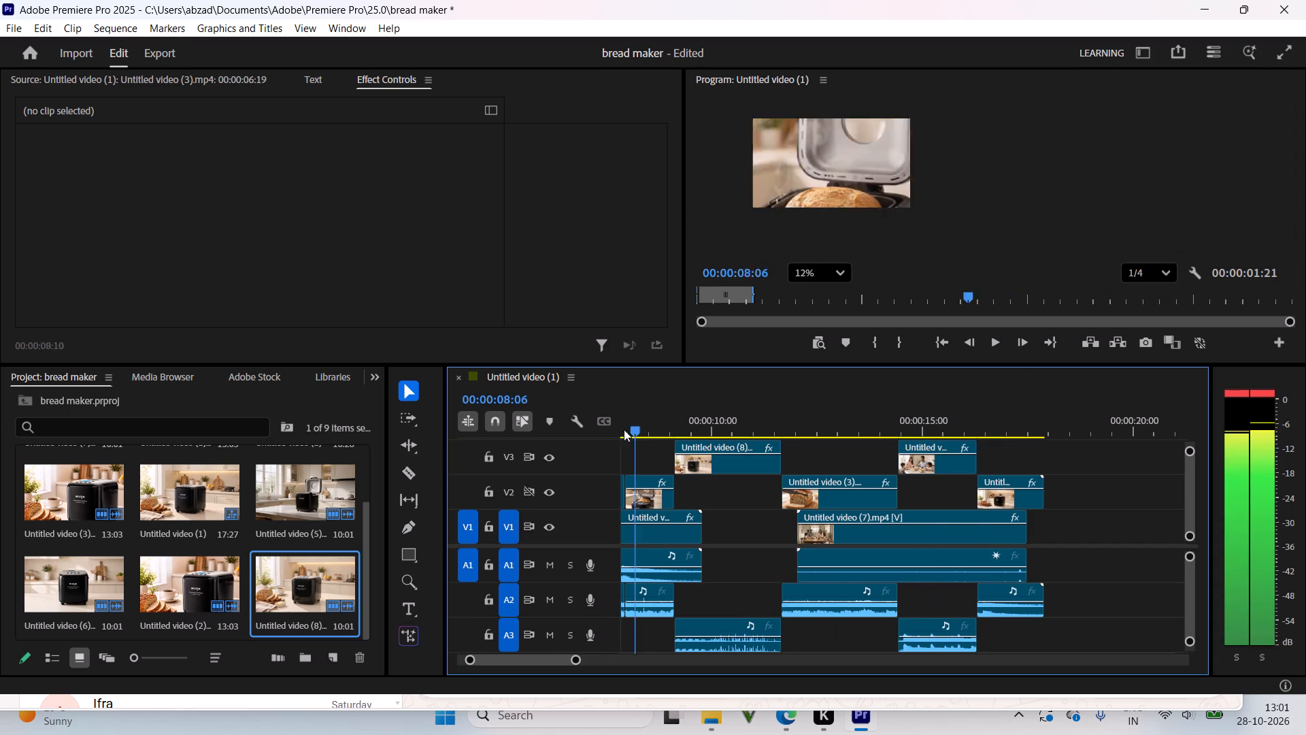
drag(624, 429, 614, 423)
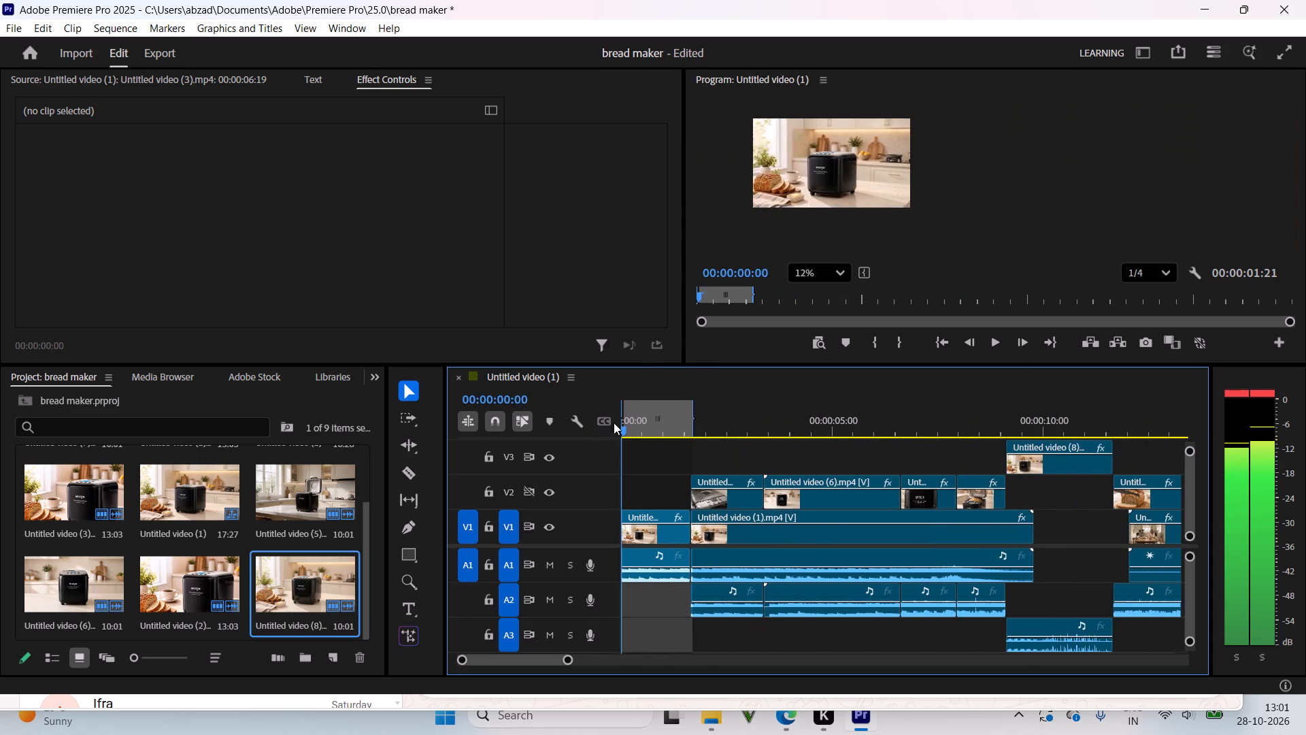
drag(614, 423, 786, 413)
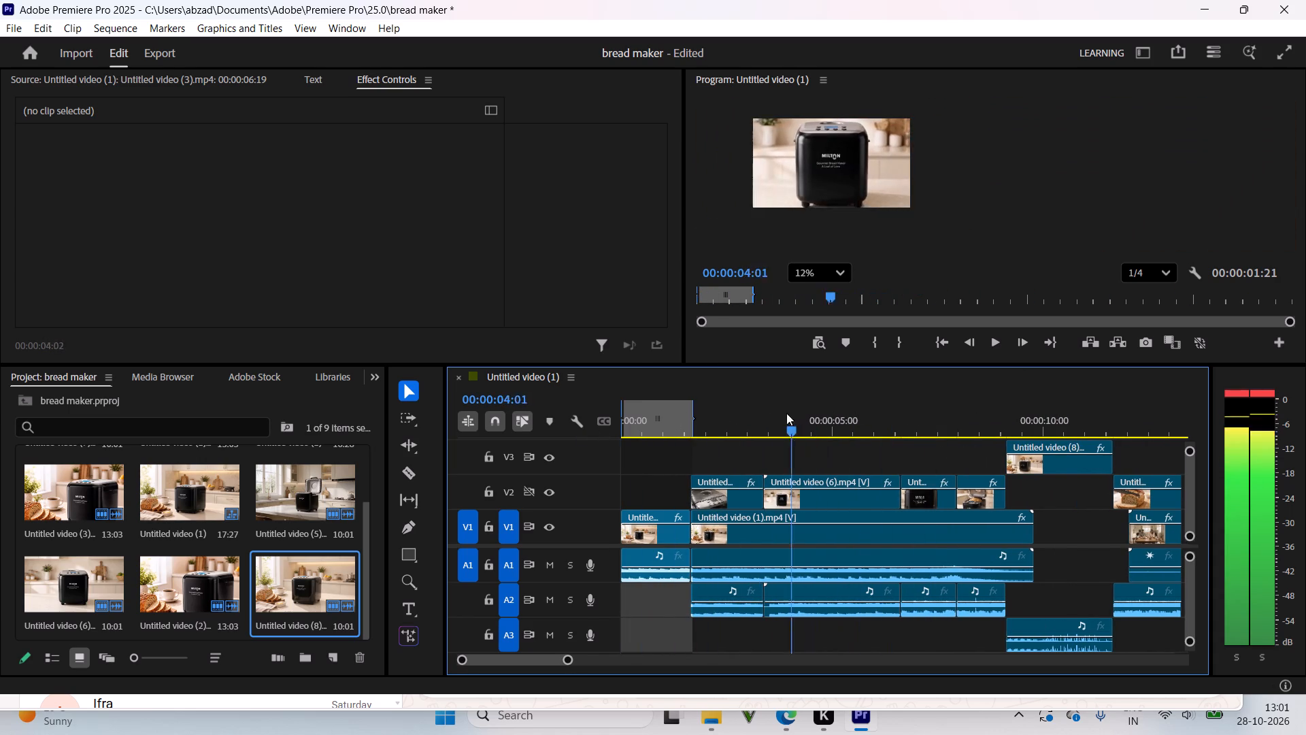
drag(786, 413, 833, 411)
scroll(818, 161, up, 16)
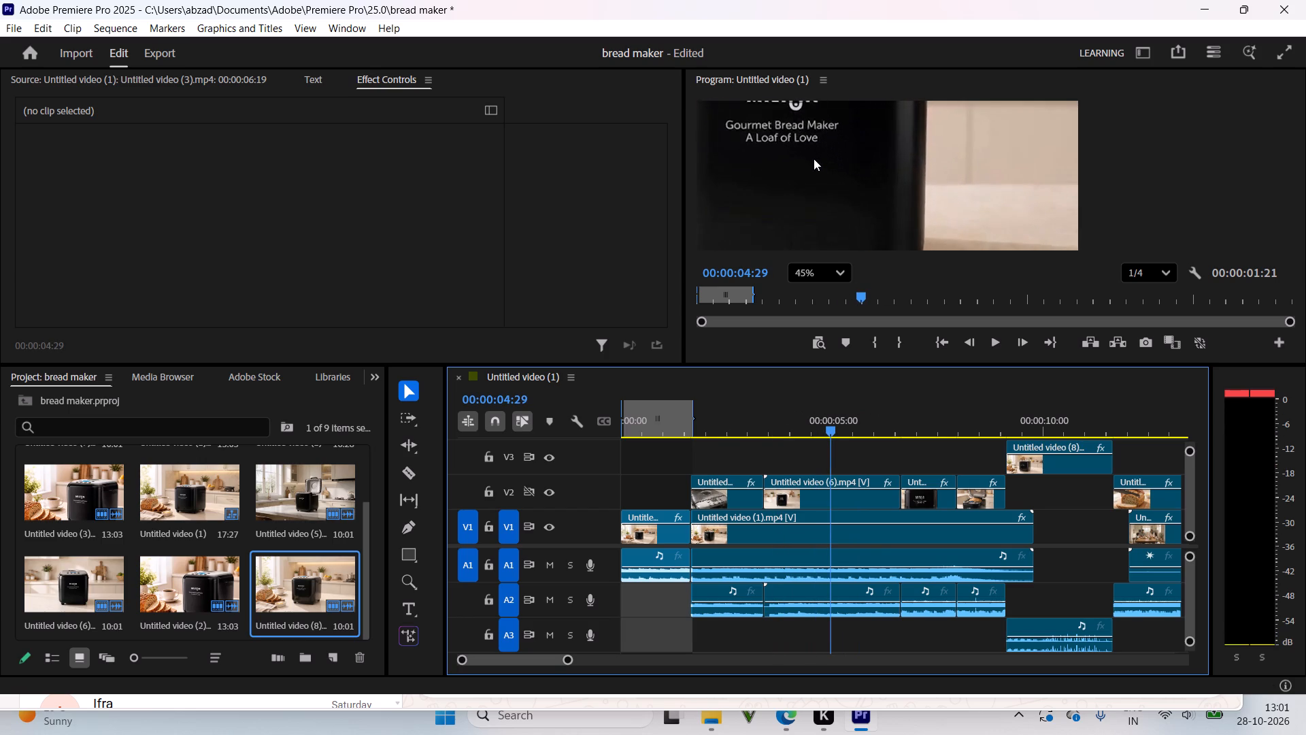
scroll(797, 105, up, 13)
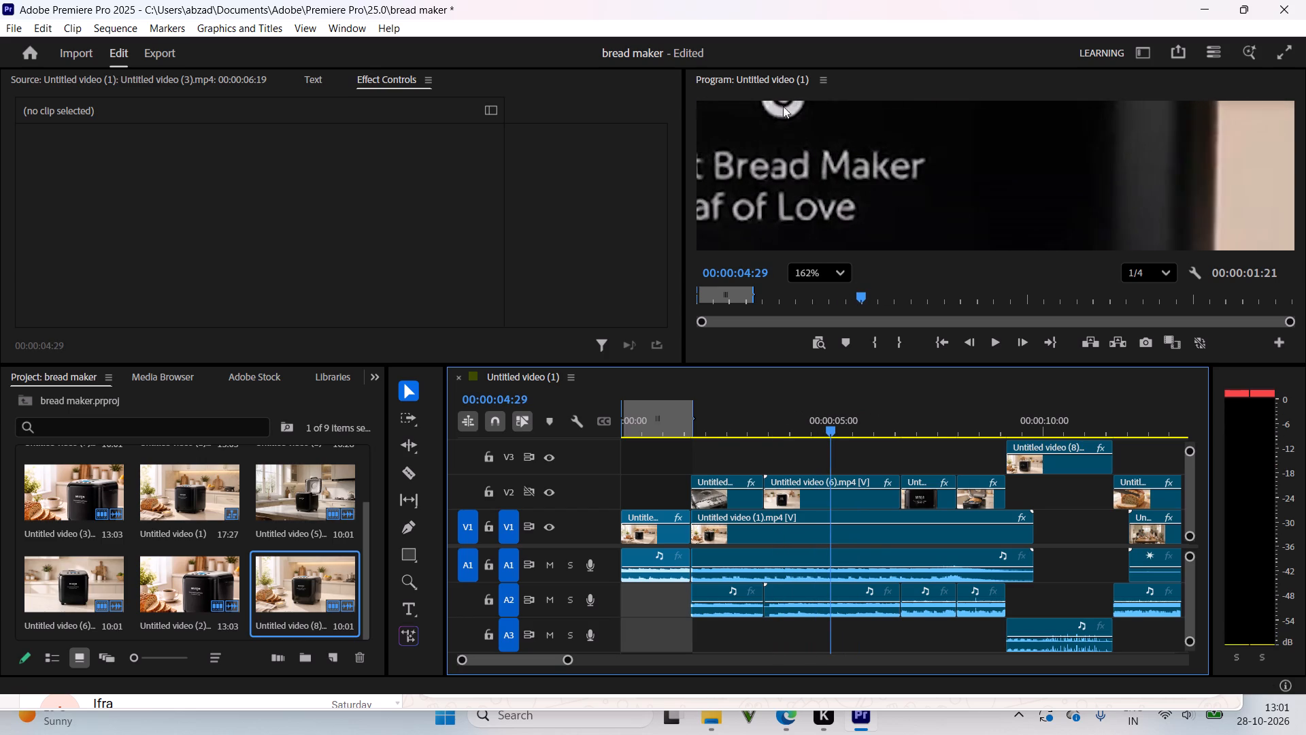
scroll(783, 106, up, 3)
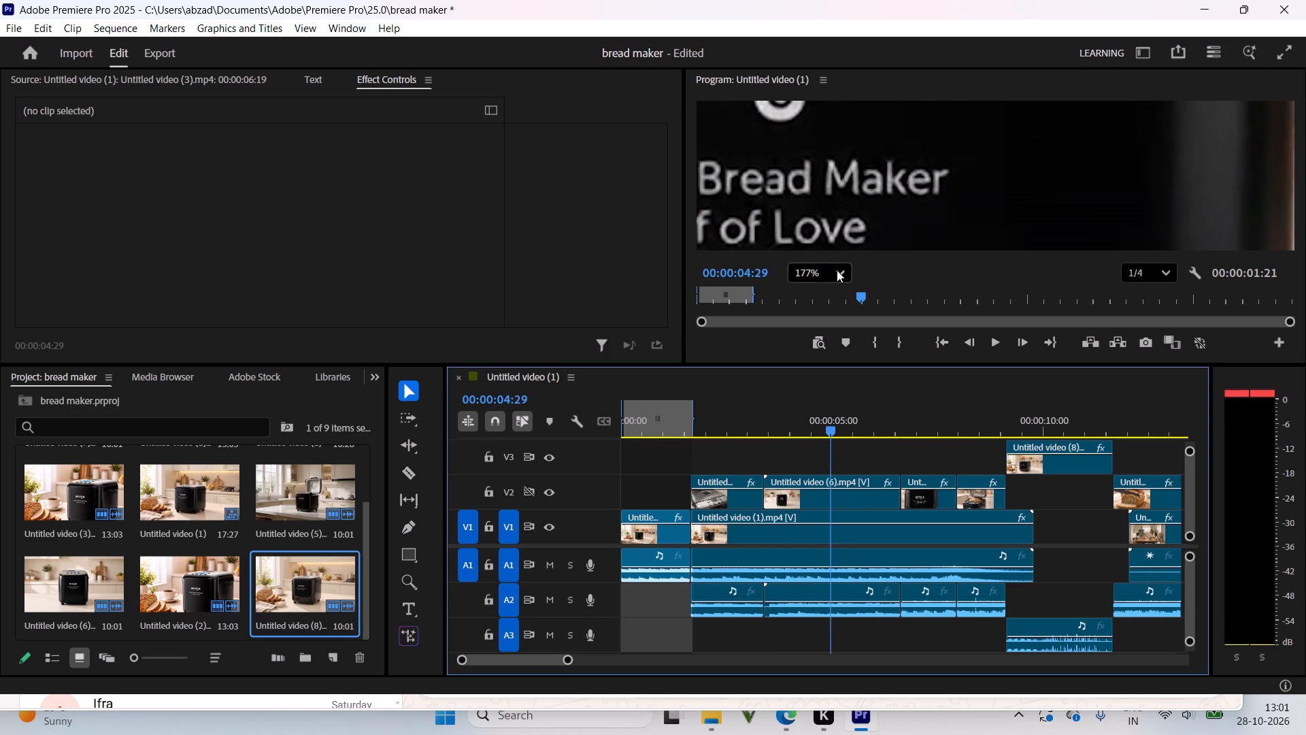
scroll(801, 122, up, 13)
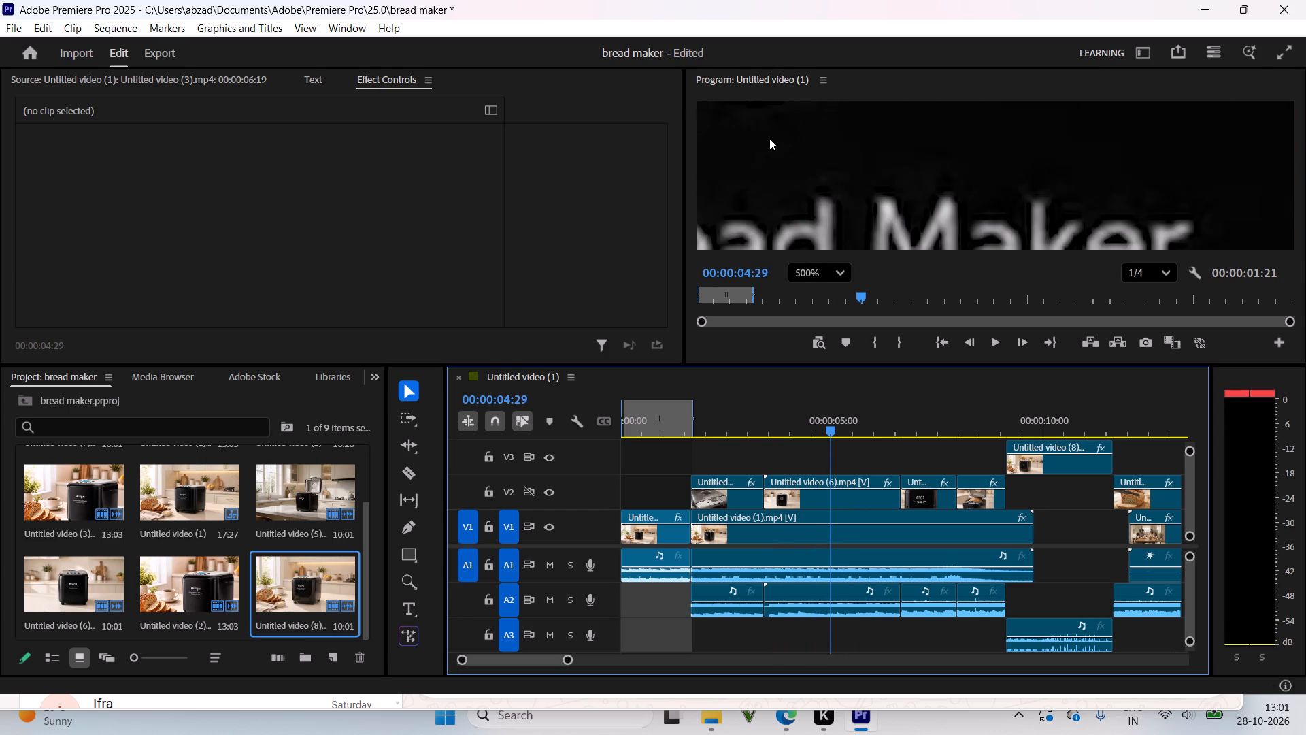
scroll(756, 91, down, 1)
scroll(756, 91, up, 12)
scroll(759, 127, down, 13)
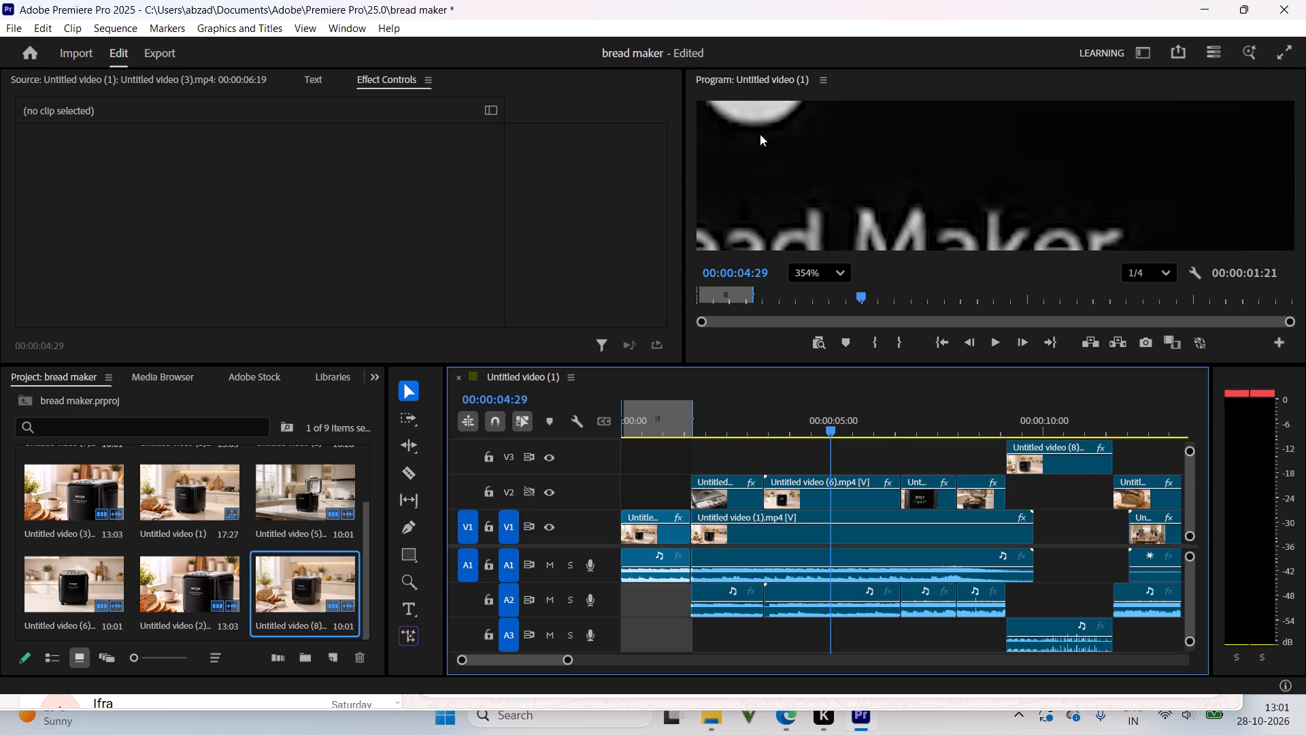
scroll(760, 134, down, 20)
scroll(841, 163, down, 1)
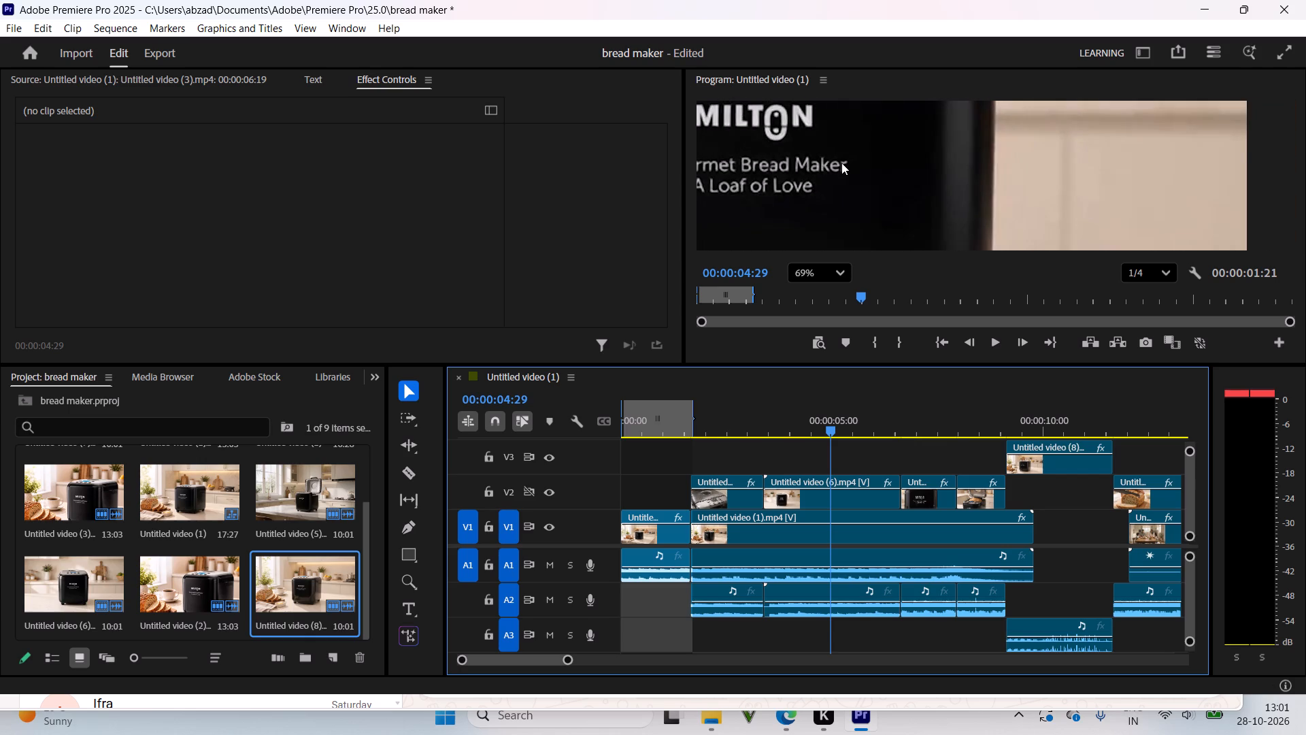
scroll(841, 163, down, 1)
scroll(831, 246, down, 20)
scroll(831, 246, down, 2)
scroll(902, 189, down, 2)
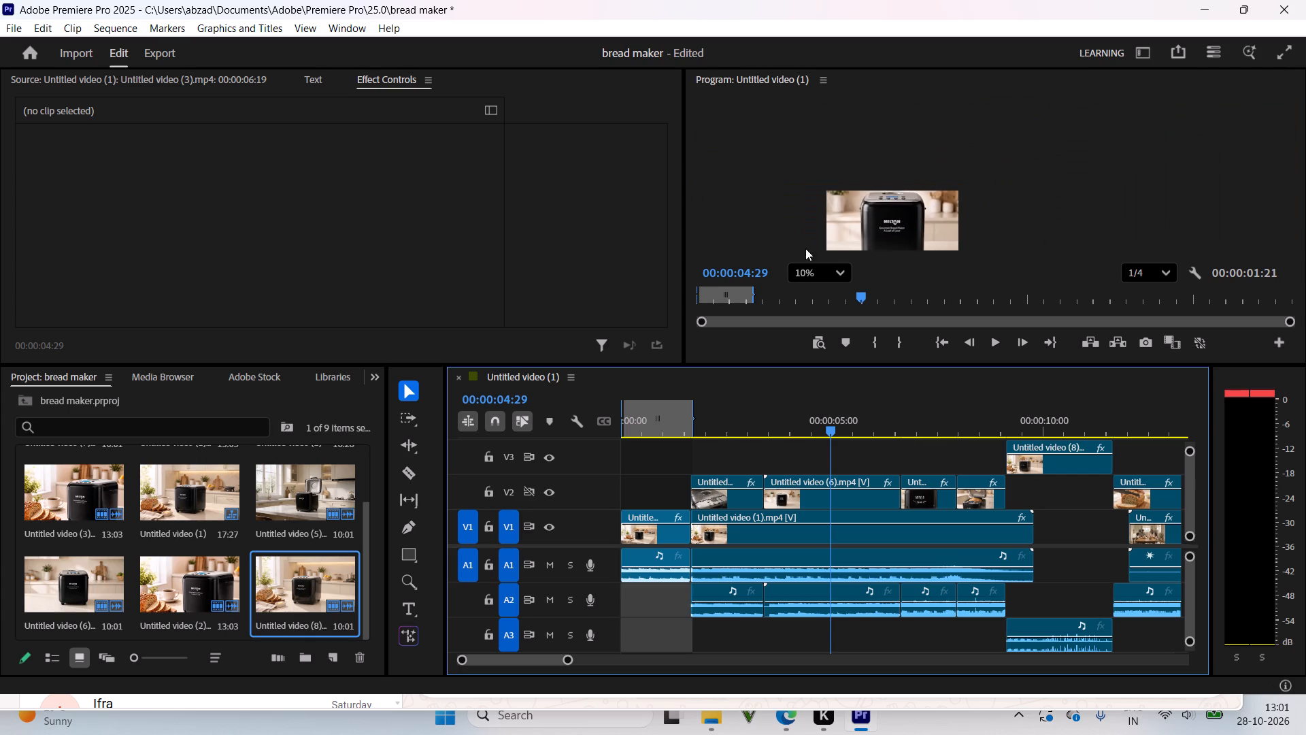
click(829, 267)
click(821, 297)
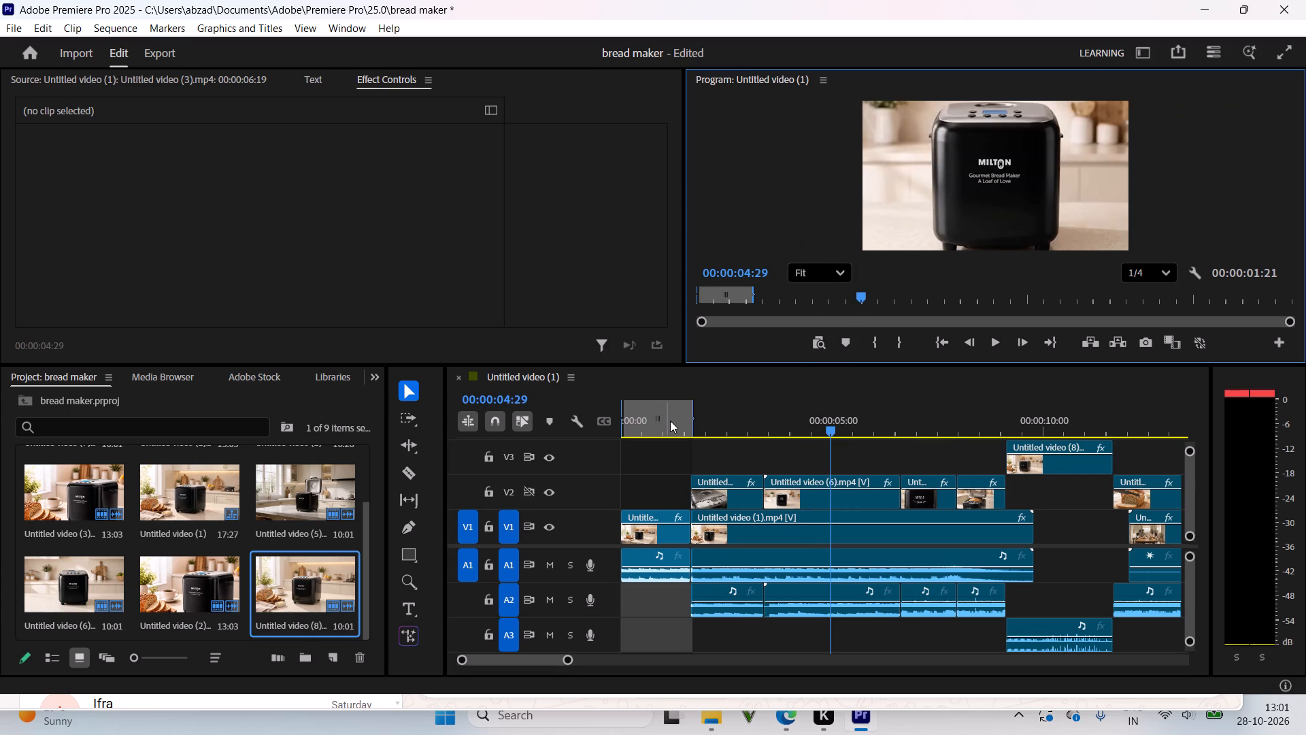
Review the sequence from the opening shot into the control panel close-up around 00:00:02:13.
click(670, 426)
drag(658, 424, 726, 434)
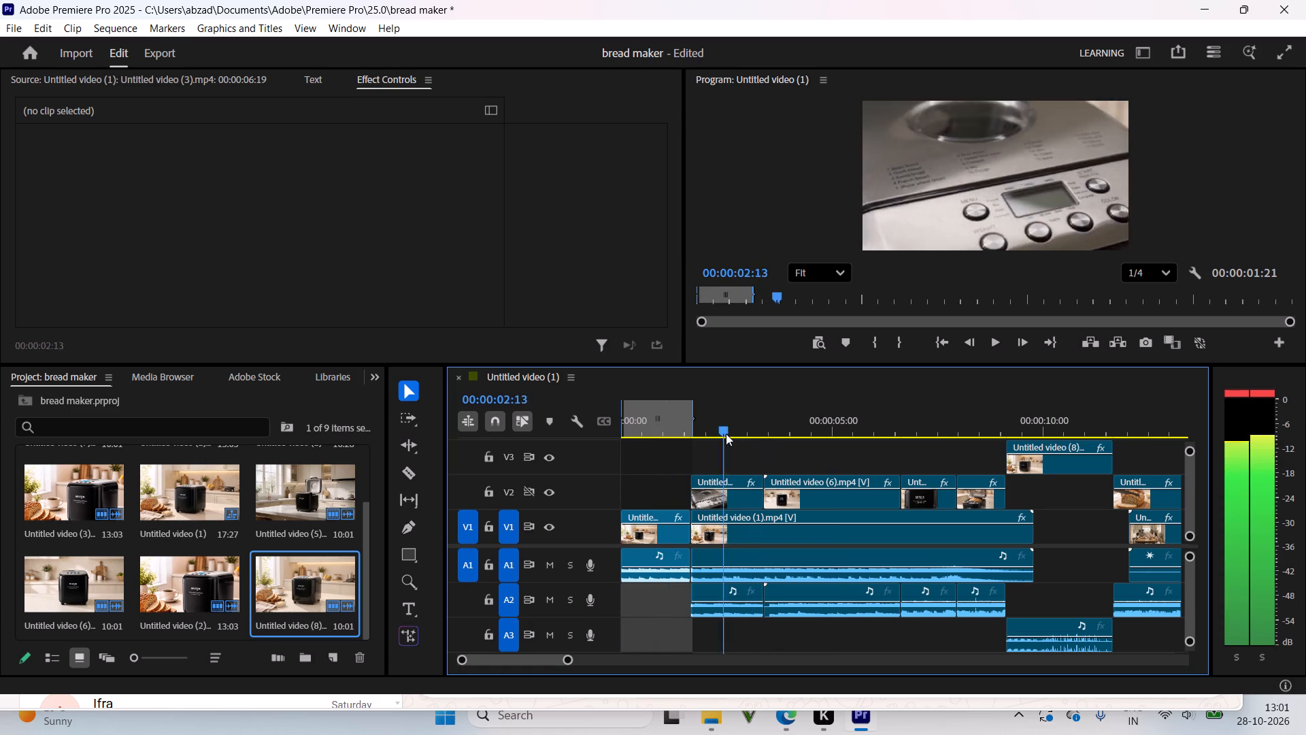
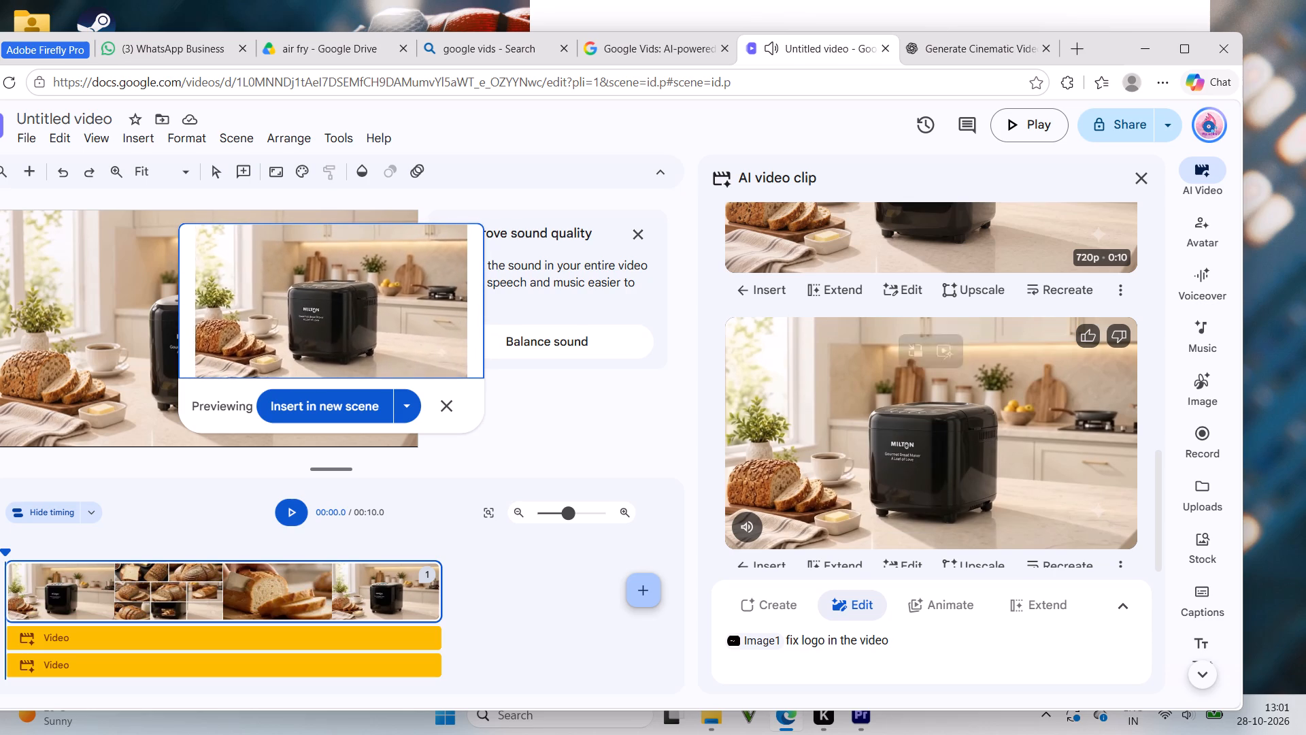
Insert the previewed AI-edited bread maker clip in a new scene following the existing 10-second scene.
click(354, 404)
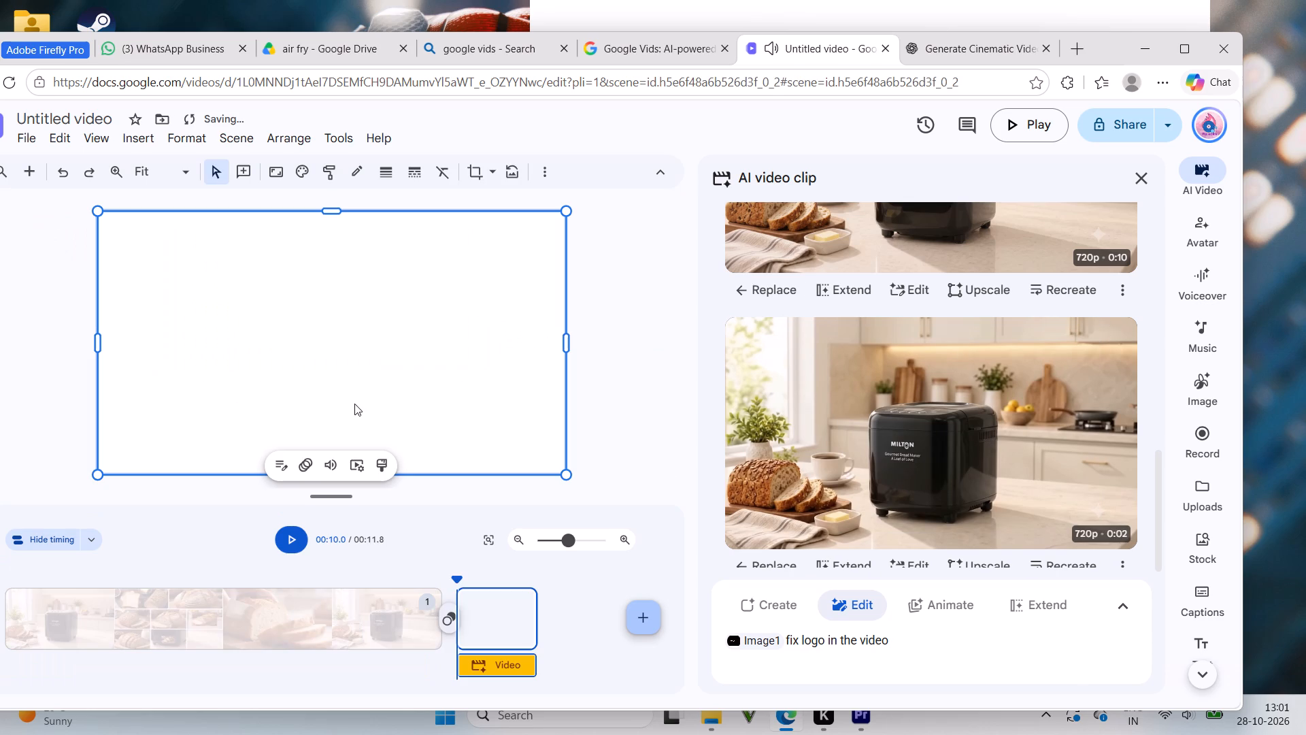
Play the new scene to about 00:10.7 and inspect the Milton logo and tagline on the bread maker at 125% zoom.
scroll(350, 368, up, 4)
scroll(401, 388, up, 2)
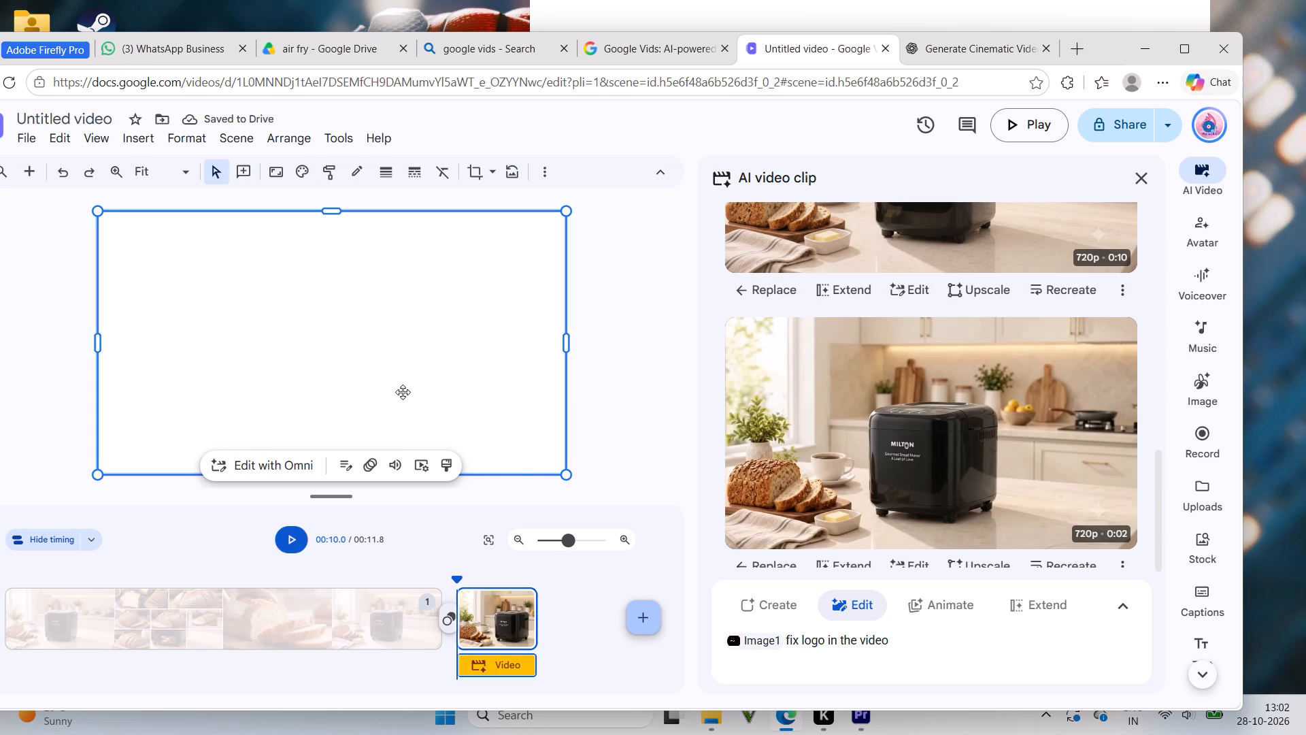
click(484, 605)
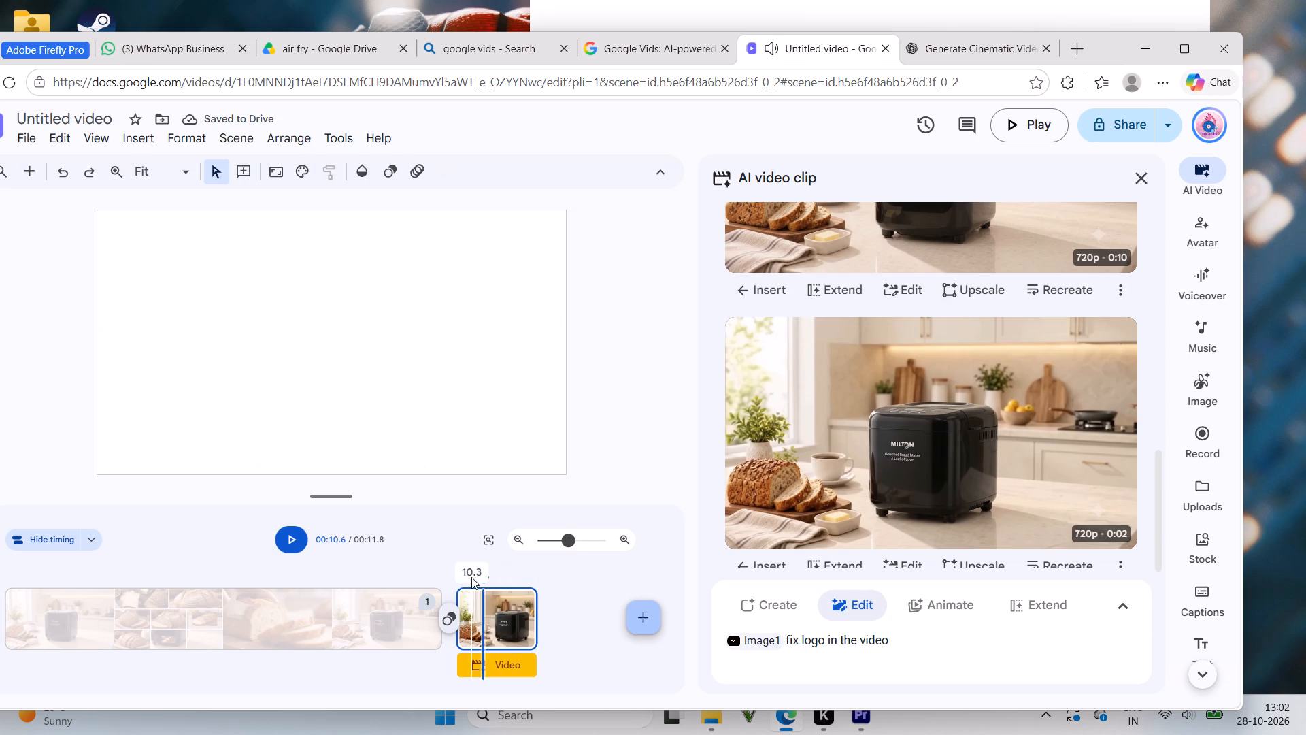
click(471, 575)
click(282, 544)
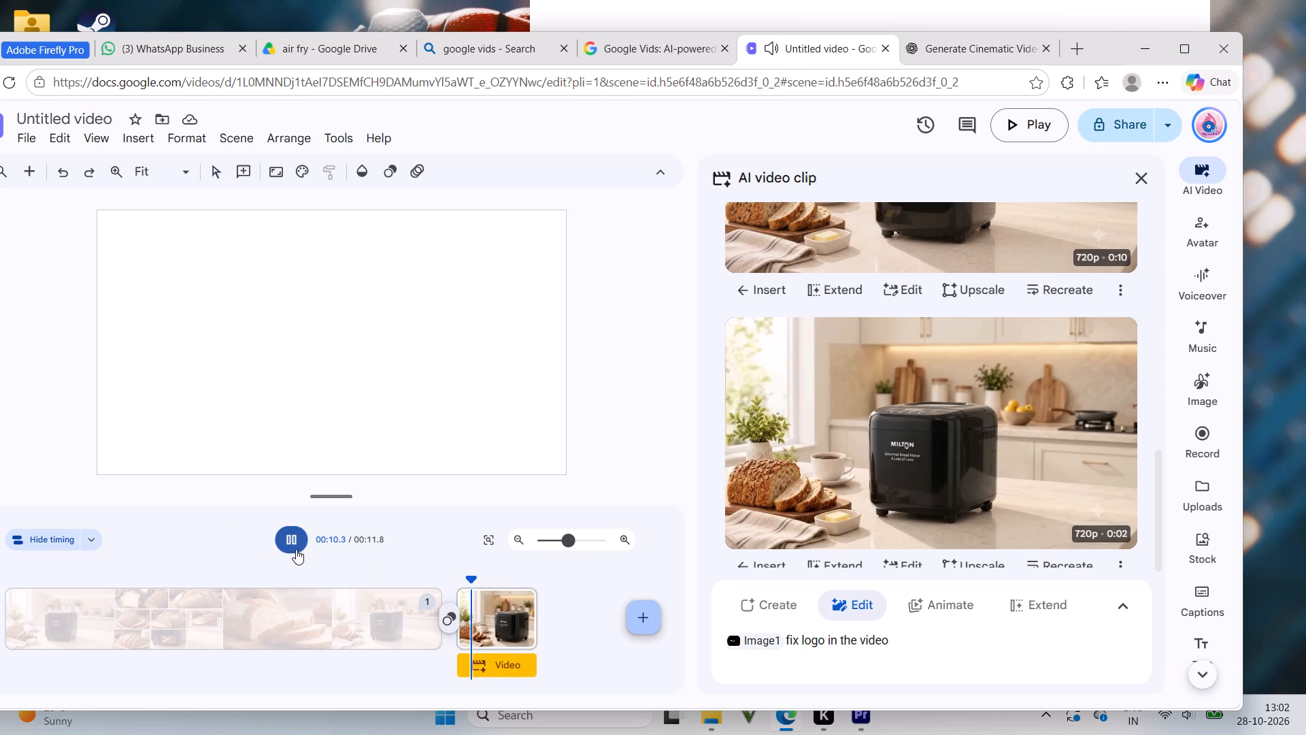
click(297, 549)
scroll(391, 312, up, 3)
scroll(261, 266, up, 5)
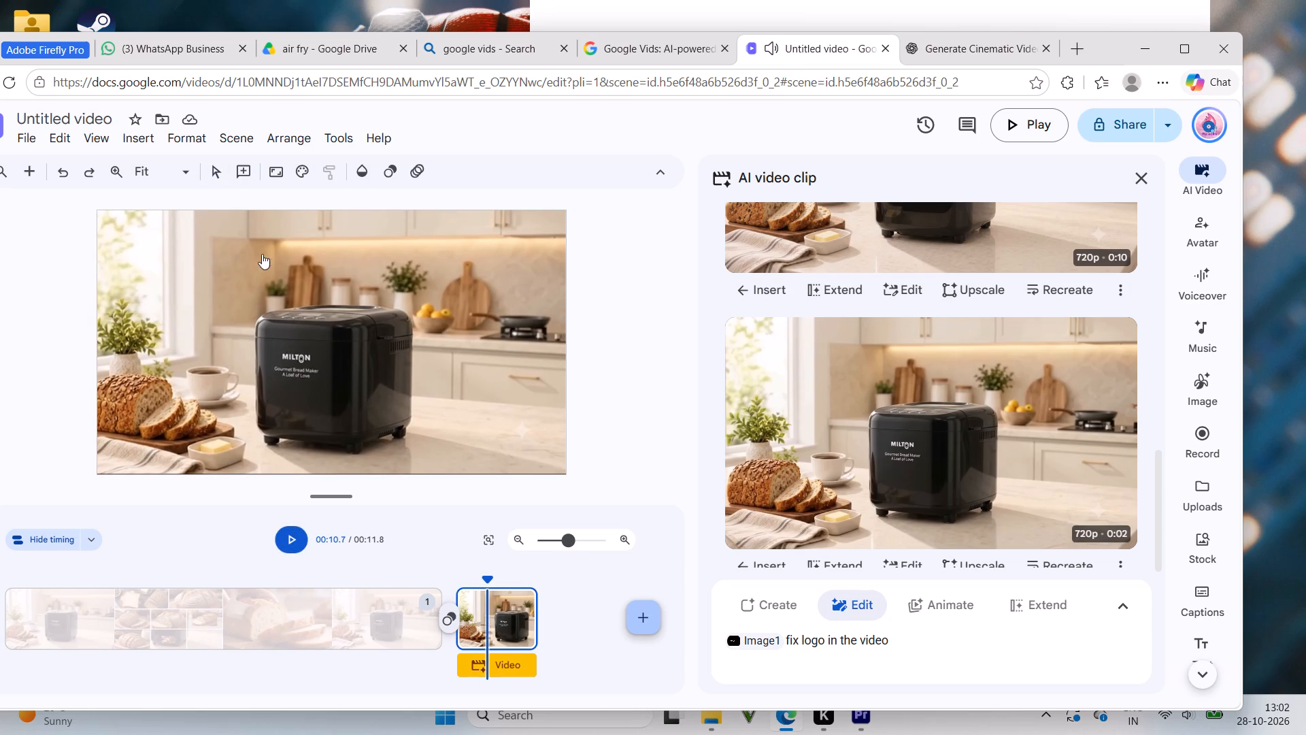
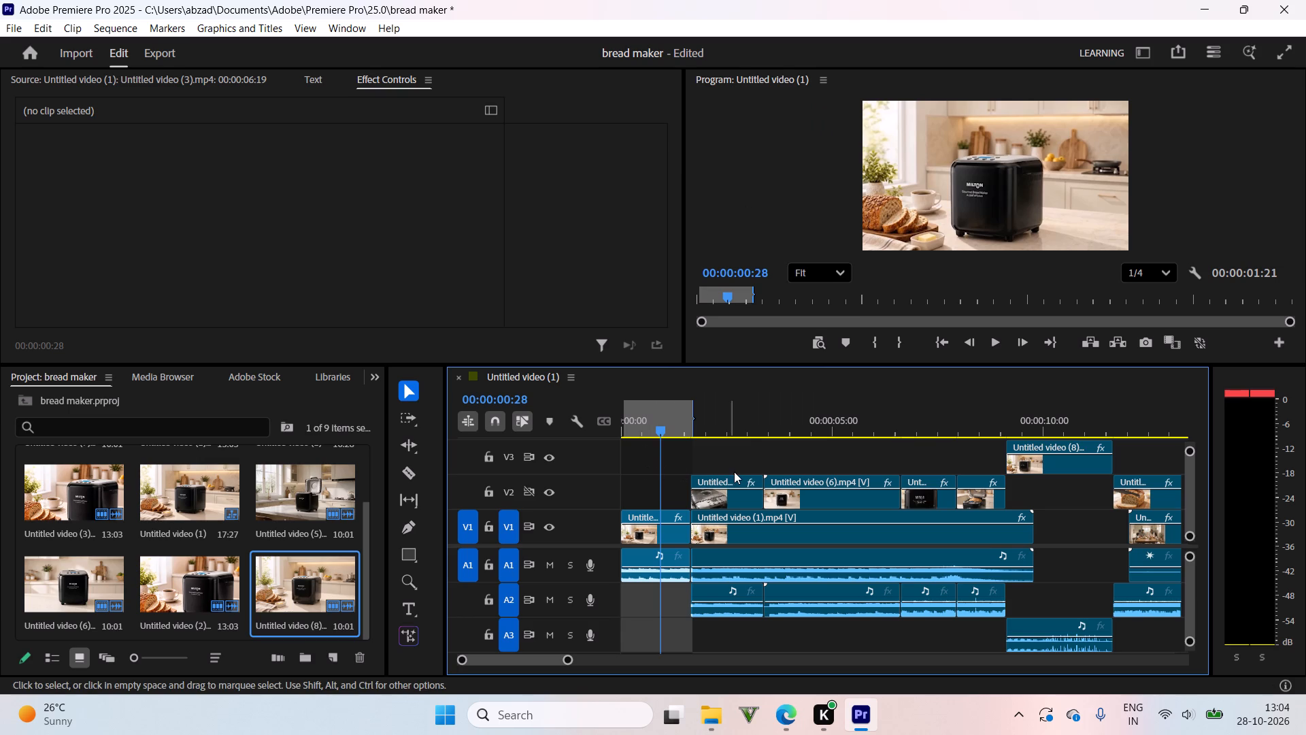
Undo the in and out range marked over the opening clip of the sequence.
key(ctrl+z)
key(ctrl+z)
key(ctrl+z)
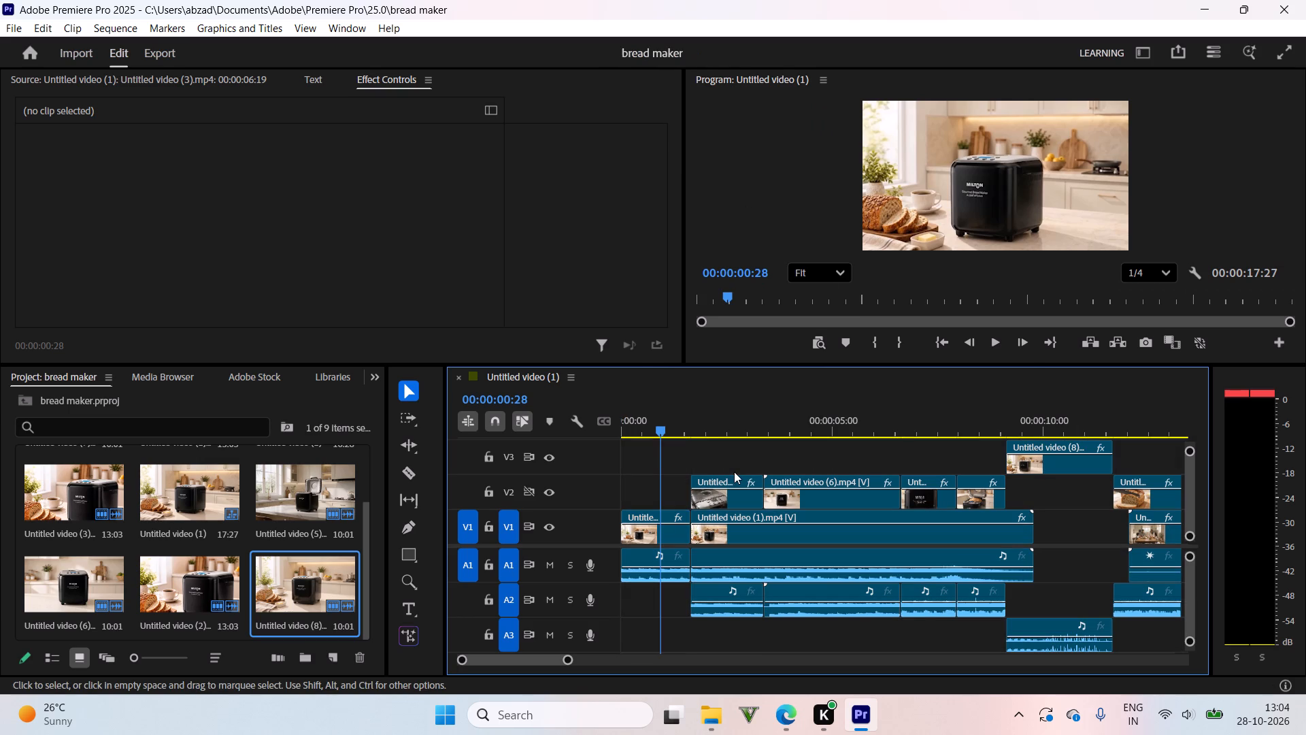
Return the playhead to the start of the sequence at 00:00:00:00.
drag(707, 430, 616, 438)
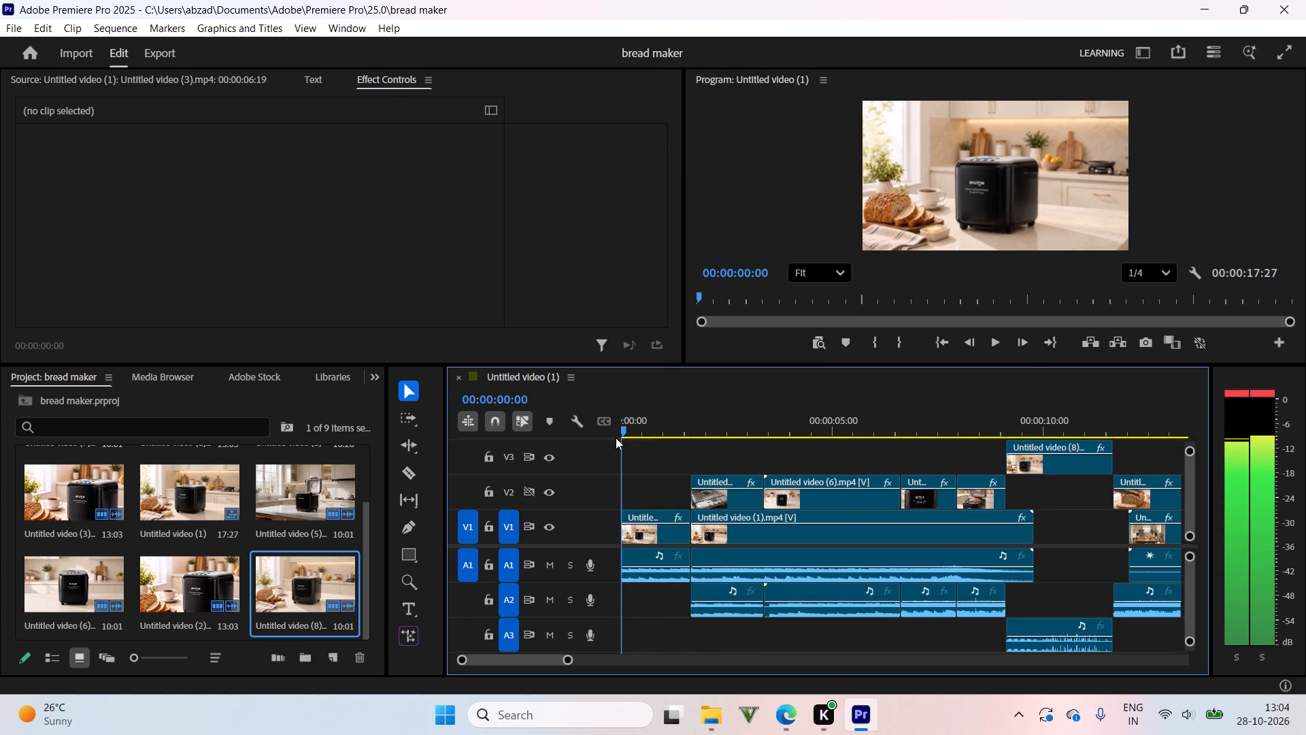
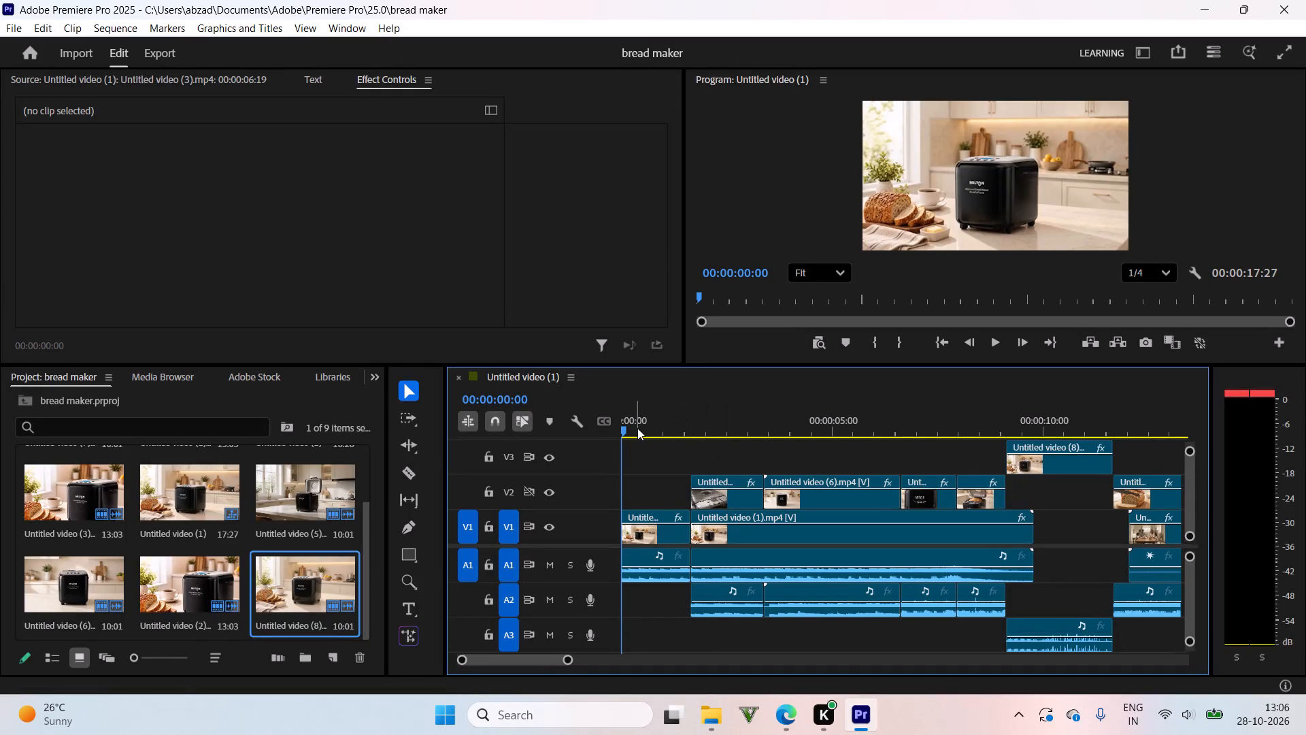
Scrub through the first half second of the opening bread maker clip and return the playhead to 00:00:00:00.
drag(637, 428, 639, 428)
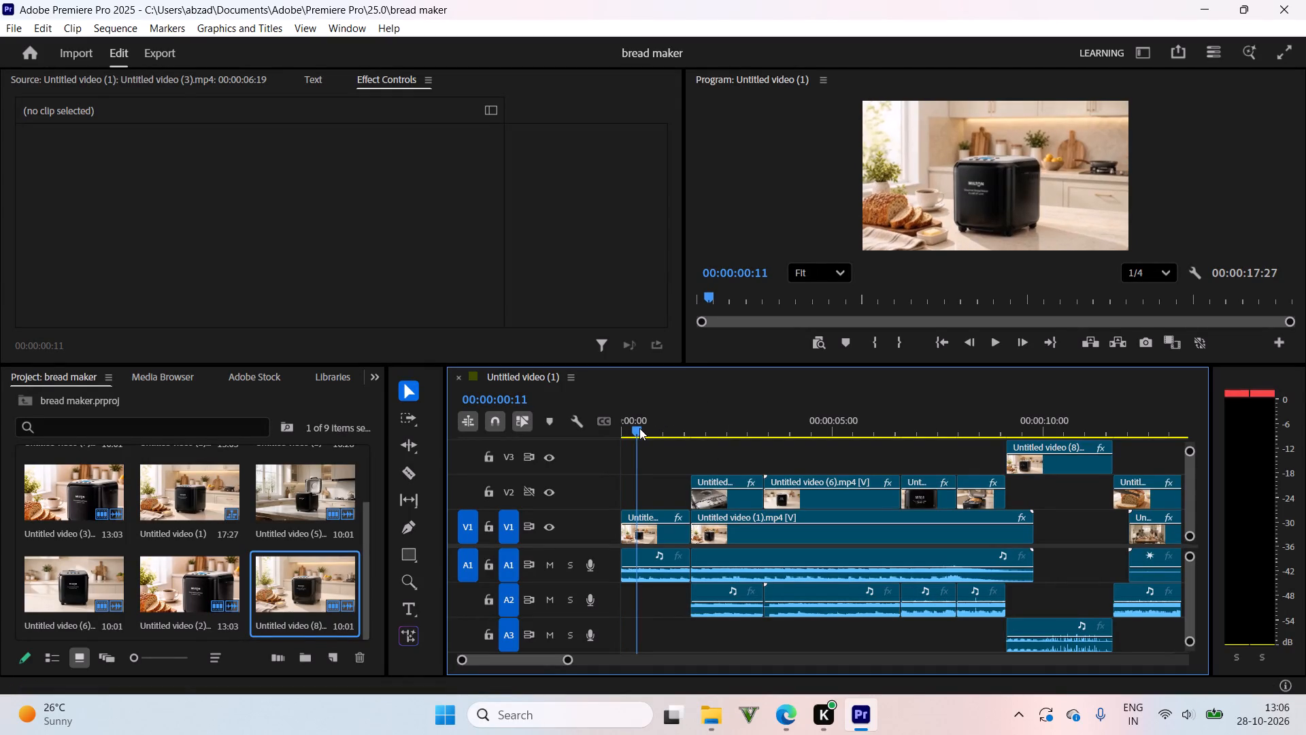
drag(639, 428, 643, 428)
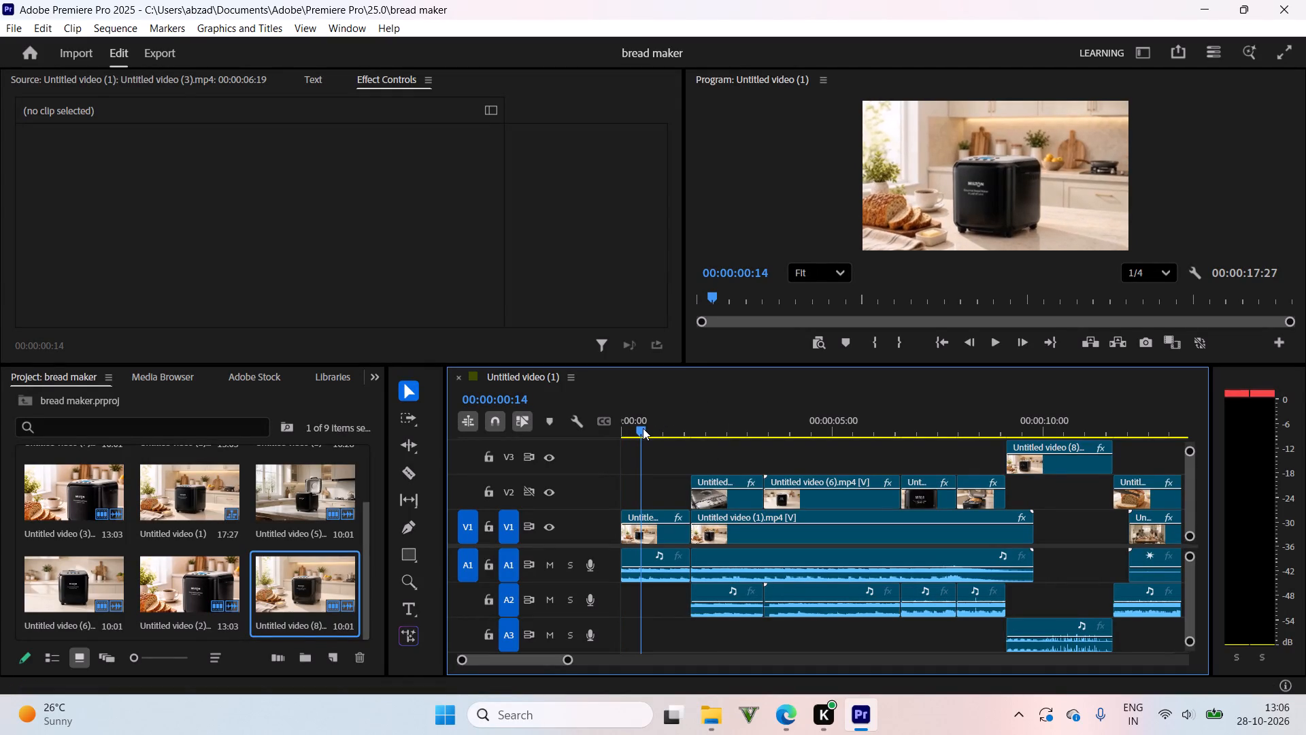
drag(643, 428, 643, 429)
drag(643, 429, 580, 427)
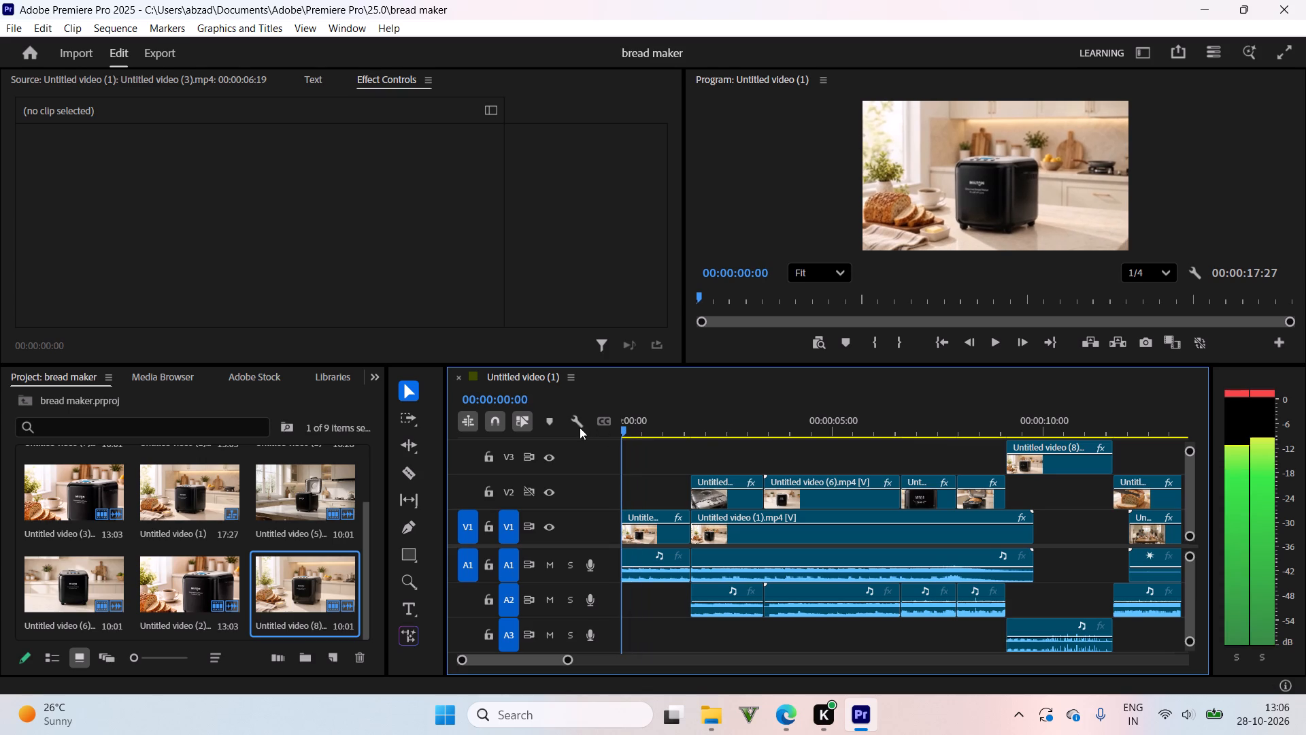
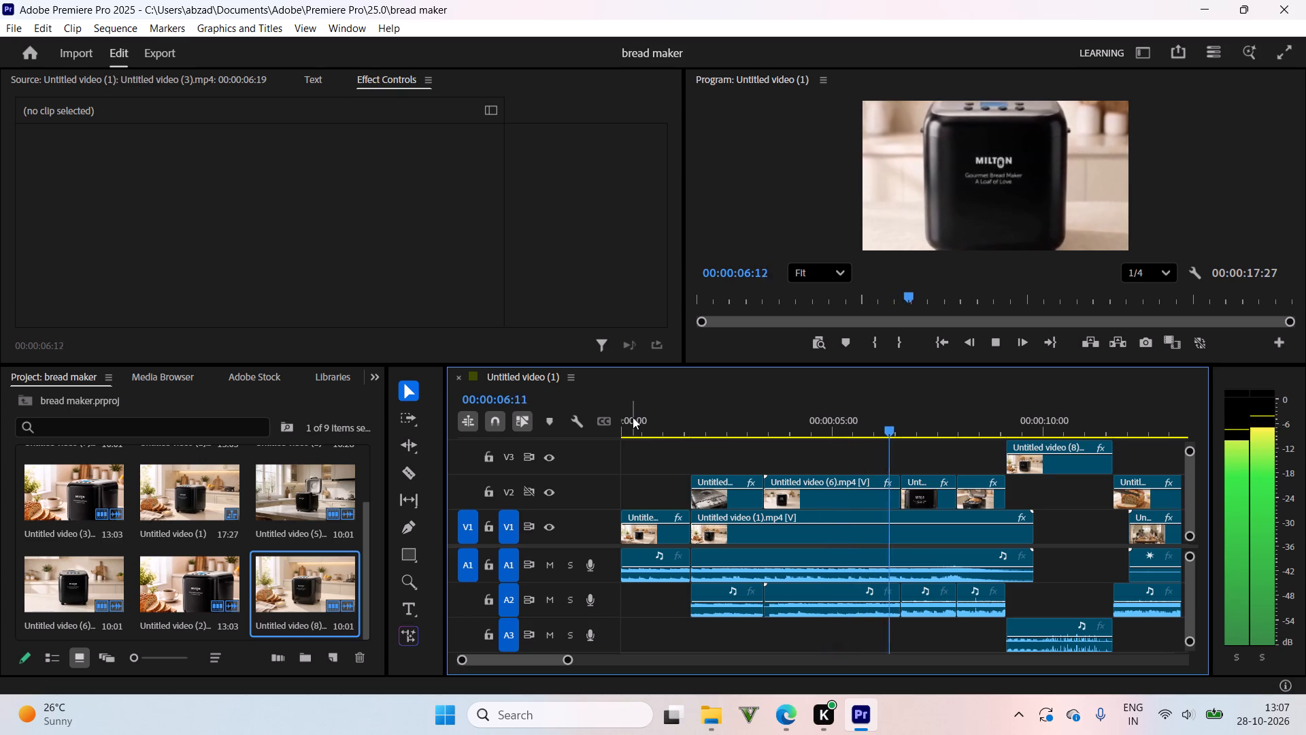
Play the sequence from its opening clip in full screen to examine the Milton logo on the bread maker.
drag(780, 431, 708, 440)
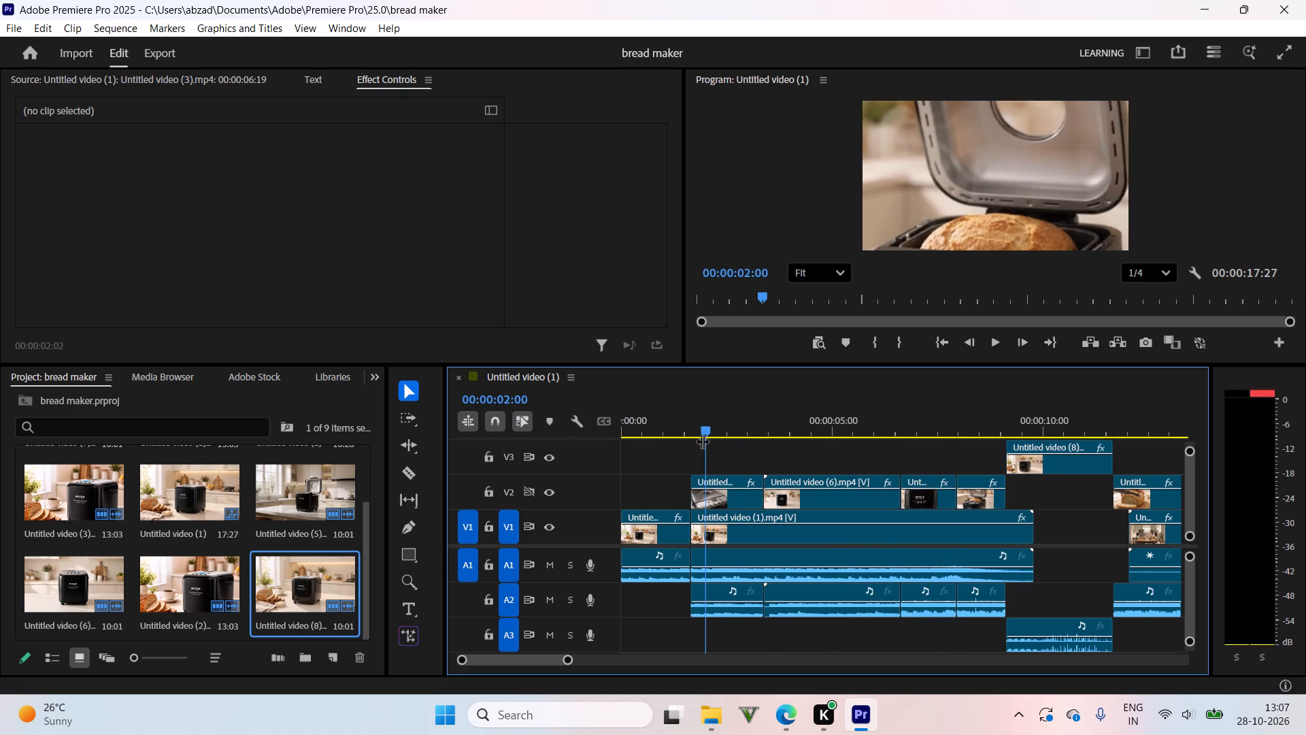
drag(692, 436, 686, 434)
drag(670, 427, 624, 434)
key(space)
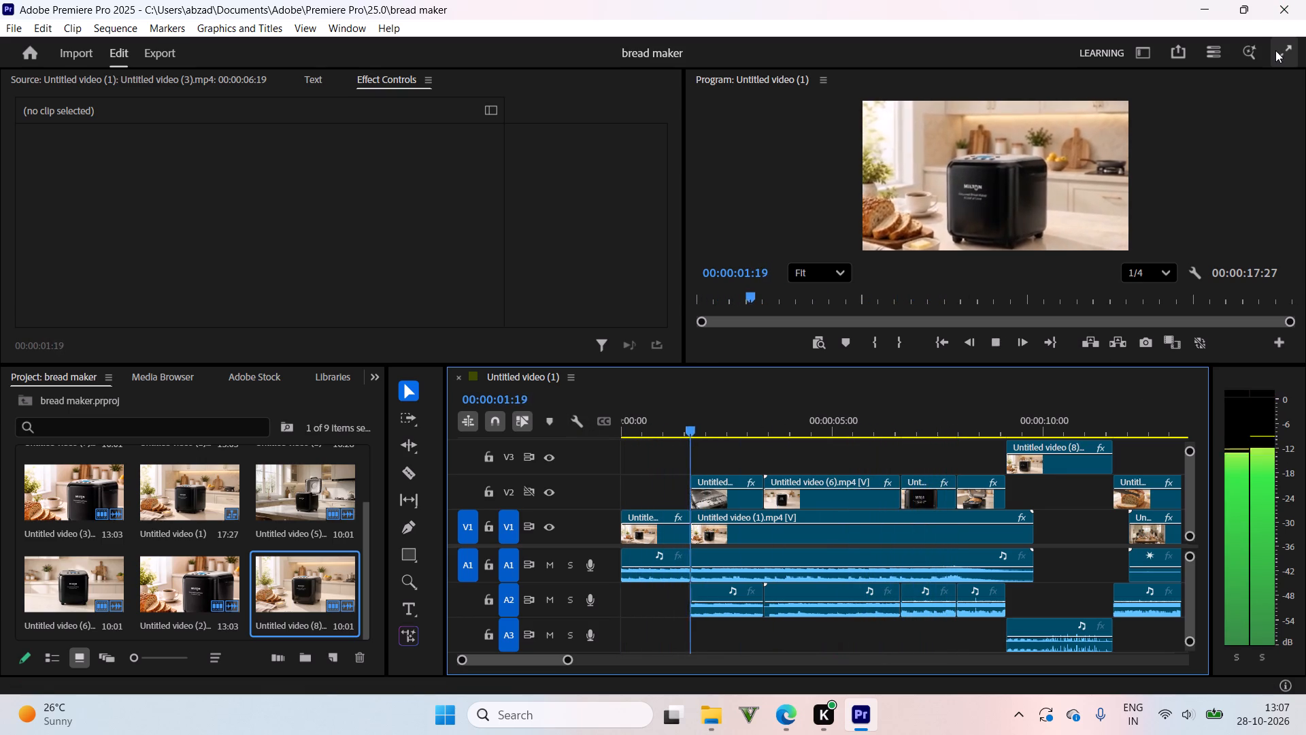
click(1276, 59)
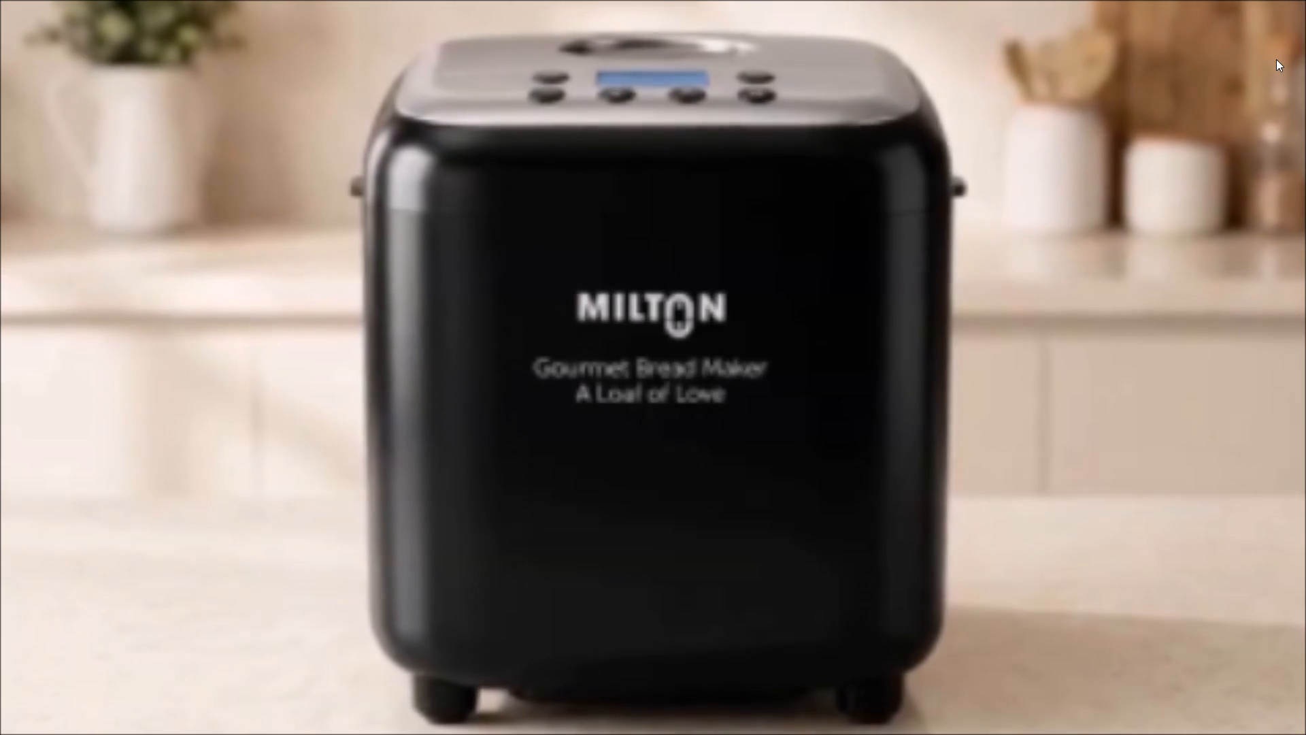
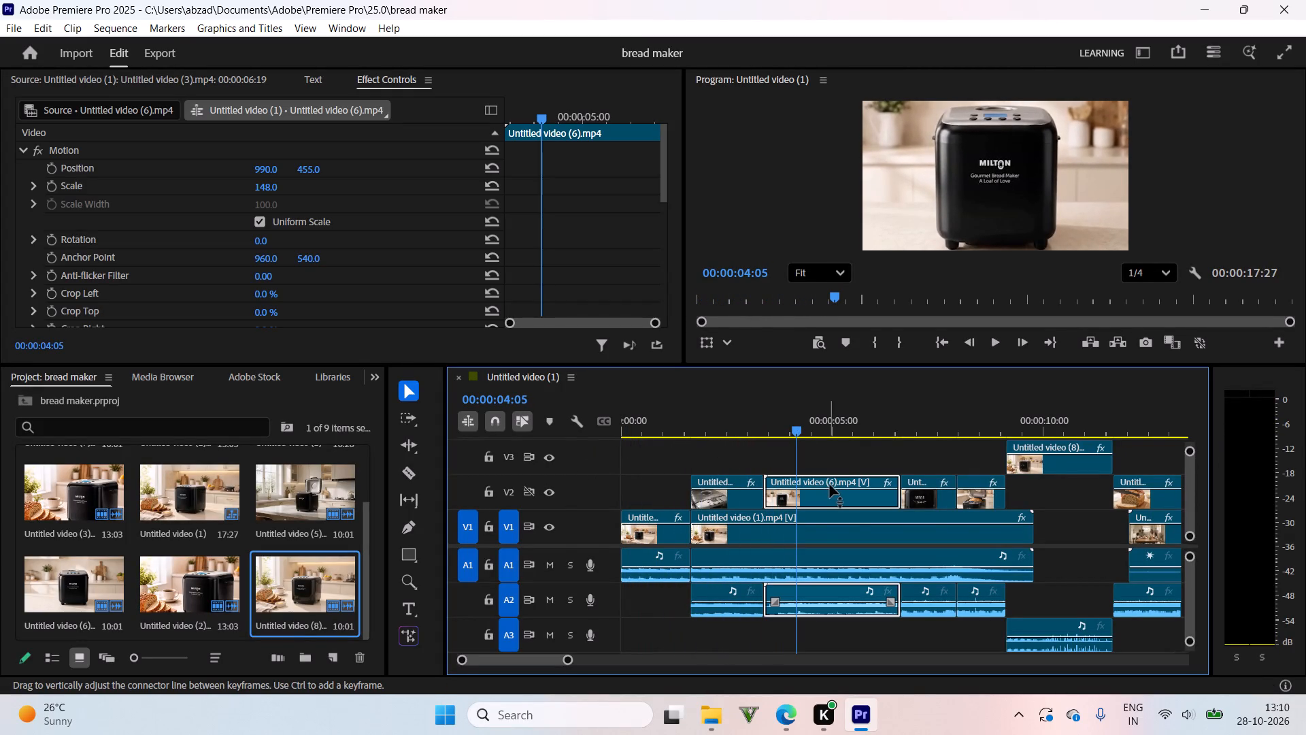
Move the Untitled video (6) clip from V2 to the very start of the sequence on track V3.
drag(832, 485, 740, 485)
click(833, 483)
drag(832, 474, 742, 465)
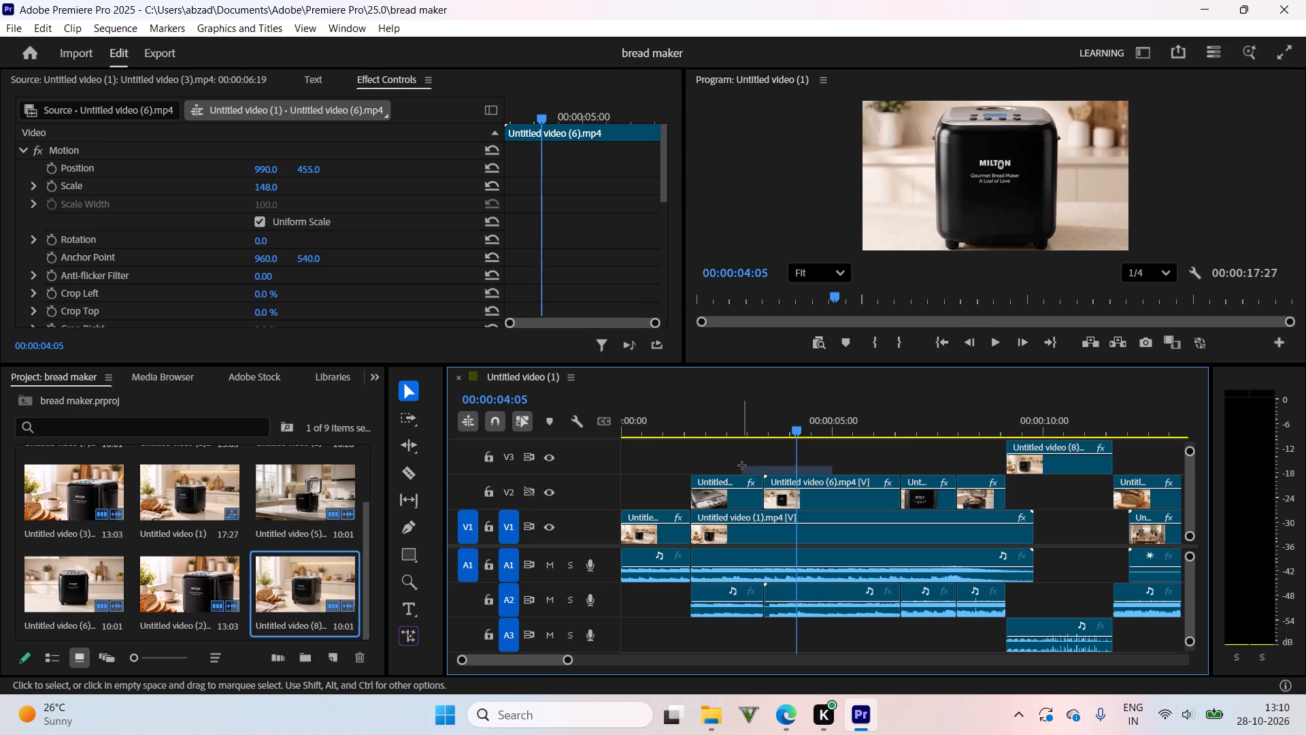
drag(742, 465, 739, 465)
click(828, 496)
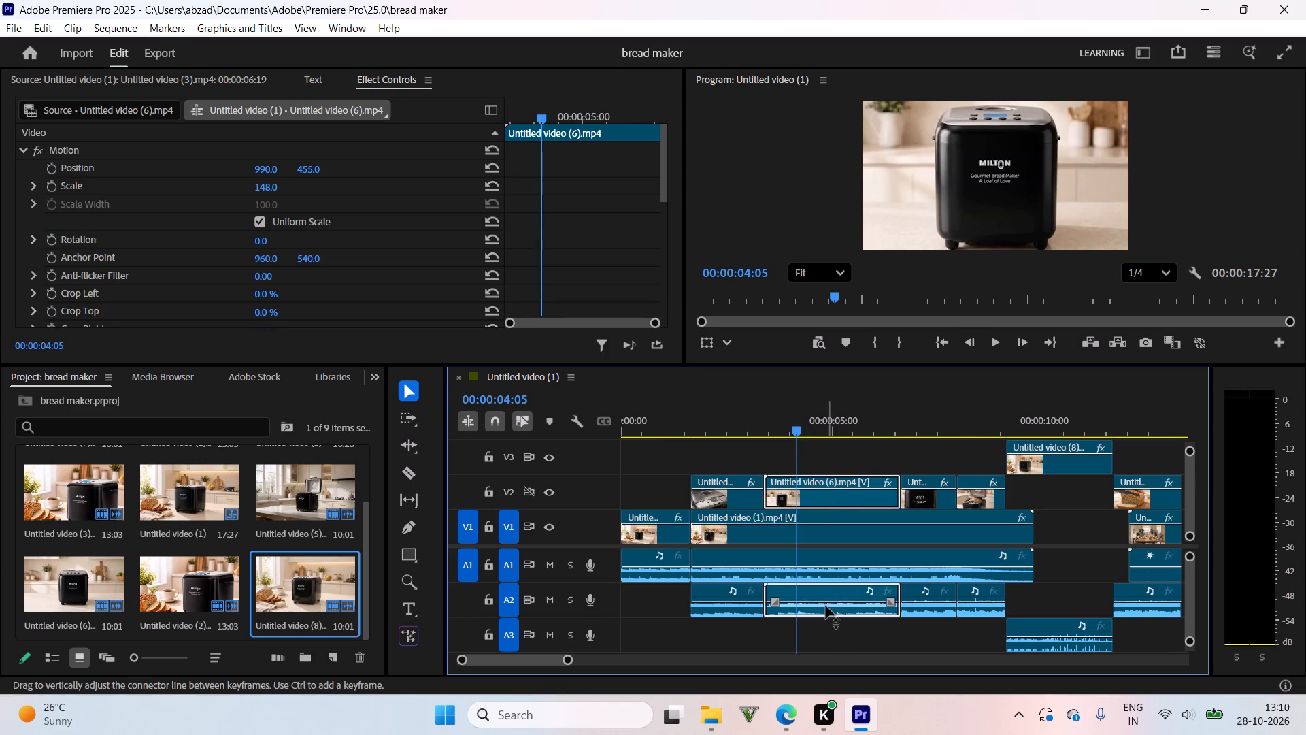
drag(818, 593, 733, 641)
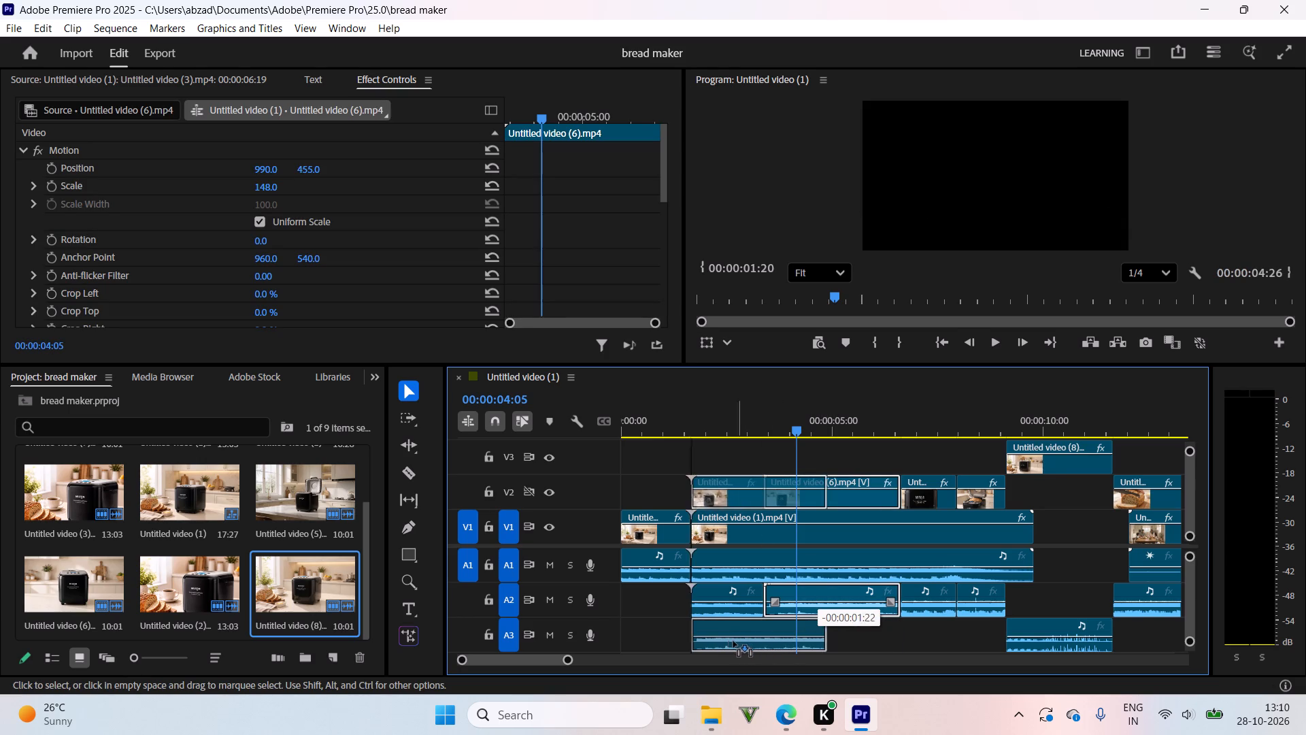
drag(733, 641, 658, 576)
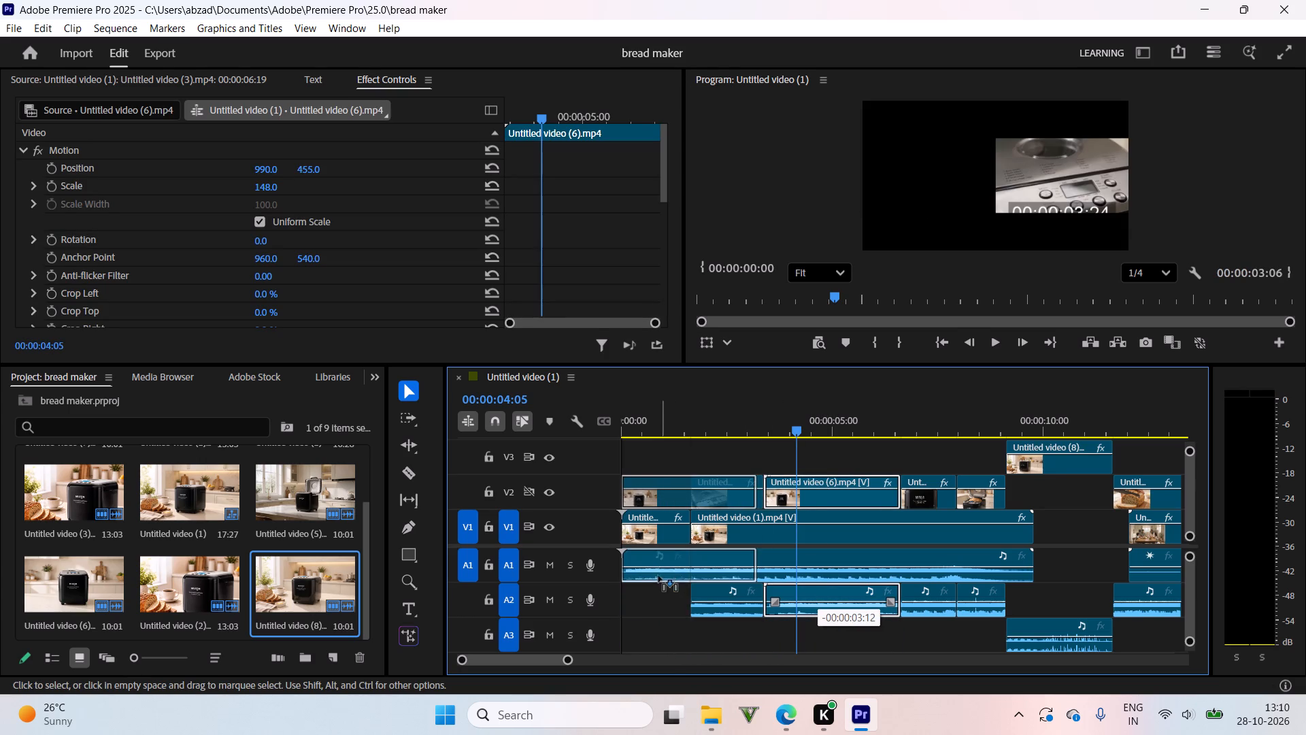
drag(658, 576, 648, 455)
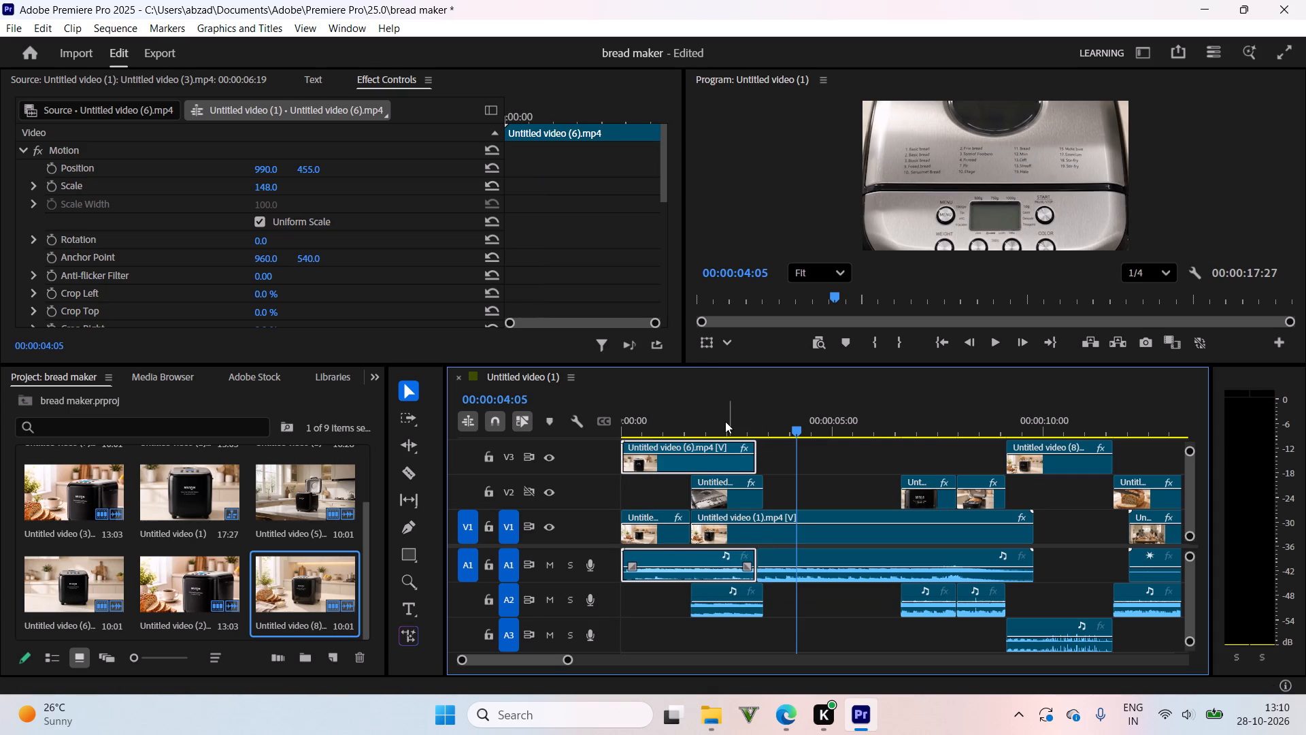
Move the Untitled video (5) control-panel clip along V2 so it starts right where the opening Untitled video (6) clip ends.
drag(725, 421, 667, 434)
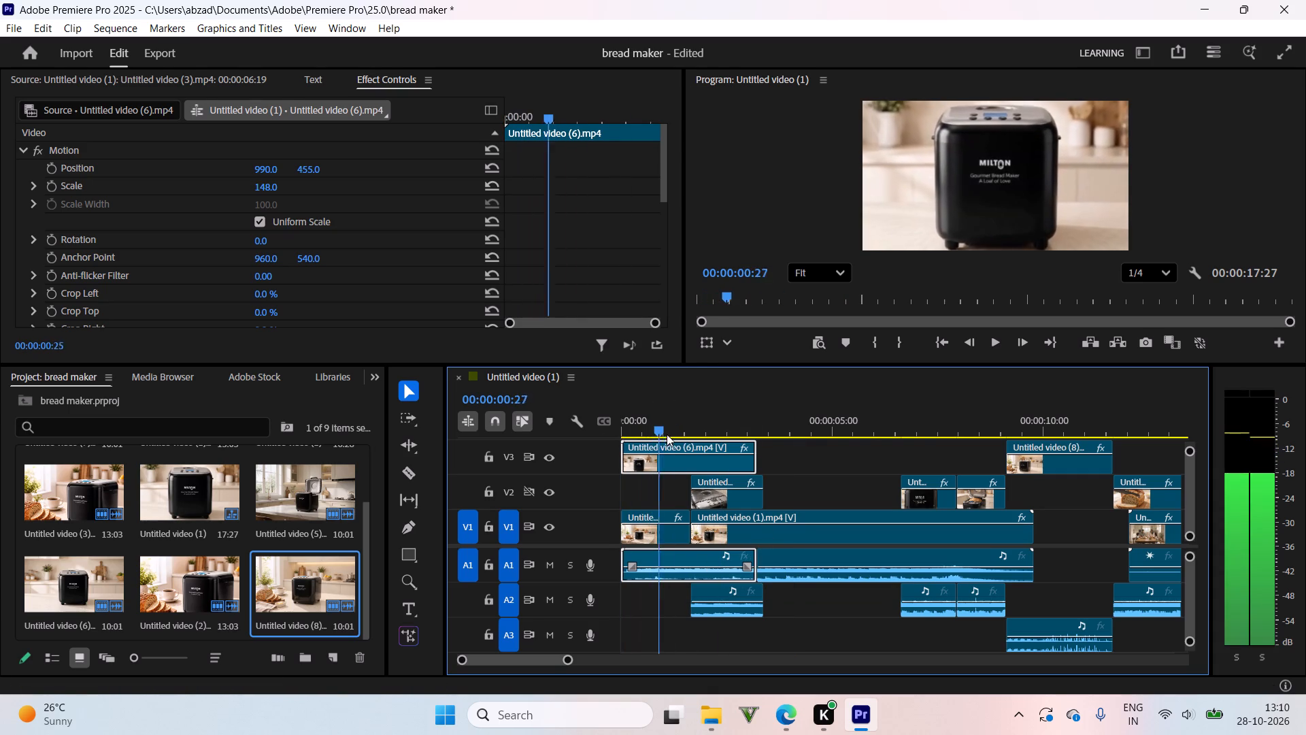
drag(667, 434, 710, 438)
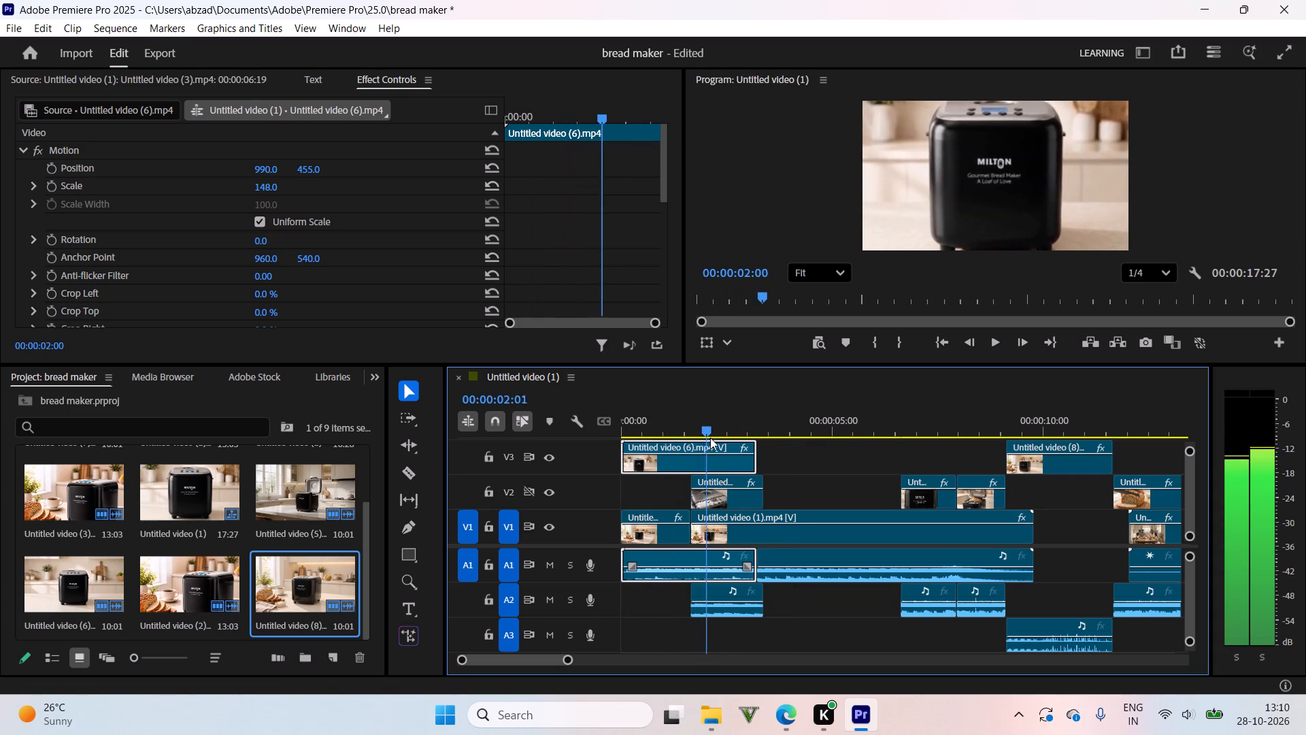
drag(710, 438, 720, 439)
click(713, 496)
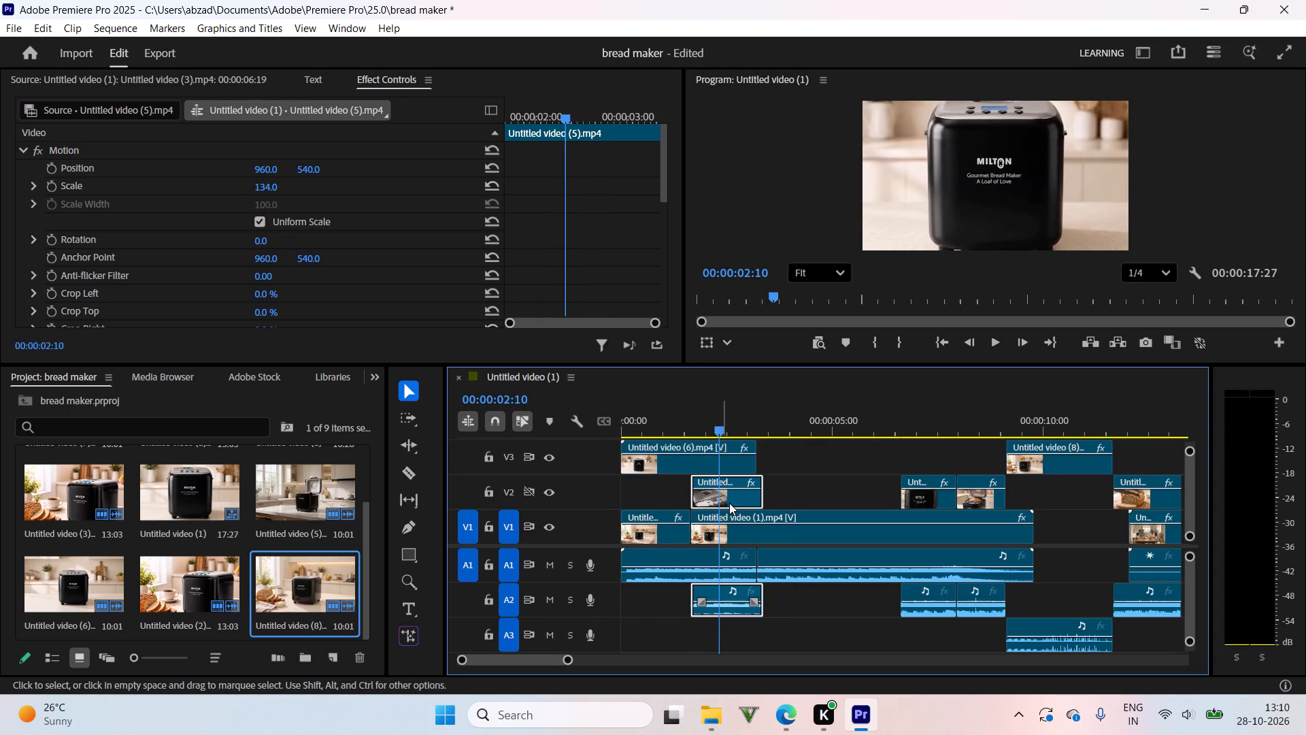
drag(731, 496, 792, 487)
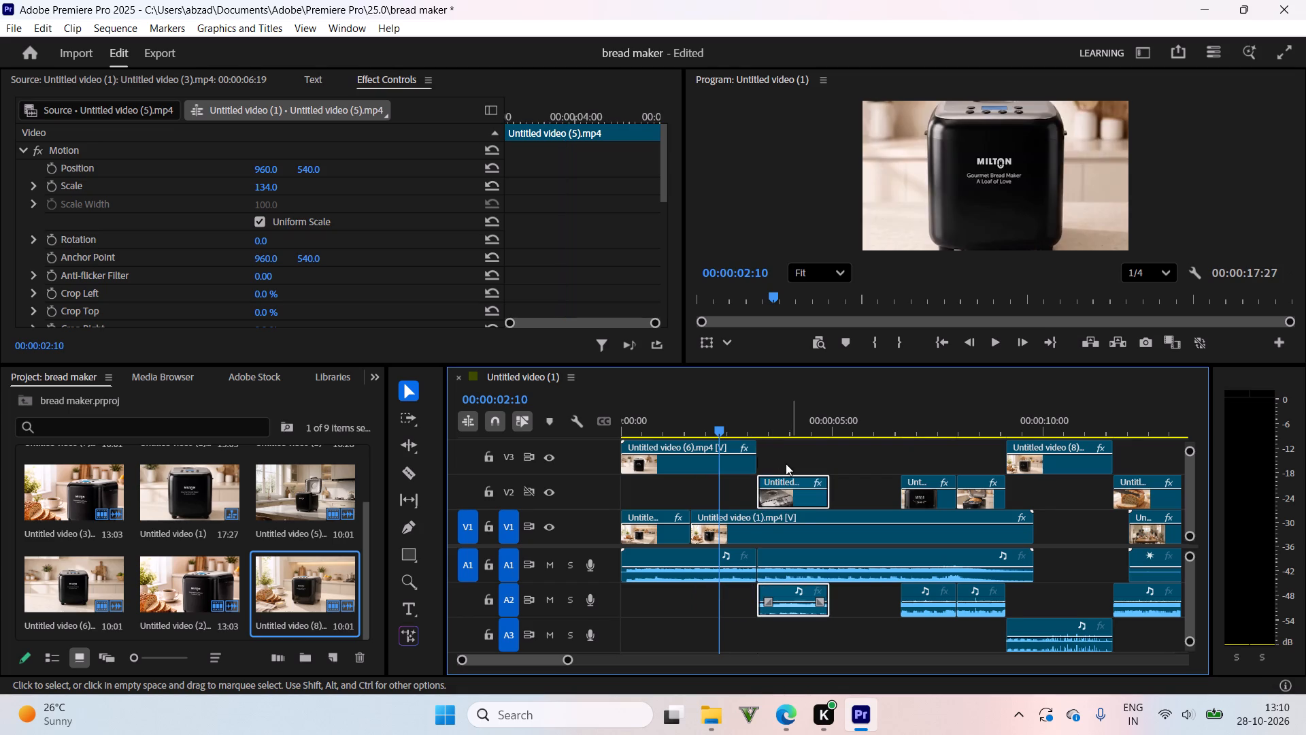
Move the short Untitled video (1) clip from the start of V1 to V3, right after the control-panel clip at about 5 seconds.
drag(748, 425, 763, 426)
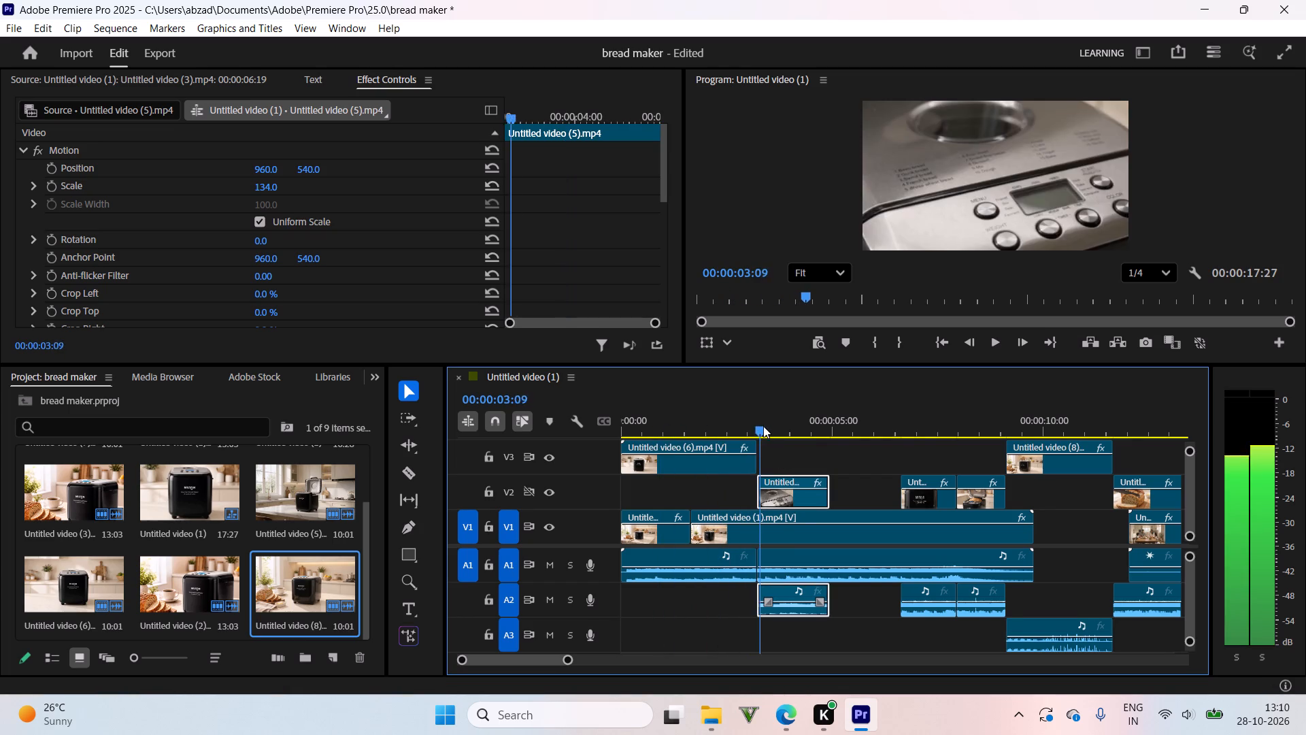
drag(763, 426, 841, 430)
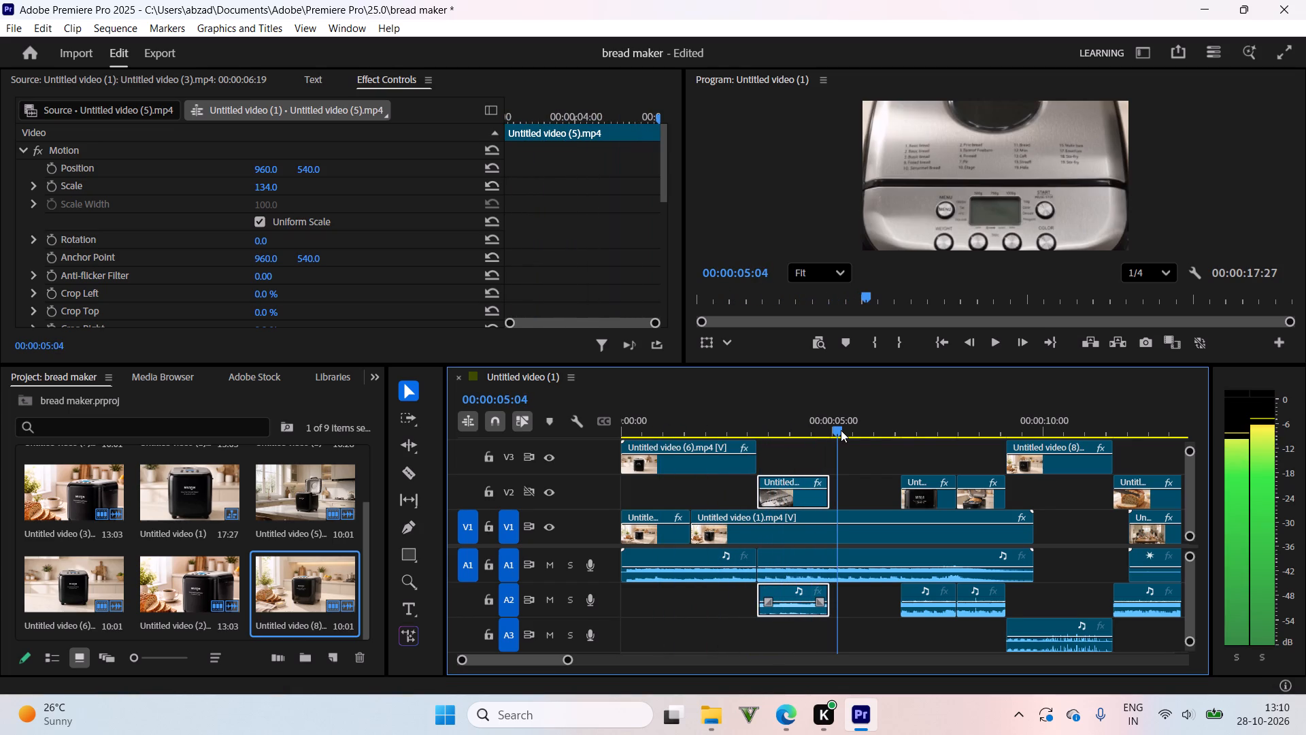
drag(841, 430, 821, 434)
drag(638, 529, 710, 495)
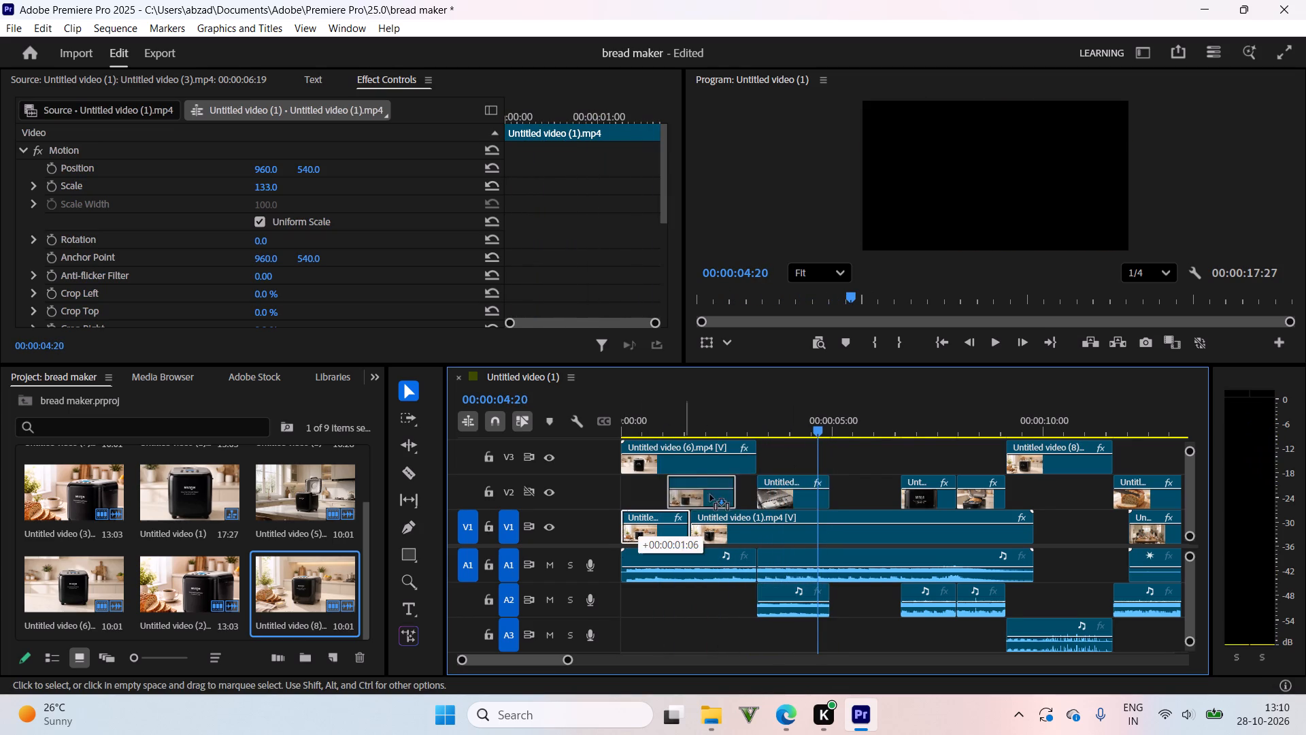
drag(710, 495, 848, 464)
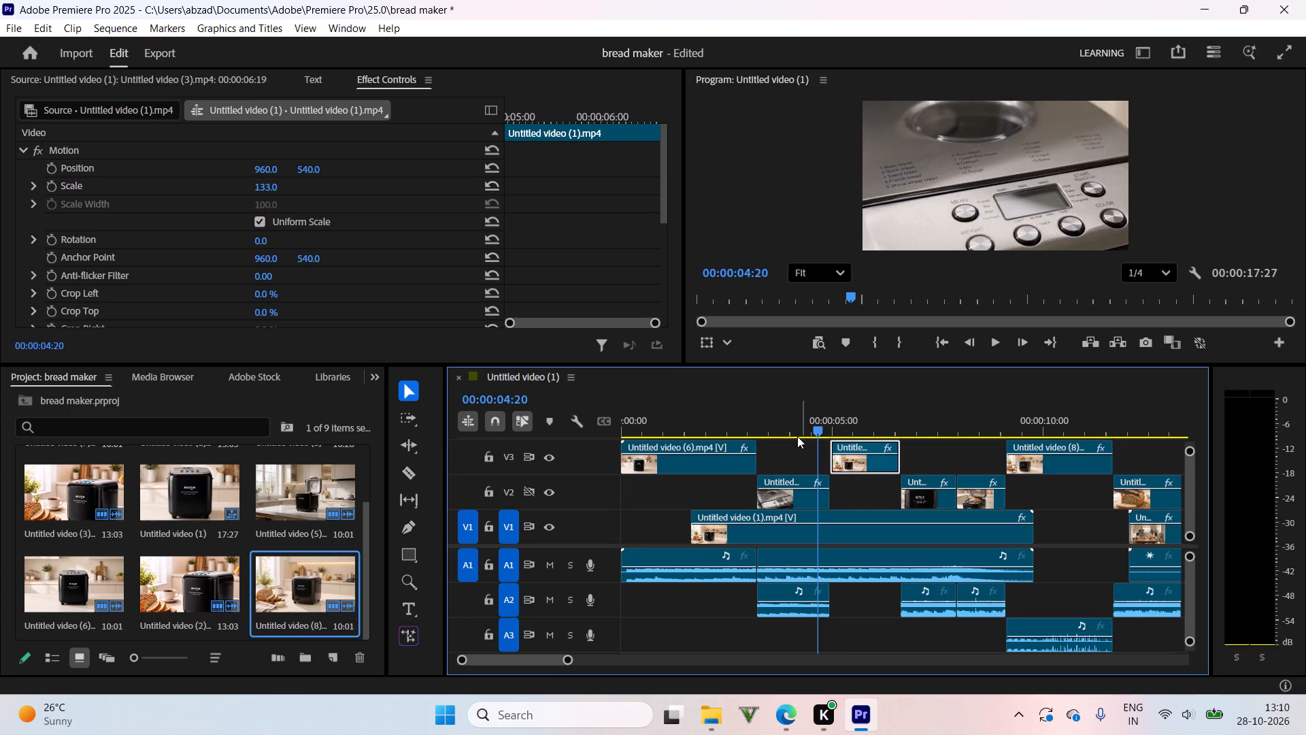
Scrub through the rearranged sequence from the moved Untitled video (1) clip onward to examine the clip order and transitions.
drag(797, 434, 852, 435)
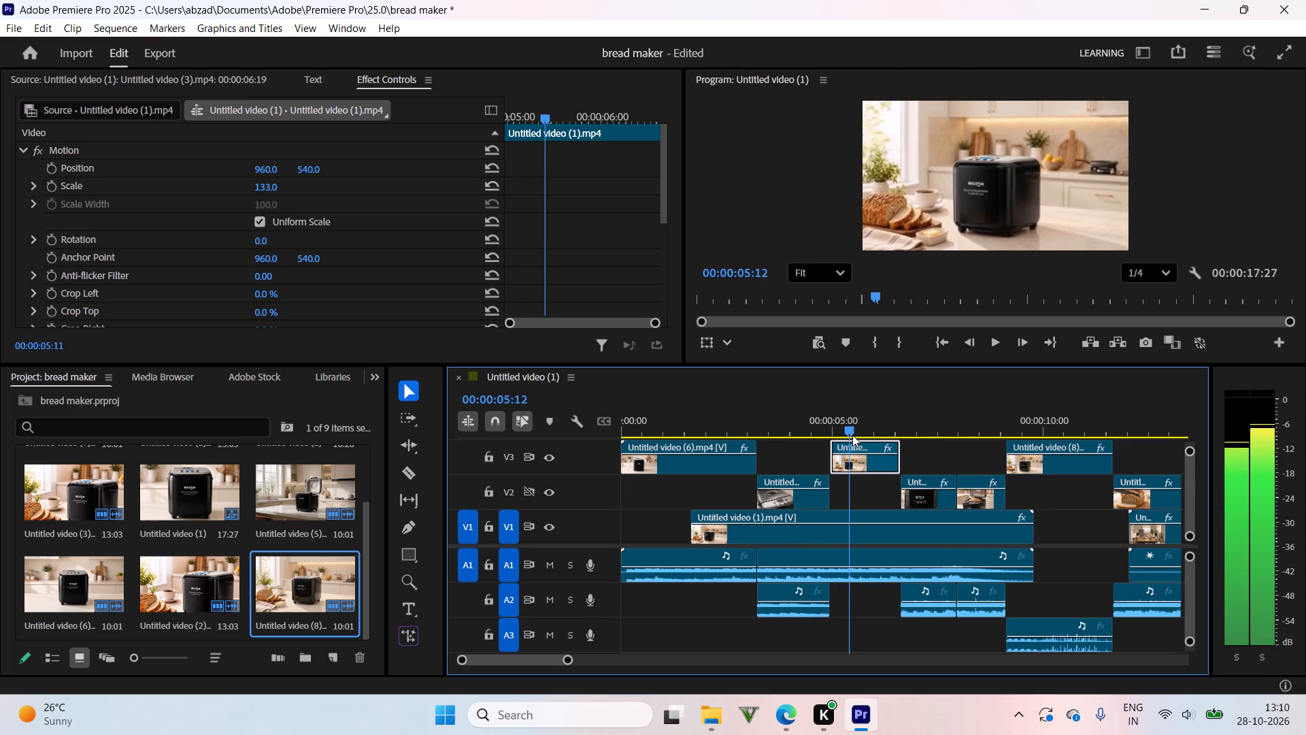
drag(852, 435, 851, 438)
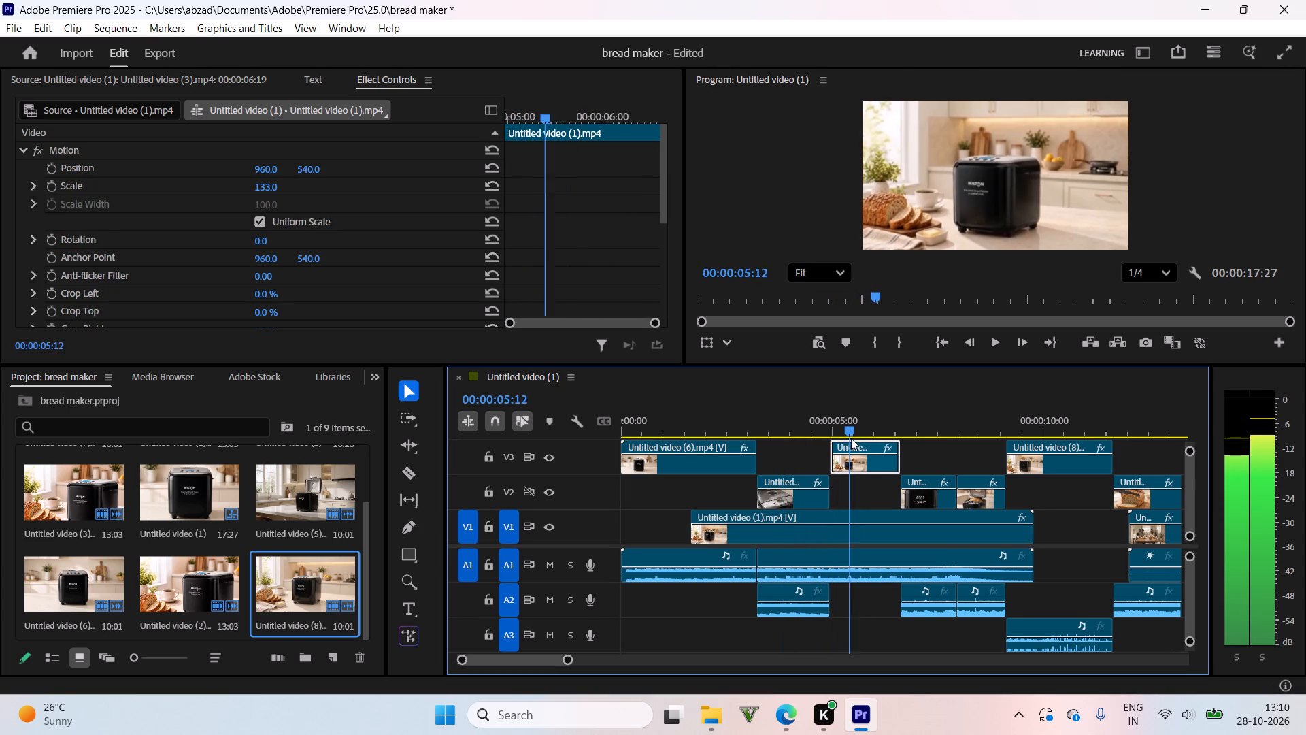
drag(851, 438, 911, 438)
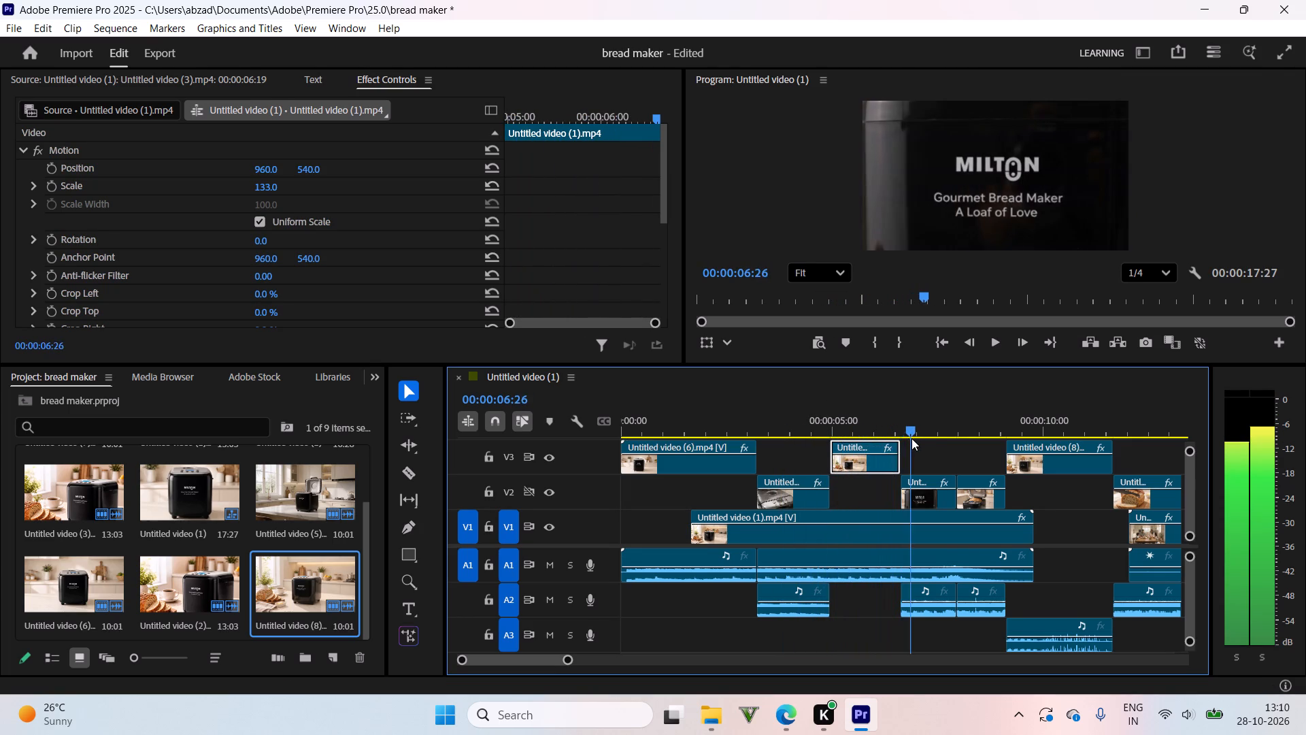
drag(911, 438, 973, 445)
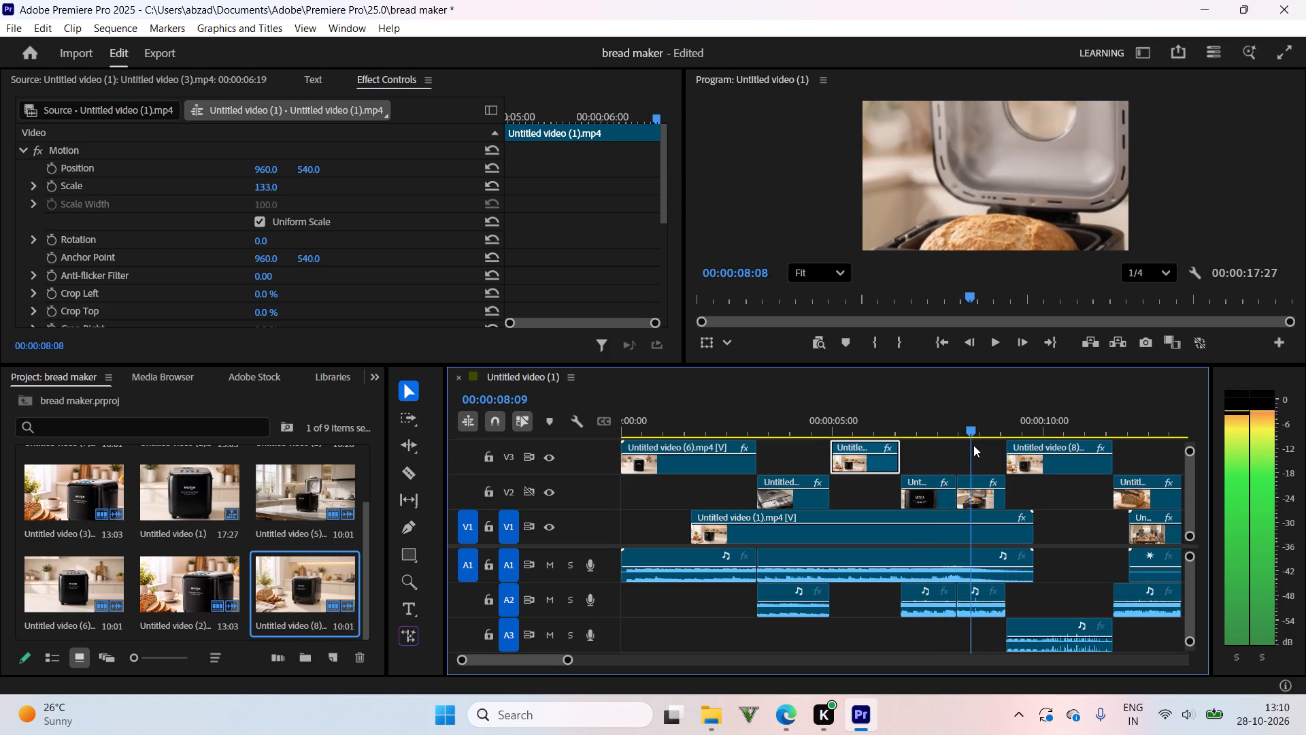
drag(973, 445, 1014, 449)
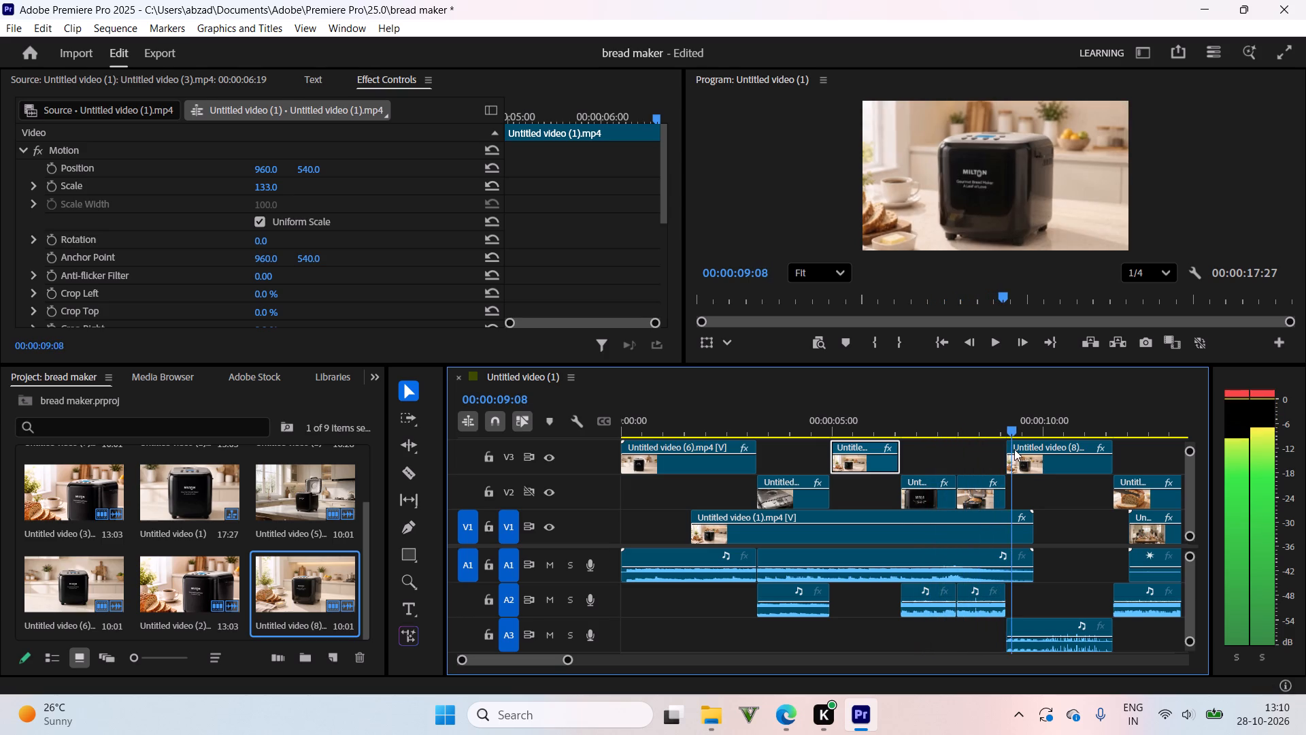
drag(1014, 449, 1050, 461)
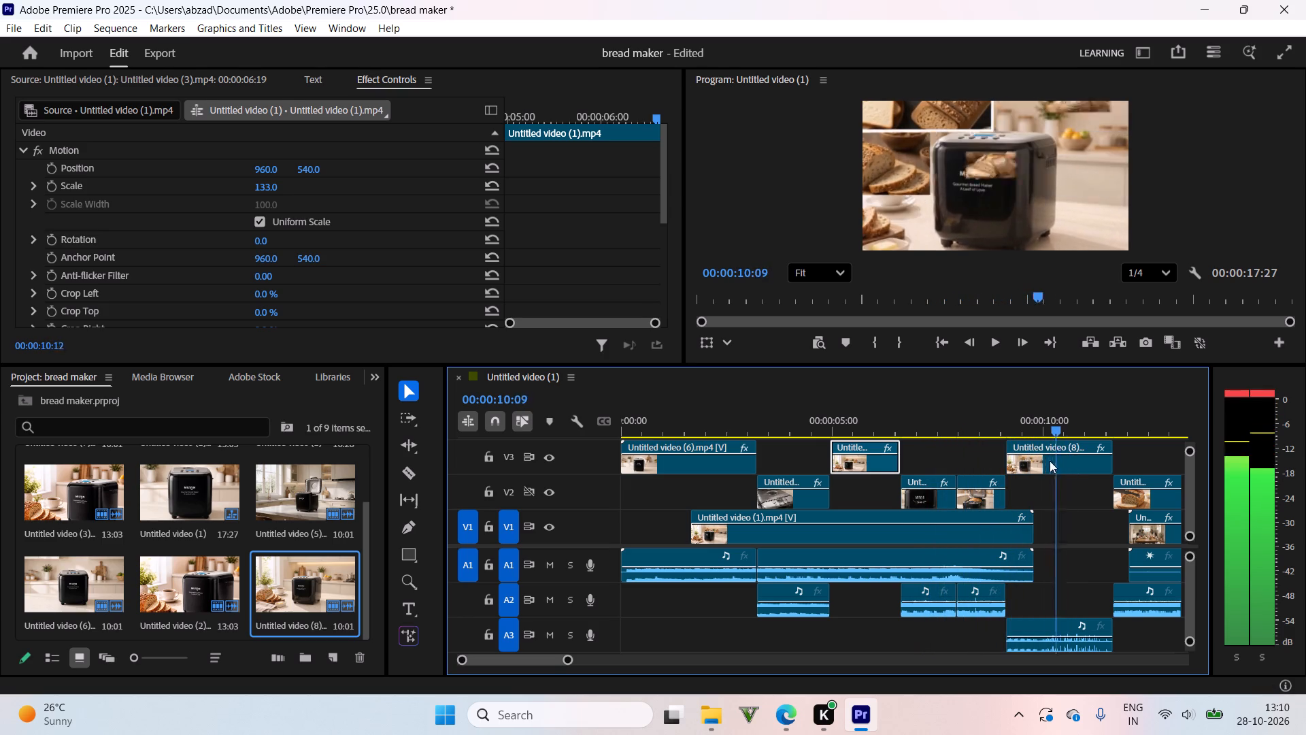
drag(1050, 461, 1041, 470)
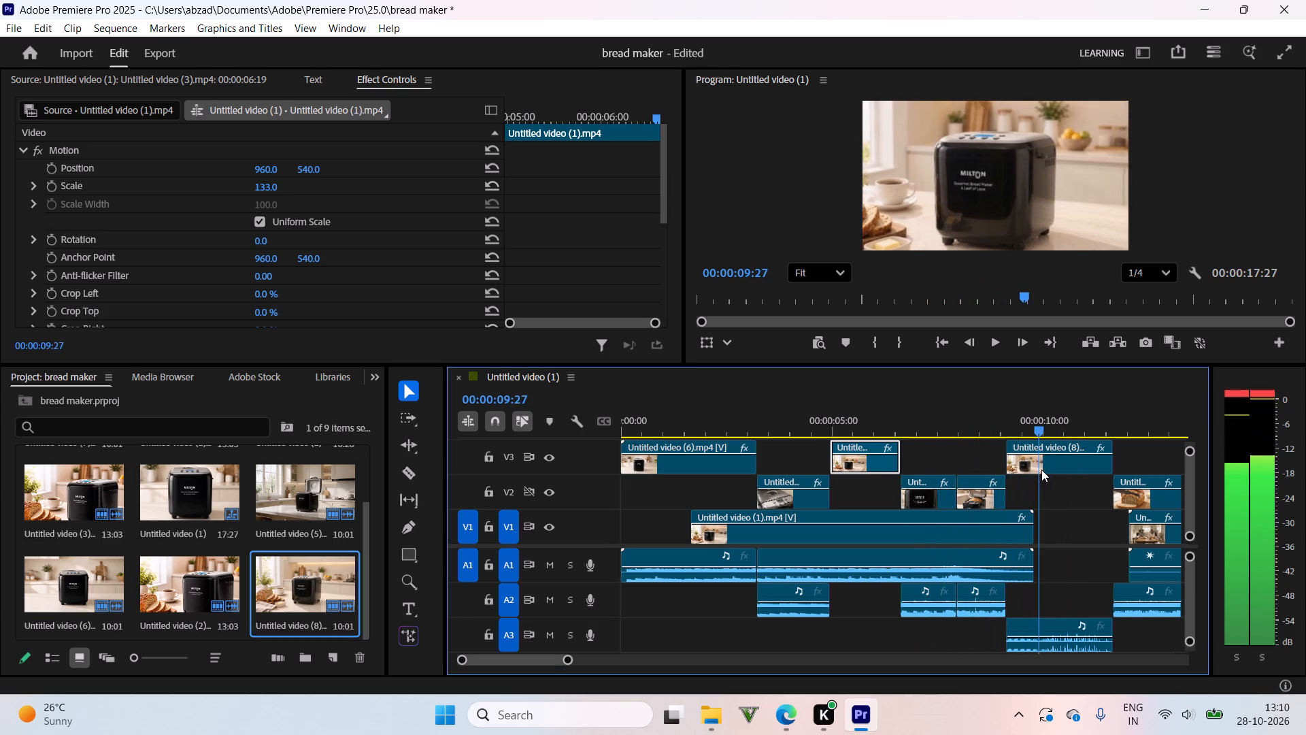
drag(1041, 470, 977, 533)
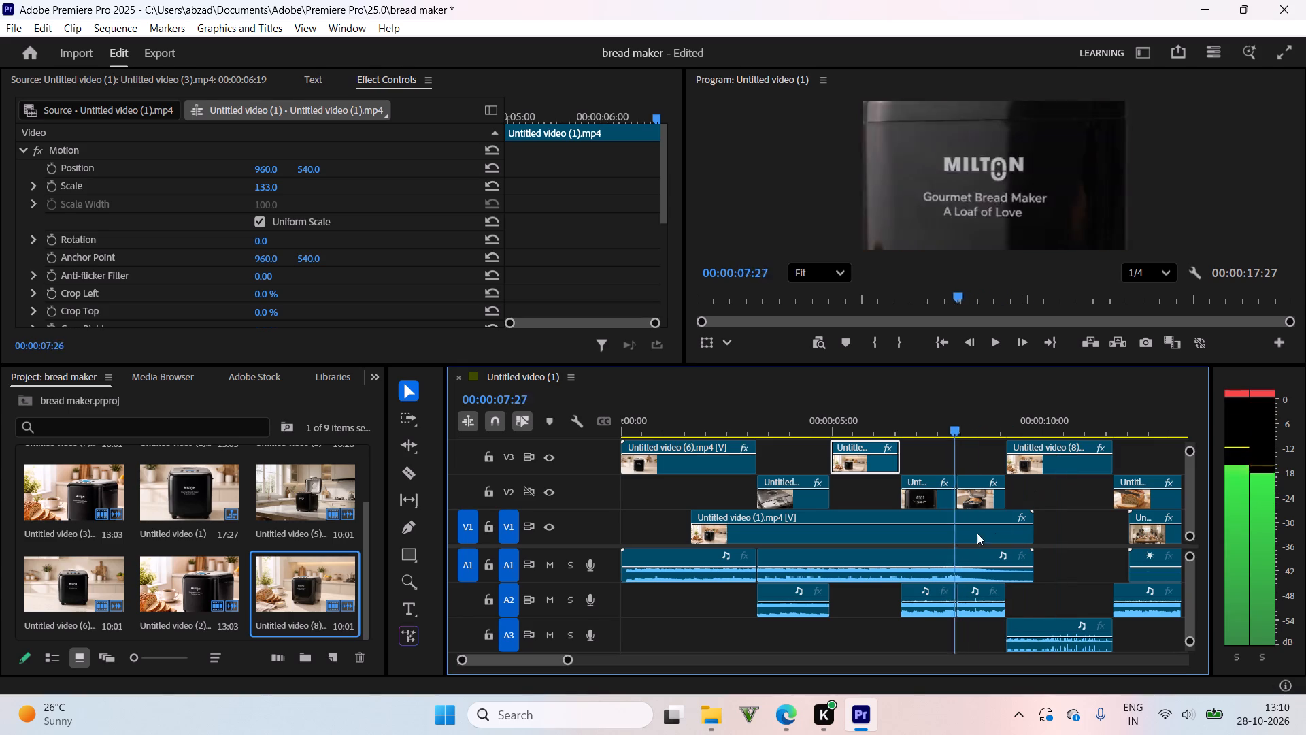
drag(977, 533, 1107, 535)
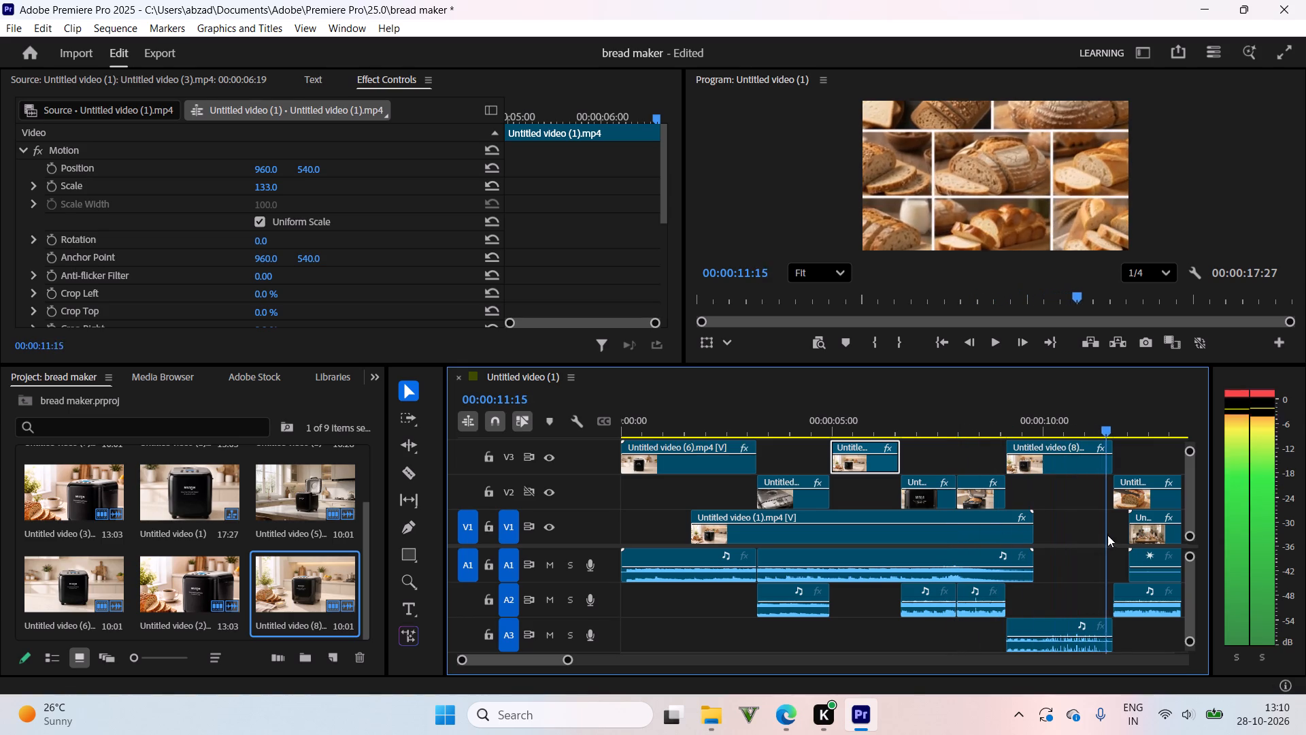
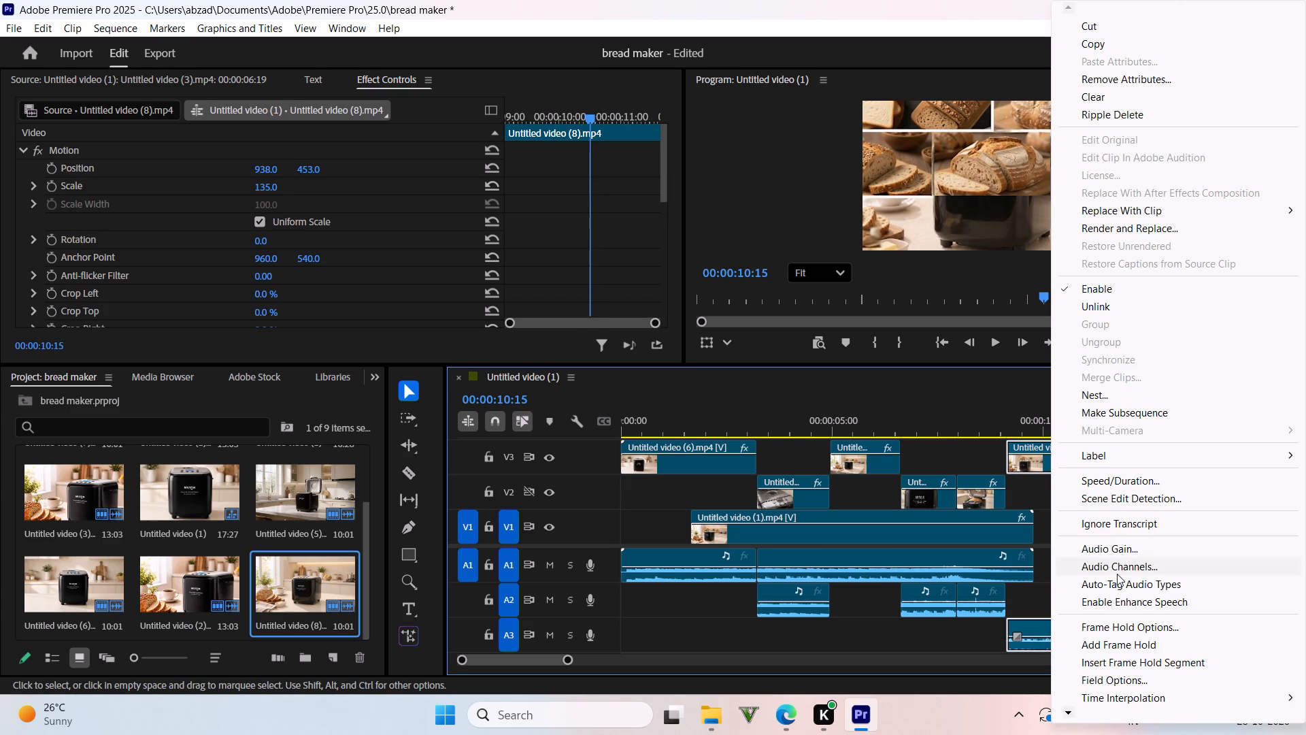
Slow the Untitled video (8) clip on V3 to 70% speed with Optical flow time interpolation.
click(1140, 483)
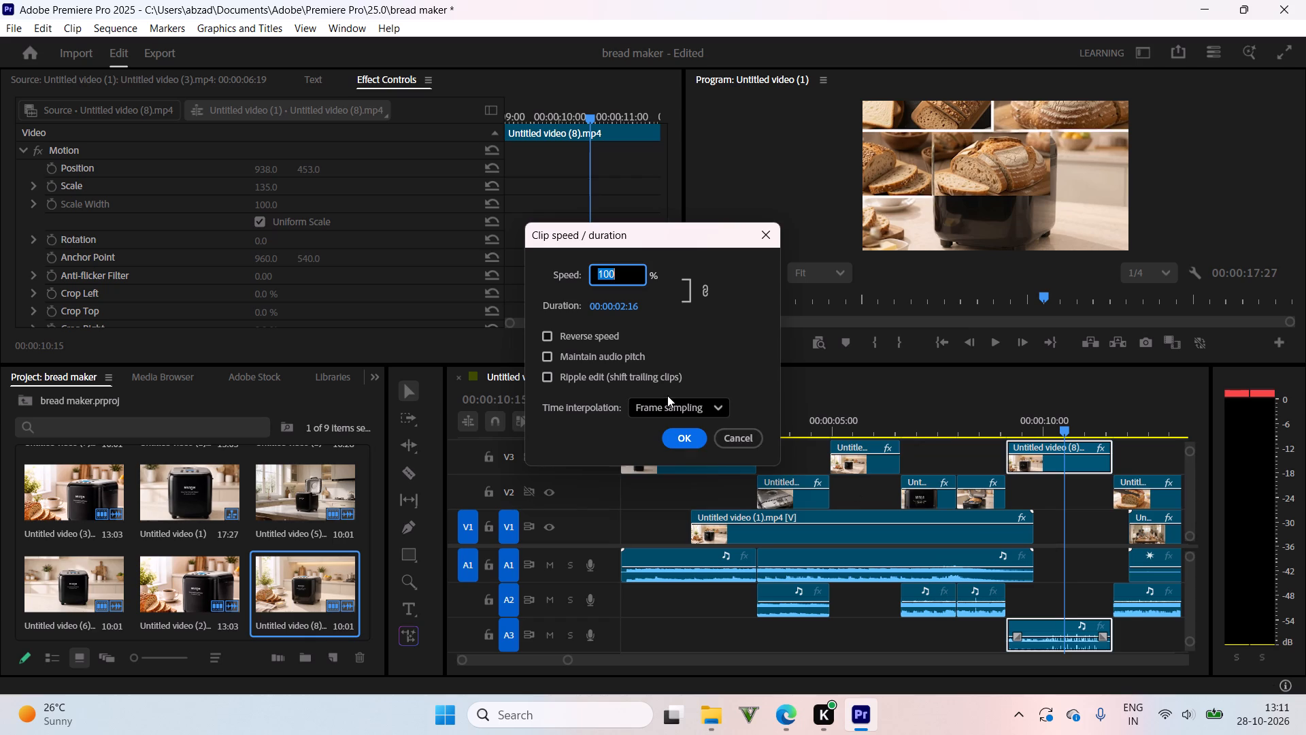
key(BackSpace)
text(70)
click(705, 406)
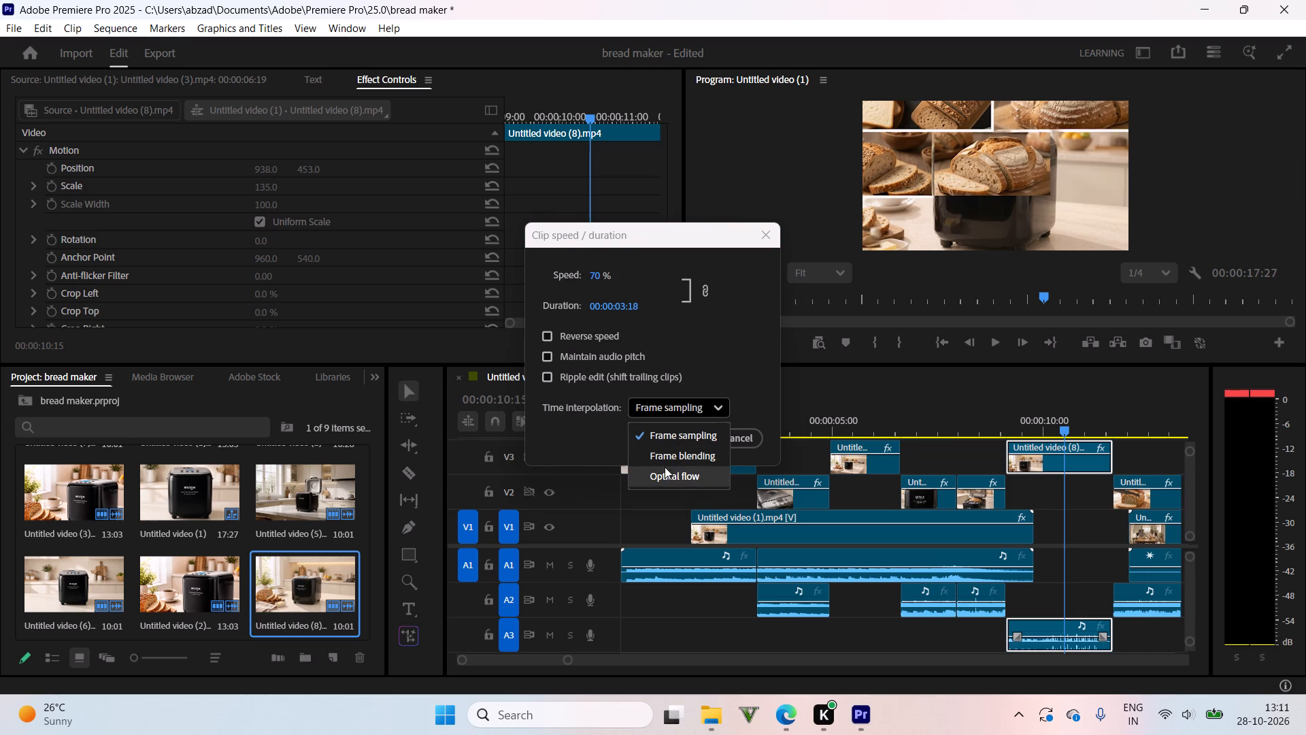
click(667, 479)
drag(677, 442, 684, 441)
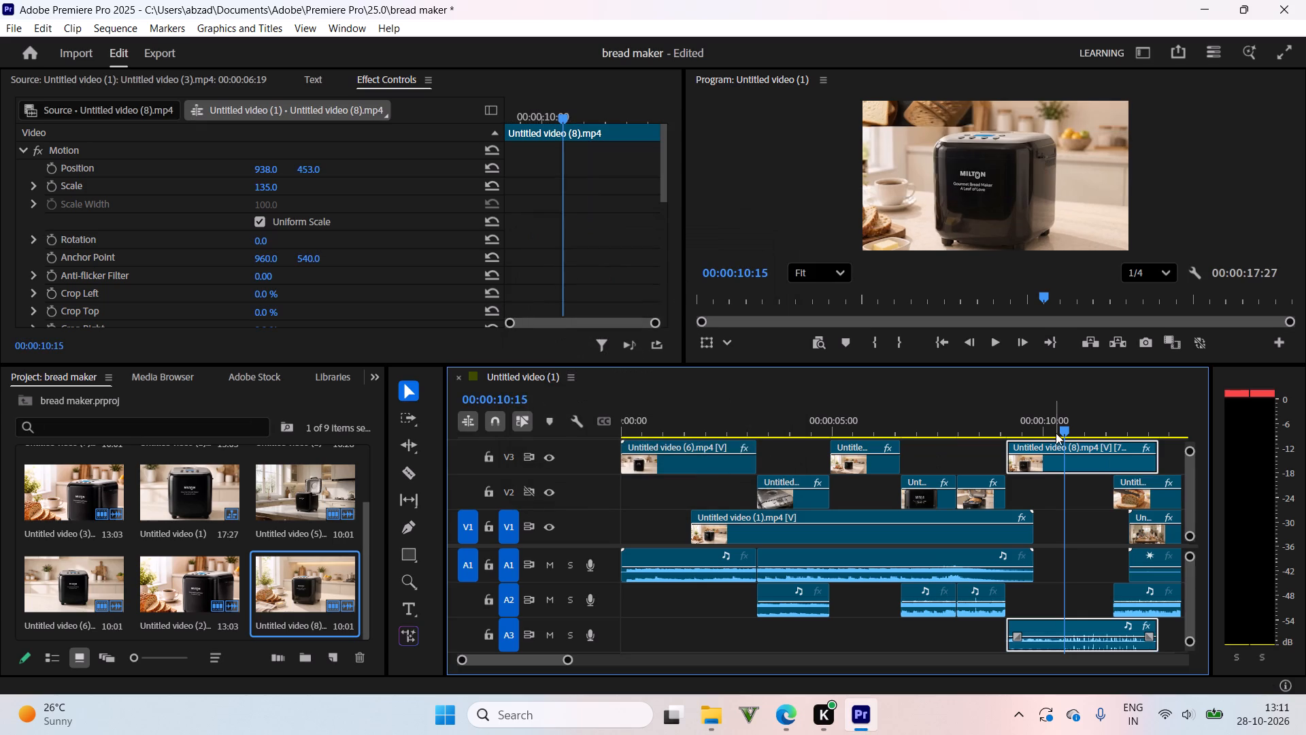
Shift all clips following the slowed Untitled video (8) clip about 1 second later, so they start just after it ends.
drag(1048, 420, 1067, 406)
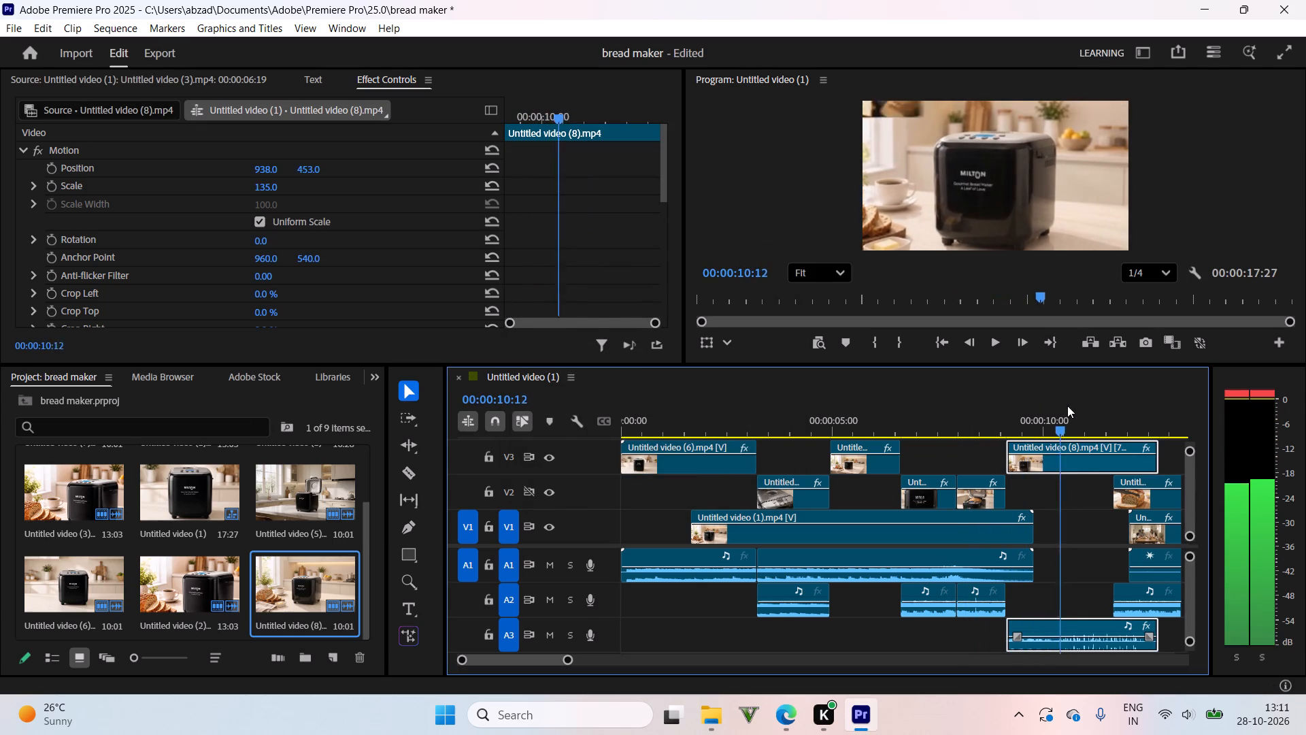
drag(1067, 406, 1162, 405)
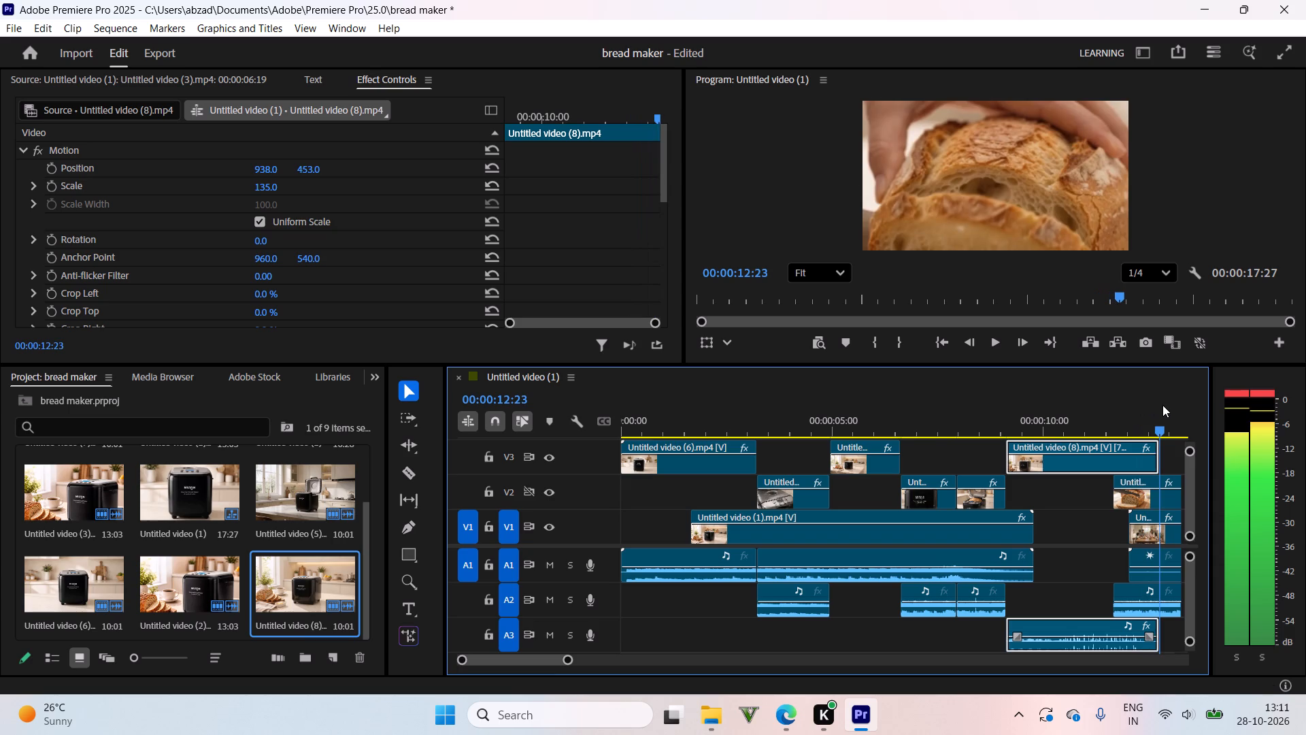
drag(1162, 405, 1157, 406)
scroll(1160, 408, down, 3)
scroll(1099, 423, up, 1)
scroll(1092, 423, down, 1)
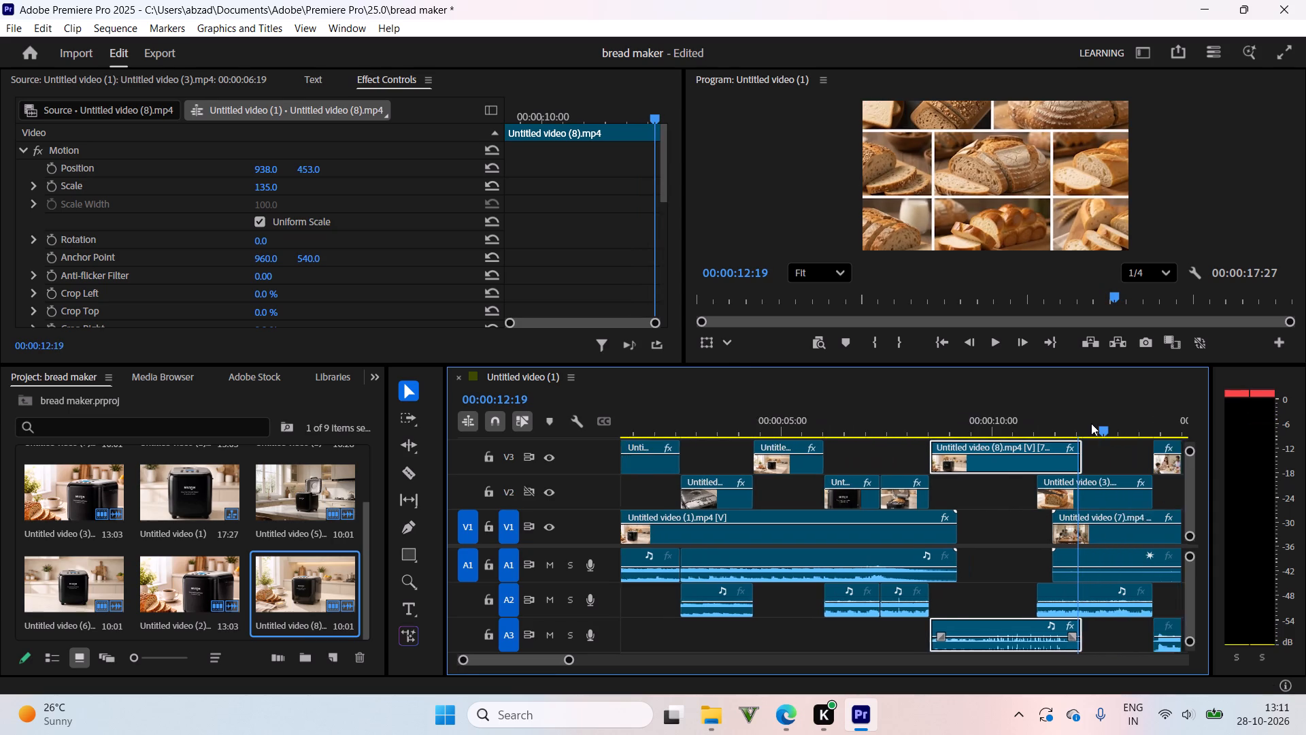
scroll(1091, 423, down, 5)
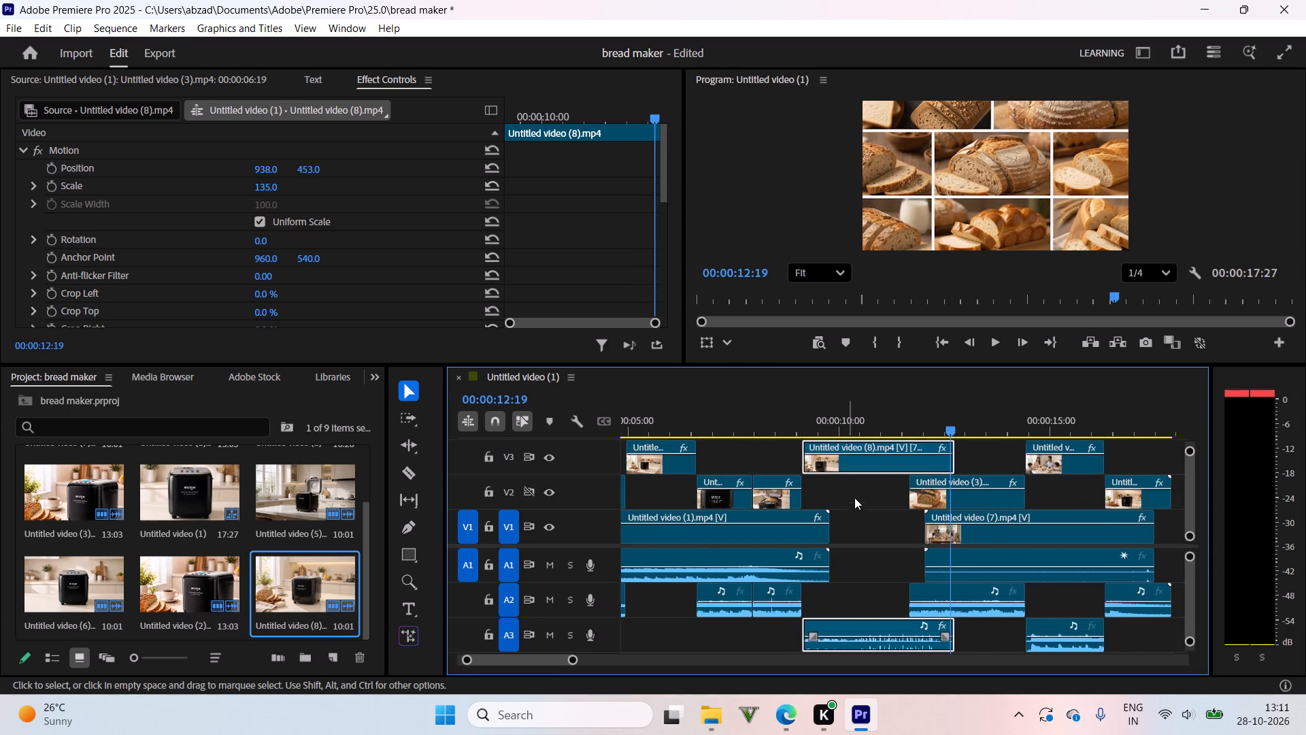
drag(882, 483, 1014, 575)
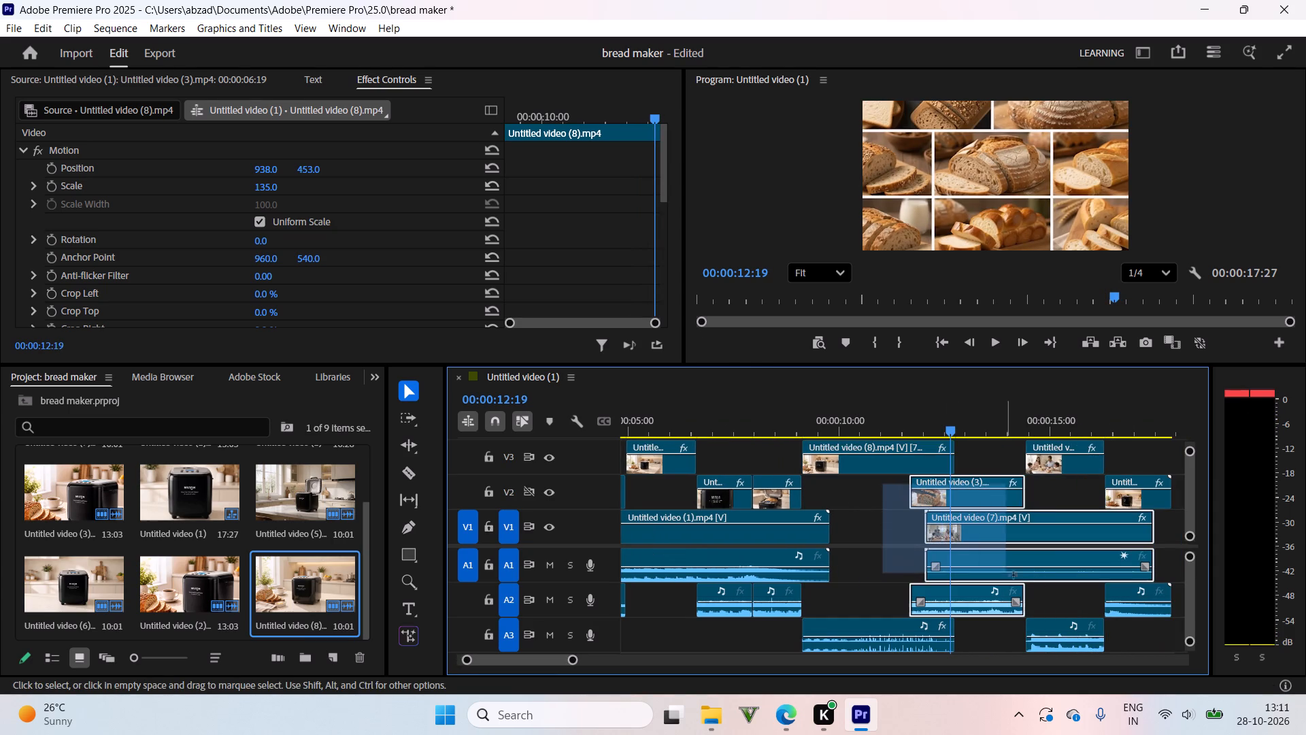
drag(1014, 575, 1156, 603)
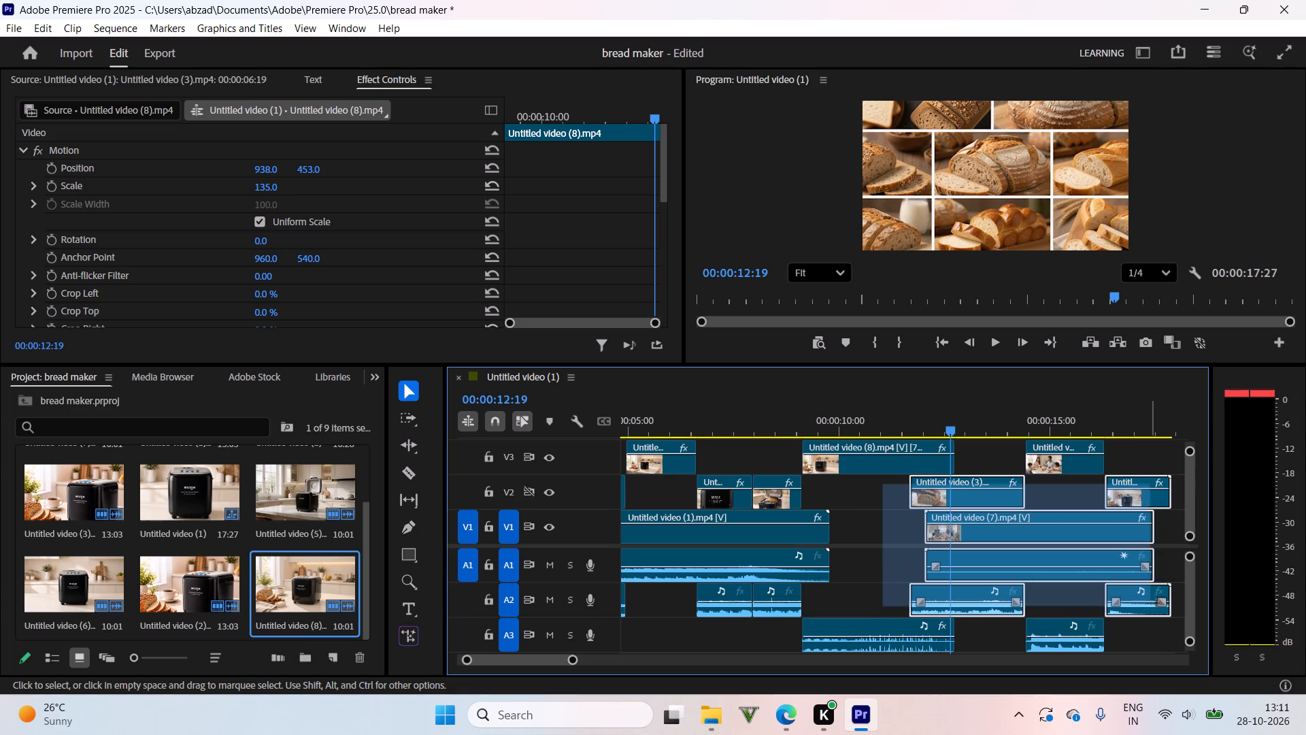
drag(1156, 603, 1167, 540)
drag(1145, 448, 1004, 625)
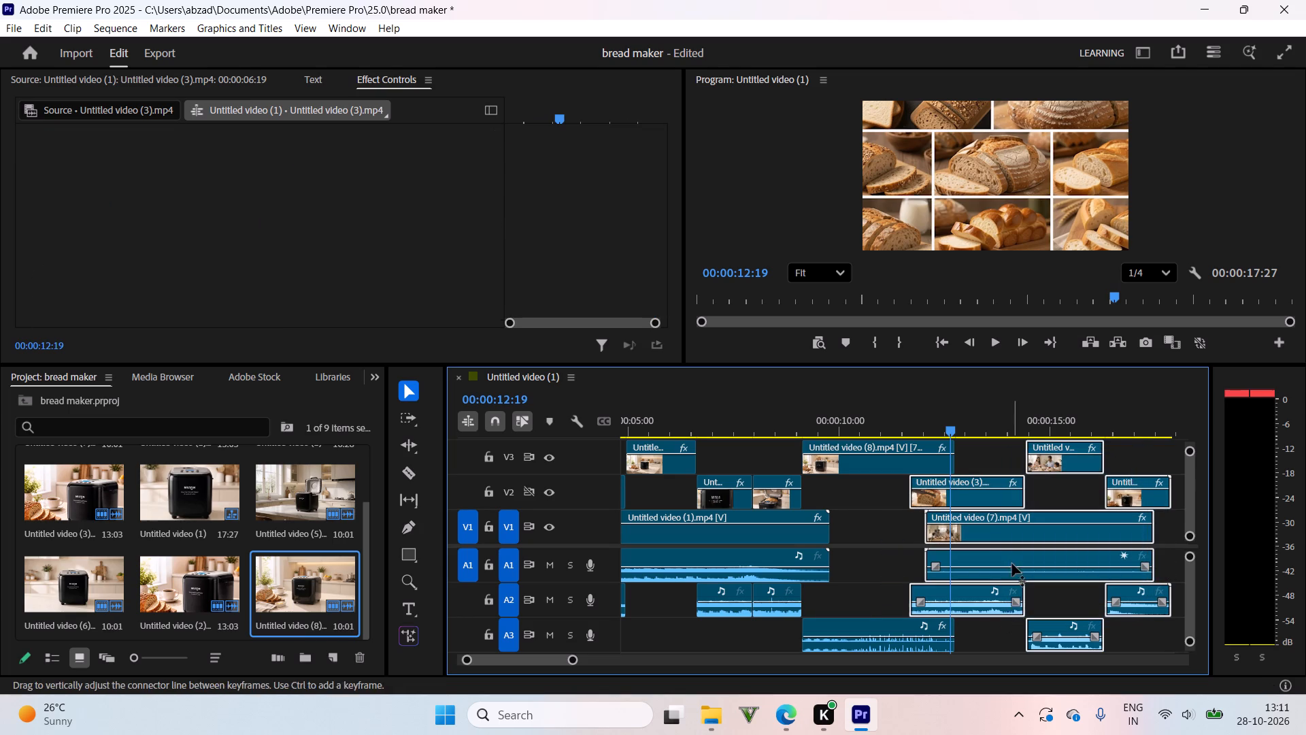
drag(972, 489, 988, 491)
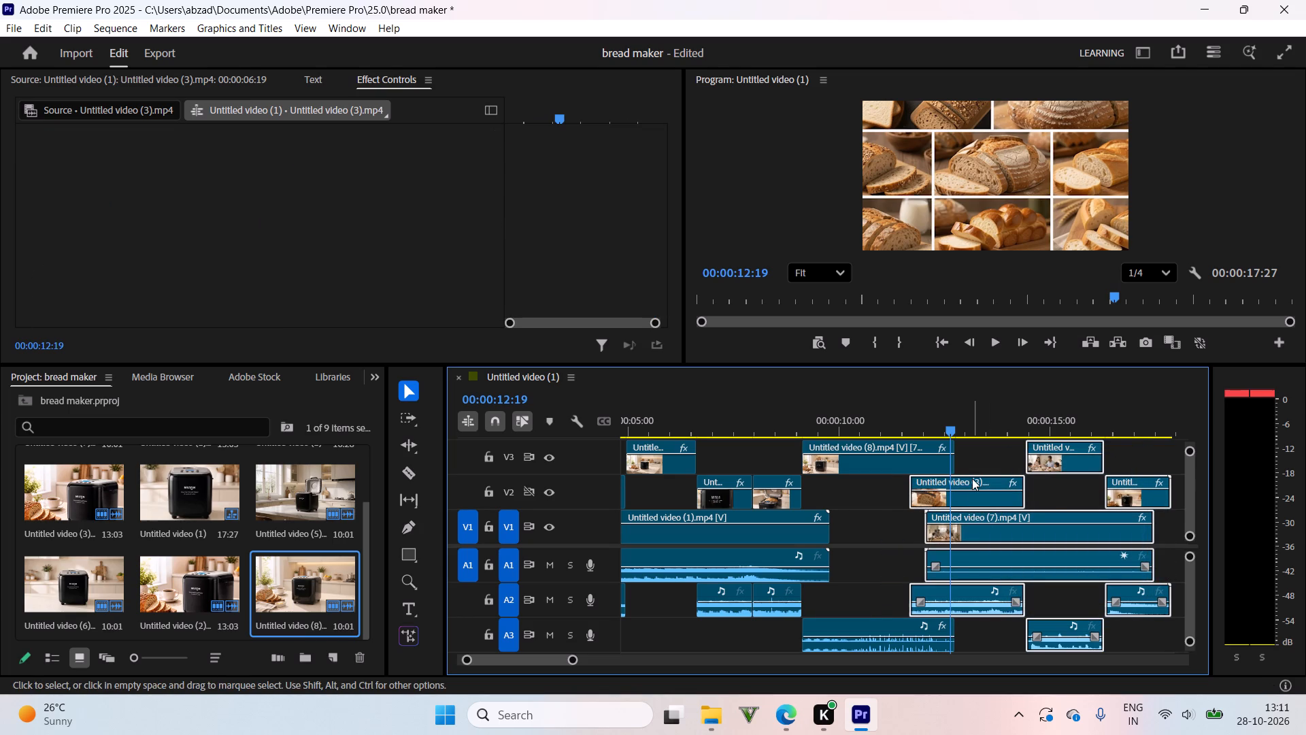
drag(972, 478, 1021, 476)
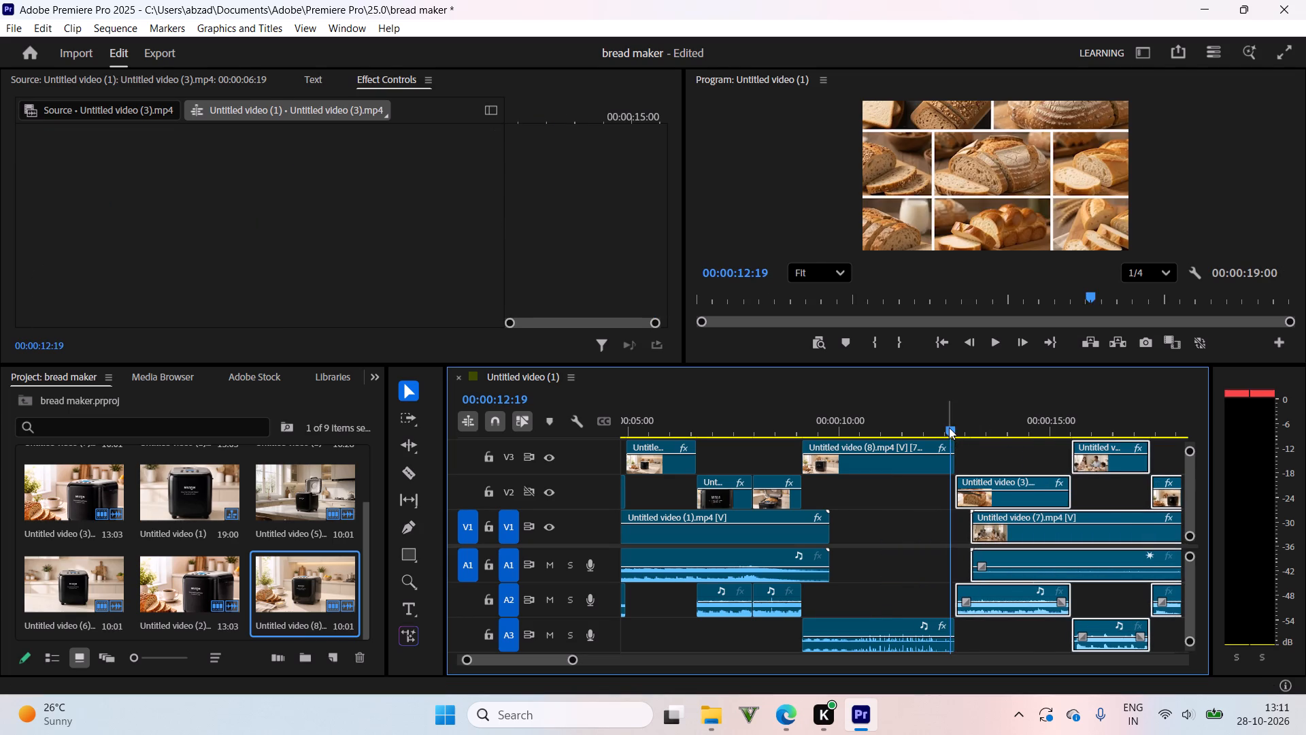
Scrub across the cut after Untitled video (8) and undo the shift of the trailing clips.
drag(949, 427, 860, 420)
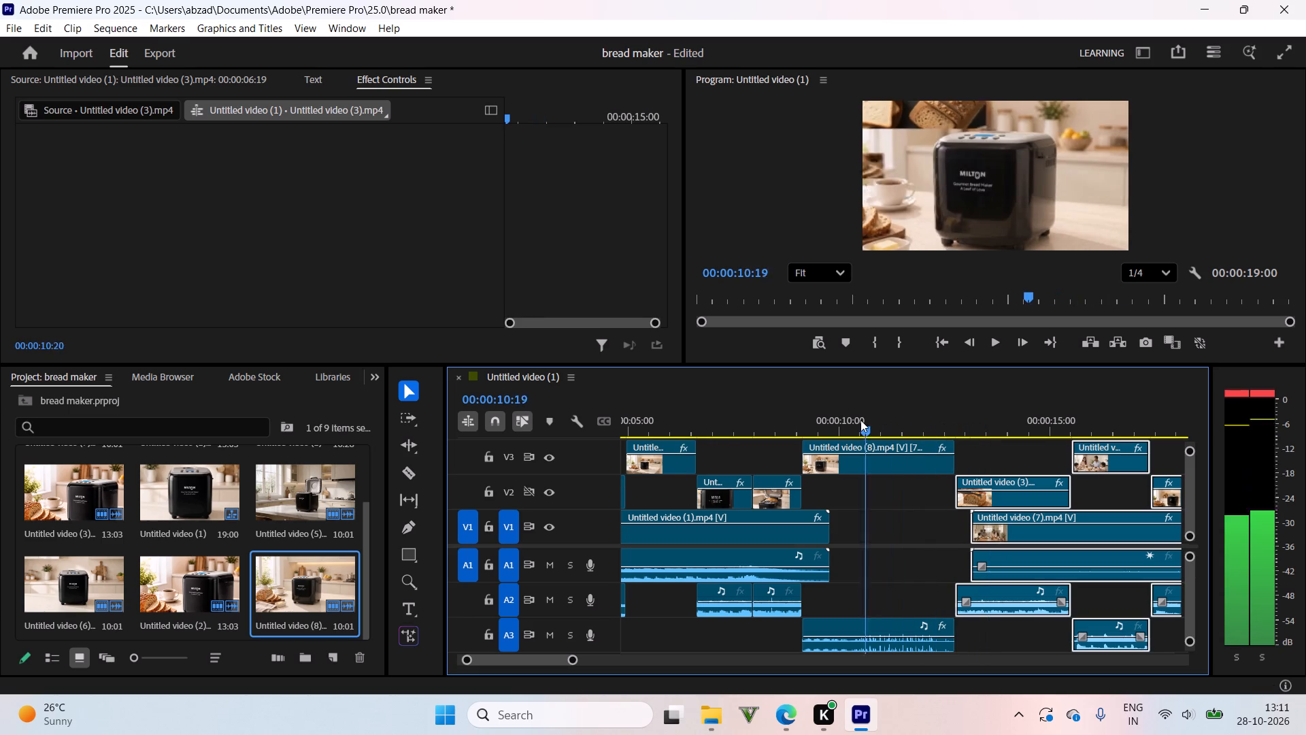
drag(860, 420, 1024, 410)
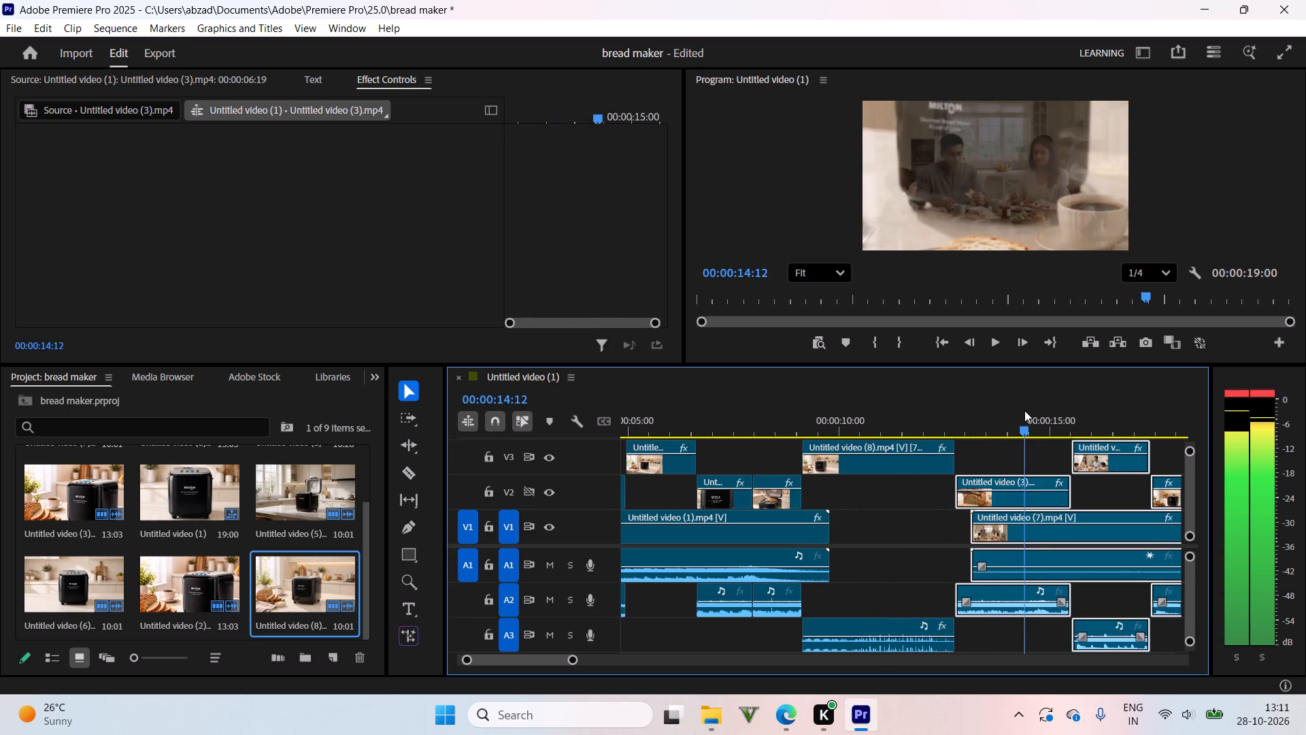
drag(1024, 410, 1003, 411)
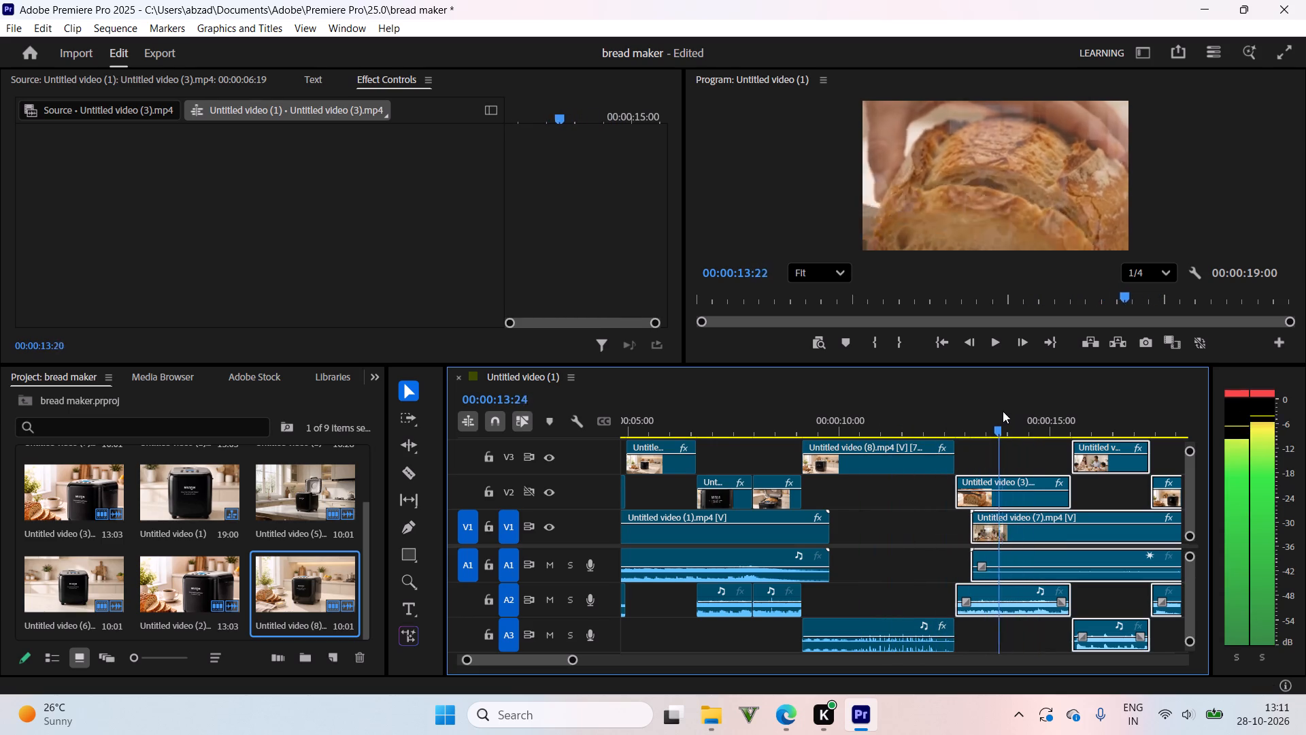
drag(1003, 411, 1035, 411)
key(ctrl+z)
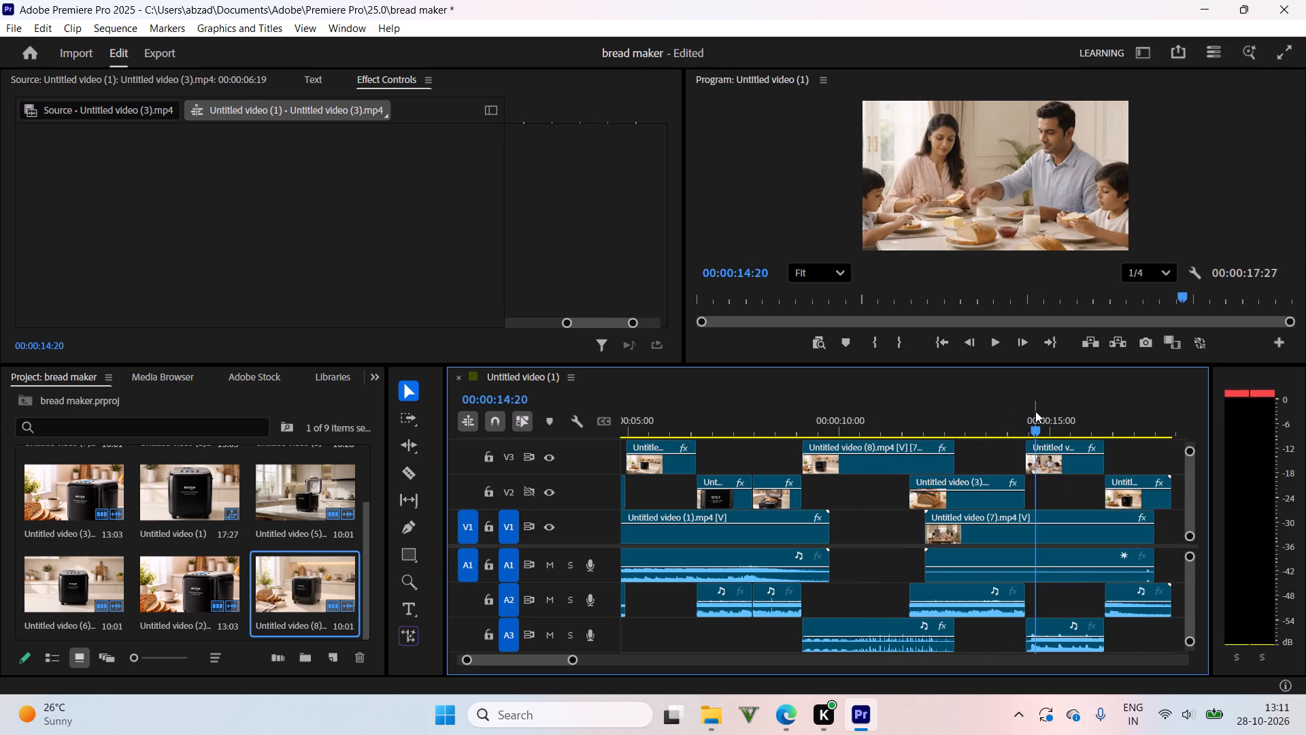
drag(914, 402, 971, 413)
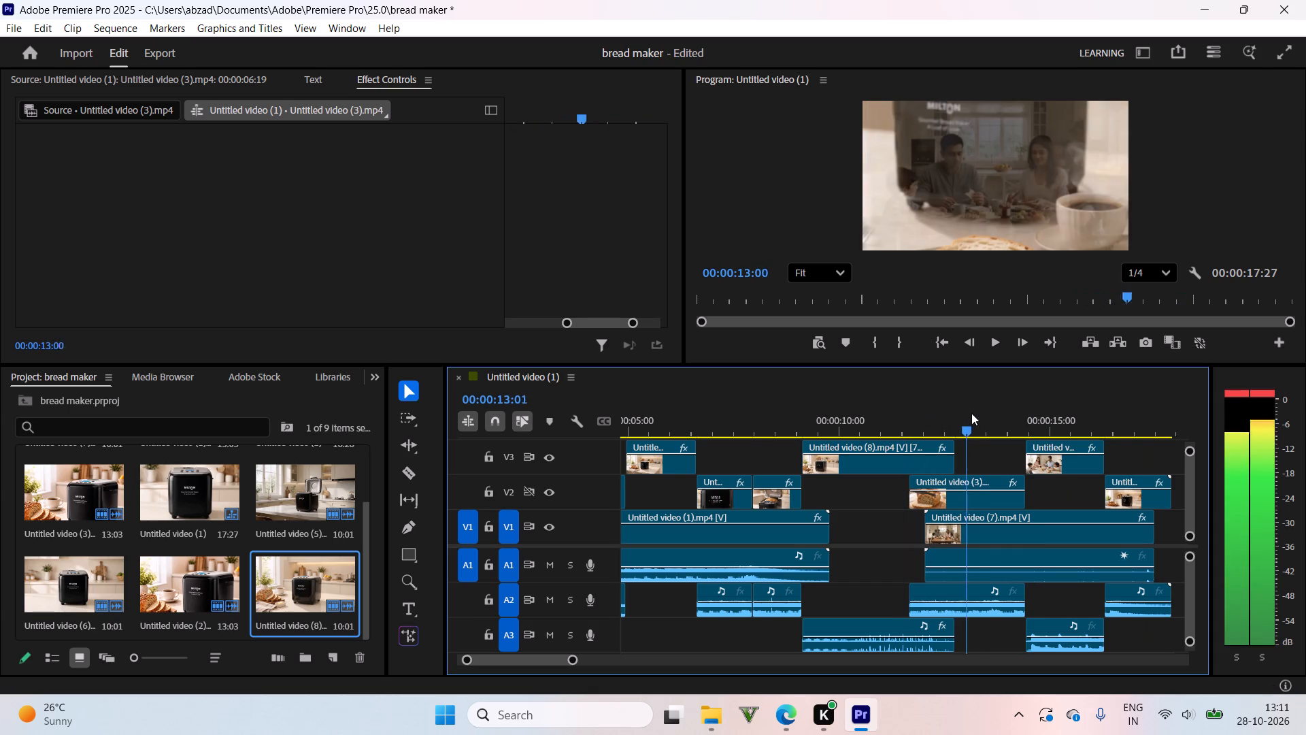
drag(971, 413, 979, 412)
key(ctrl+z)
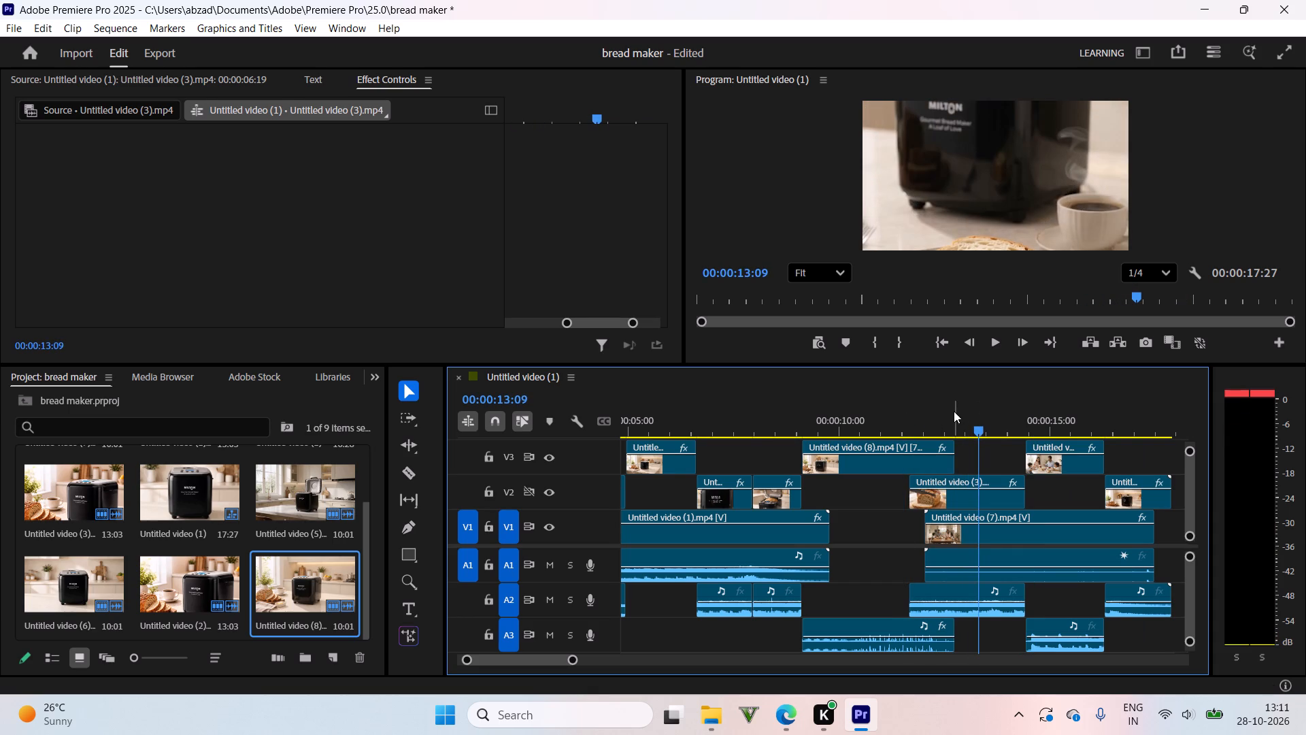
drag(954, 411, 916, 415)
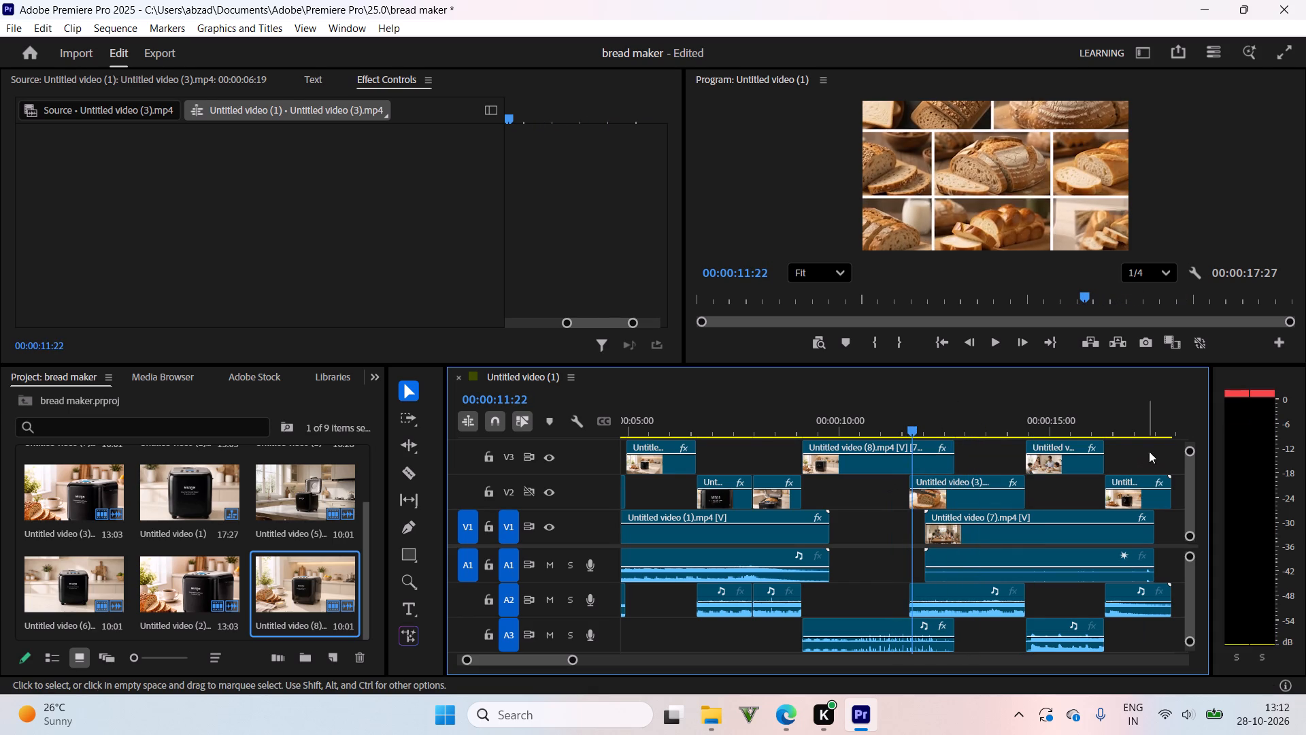
Shift all clips following Untitled video (8) 22 frames later on their current tracks.
drag(1152, 448, 1010, 629)
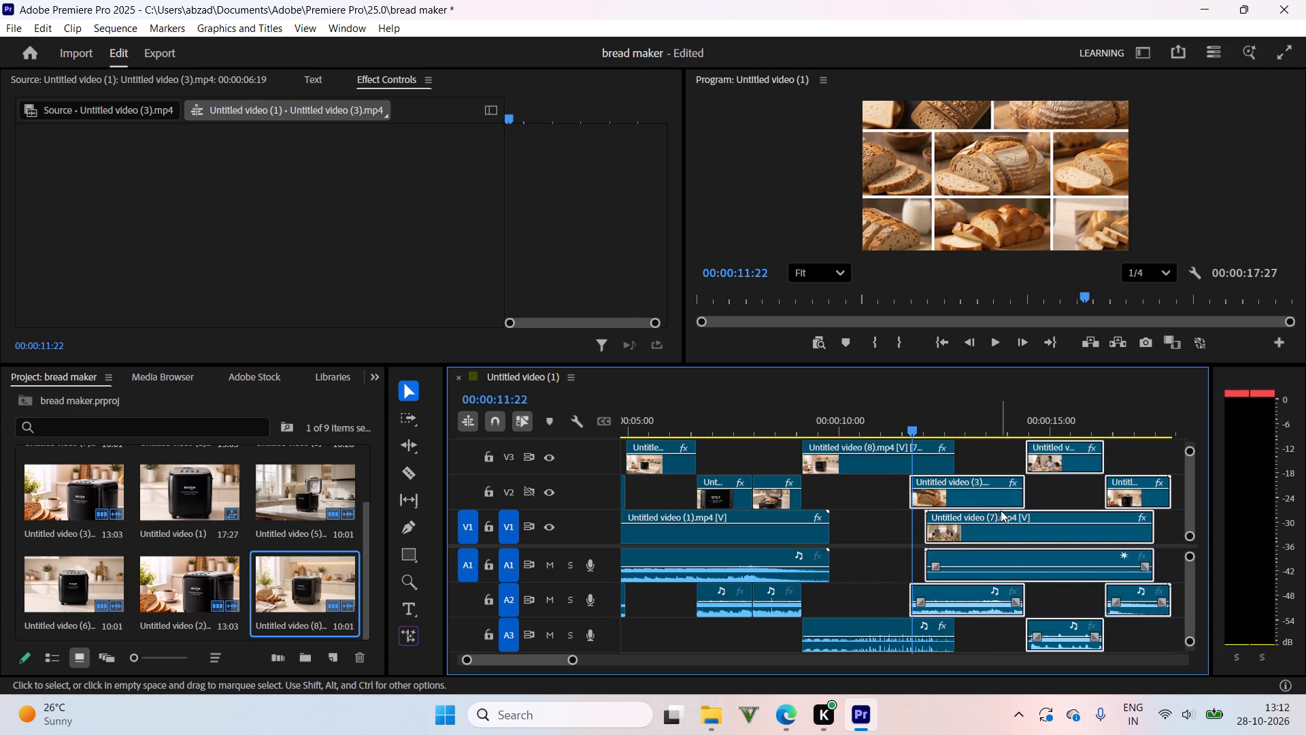
drag(987, 487, 1041, 485)
drag(969, 478, 993, 477)
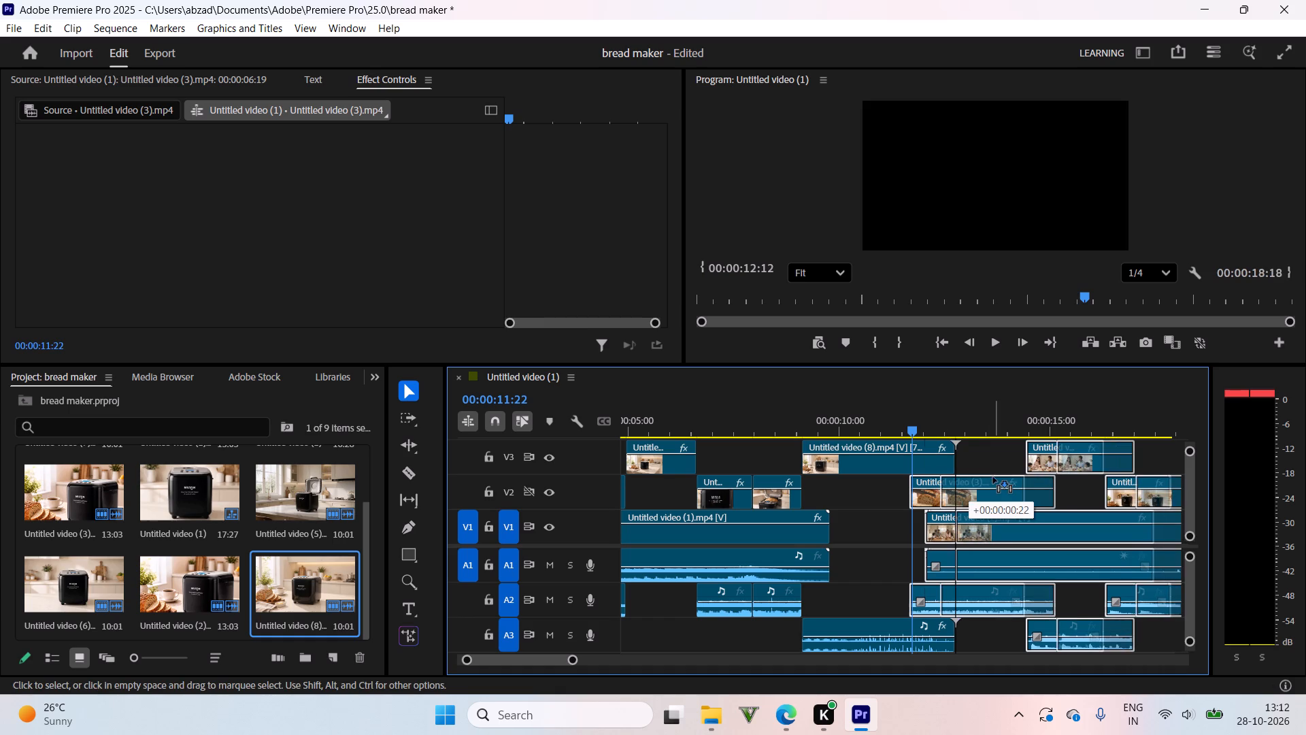
drag(993, 477, 1006, 477)
click(942, 438)
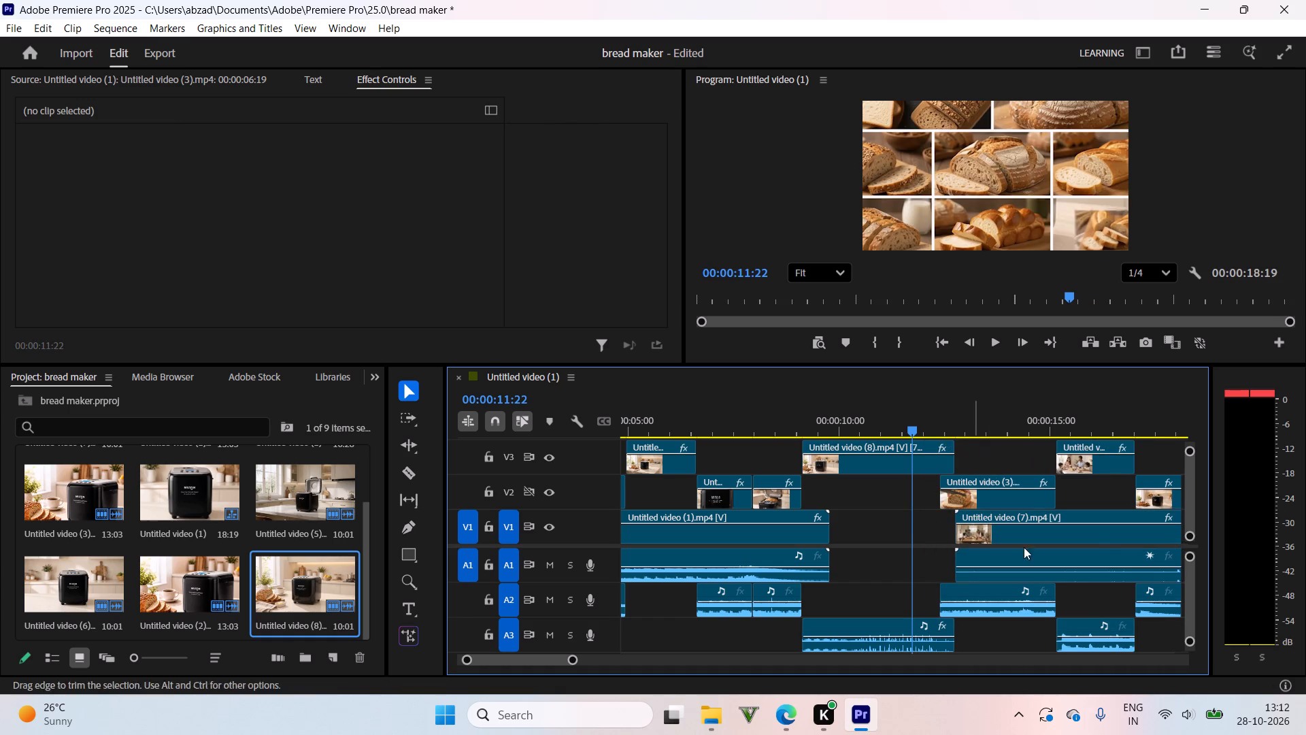
Move the trailing clips slightly later and one video track up, so Untitled video (3) sits on V3 directly after Untitled video (8).
scroll(1159, 452, down, 3)
drag(1160, 446, 1148, 458)
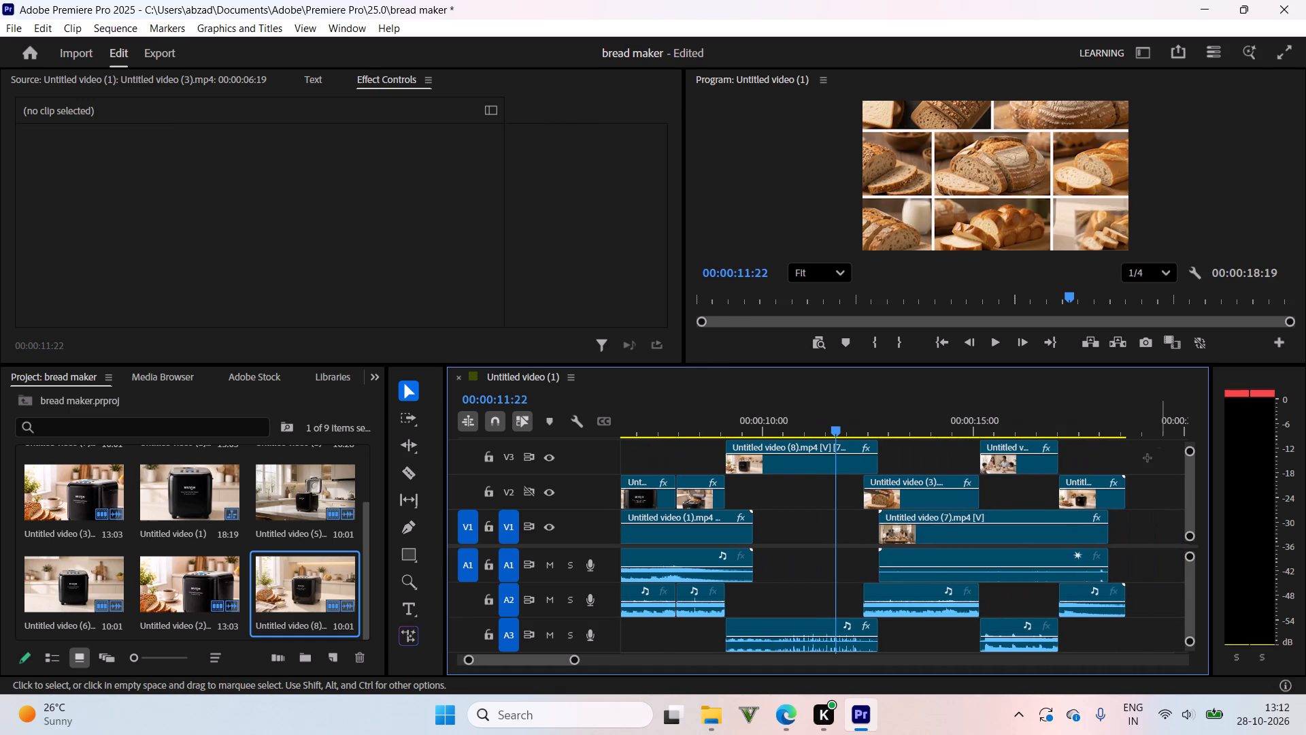
drag(1148, 458, 938, 600)
drag(884, 476, 907, 474)
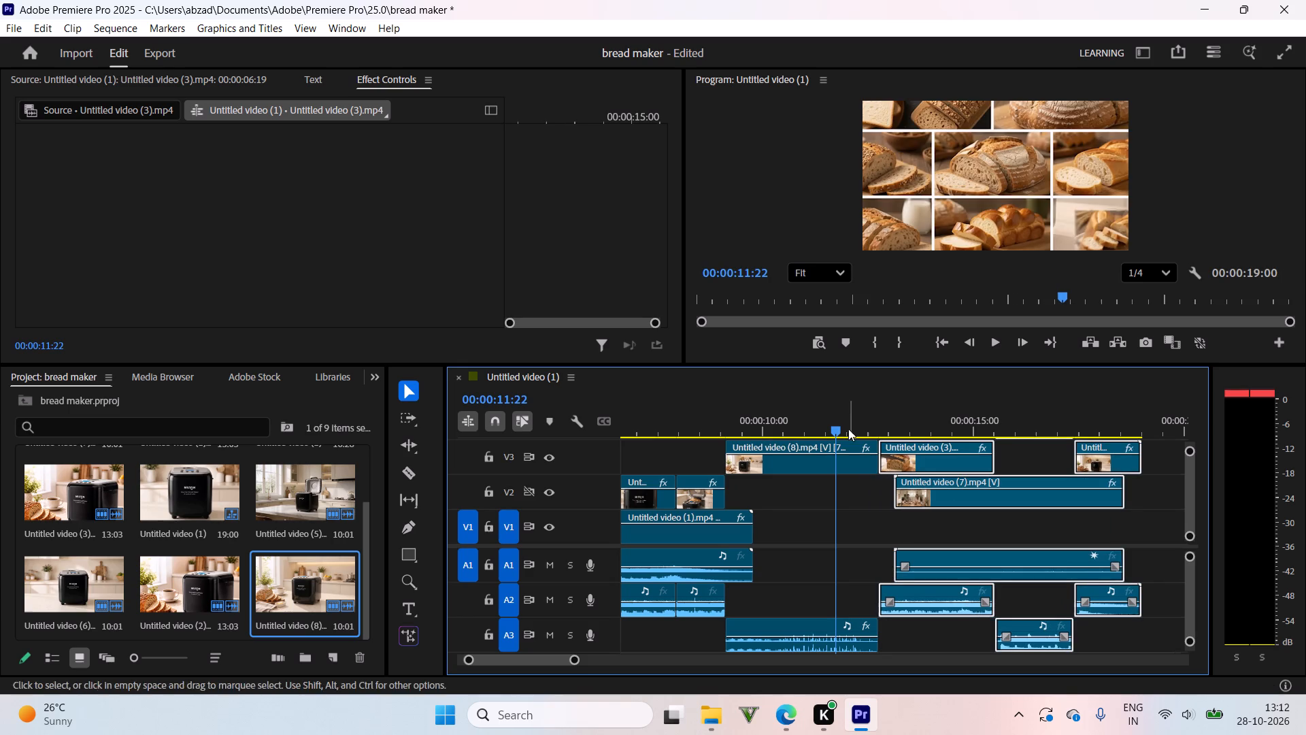
Play the sequence to its end and scrub back through the earlier clips up to the start of Untitled video (8).
drag(848, 428, 836, 427)
key(space)
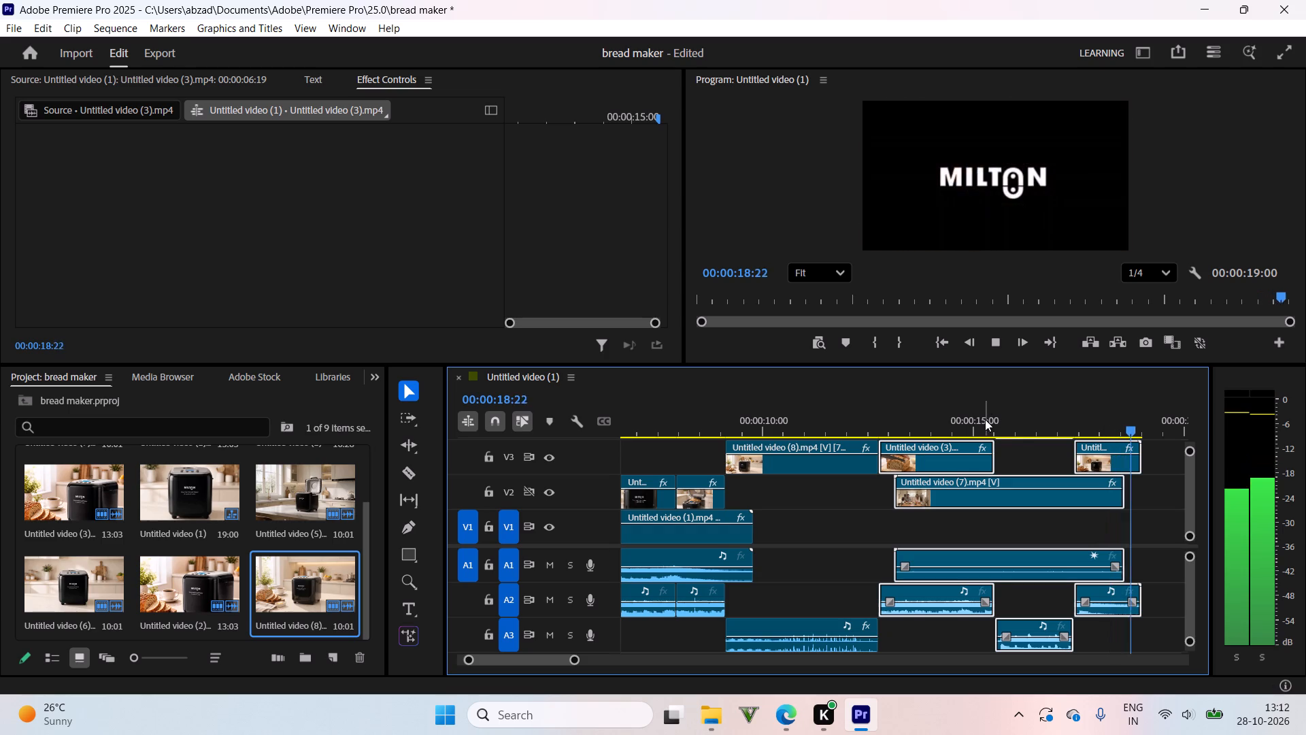
drag(985, 425, 1139, 452)
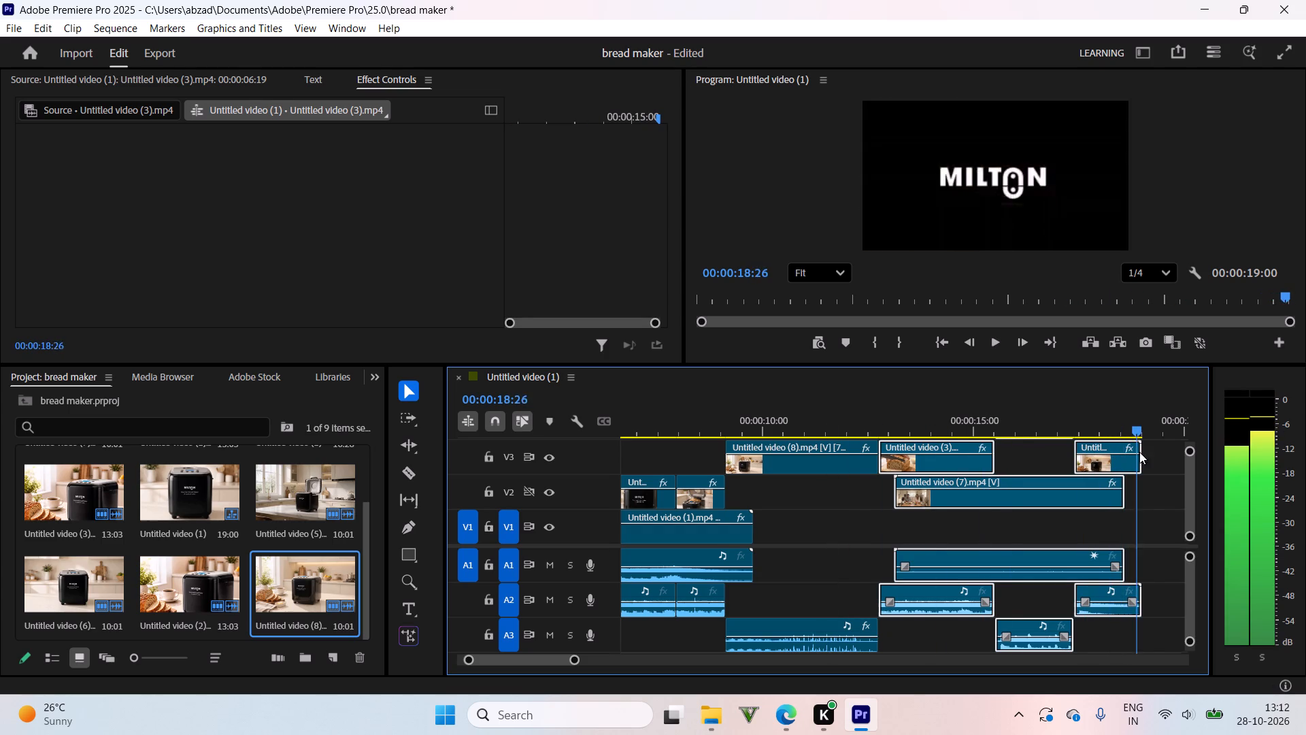
drag(1139, 452, 734, 523)
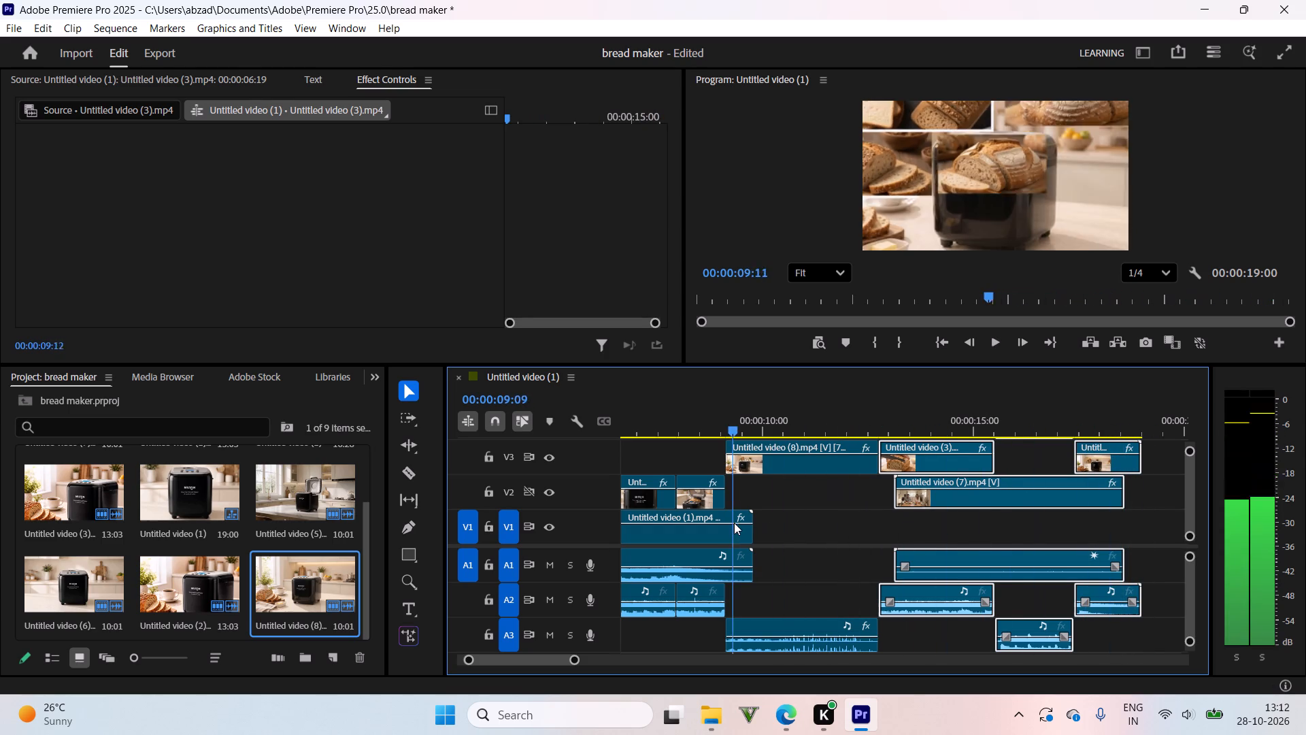
drag(734, 523, 616, 529)
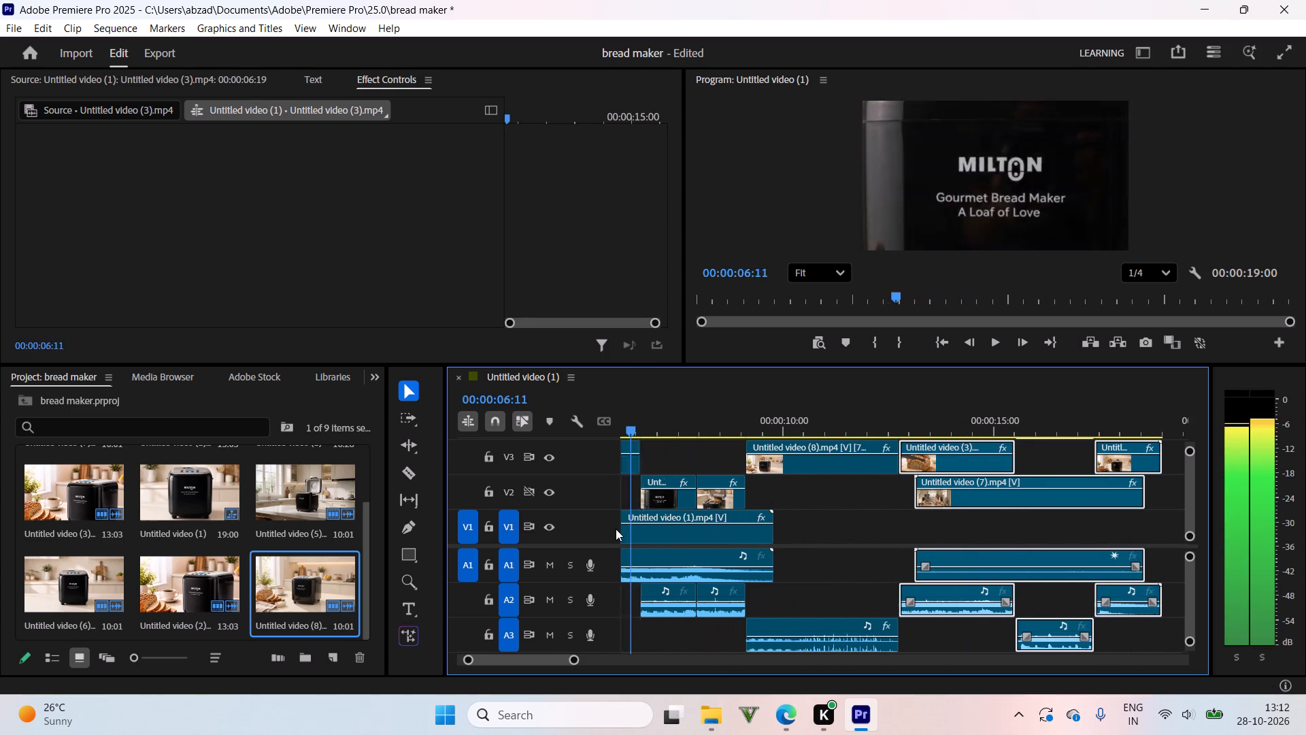
drag(616, 529, 759, 523)
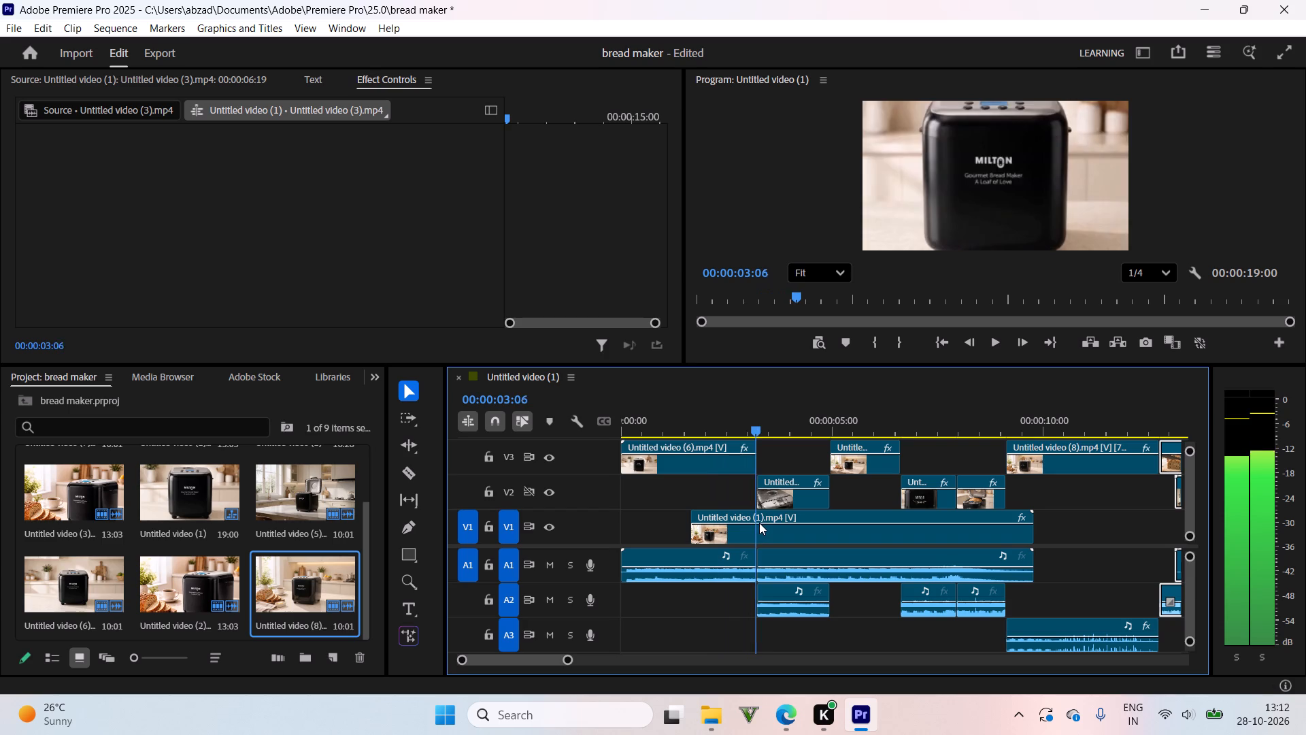
drag(759, 523, 841, 506)
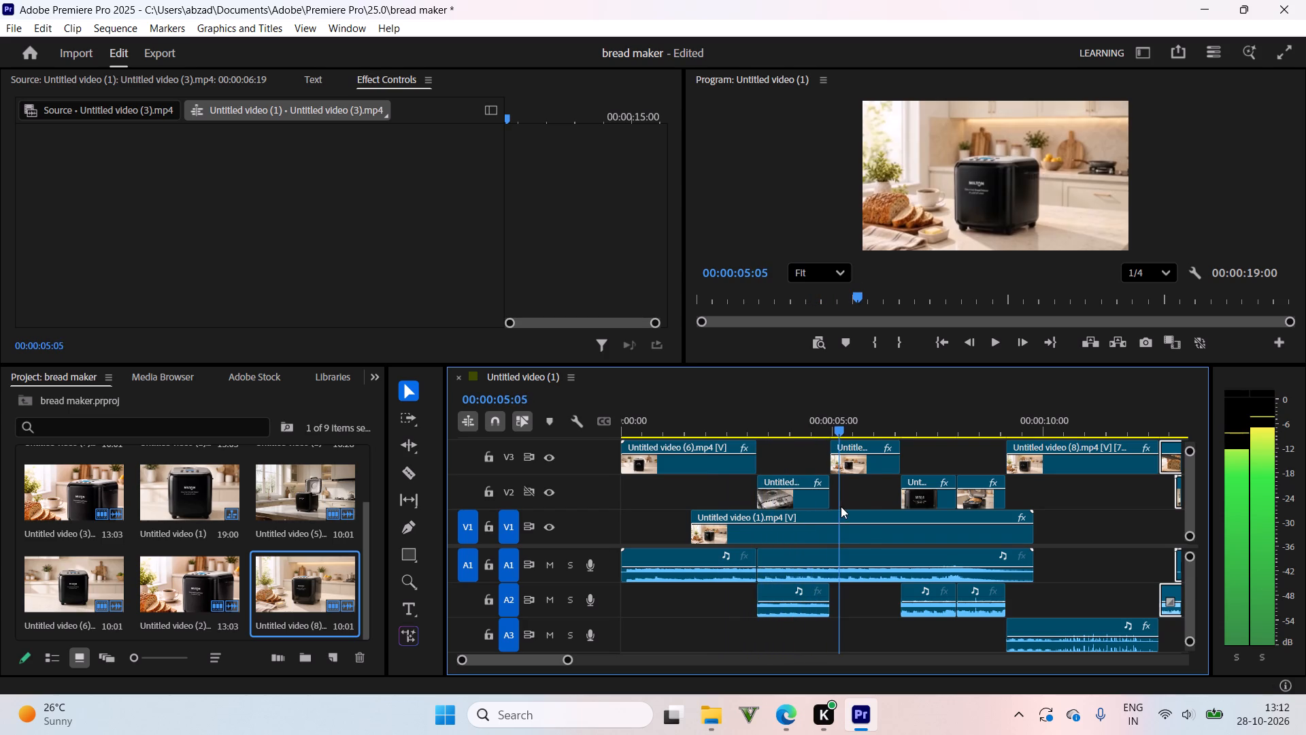
drag(841, 506, 866, 494)
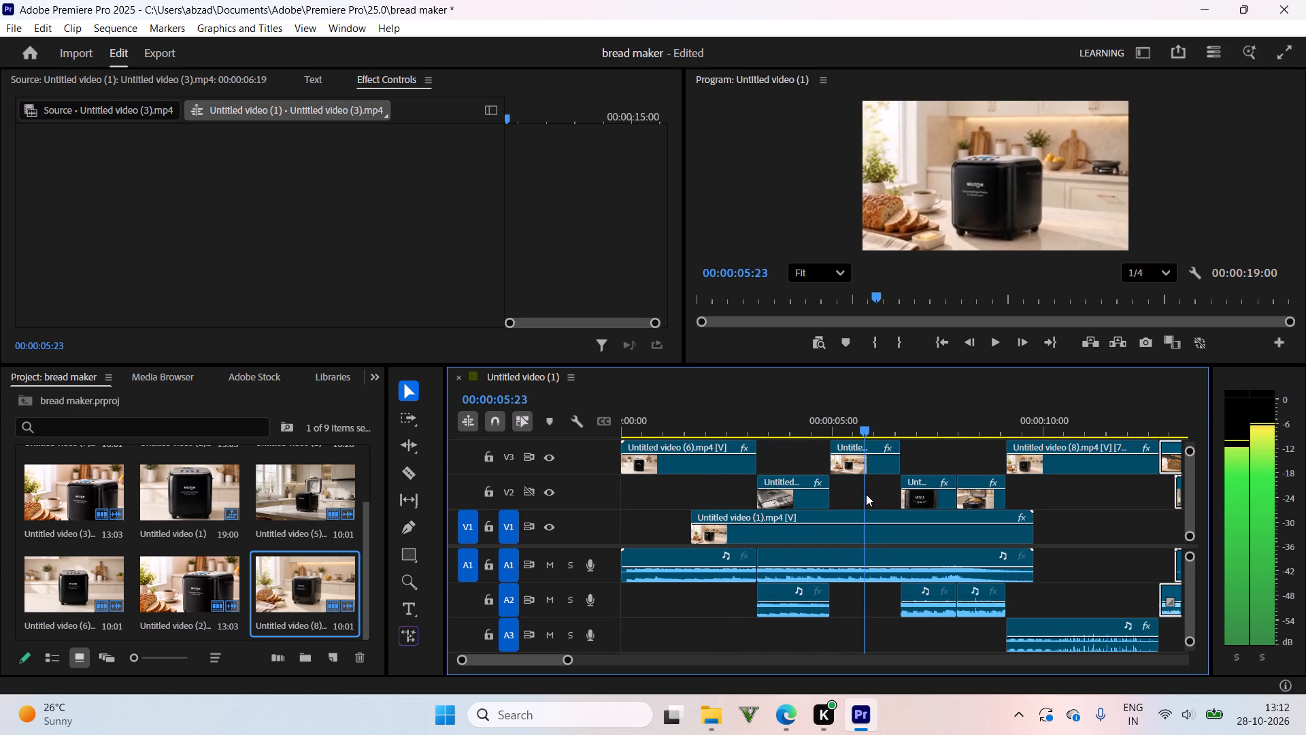
drag(866, 494, 928, 495)
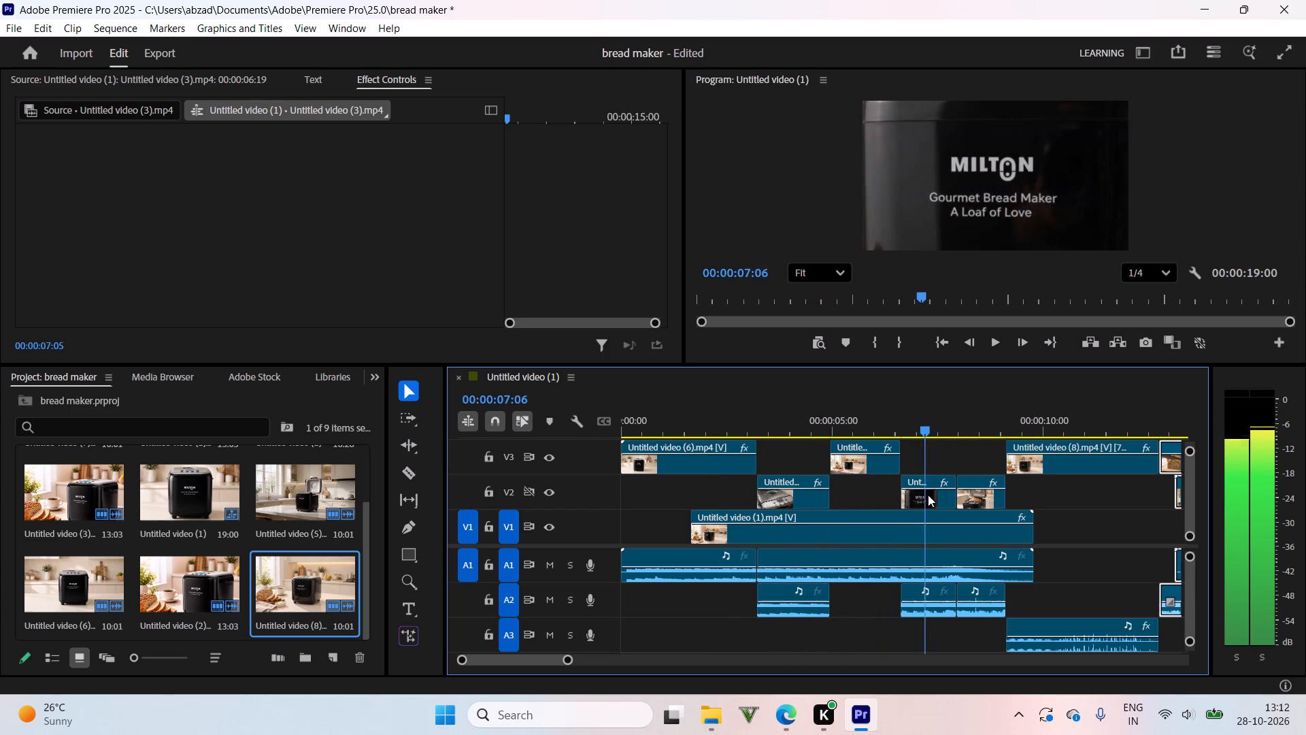
drag(928, 495, 991, 593)
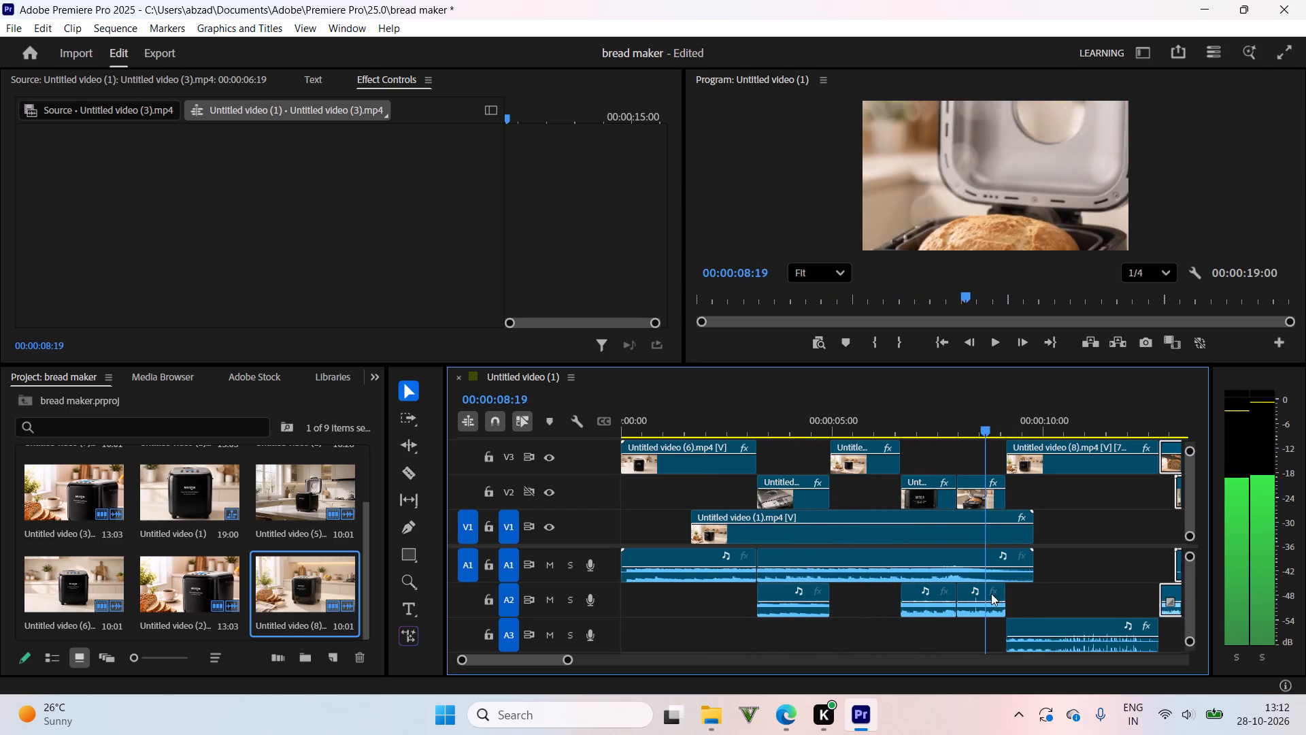
drag(991, 593, 1028, 583)
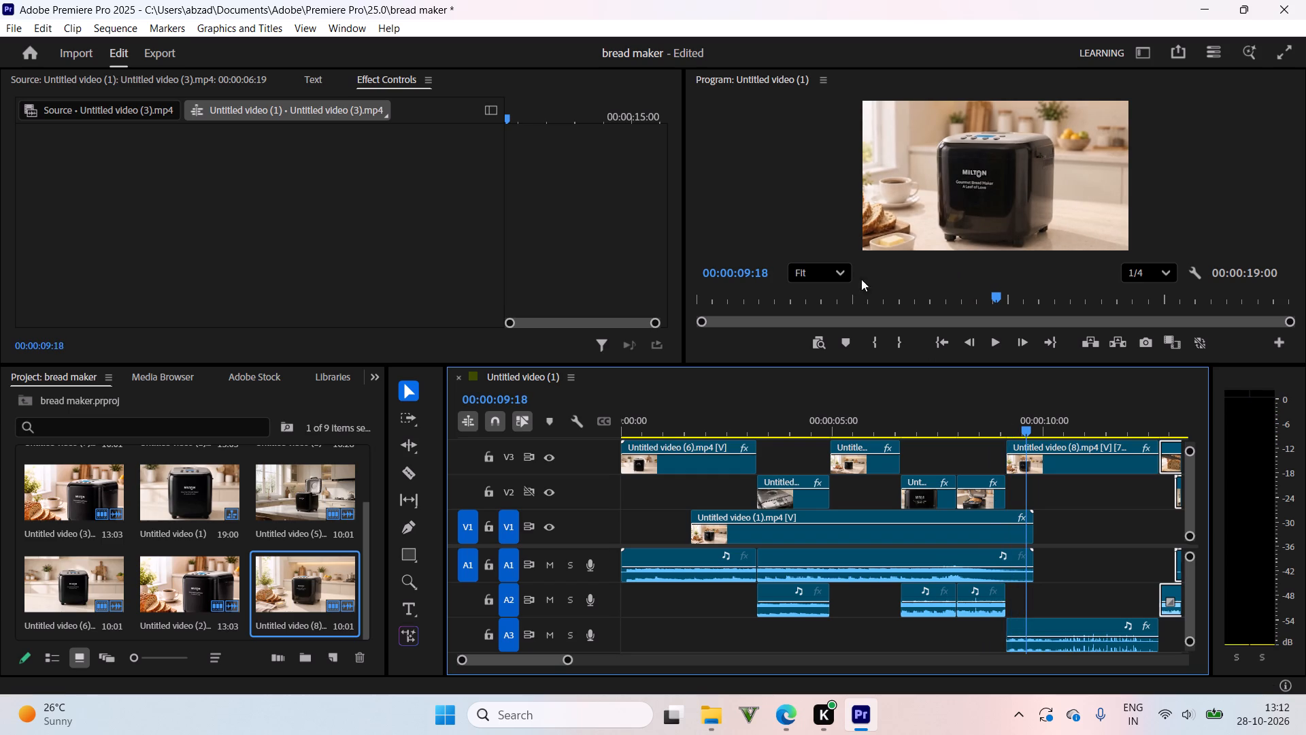
Magnify the preview to inspect the MILTON logo in the opening frames of Untitled video (8), and zoom back out.
scroll(988, 181, up, 7)
scroll(860, 163, up, 2)
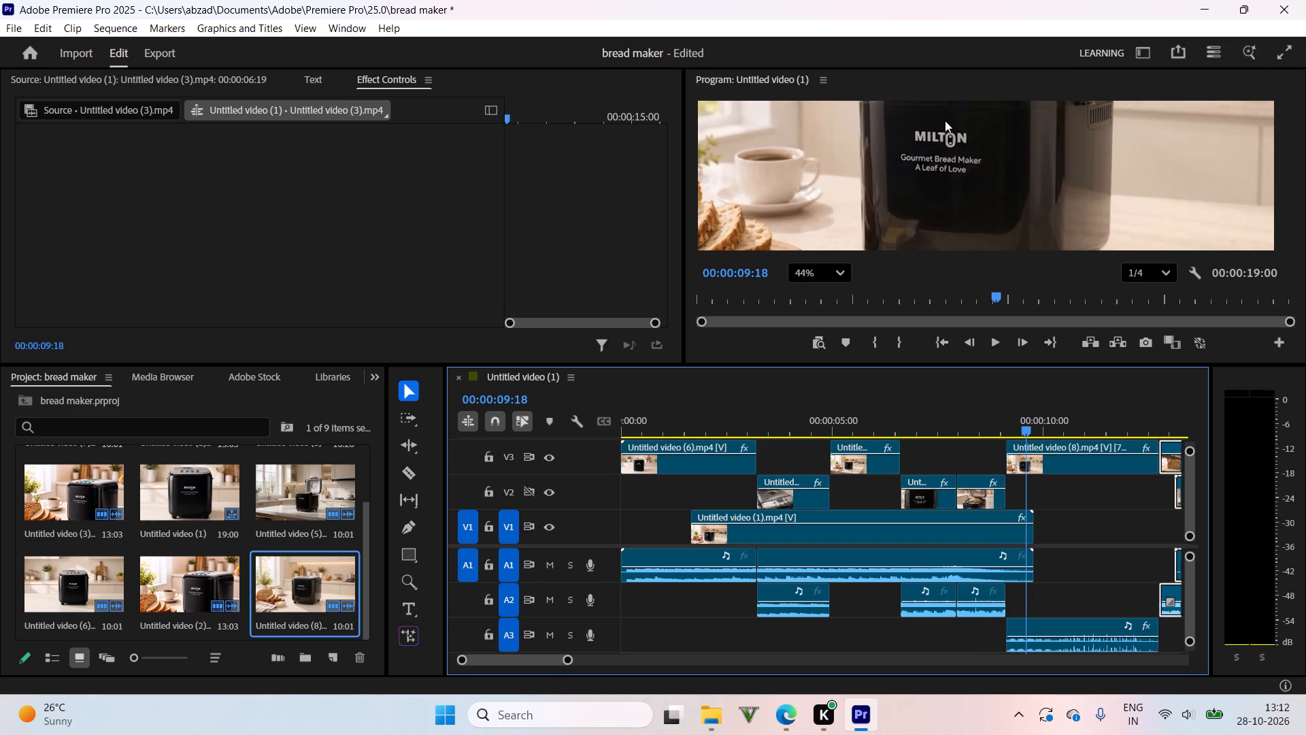
scroll(943, 122, up, 12)
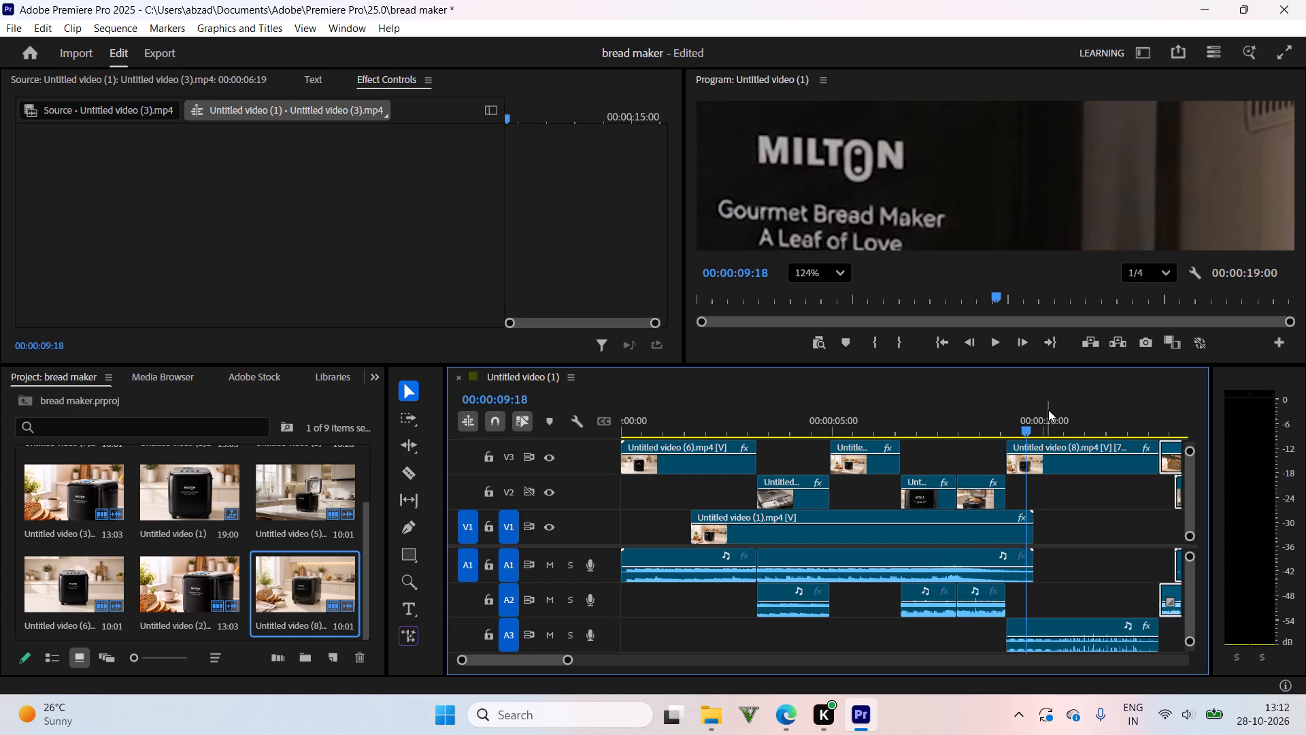
drag(1024, 427, 1016, 414)
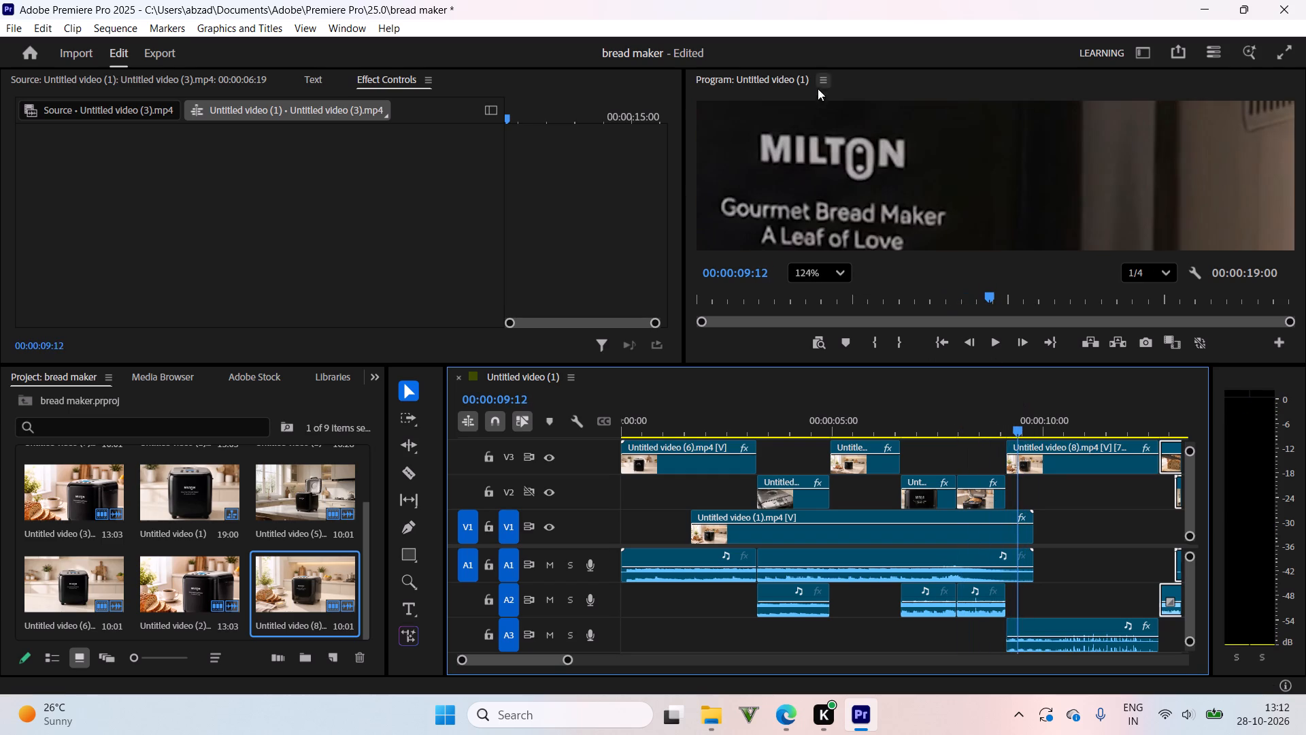
scroll(908, 148, down, 17)
scroll(909, 152, up, 1)
scroll(909, 152, down, 7)
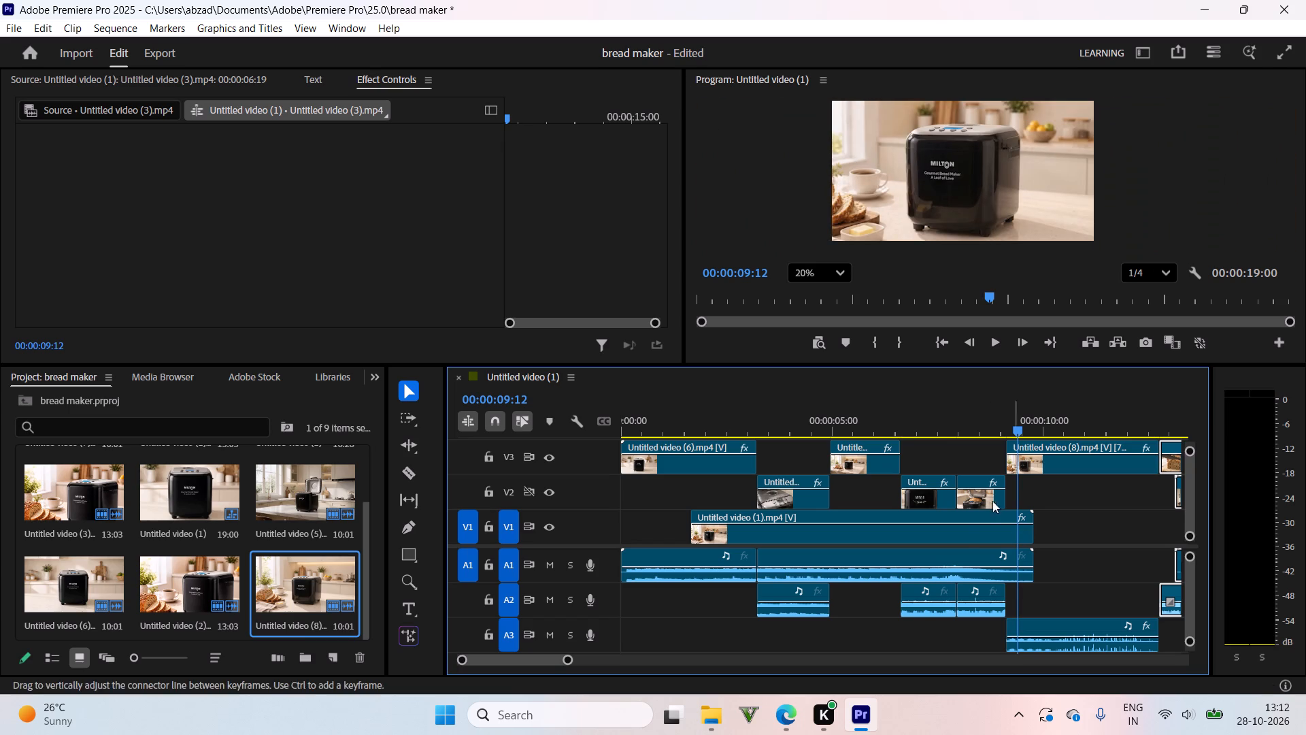
Scrub back and forth through Untitled video (8) to check its motion, and restore the preview zoom to Fit.
drag(970, 422, 1018, 408)
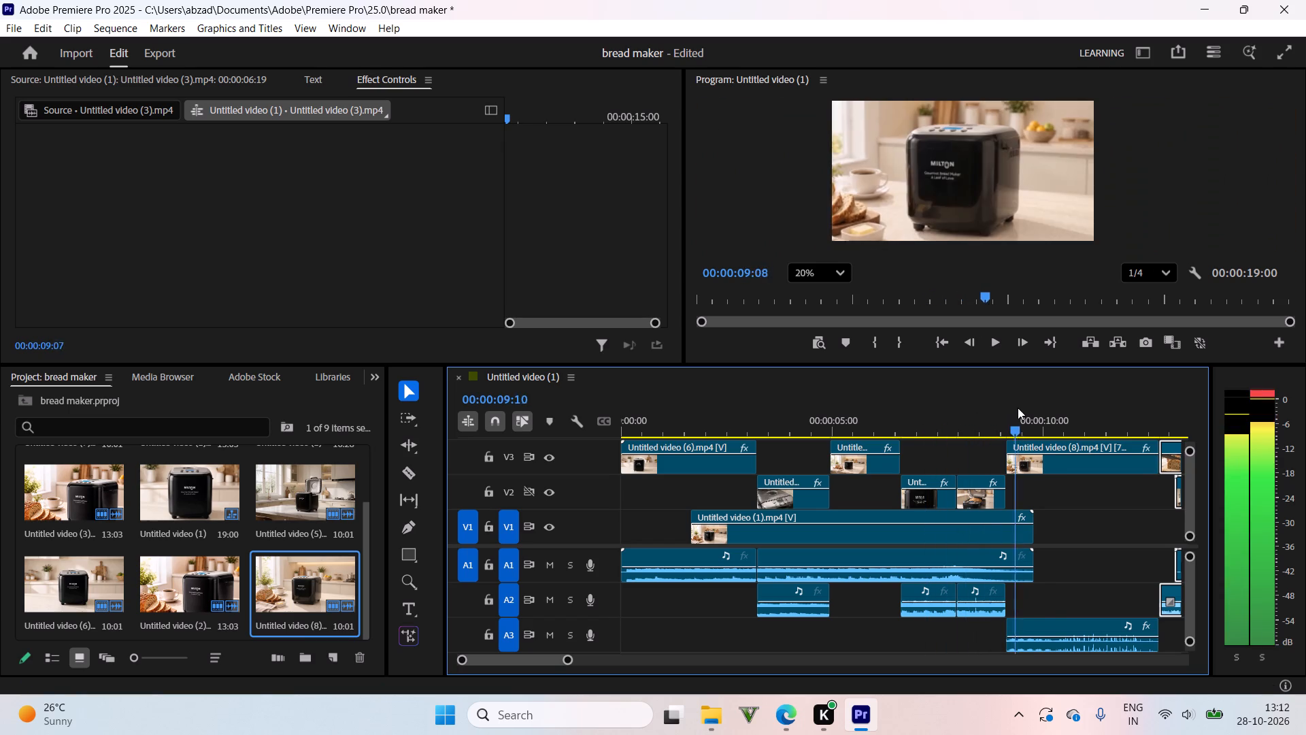
drag(1018, 408, 1160, 399)
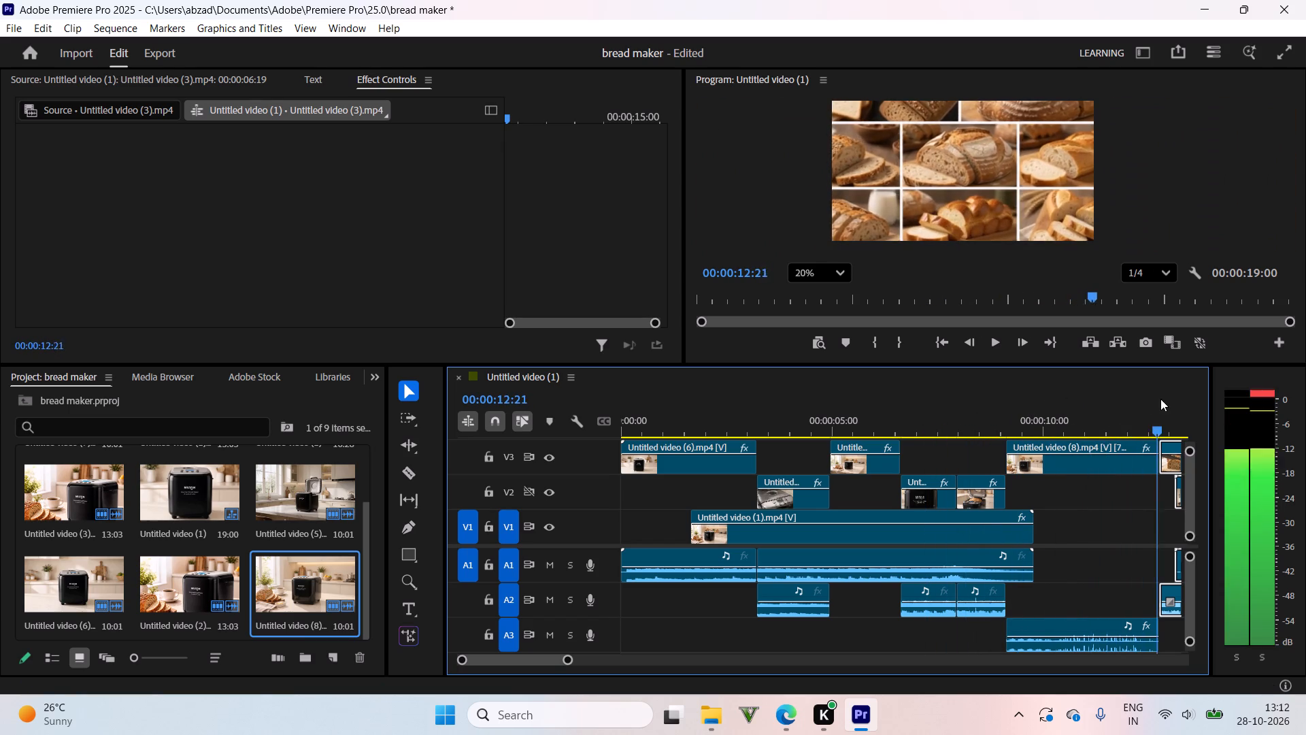
drag(1160, 399, 1109, 394)
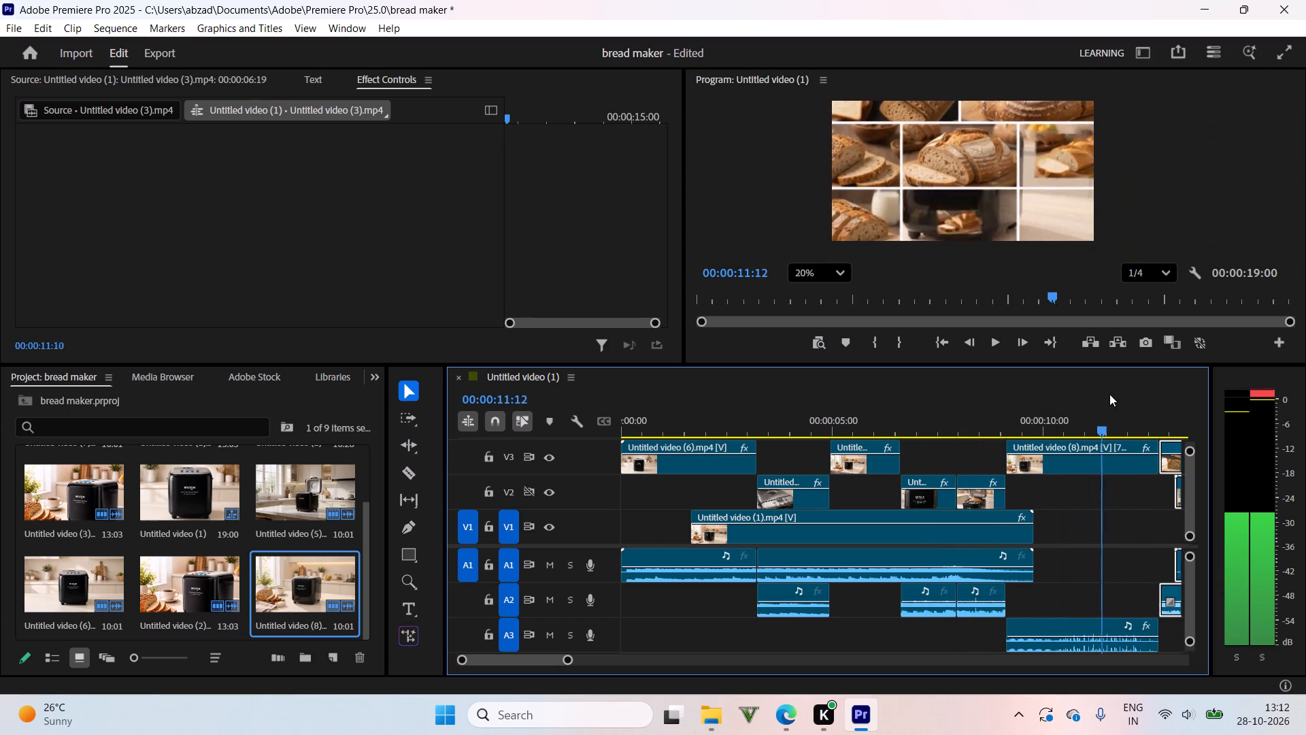
drag(1109, 394, 1068, 400)
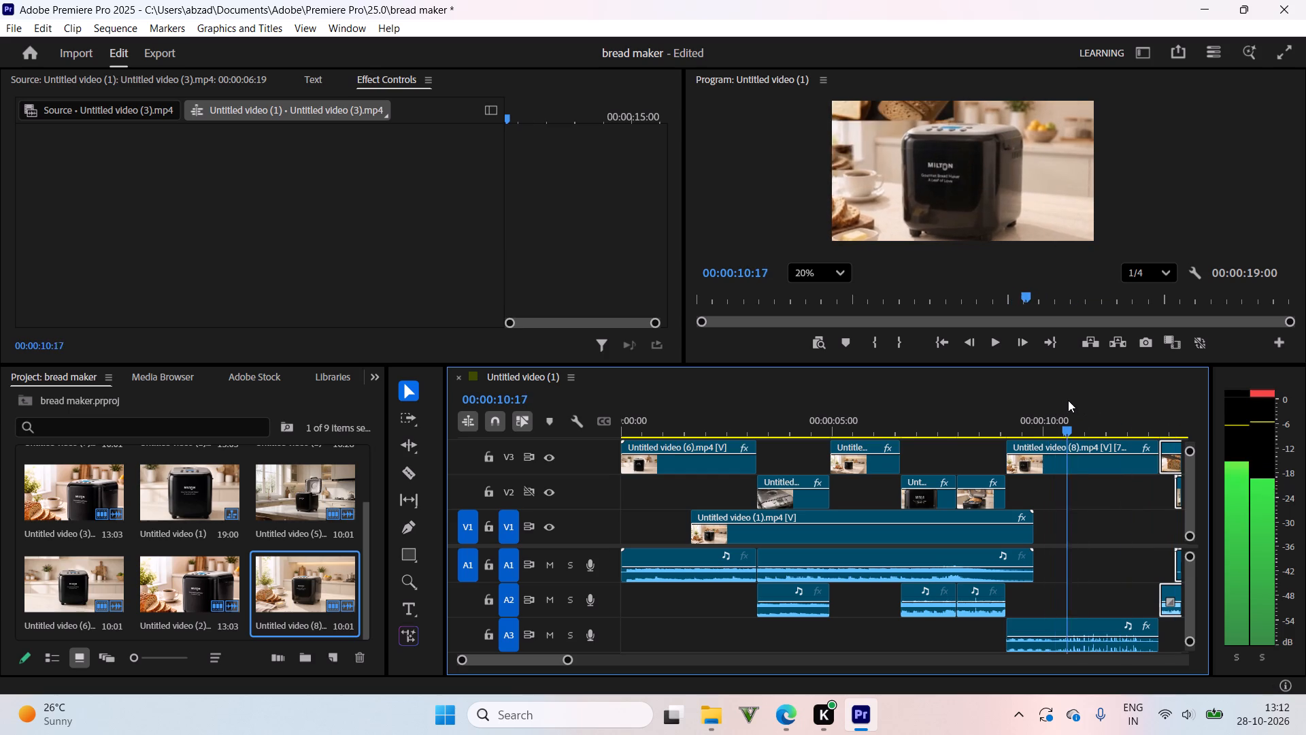
drag(1068, 400, 1085, 397)
click(825, 265)
drag(824, 302, 834, 305)
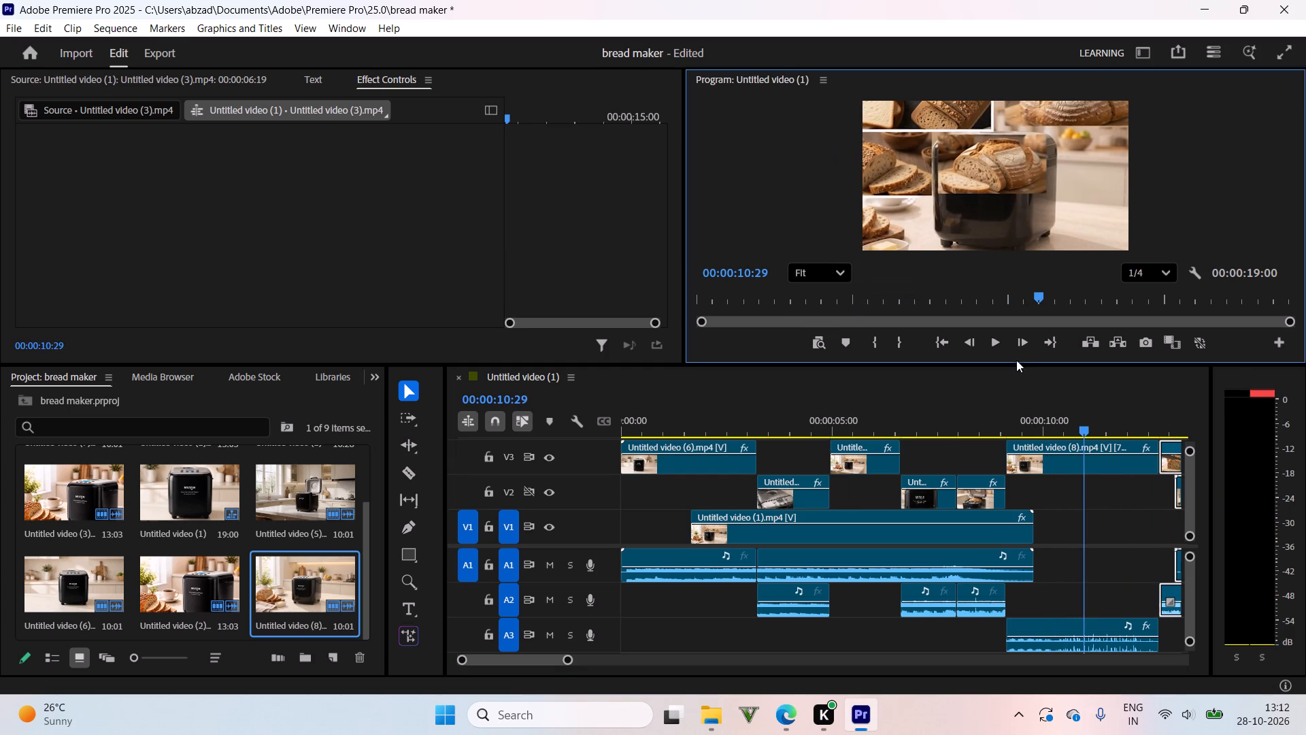
Scrub from the end of Untitled video (8) through Untitled video (3) into the family meal shot to check pacing.
drag(1059, 421, 1173, 413)
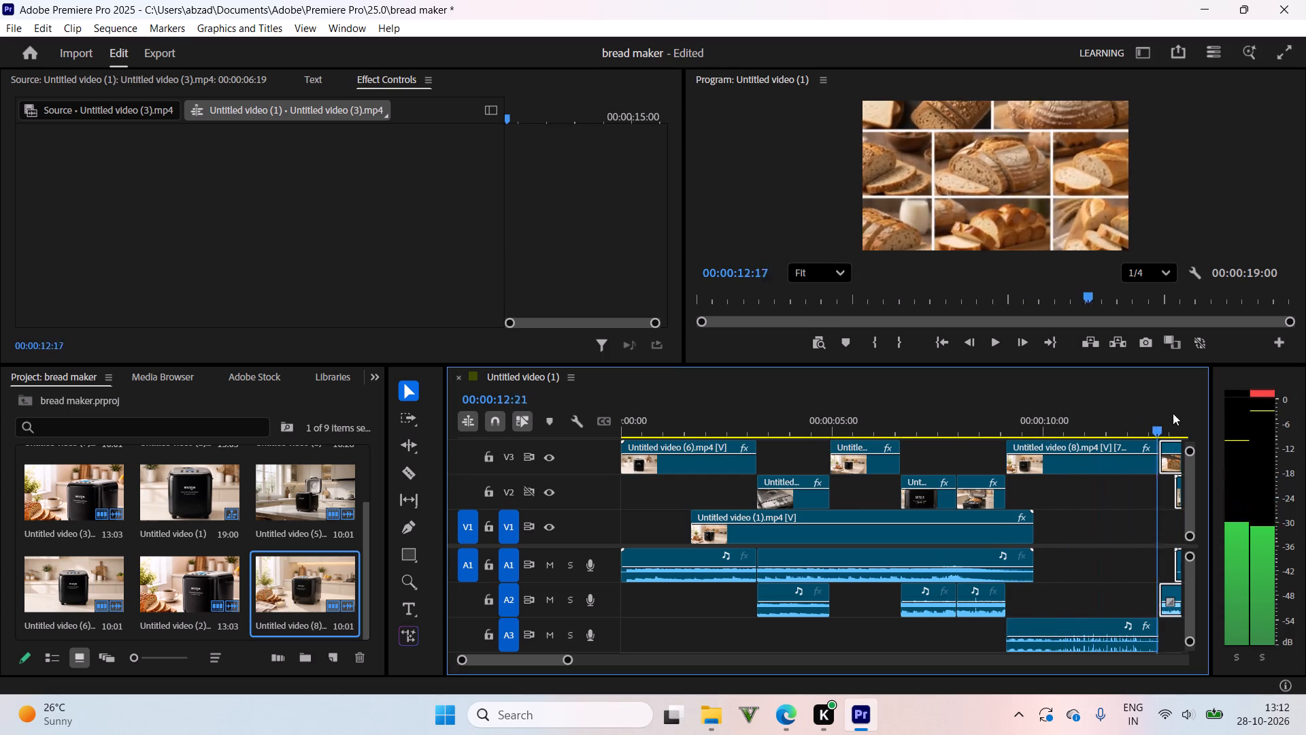
drag(1173, 413, 1024, 409)
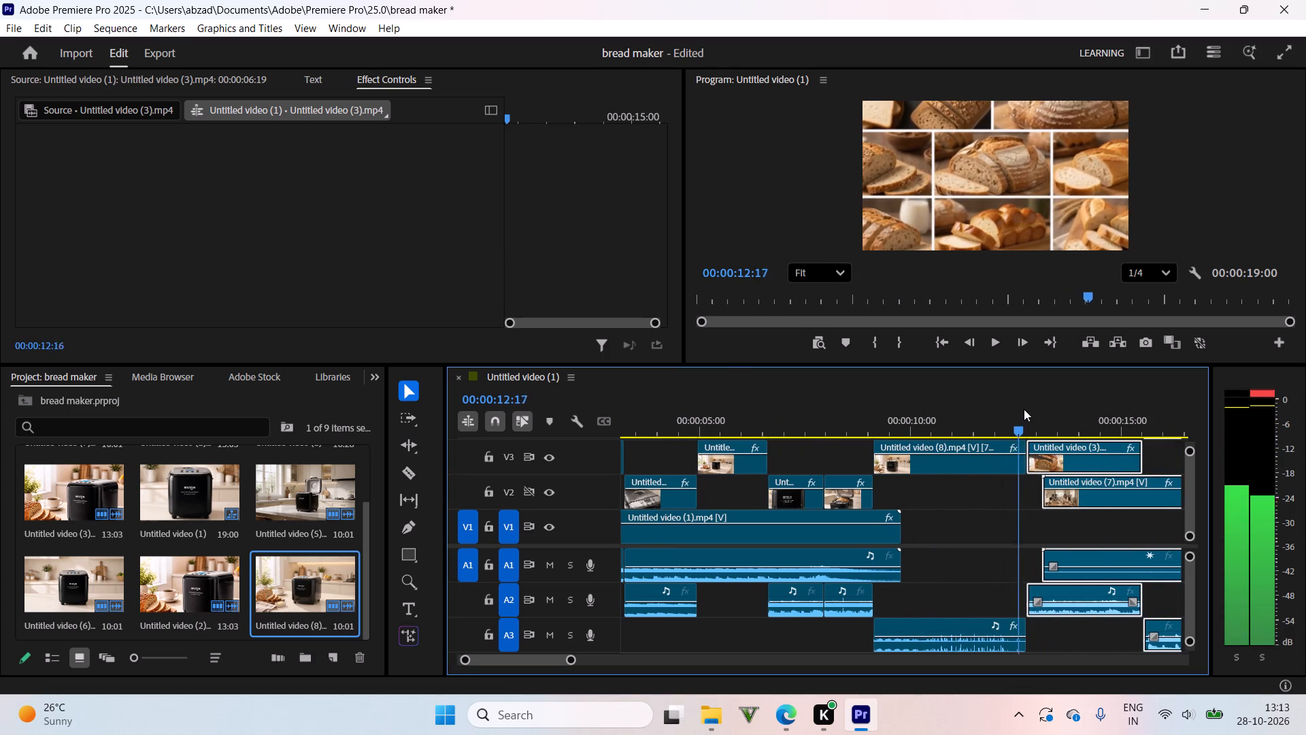
drag(1024, 409, 1165, 393)
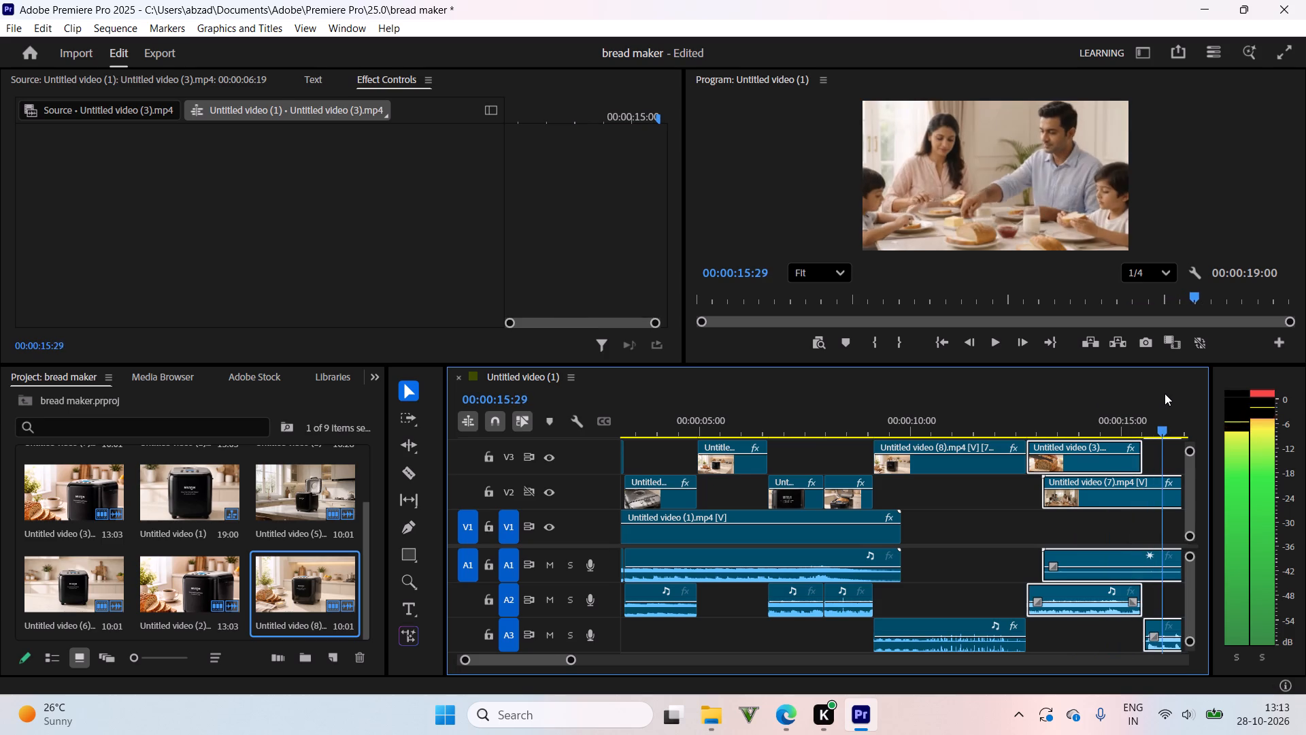
drag(1165, 393, 1052, 380)
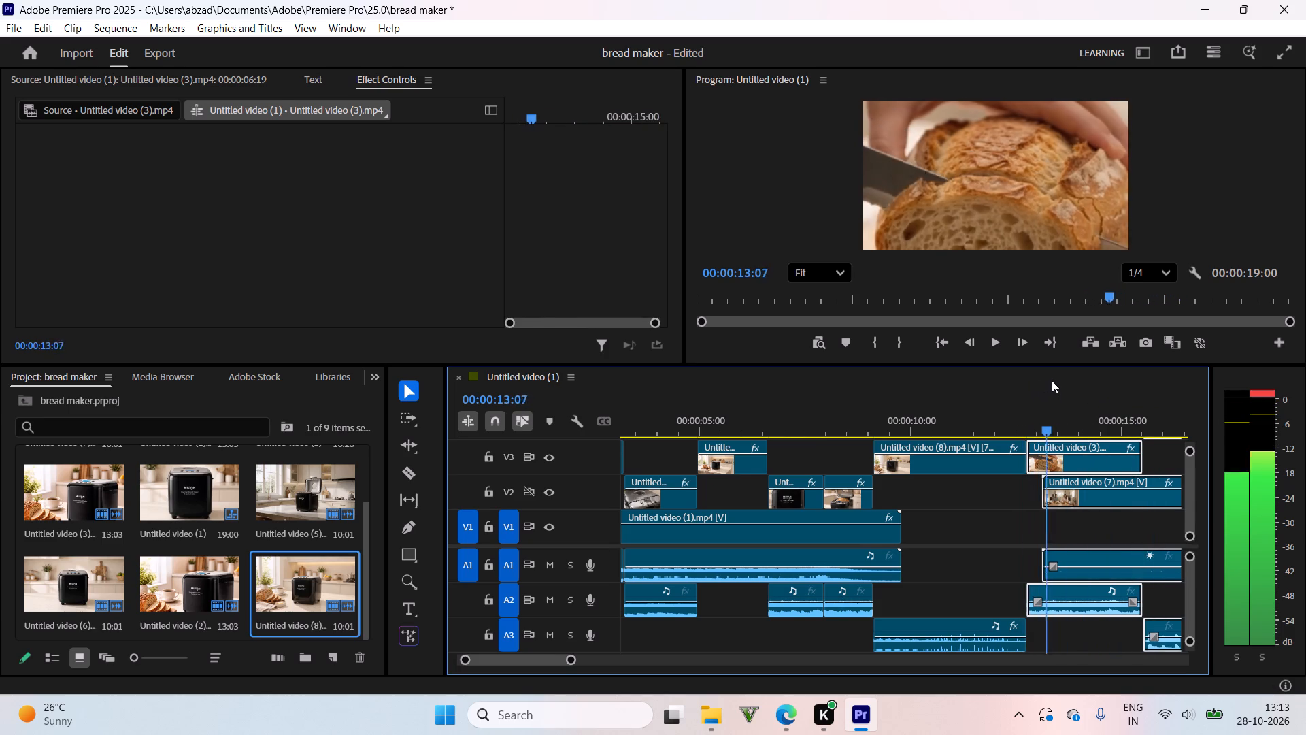
drag(1052, 380, 1150, 376)
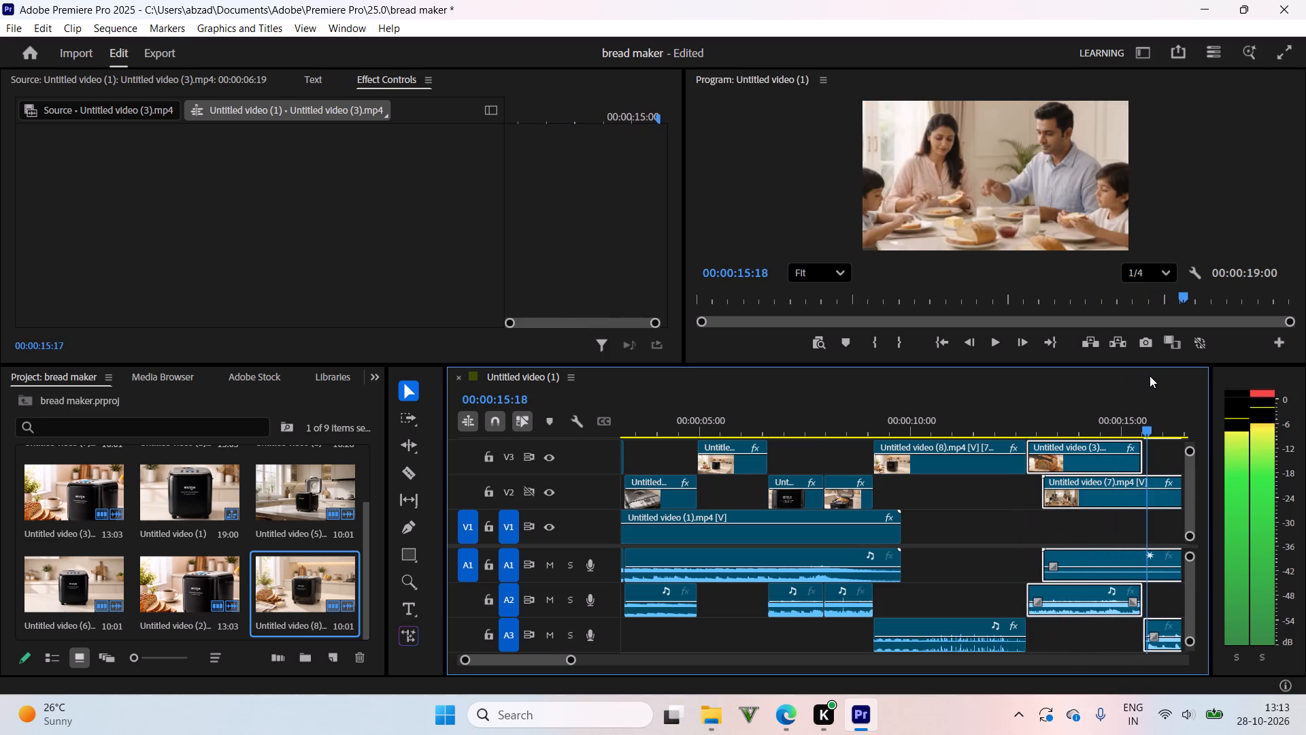
drag(1150, 376, 1049, 379)
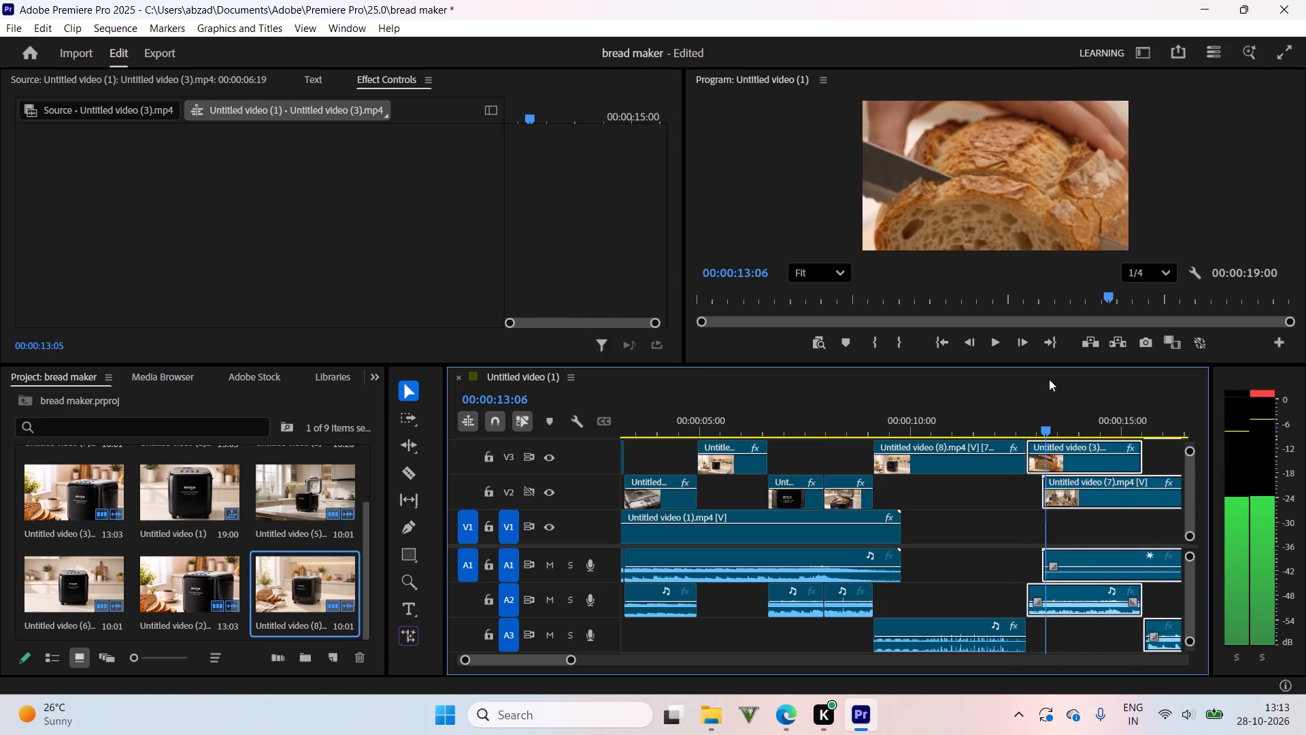
drag(1049, 379, 1051, 378)
Set all the selected clips following Untitled video (8) to 70% speed with Optical flow time interpolation.
right_click(1056, 448)
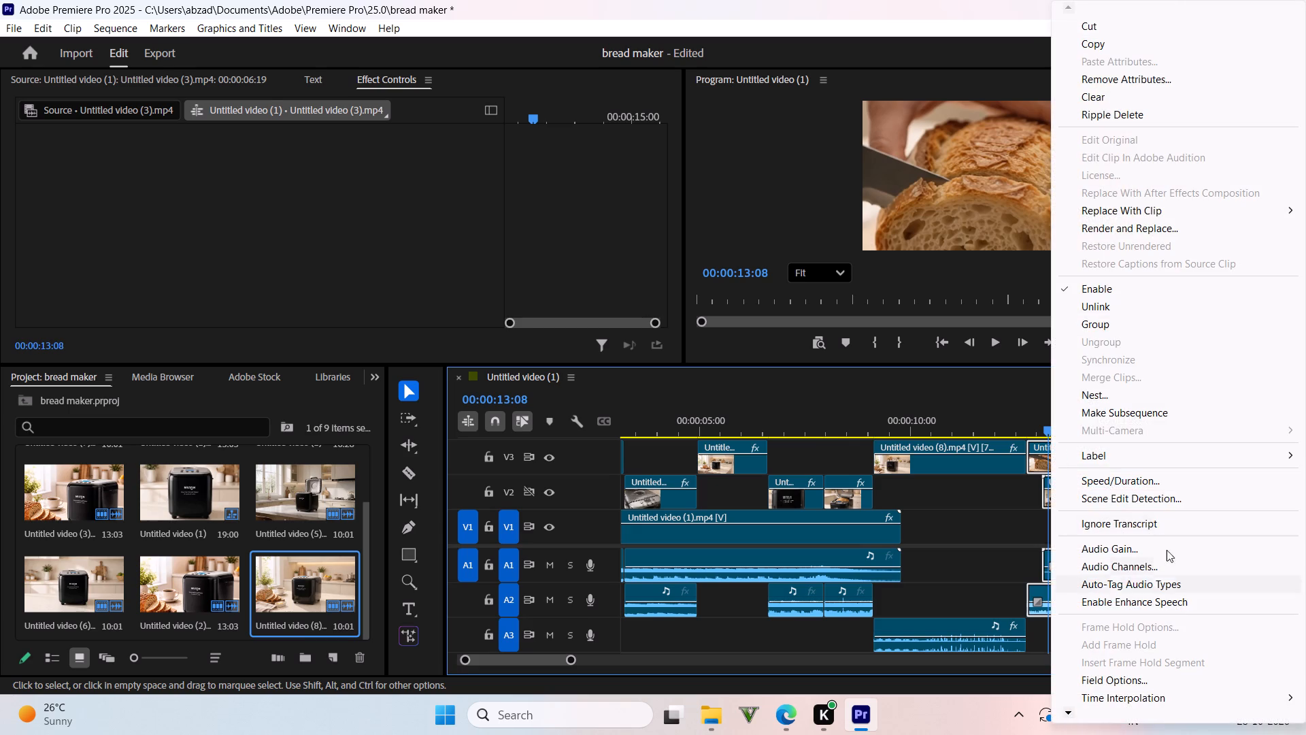
click(1142, 482)
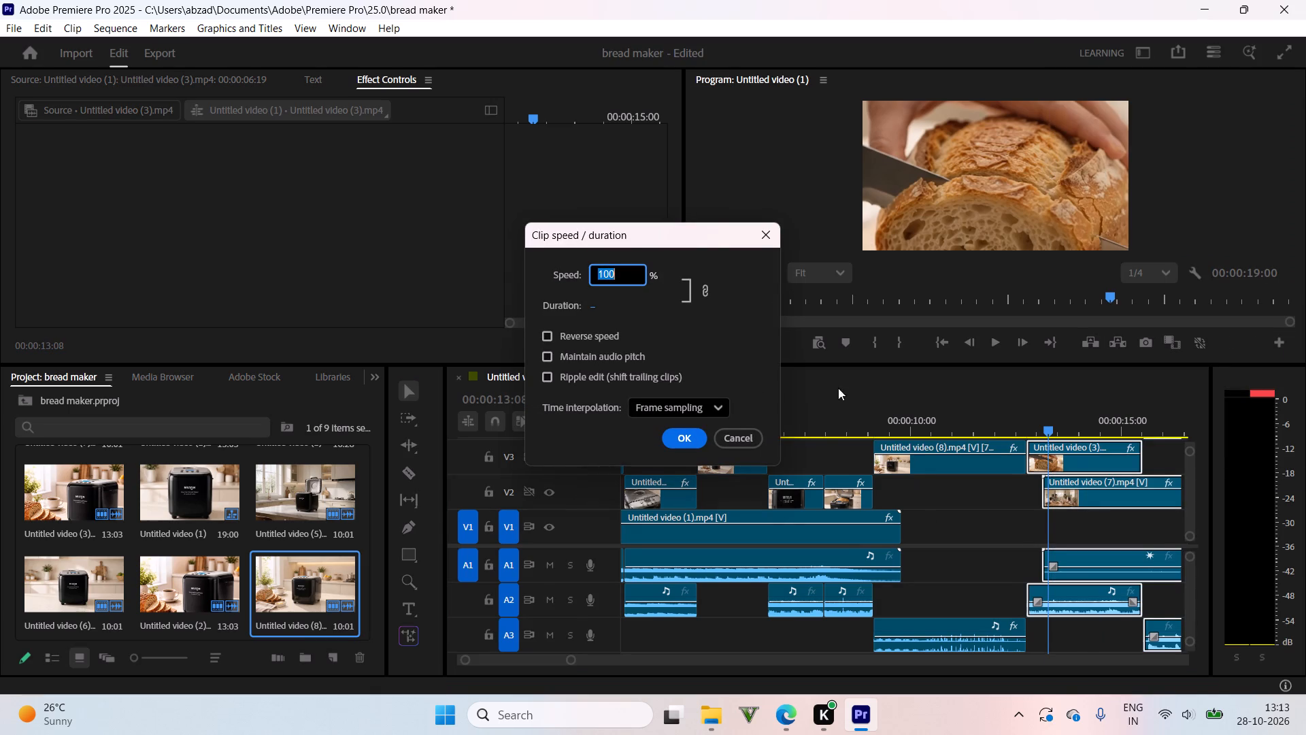
key(BackSpace)
key(7)
key(0)
click(688, 407)
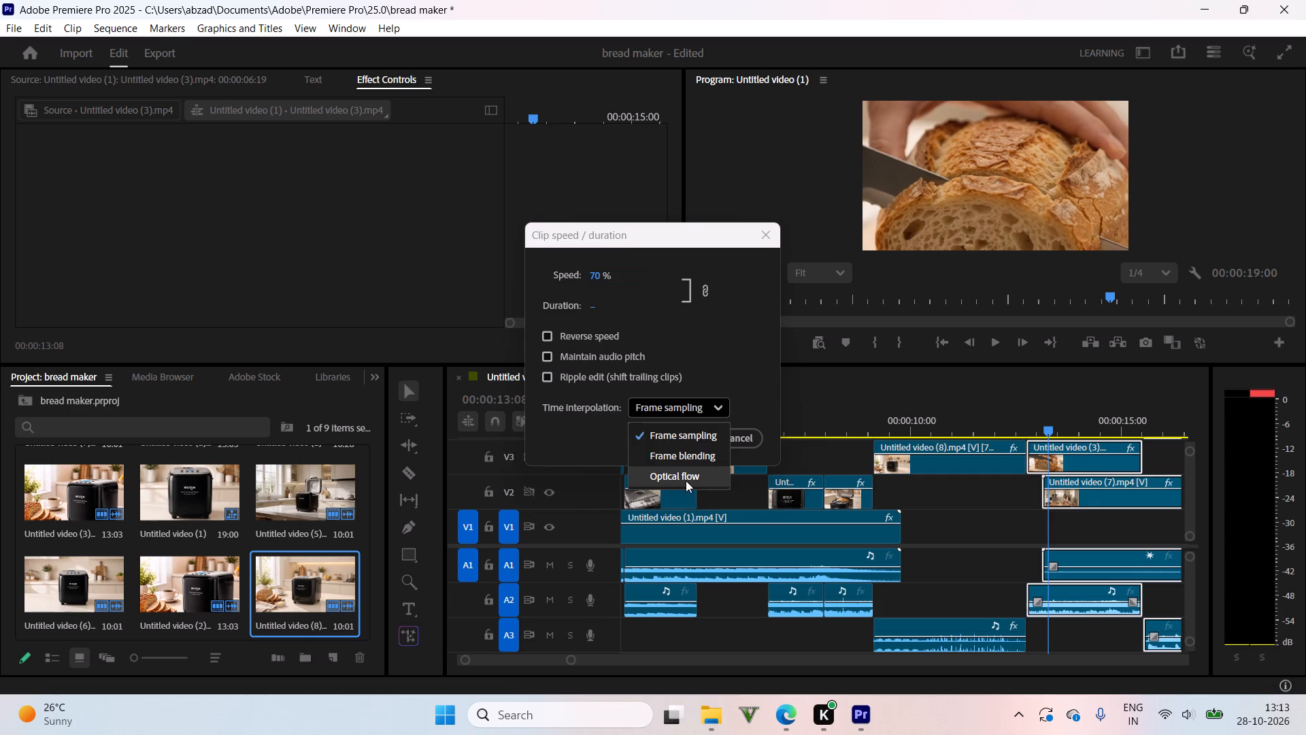
click(686, 480)
click(672, 442)
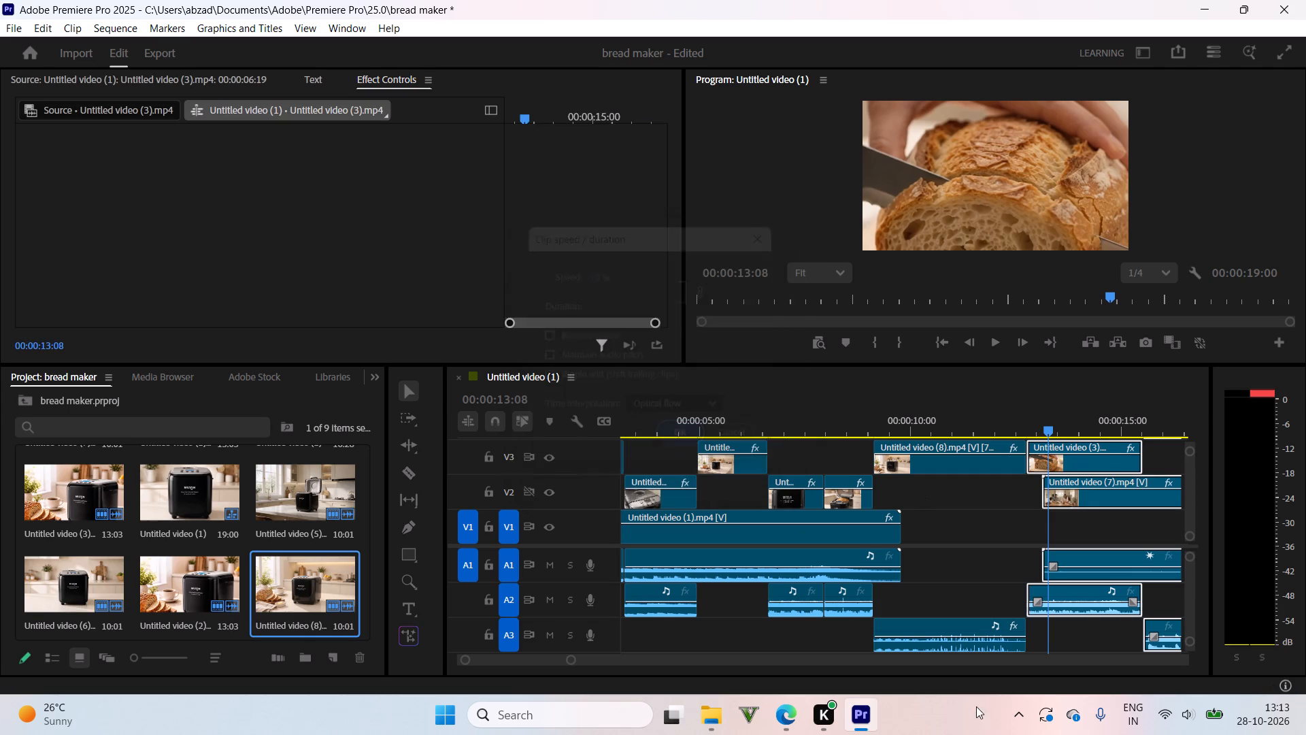
Scrub back and forth from the slowed bread-slicing shot through the MILTON bread maker shot into the family meal to check pacing.
scroll(1117, 478, down, 2)
scroll(999, 450, down, 5)
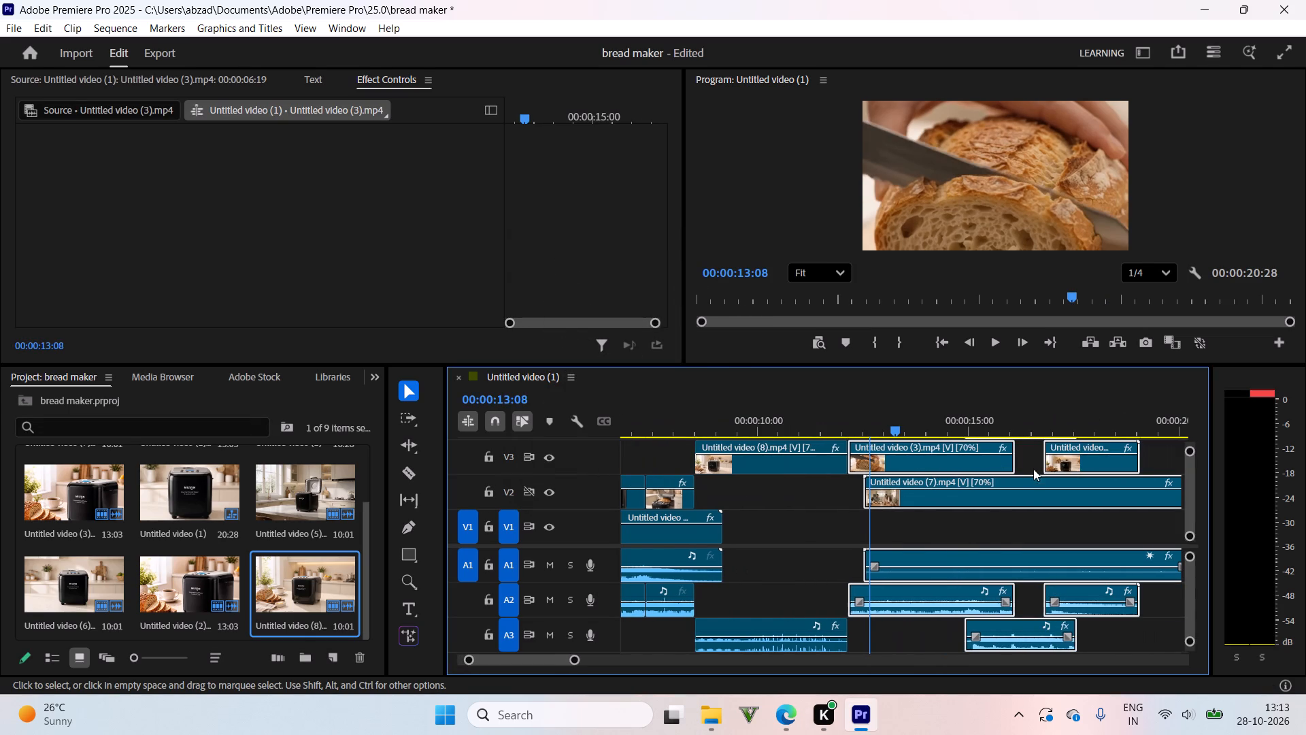
drag(862, 414, 892, 423)
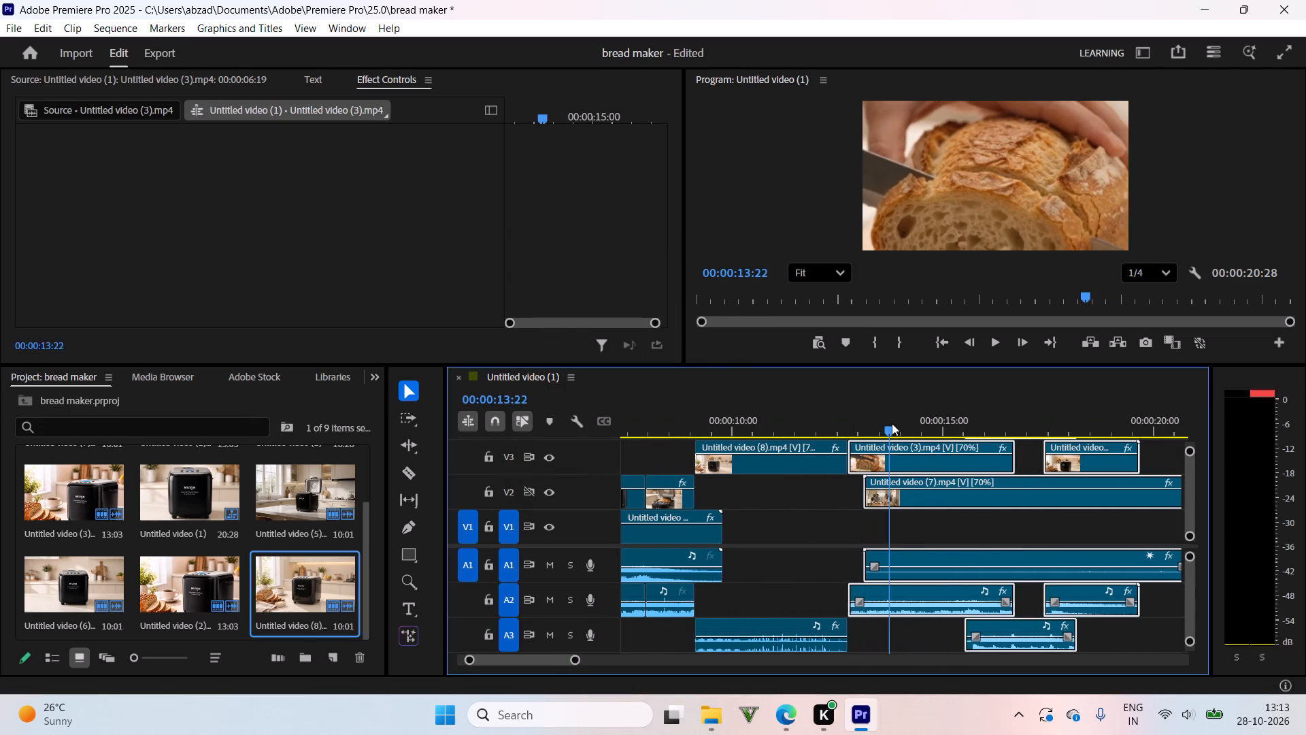
drag(892, 423, 950, 419)
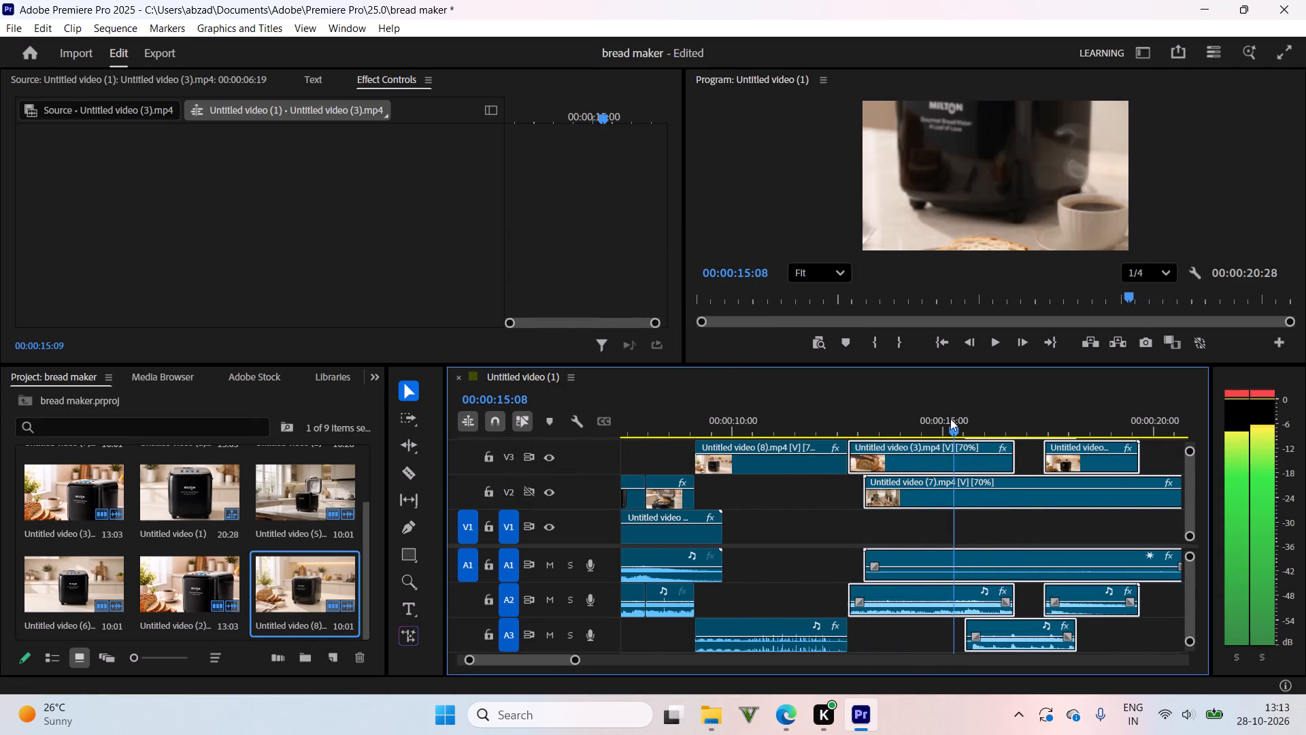
drag(950, 419, 937, 413)
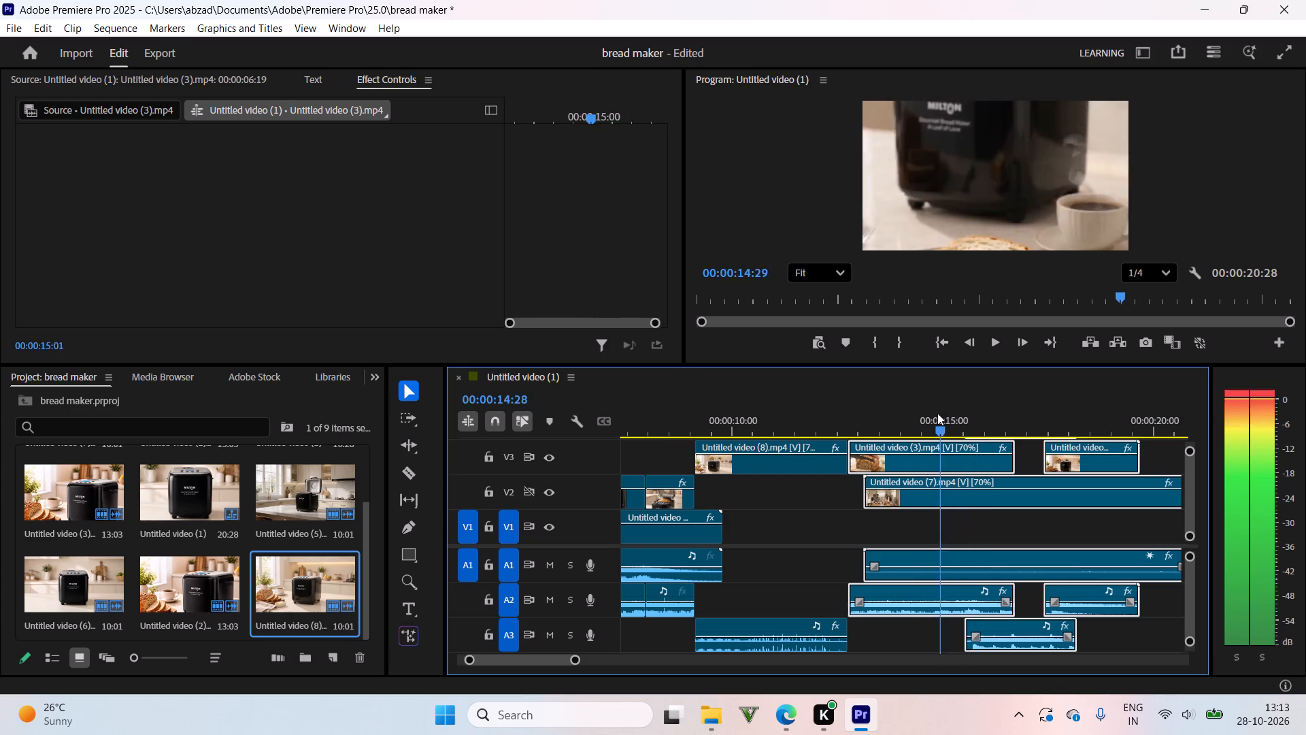
drag(937, 413, 948, 402)
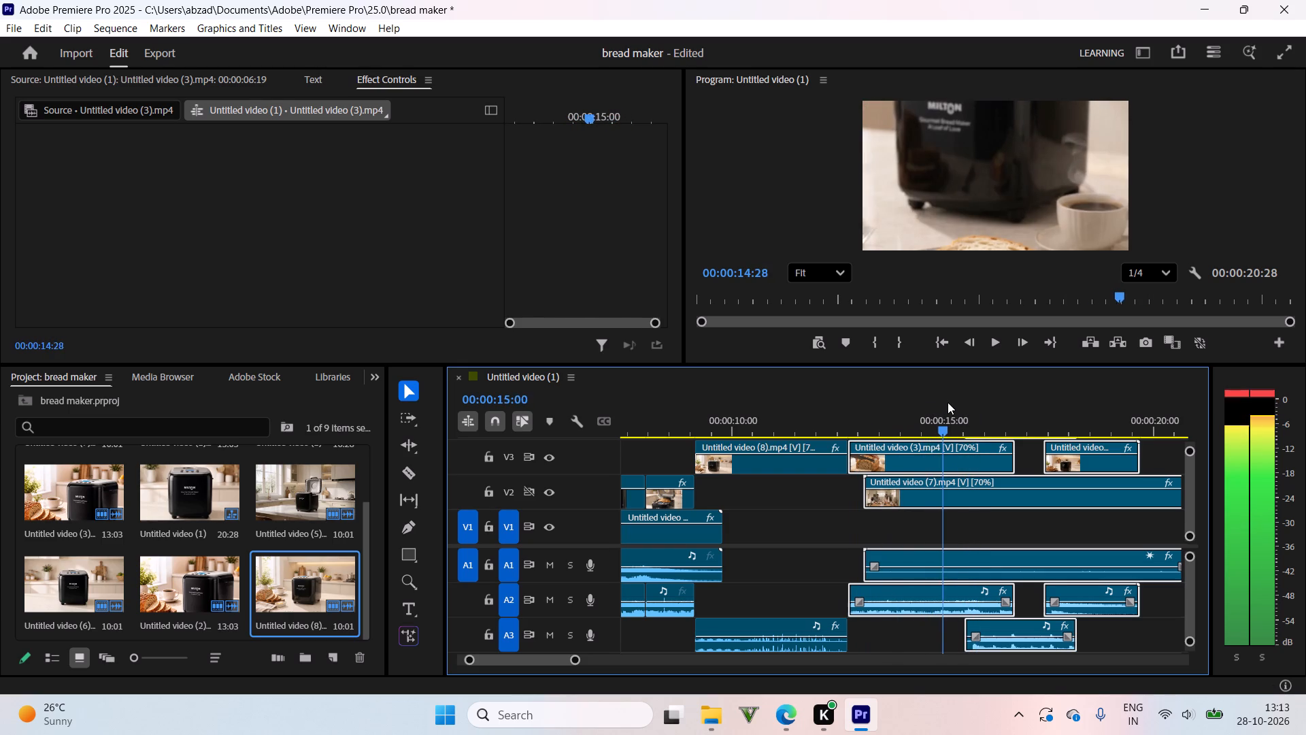
drag(948, 402, 960, 401)
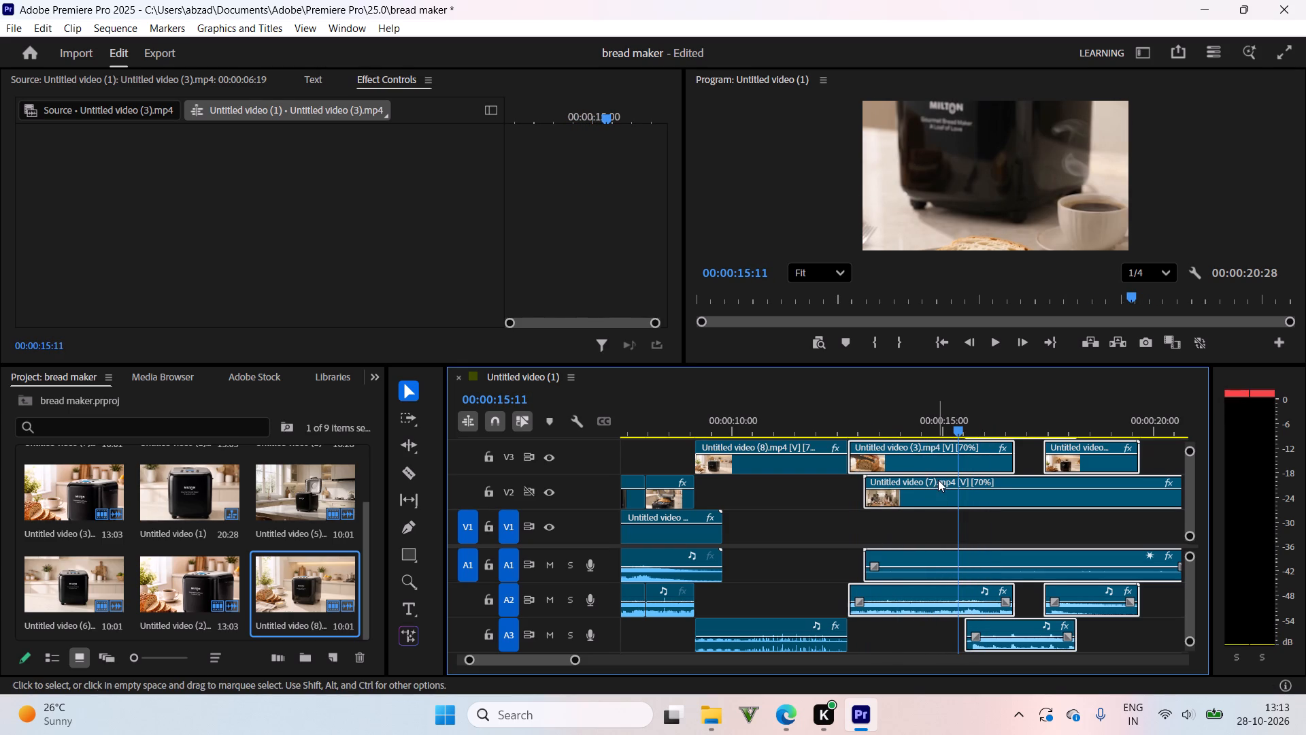
drag(1028, 431, 1006, 436)
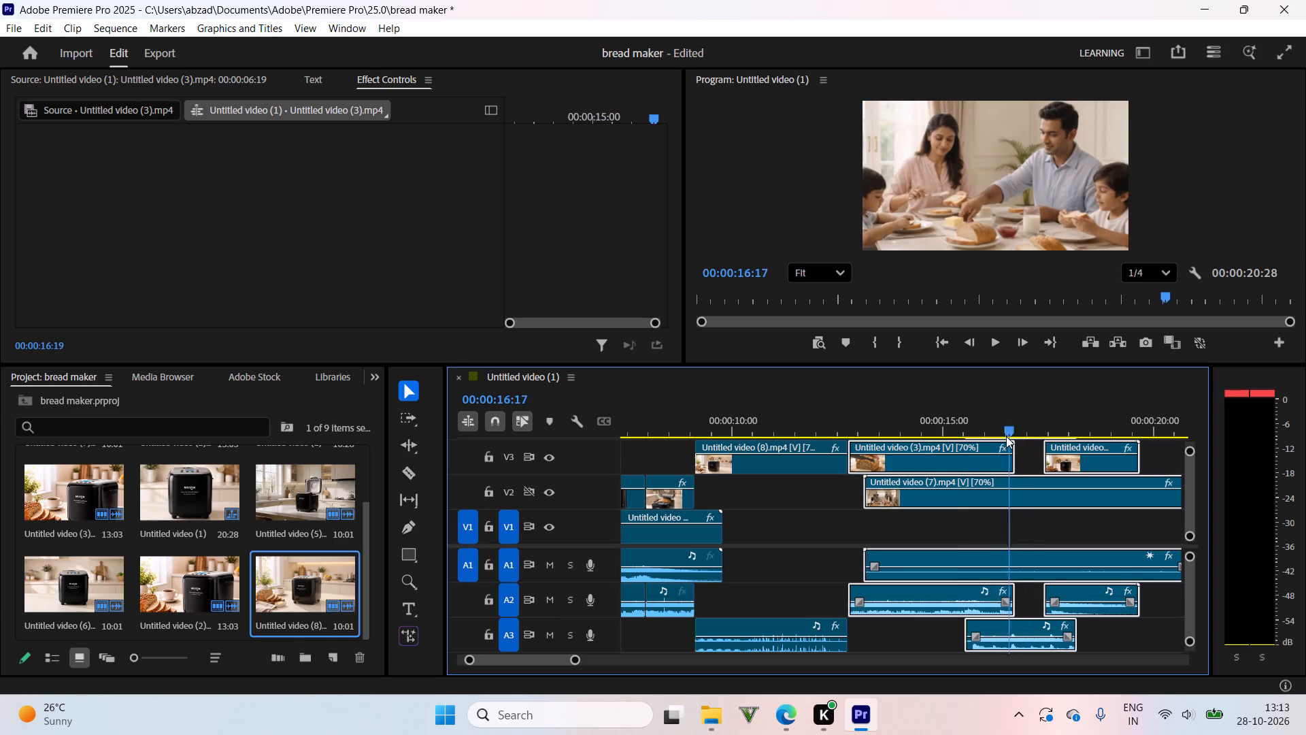
drag(1006, 436, 934, 428)
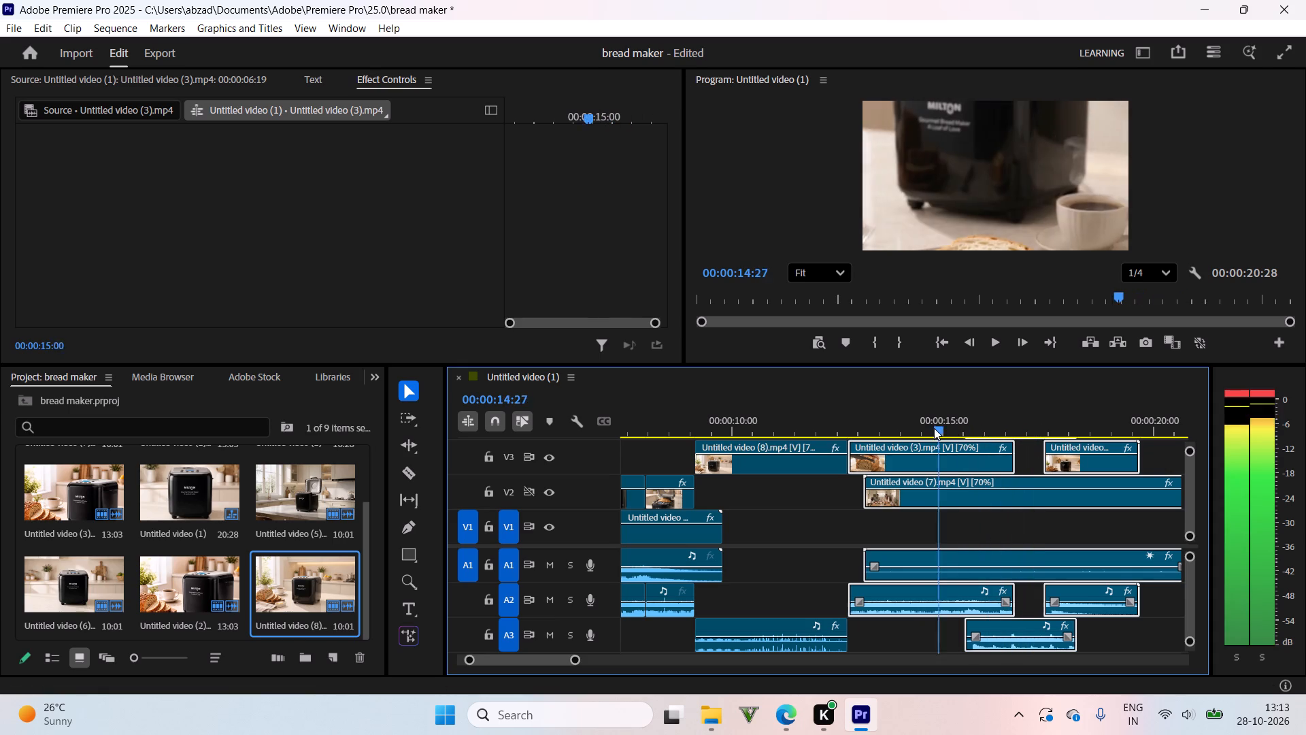
drag(934, 428, 1042, 425)
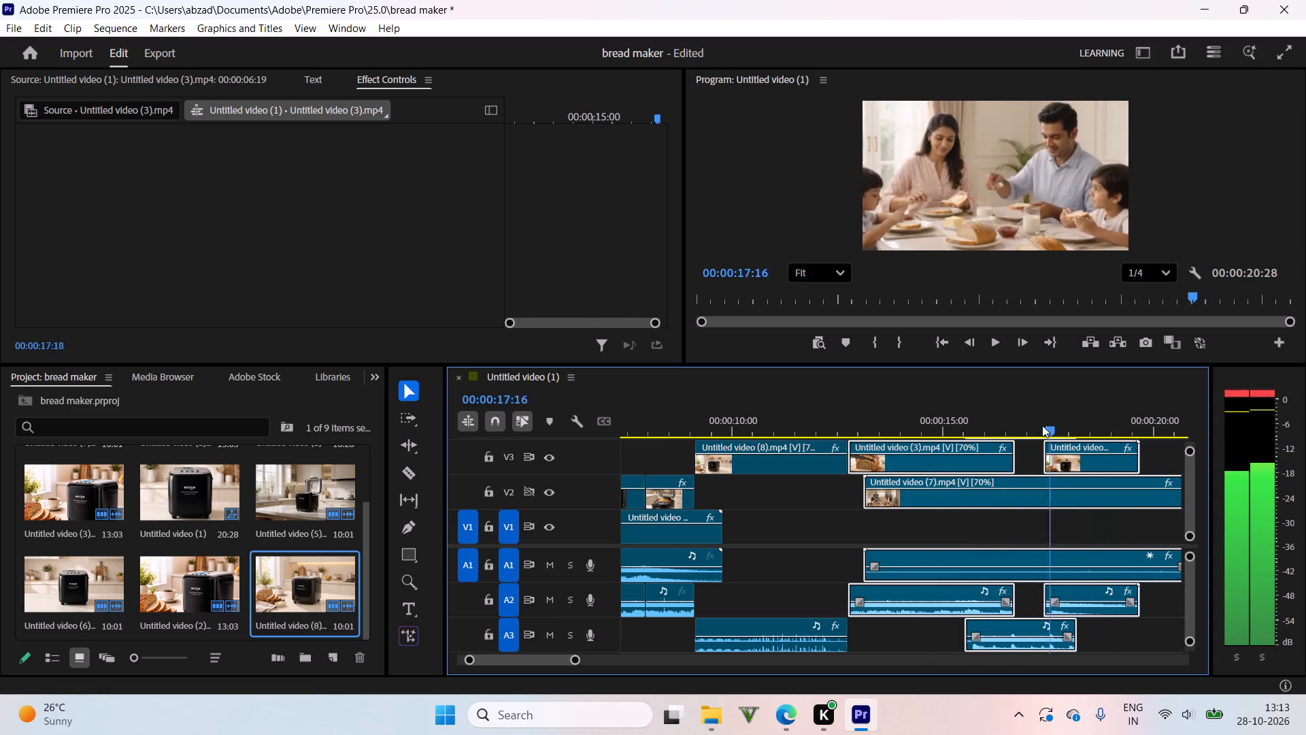
drag(1042, 425, 962, 429)
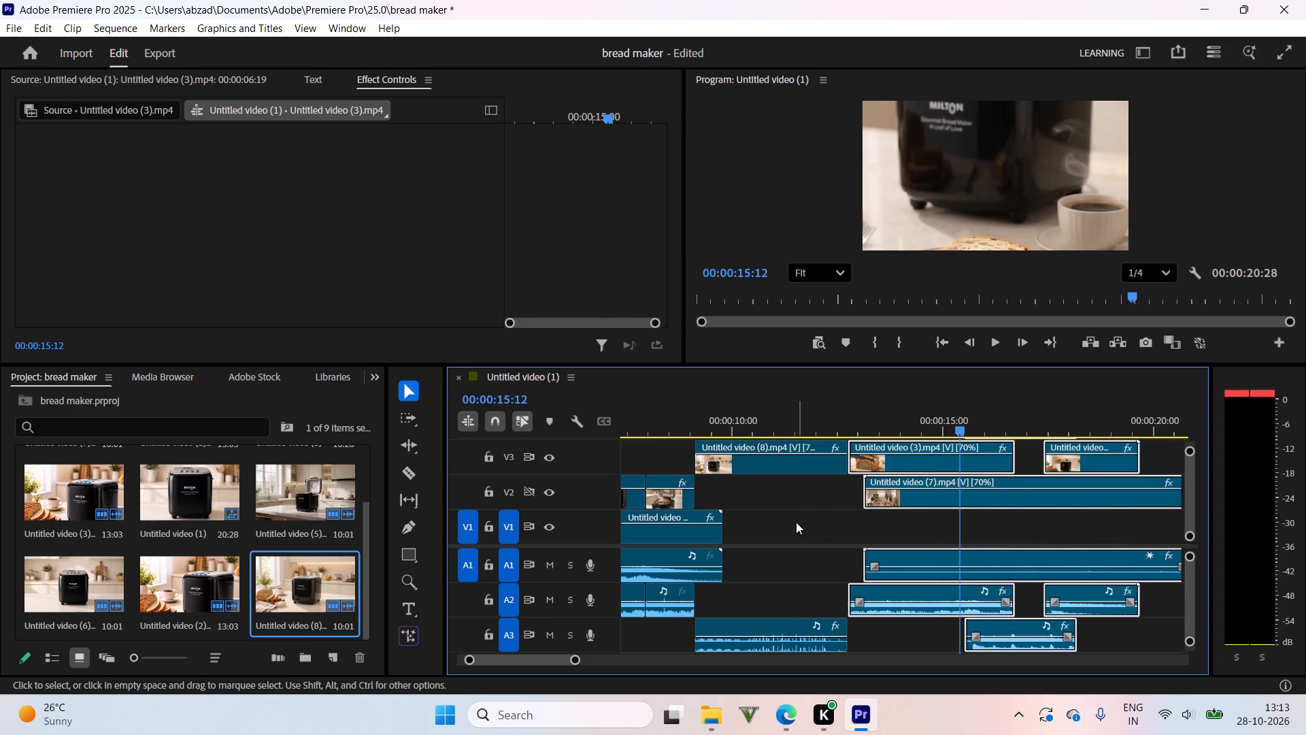
Undo the 70% speed change on the clips following Untitled video (8) and deselect them.
key(ctrl+z)
click(915, 426)
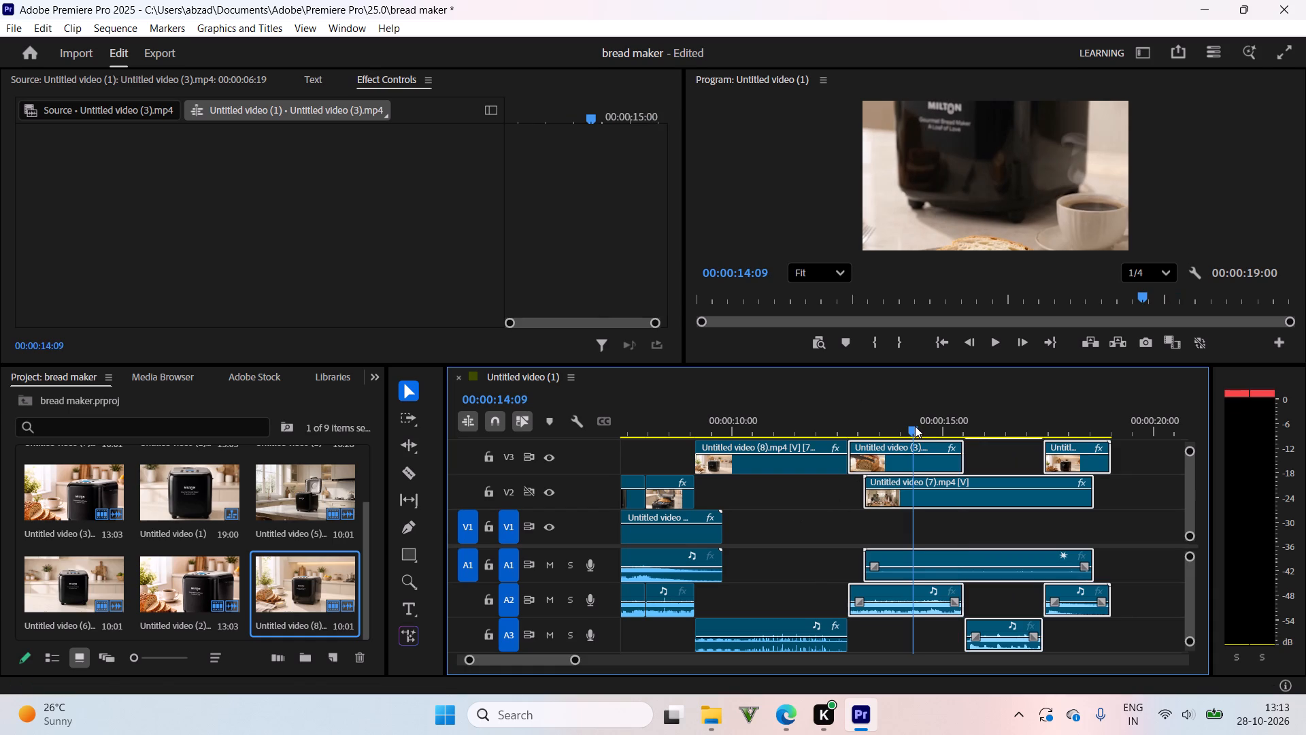
right_click(819, 591)
click(803, 534)
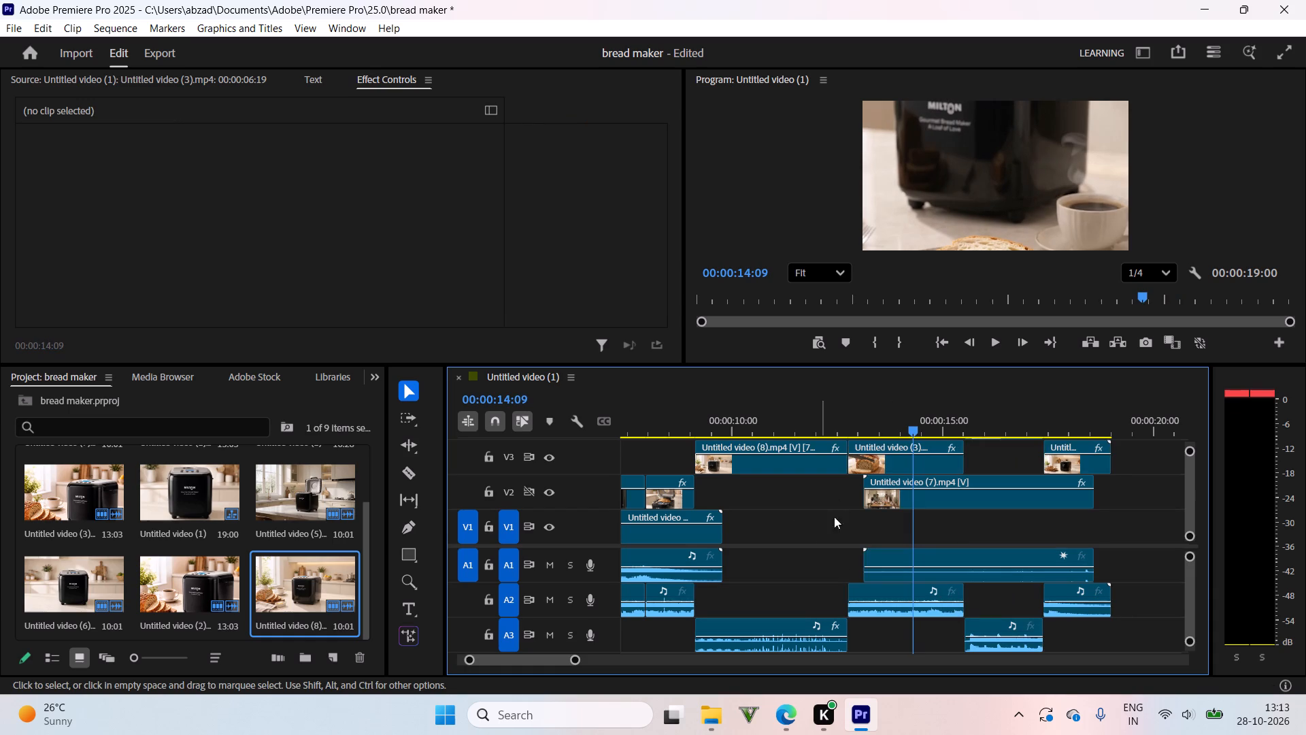
Scrub from Untitled video (3) through the family meal to the closing MILTON logo and back to check flow at original speed.
drag(905, 426, 954, 416)
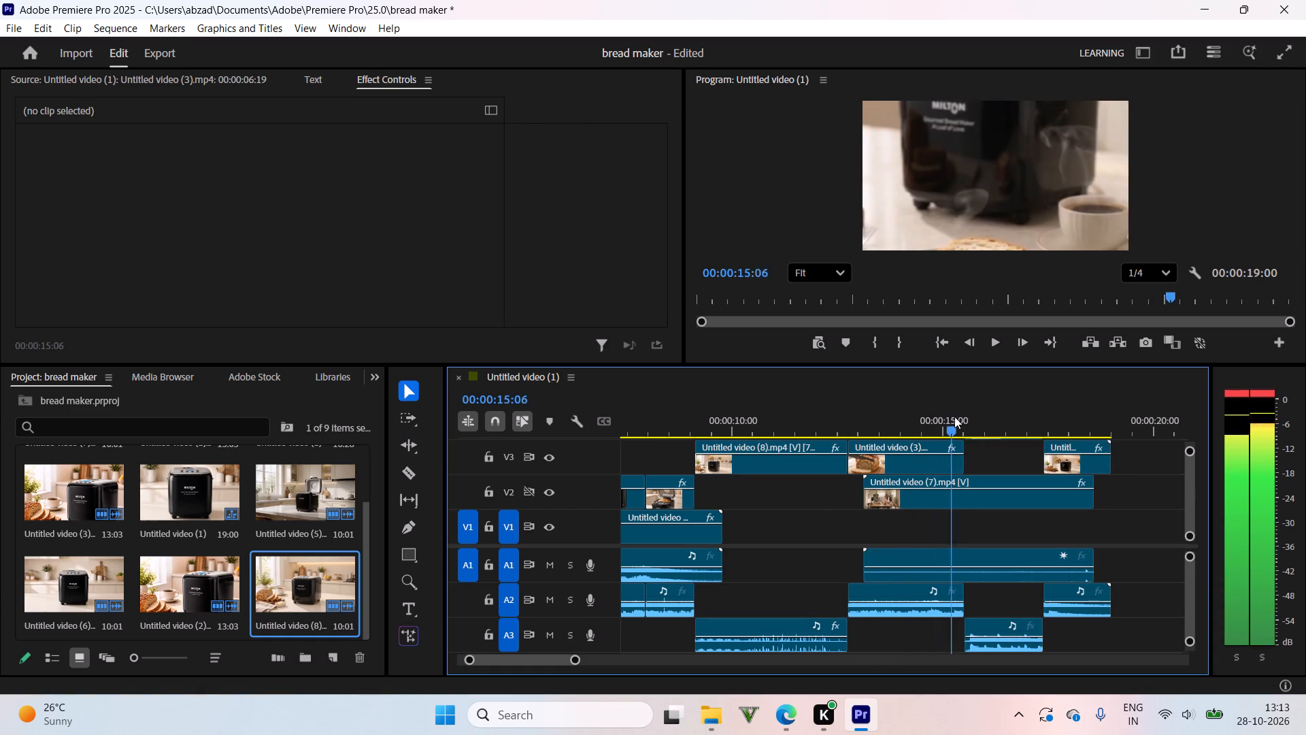
drag(954, 416, 873, 430)
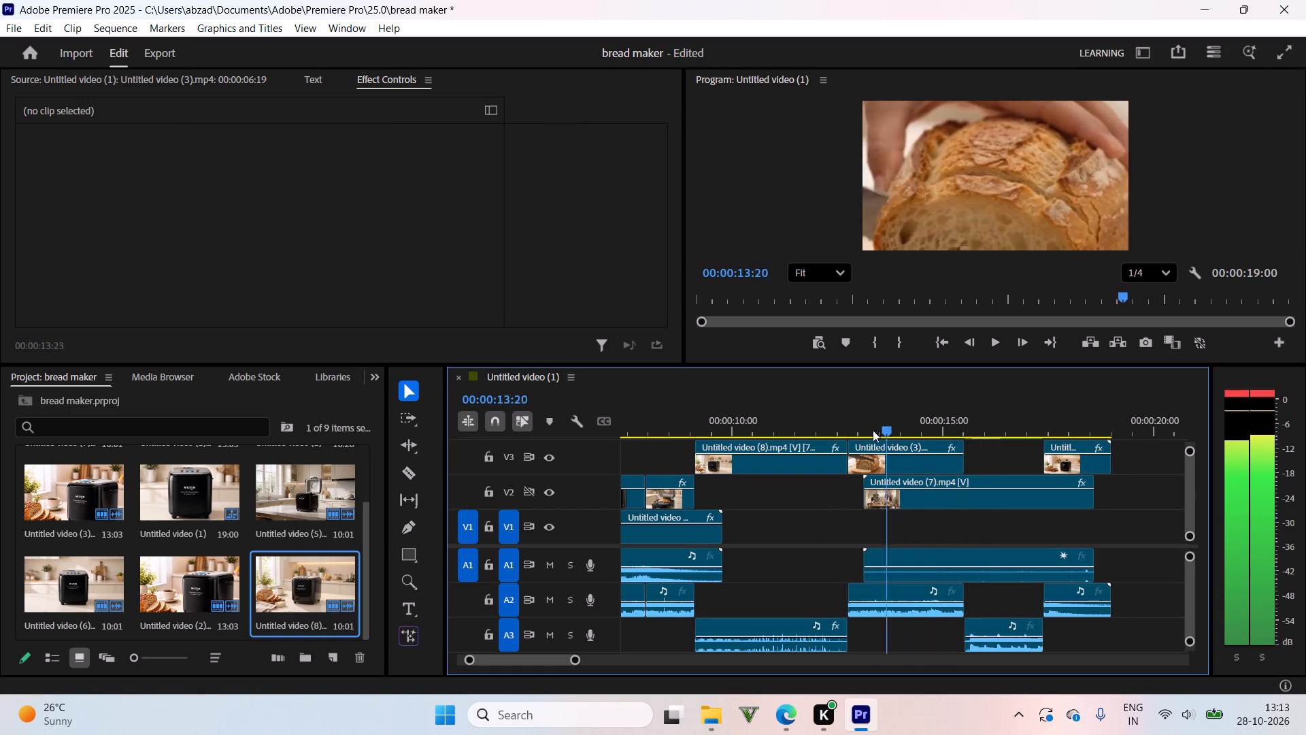
drag(873, 430, 950, 423)
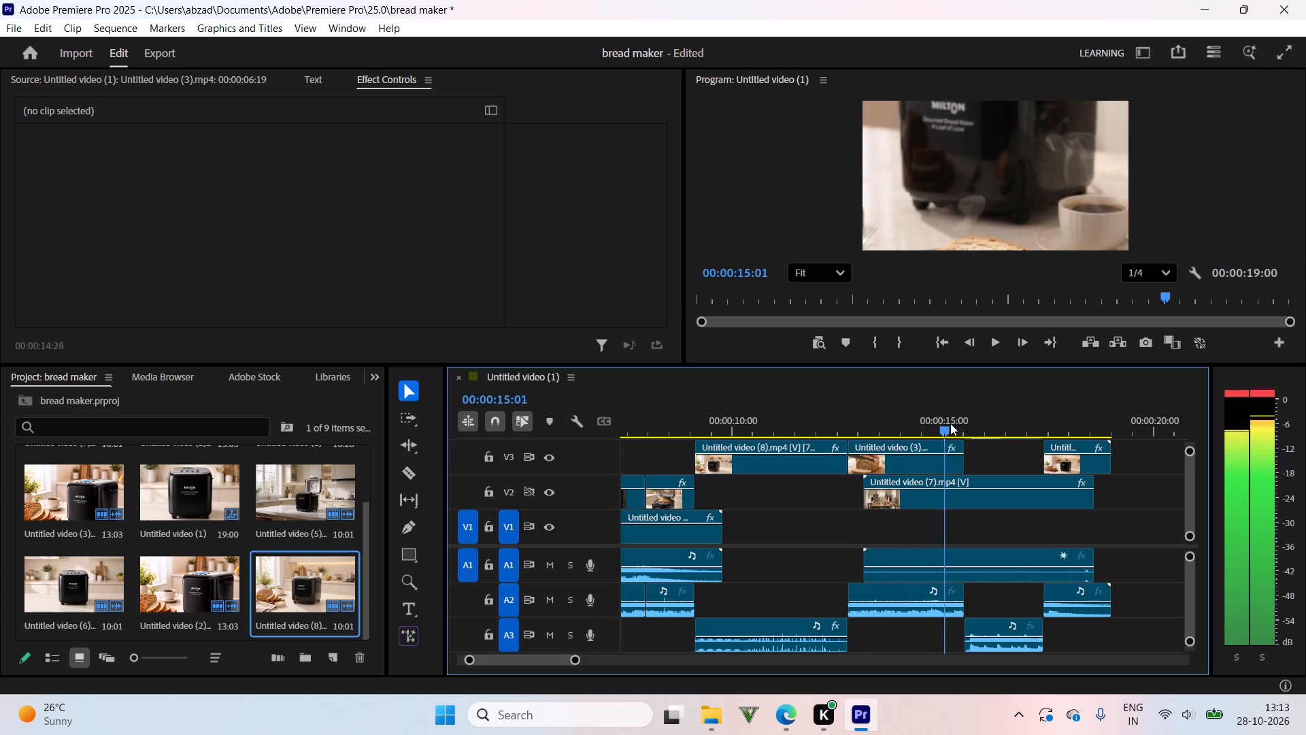
drag(950, 423, 1041, 421)
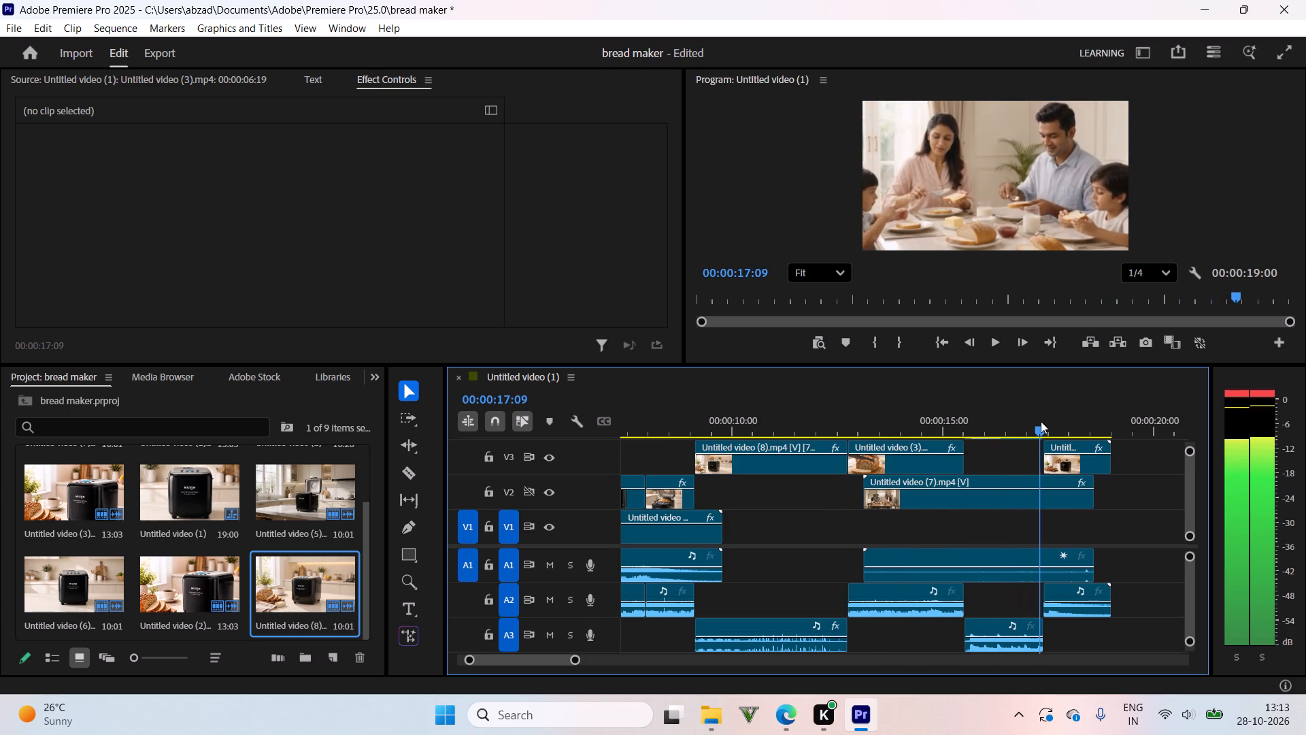
drag(1041, 421, 1073, 423)
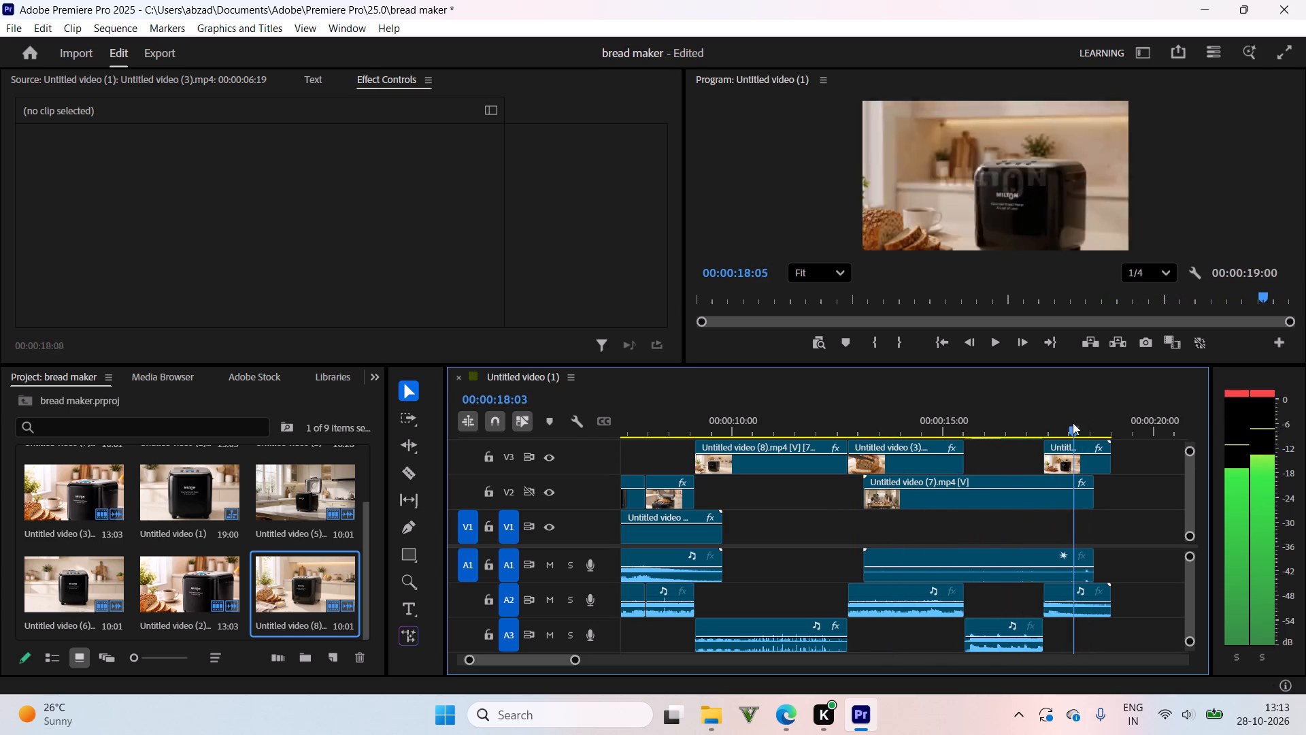
drag(1073, 423, 849, 688)
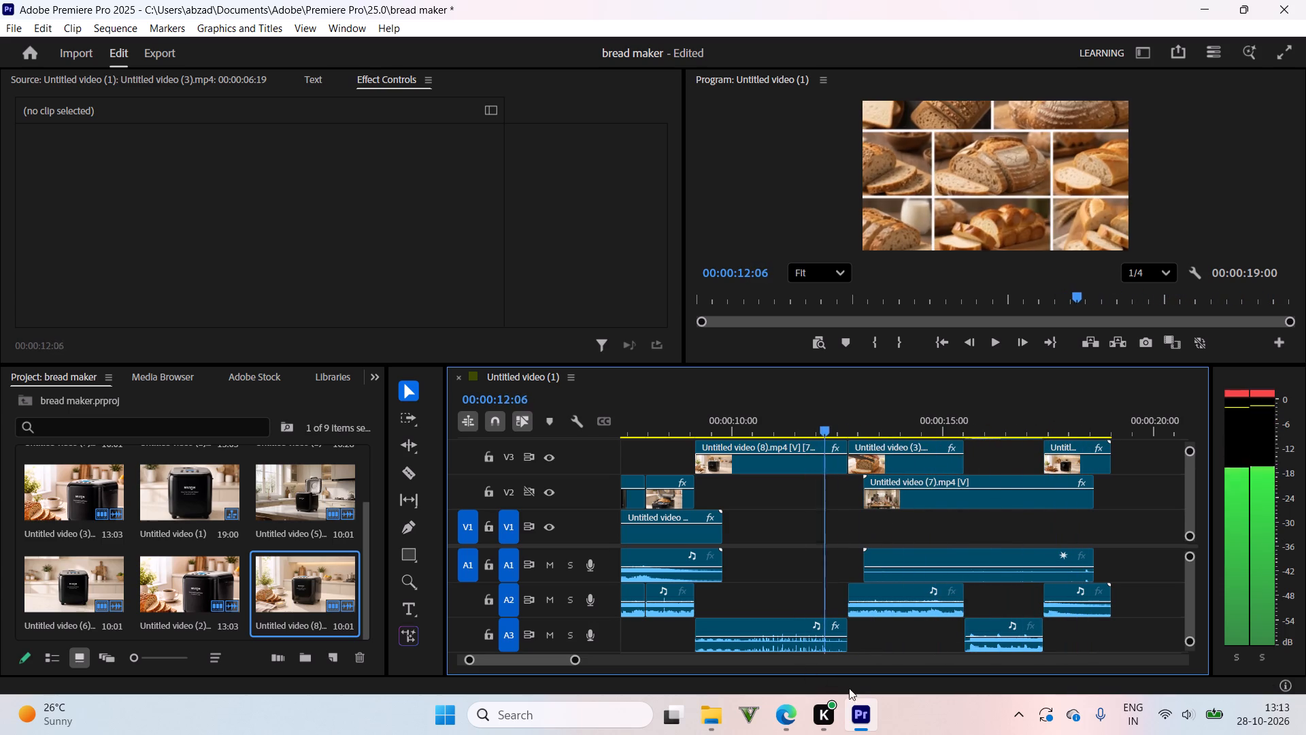
drag(849, 688, 942, 666)
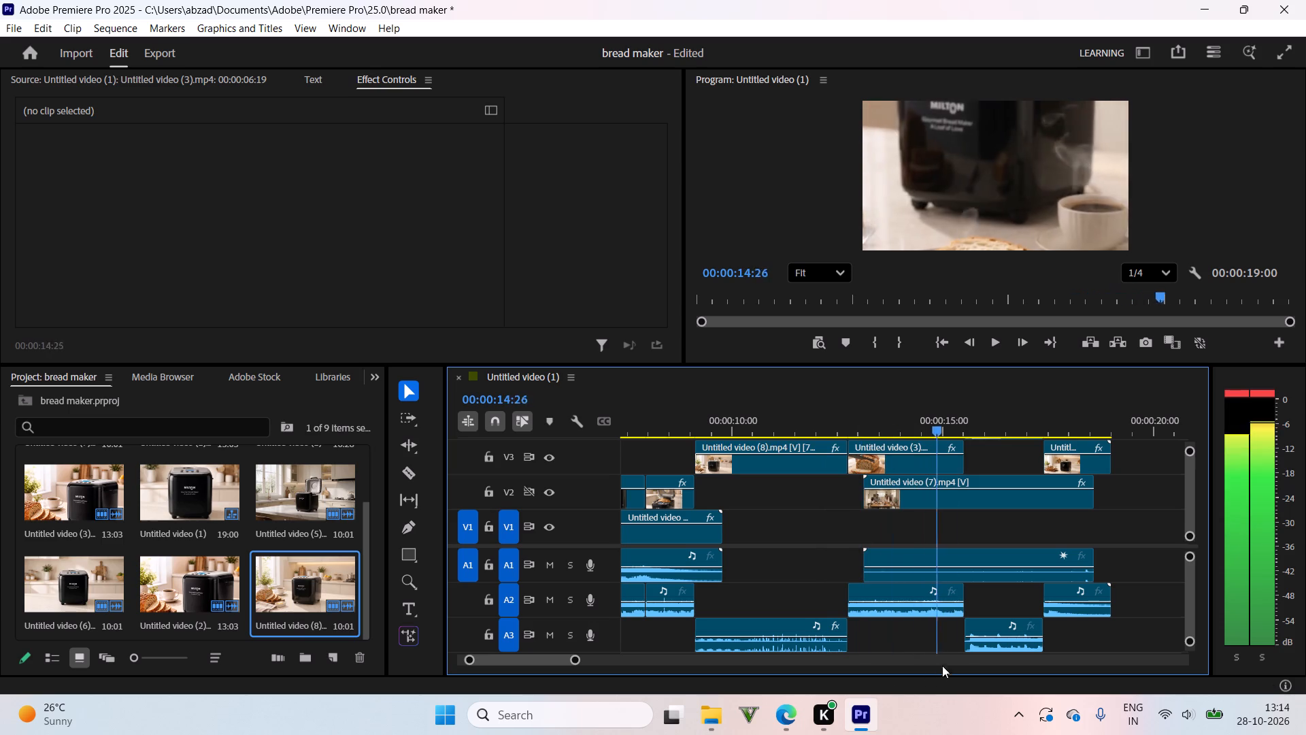
drag(942, 666, 1097, 597)
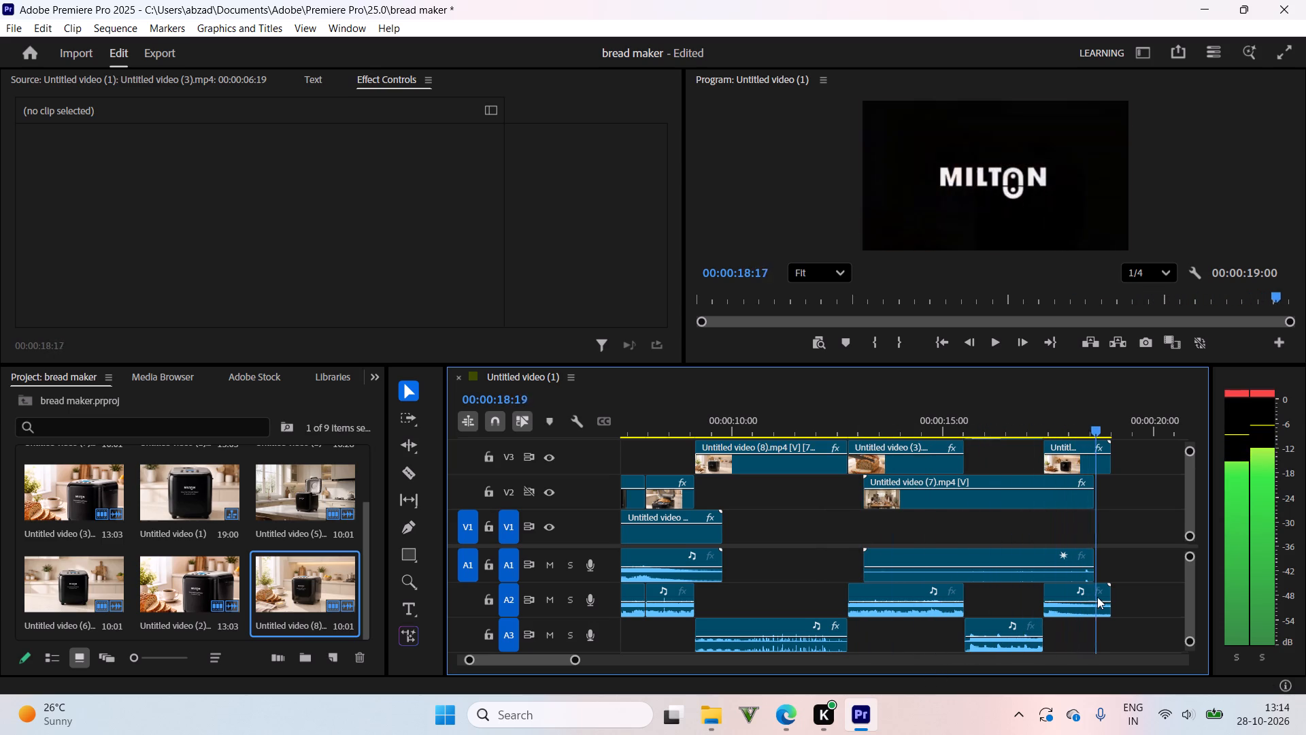
drag(1097, 597, 826, 596)
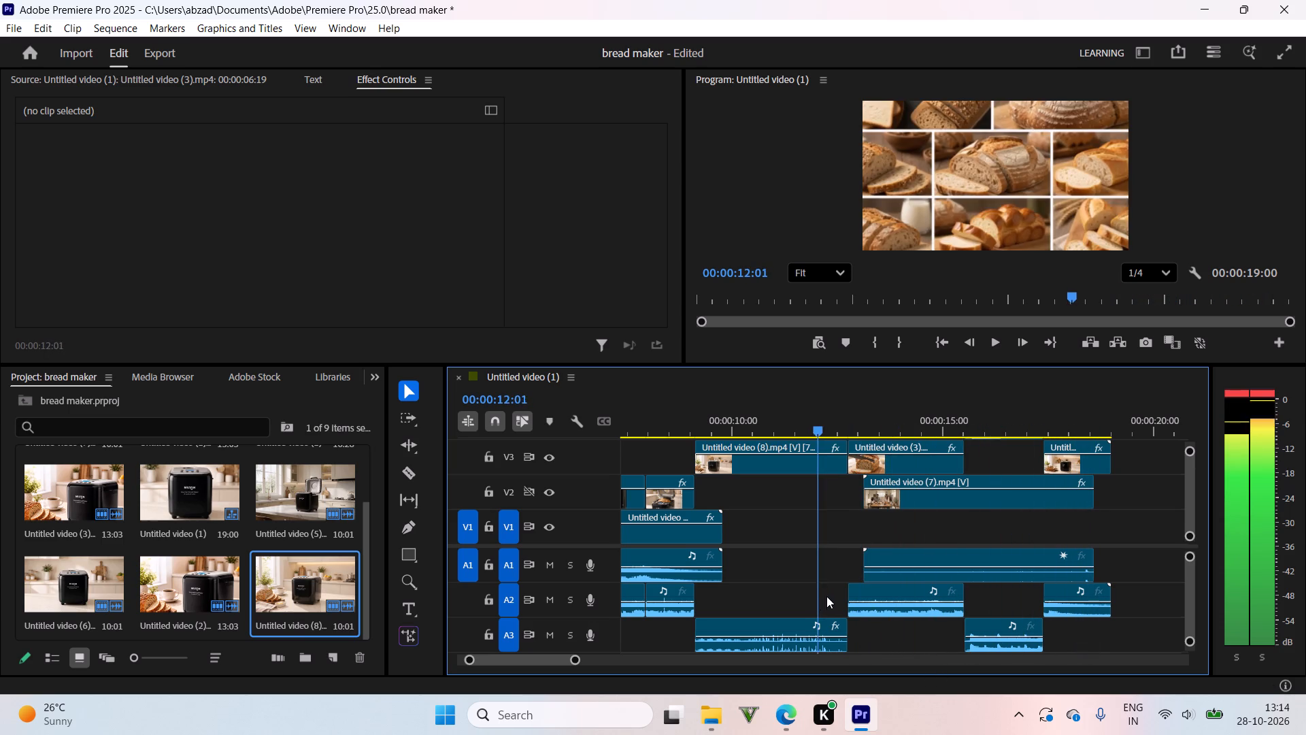
Scrub between the end of Untitled video (8) and the end of Untitled video (3) to judge the bread-slicing shot's pacing.
drag(826, 596, 967, 585)
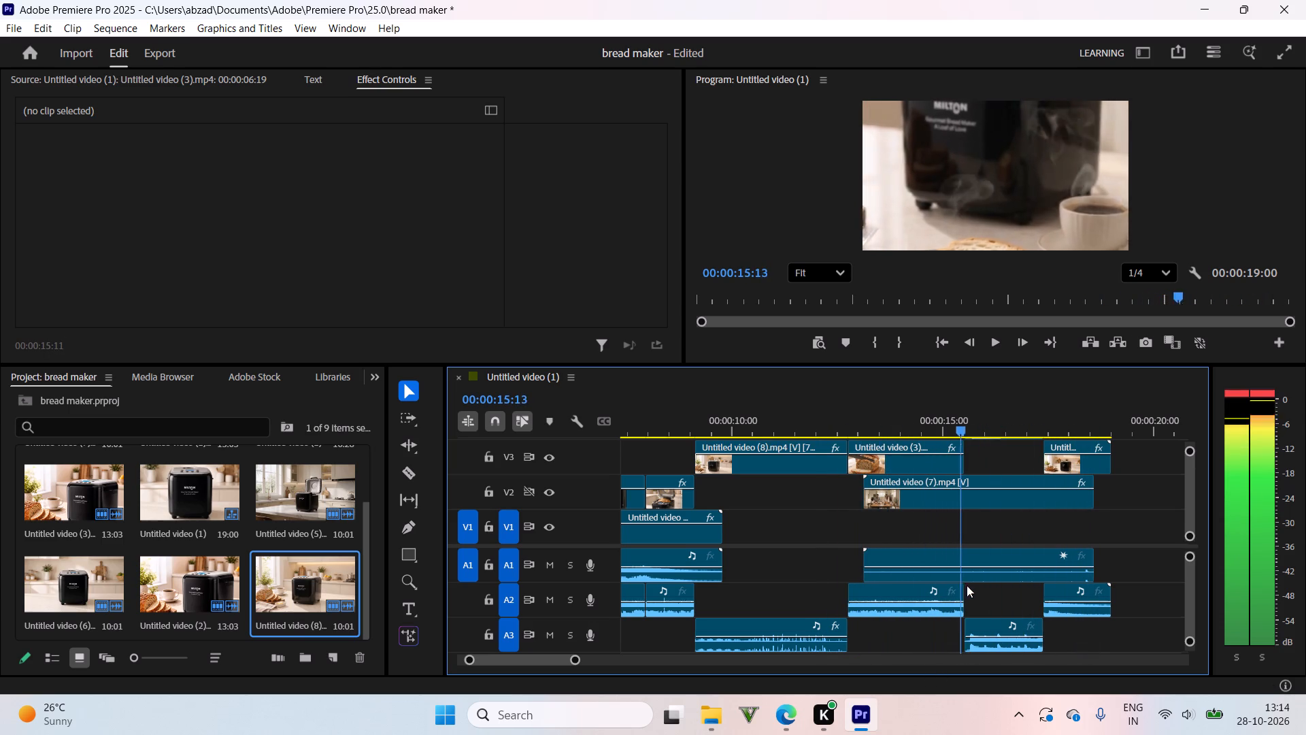
drag(967, 585, 908, 589)
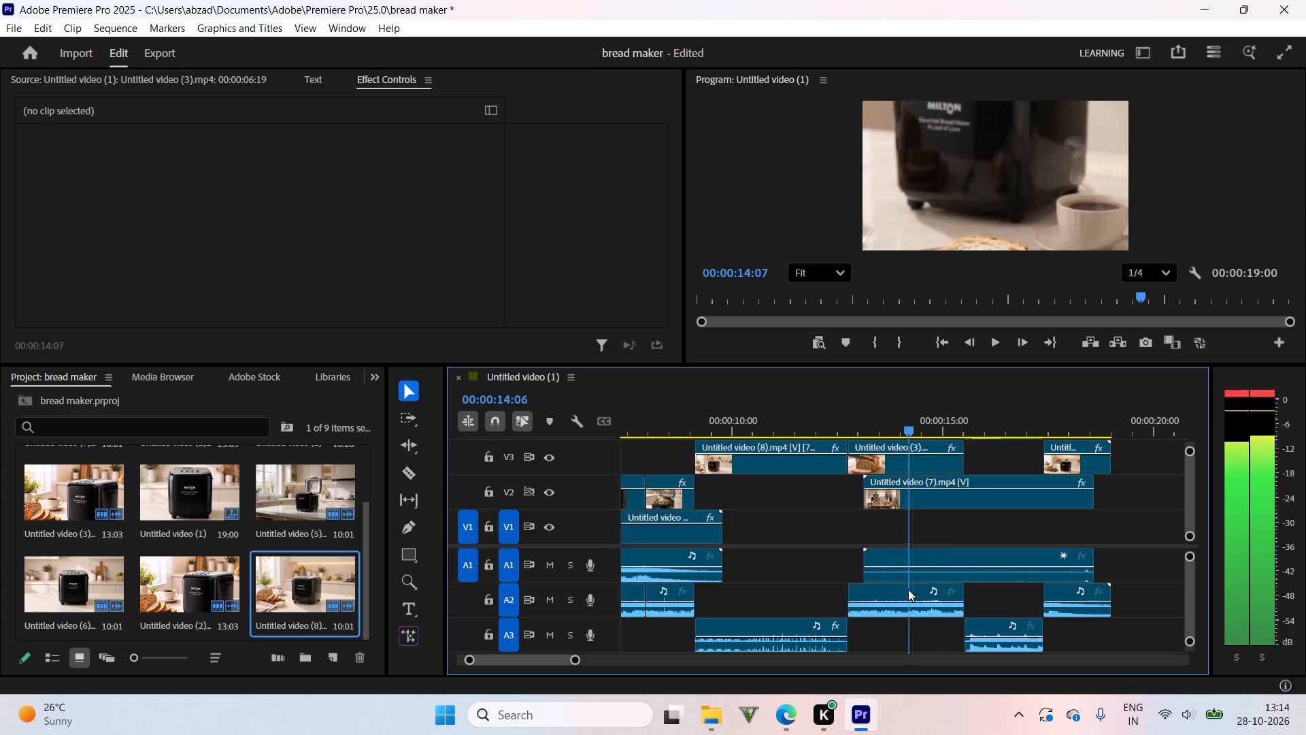
drag(908, 589, 859, 581)
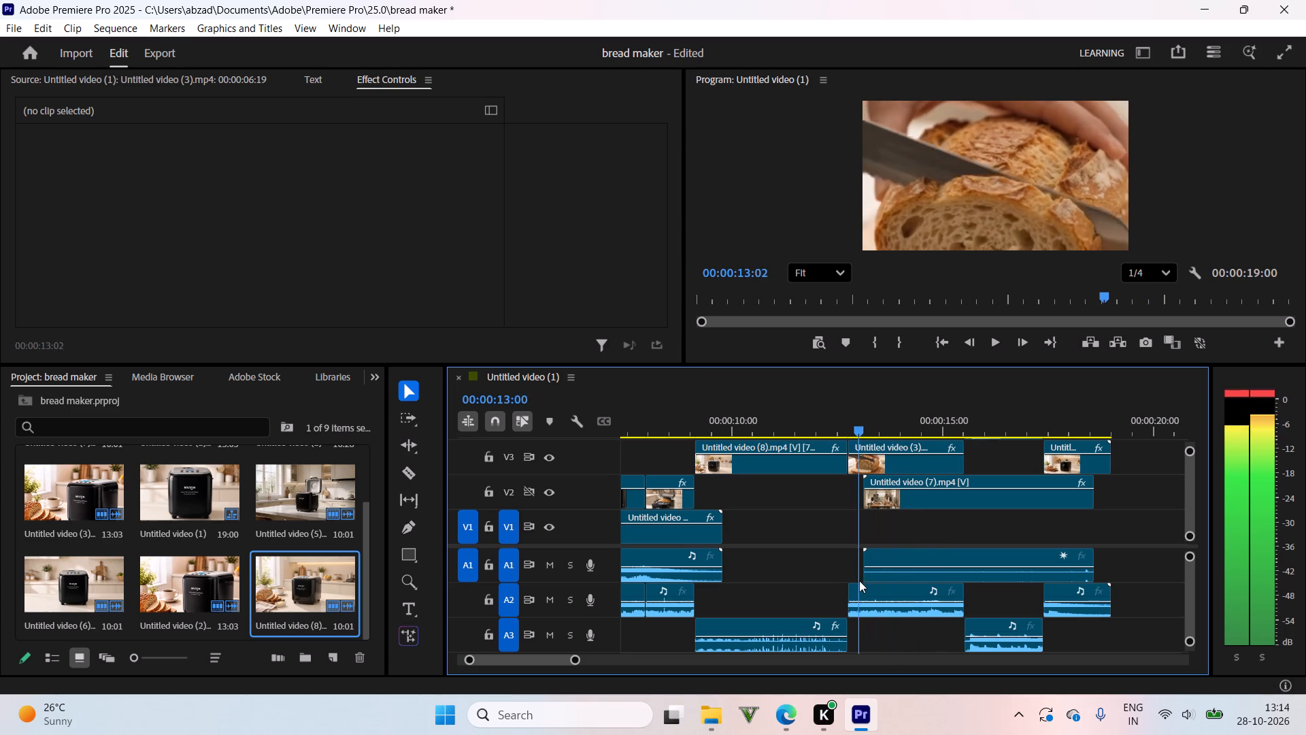
drag(859, 581, 836, 573)
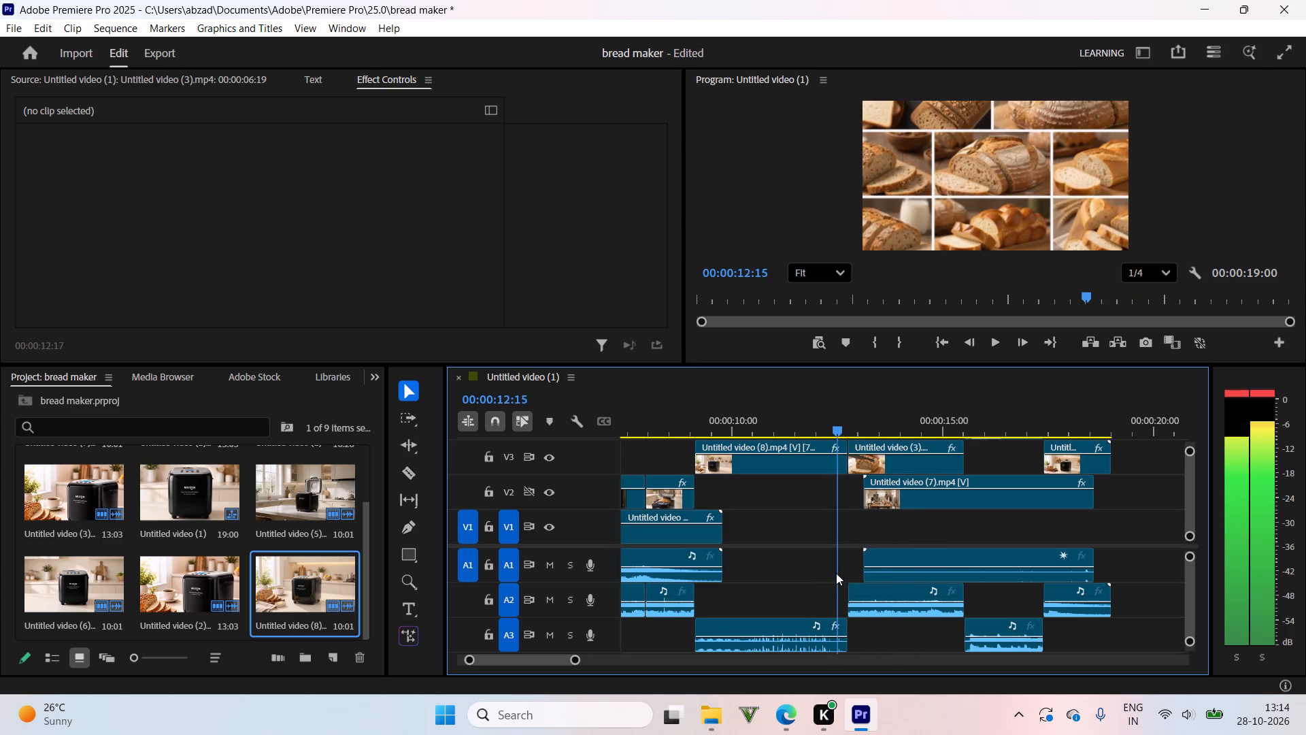
drag(836, 573, 876, 566)
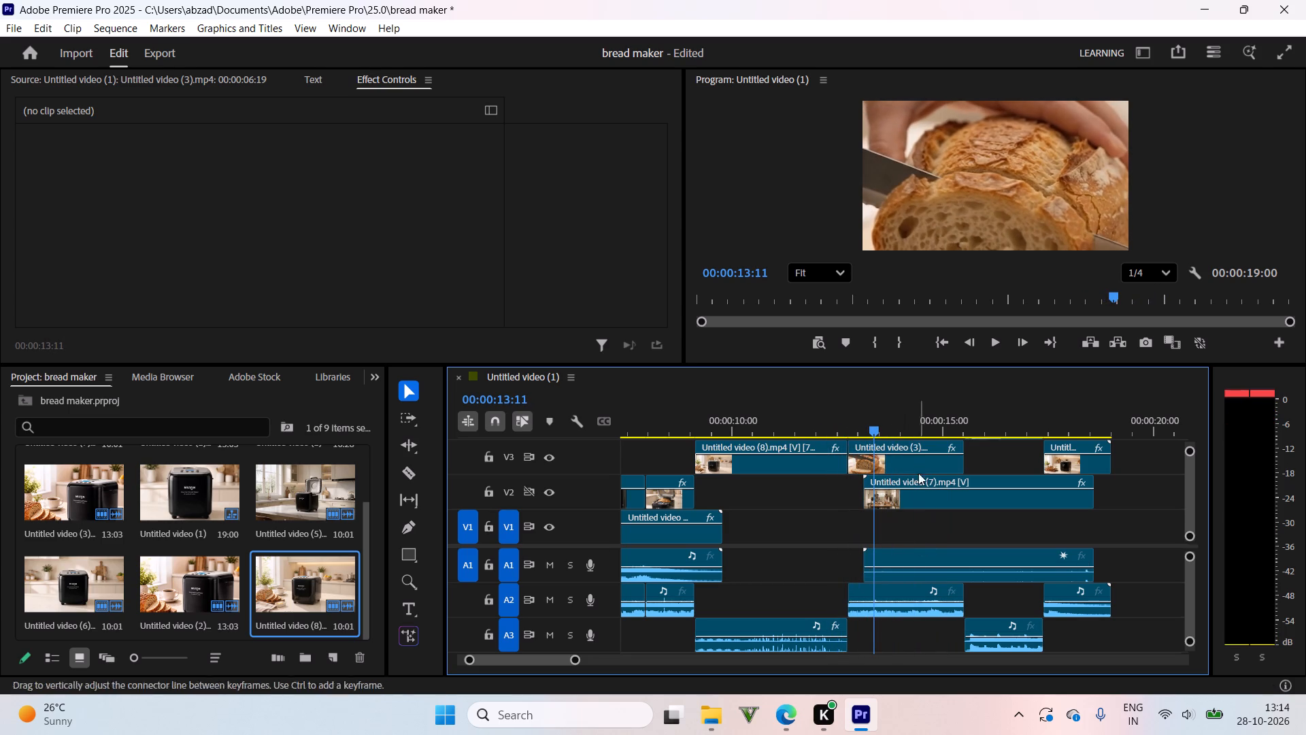
drag(892, 428, 964, 434)
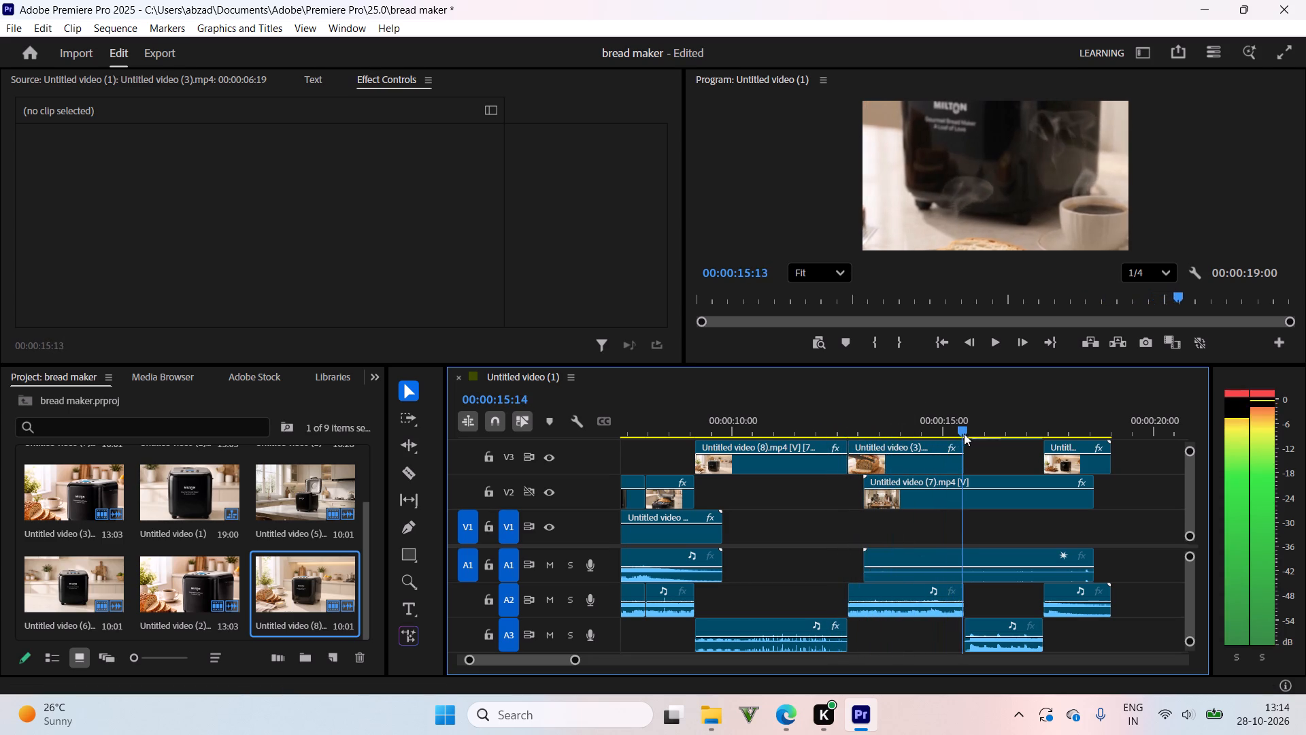
drag(964, 434, 945, 445)
Set only the Untitled video (3) clip on V3 following Untitled video (8) to 70% speed with Optical flow time interpolation.
click(926, 463)
right_click(923, 463)
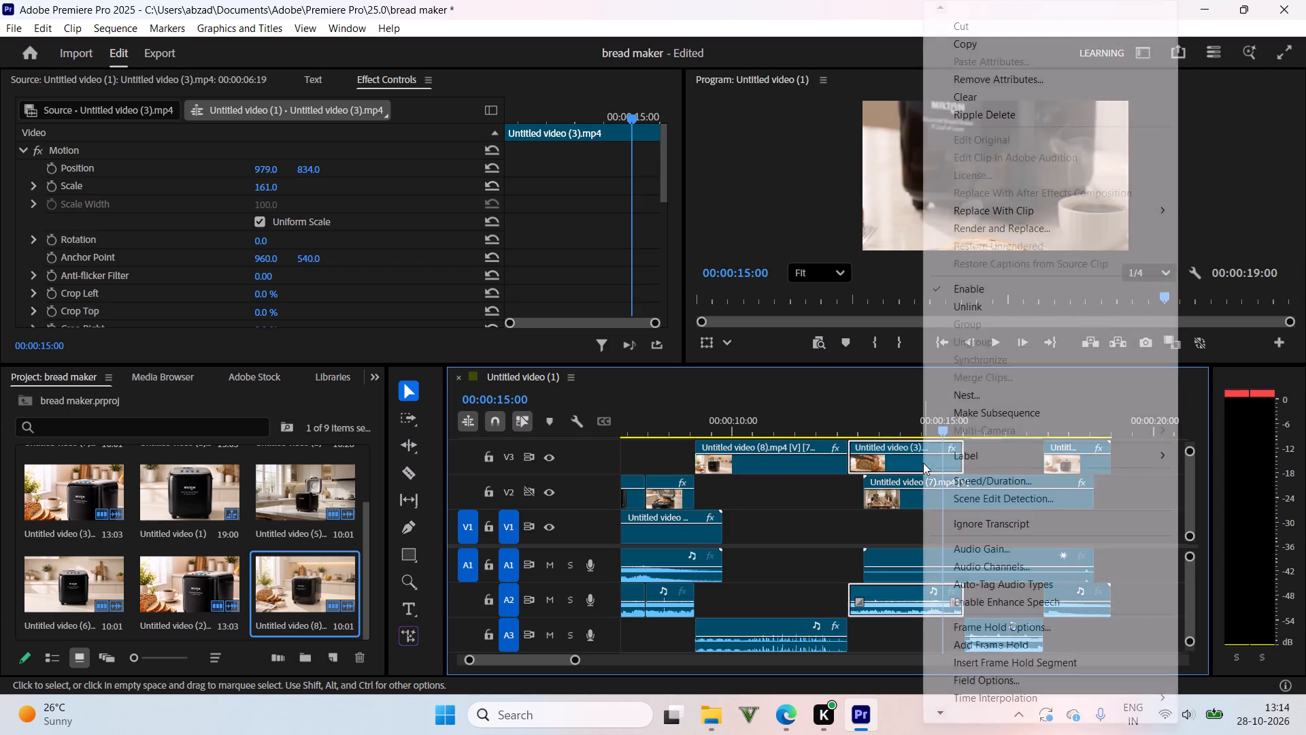
click(1060, 473)
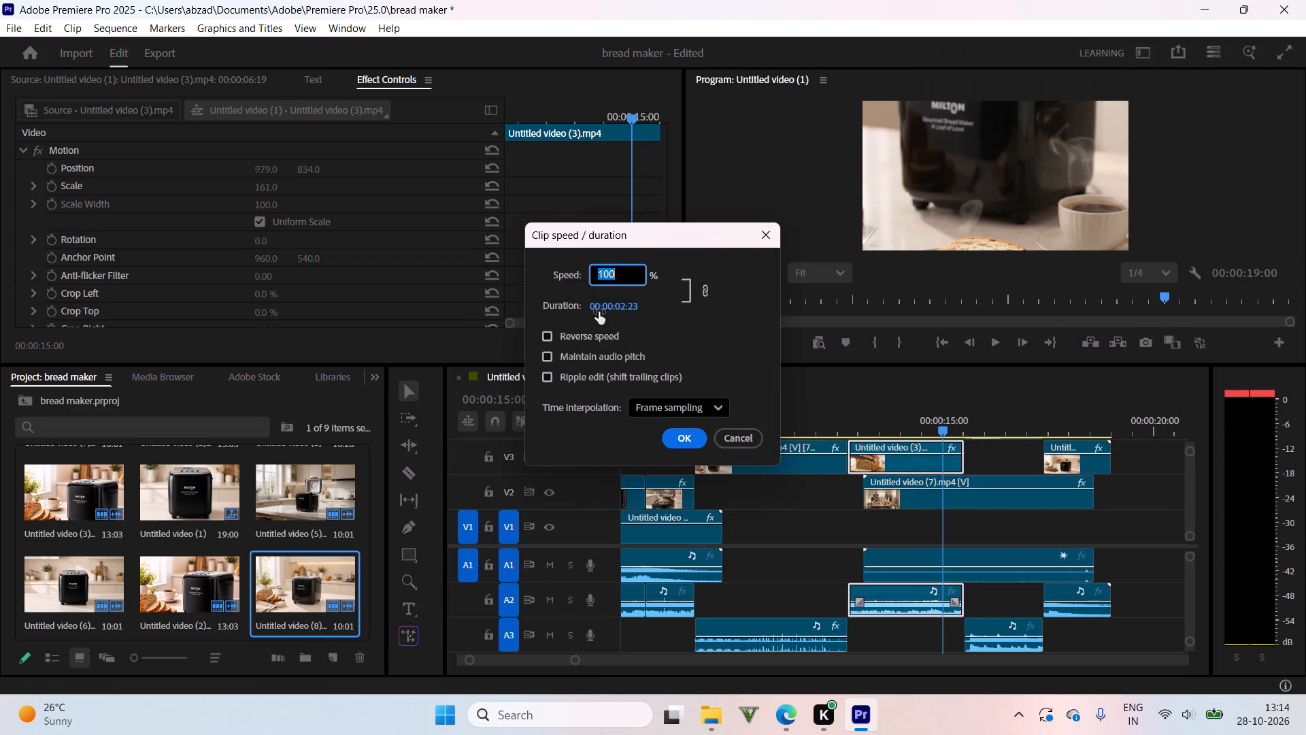
drag(617, 277, 595, 276)
key(BackSpace)
text(70)
click(661, 395)
click(665, 408)
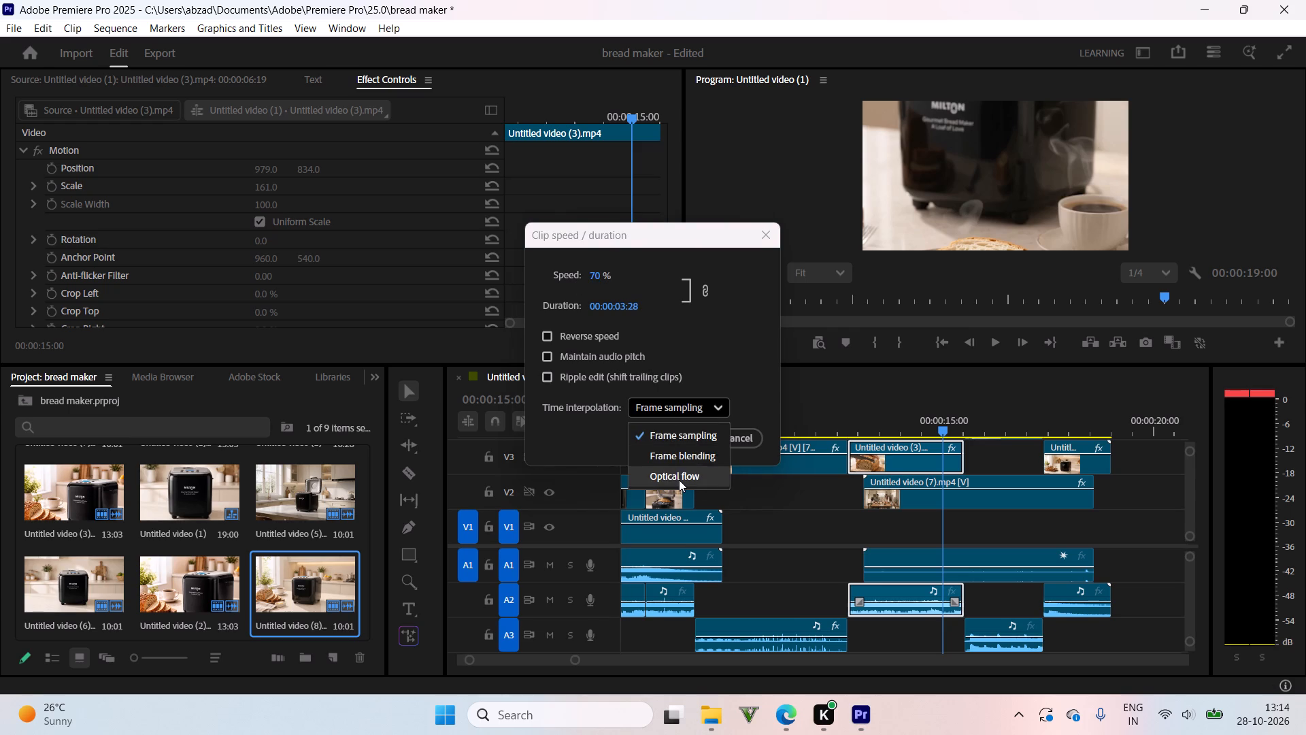
click(679, 480)
click(687, 438)
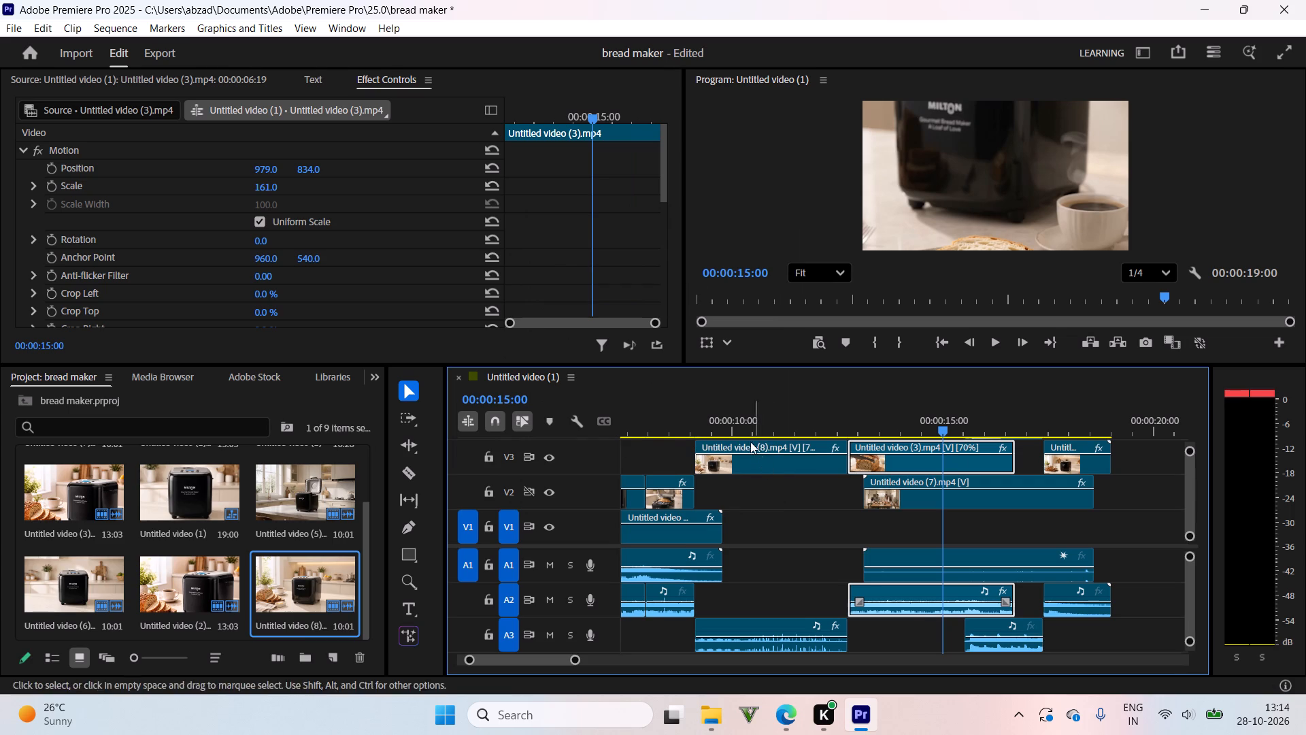
Review the slowed bread-slicing clip Untitled video (3) on V3 and trim its end back to about 00:00:15:15.
drag(742, 422, 748, 436)
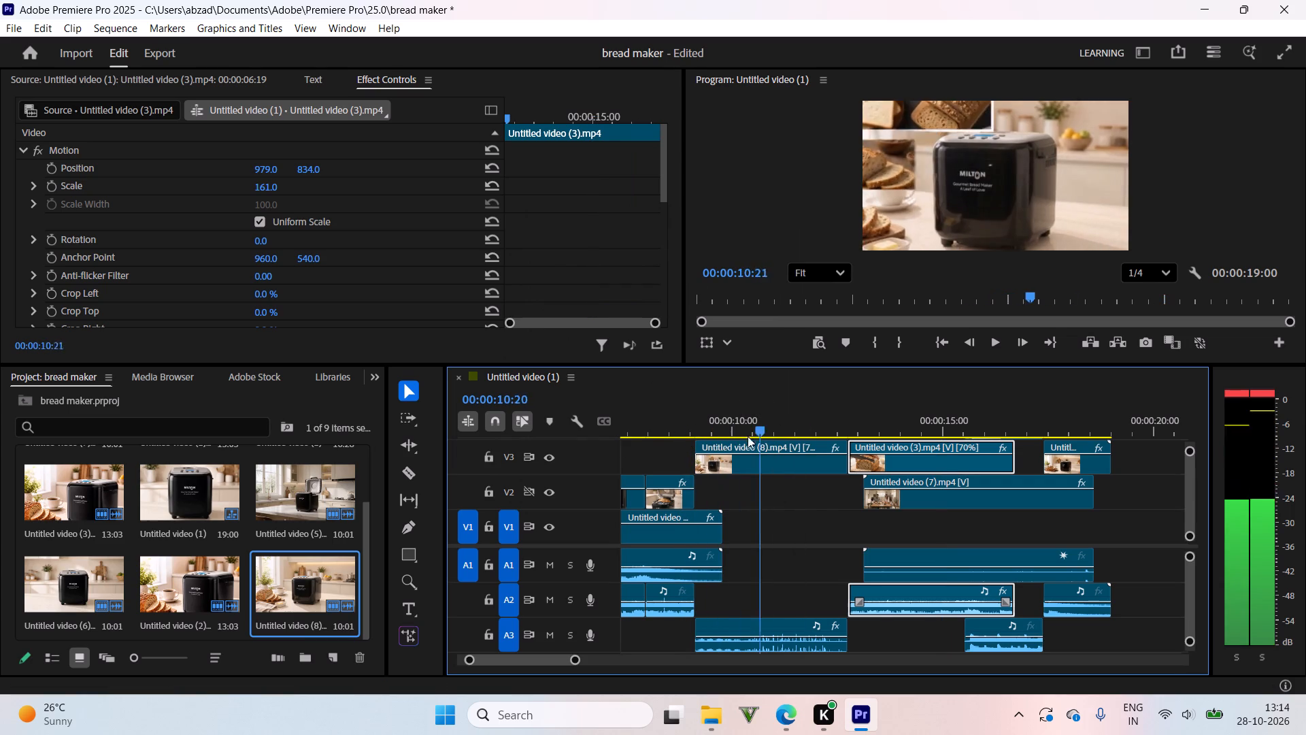
drag(748, 436, 880, 395)
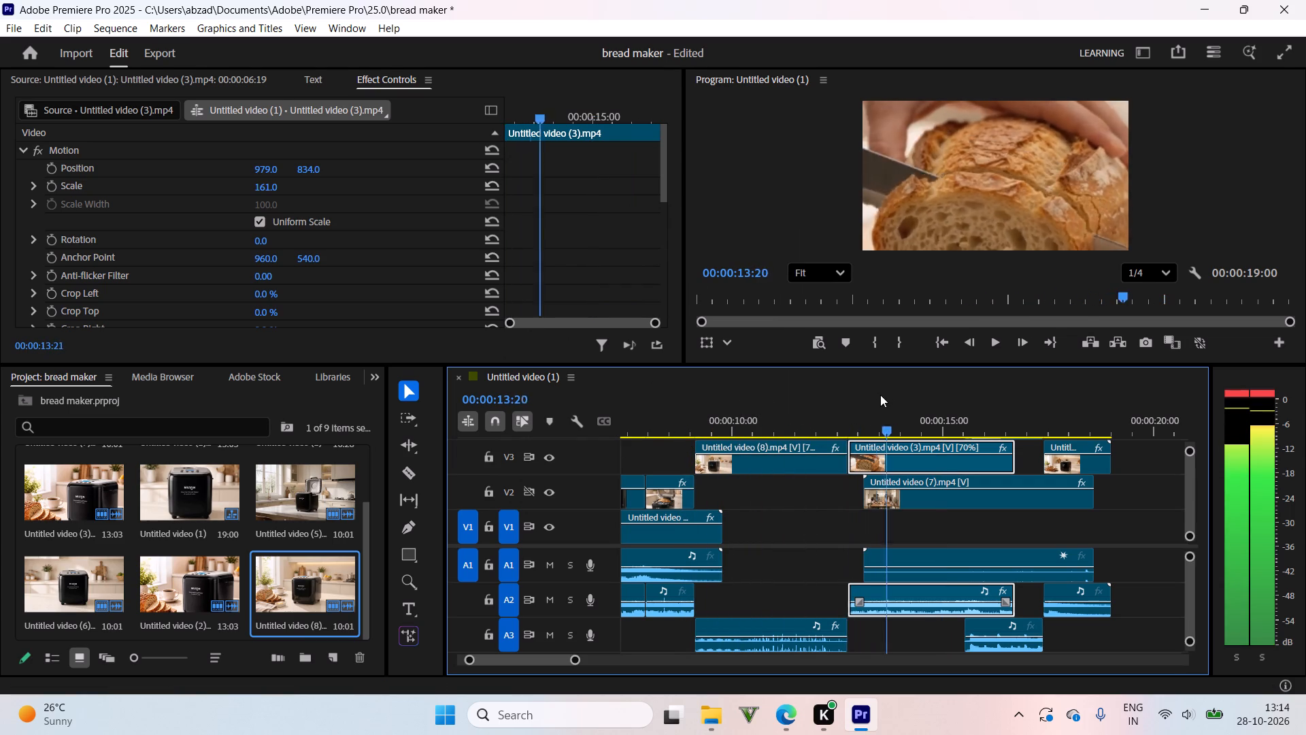
drag(880, 395, 831, 404)
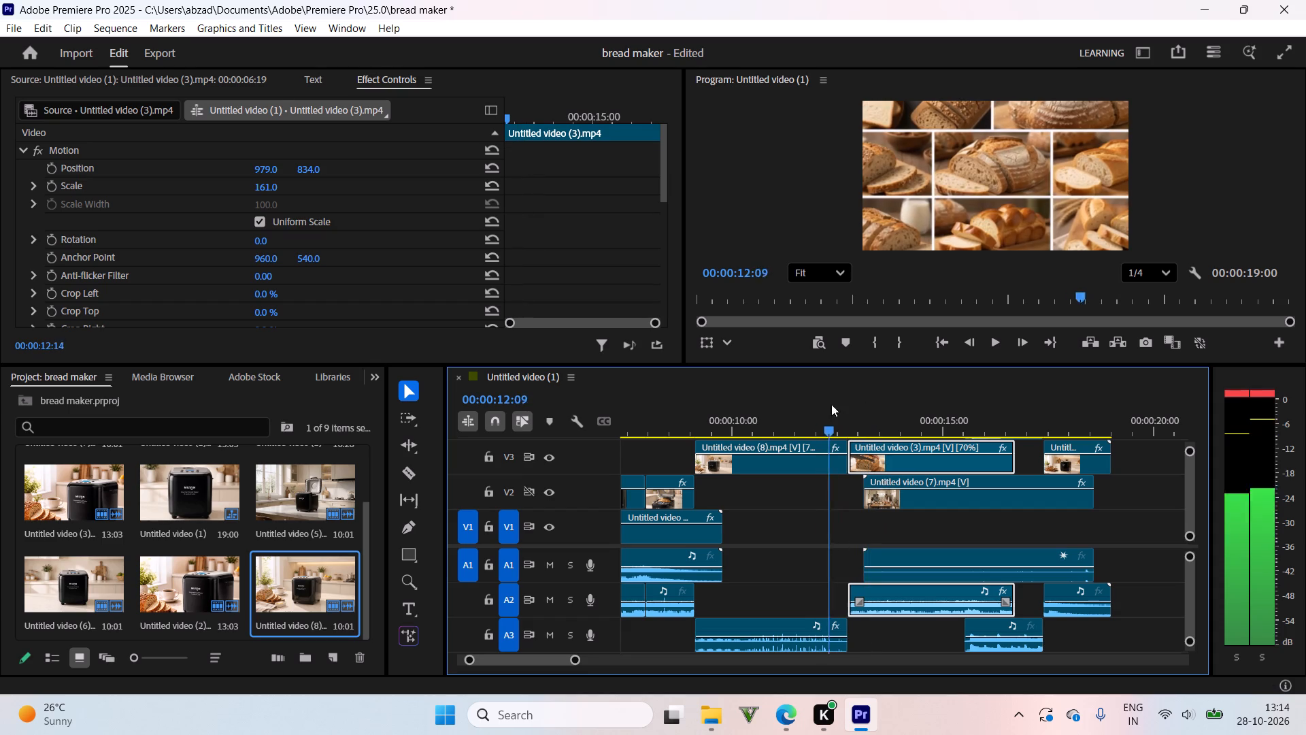
drag(831, 404, 813, 404)
key(space)
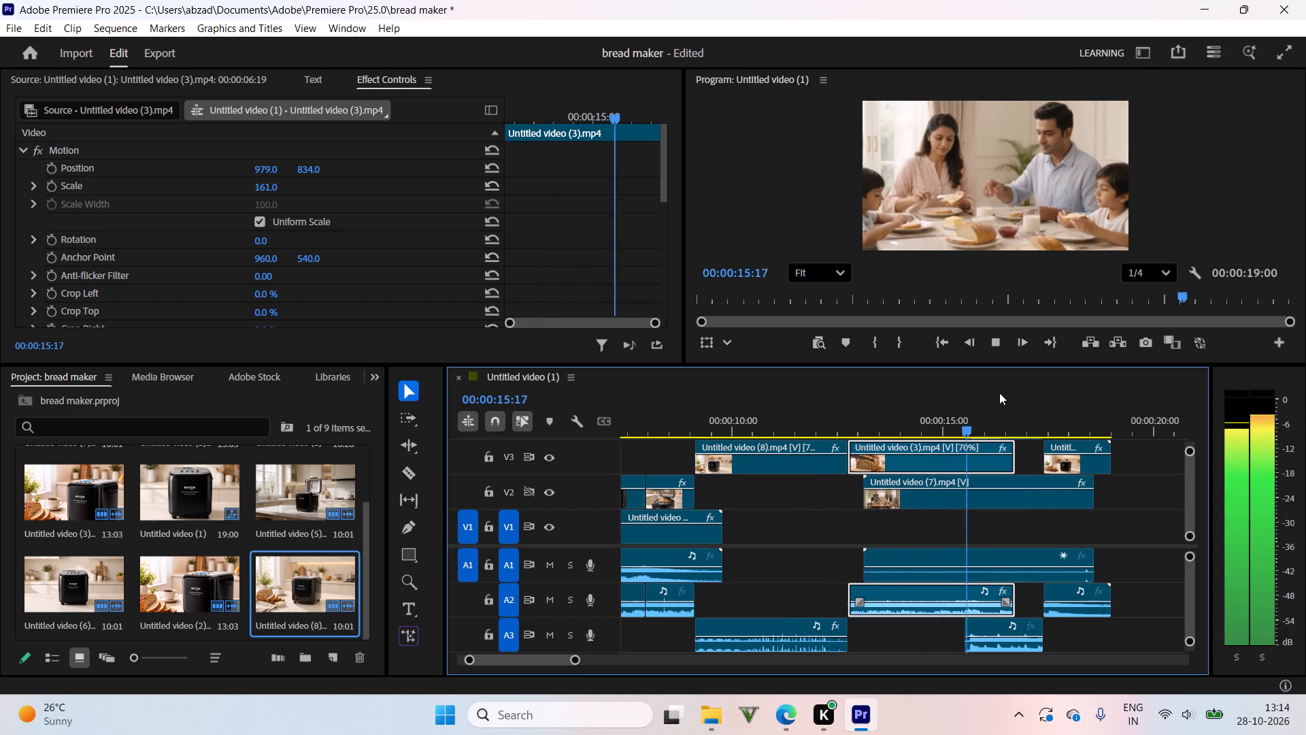
click(972, 421)
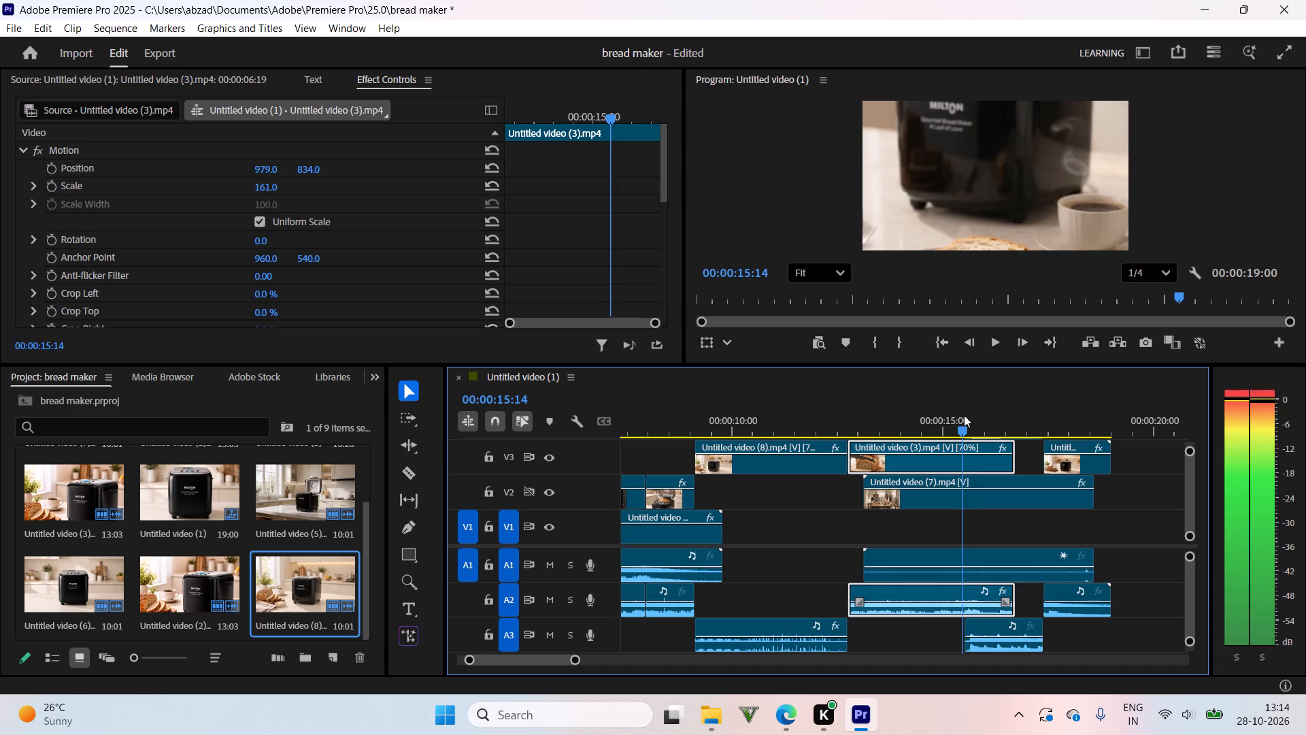
drag(967, 427, 948, 429)
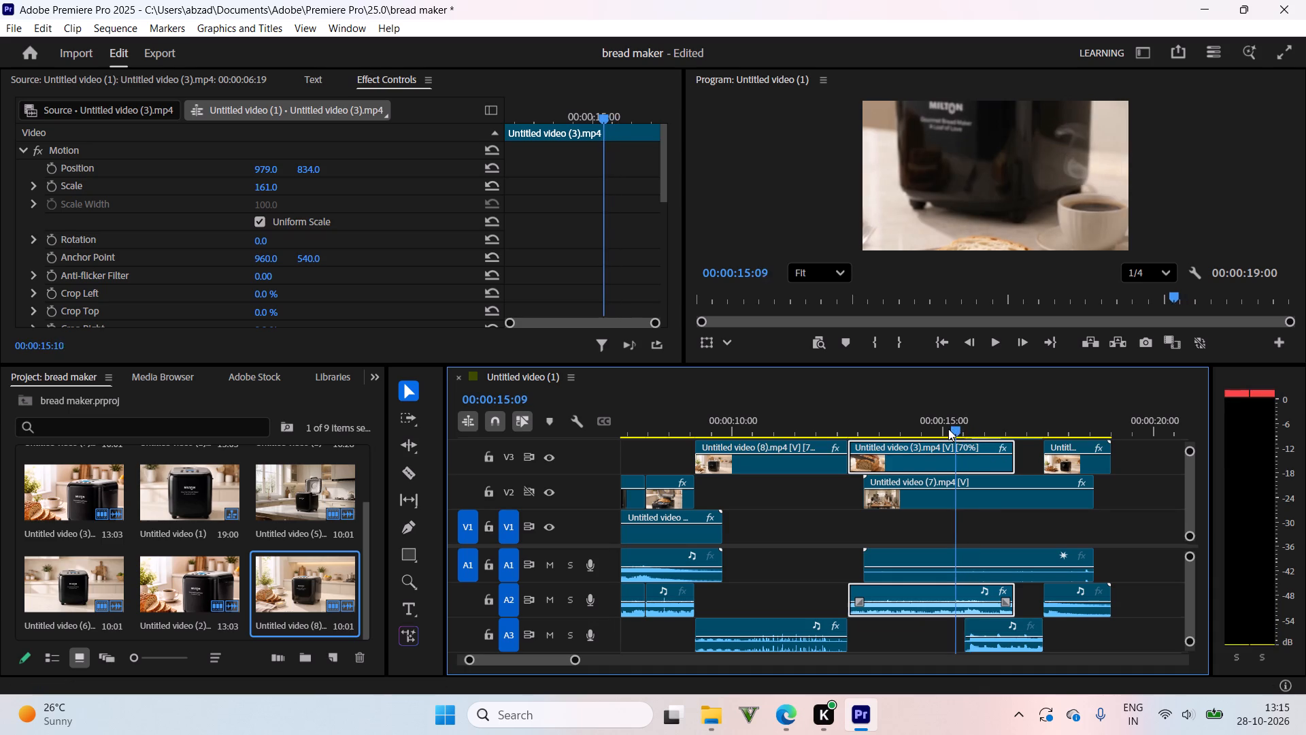
drag(948, 429, 959, 428)
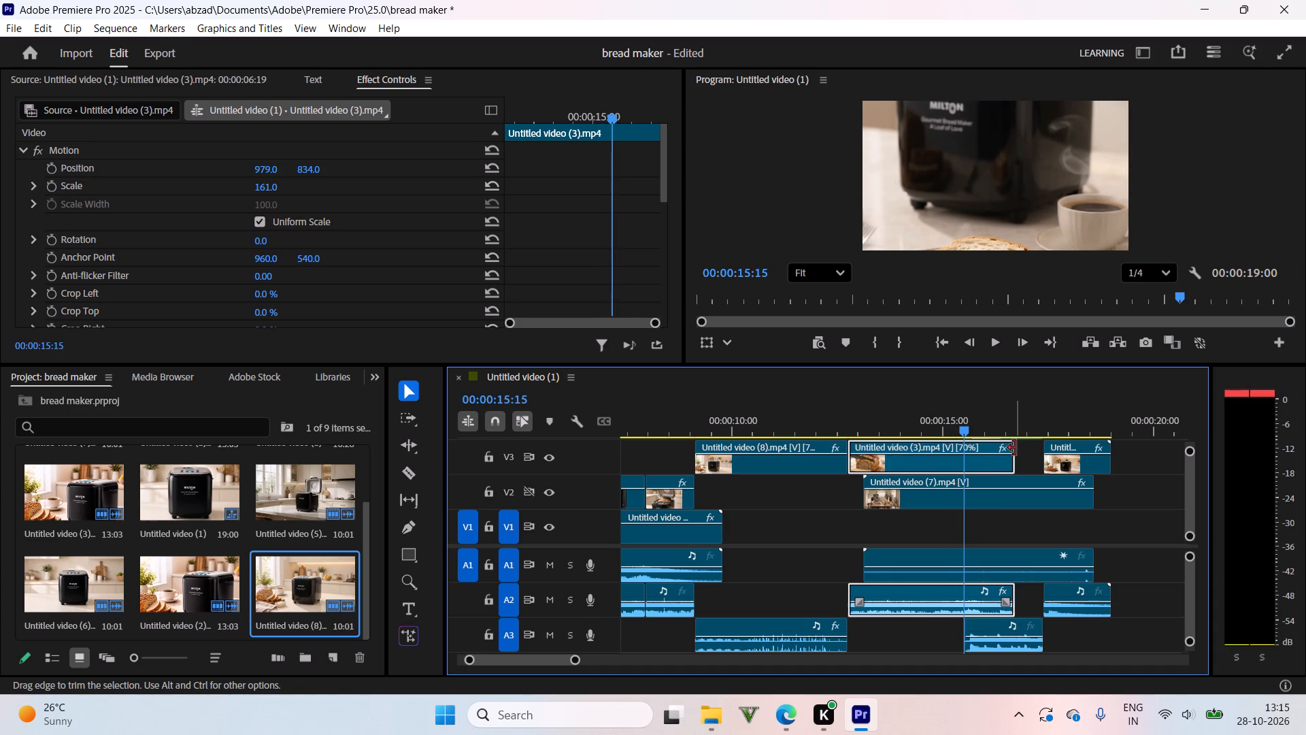
drag(1014, 448, 965, 461)
Scrub and play the trimmed Untitled video (3) cut into the family meal and on to the sequence end to check flow.
drag(951, 419, 933, 424)
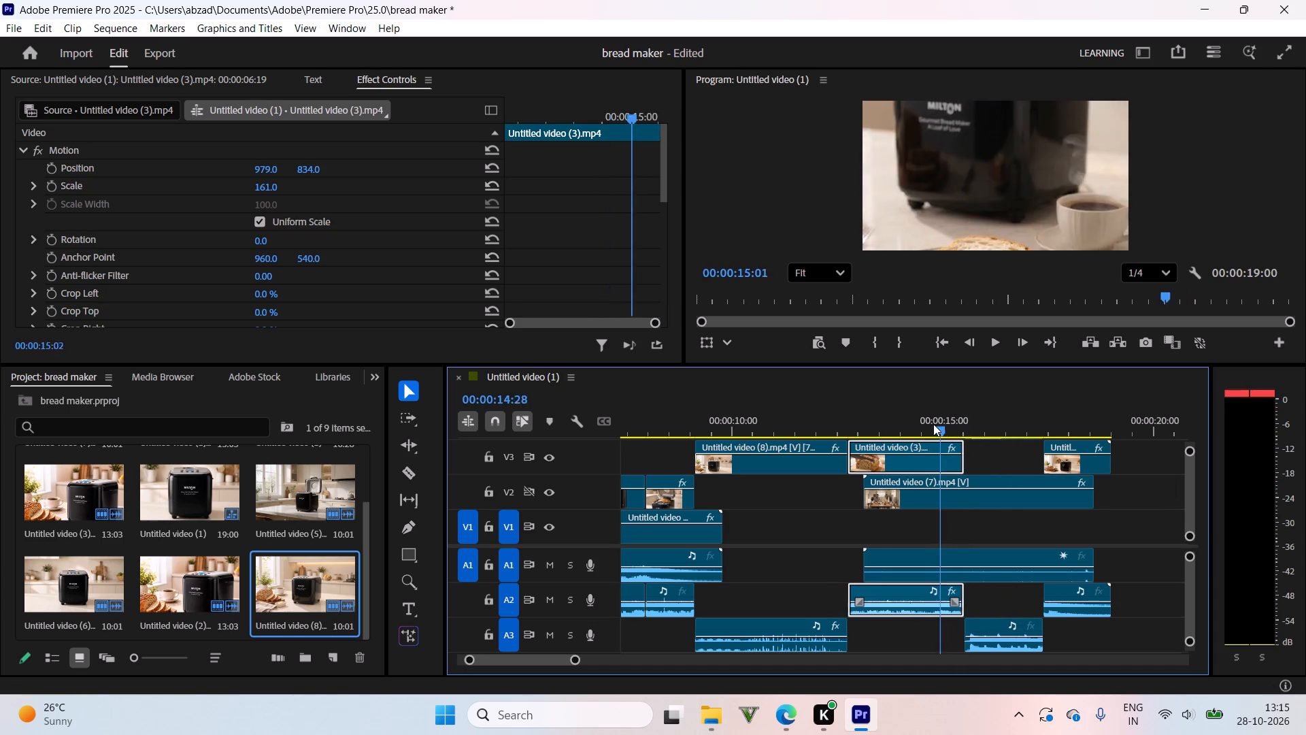
drag(933, 424, 976, 417)
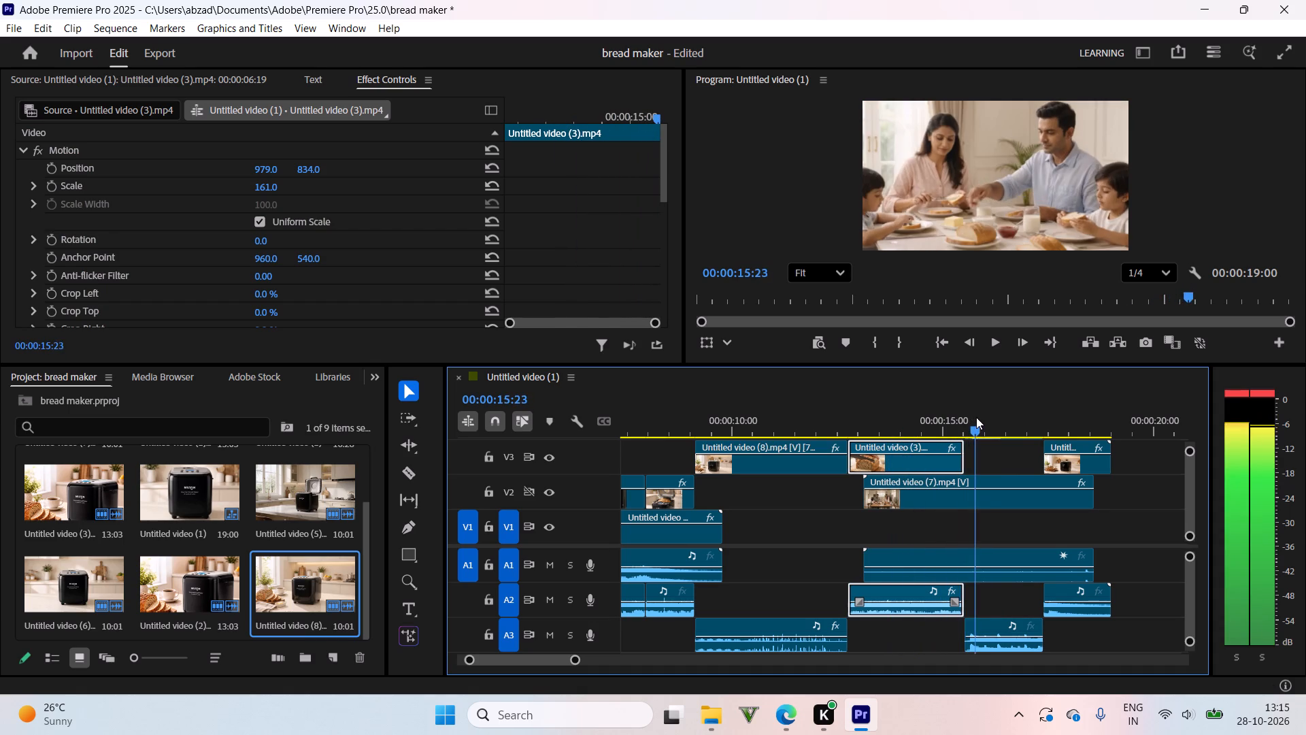
drag(976, 417, 933, 423)
click(921, 411)
key(space)
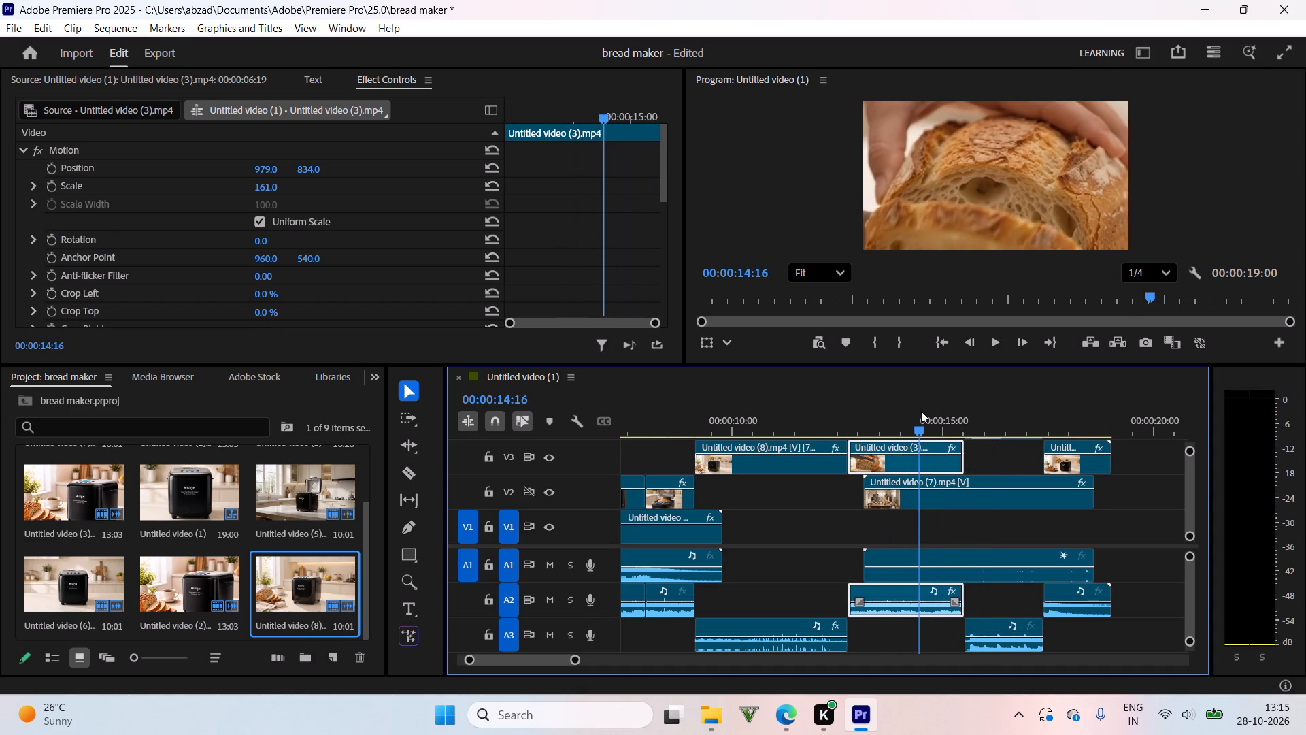
key(space)
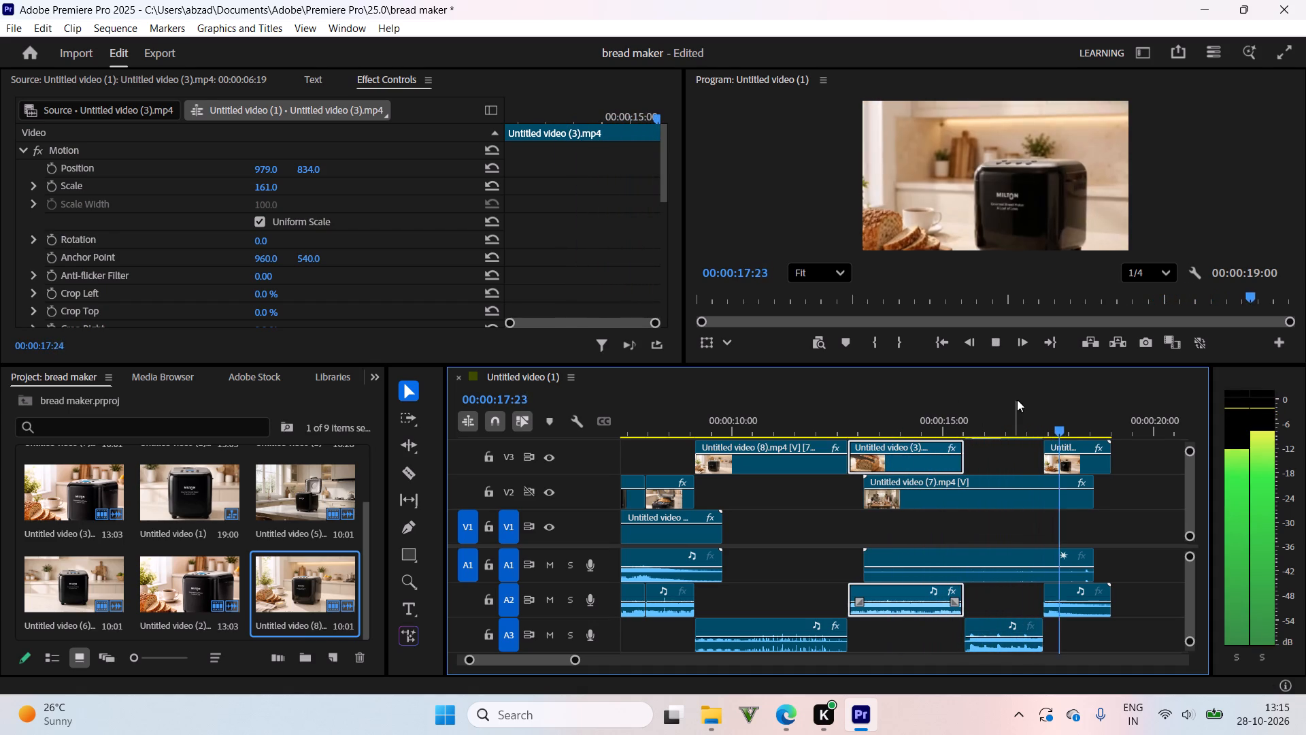
drag(1072, 410, 1118, 421)
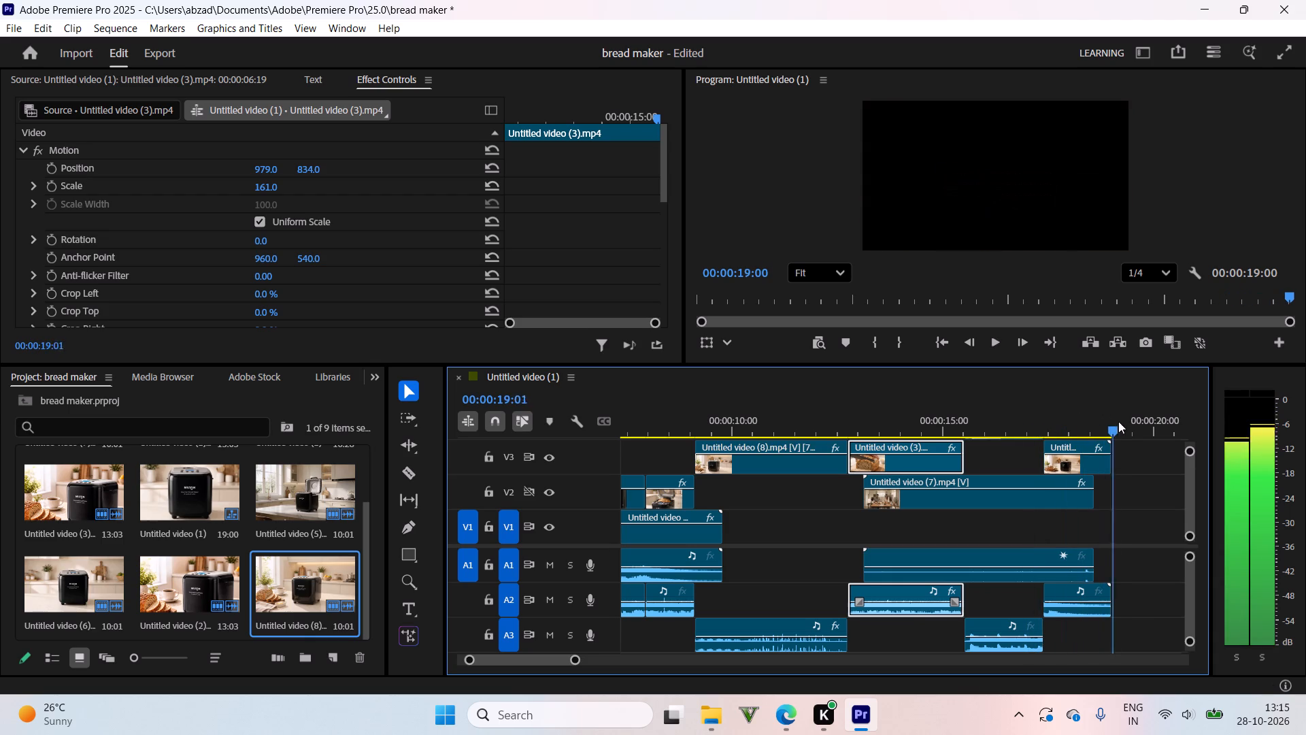
drag(1118, 421, 1114, 421)
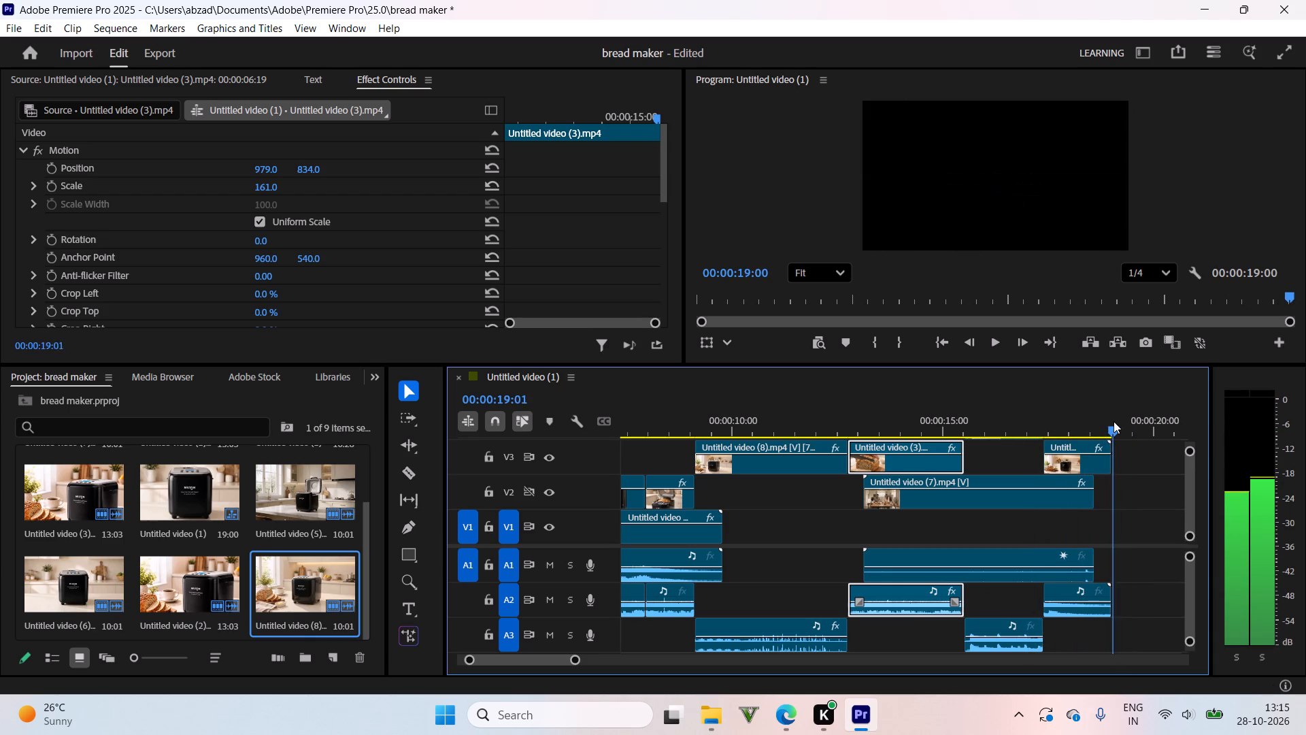
drag(1114, 421, 654, 470)
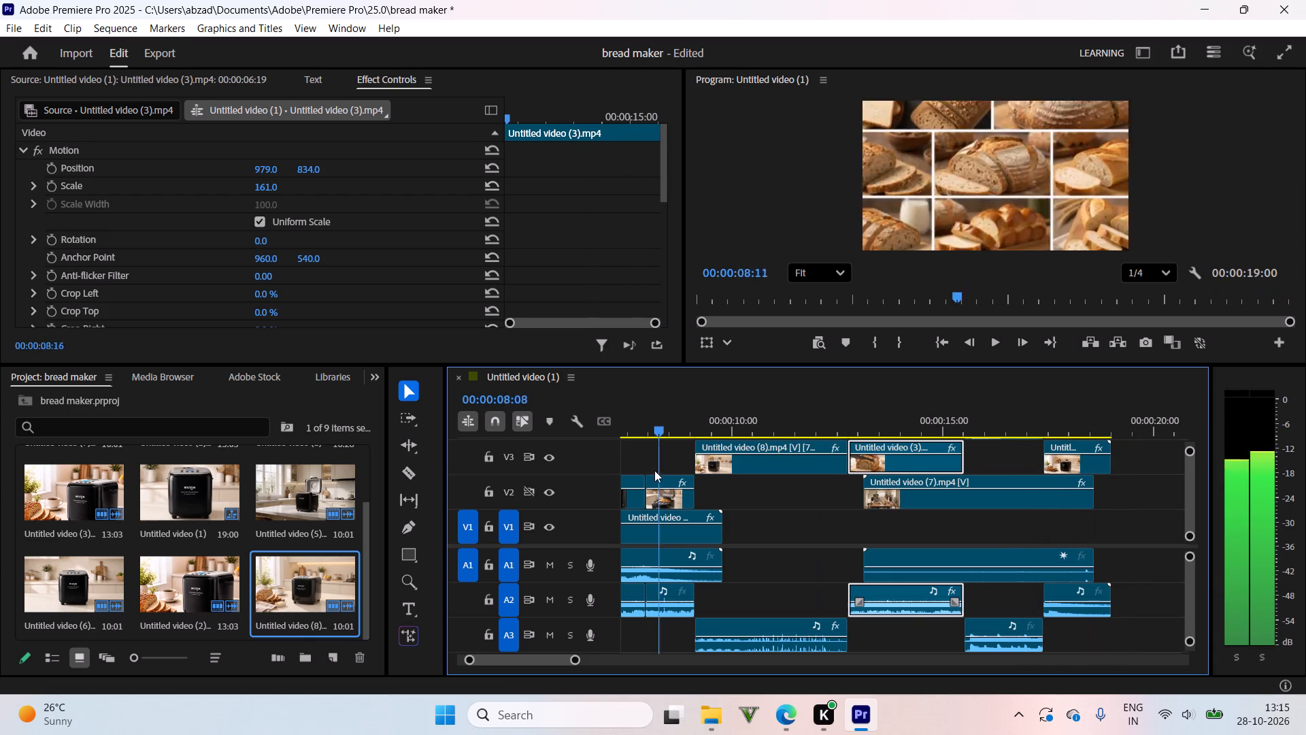
drag(654, 470, 884, 445)
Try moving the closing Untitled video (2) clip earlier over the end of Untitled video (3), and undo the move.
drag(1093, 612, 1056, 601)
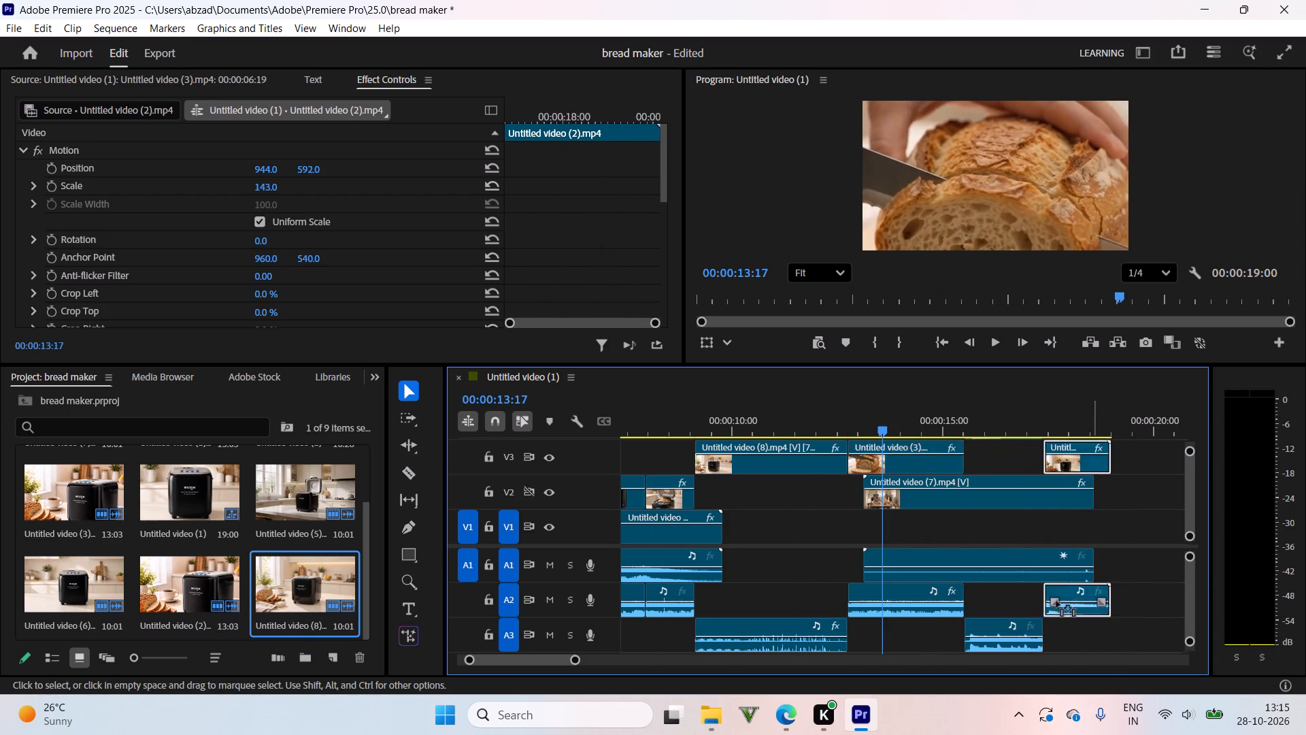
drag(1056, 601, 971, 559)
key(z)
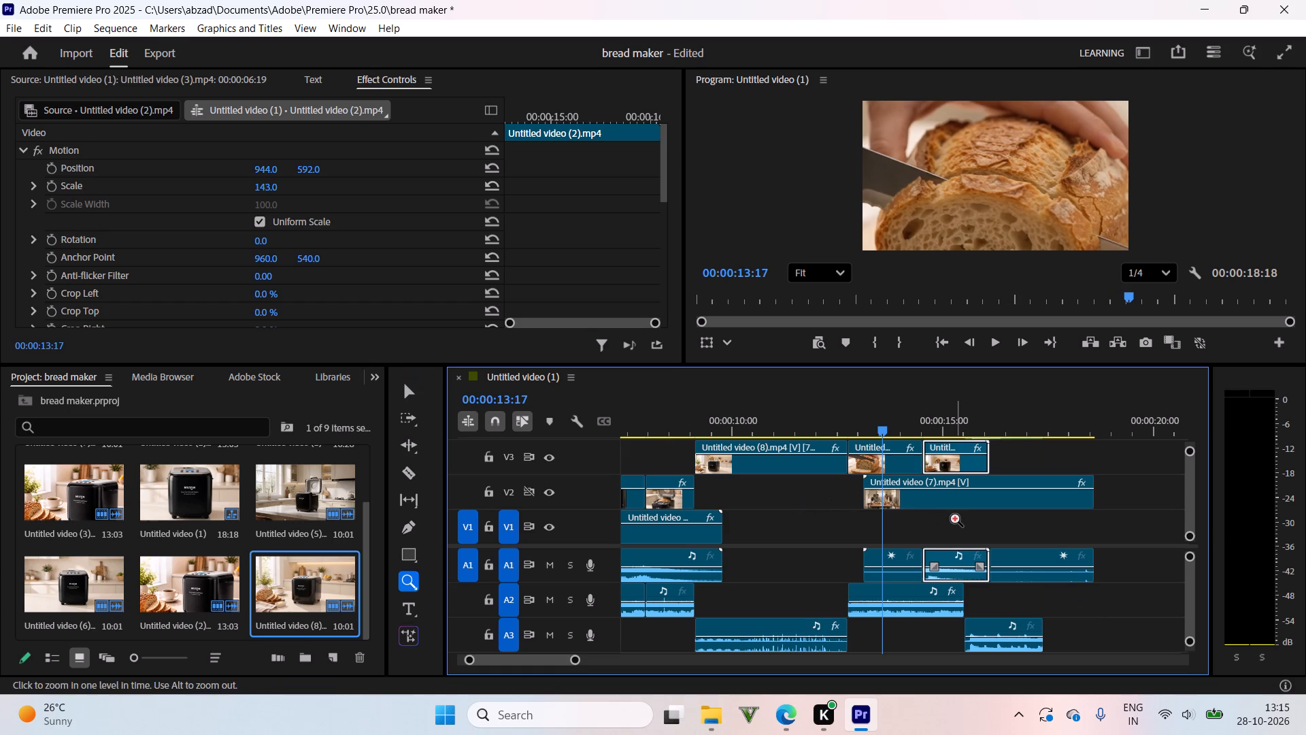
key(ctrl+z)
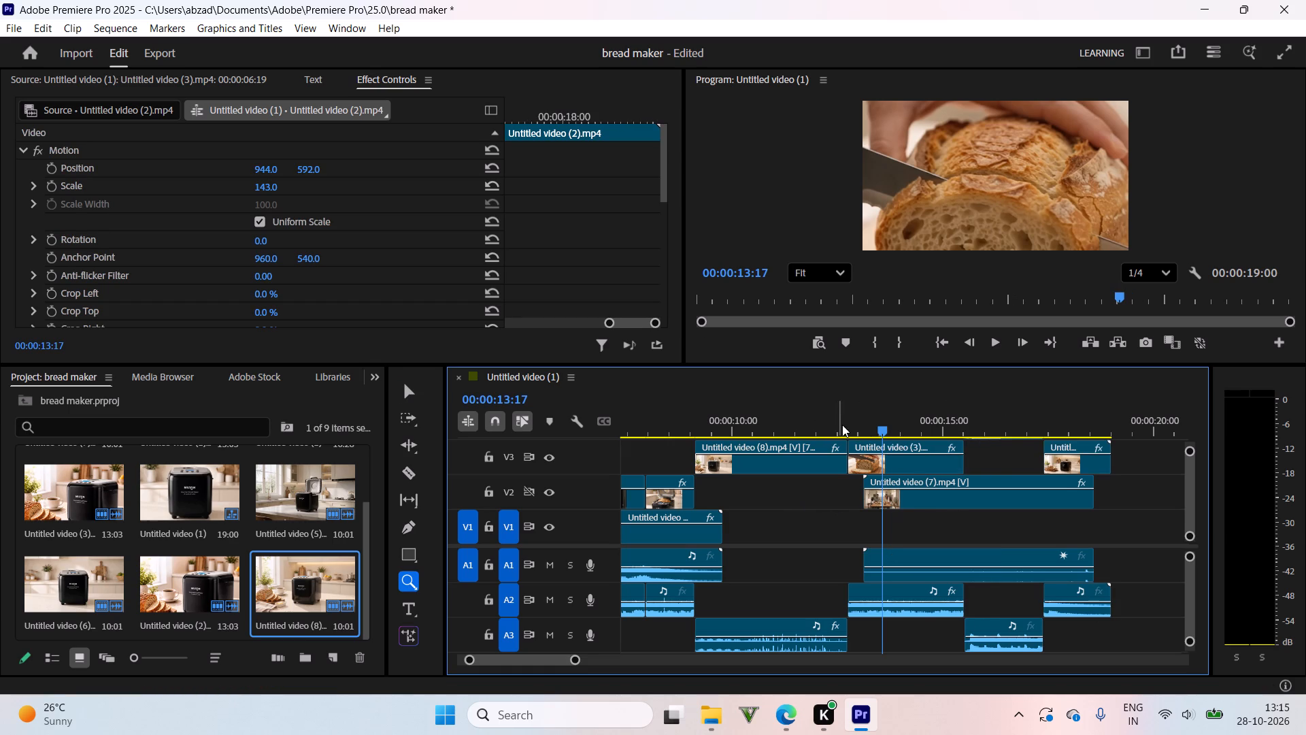
Play back from the end of Untitled video (8) through bread slicing and the family meal to the closing product shot.
click(842, 425)
key(space)
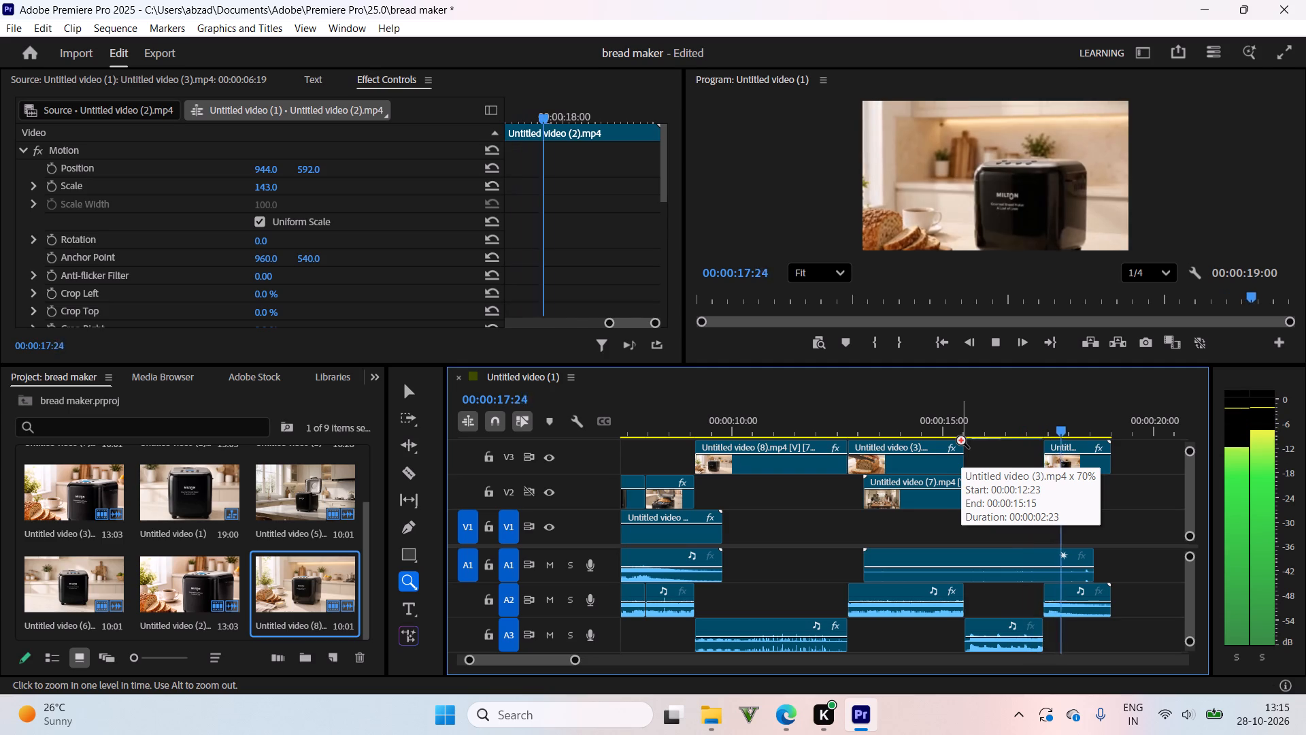
drag(1016, 425, 984, 433)
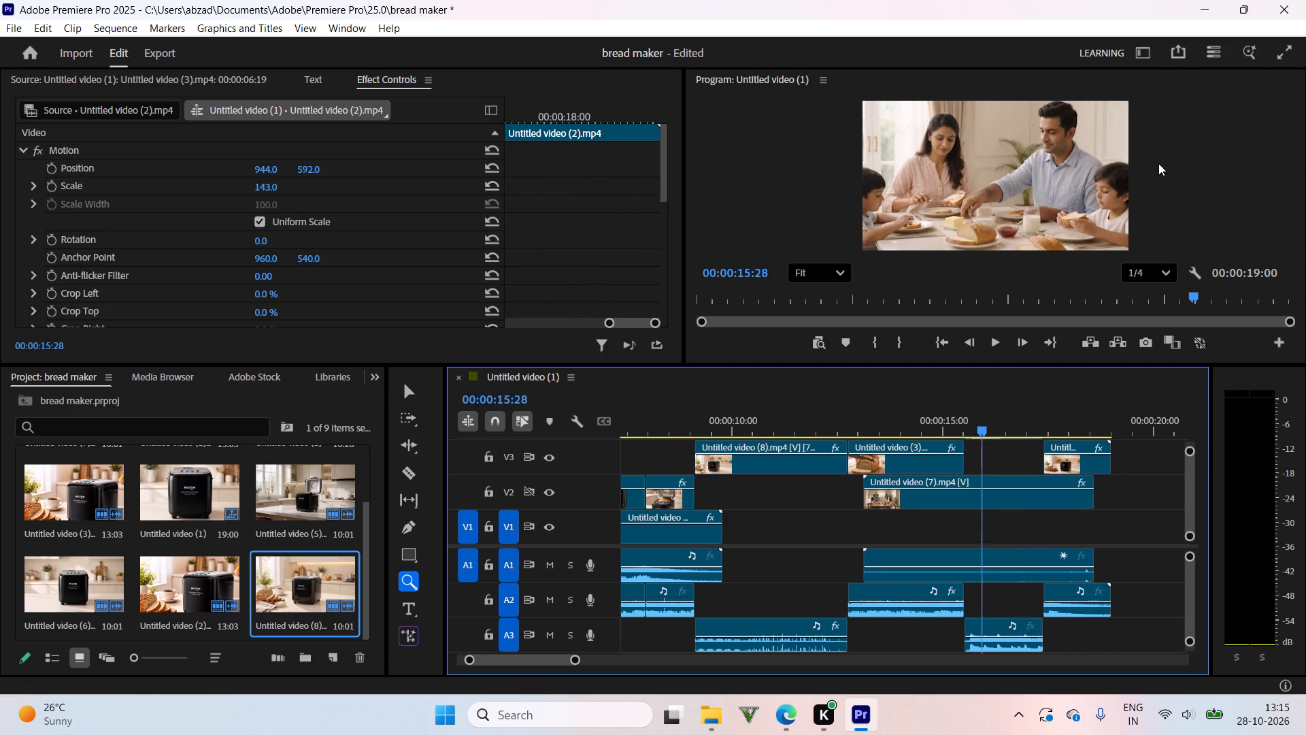
Export the sequence to Downloads as the H.264 file Untitled video (1)_5.mp4 with video settings matched to the source.
click(1180, 54)
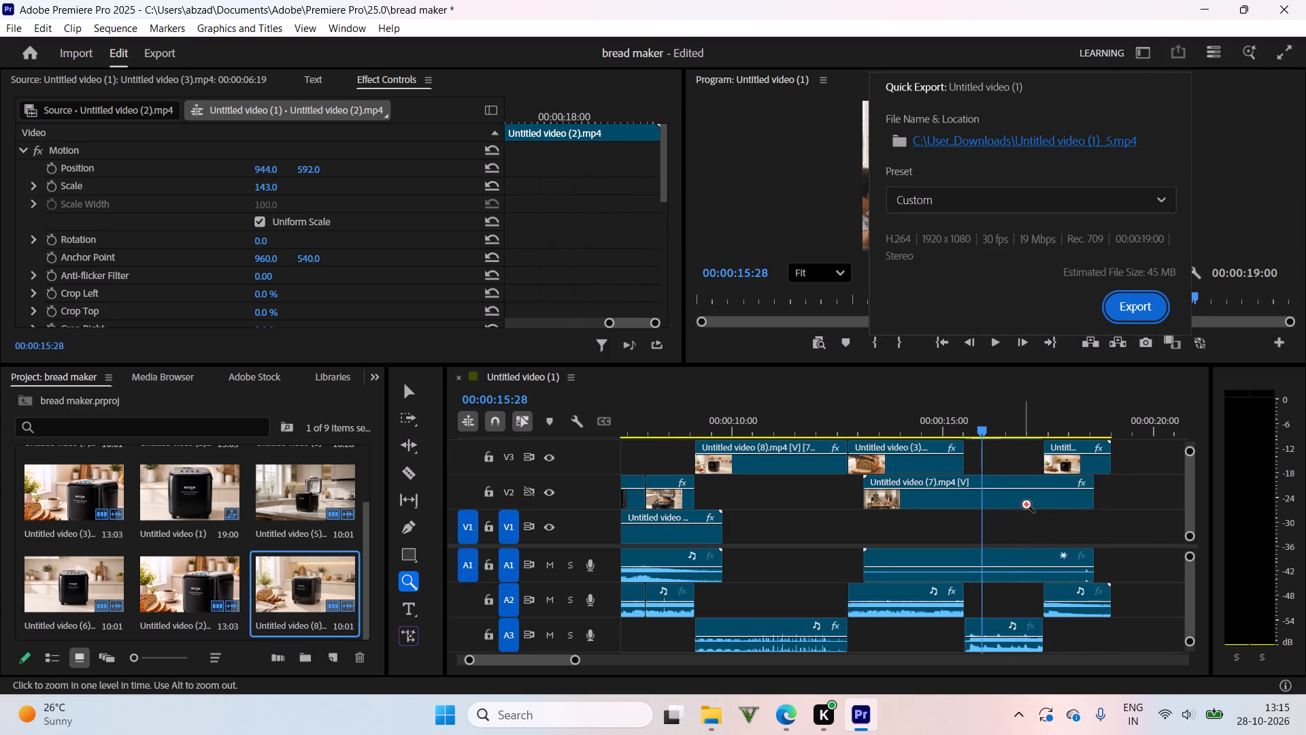
click(1159, 516)
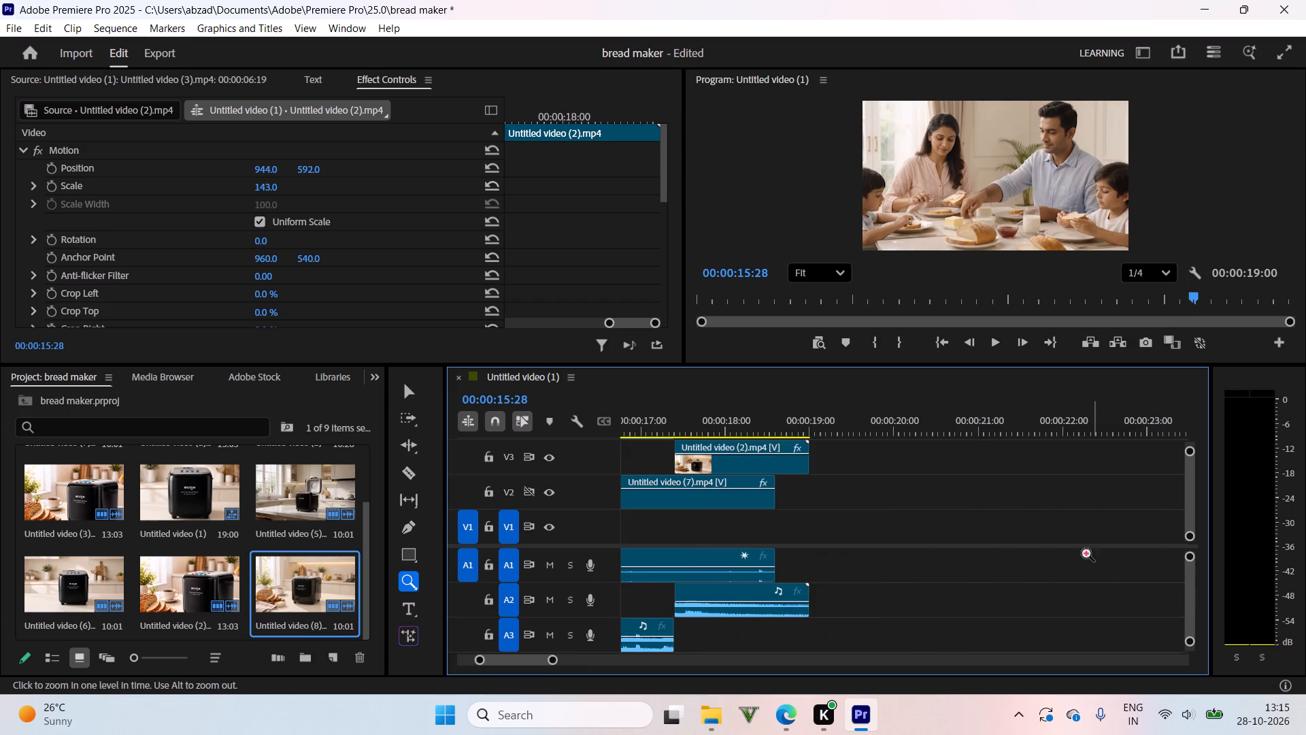
drag(838, 429, 712, 425)
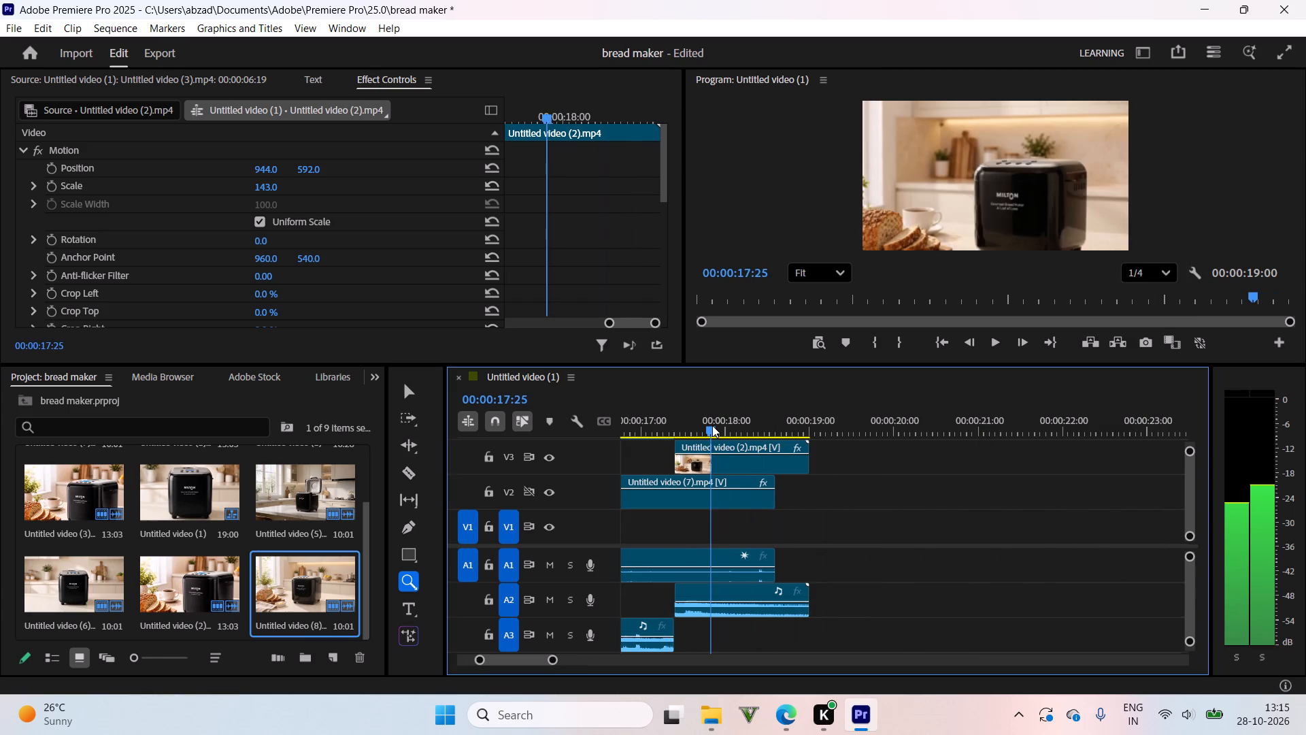
key(ctrl+m)
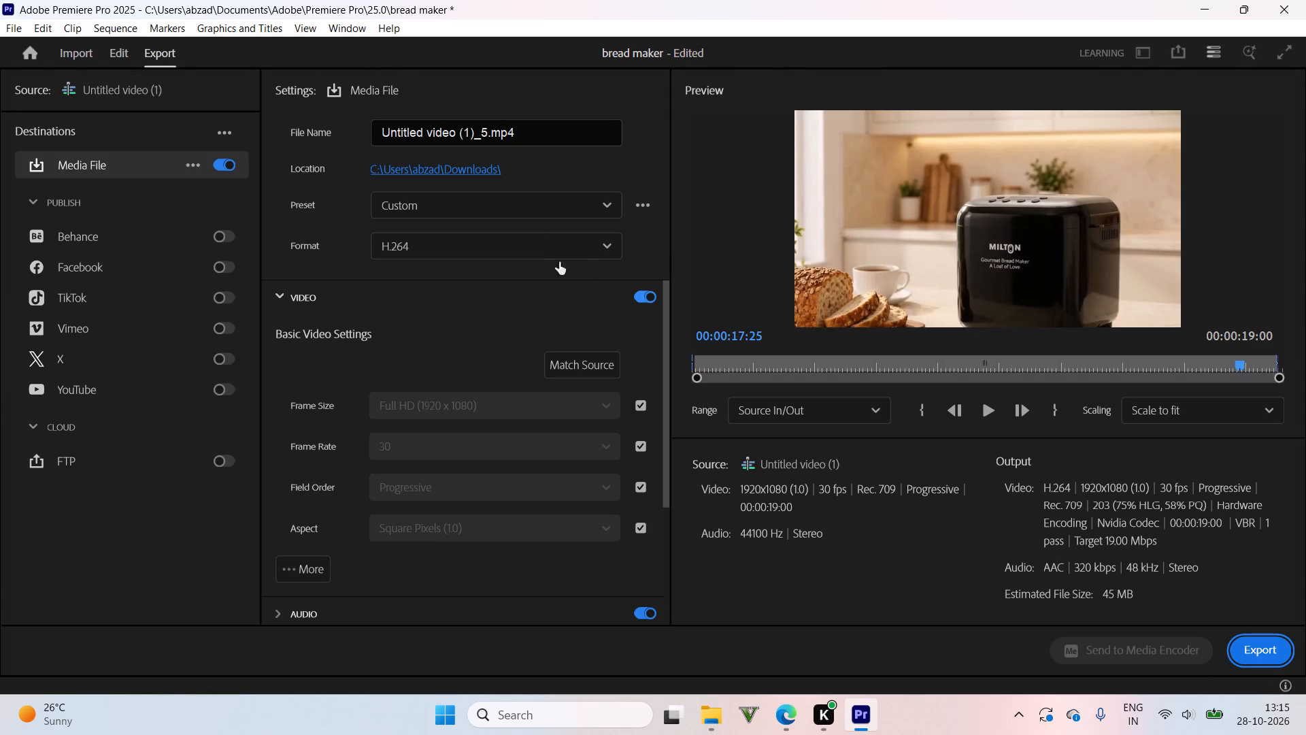
click(582, 359)
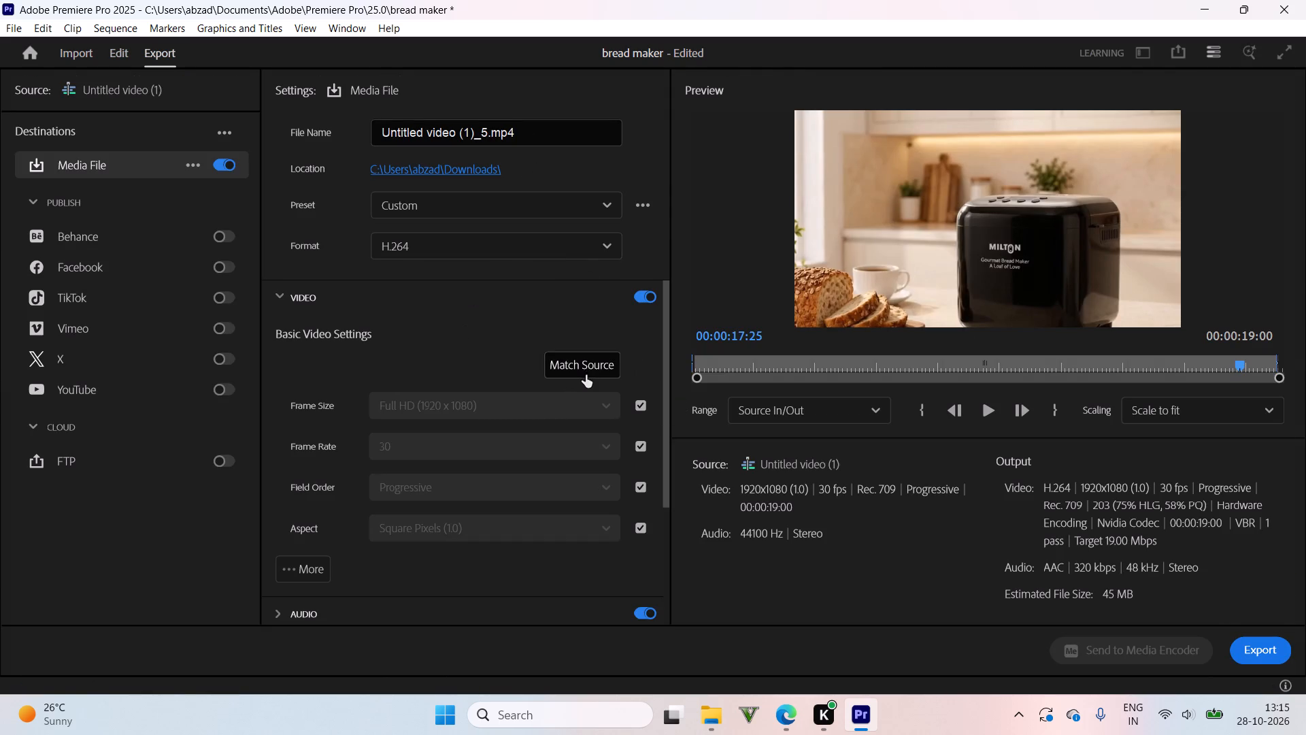
double_click(586, 375)
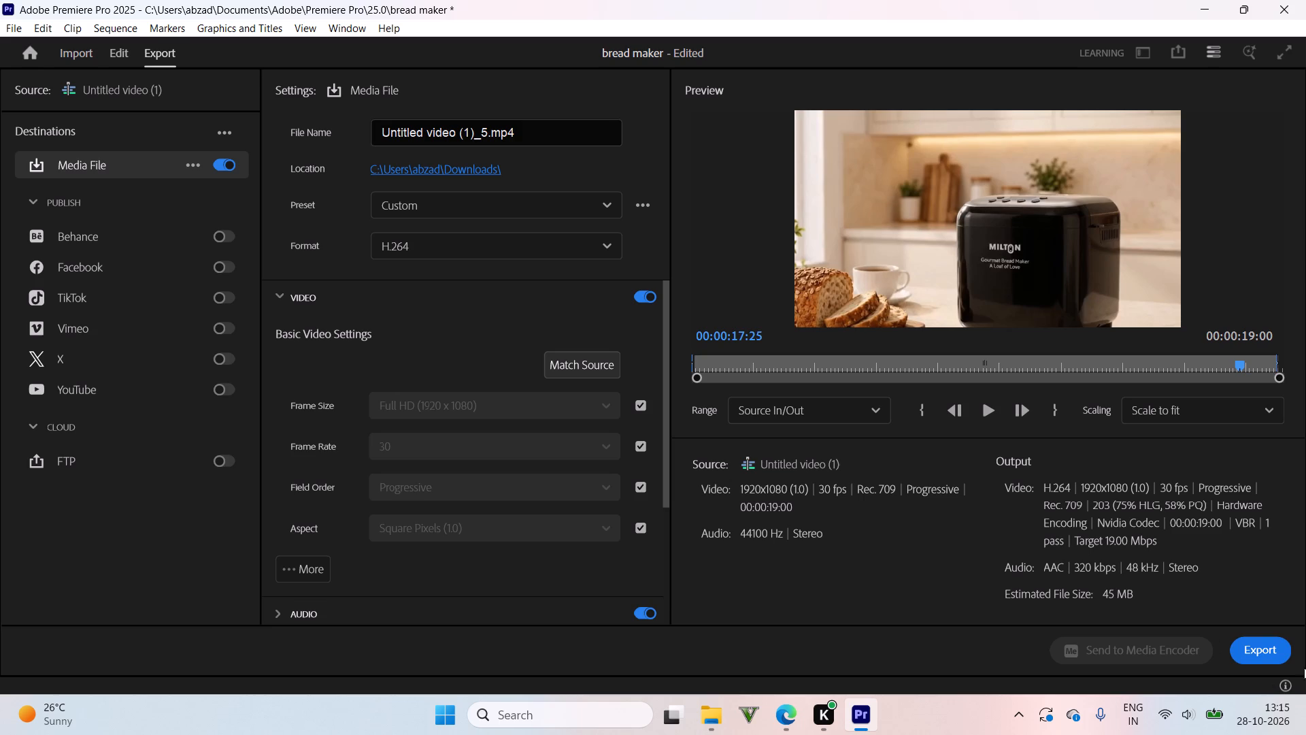
click(1260, 657)
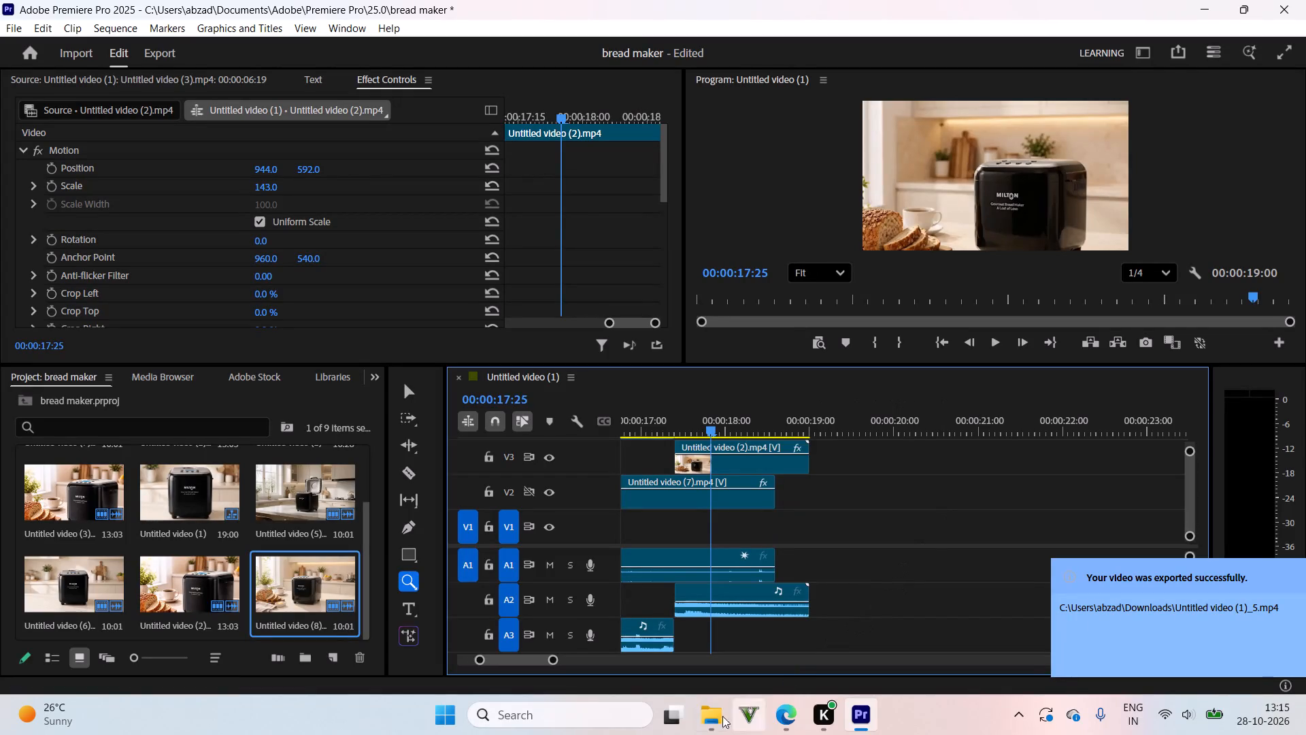
Open the exported Untitled video (1)_5 from Downloads in File Explorer, watch it, and close the player.
click(703, 728)
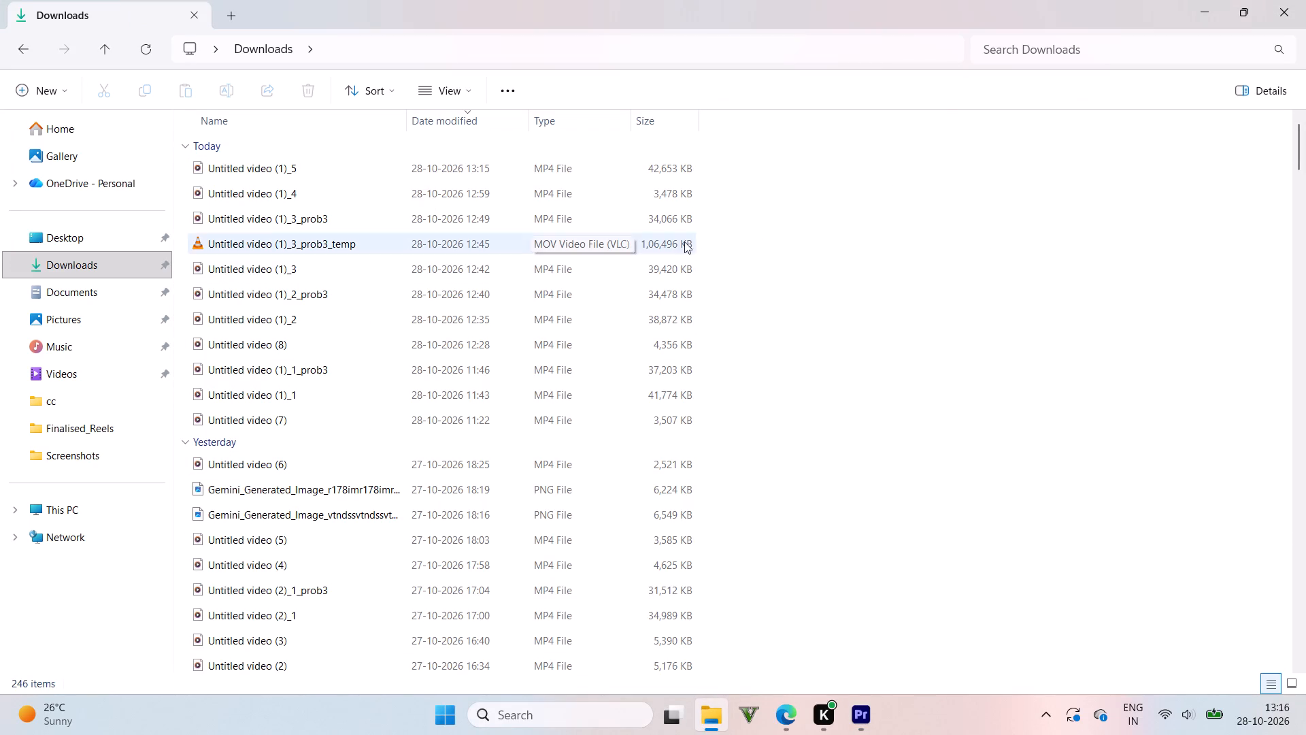
double_click(575, 176)
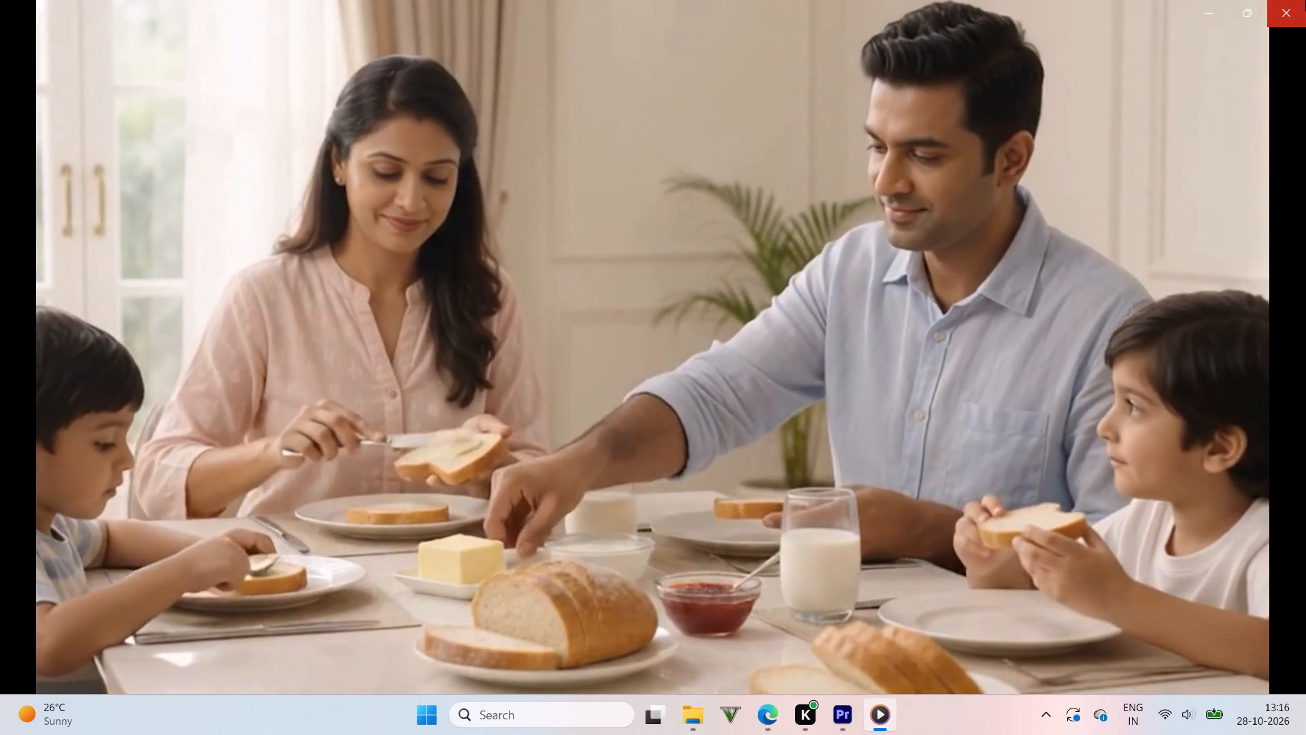
click(1305, 2)
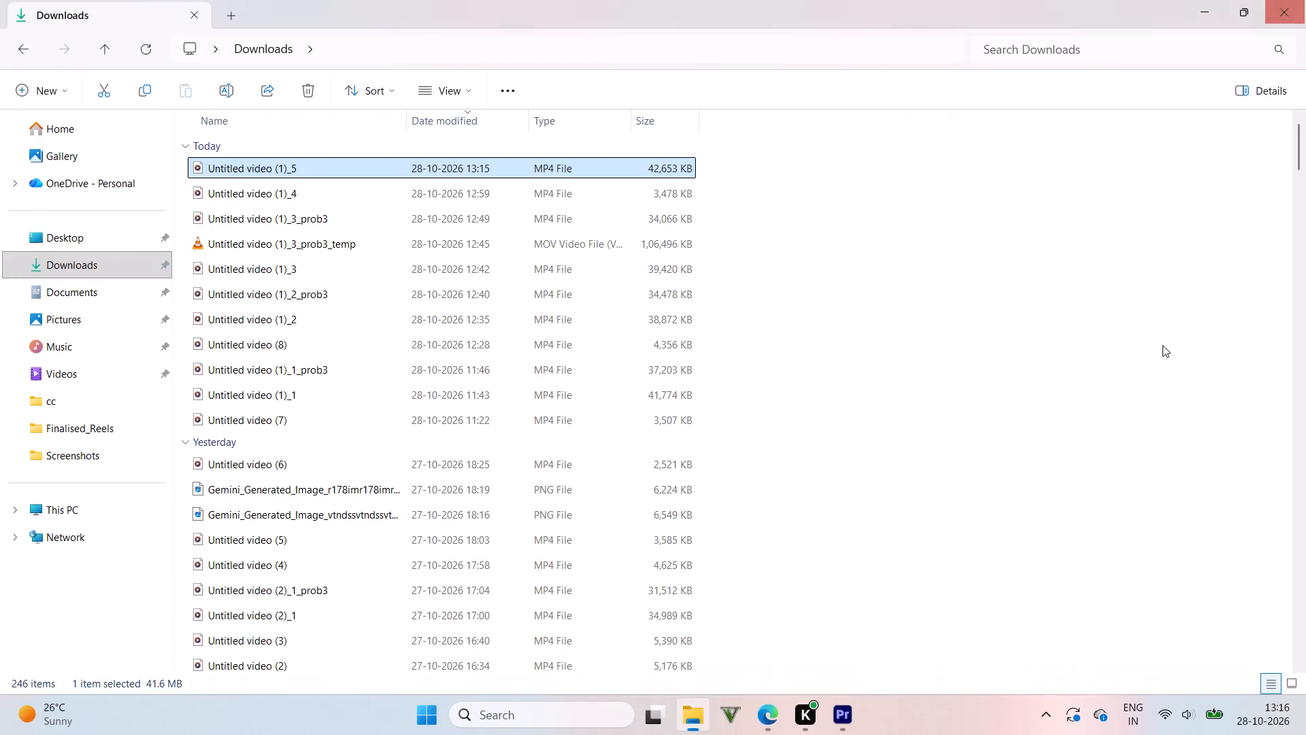
Switch back to Premiere Pro and scrub from the closing logo back through the product, MILTON logo close-up and open-lid shots.
click(870, 717)
drag(855, 420, 748, 431)
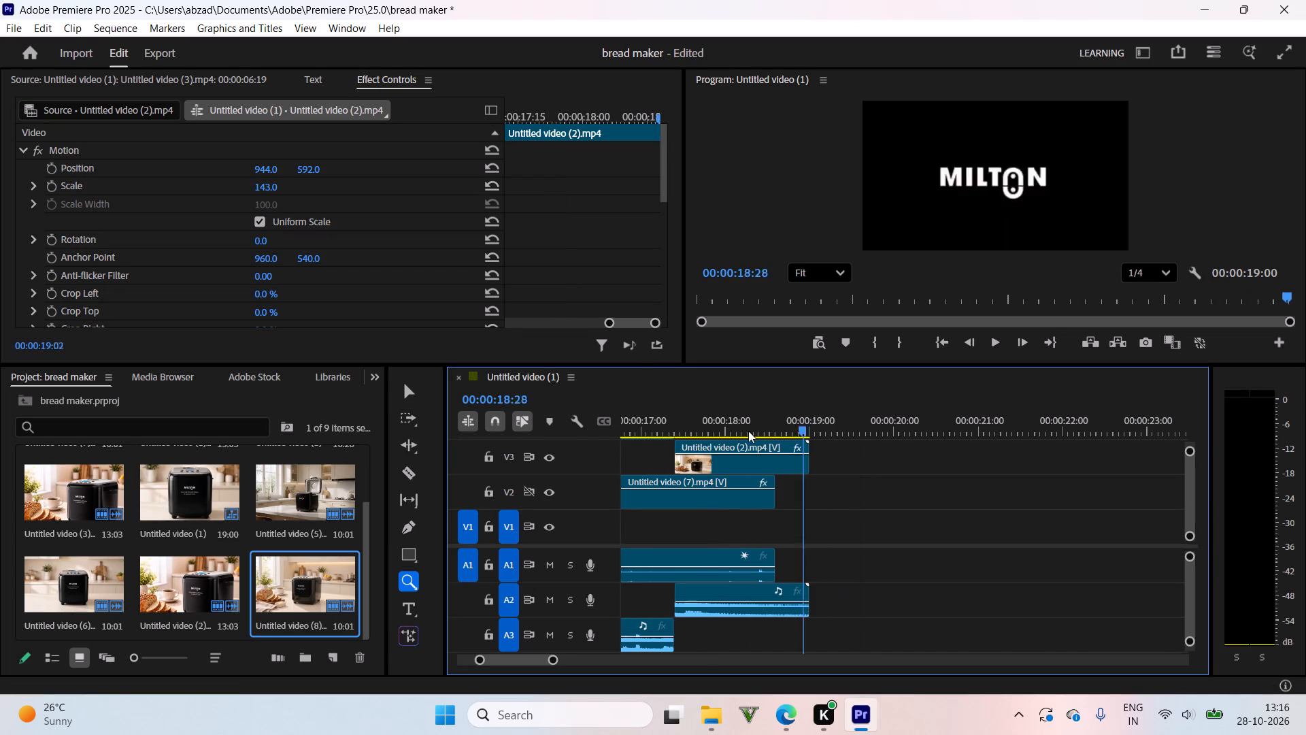
drag(748, 431, 814, 455)
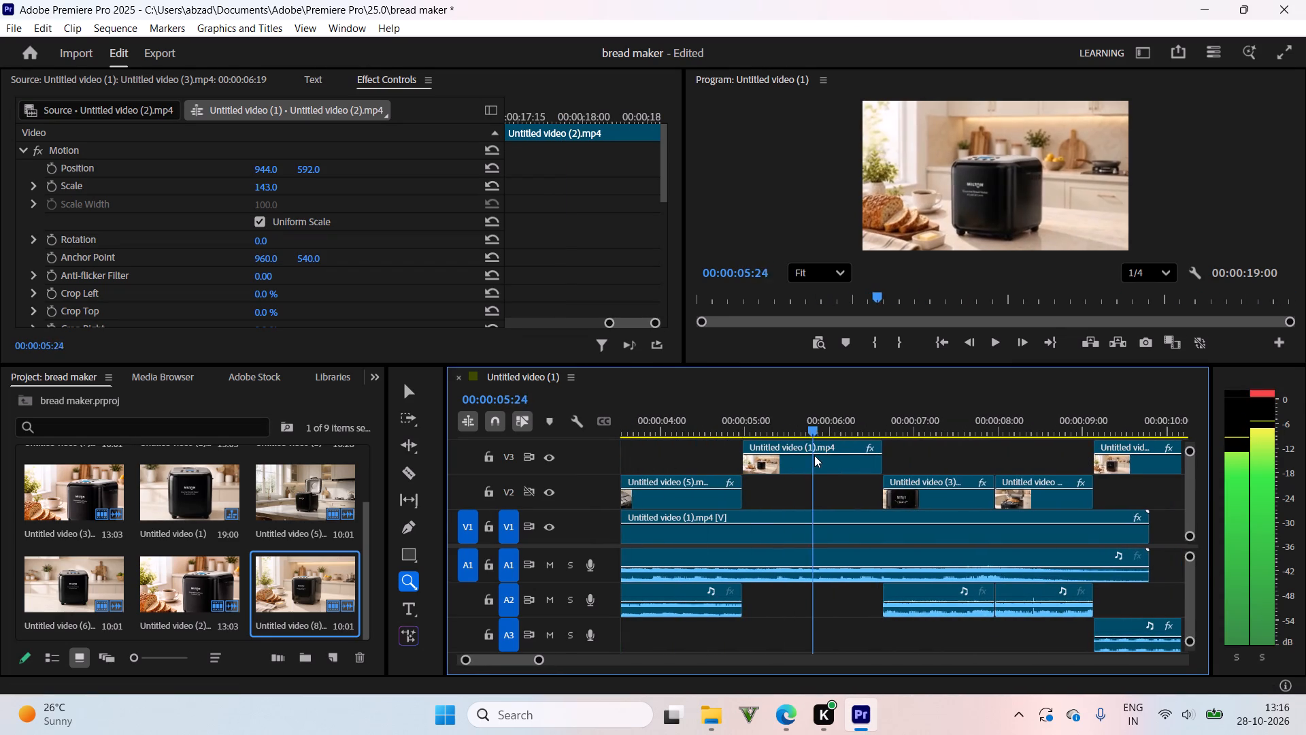
drag(814, 455, 1013, 419)
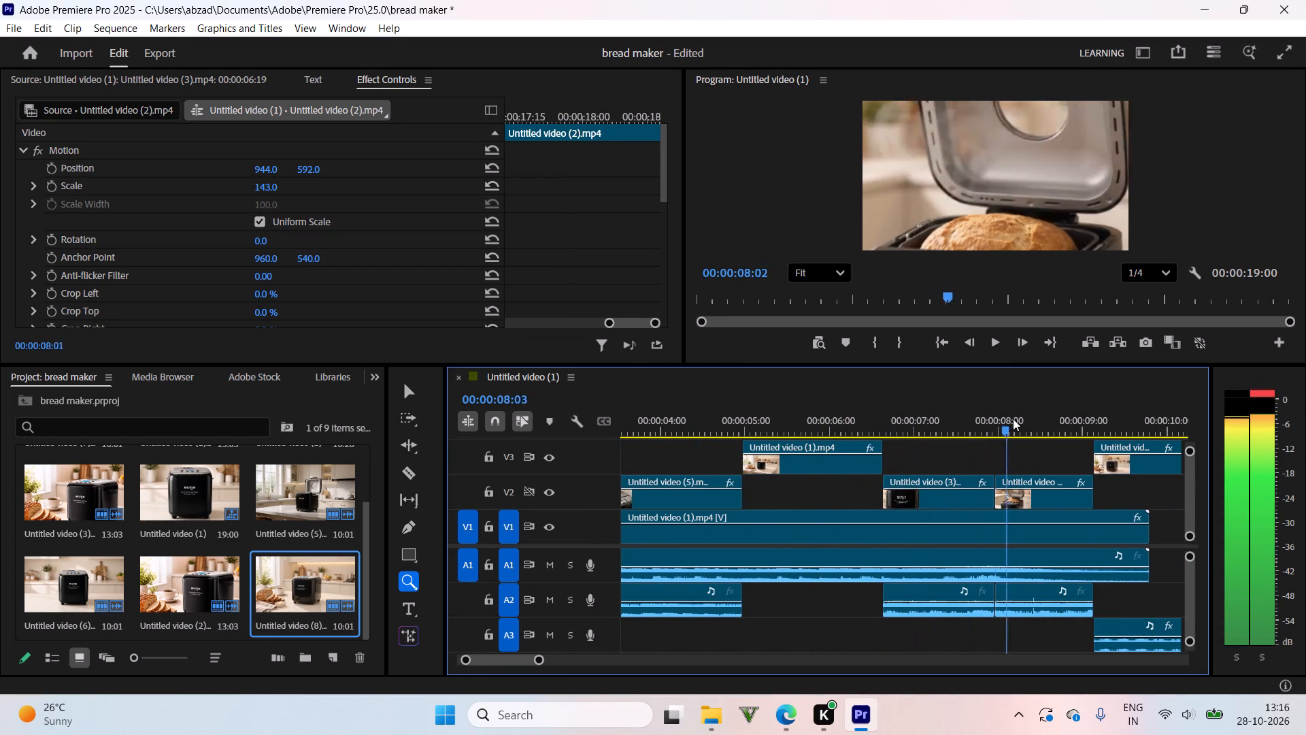
drag(1013, 419, 1014, 412)
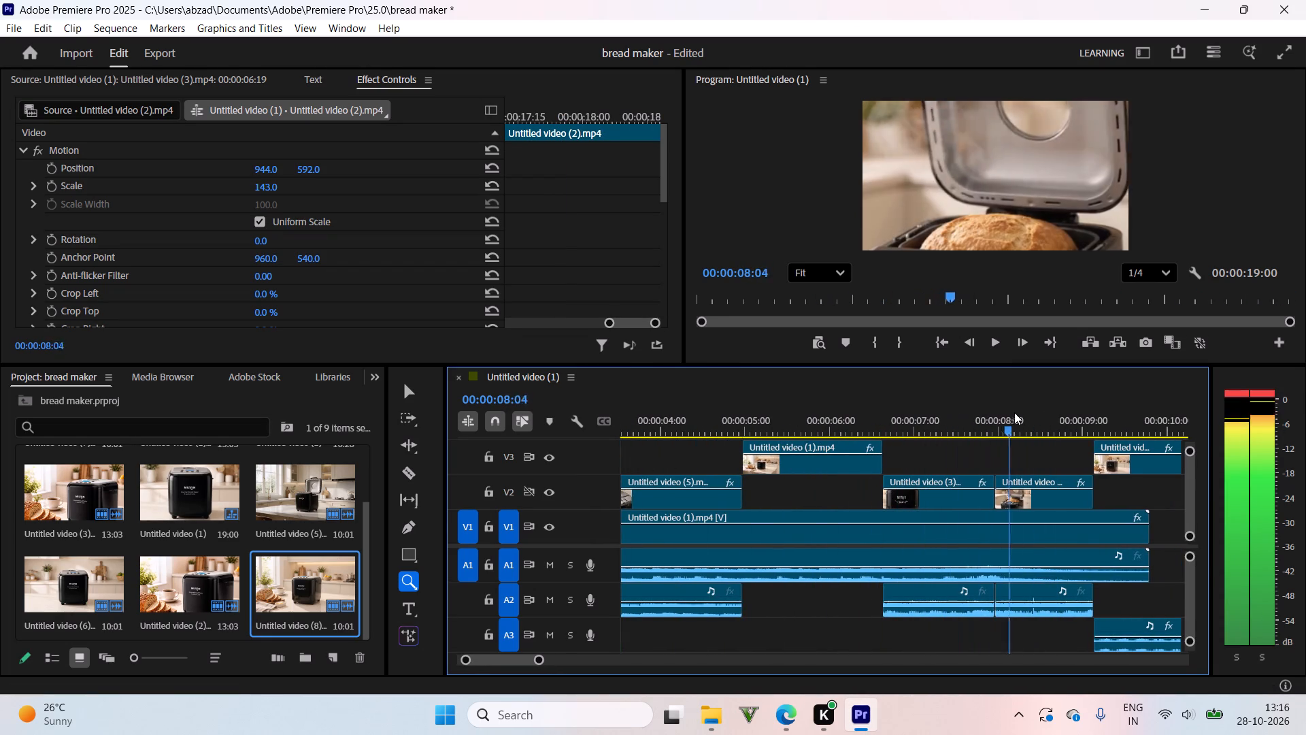
drag(1014, 412, 987, 419)
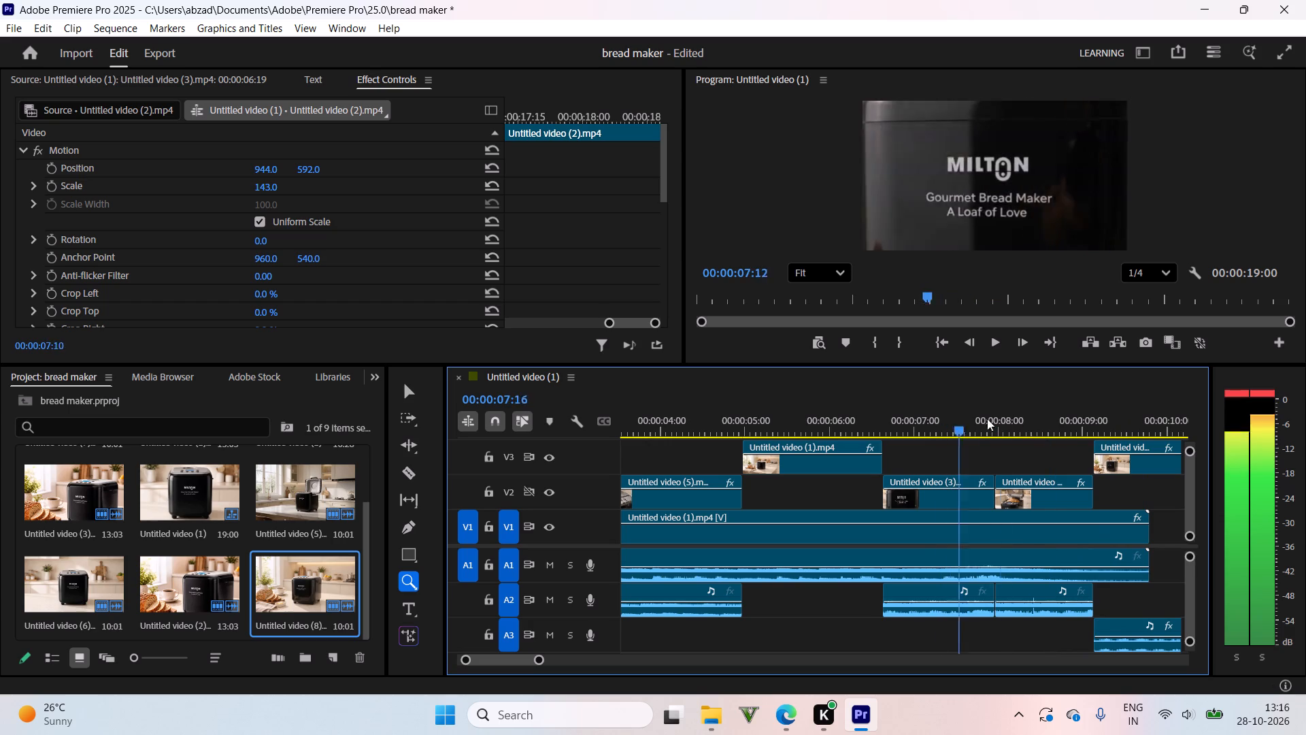
drag(987, 419, 895, 411)
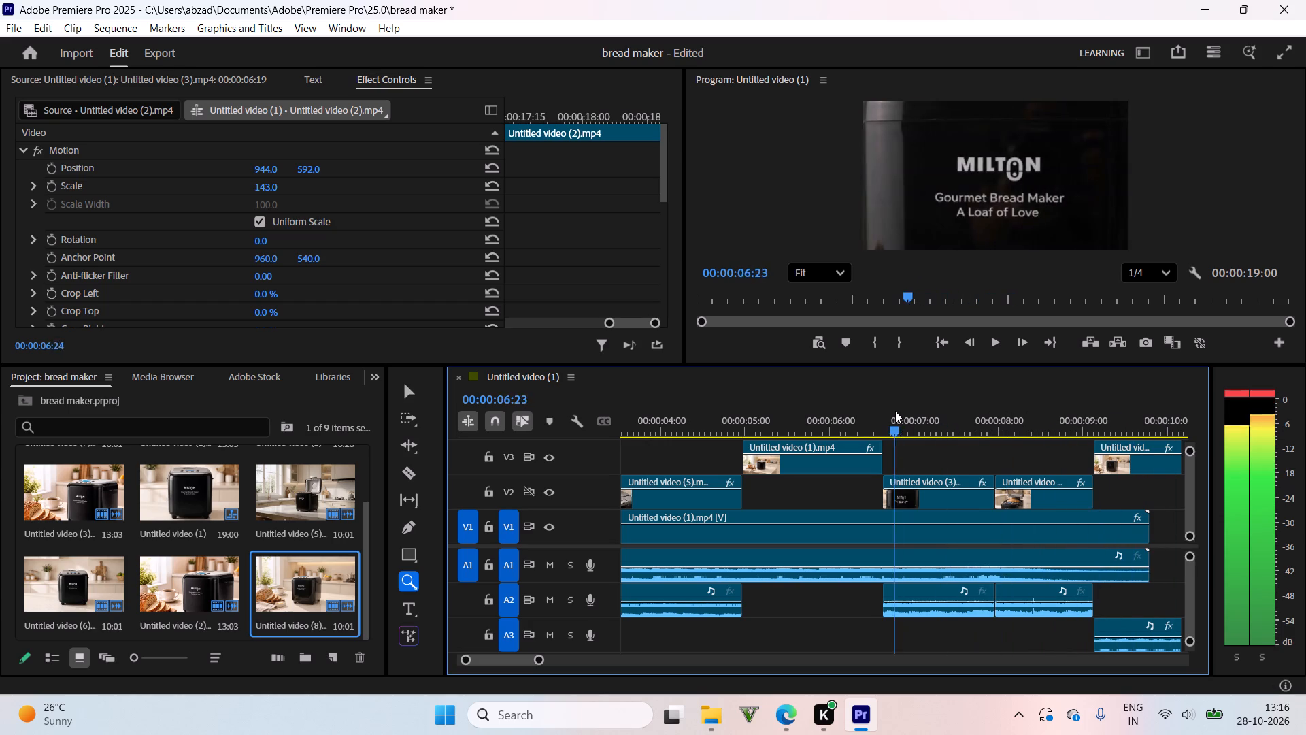
Trim about 20 frames off the start of Untitled video (8) on V3 and slide it back against the open-lid shot.
drag(895, 411, 901, 397)
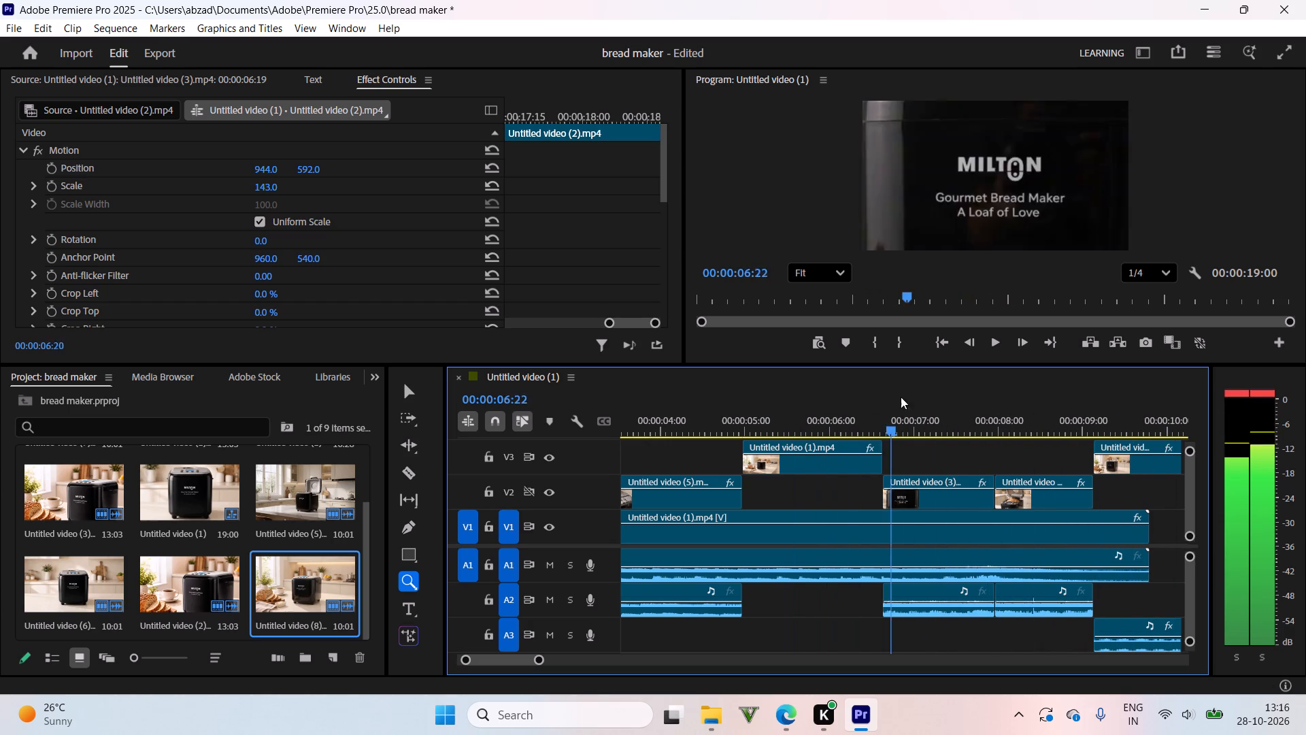
drag(901, 397, 1188, 402)
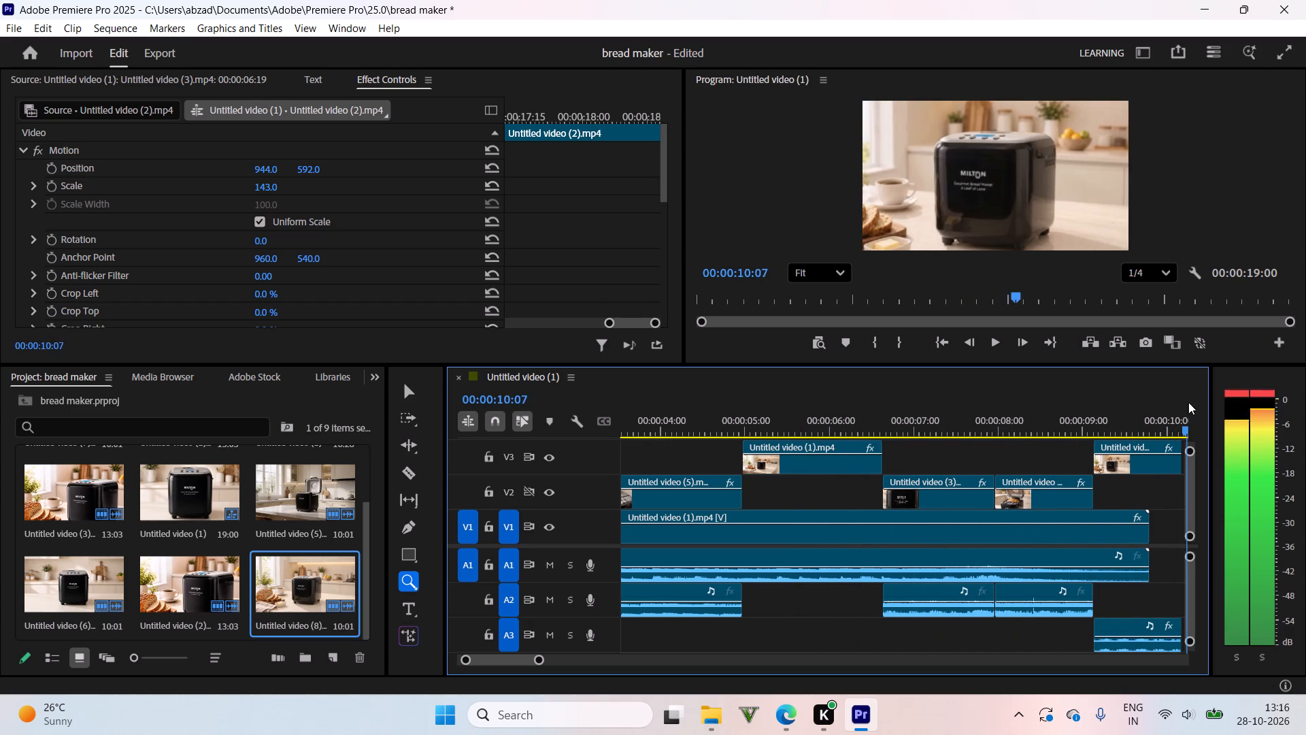
drag(1188, 402, 1122, 398)
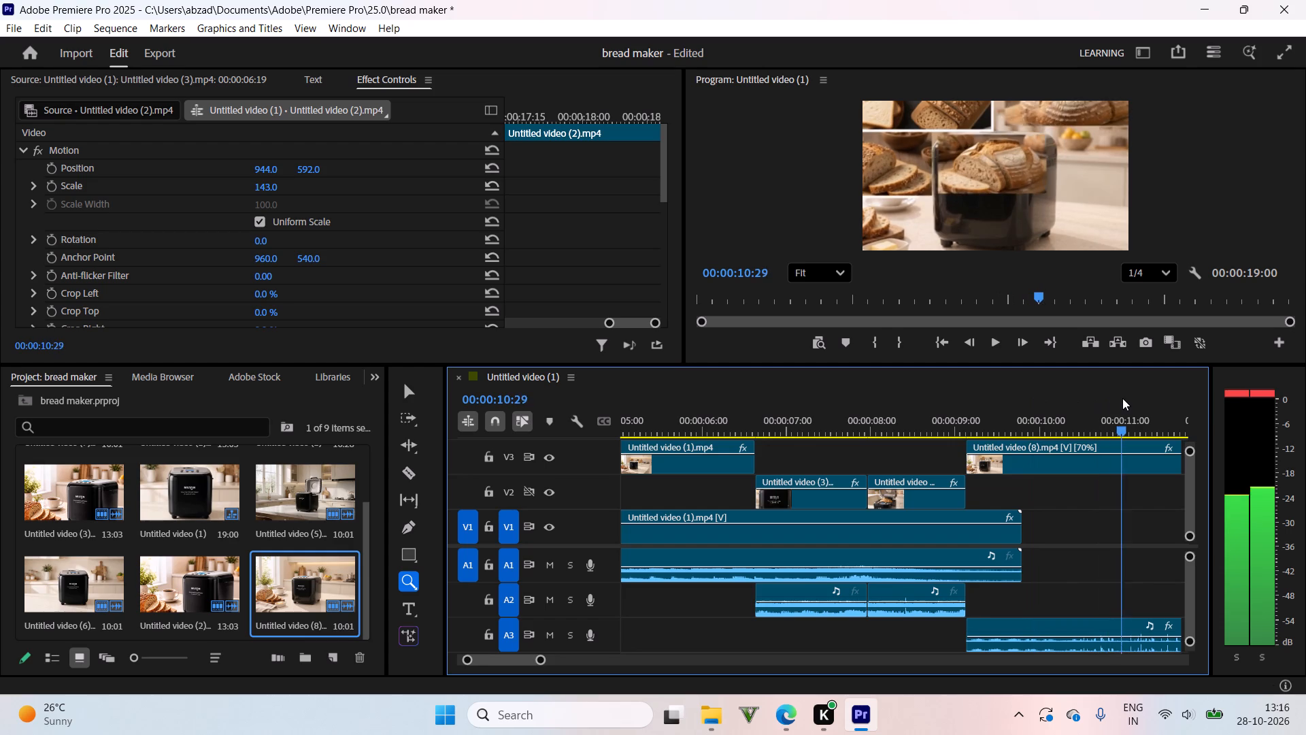
drag(1122, 398, 1160, 392)
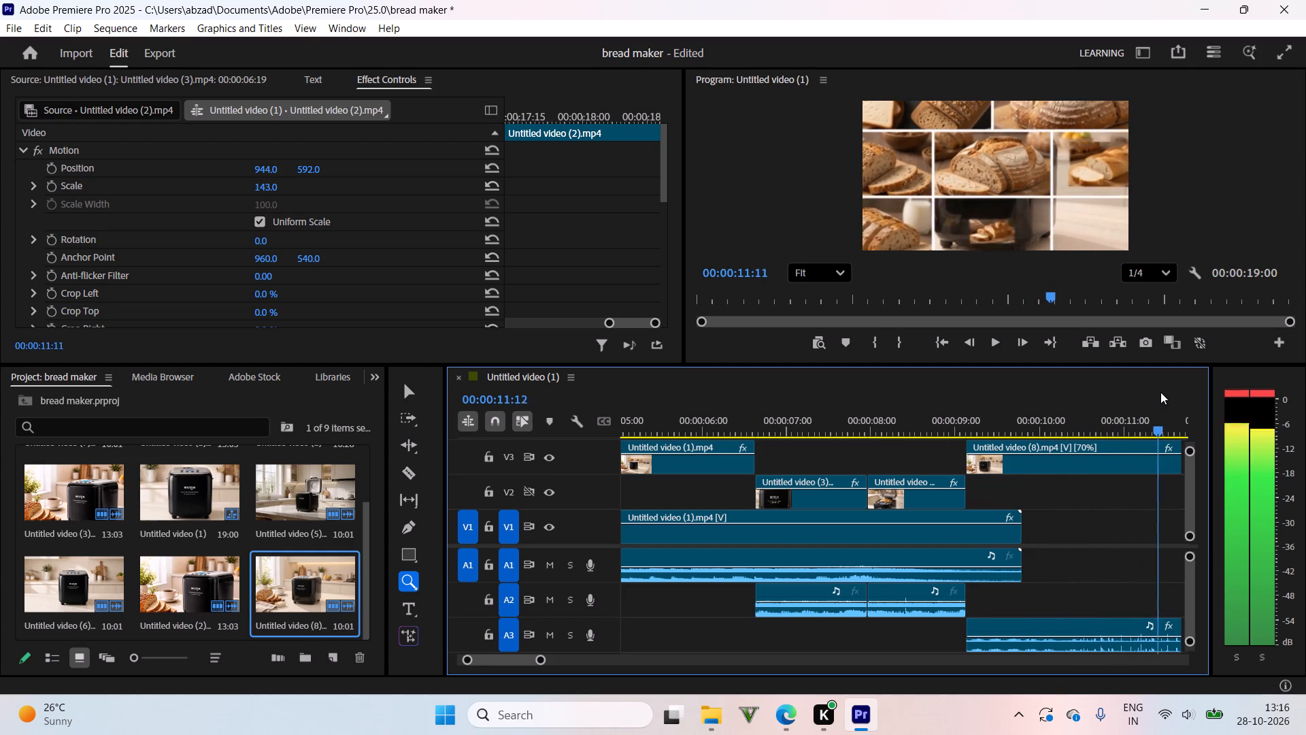
drag(1160, 392, 1077, 382)
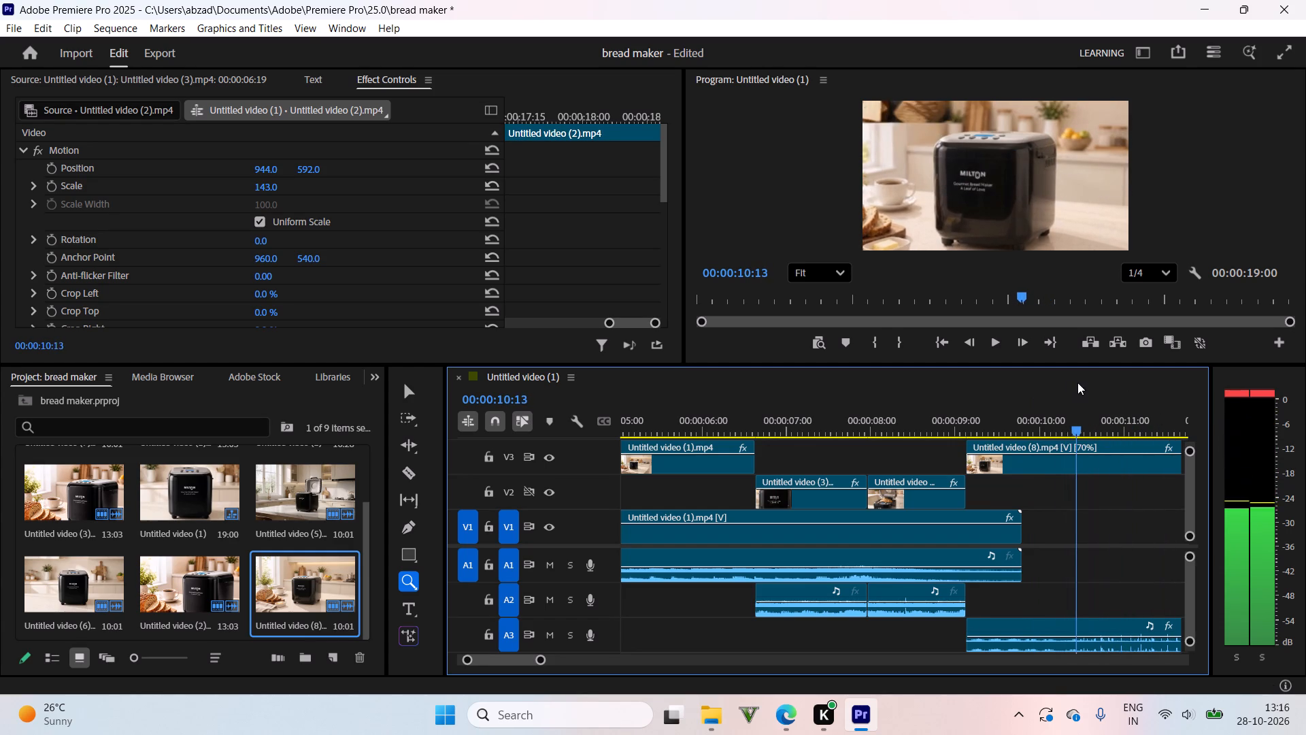
drag(1077, 382, 1054, 382)
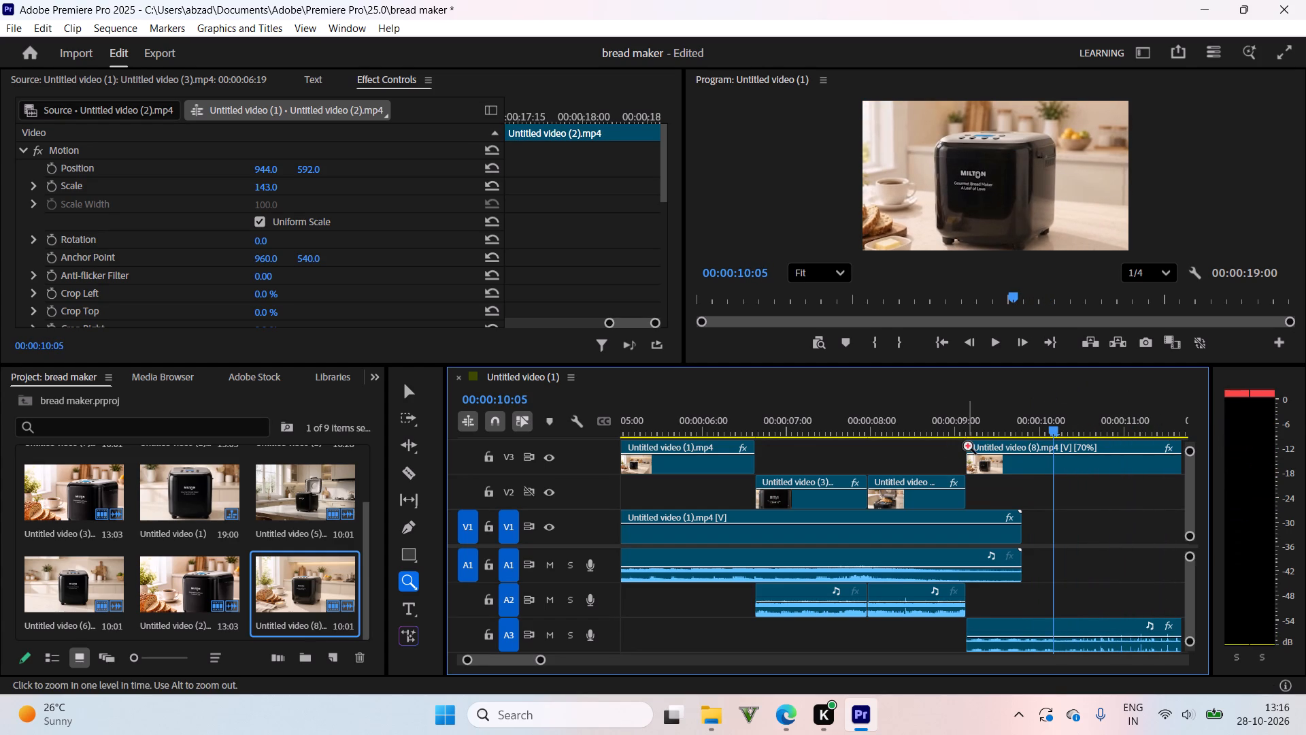
click(407, 397)
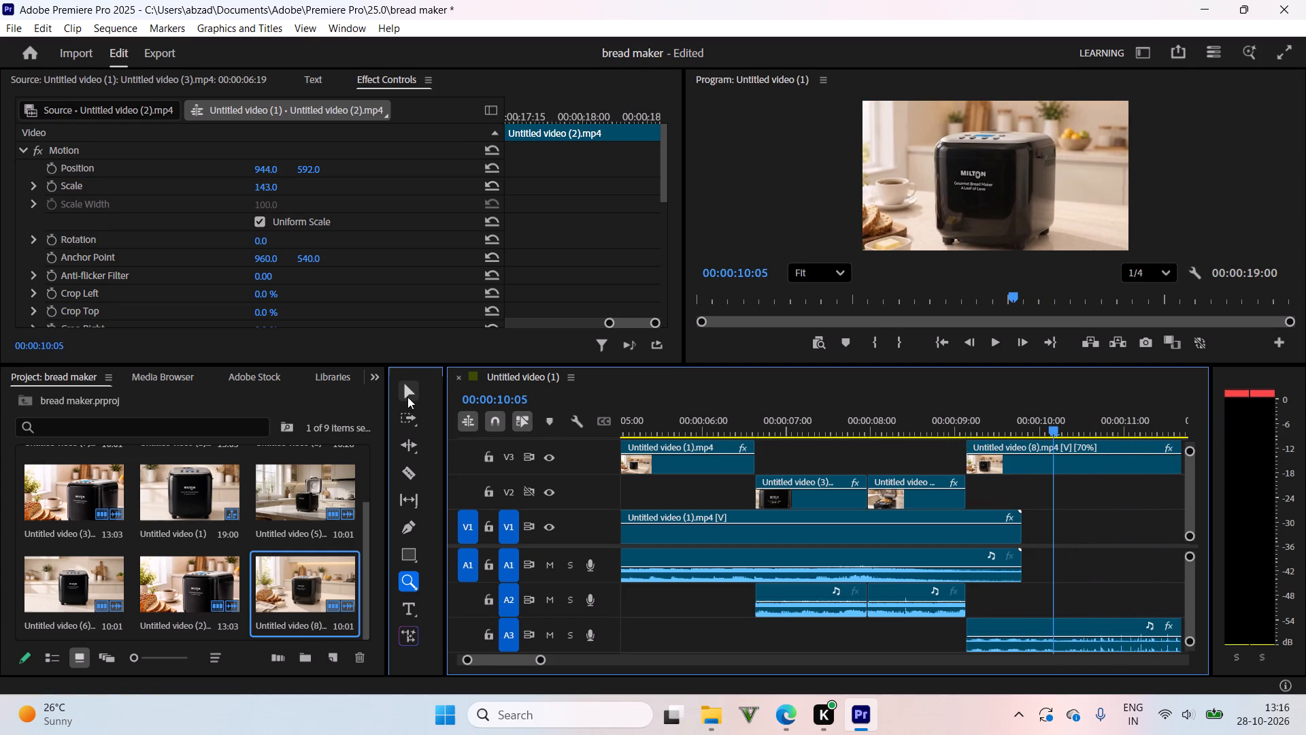
drag(970, 441, 1004, 441)
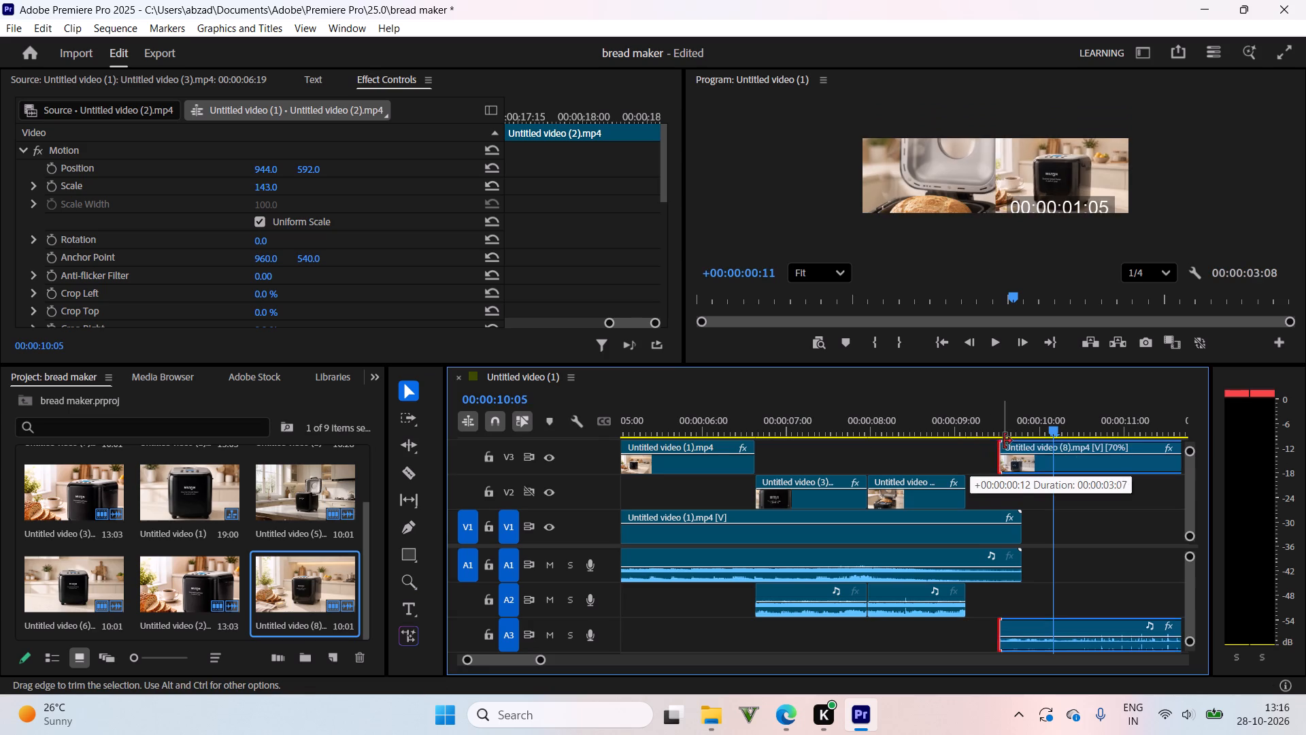
drag(1004, 441, 1019, 441)
drag(1062, 442, 1014, 446)
Play across the trimmed clip, select every clip after Untitled video (8), and shift them 20 frames earlier to close the gap.
click(936, 427)
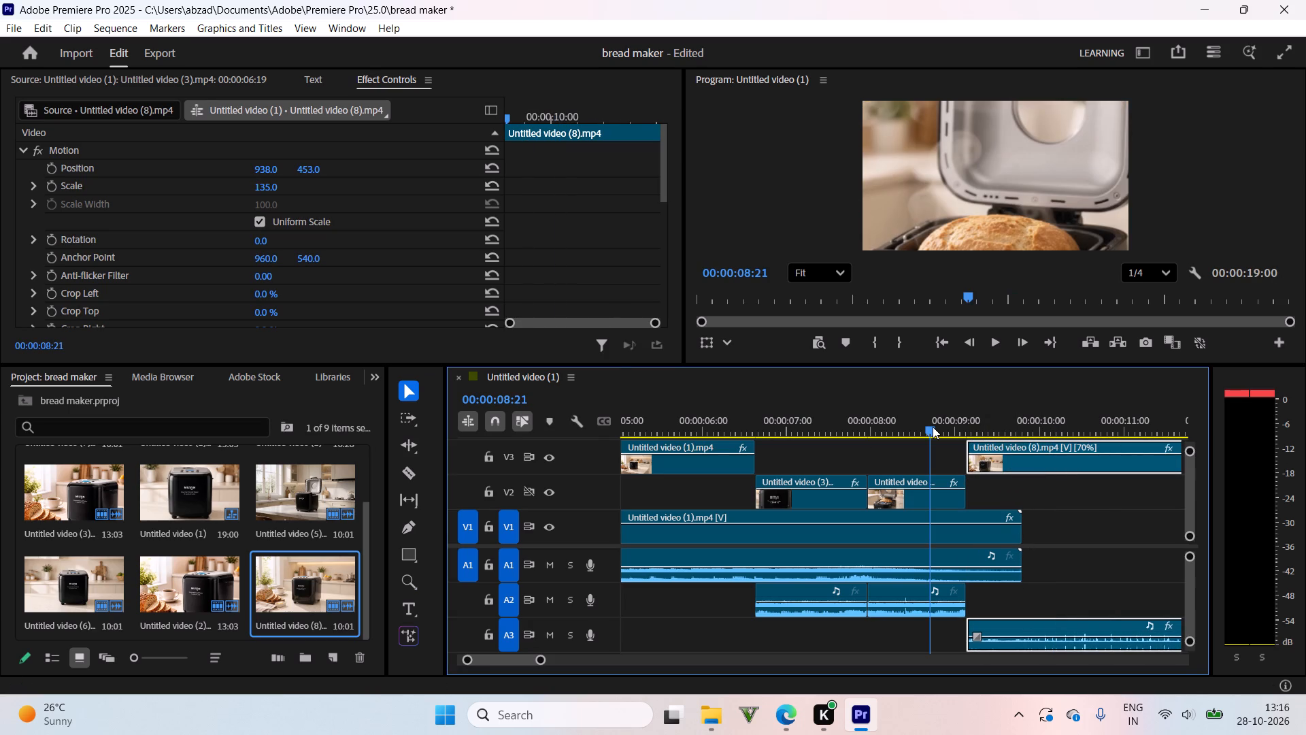
key(space)
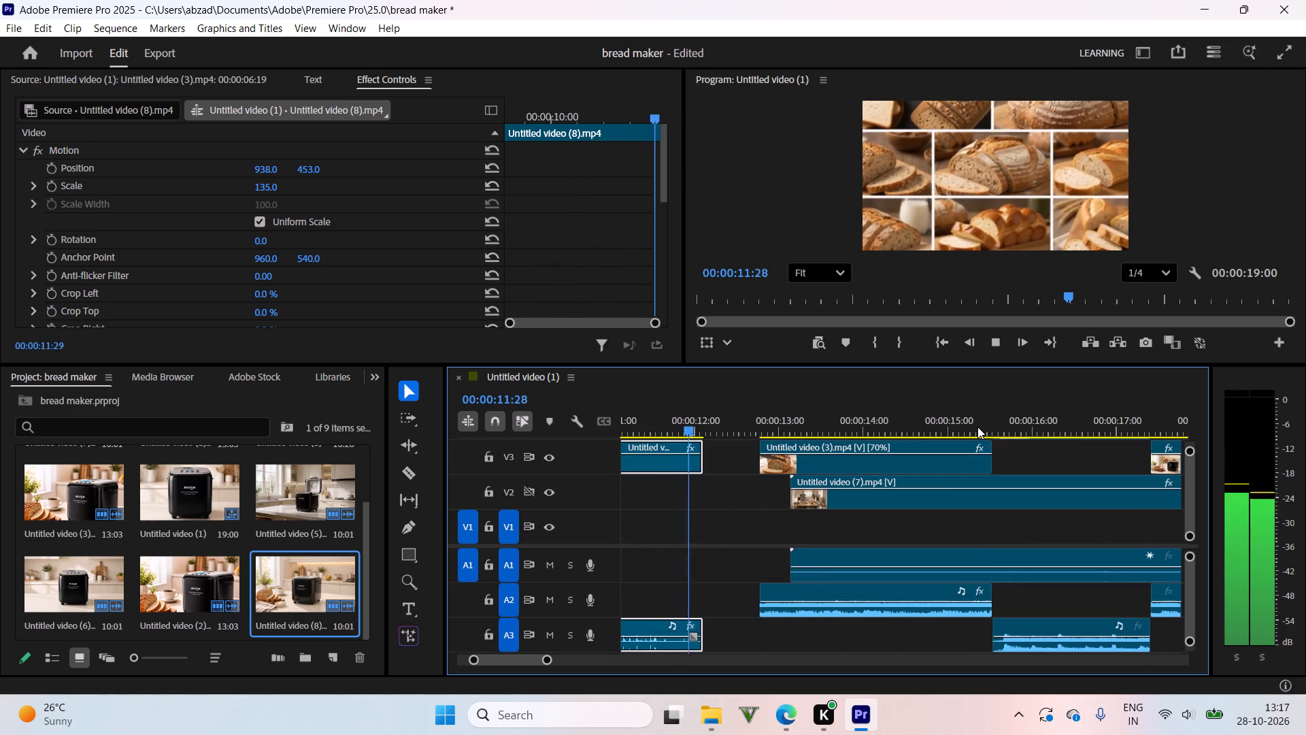
drag(872, 415, 780, 418)
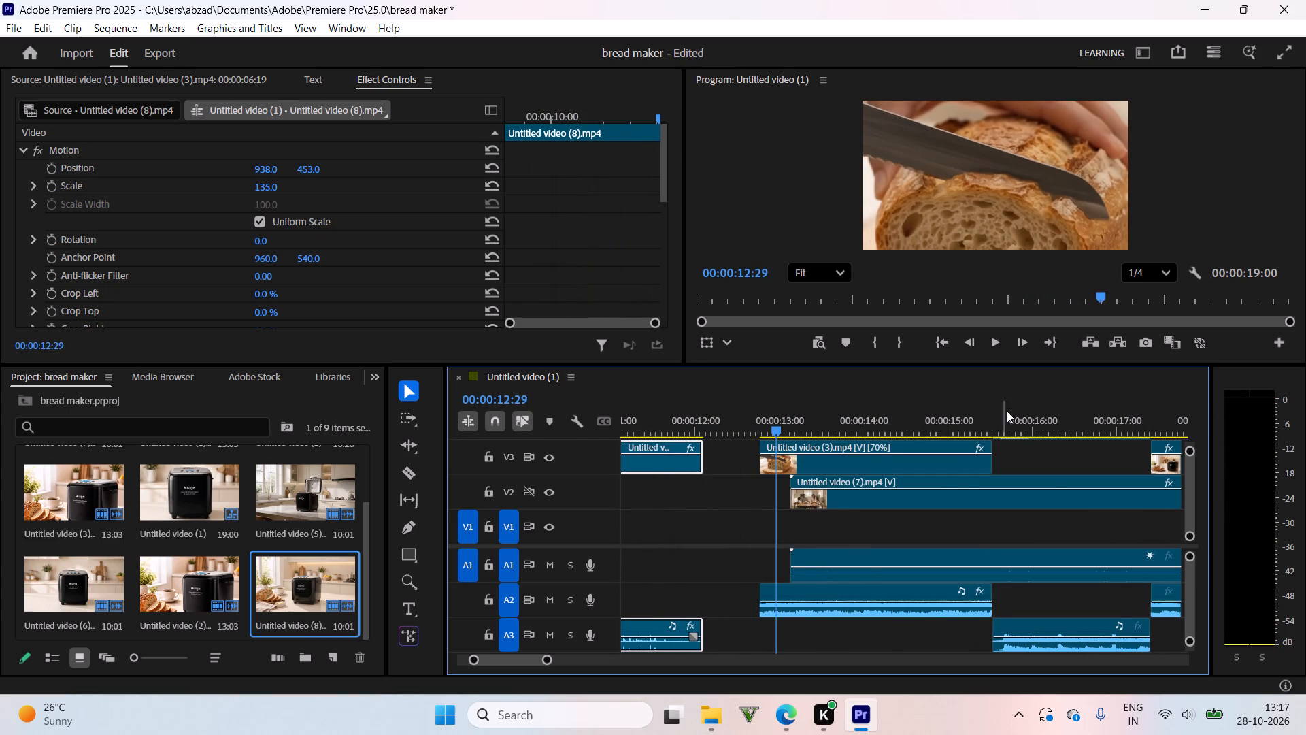
click(1054, 421)
drag(548, 659, 543, 664)
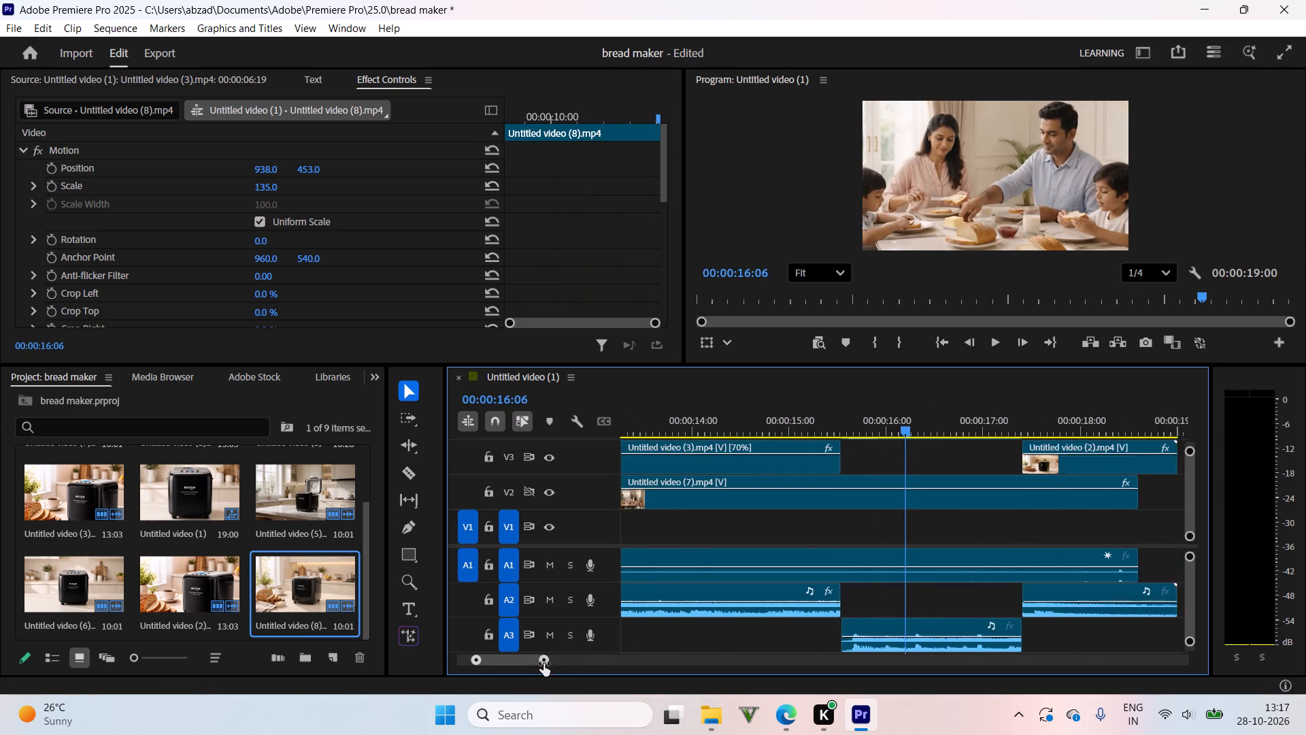
drag(543, 664, 575, 673)
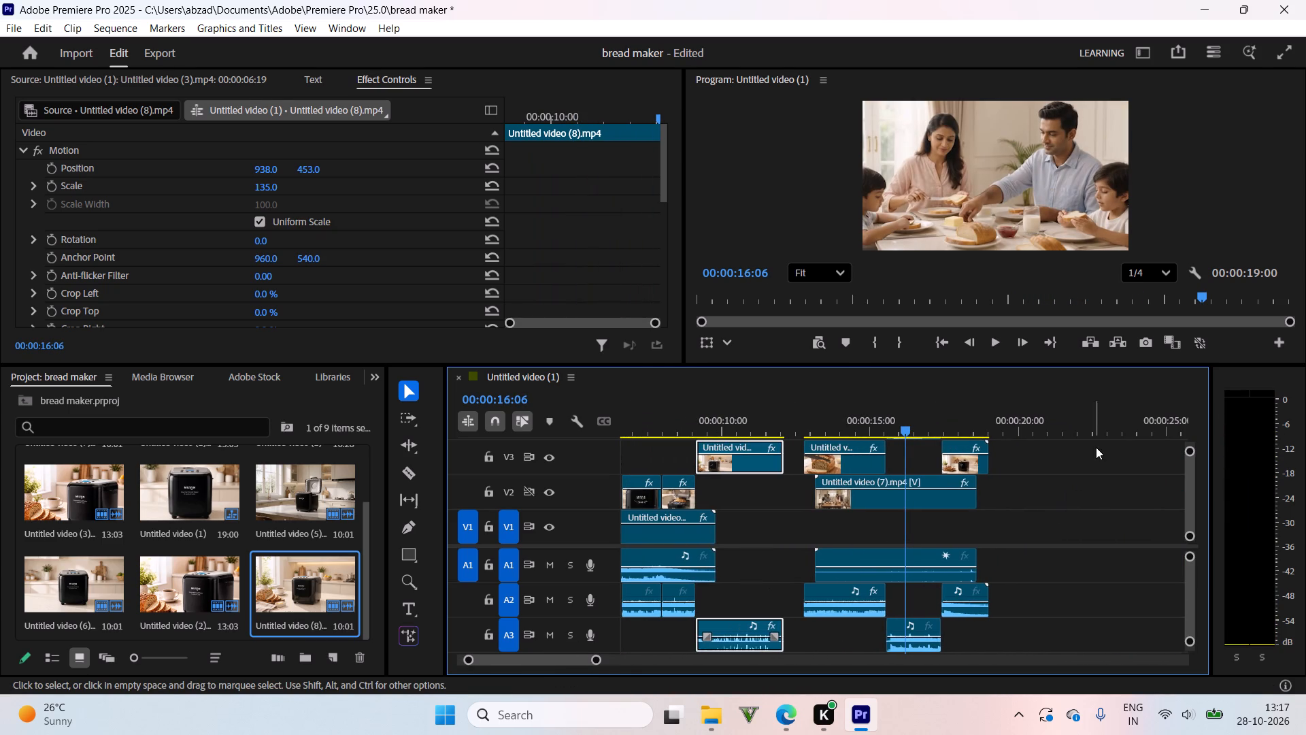
drag(1096, 447, 854, 653)
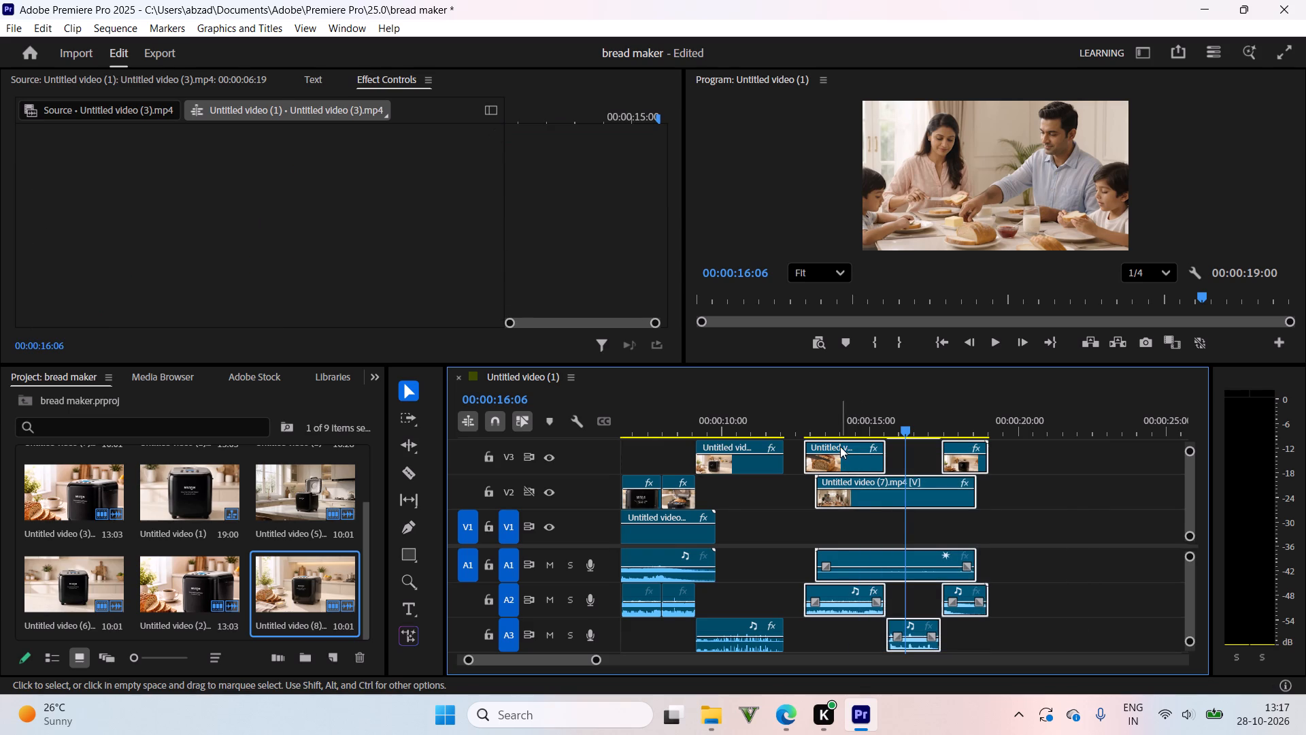
drag(840, 446, 826, 448)
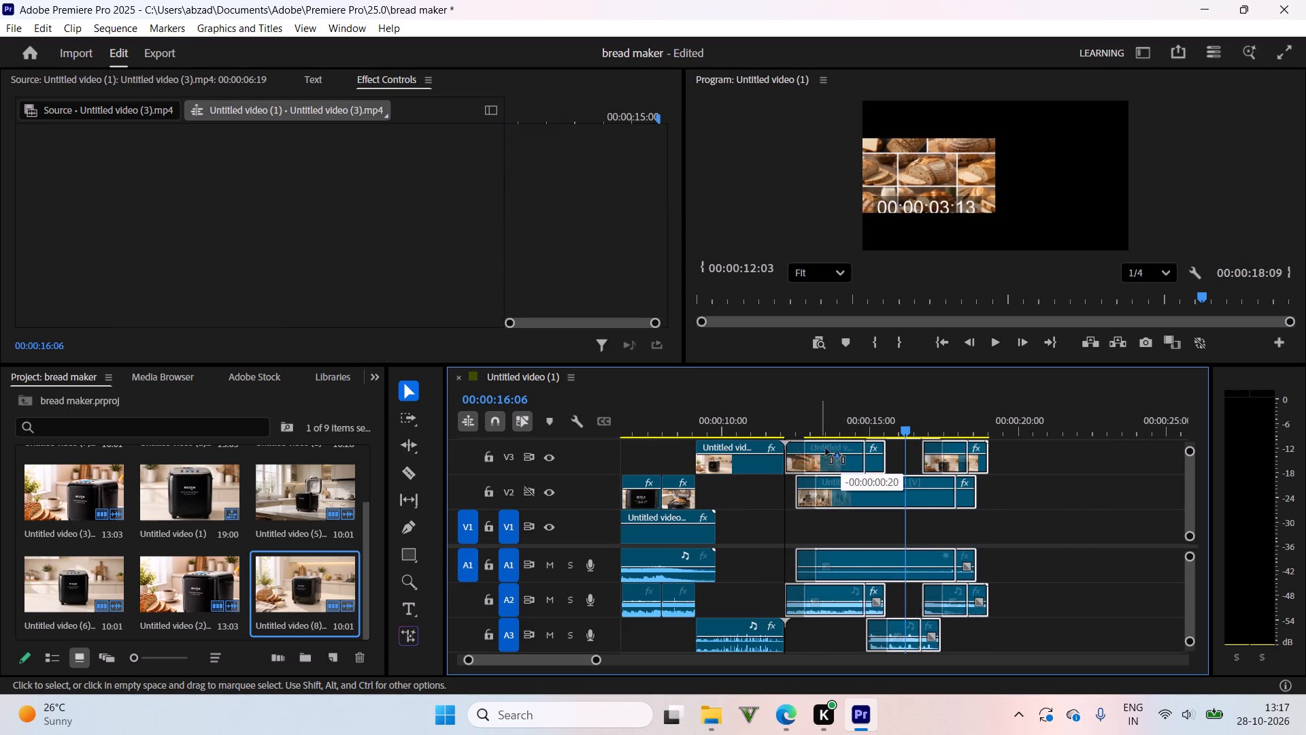
drag(826, 448, 822, 465)
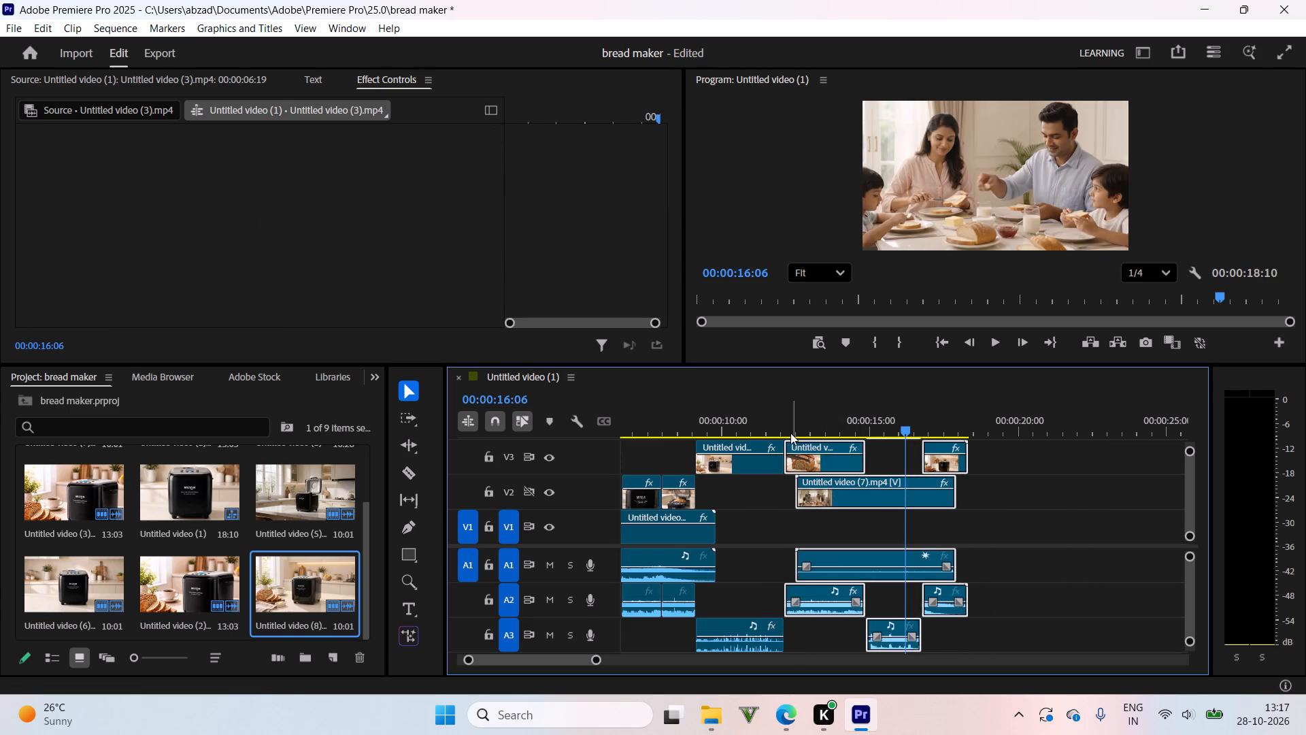
Review the closed cut, playing and scrubbing from the open-lid shot through the product, bread slicing and family meal shots.
drag(785, 430, 760, 430)
key(space)
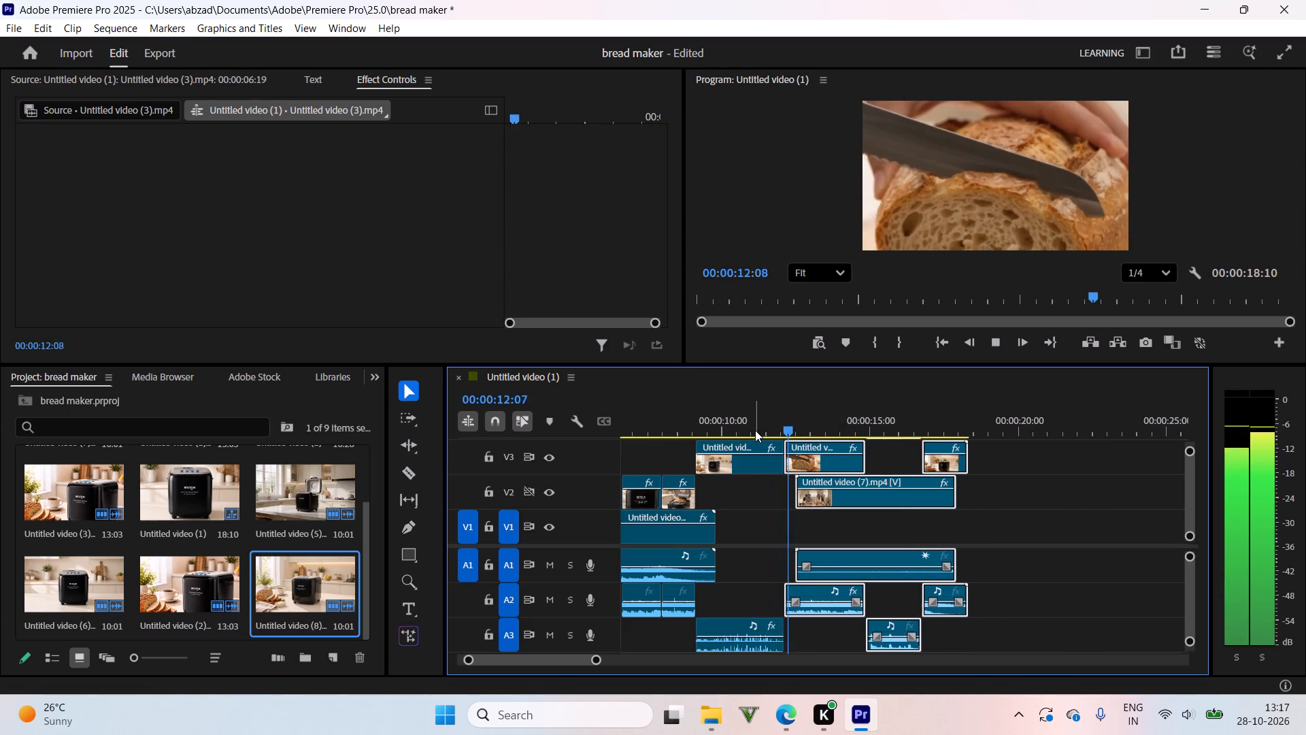
drag(748, 422, 684, 451)
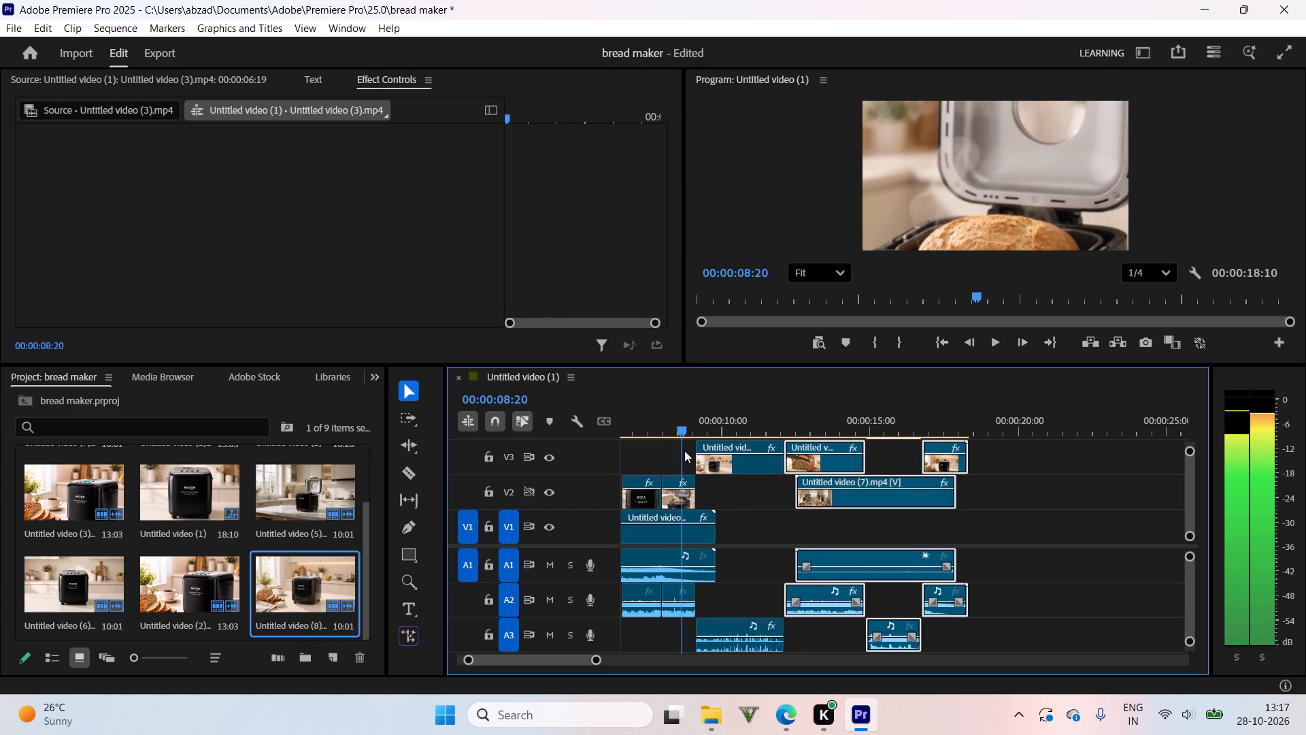
drag(684, 451, 723, 455)
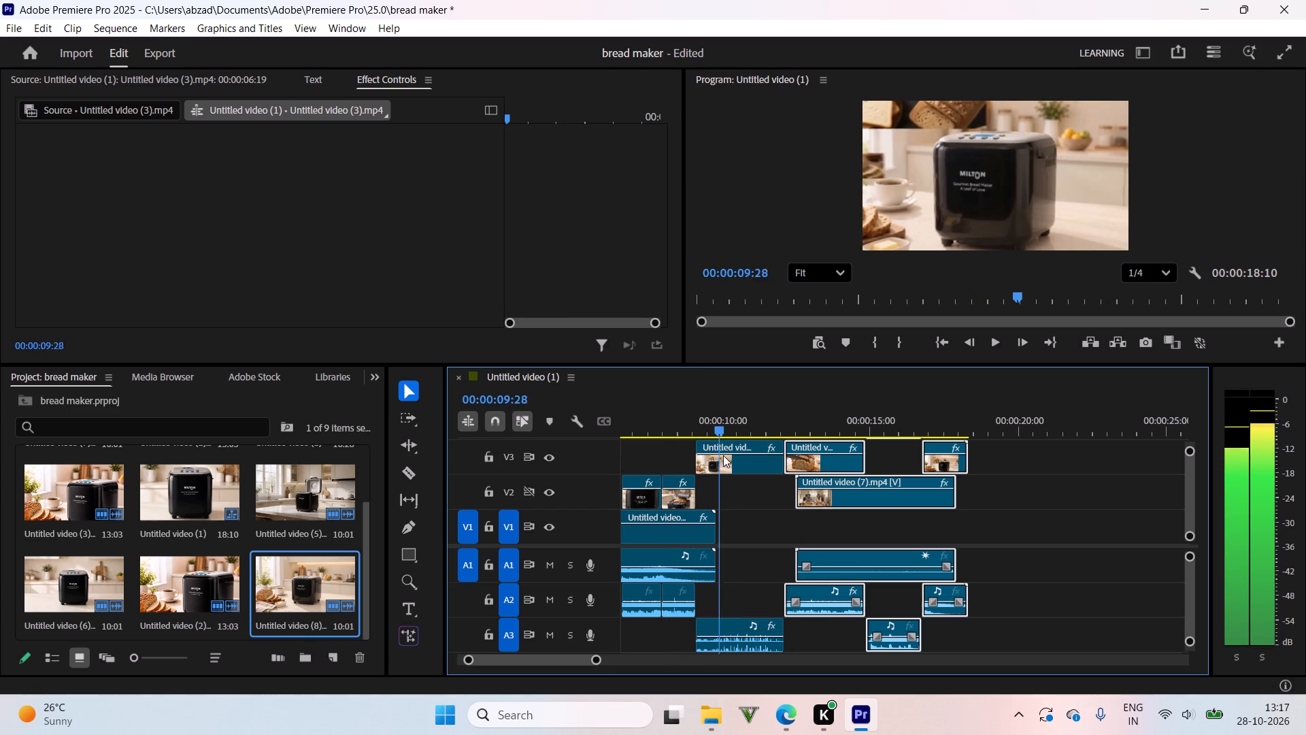
drag(723, 455, 795, 459)
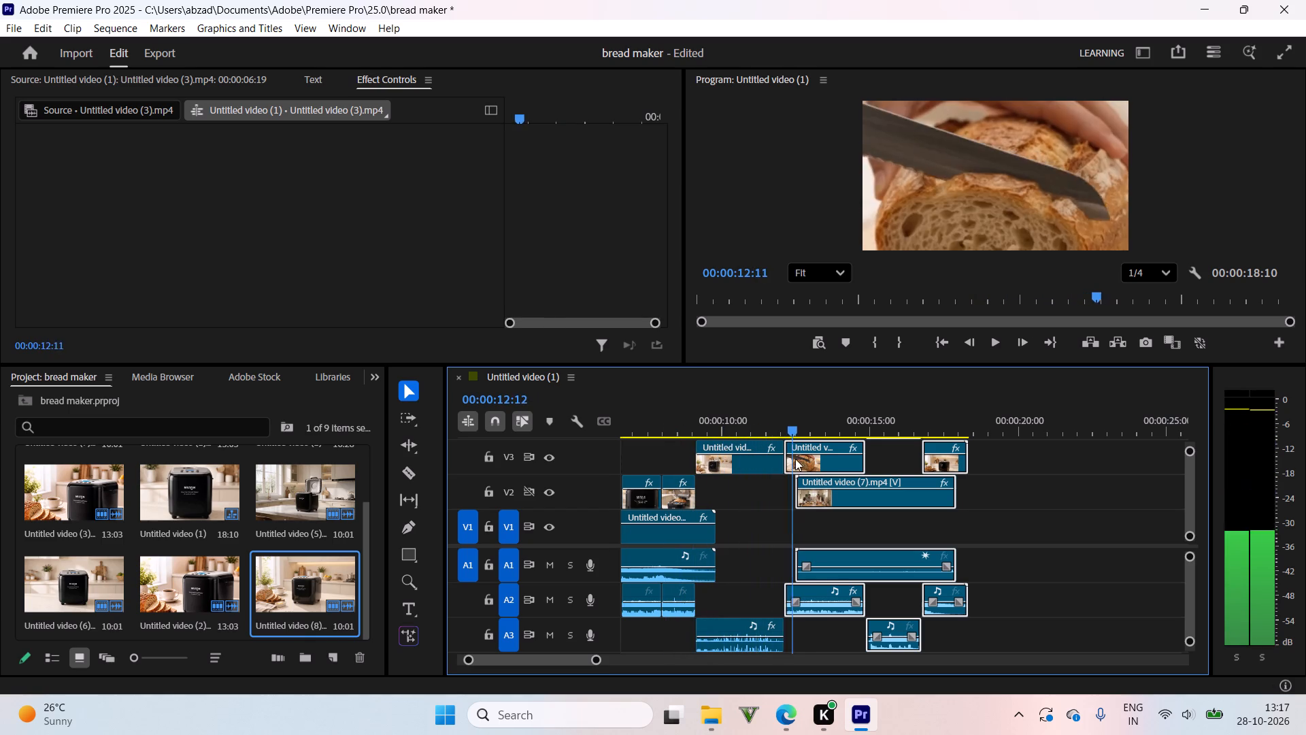
drag(795, 459, 846, 468)
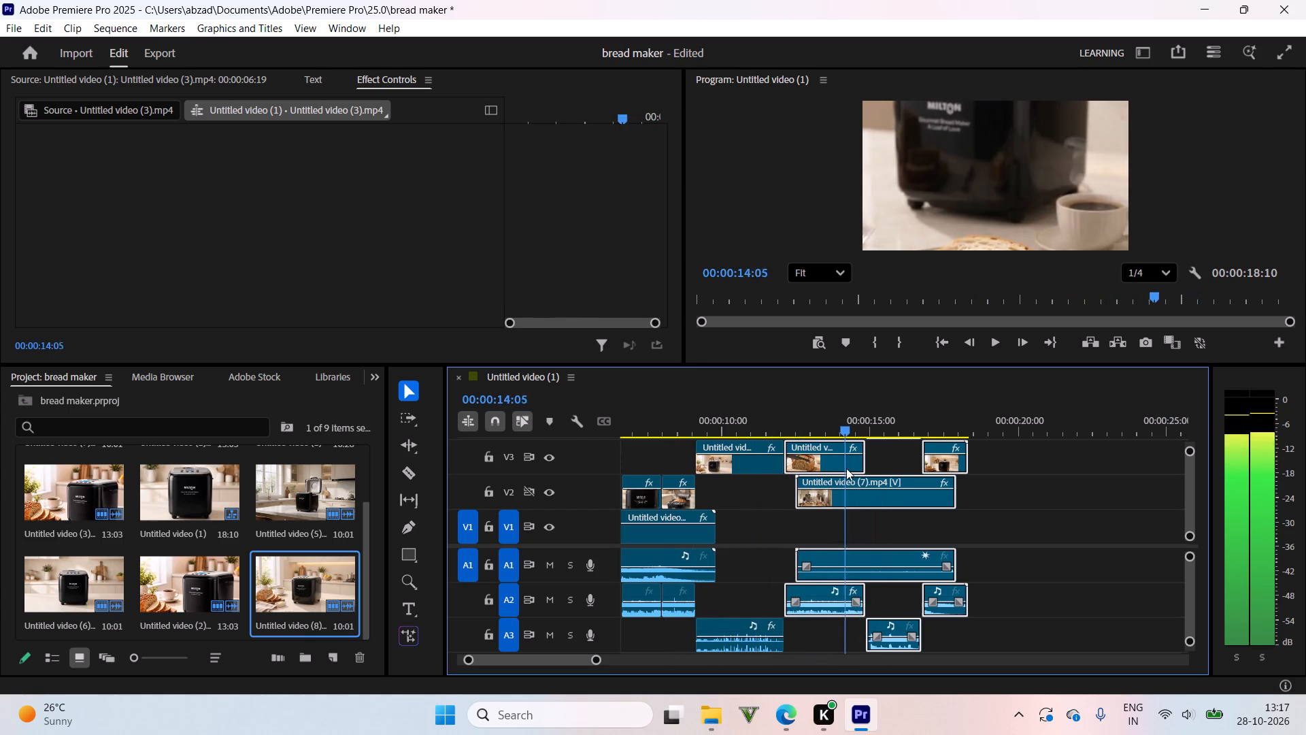
drag(846, 468, 859, 463)
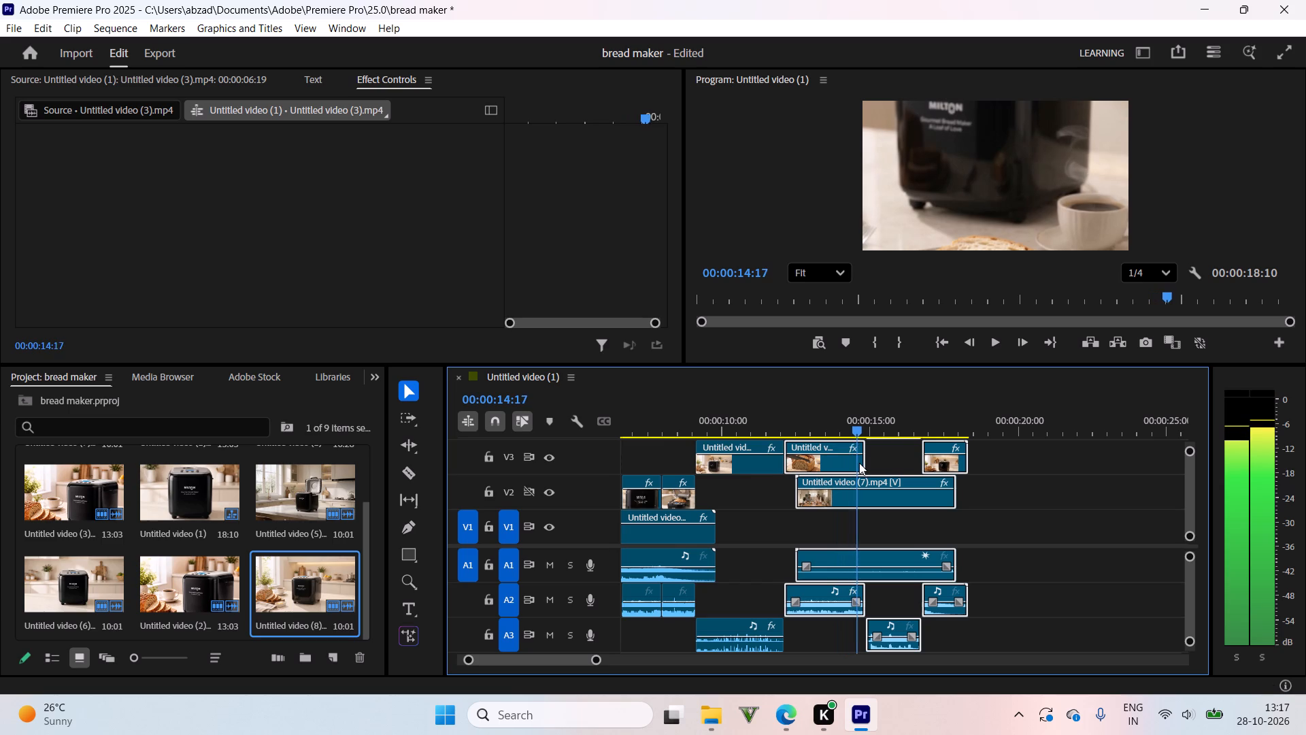
drag(859, 463, 906, 459)
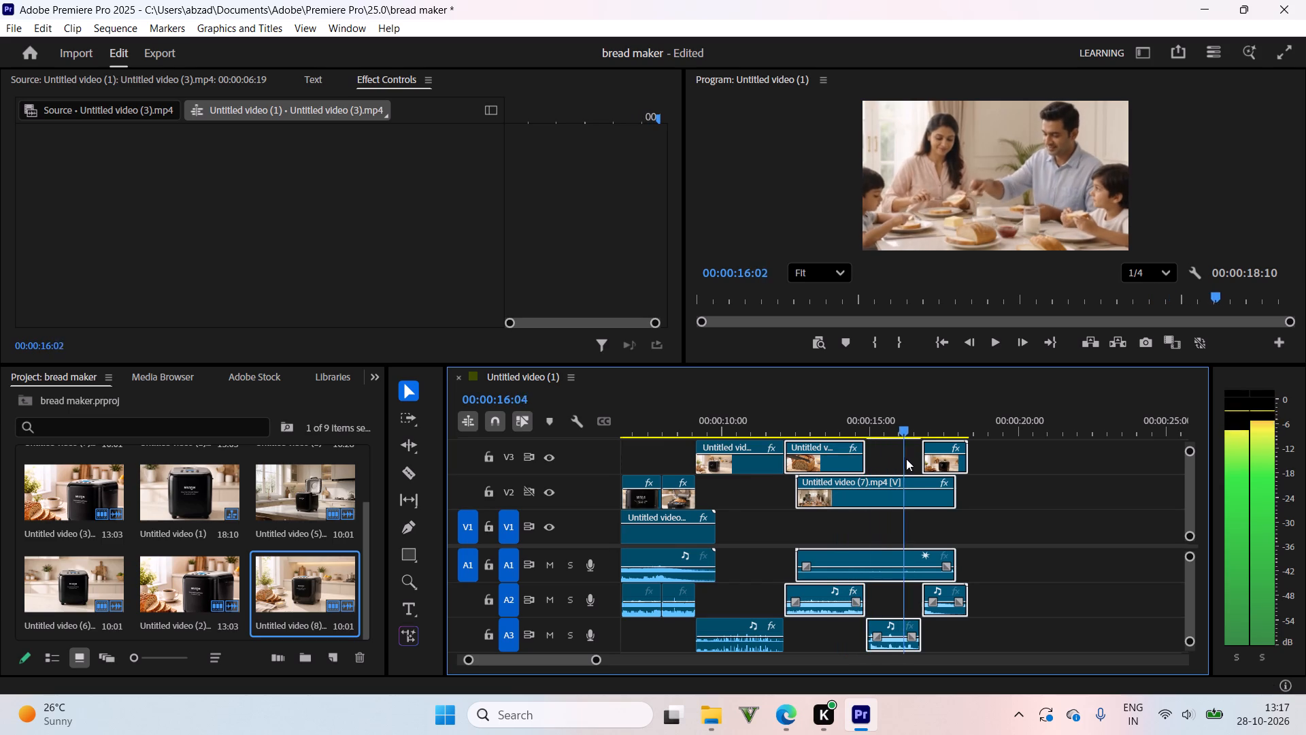
drag(906, 459, 901, 463)
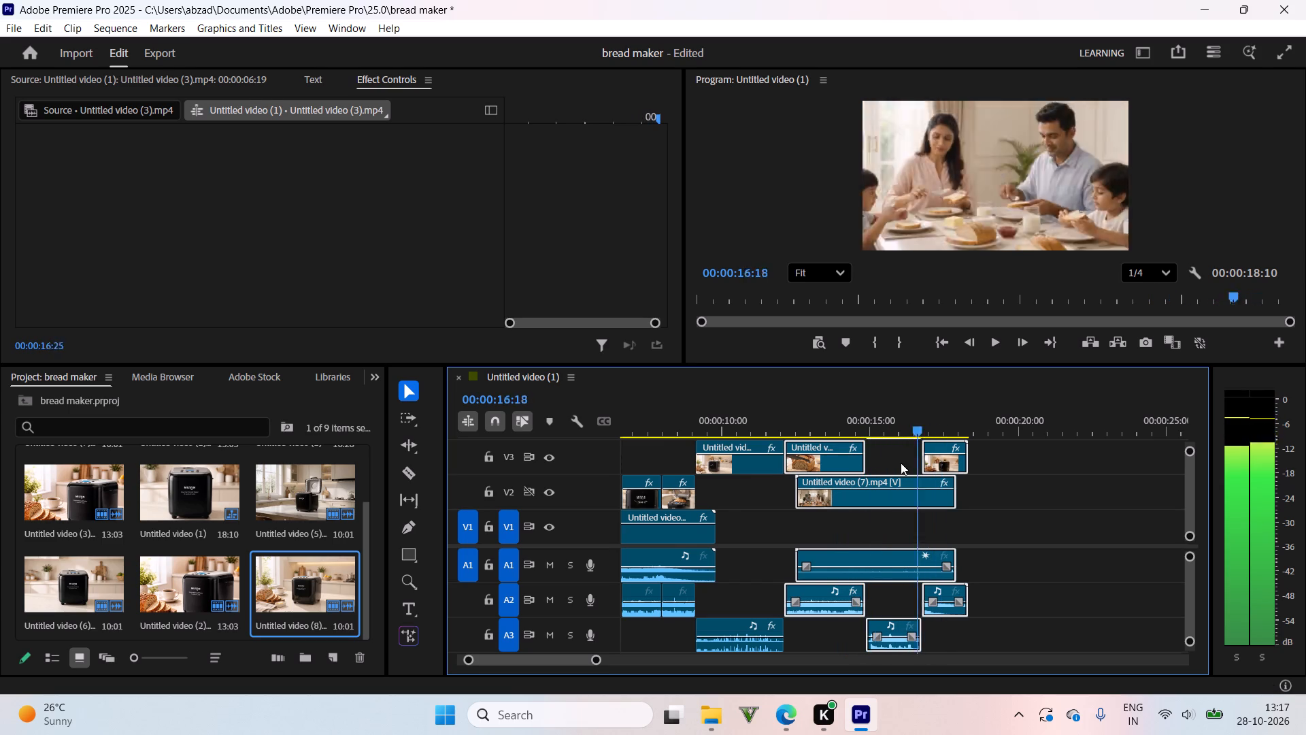
Play the sequence from the beginning through to the family meal shot.
drag(901, 463, 586, 521)
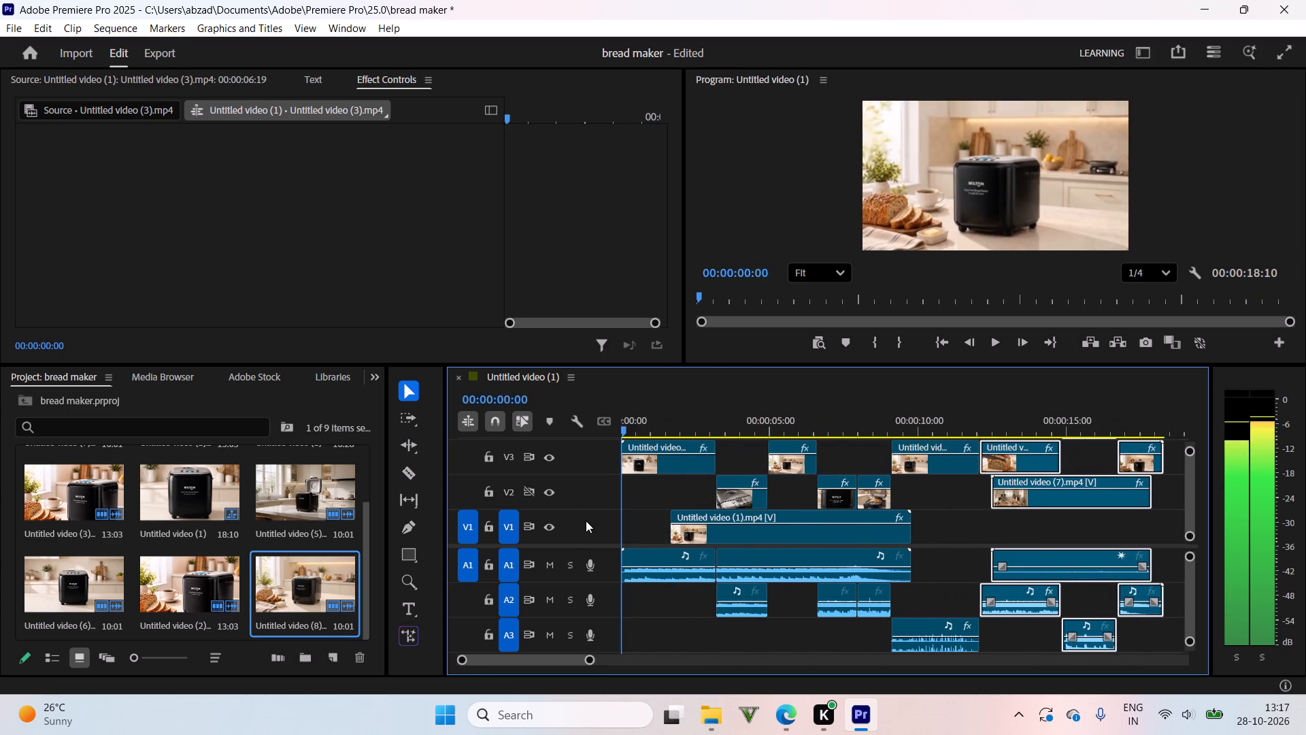
drag(586, 521, 650, 501)
key(space)
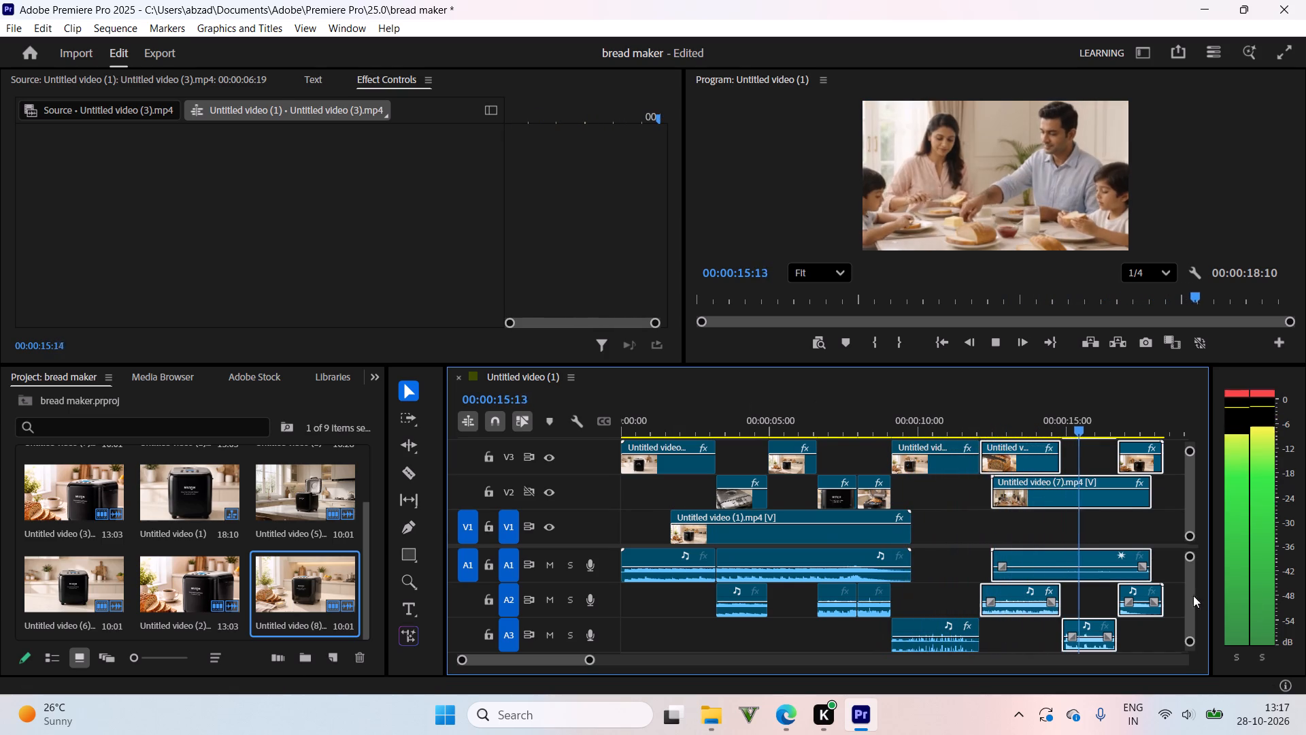
Set Untitled video (8)'s speed to 100% with Optical flow time interpolation, and scrub across the clip to check it.
drag(1009, 426, 868, 464)
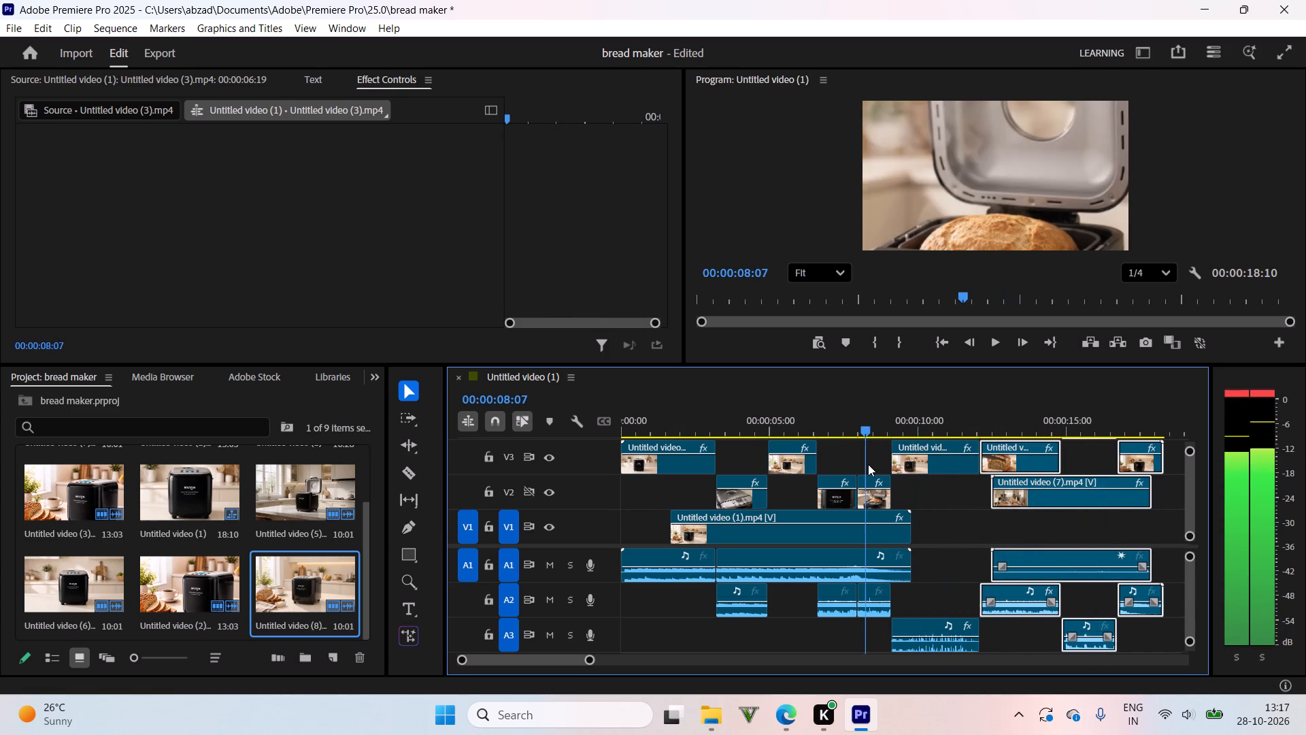
drag(868, 464, 912, 448)
click(922, 446)
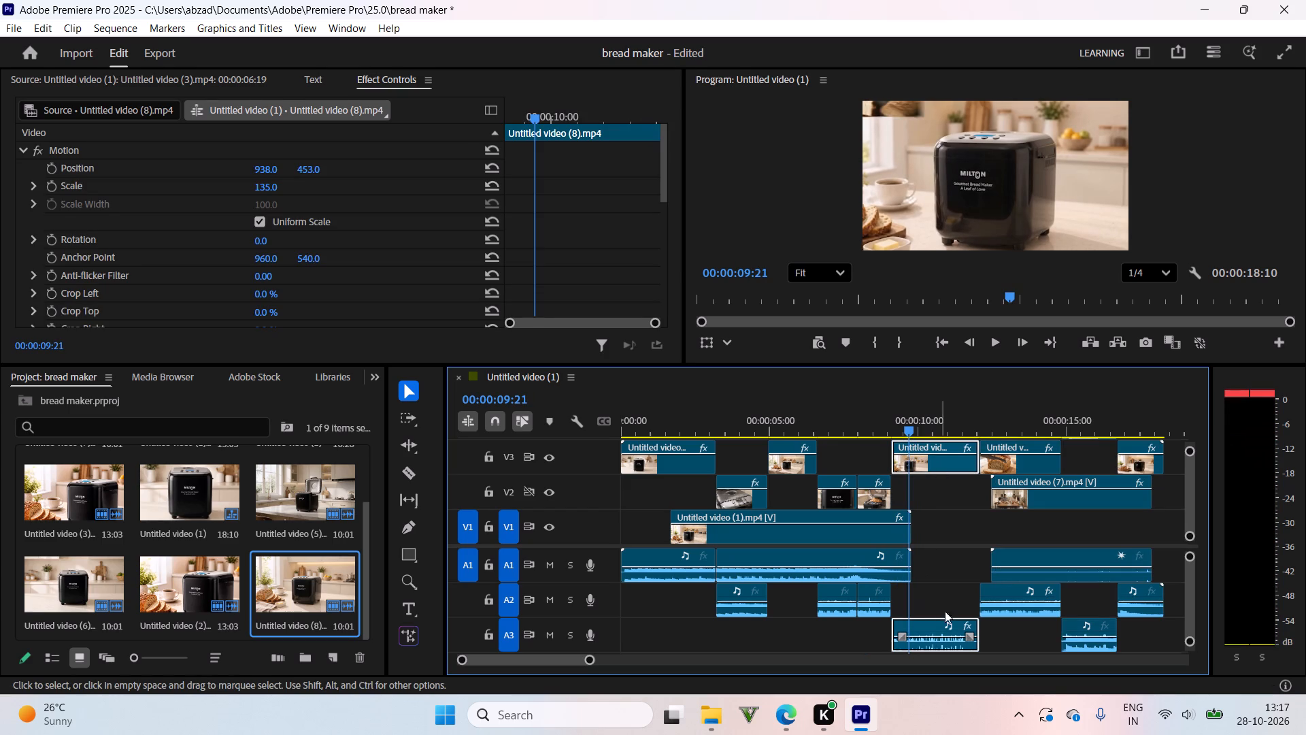
right_click(923, 463)
click(1053, 478)
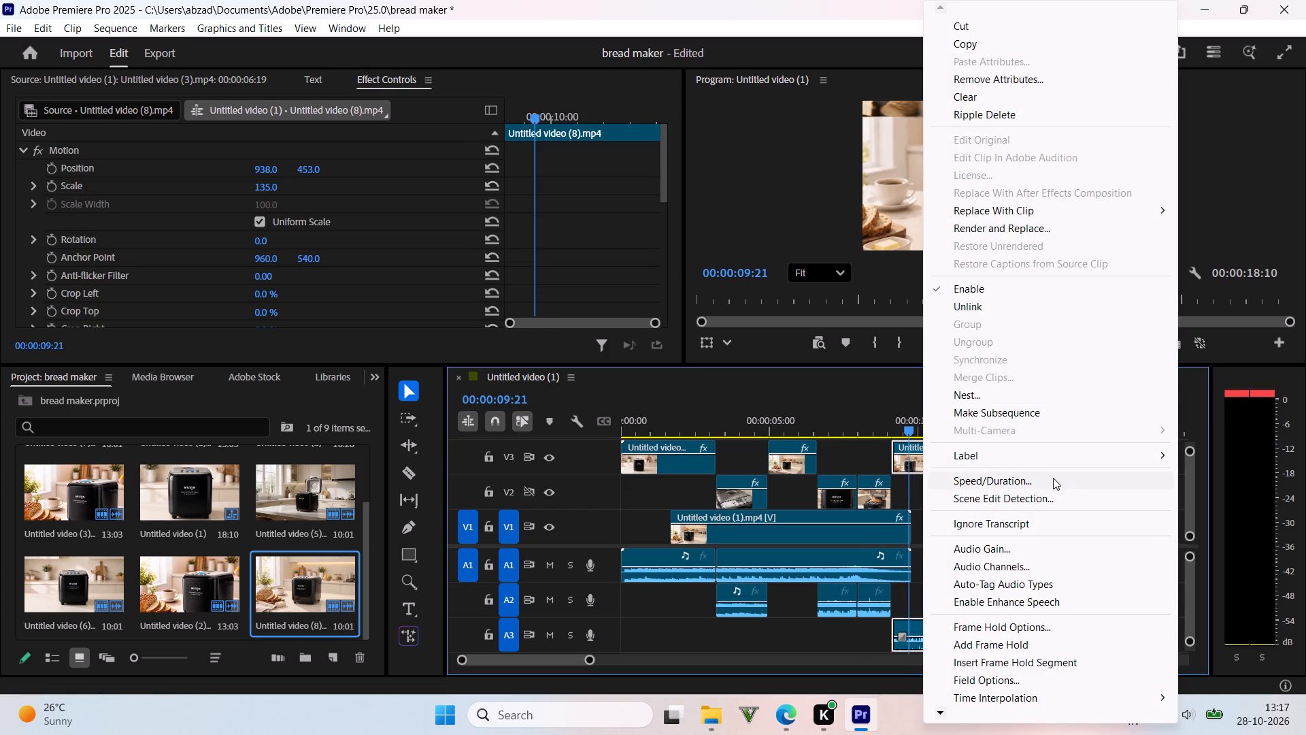
key(BackSpace)
text(100)
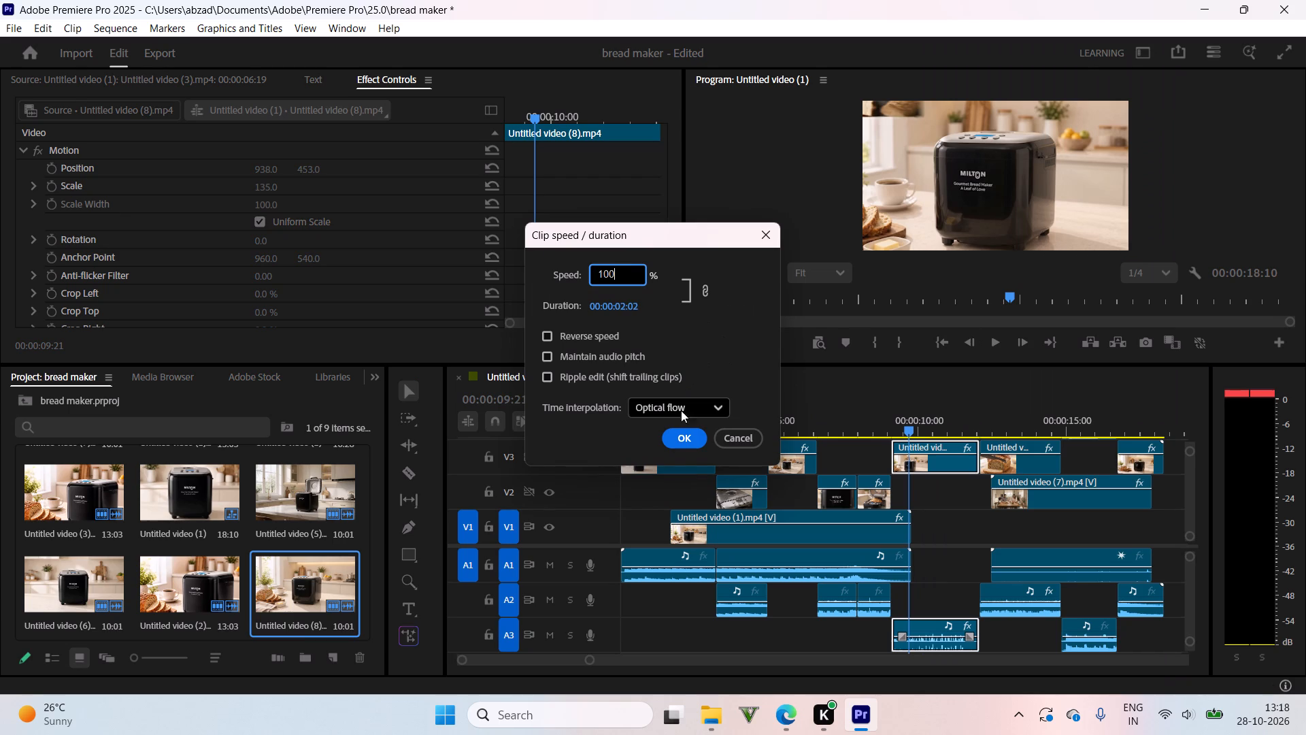
click(676, 408)
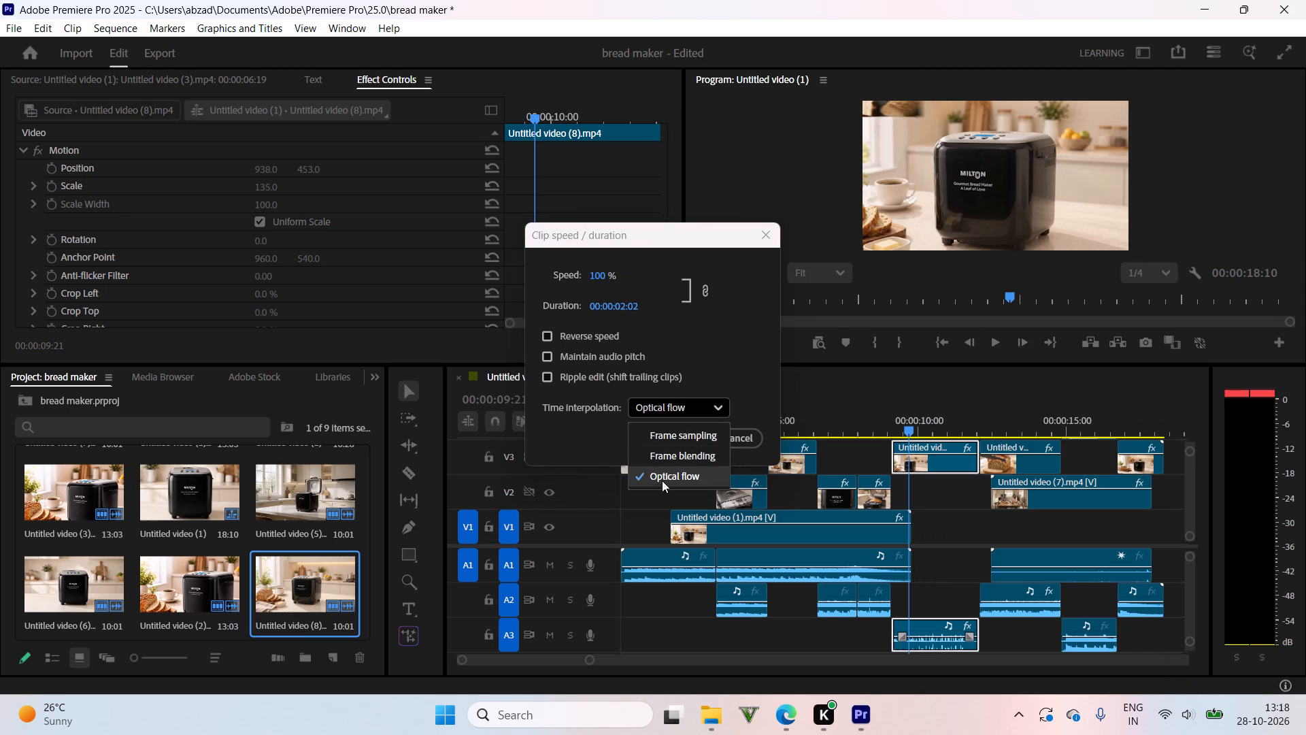
click(660, 478)
click(680, 410)
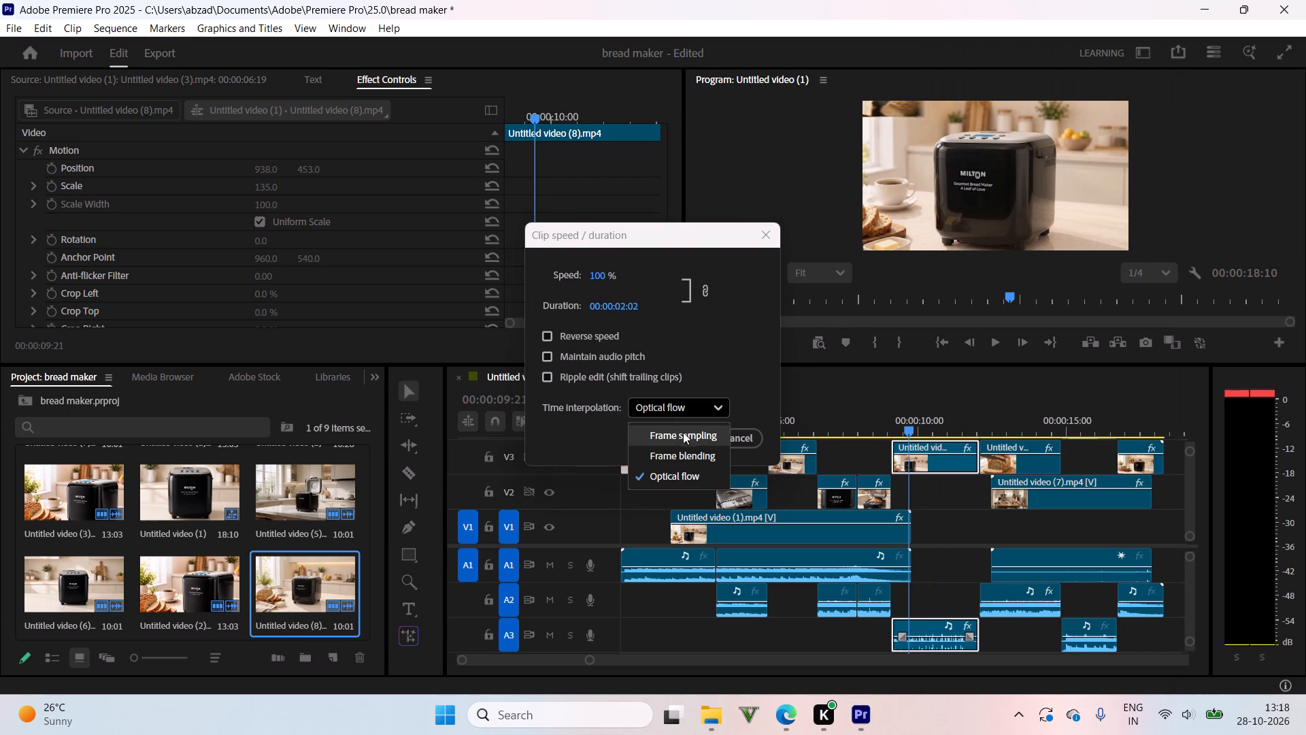
click(709, 410)
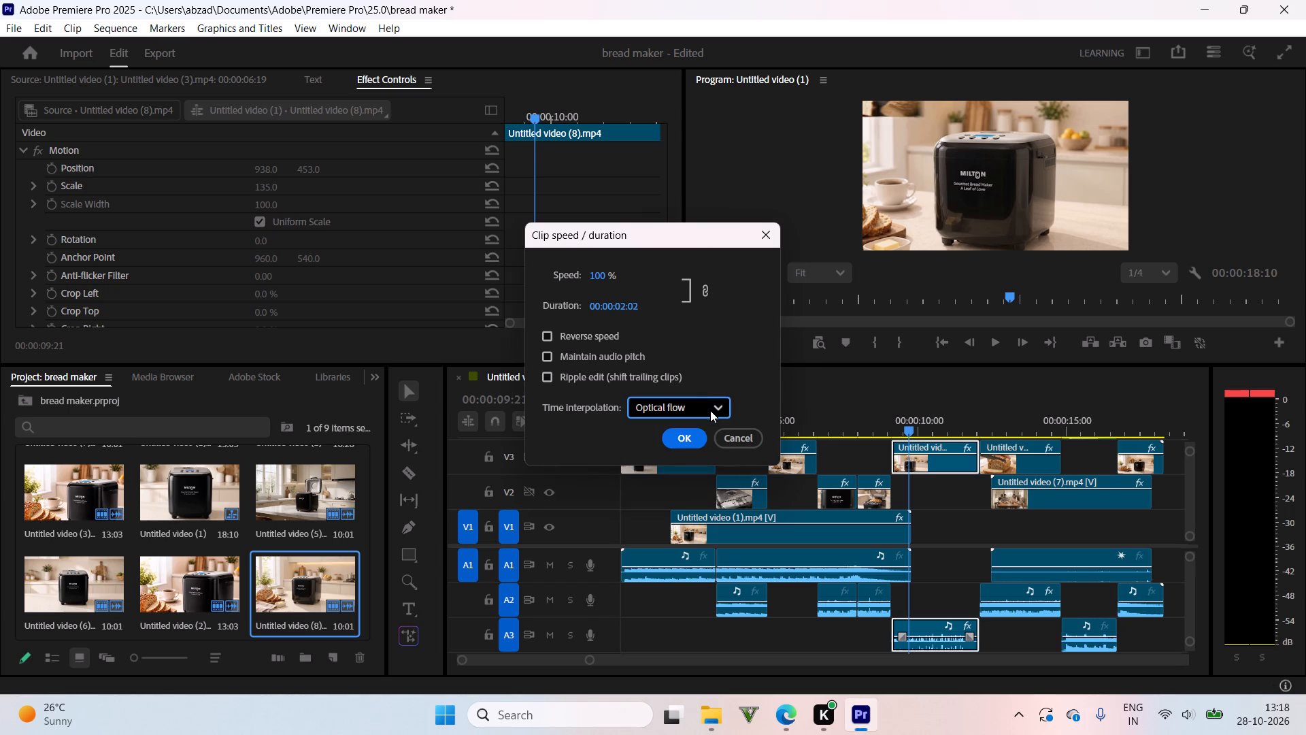
click(694, 435)
drag(917, 422, 877, 436)
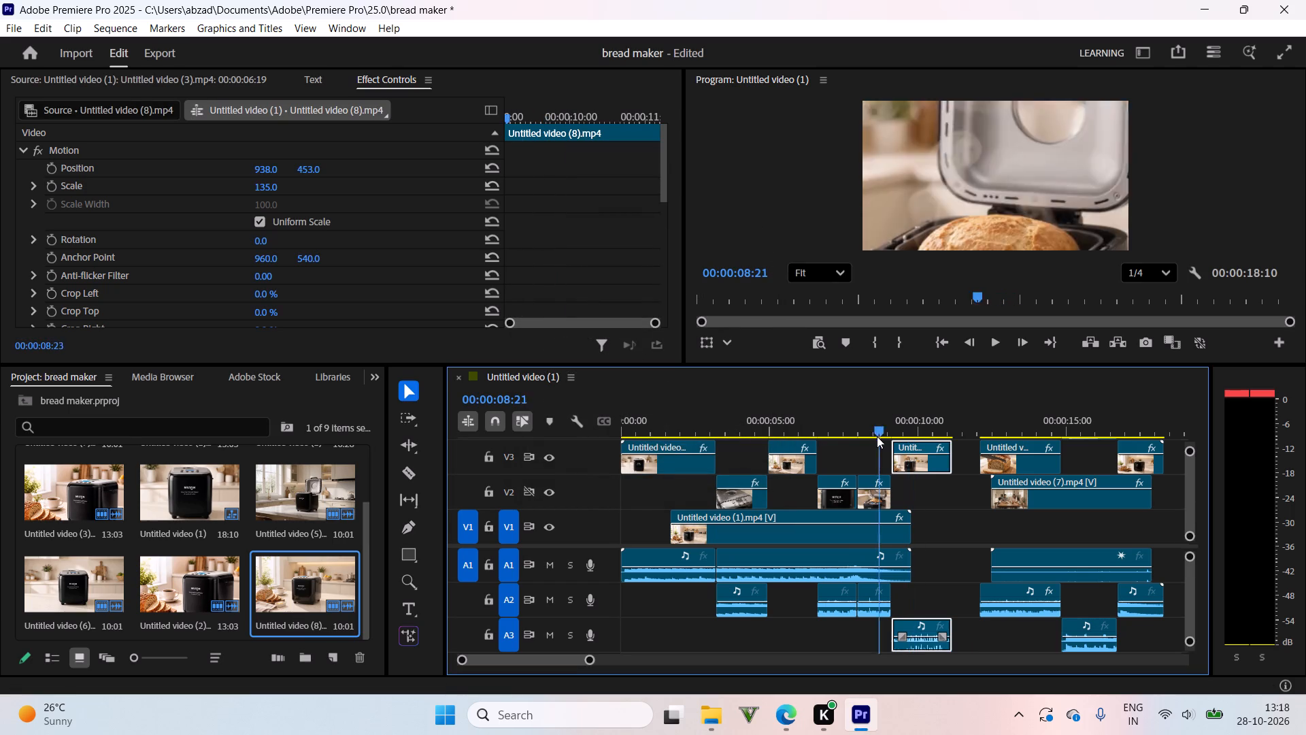
drag(877, 436, 966, 421)
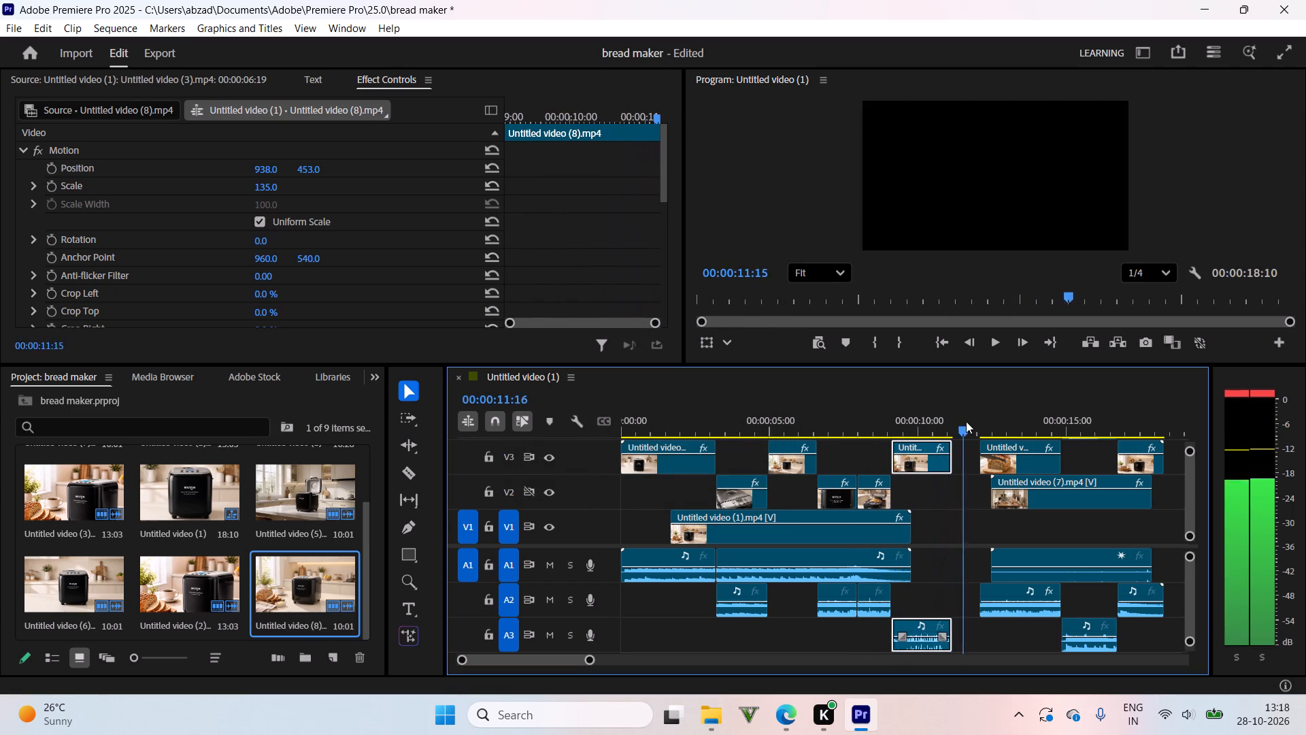
Select every clip after Untitled video (8) and shift them earlier so the bread-slicing clip starts at 00:00:11:07.
drag(966, 421, 957, 424)
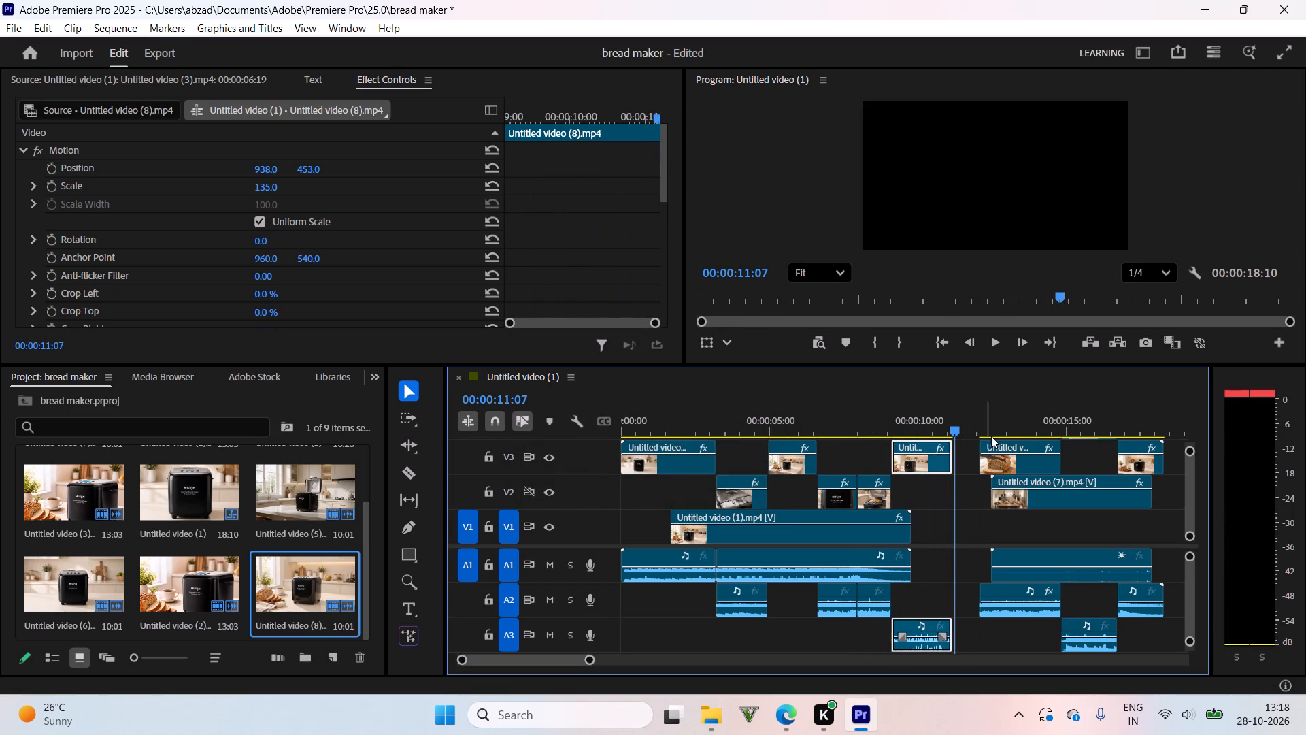
click(1002, 438)
click(1016, 454)
drag(1016, 455, 994, 455)
scroll(1025, 457, down, 4)
drag(1128, 439, 1082, 455)
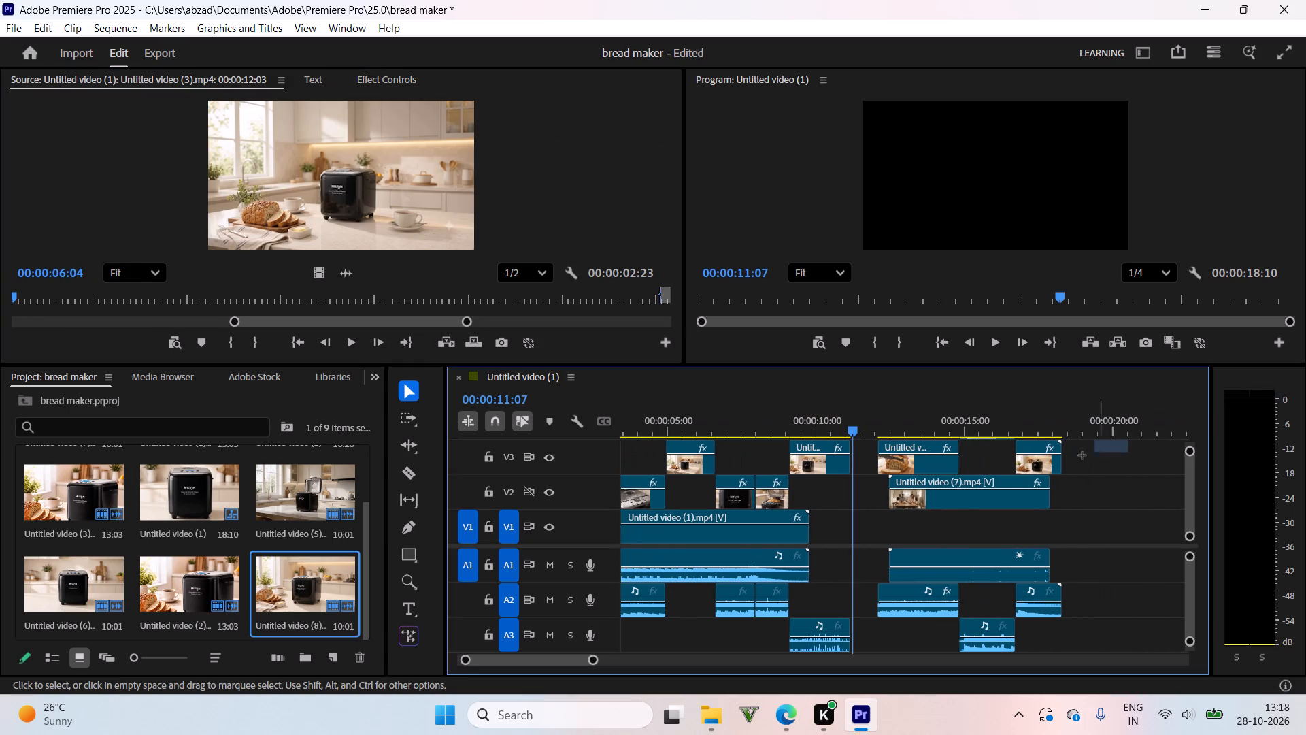
drag(1082, 455, 907, 636)
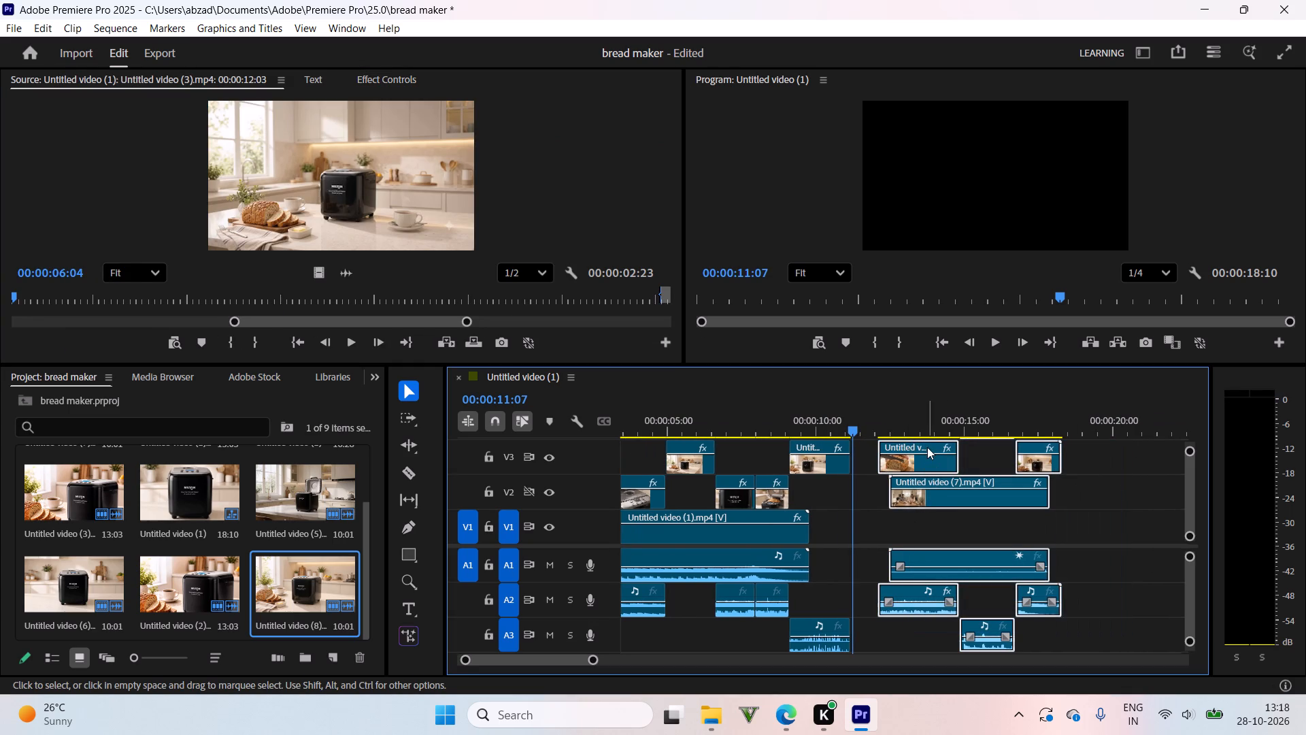
drag(926, 443, 902, 446)
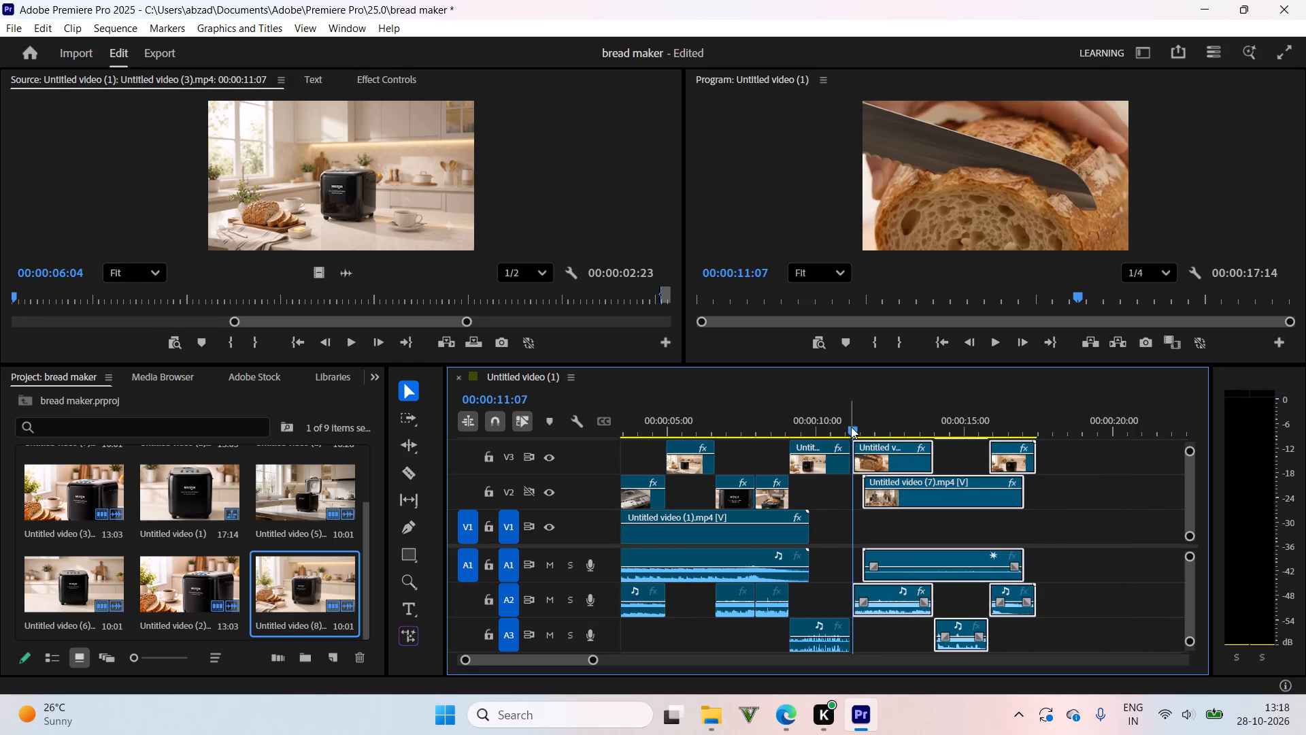
Undo the accidental opacity change on the bread-slicing clip and shift the selected clips one more frame earlier to meet Untitled video (8).
drag(841, 425, 828, 429)
drag(908, 455, 898, 456)
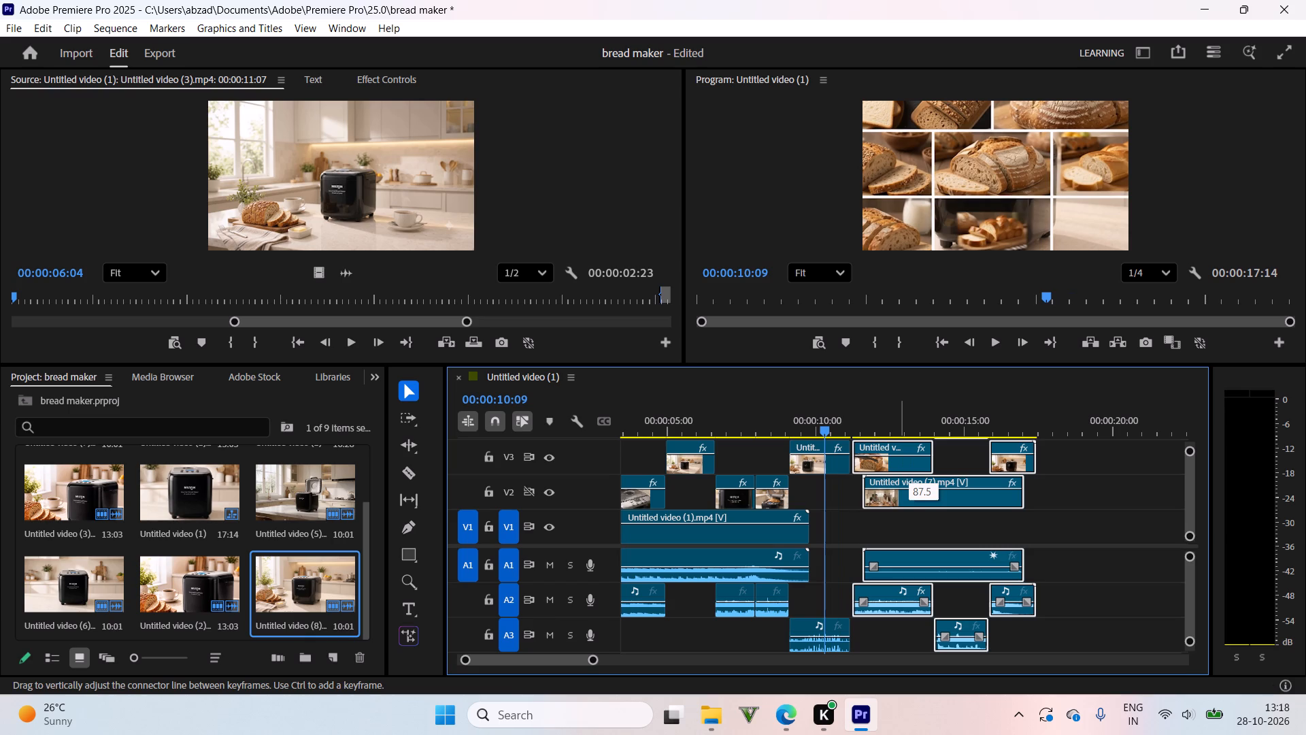
drag(898, 456, 897, 456)
key(ctrl+z)
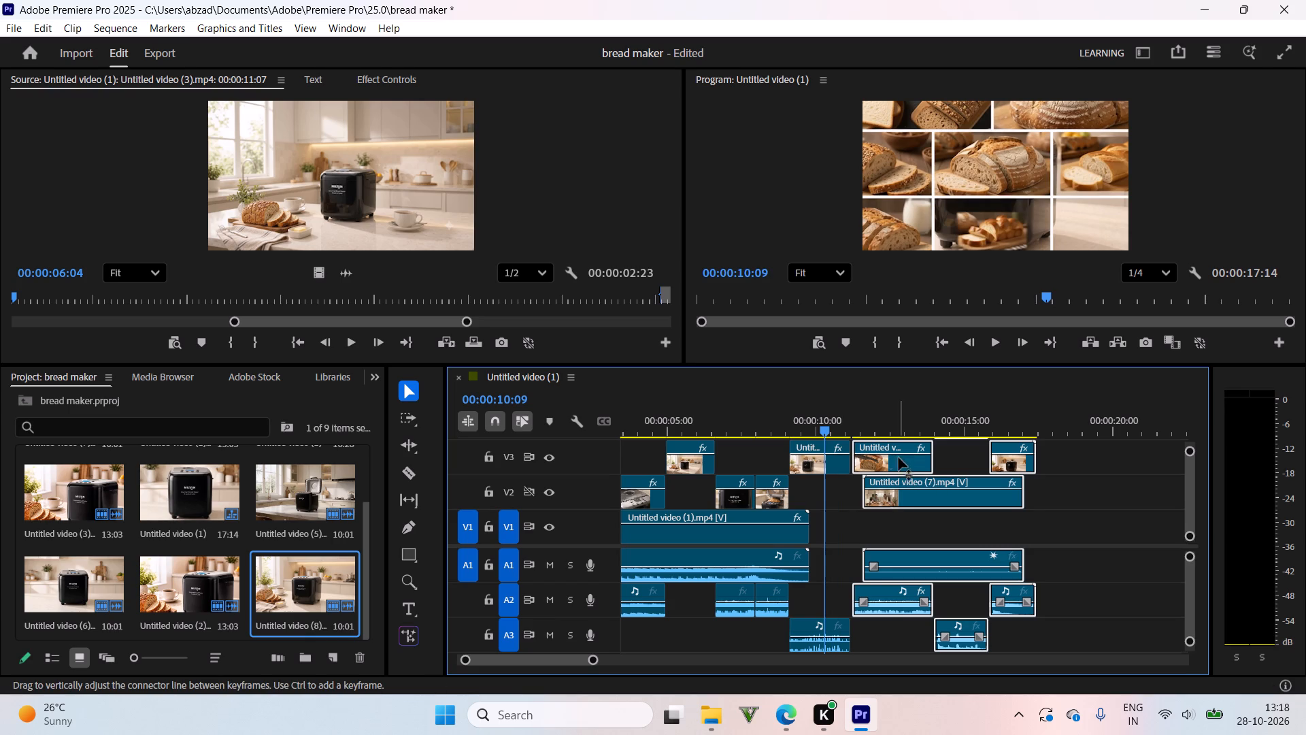
drag(892, 459, 888, 461)
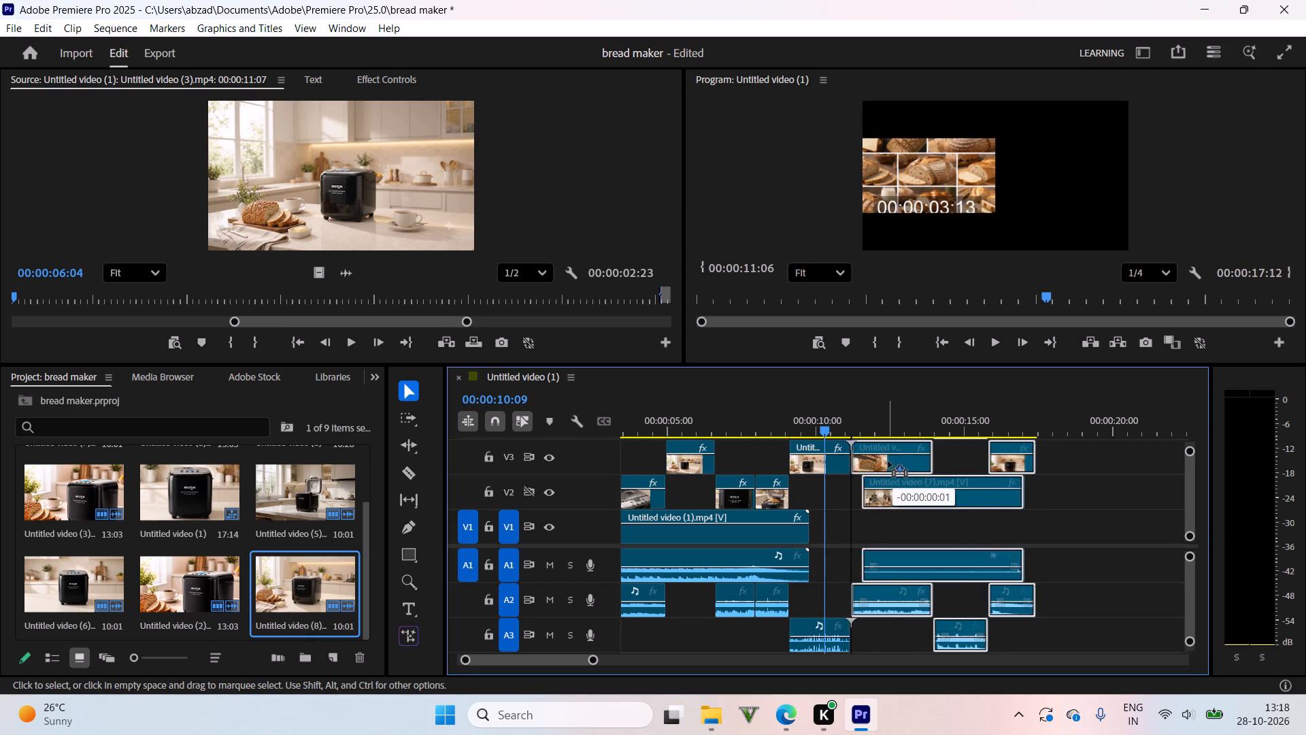
drag(888, 461, 890, 466)
Play and scrub from the bread grid shot through the bread slicing and family meal shots to check the closed cut.
drag(850, 427, 836, 427)
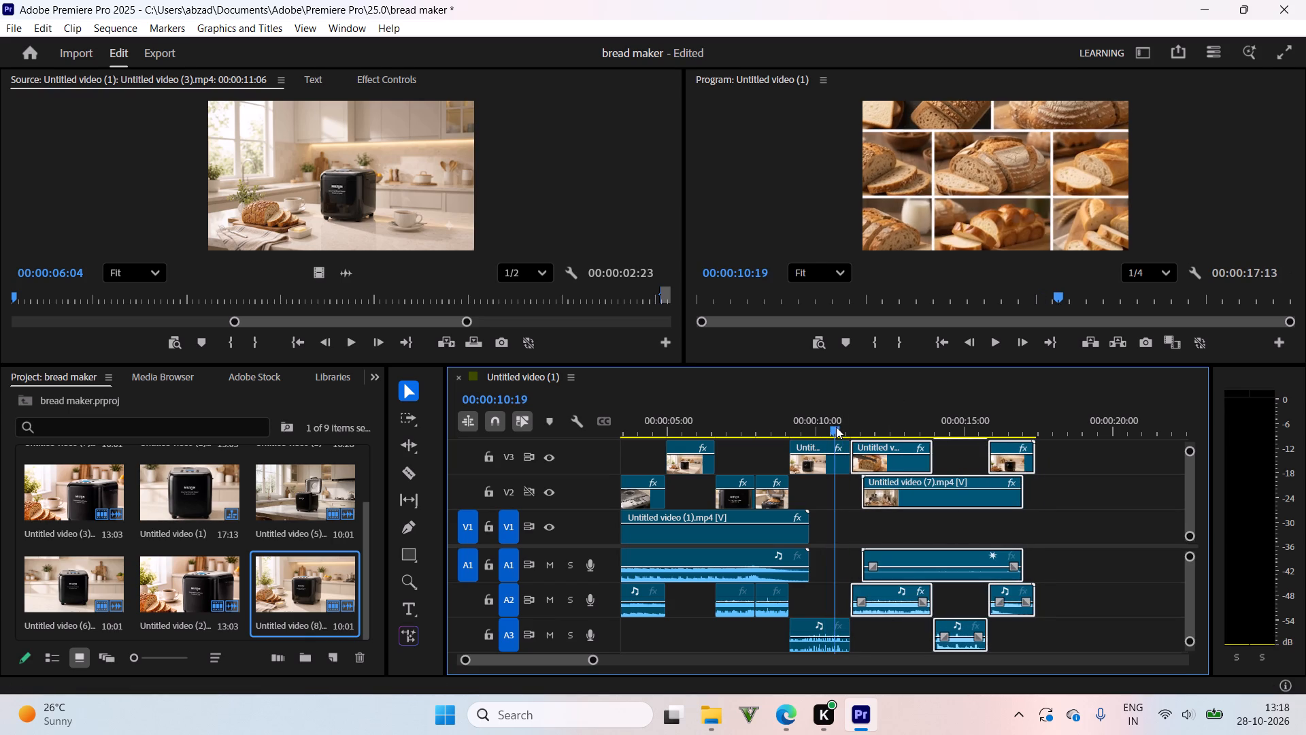
key(space)
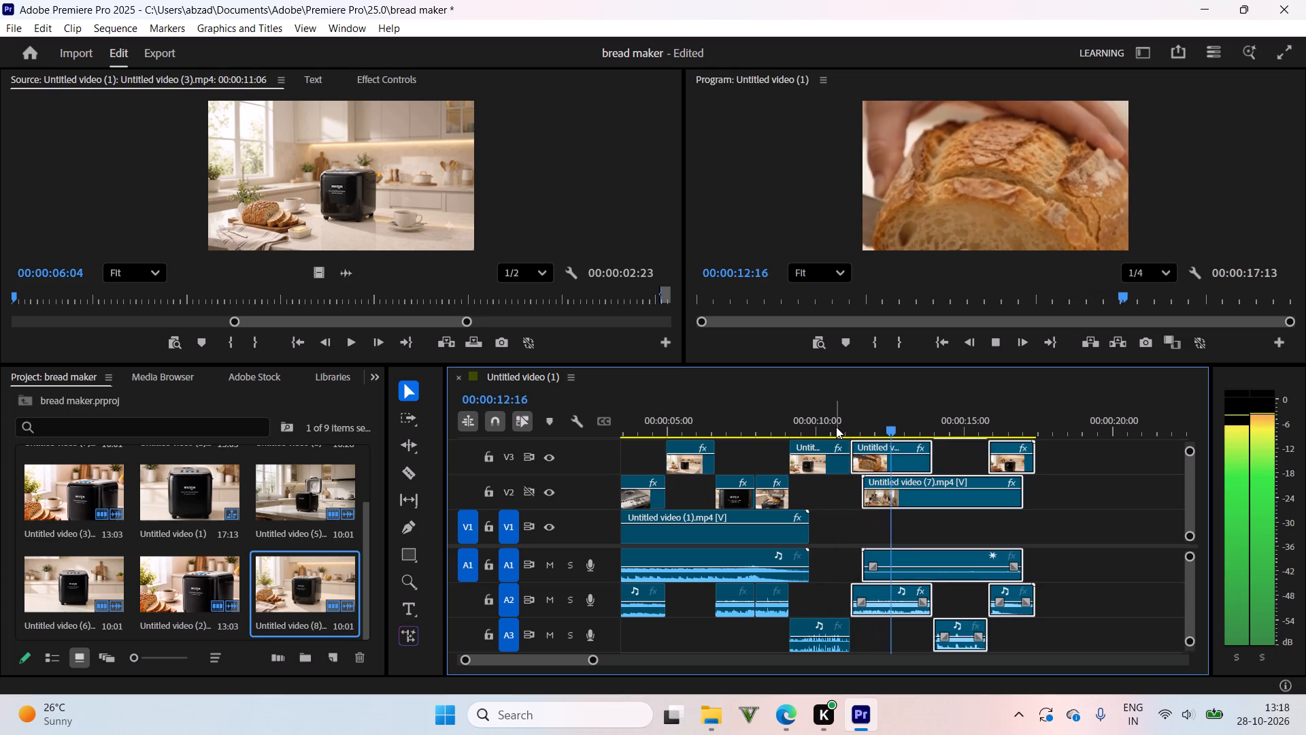
drag(896, 431, 916, 434)
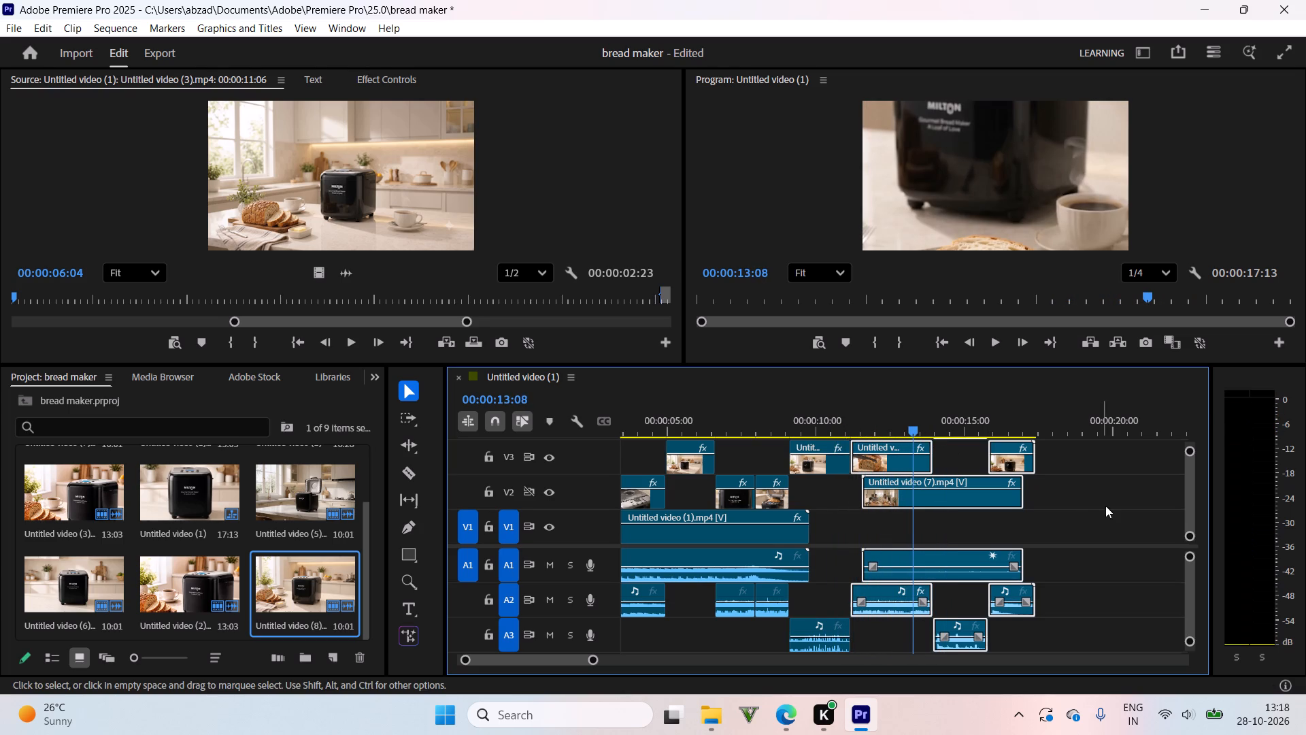
click(1106, 506)
drag(917, 431, 935, 431)
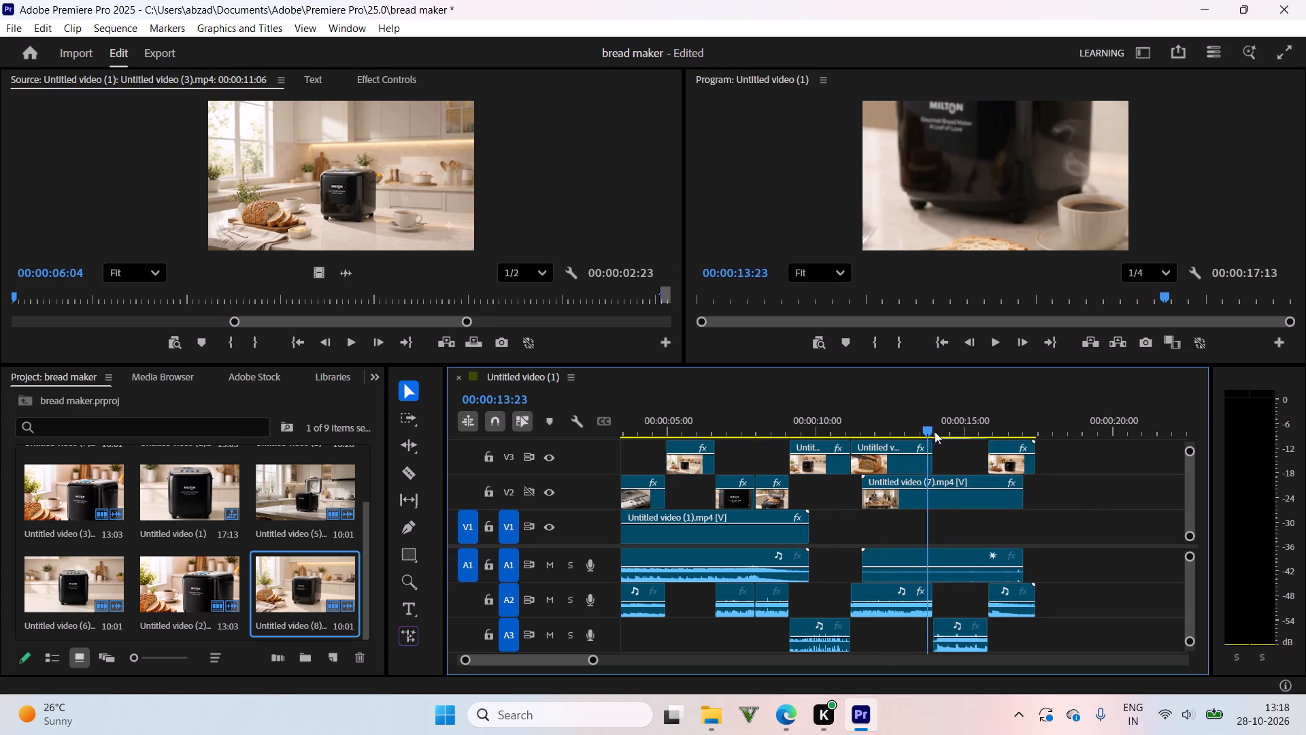
drag(935, 431, 988, 425)
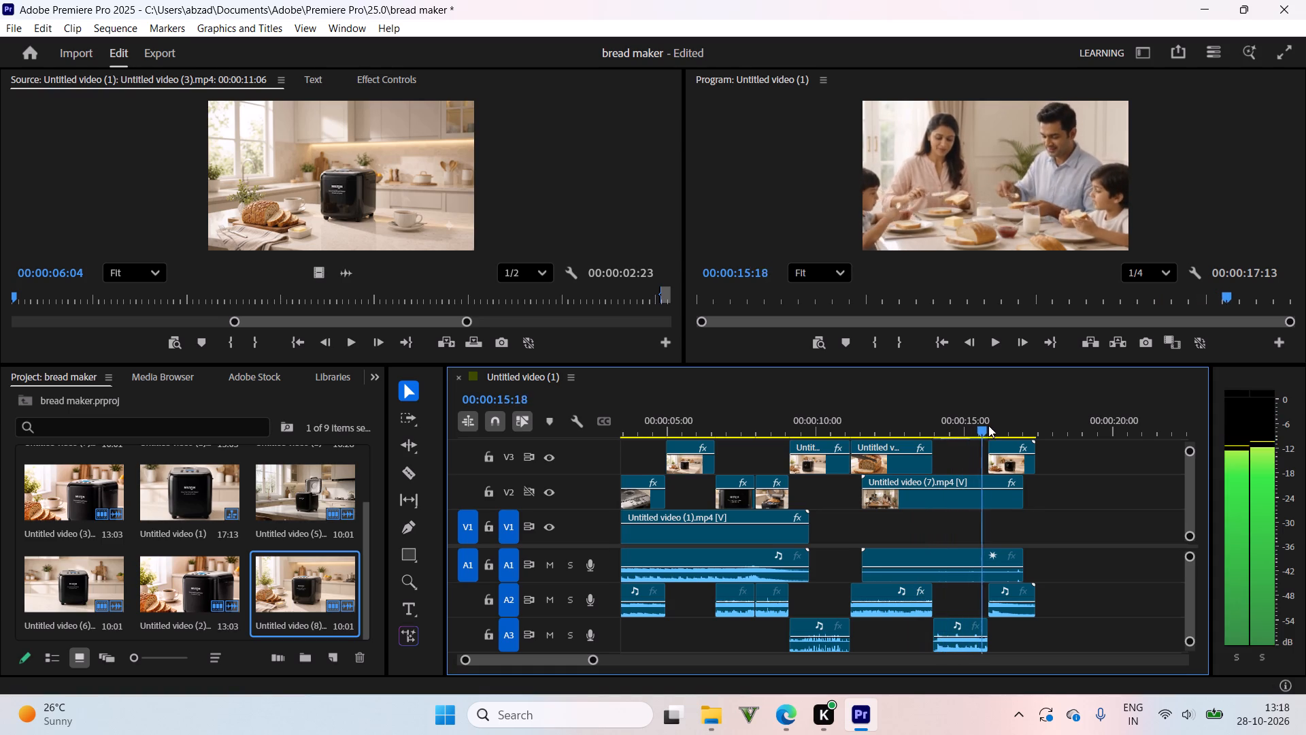
drag(988, 425, 892, 433)
Set the bread-slicing clip's speed to 100%.
click(893, 454)
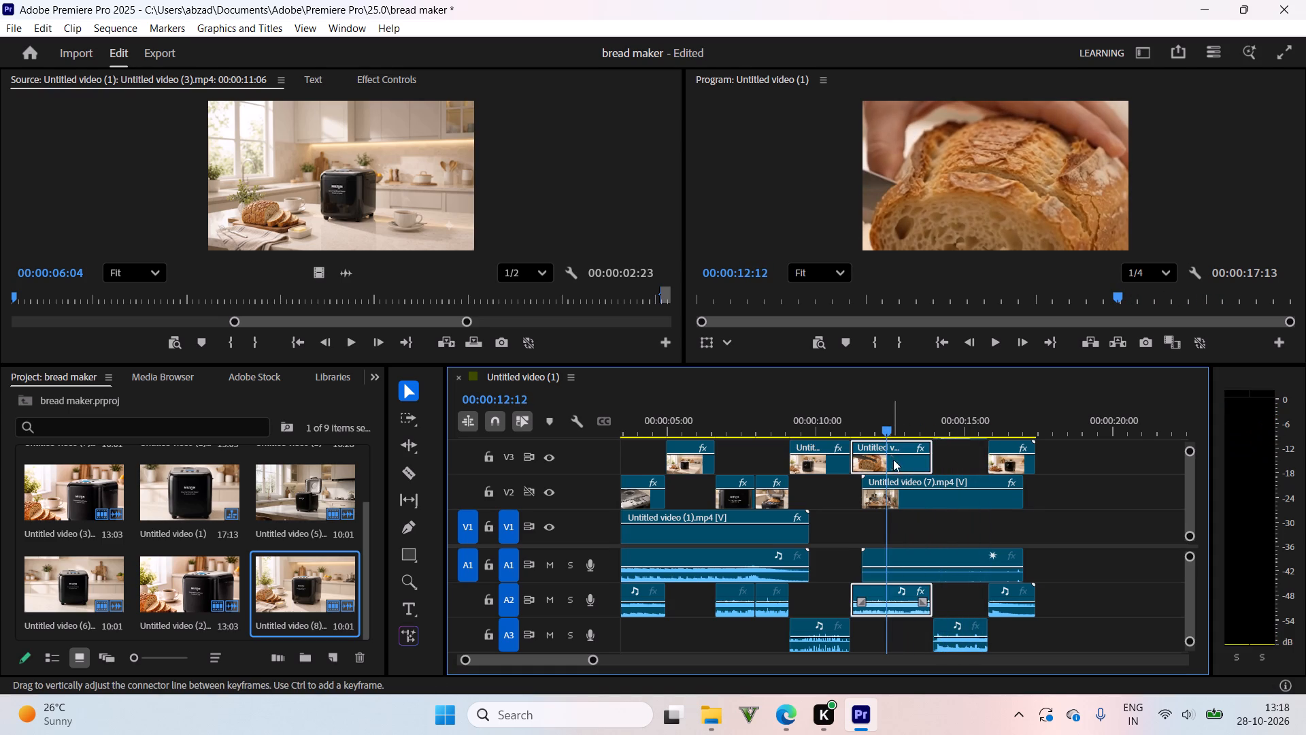
right_click(913, 465)
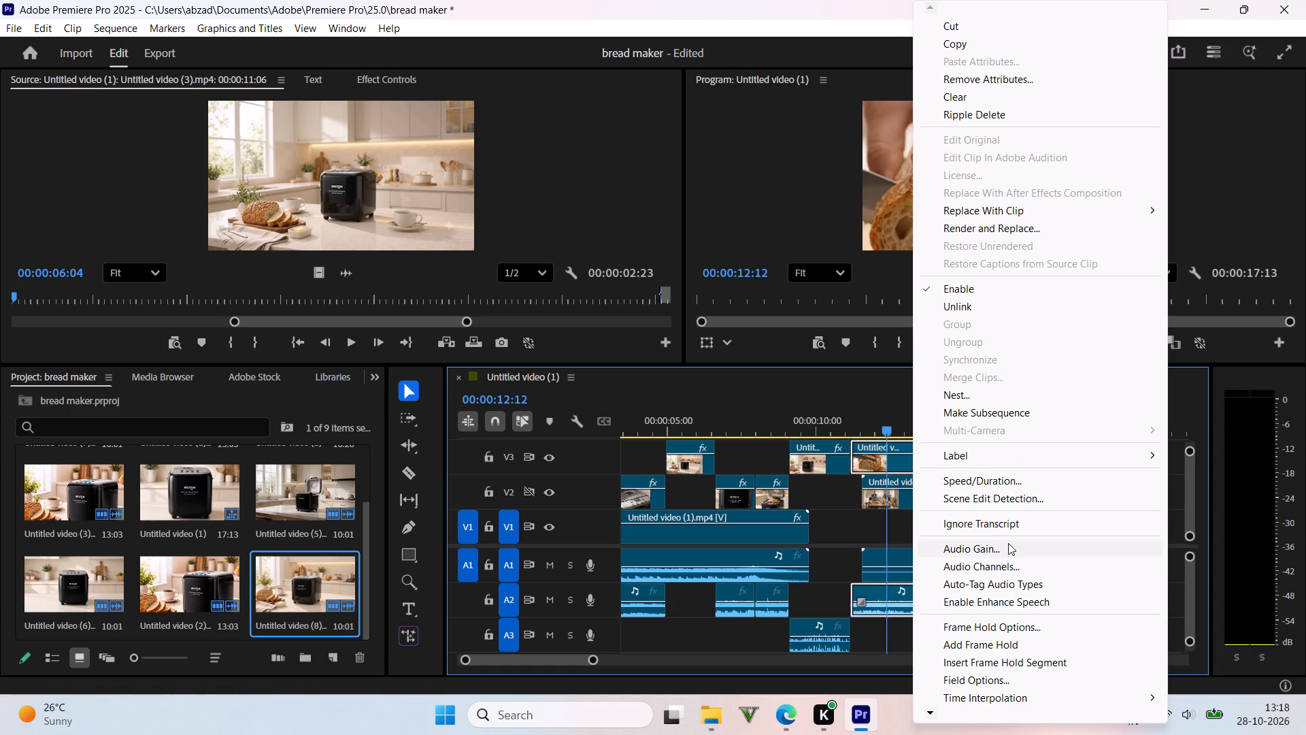
click(1007, 483)
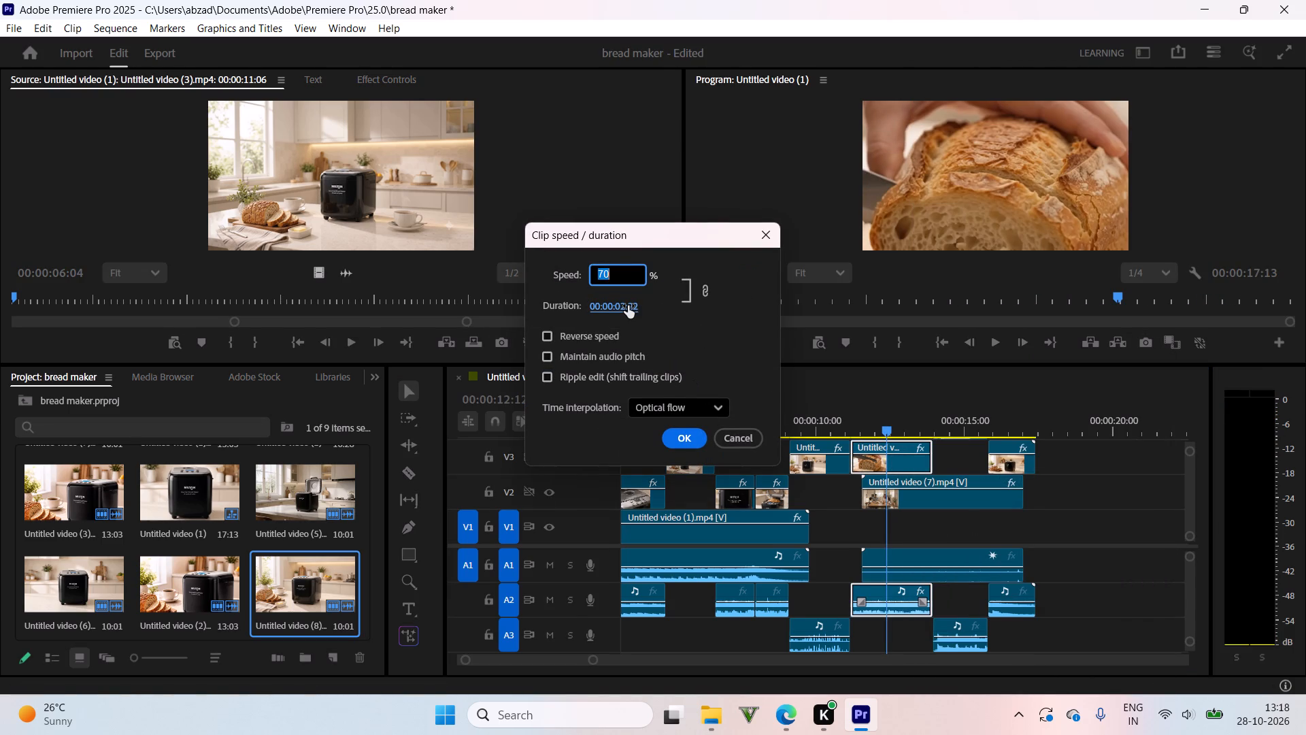
key(BackSpace)
text(100)
click(696, 444)
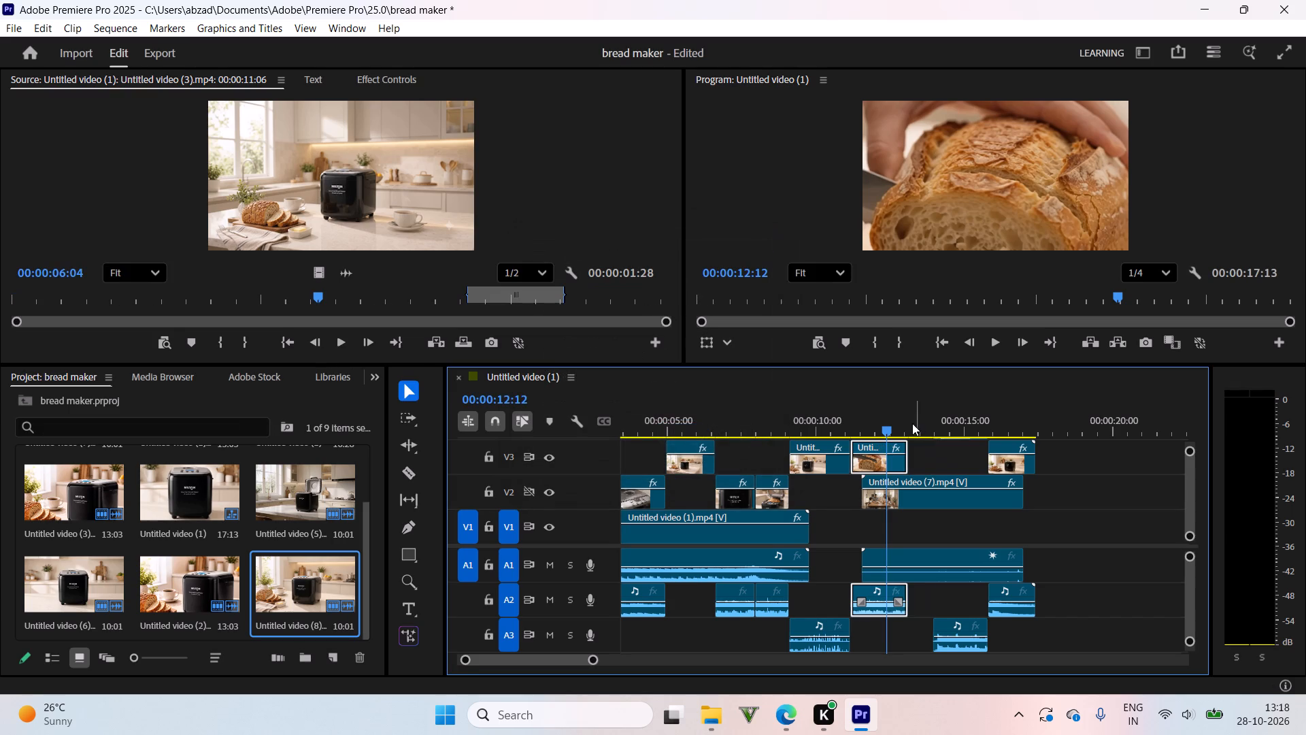
Check the family meal shot's cut and move its A3 audio clip earlier to start where the bread-slicing clip ends.
drag(887, 420, 928, 448)
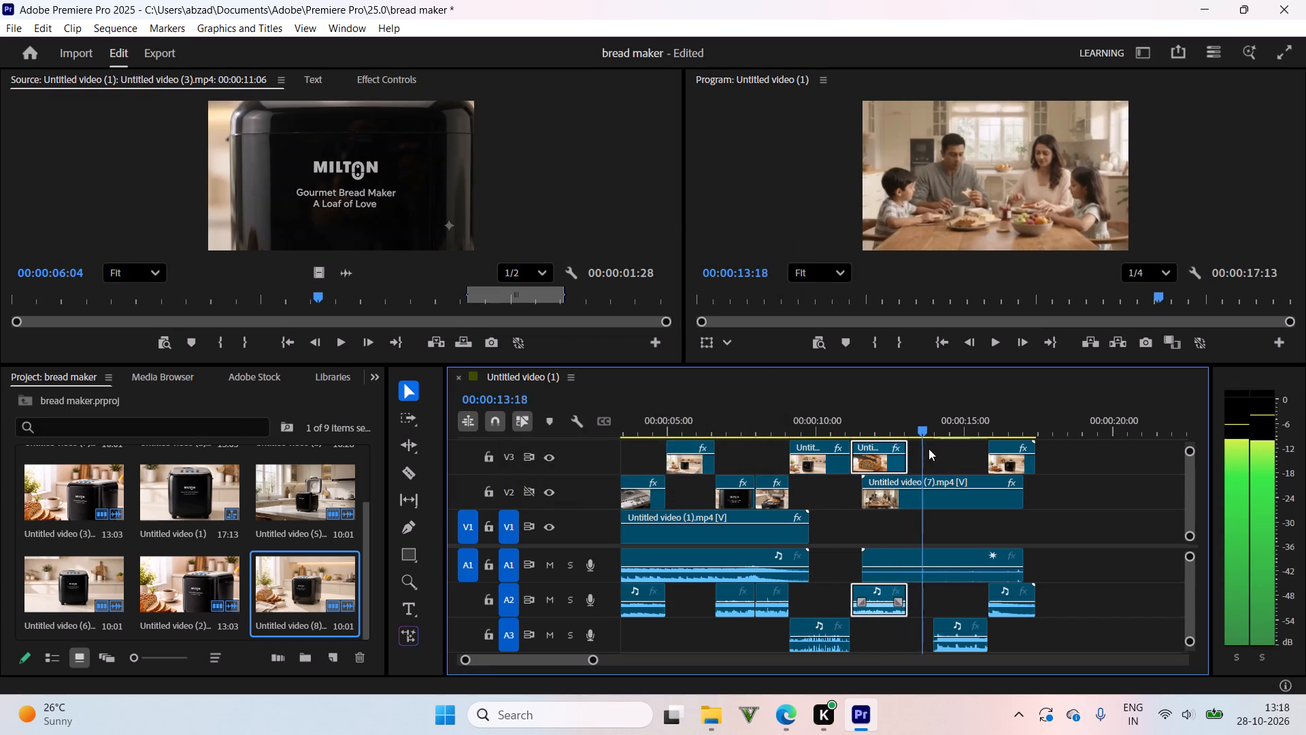
drag(928, 448, 920, 448)
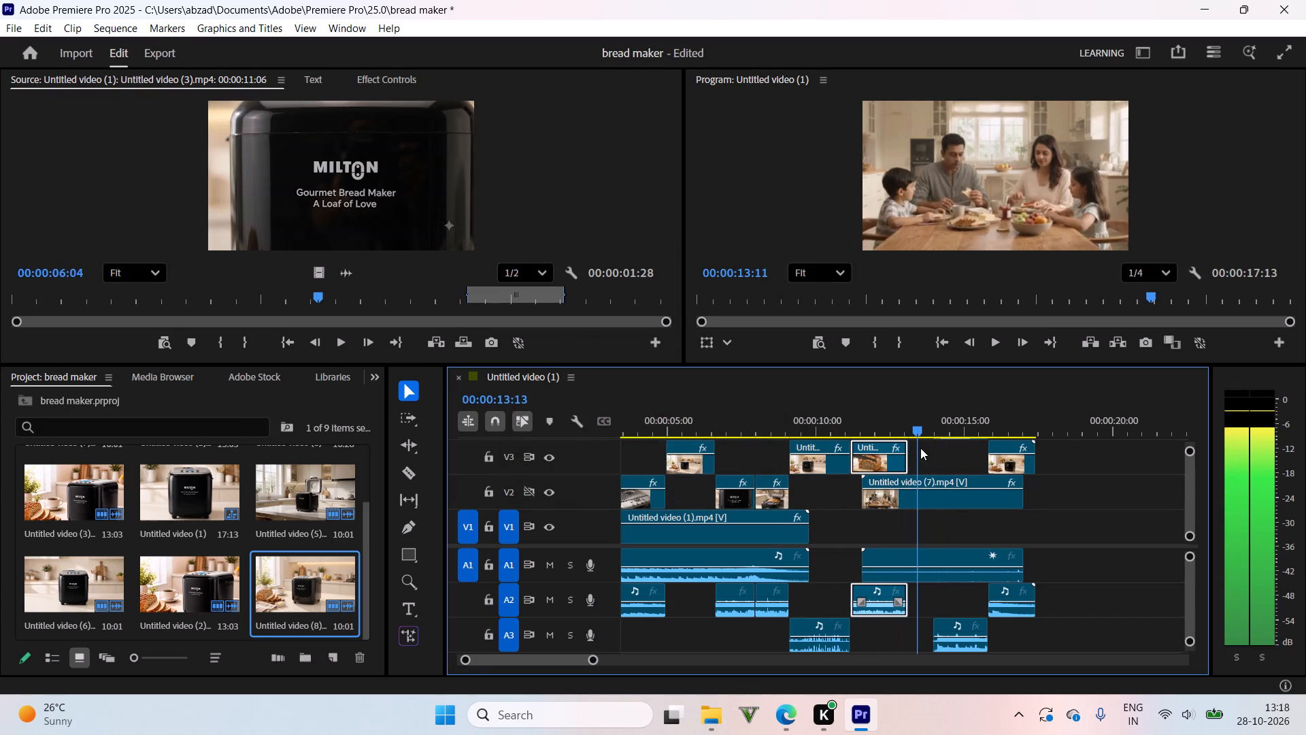
drag(920, 448, 941, 445)
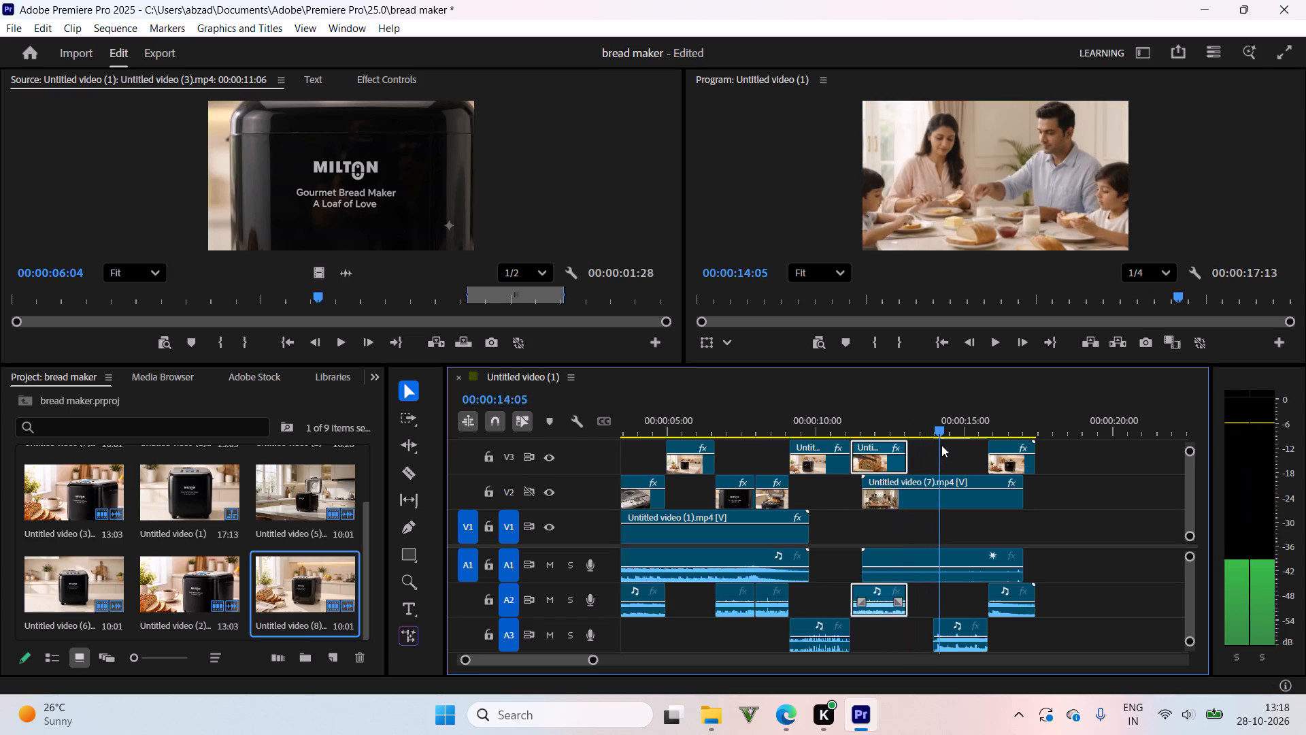
drag(941, 445, 924, 448)
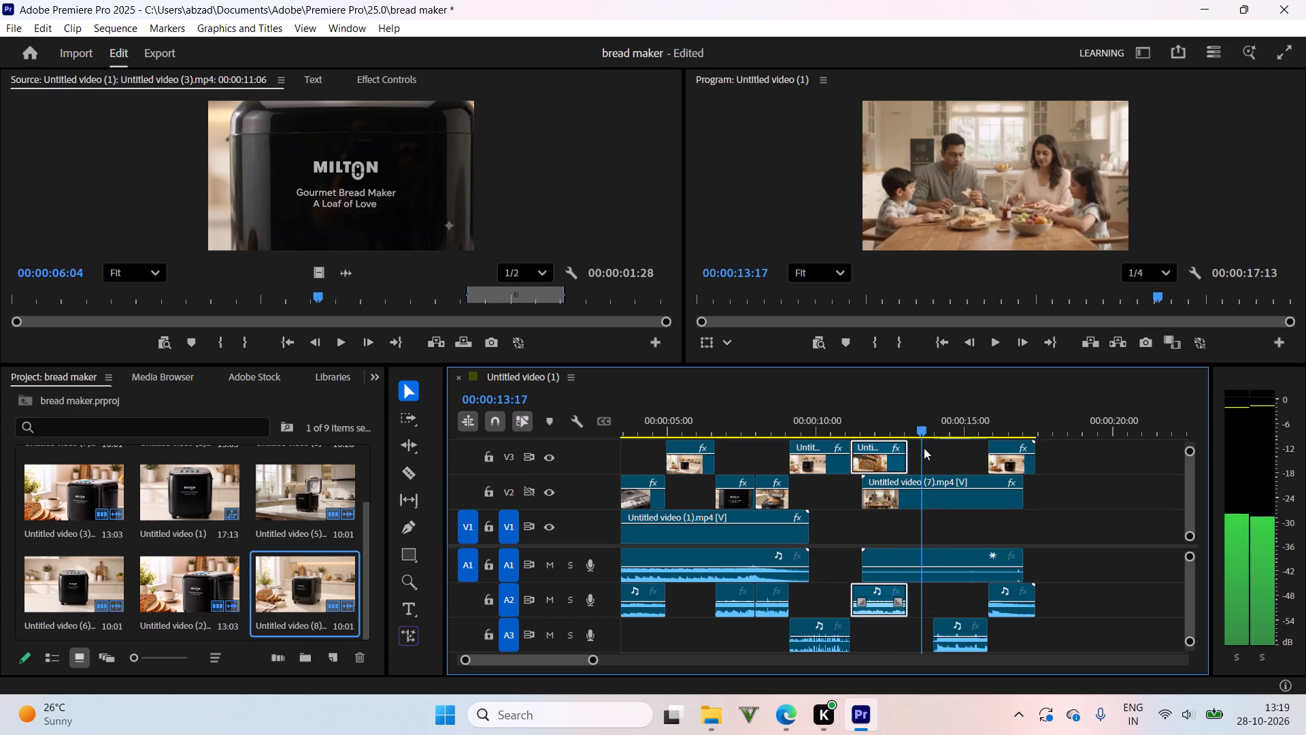
drag(924, 448, 935, 446)
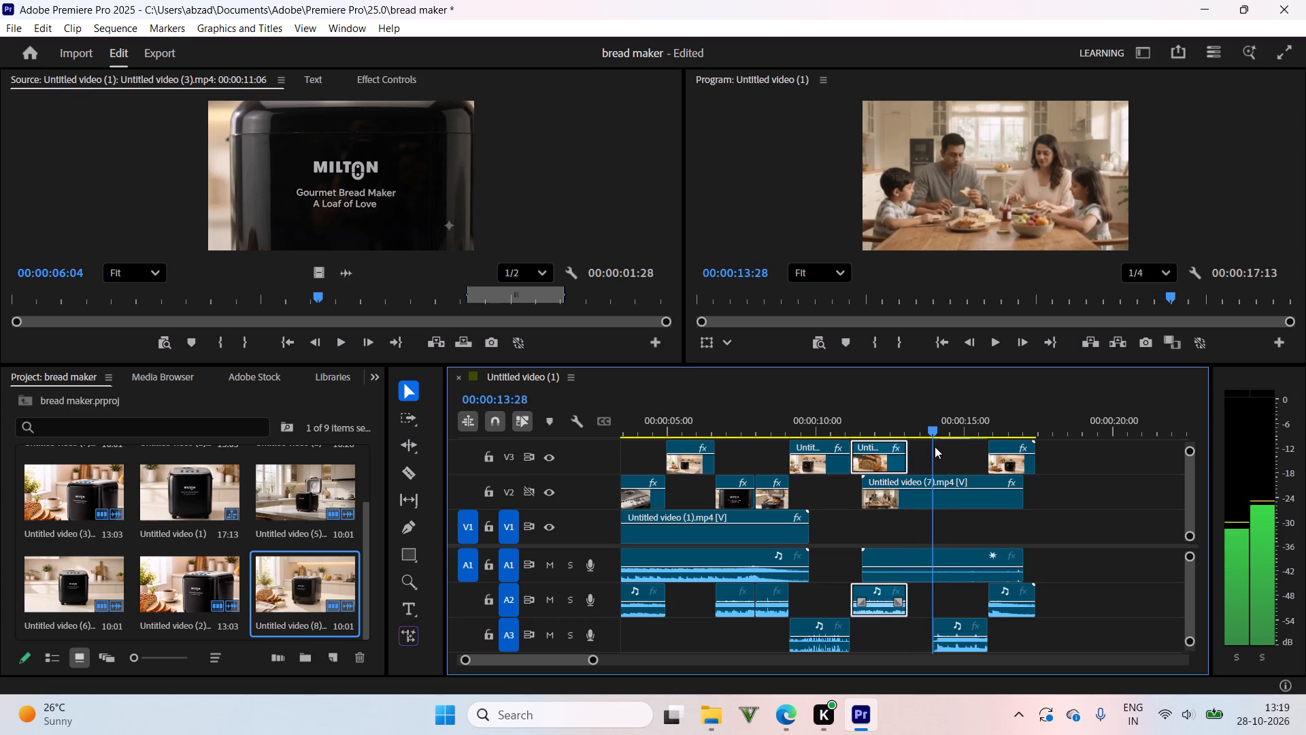
drag(935, 446, 939, 444)
click(950, 621)
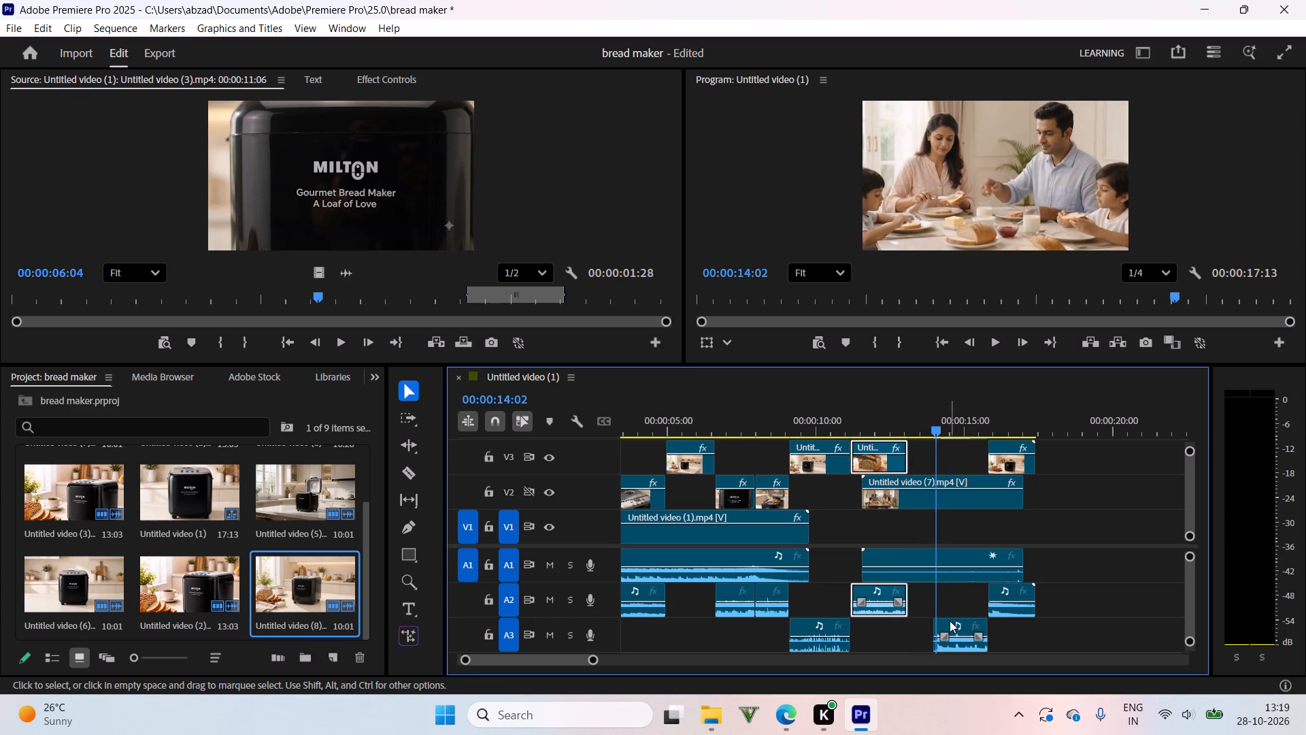
drag(957, 621, 937, 621)
drag(937, 438, 900, 437)
drag(923, 424, 906, 421)
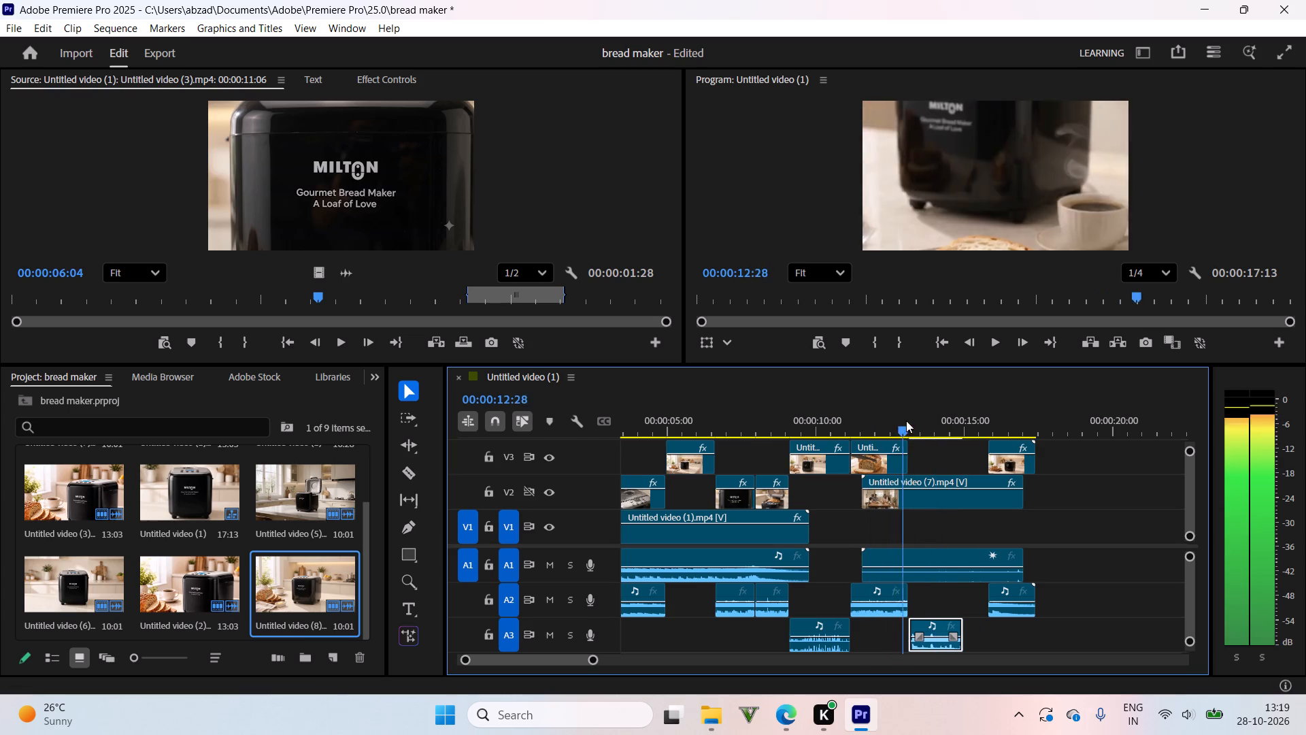
drag(906, 421, 889, 417)
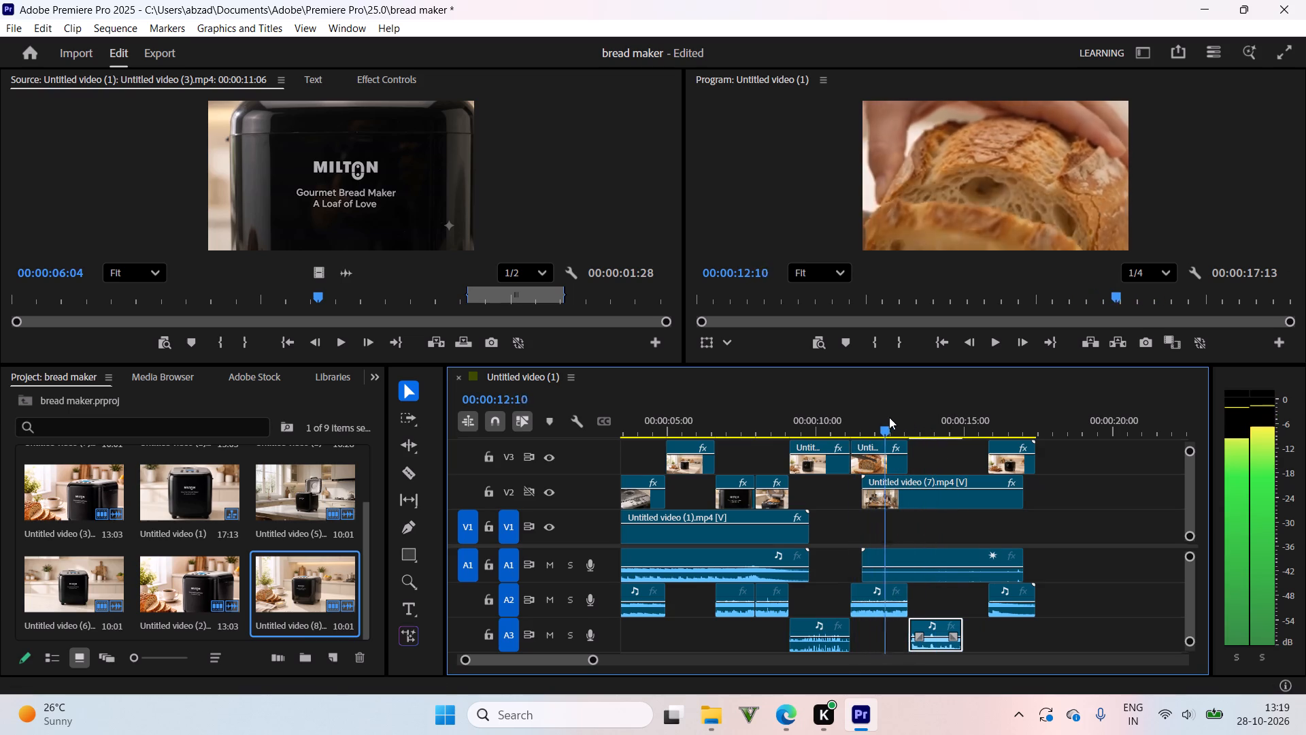
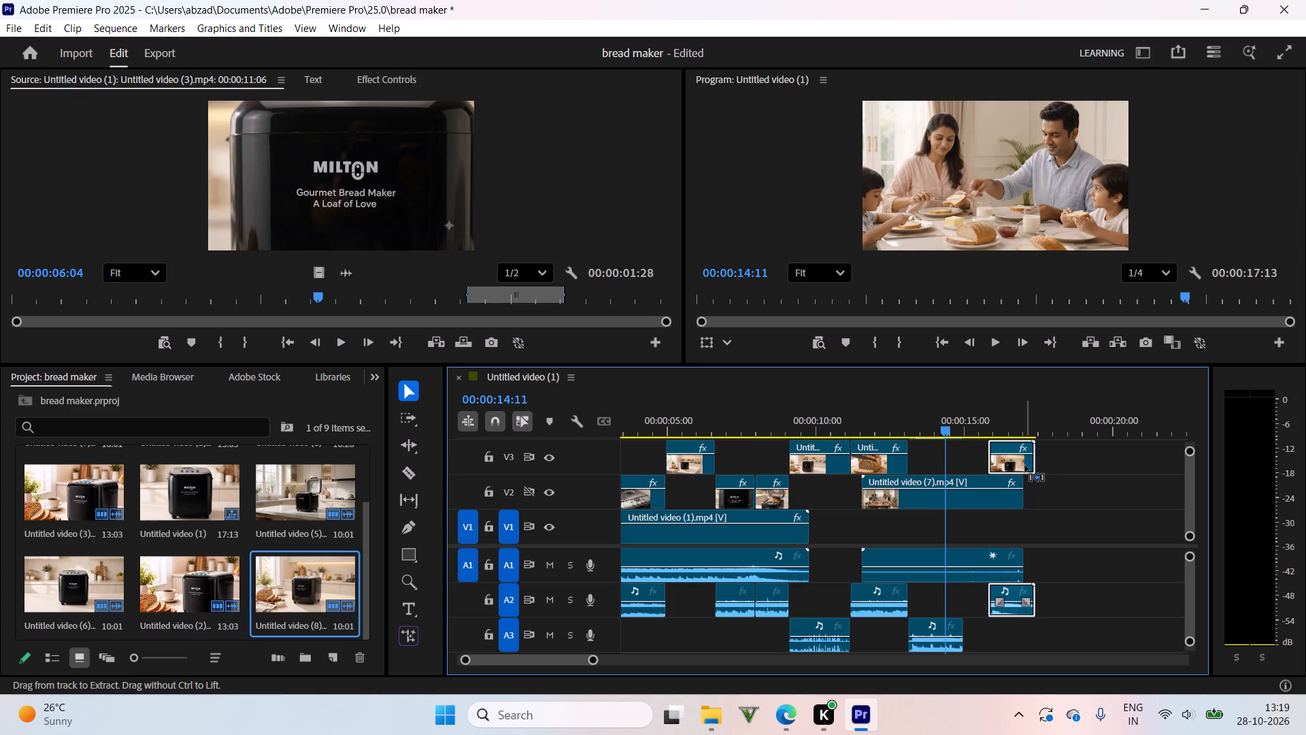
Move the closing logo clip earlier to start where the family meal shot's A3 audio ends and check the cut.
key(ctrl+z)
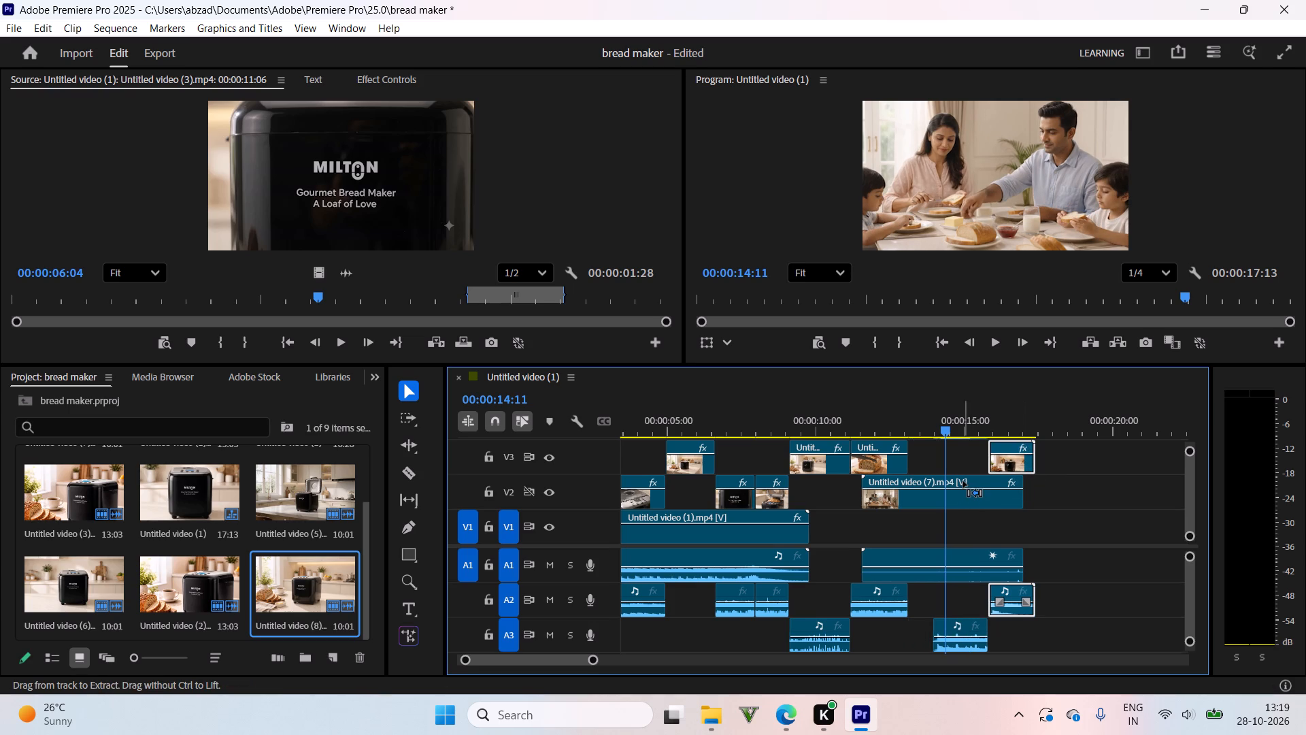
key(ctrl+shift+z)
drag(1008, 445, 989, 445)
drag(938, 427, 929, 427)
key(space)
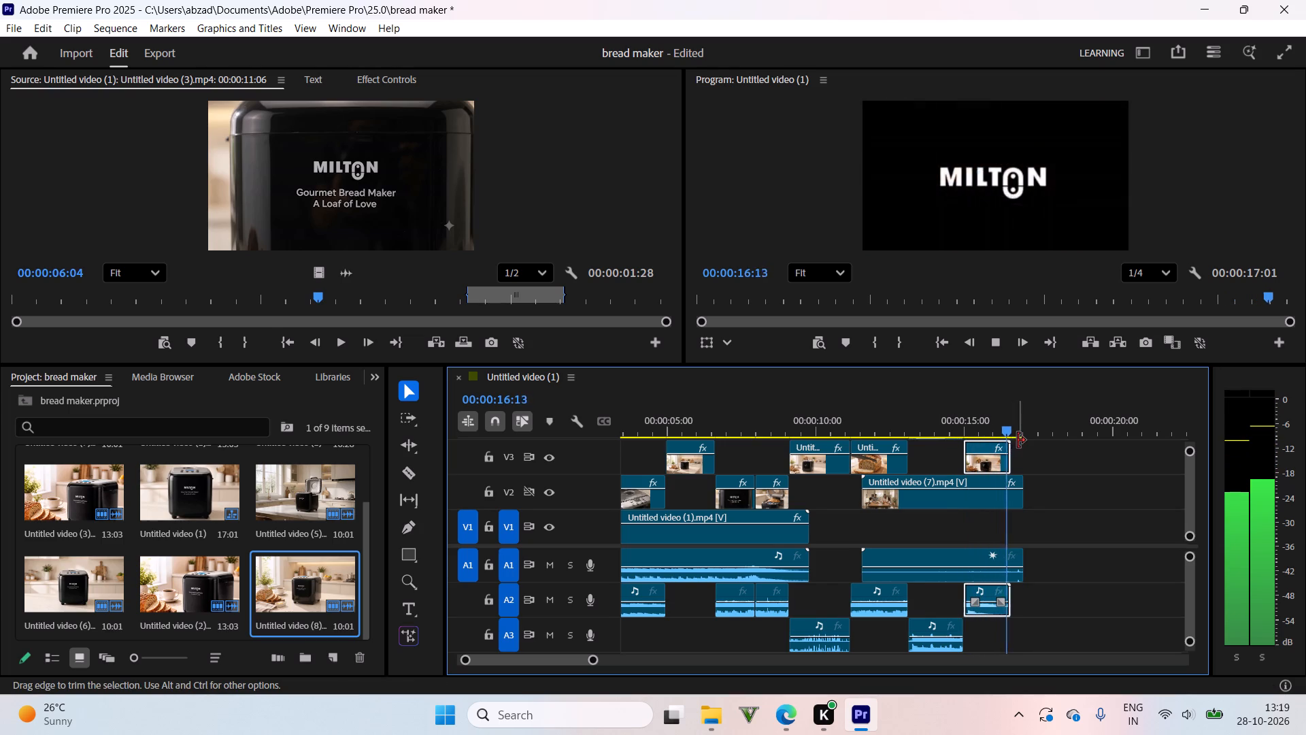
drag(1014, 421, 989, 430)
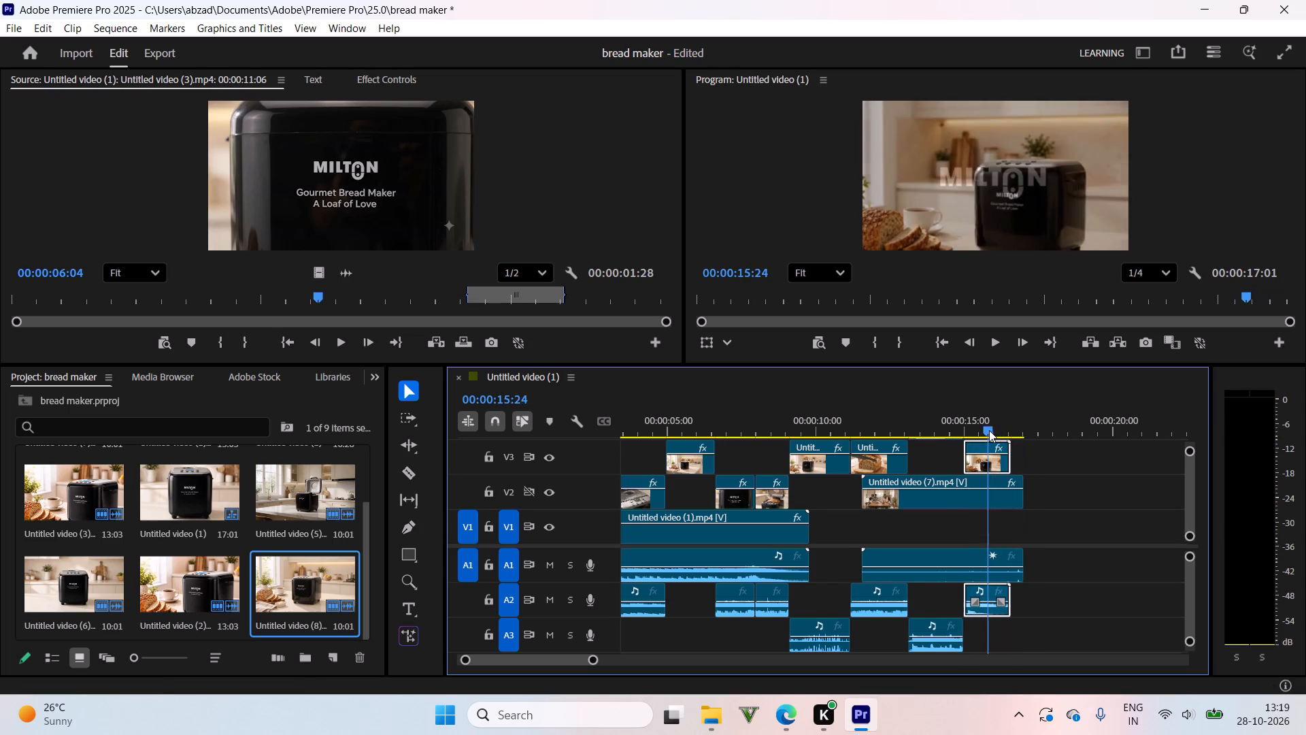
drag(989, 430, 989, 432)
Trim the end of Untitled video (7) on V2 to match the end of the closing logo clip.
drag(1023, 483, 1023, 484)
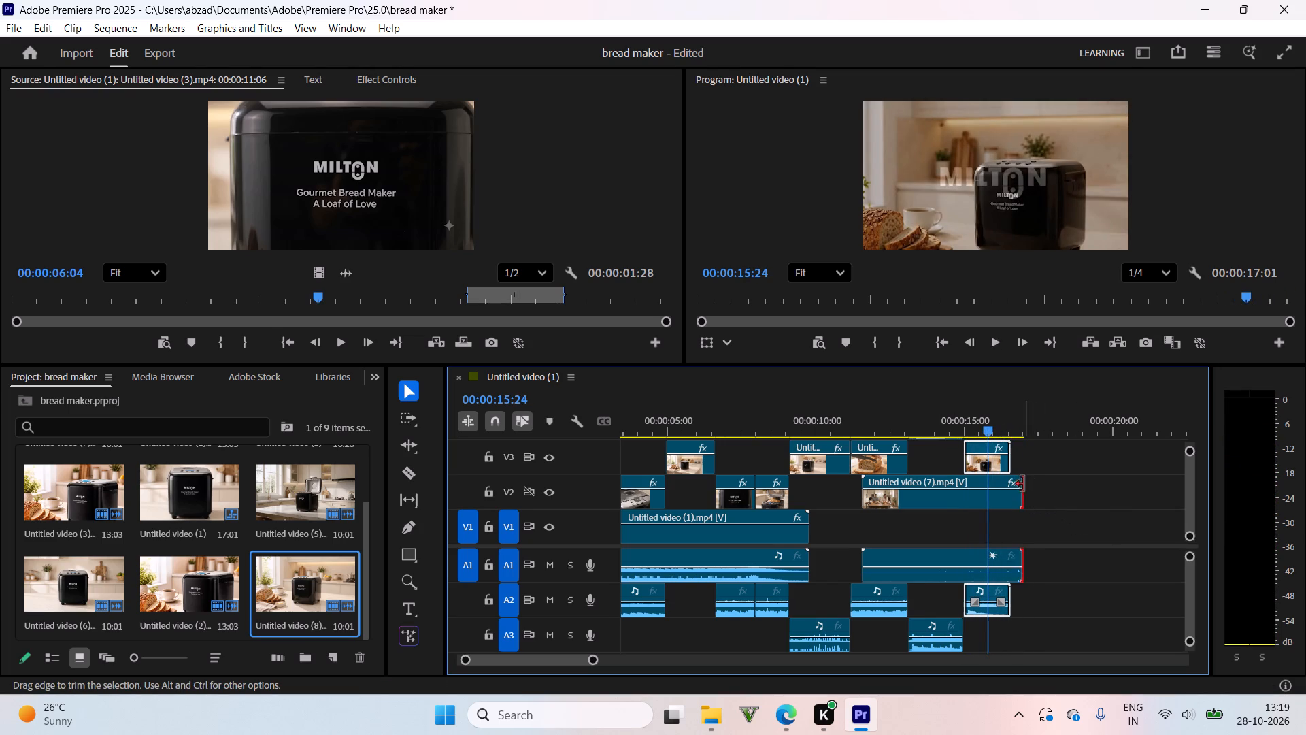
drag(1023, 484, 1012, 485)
Play and scrub the shortened sequence through to the closing logo, checking the bread grid and family meal cuts.
drag(975, 422, 950, 421)
key(space)
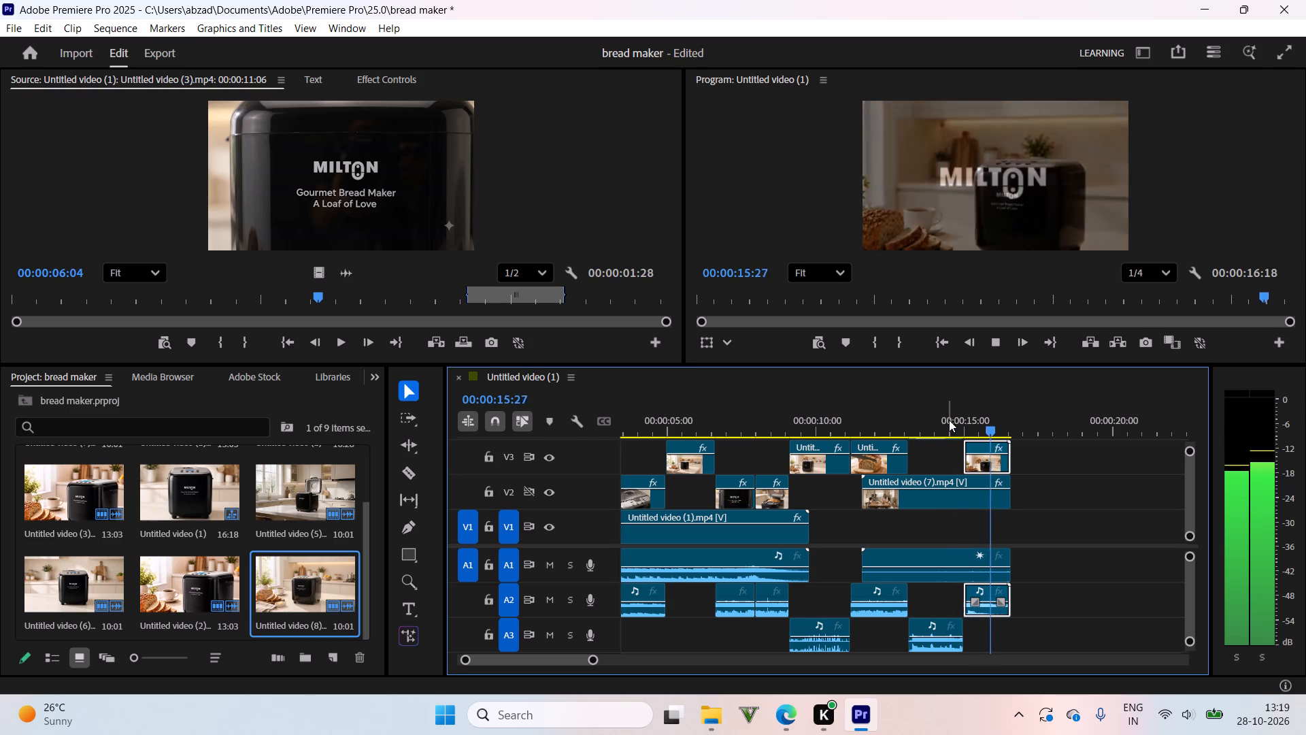
key(space)
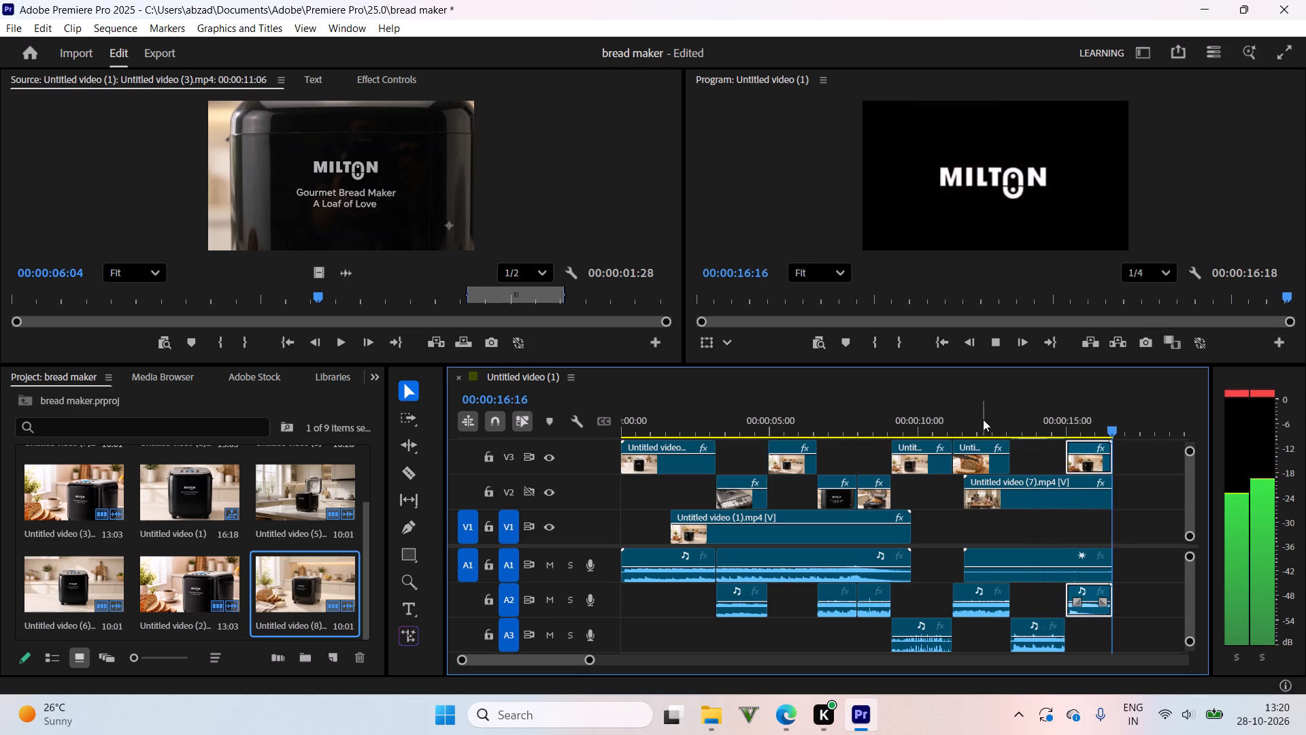
drag(983, 420, 934, 441)
key(space)
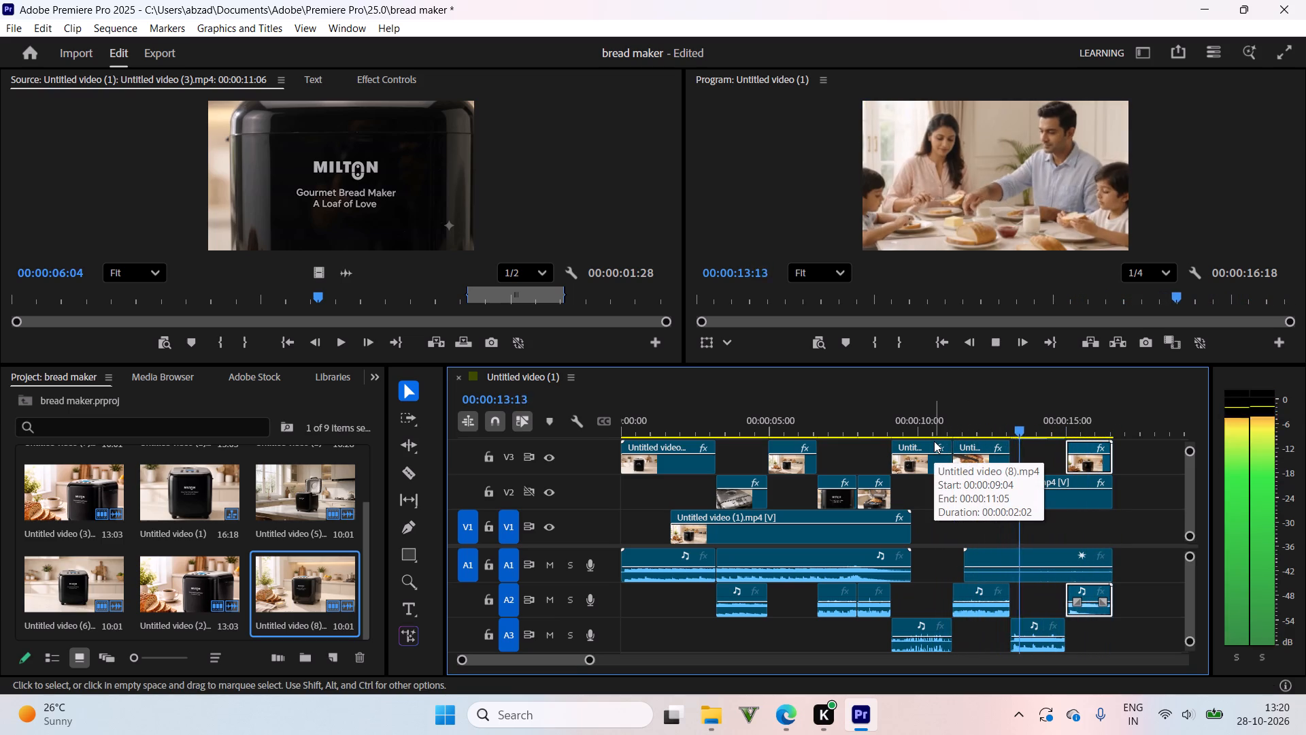
click(933, 436)
drag(932, 425, 925, 429)
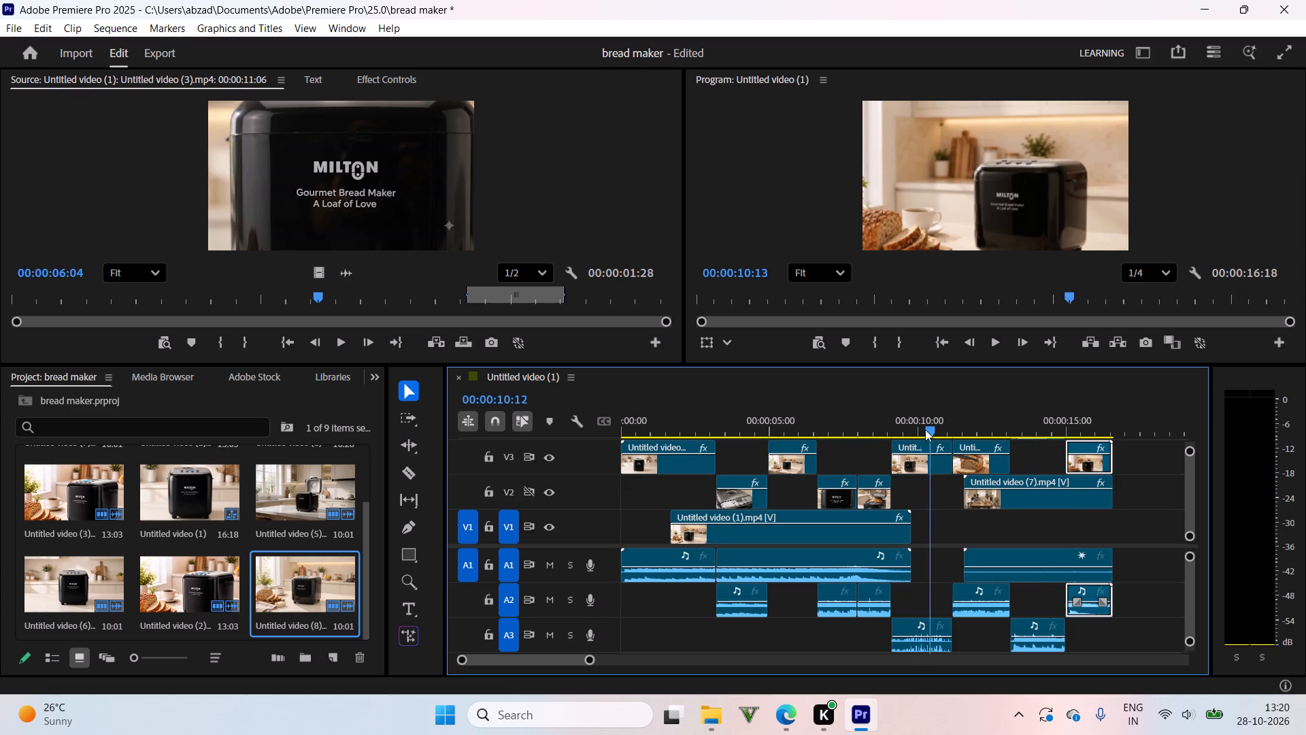
drag(925, 429, 876, 434)
Undo the Untitled video (7) trim and the earlier shifts of the closing logo clip and family meal audio.
key(ctrl+z)
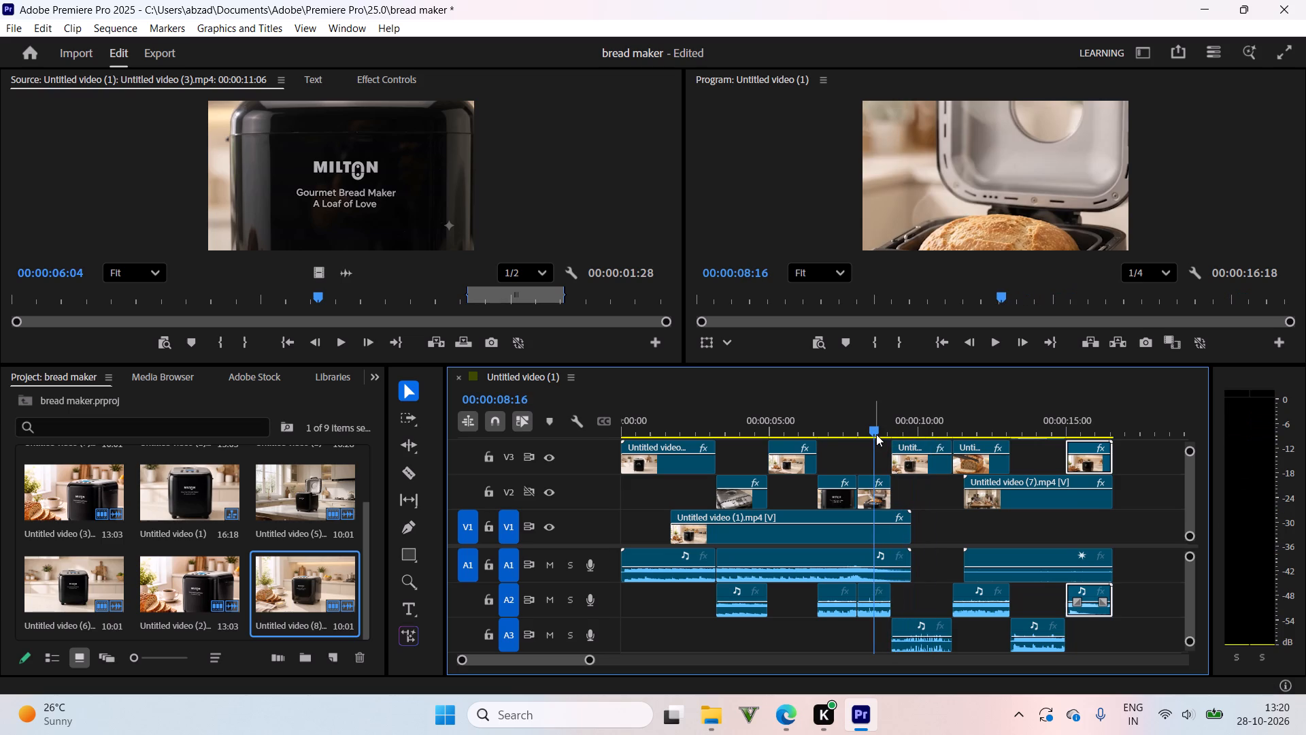
key(ctrl+z)
key(z)
key(ctrl+z)
key(z)
key(z)
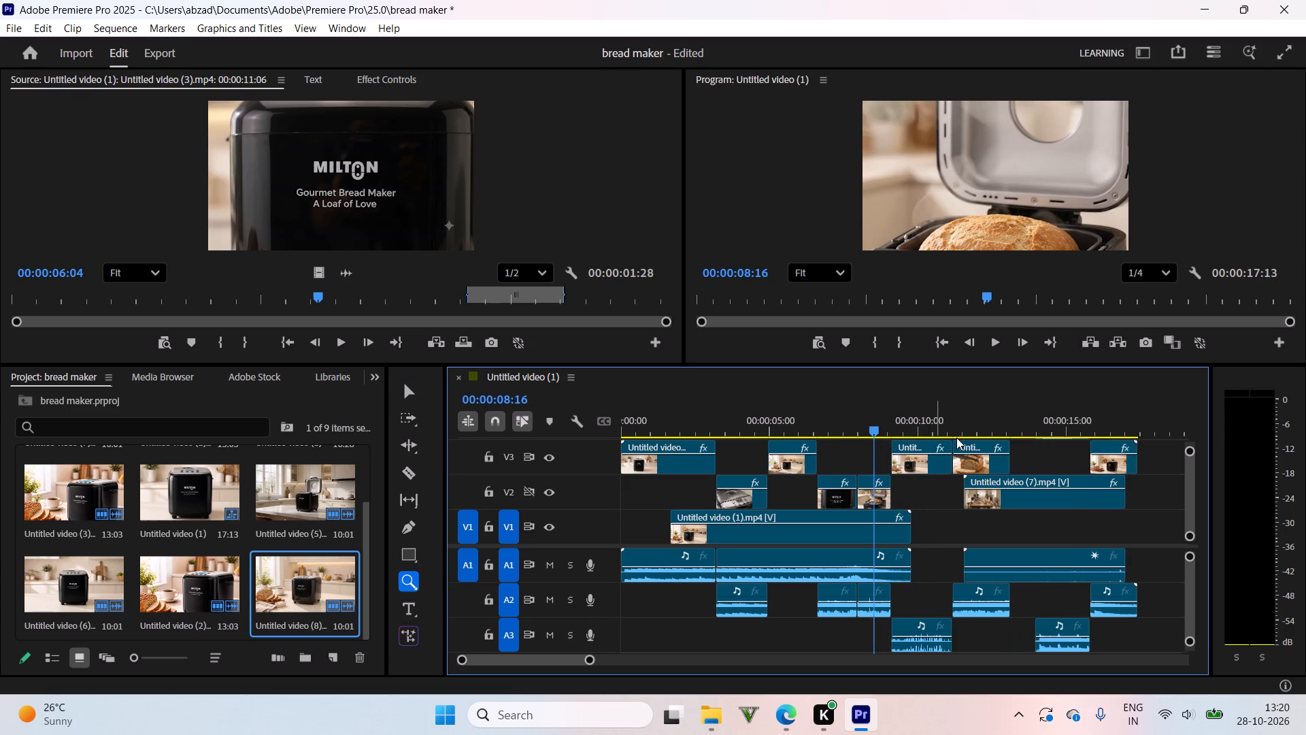
drag(922, 423, 878, 429)
Undo the bread-slicing clip's speed change, the gap closing before it, and the latest shortening of Untitled video (8).
key(ctrl+z)
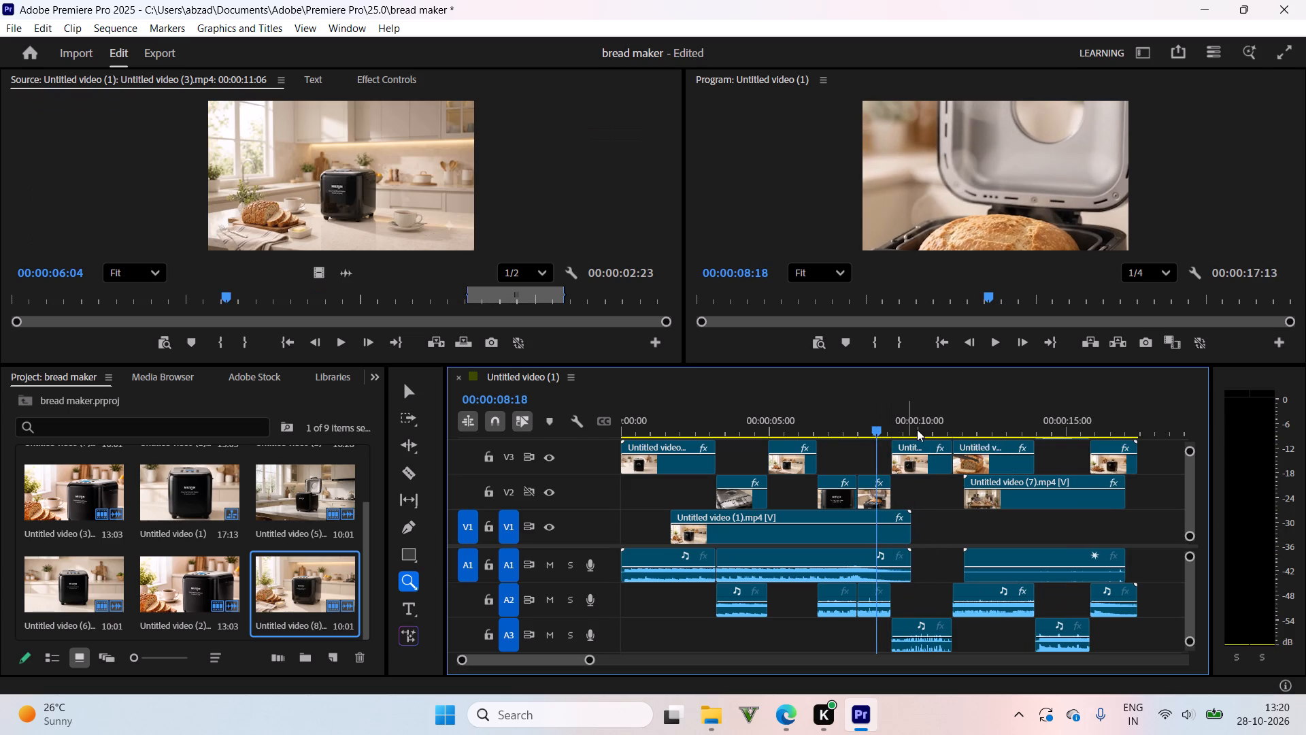
drag(917, 429, 934, 429)
text(zzz)
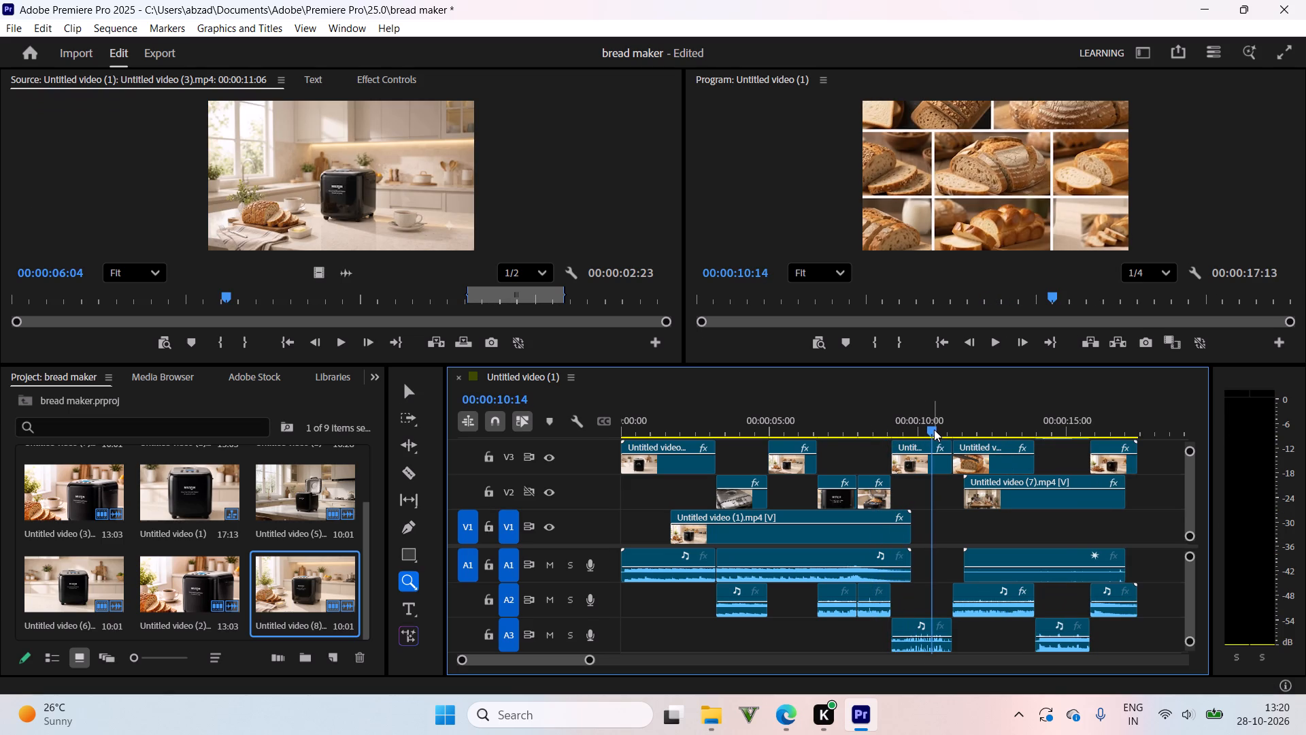
key(ctrl+z)
text(zz)
key(ctrl+z)
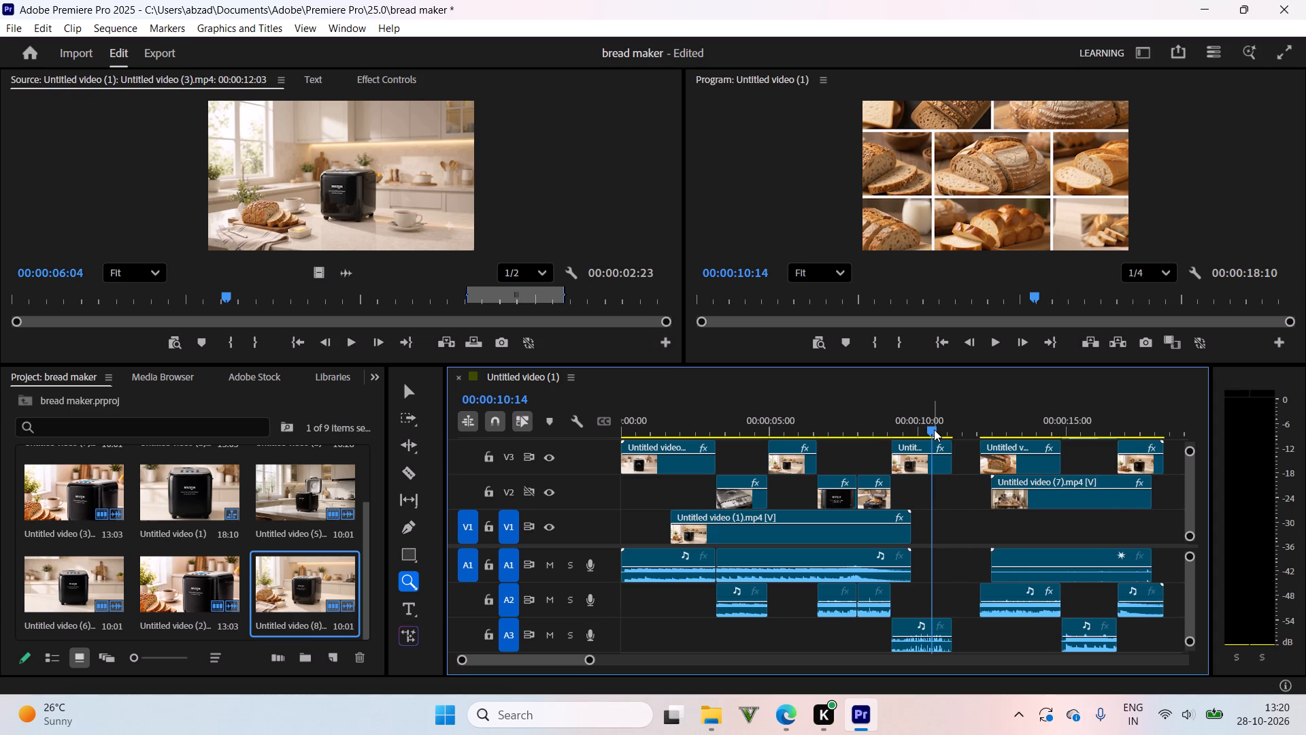
text(zzz)
key(ctrl+z)
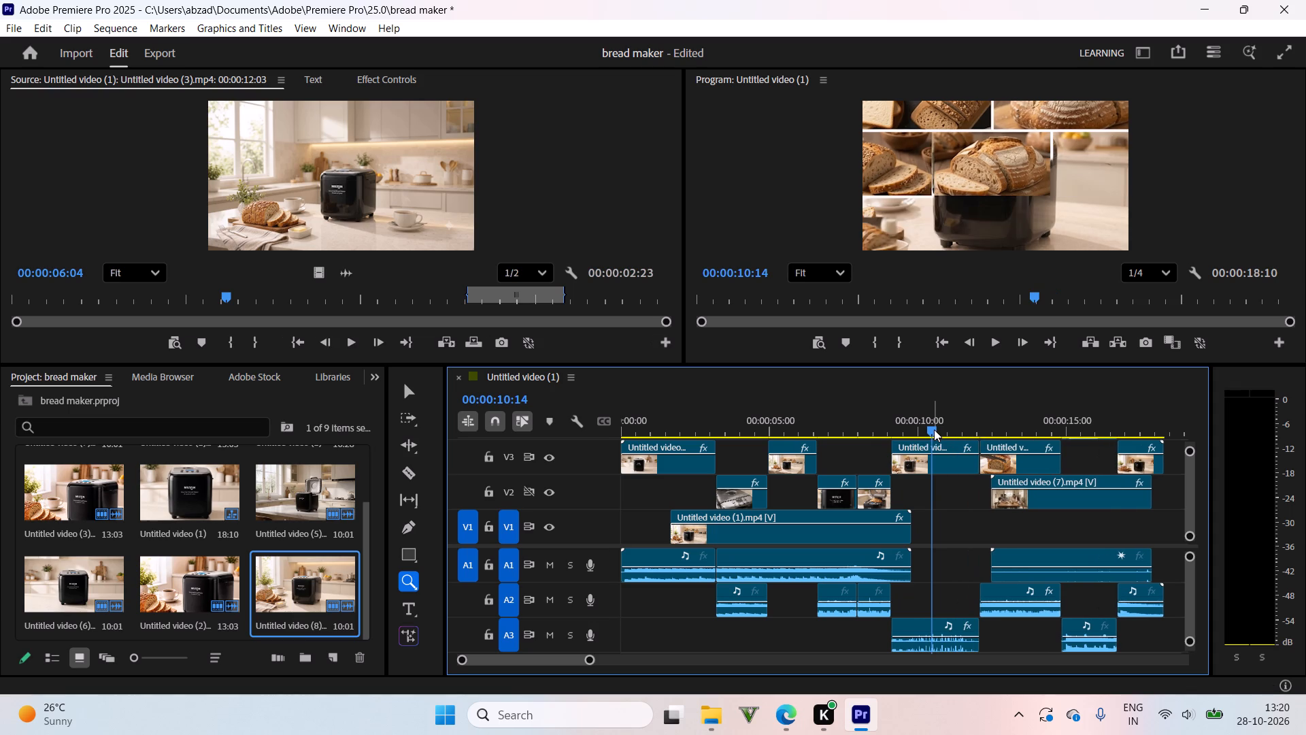
Play from the bread maker shot, then undo the earlier shifts and shortening around Untitled video (8) and the bread-slicing clip's retiming.
drag(934, 429, 920, 433)
key(space)
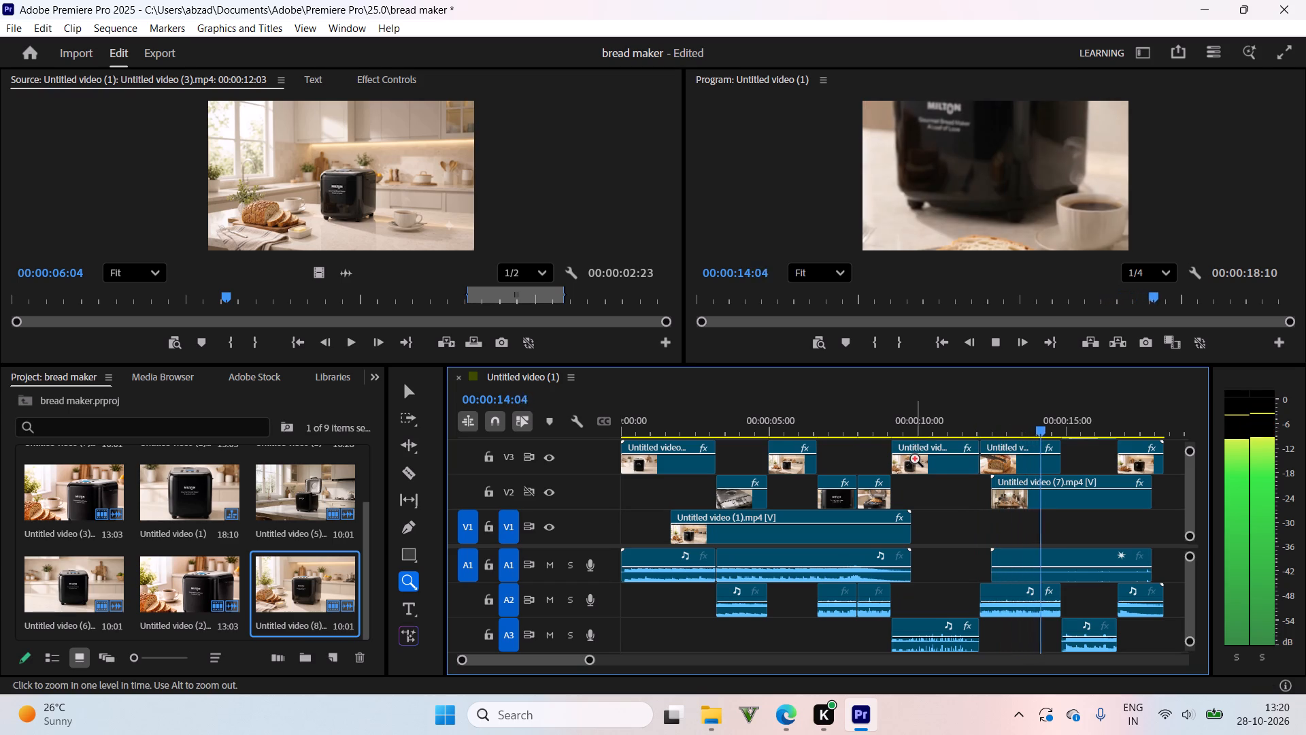
drag(921, 415, 909, 420)
key(ctrl+z)
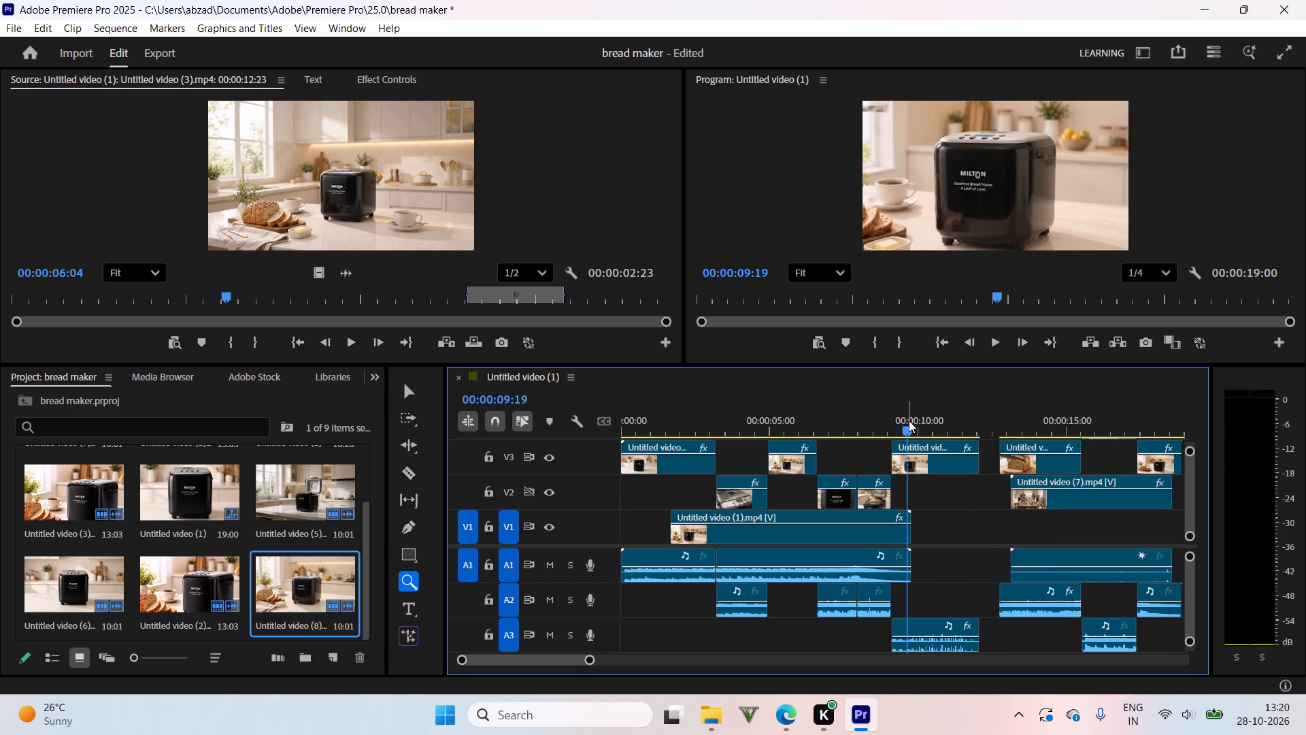
key(ctrl+z)
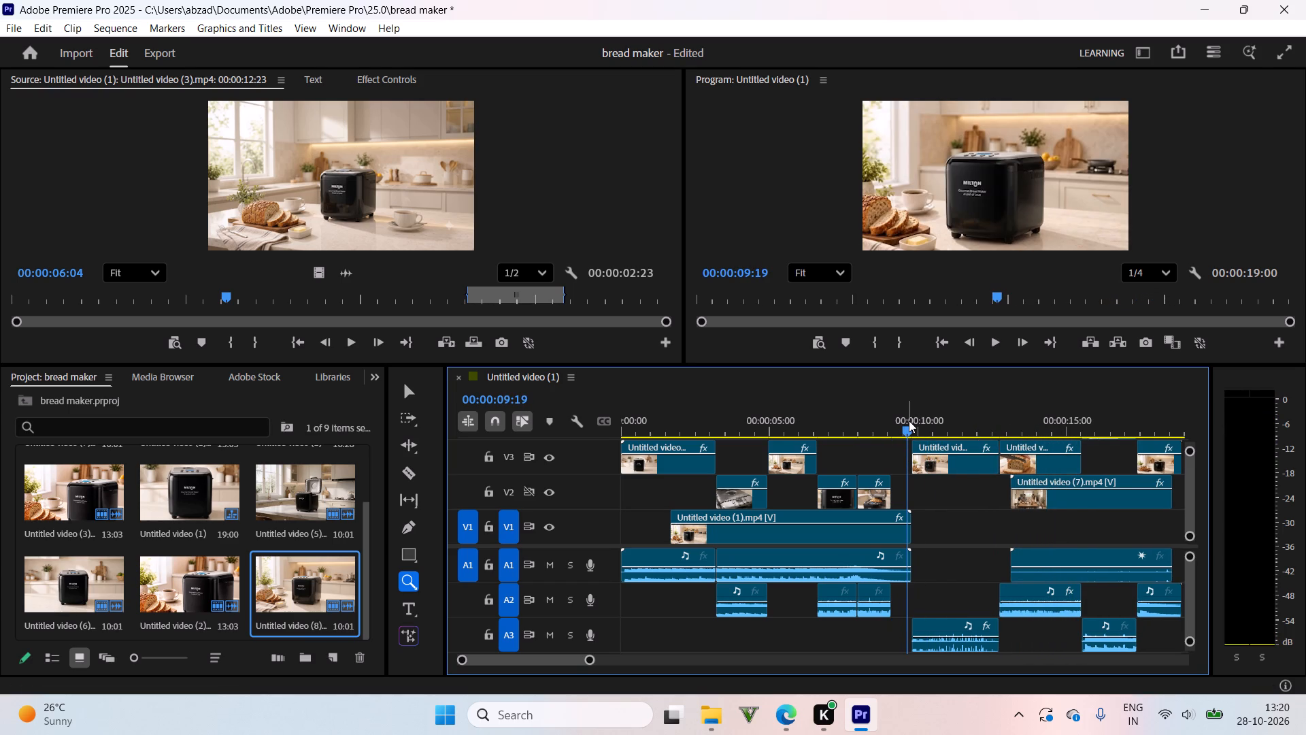
key(ctrl+z)
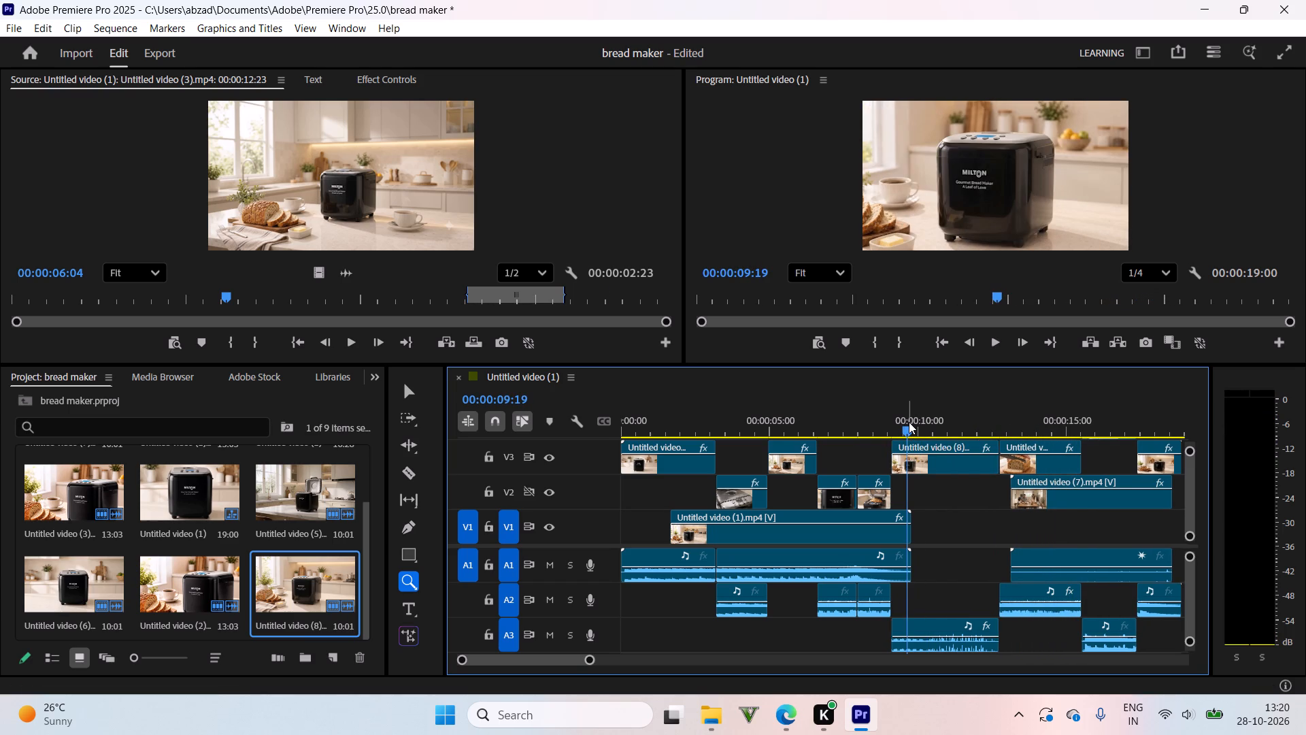
key(ctrl+z)
key(ctrl+z)
key(ctrl+z)
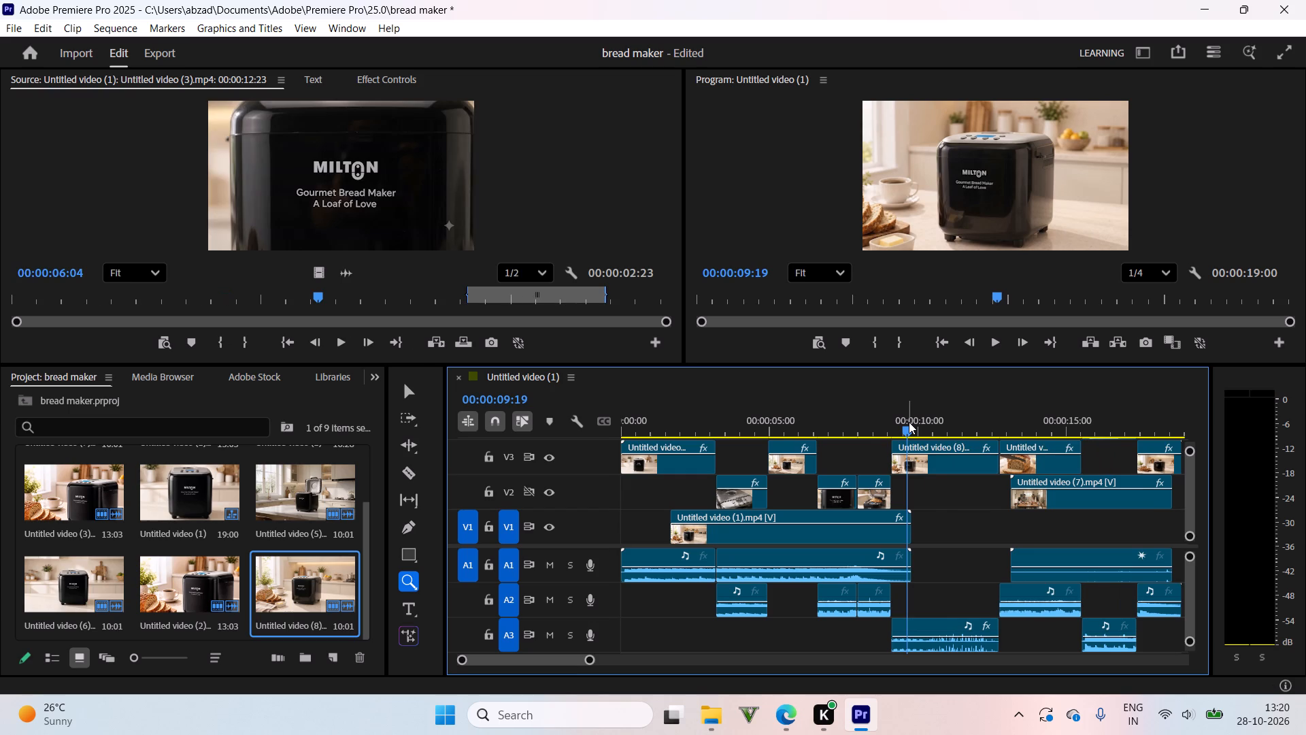
Redo moving the bread-slicing and following clips up one track to start where Untitled video (8) ends.
drag(909, 422, 875, 438)
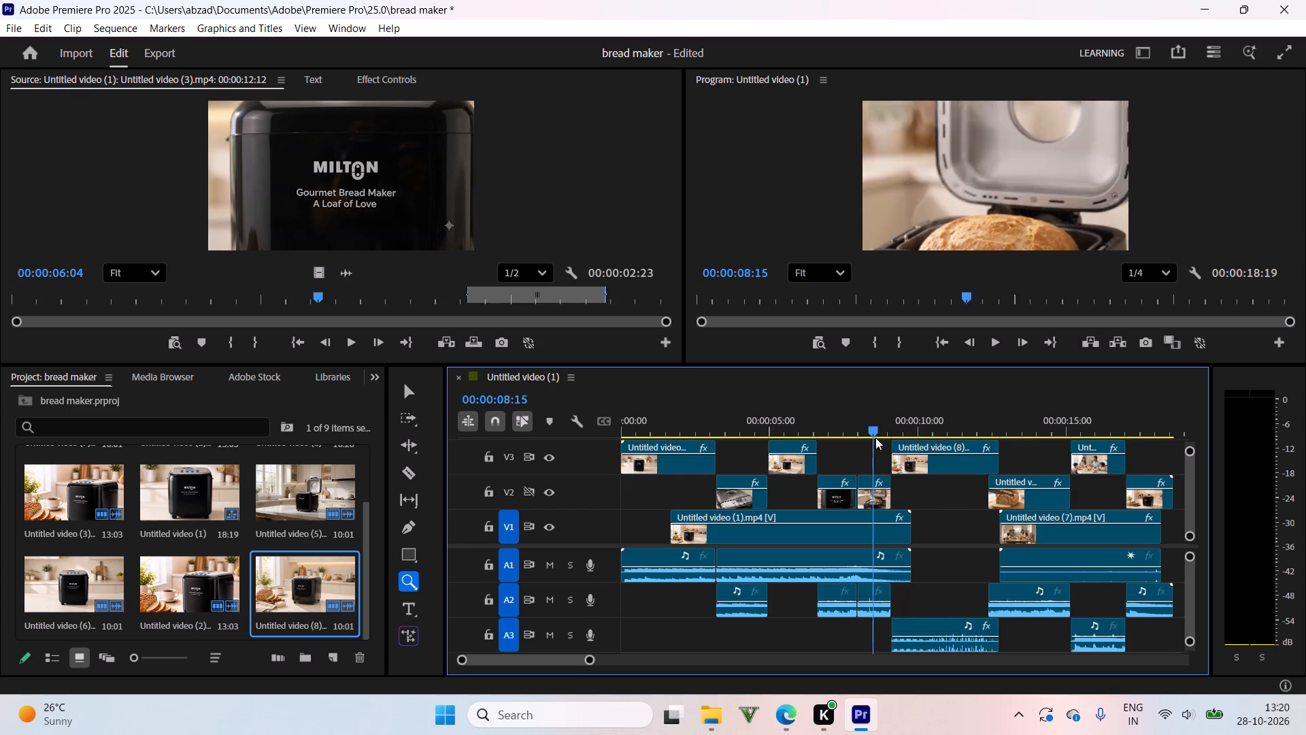
drag(875, 438, 994, 406)
key(ctrl+shift+z)
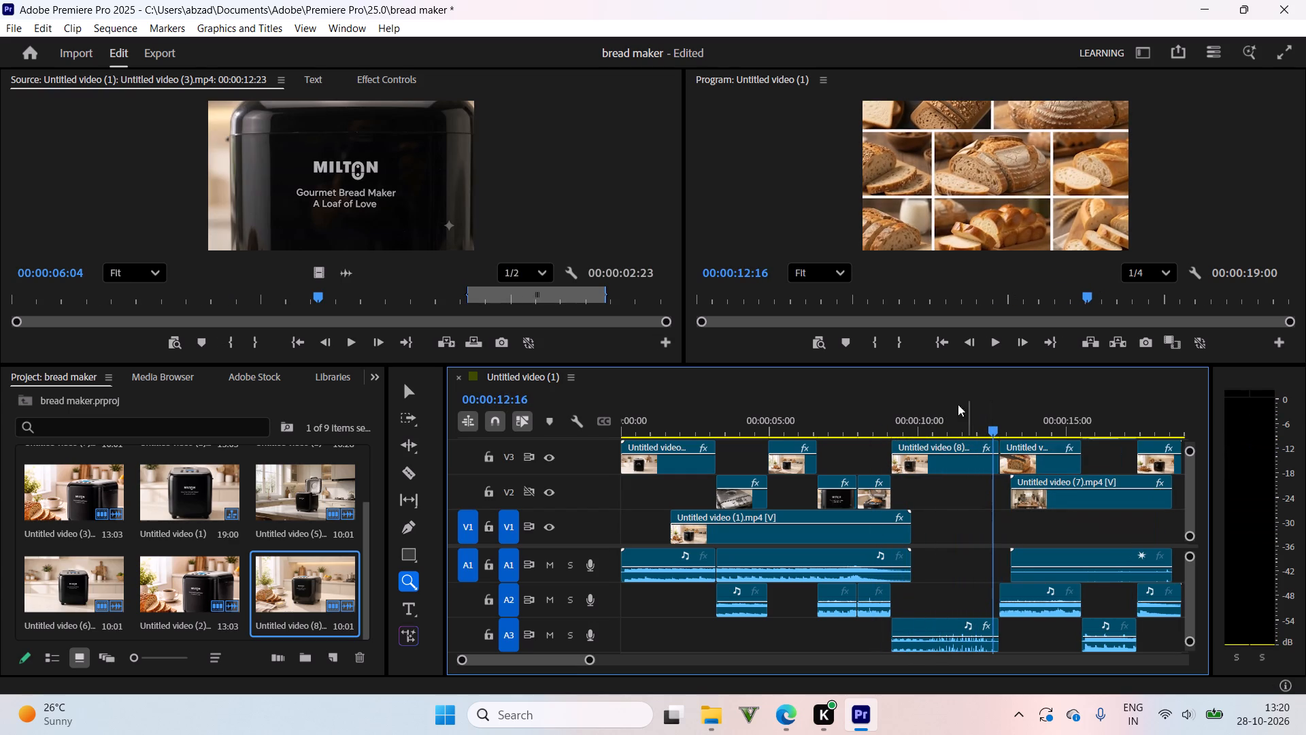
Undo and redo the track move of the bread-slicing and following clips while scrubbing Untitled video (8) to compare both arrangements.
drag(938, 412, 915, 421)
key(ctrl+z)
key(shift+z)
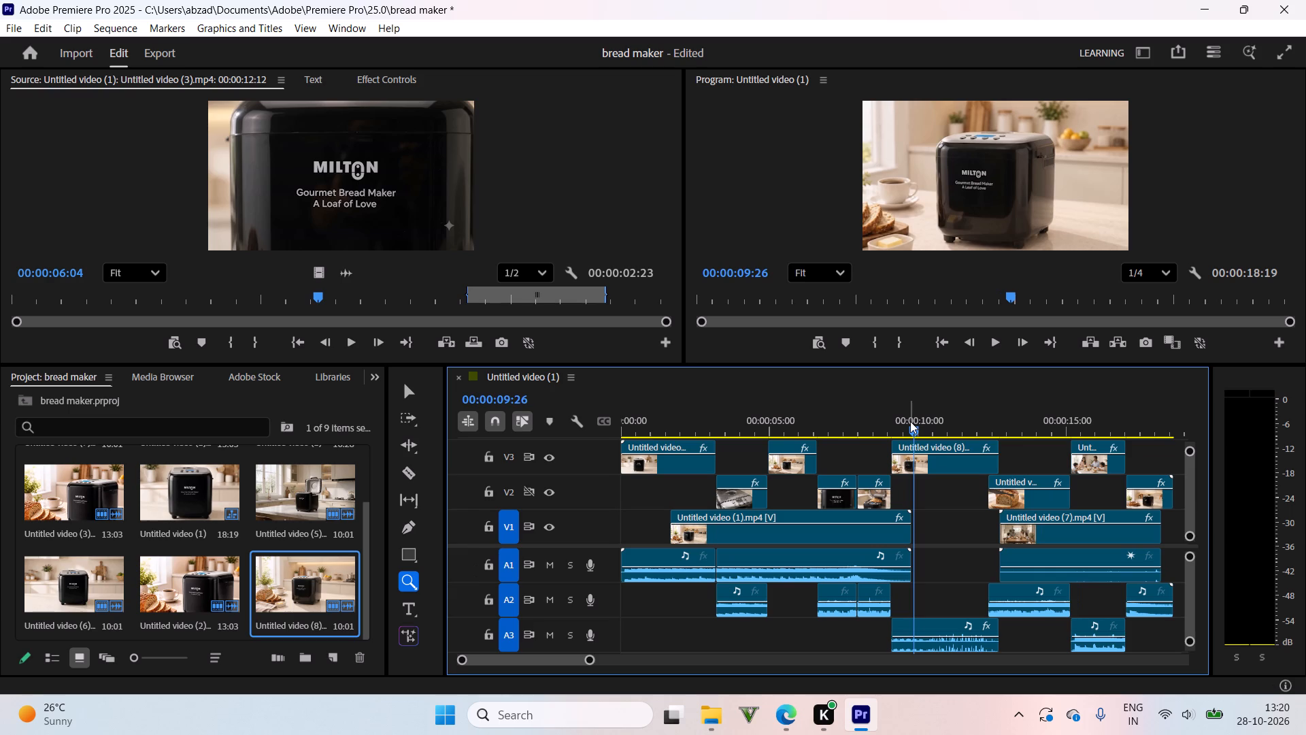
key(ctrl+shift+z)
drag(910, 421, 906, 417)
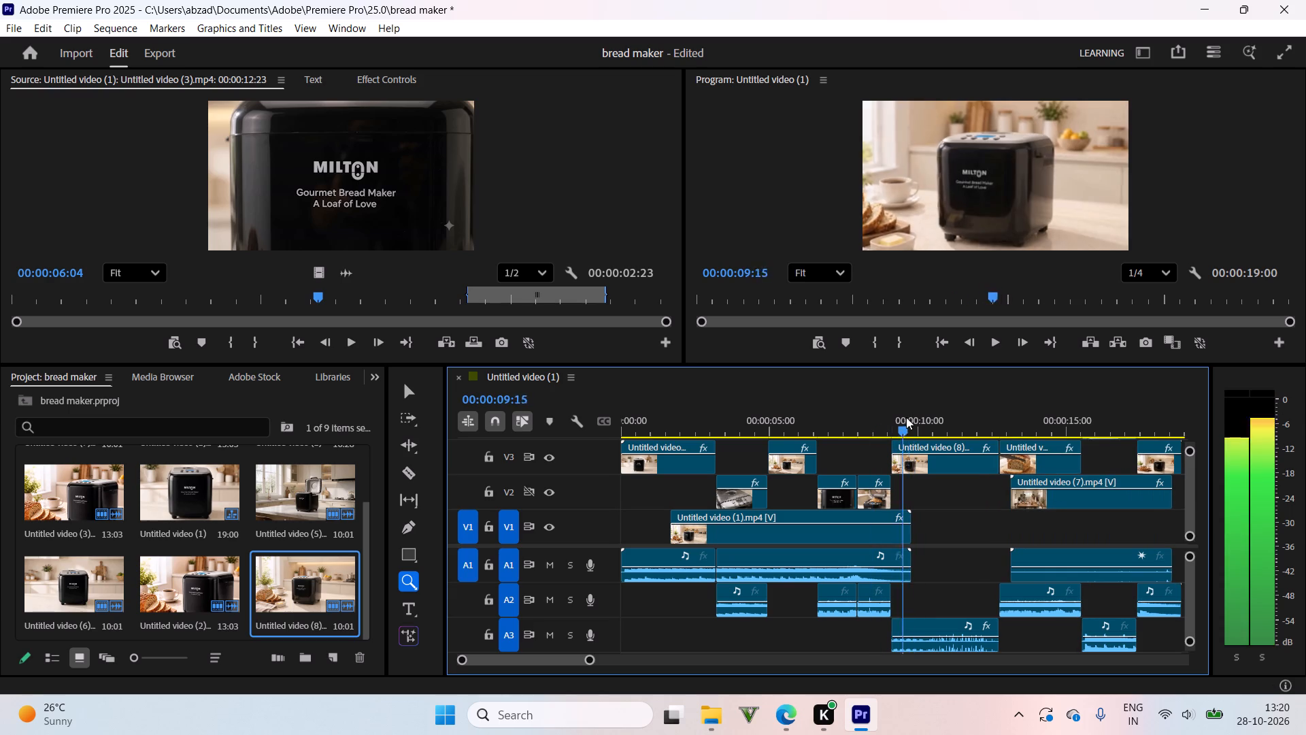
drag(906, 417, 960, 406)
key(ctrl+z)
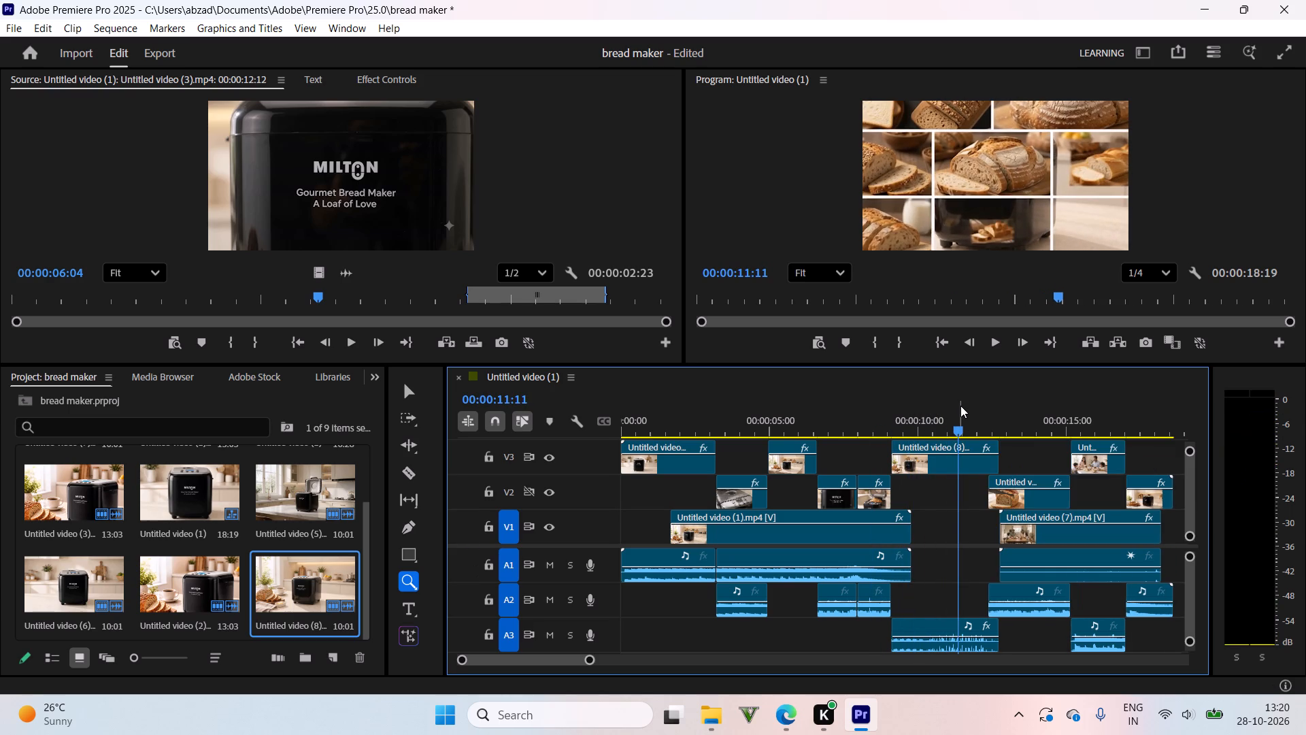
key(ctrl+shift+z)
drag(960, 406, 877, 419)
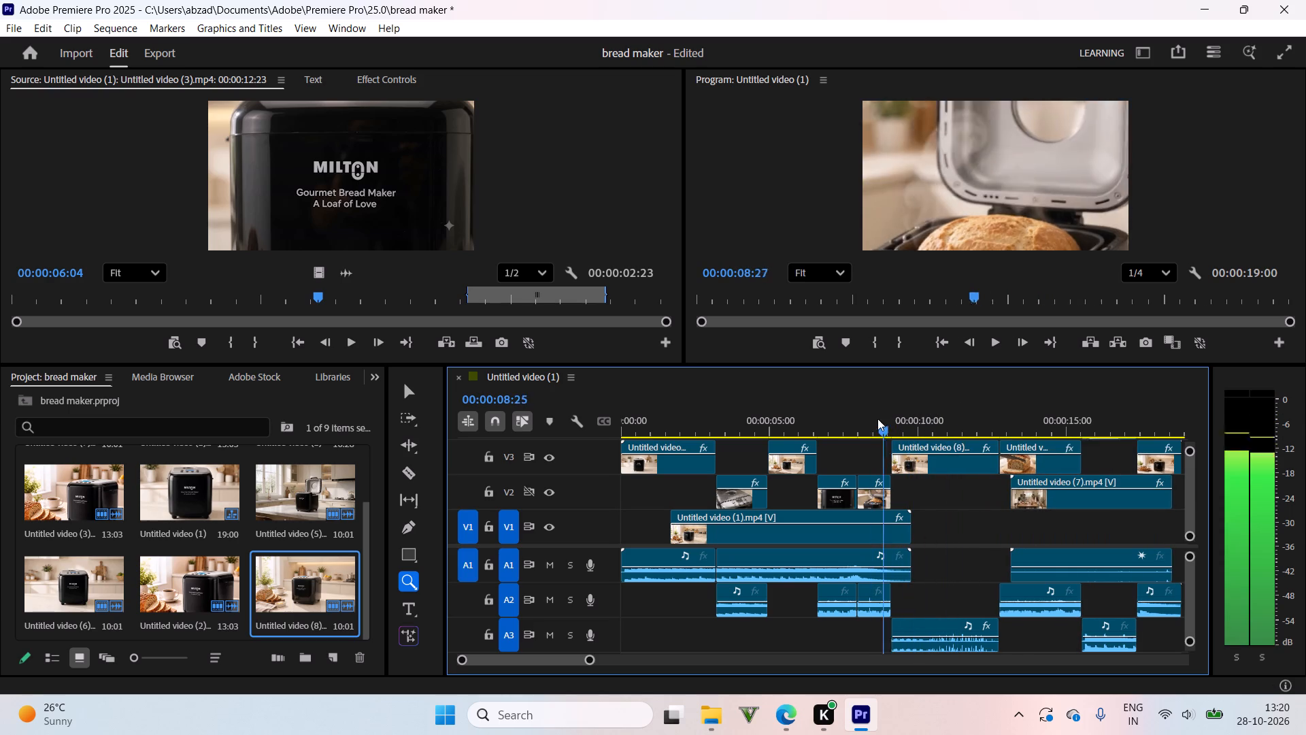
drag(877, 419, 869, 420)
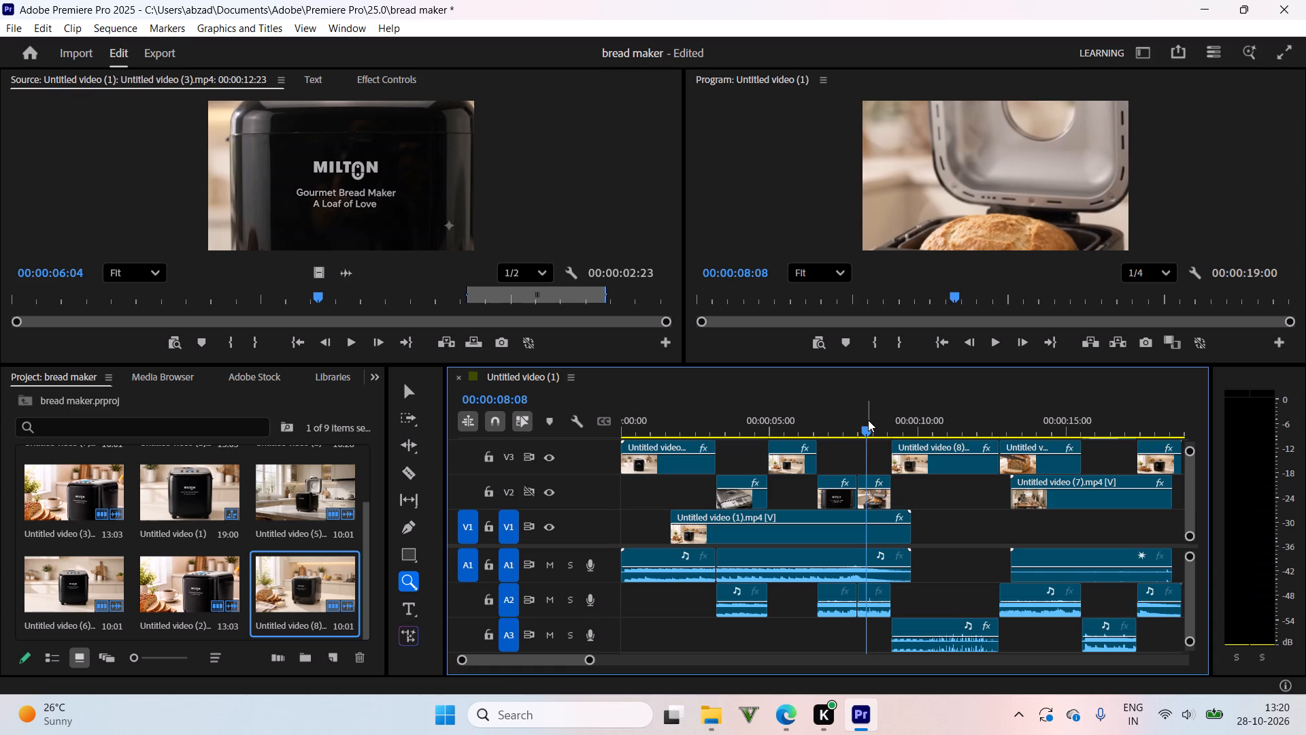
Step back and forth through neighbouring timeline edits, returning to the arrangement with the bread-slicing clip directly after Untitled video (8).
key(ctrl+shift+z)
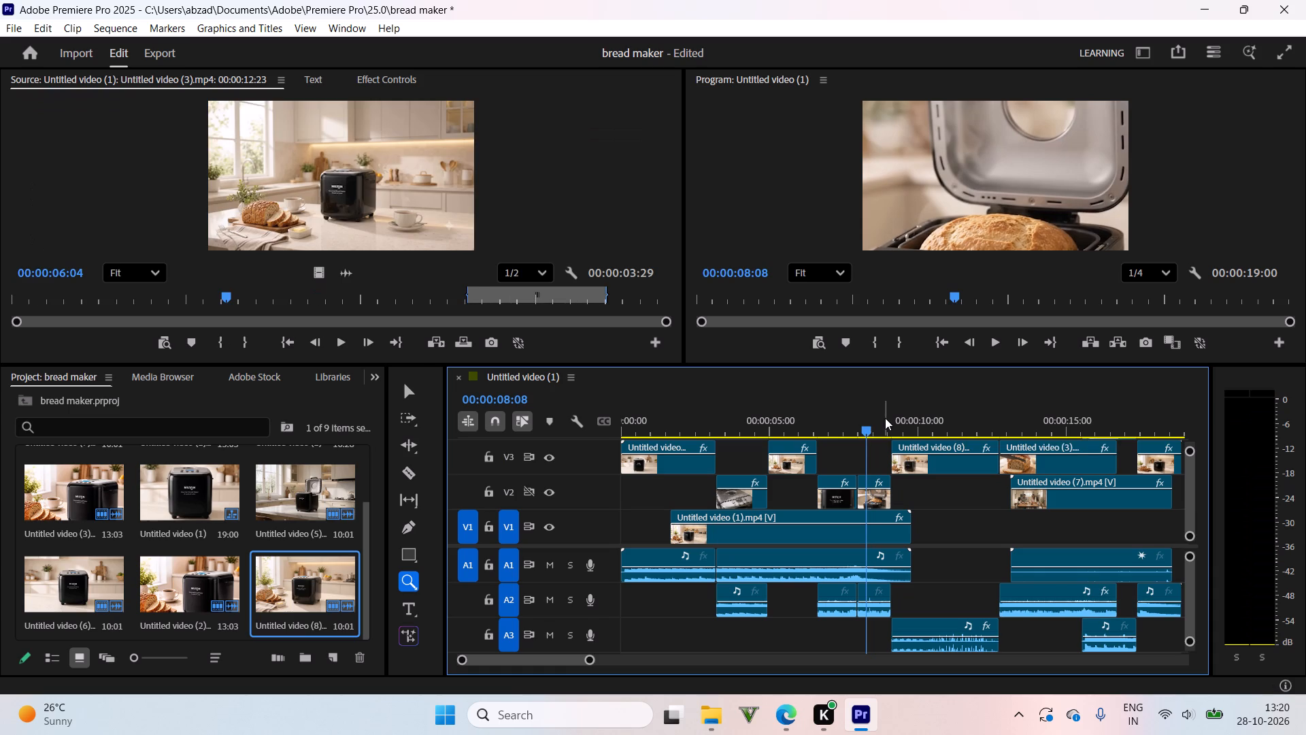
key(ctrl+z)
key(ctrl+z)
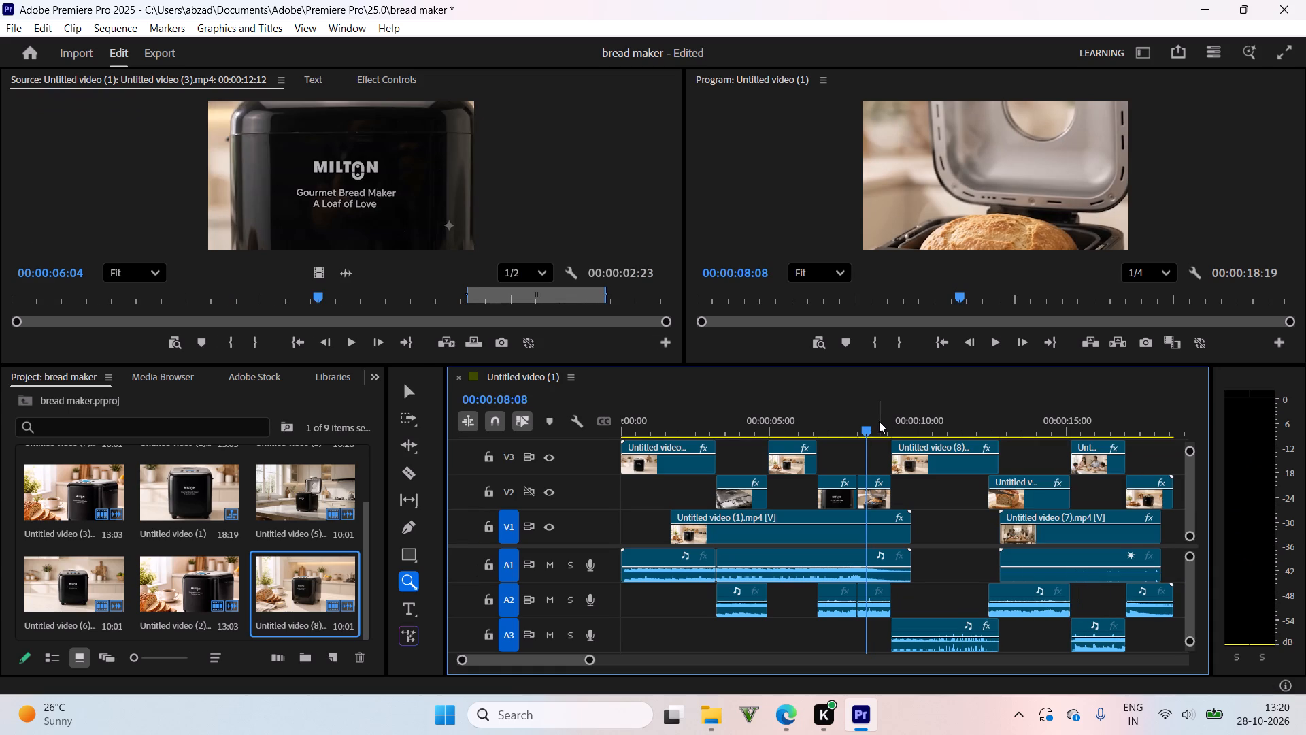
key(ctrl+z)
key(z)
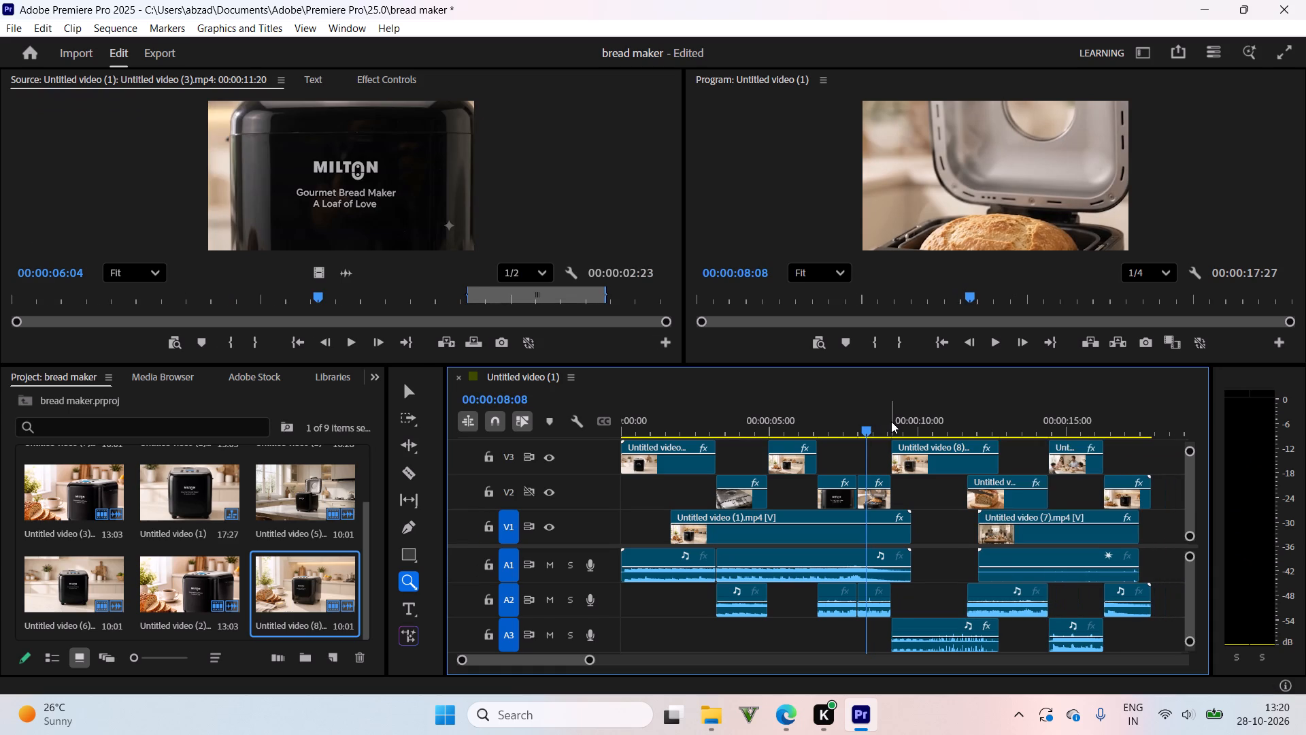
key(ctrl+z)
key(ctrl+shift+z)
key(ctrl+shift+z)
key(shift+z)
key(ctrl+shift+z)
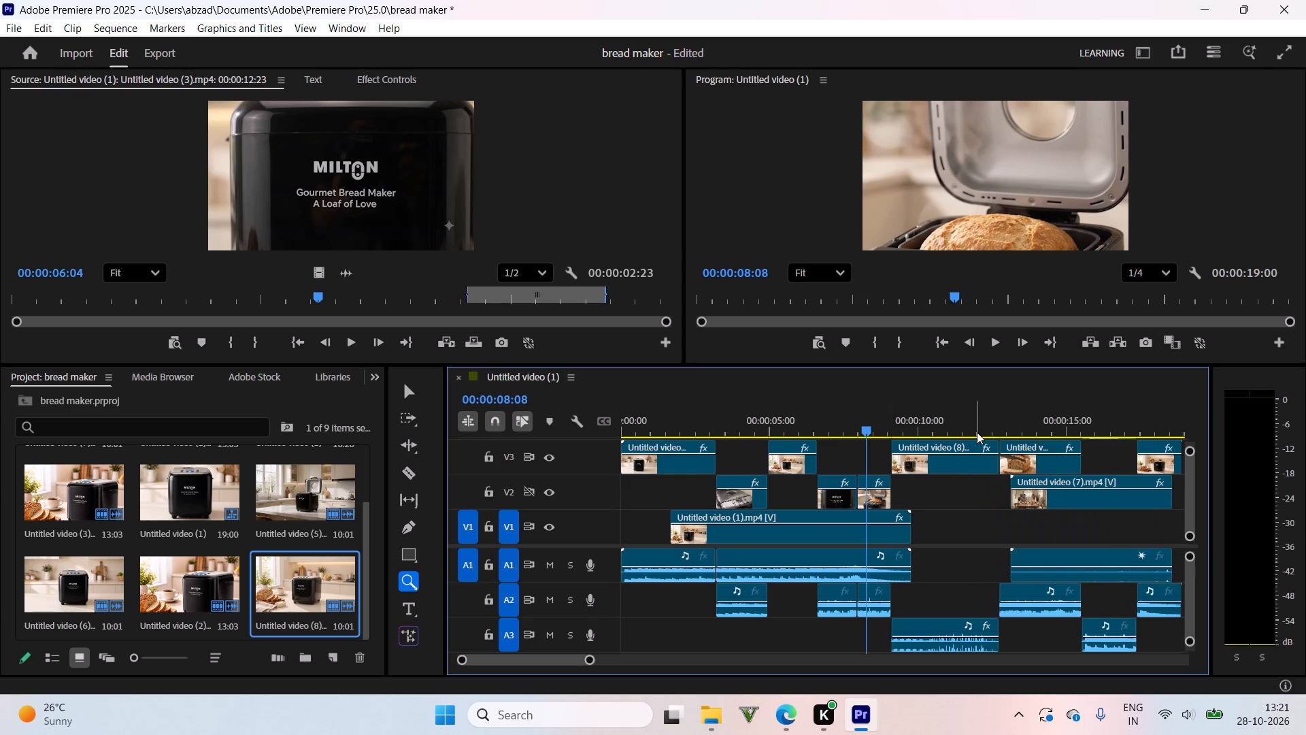
Play the restored sequence from the bread maker shot to its end and scrub the Milton logo shot's opening cut.
drag(944, 424, 1024, 411)
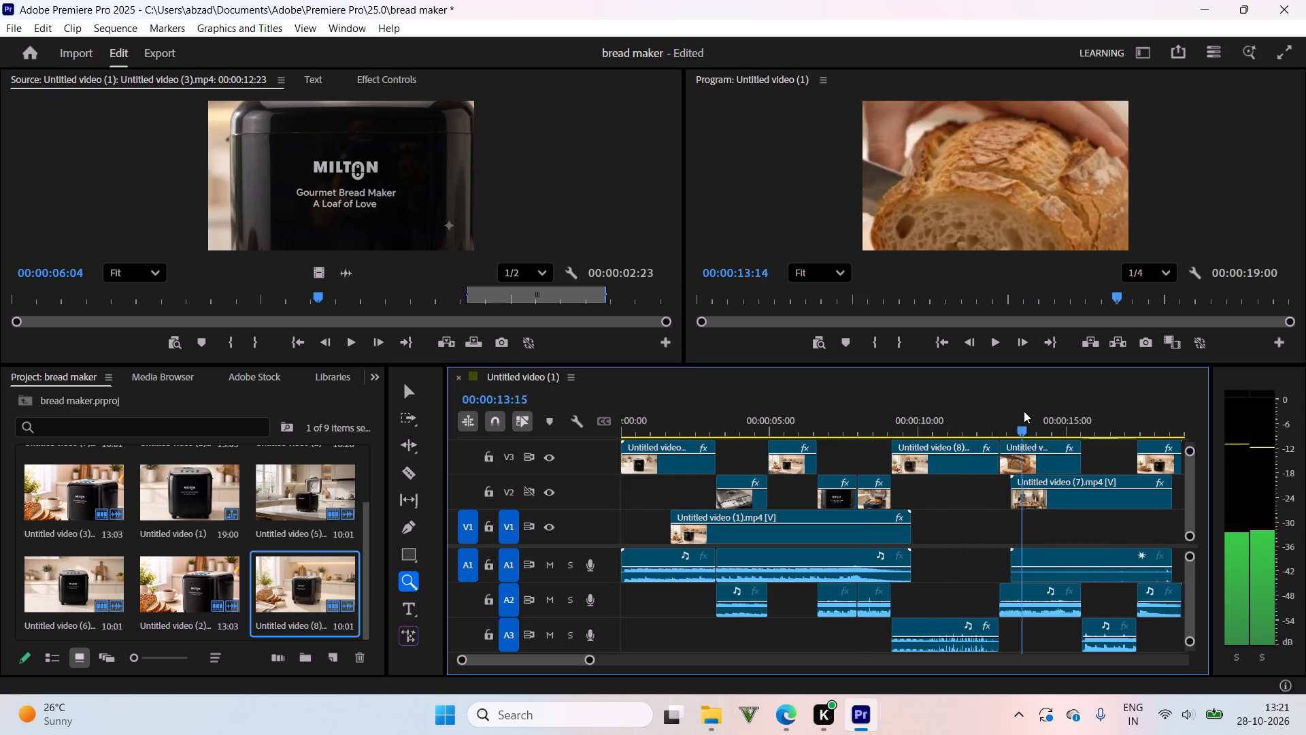
drag(1024, 411, 924, 410)
key(space)
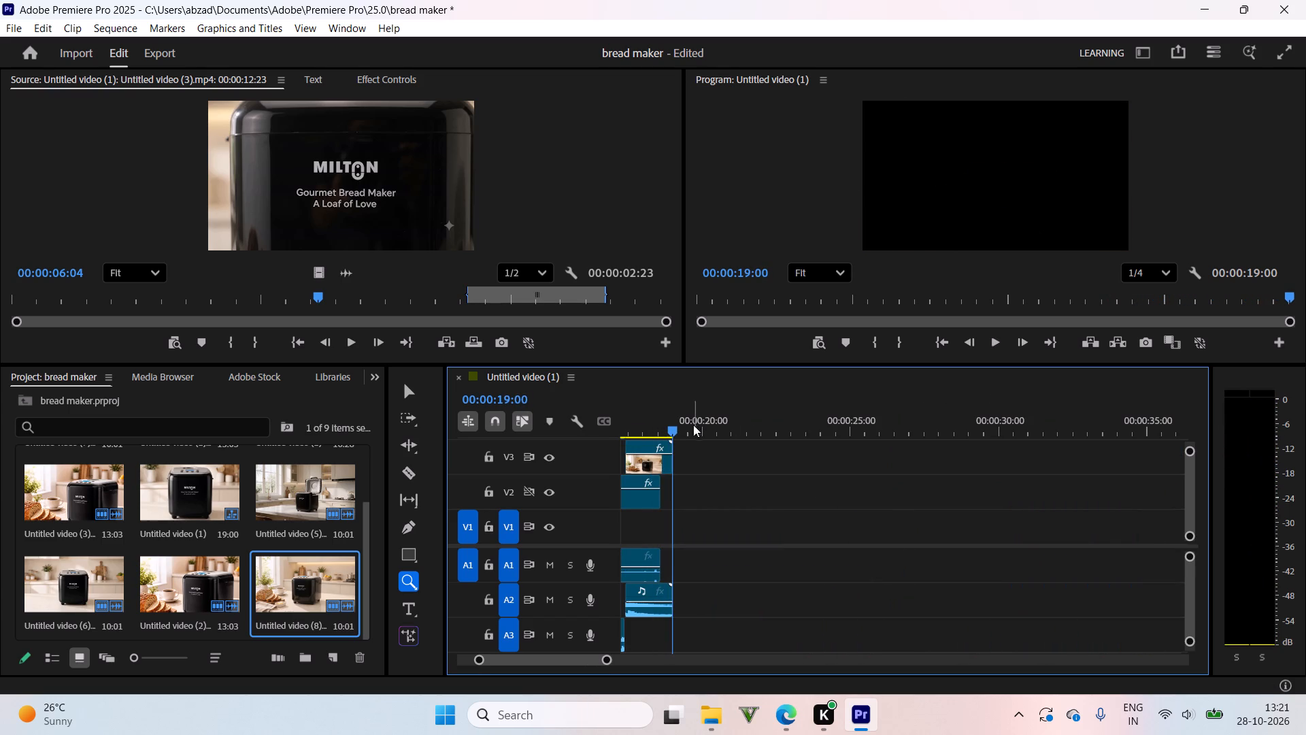
drag(654, 424, 723, 487)
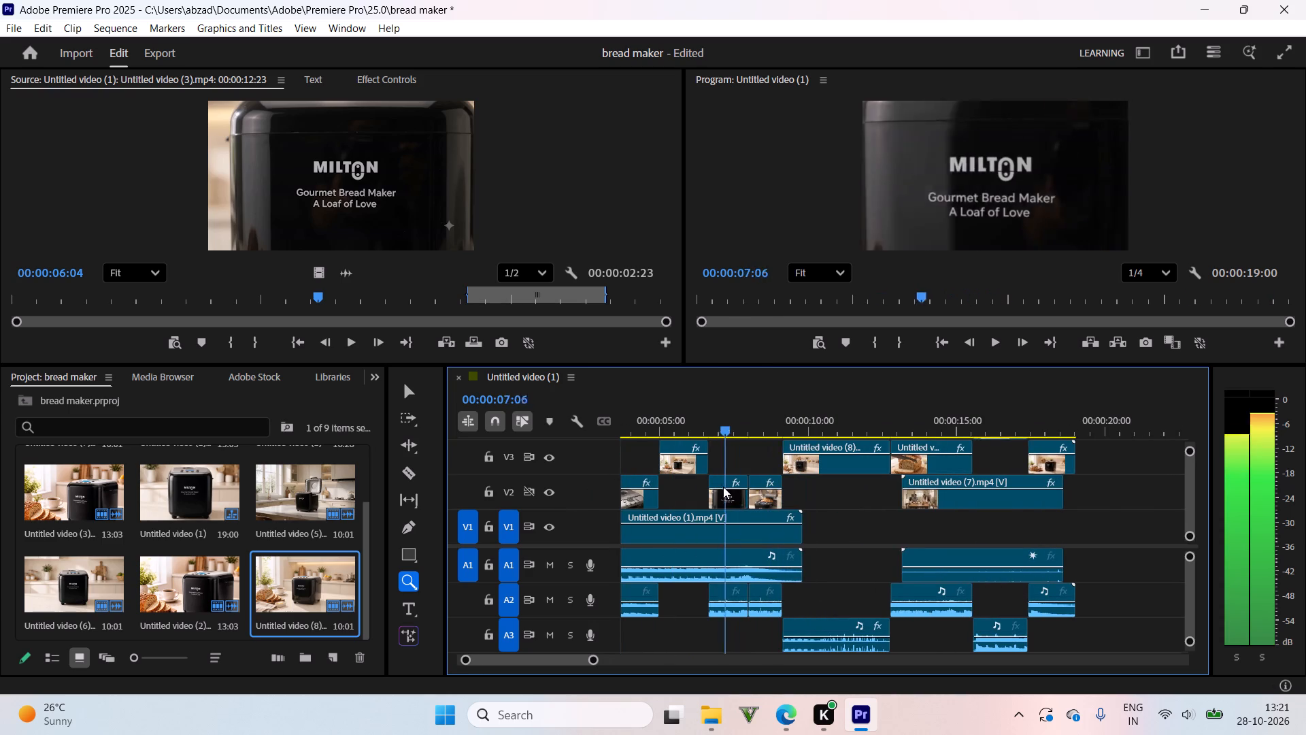
drag(723, 487, 707, 476)
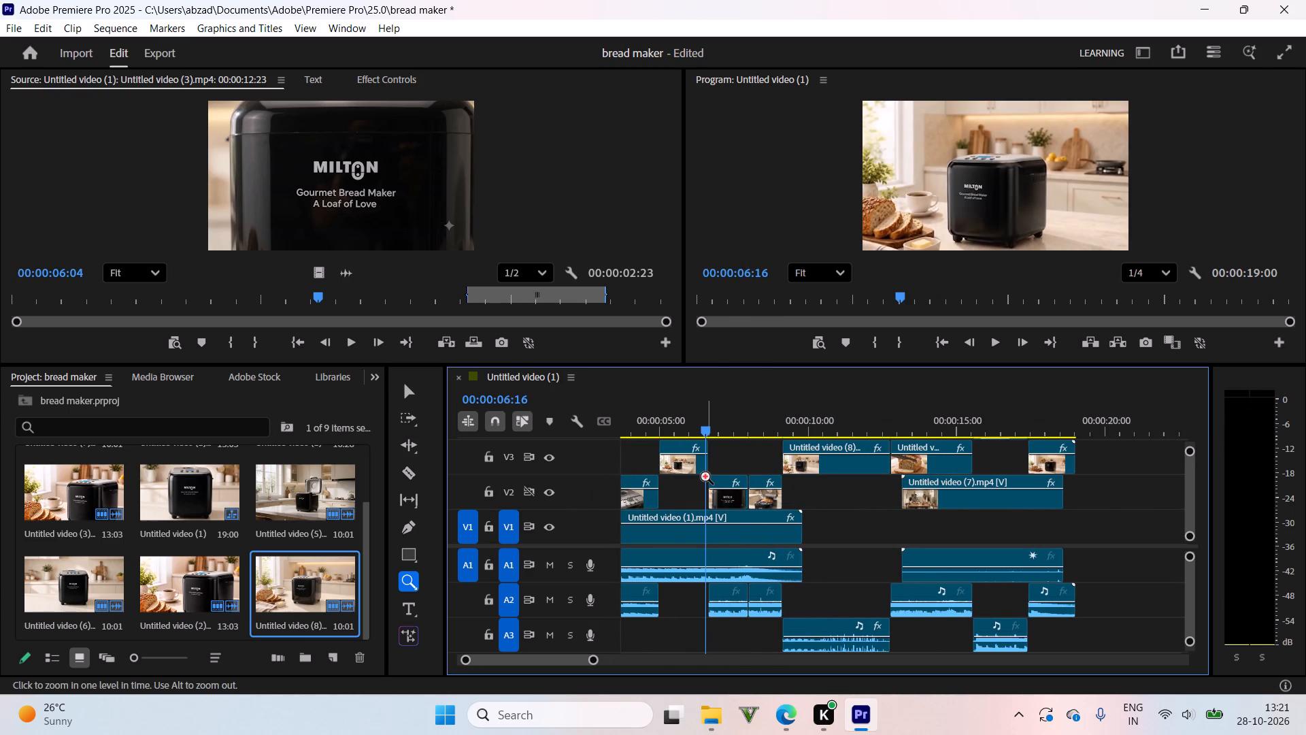
Play and scrub the sequence from the early bread maker shots to the bread collage to examine the cuts.
key(space)
click(739, 462)
drag(713, 427, 728, 517)
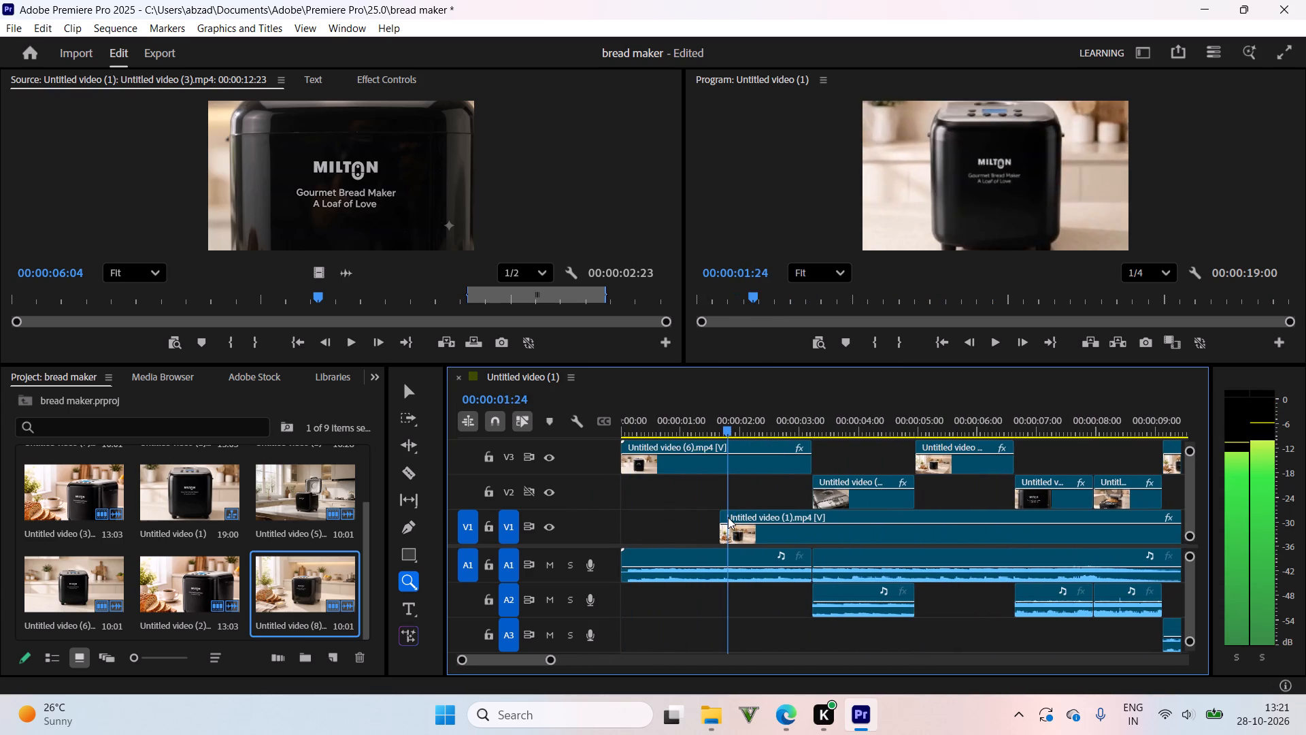
drag(728, 517, 901, 517)
key(space)
key(space)
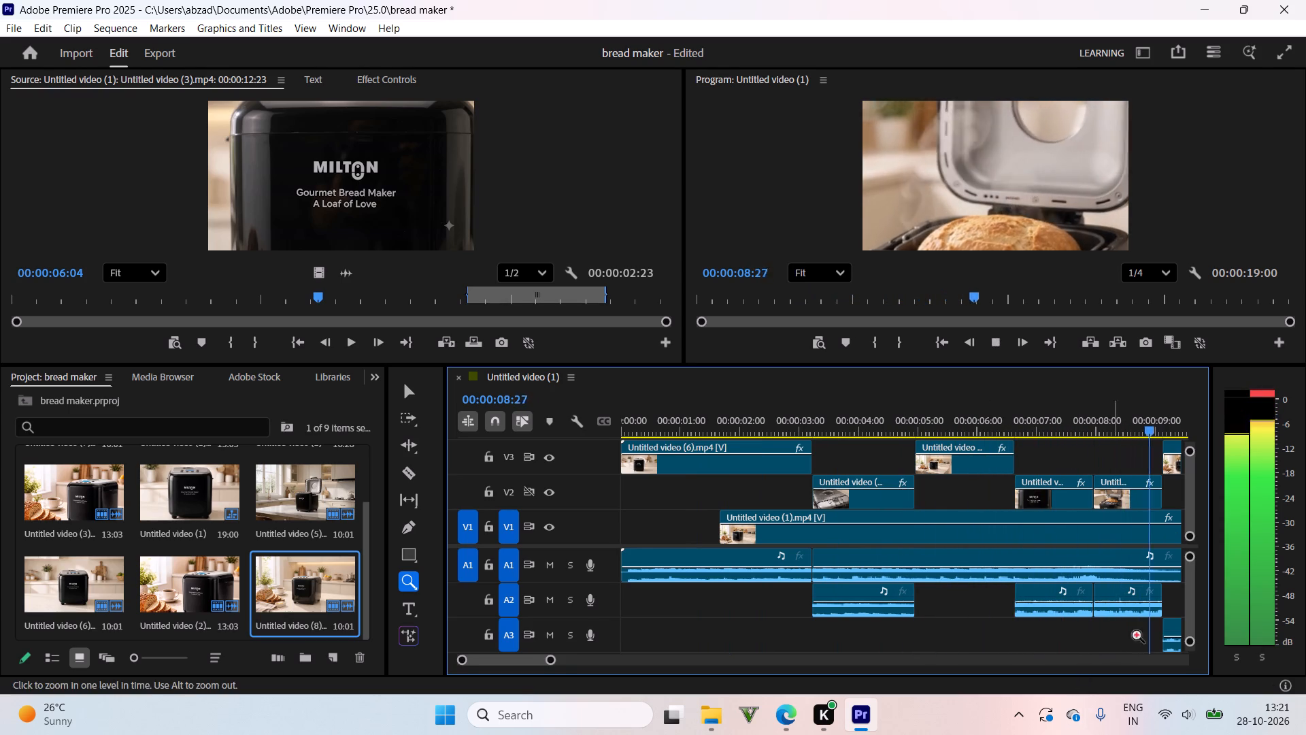
drag(709, 425, 857, 478)
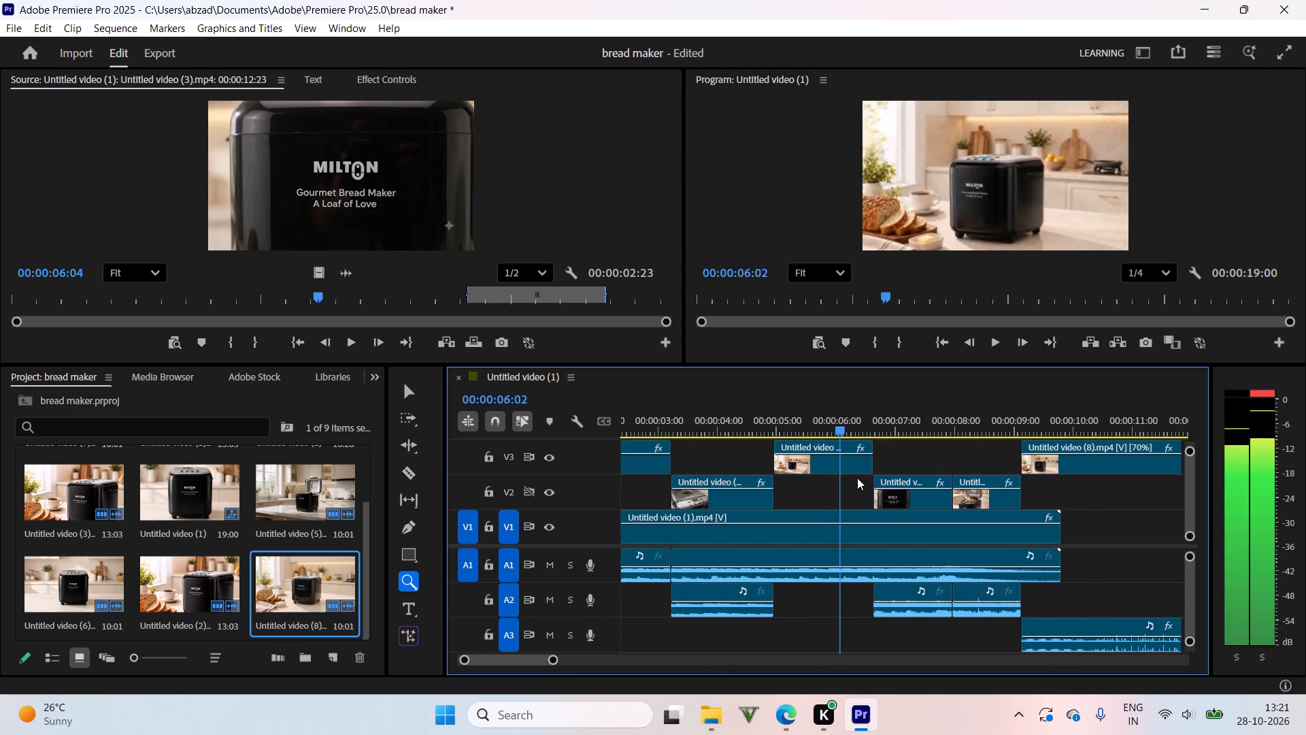
drag(857, 478, 1072, 495)
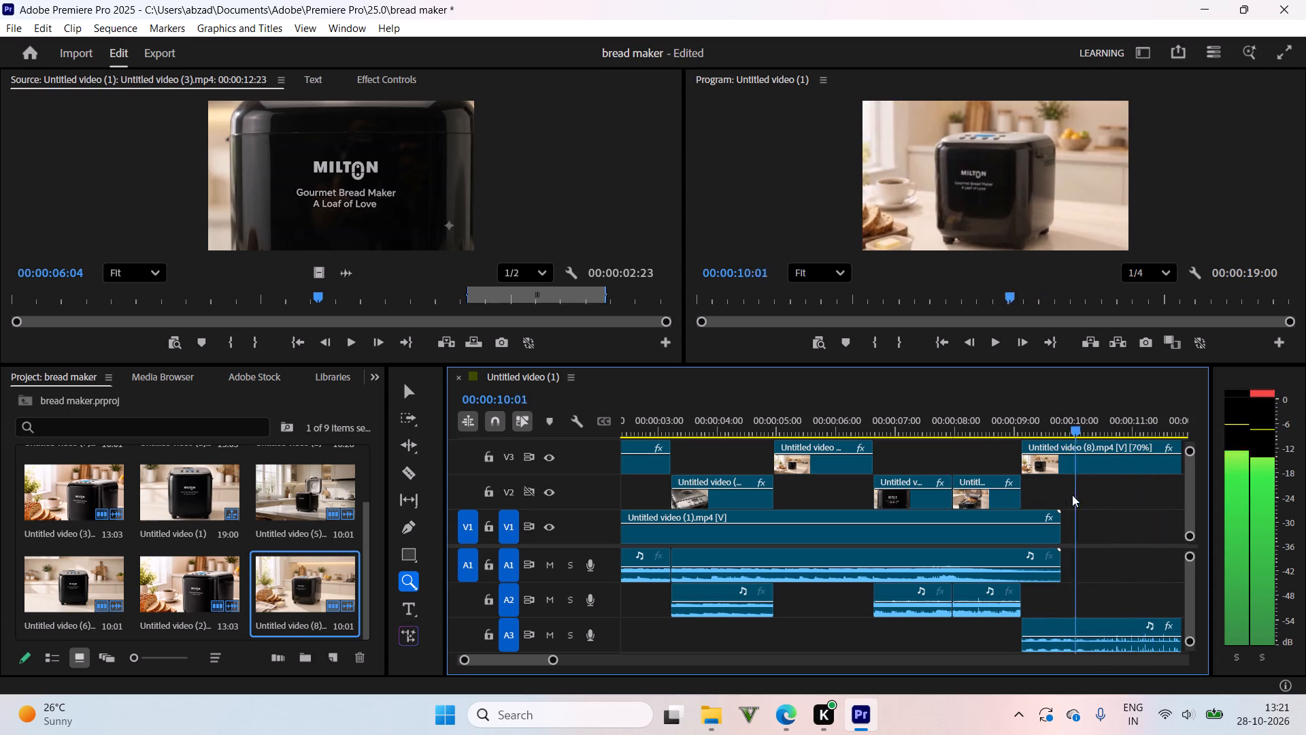
drag(1072, 495, 1141, 502)
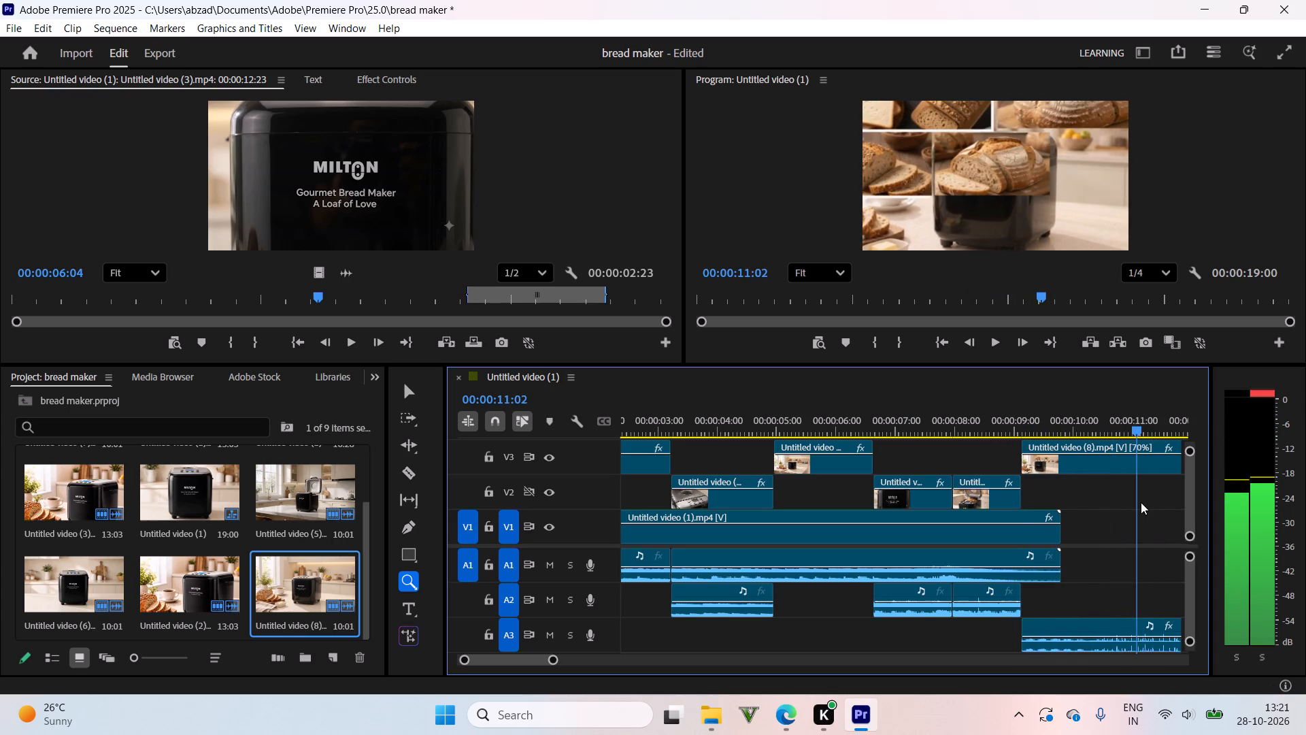
drag(1141, 502, 1086, 503)
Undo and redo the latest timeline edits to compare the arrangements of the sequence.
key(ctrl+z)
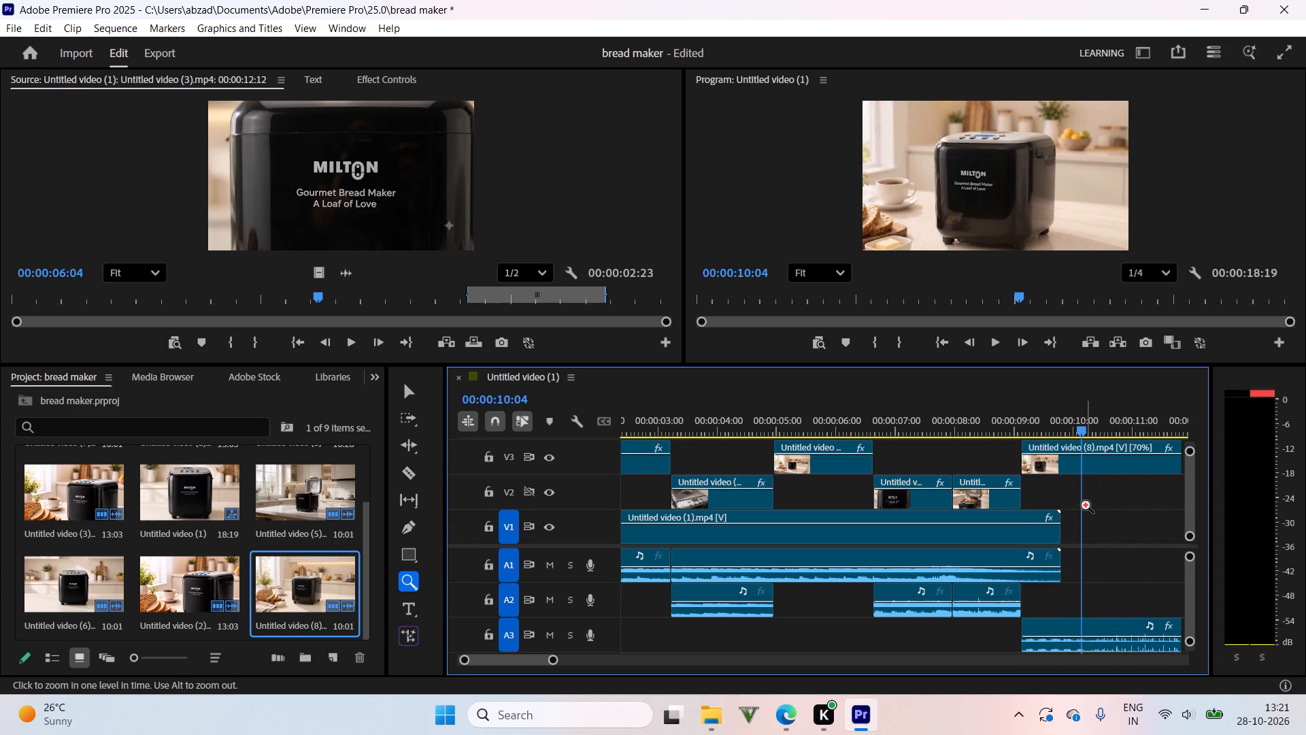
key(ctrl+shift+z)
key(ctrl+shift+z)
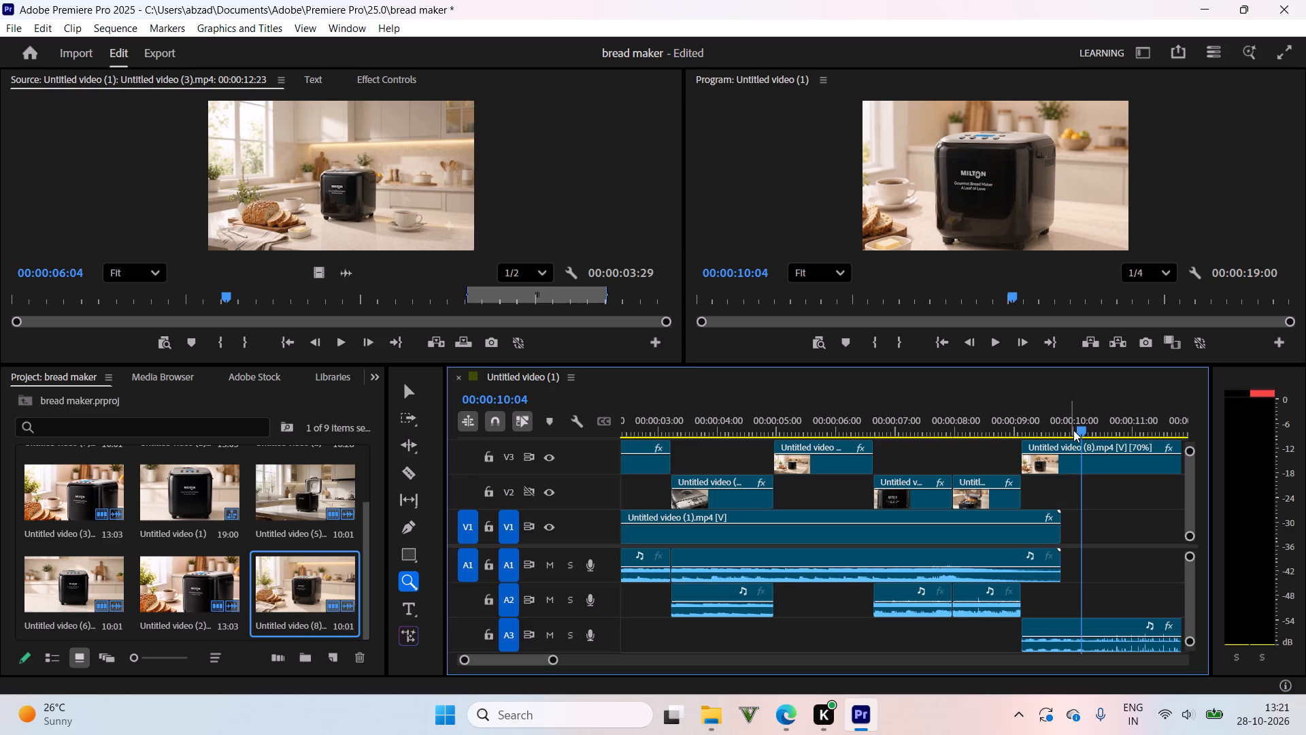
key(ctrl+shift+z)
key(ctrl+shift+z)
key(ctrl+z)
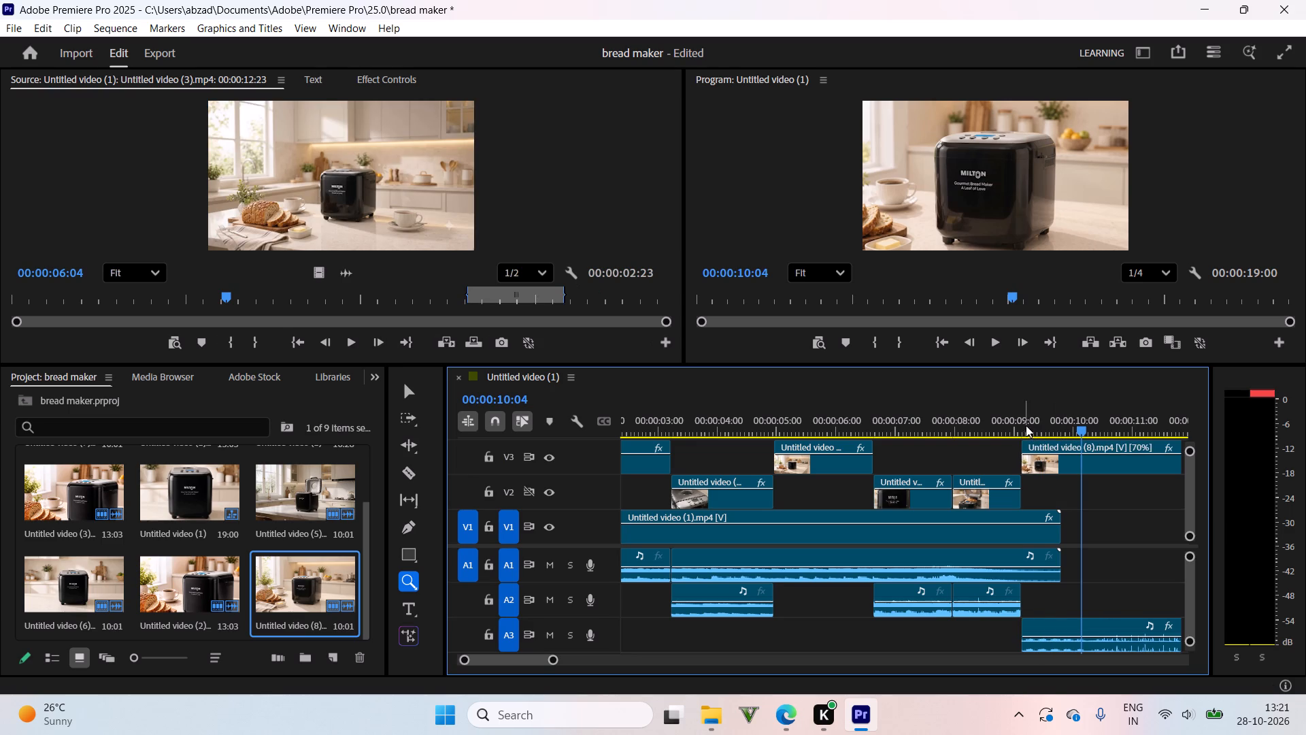
Scrub Untitled video (8), play through to the closing Milton logo, and recheck the open-lid loaf shot.
drag(1026, 419, 1182, 437)
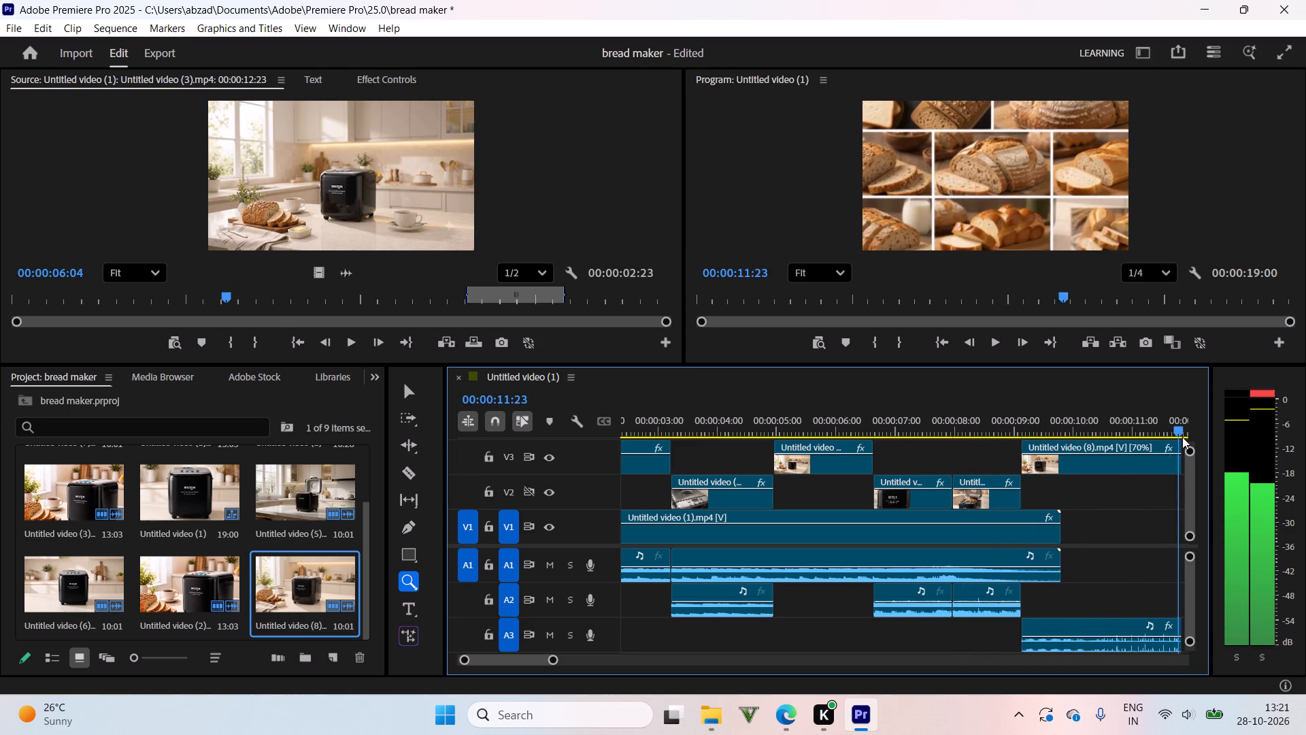
drag(1182, 437, 949, 467)
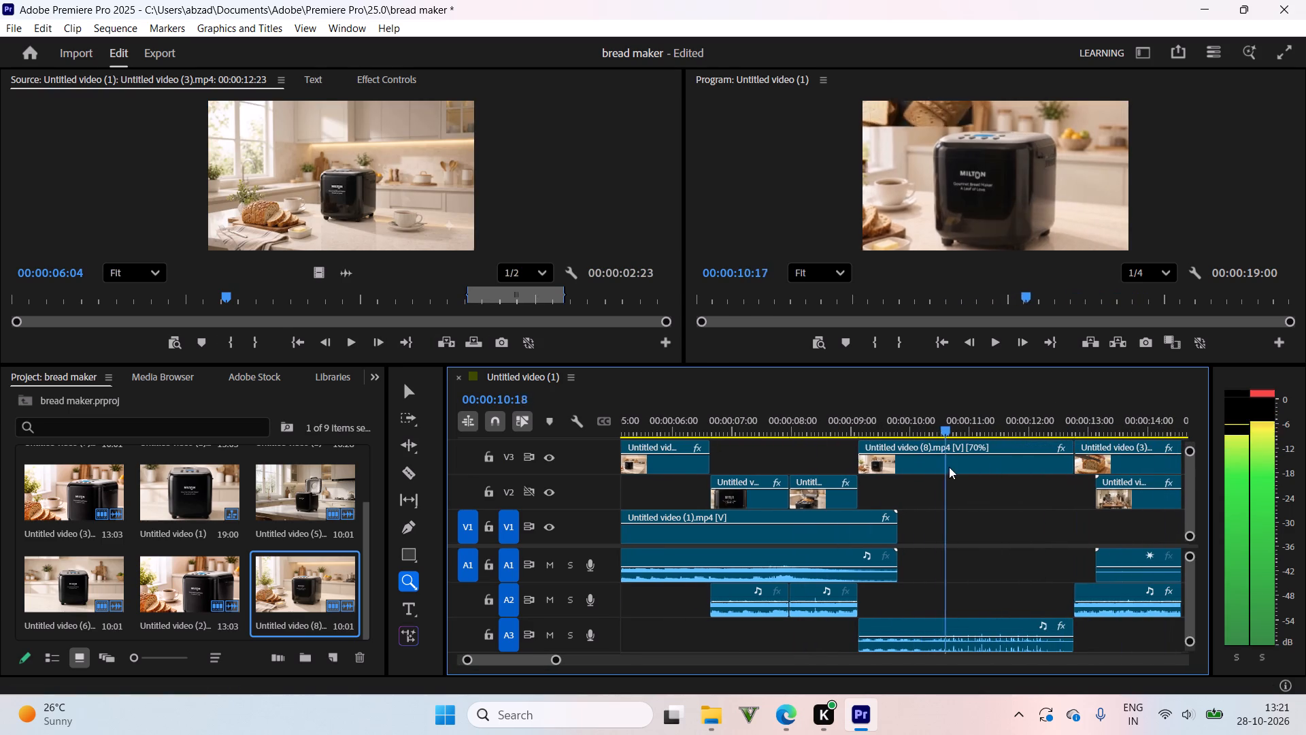
drag(949, 467, 899, 459)
key(space)
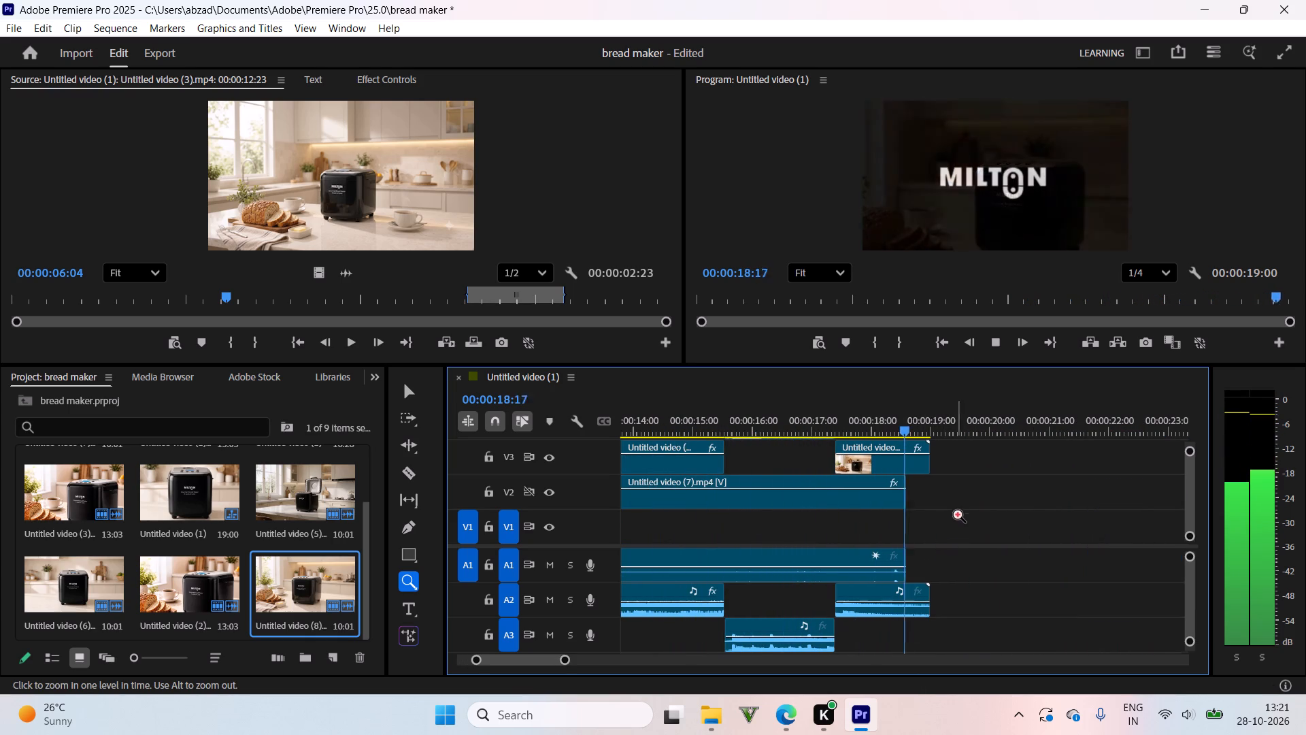
drag(901, 420, 656, 523)
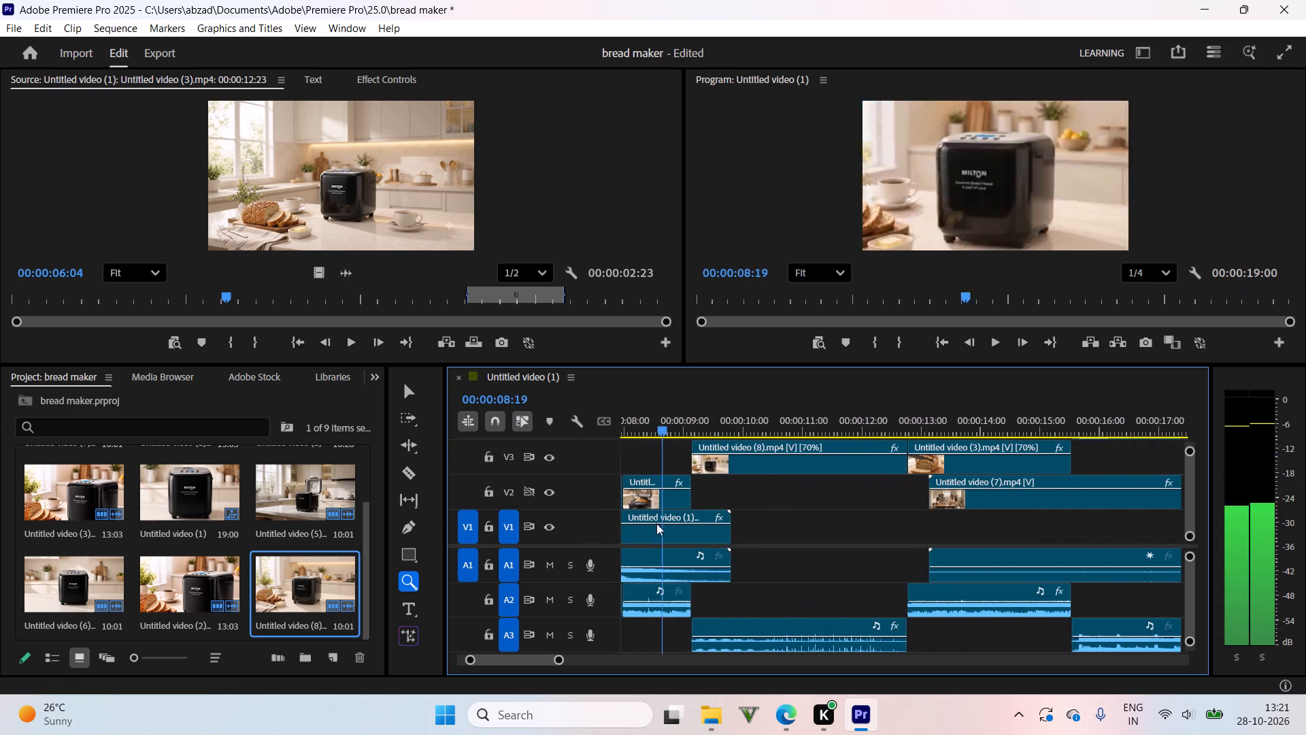
drag(656, 523, 876, 549)
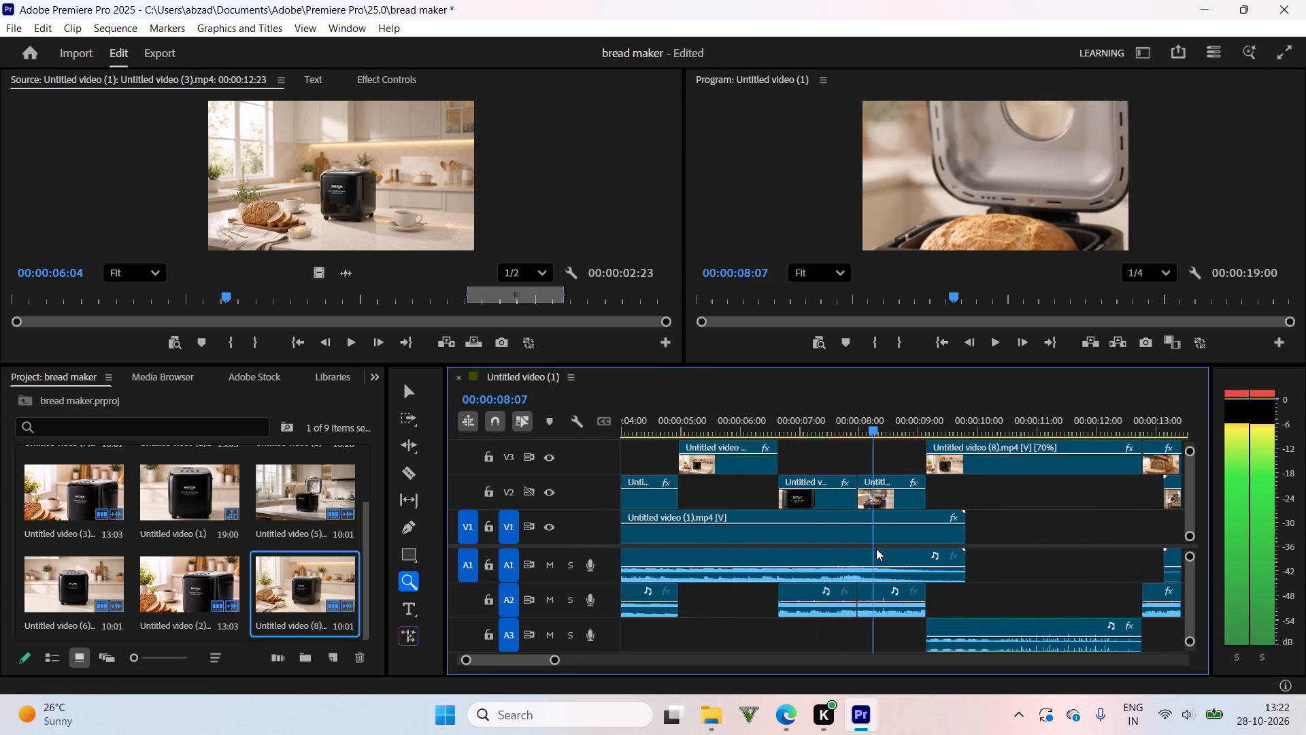
drag(876, 549, 892, 538)
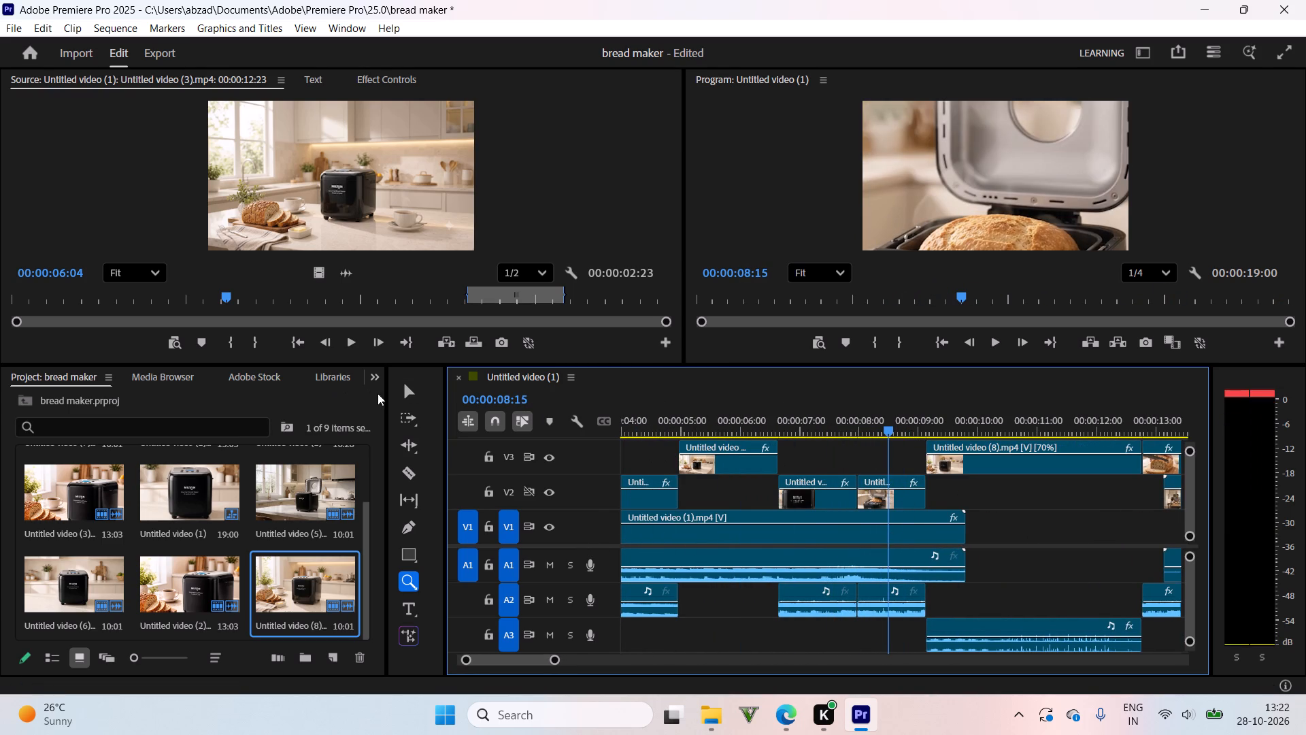
Set the open-lid loaf clip's speed to 70% without rippling the trailing clips.
click(406, 393)
click(892, 502)
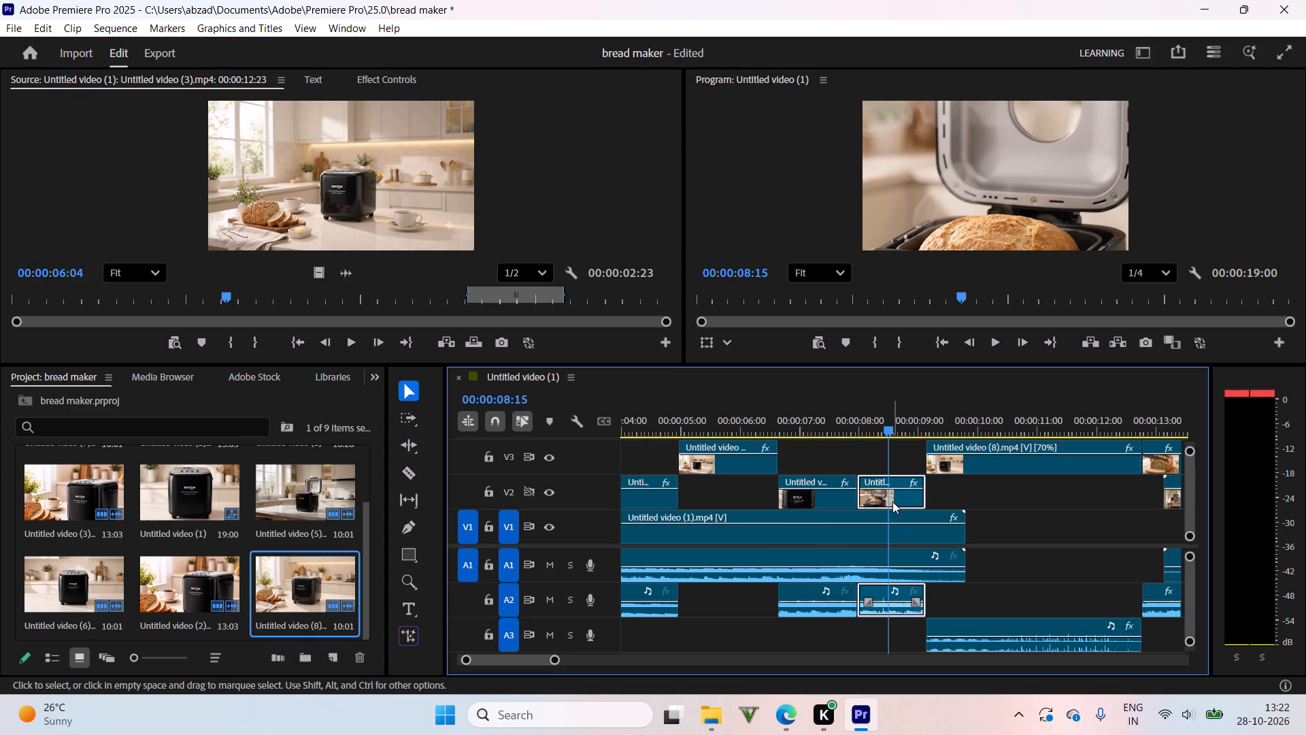
right_click(892, 501)
click(951, 479)
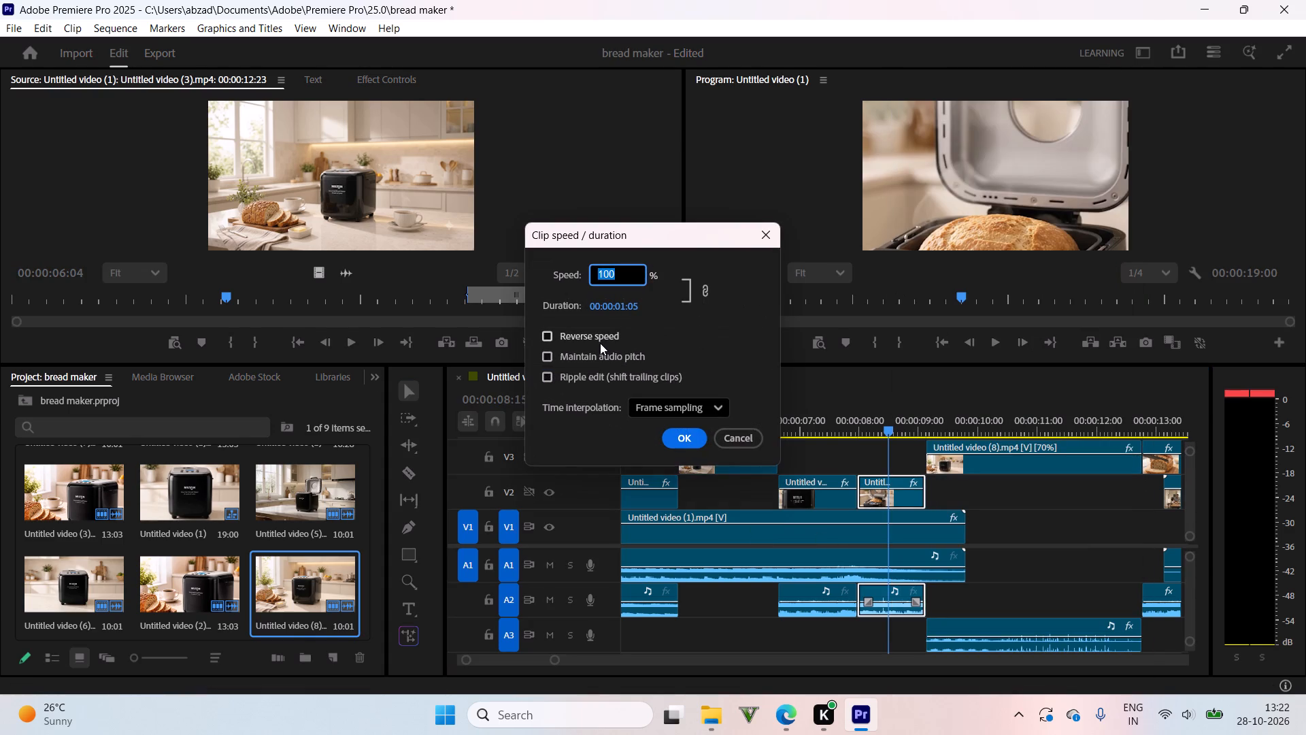
key(BackSpace)
text(70)
click(680, 440)
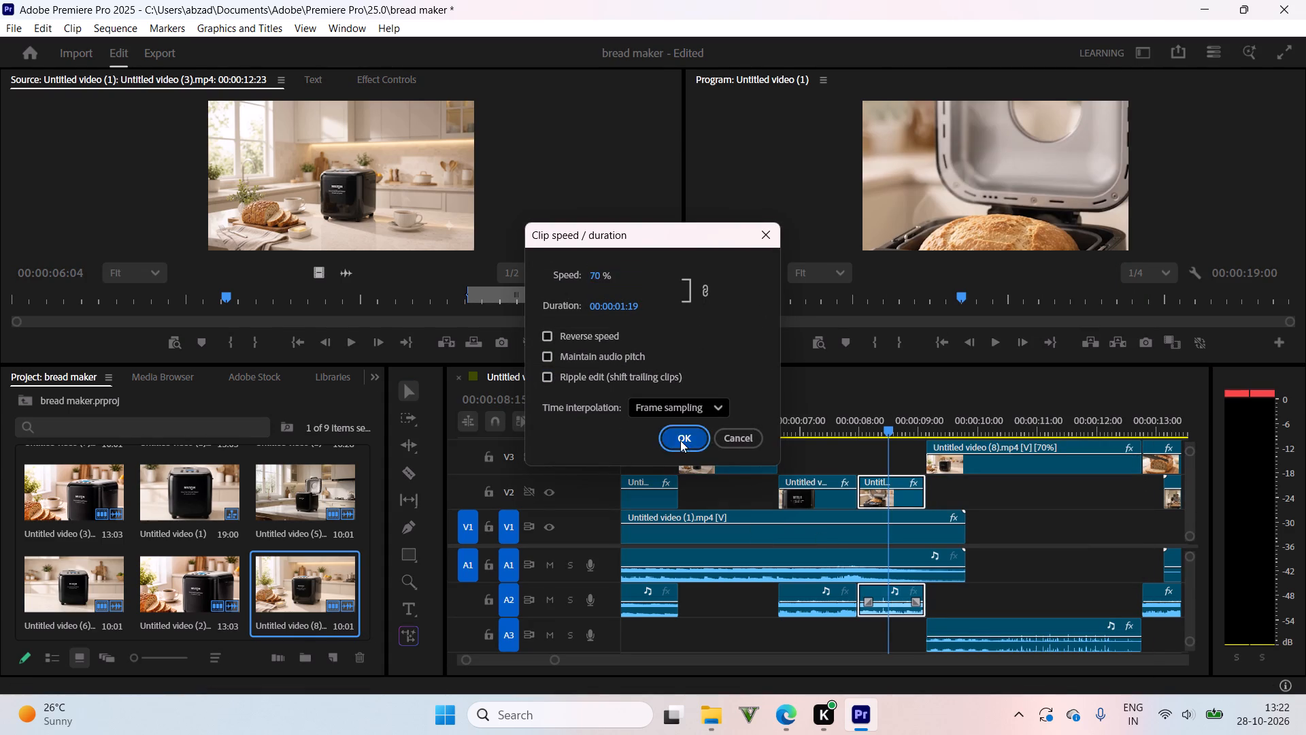
Shift Untitled video (8) and all following video and audio clips about 20 frames later, clear of the loaf clip.
click(947, 442)
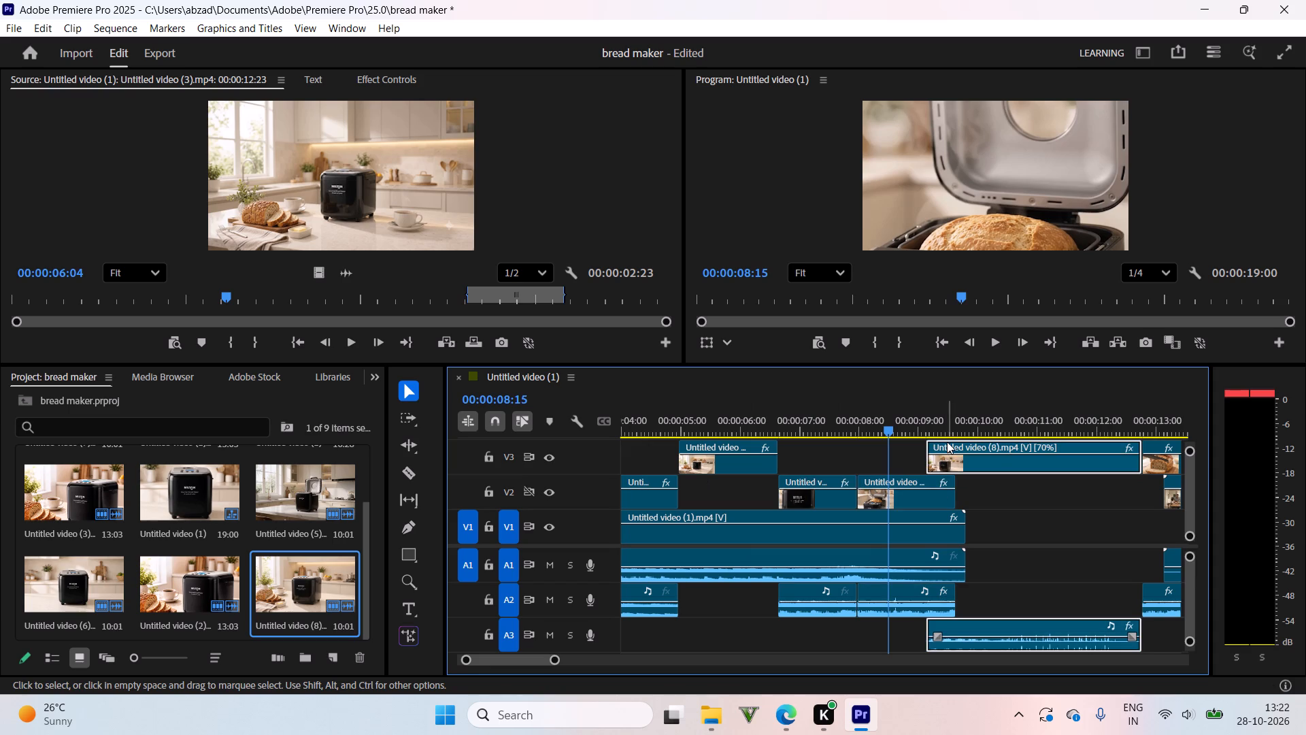
scroll(1021, 487, down, 3)
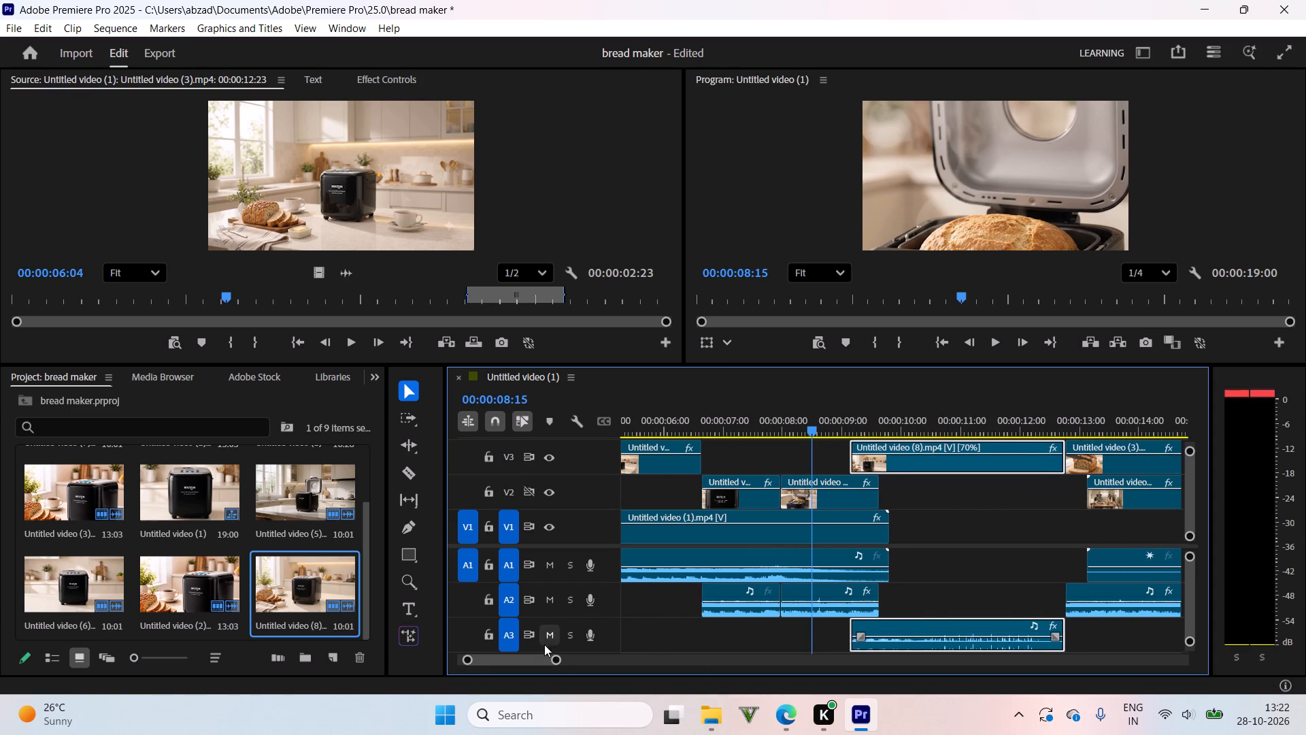
drag(557, 659, 586, 666)
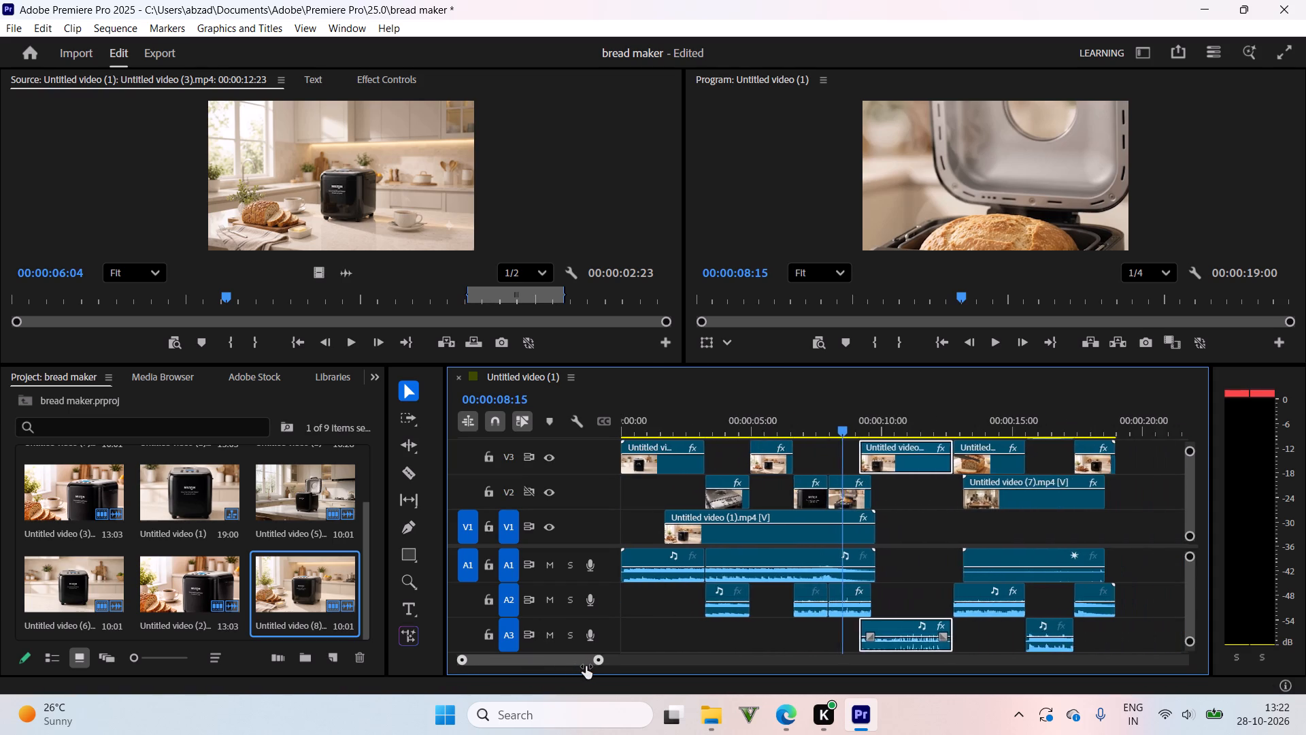
drag(586, 666, 596, 668)
click(1165, 459)
drag(1141, 457, 886, 657)
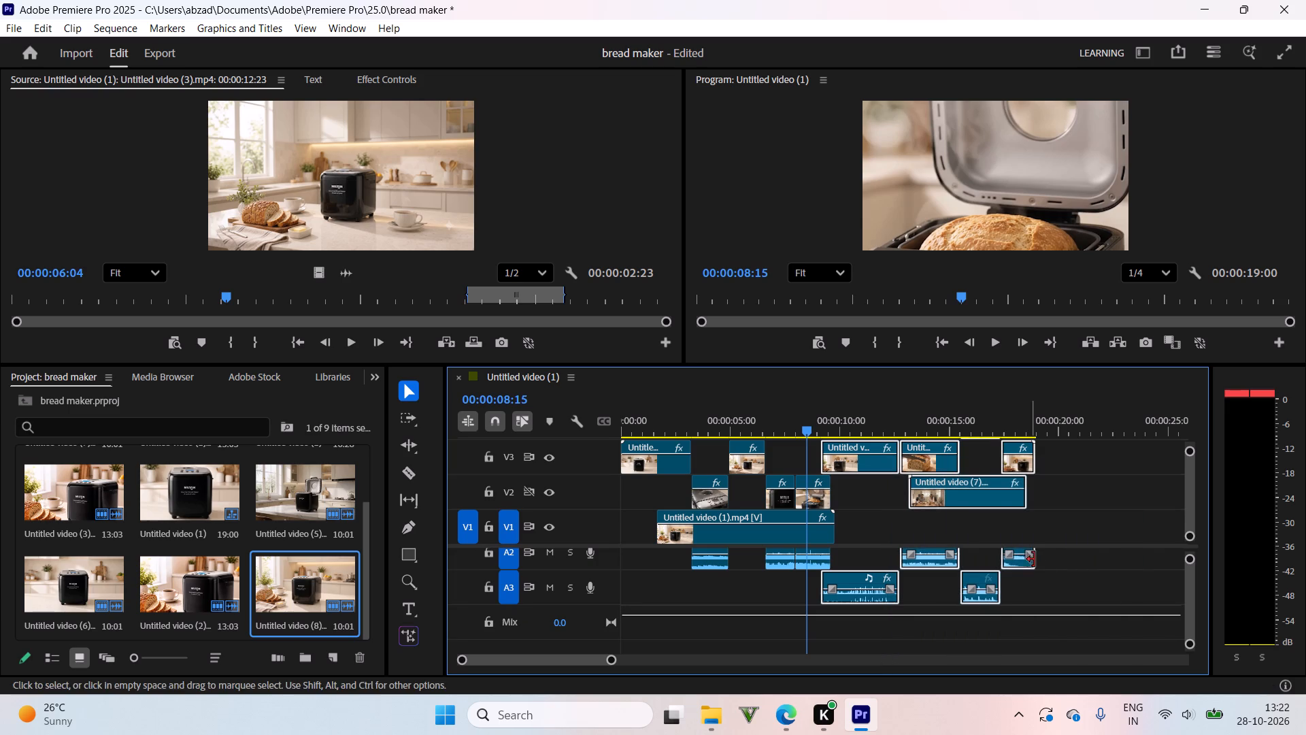
drag(837, 448, 848, 453)
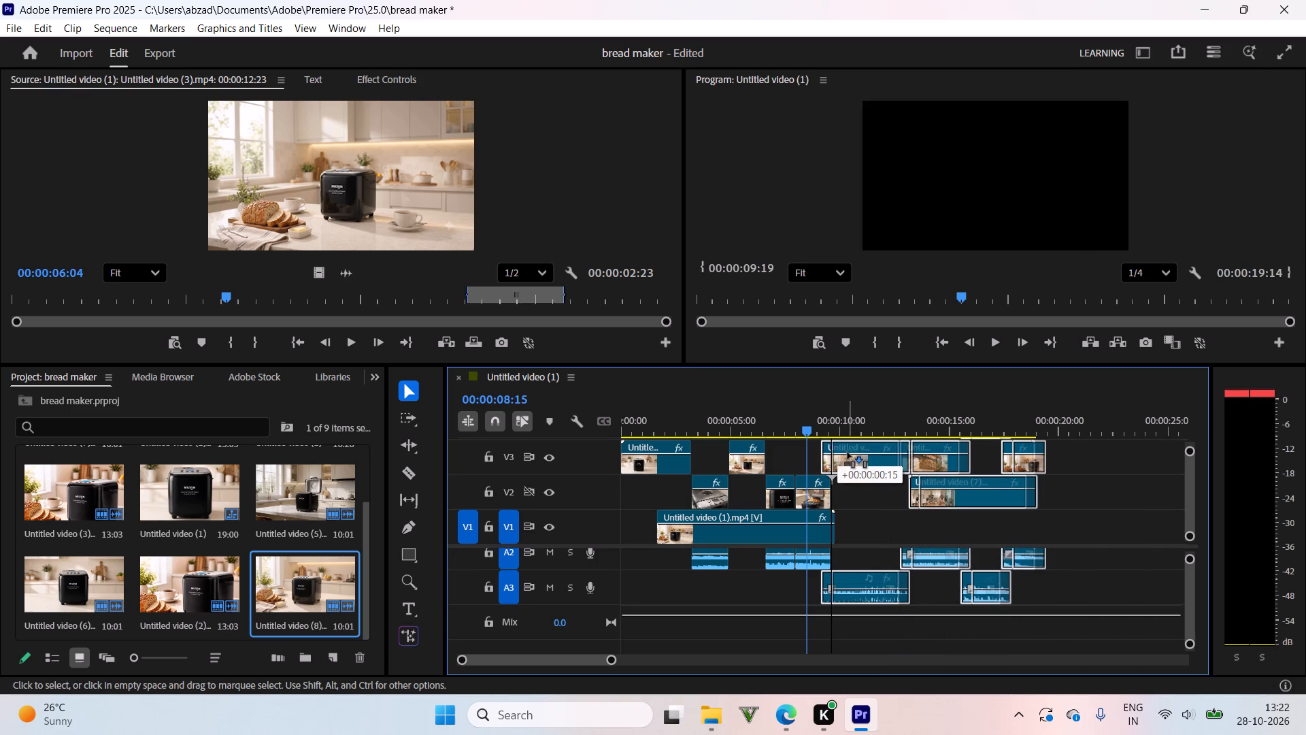
drag(848, 453, 858, 463)
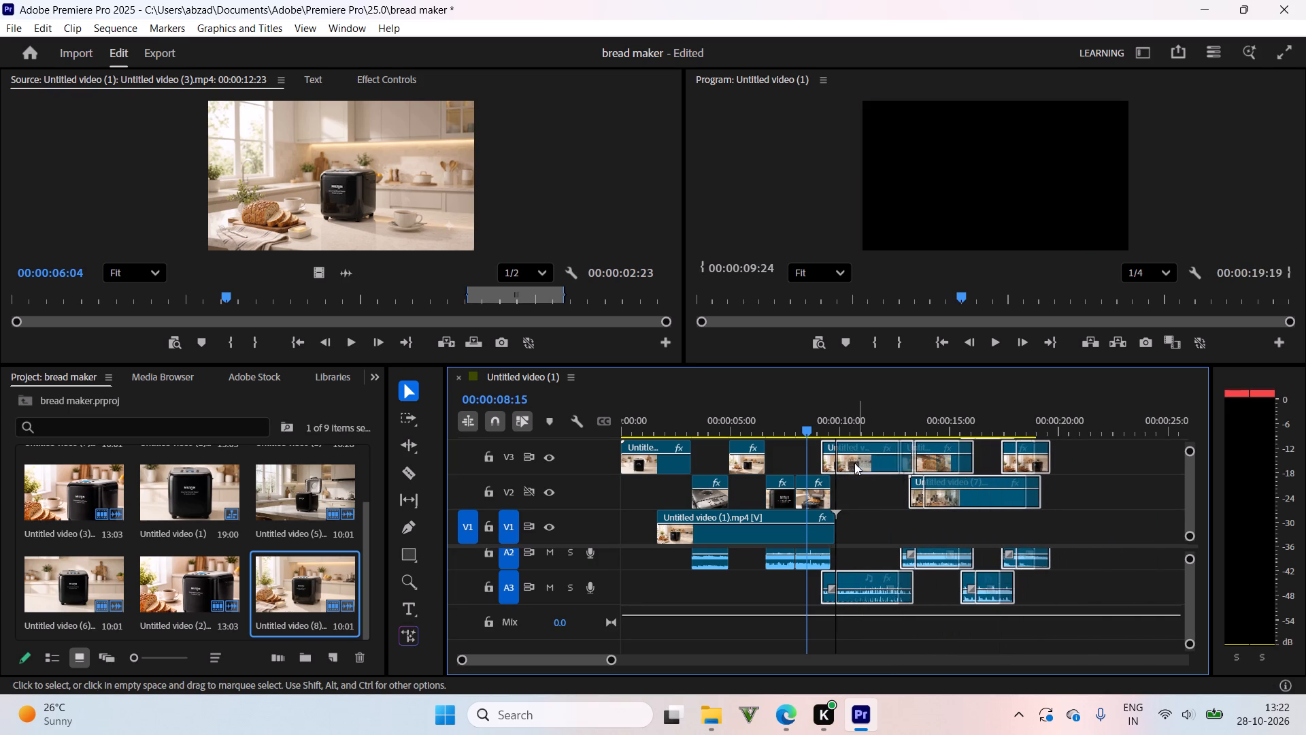
Play the join after the loaf clip and move the selected clips about 5 frames earlier to close the gap.
drag(822, 433, 811, 433)
key(space)
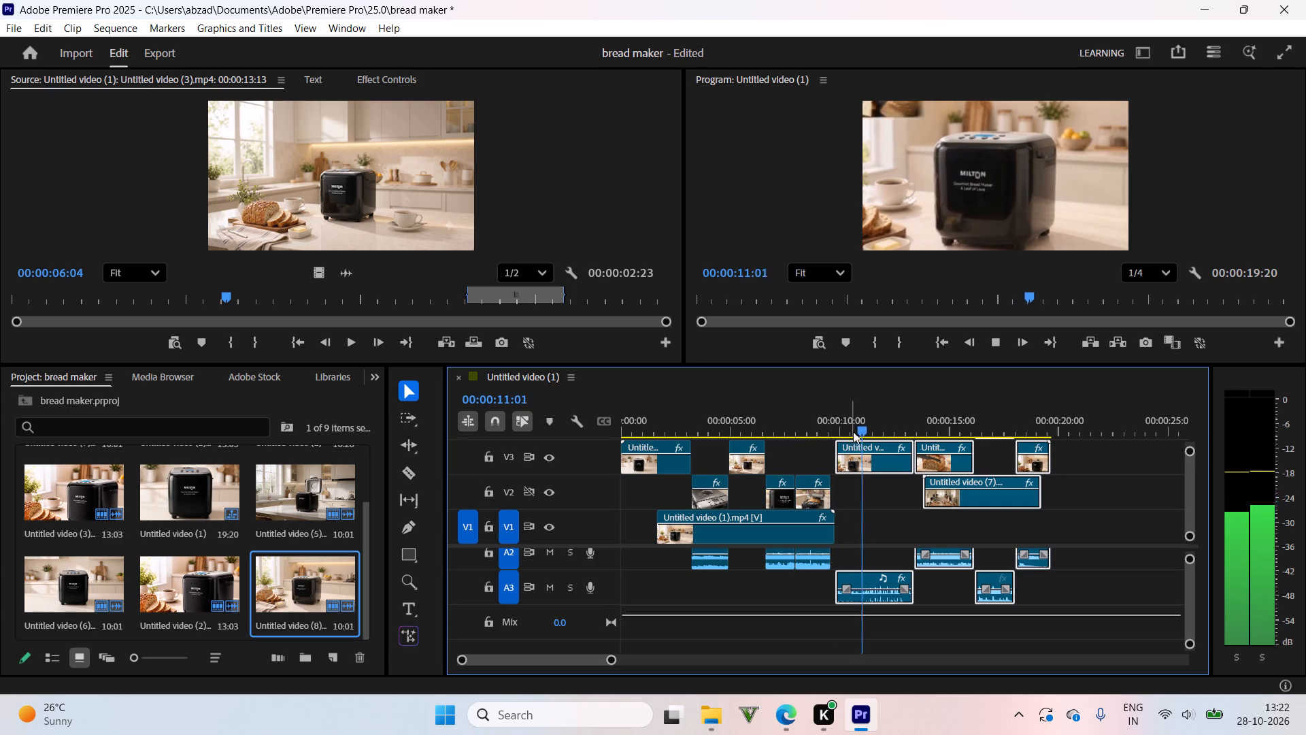
drag(852, 427, 832, 440)
click(858, 465)
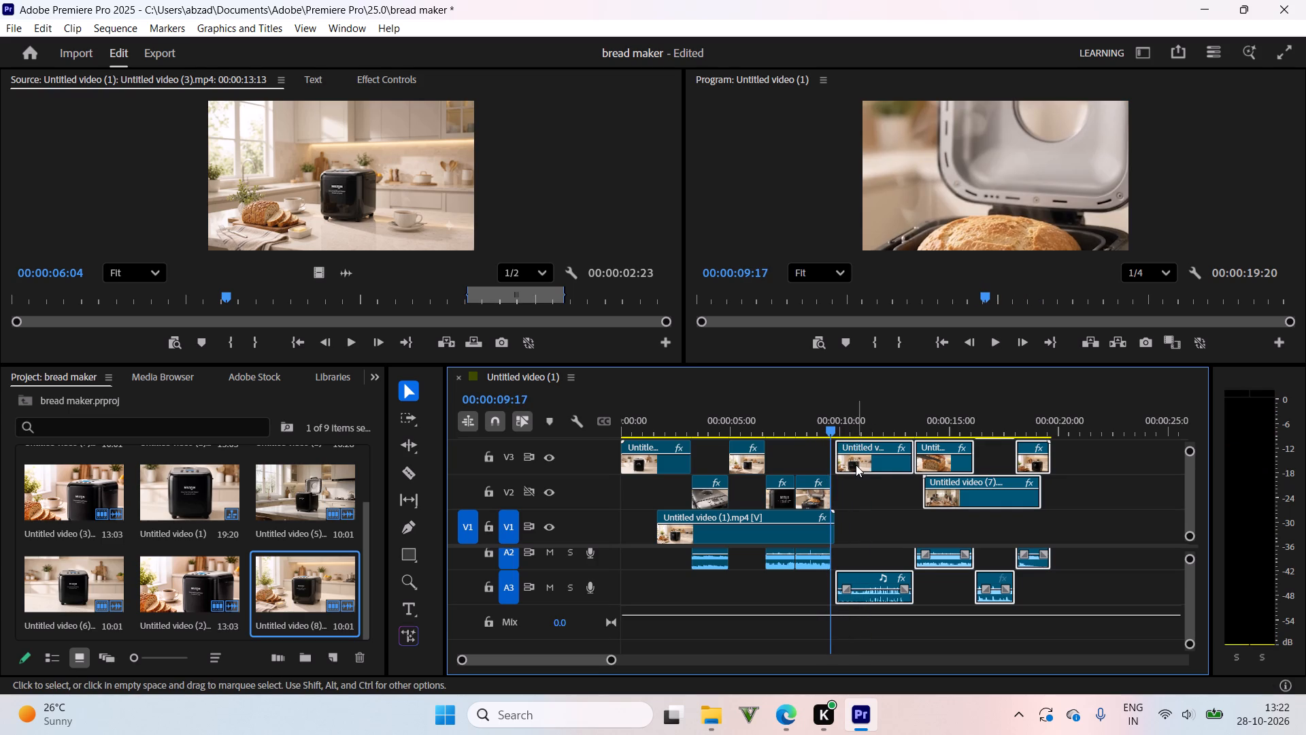
Play and scrub the adjusted sequence from the logo close-up and loaf shot to the final bread maker shot.
drag(832, 429, 812, 429)
key(space)
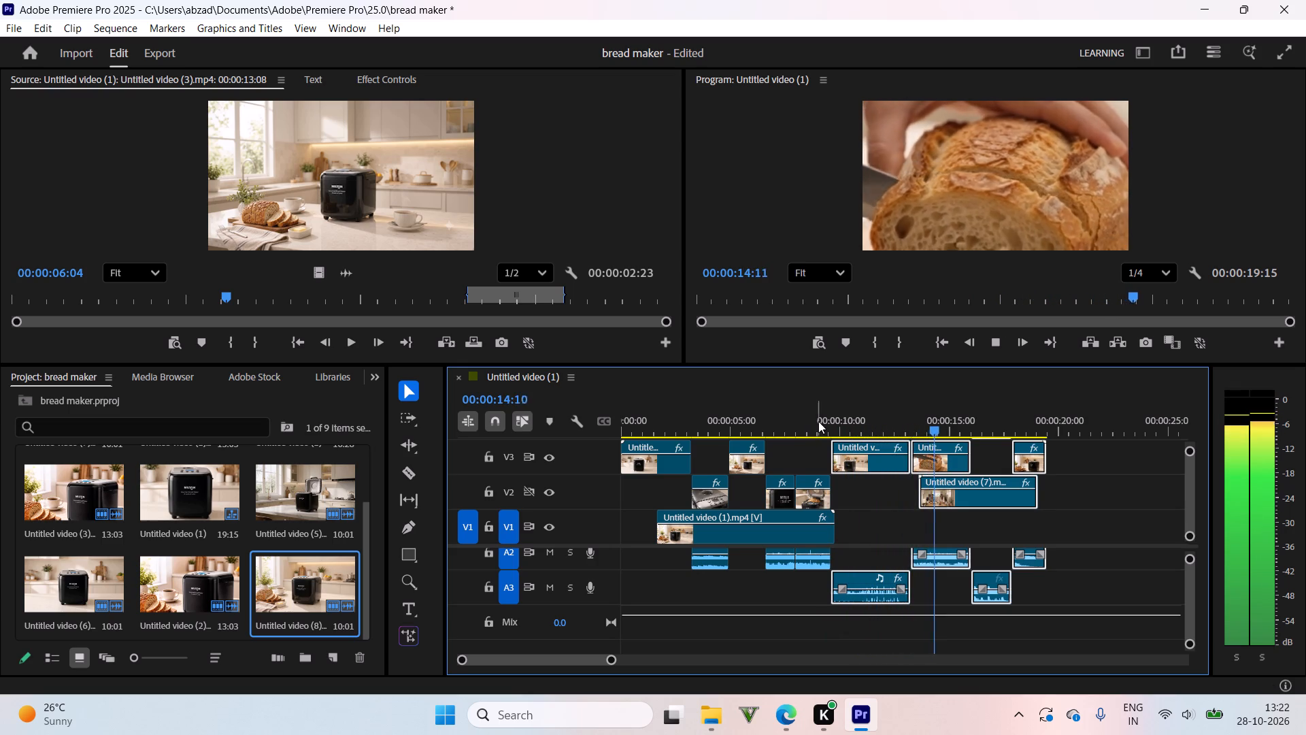
drag(824, 416, 790, 438)
key(space)
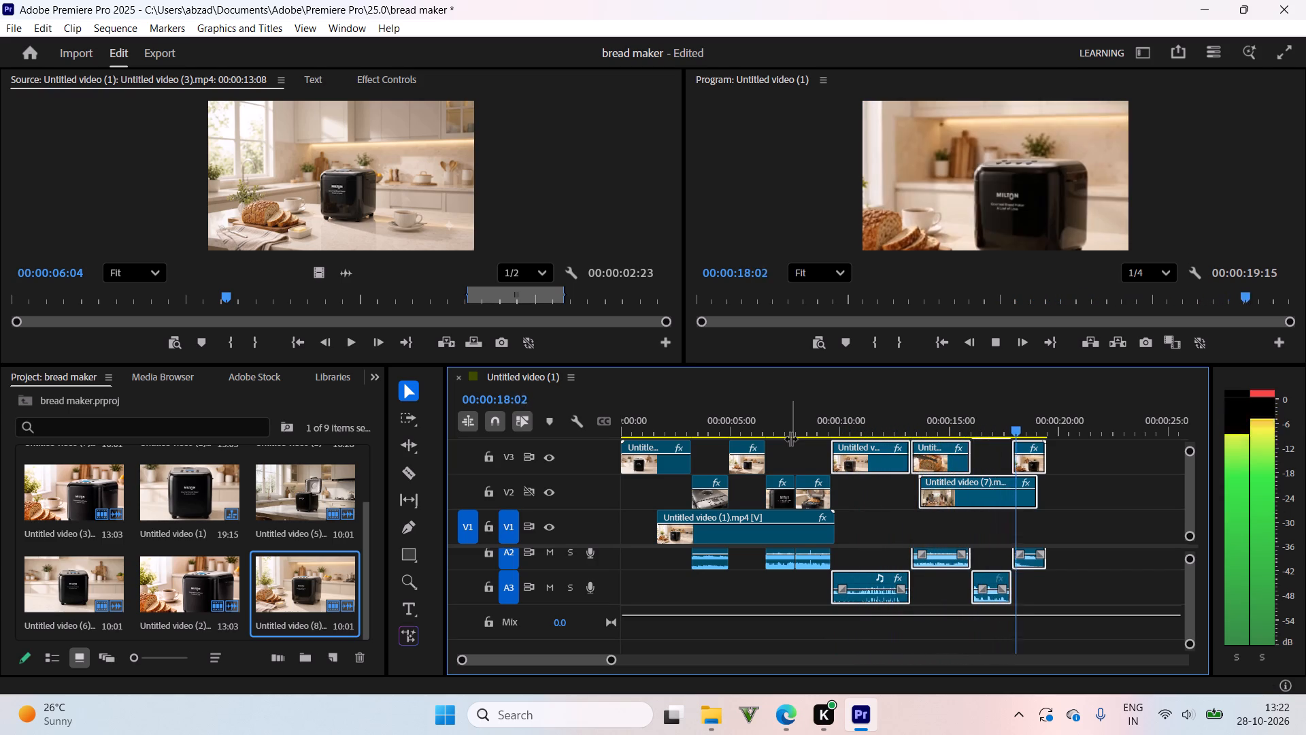
drag(827, 427, 816, 438)
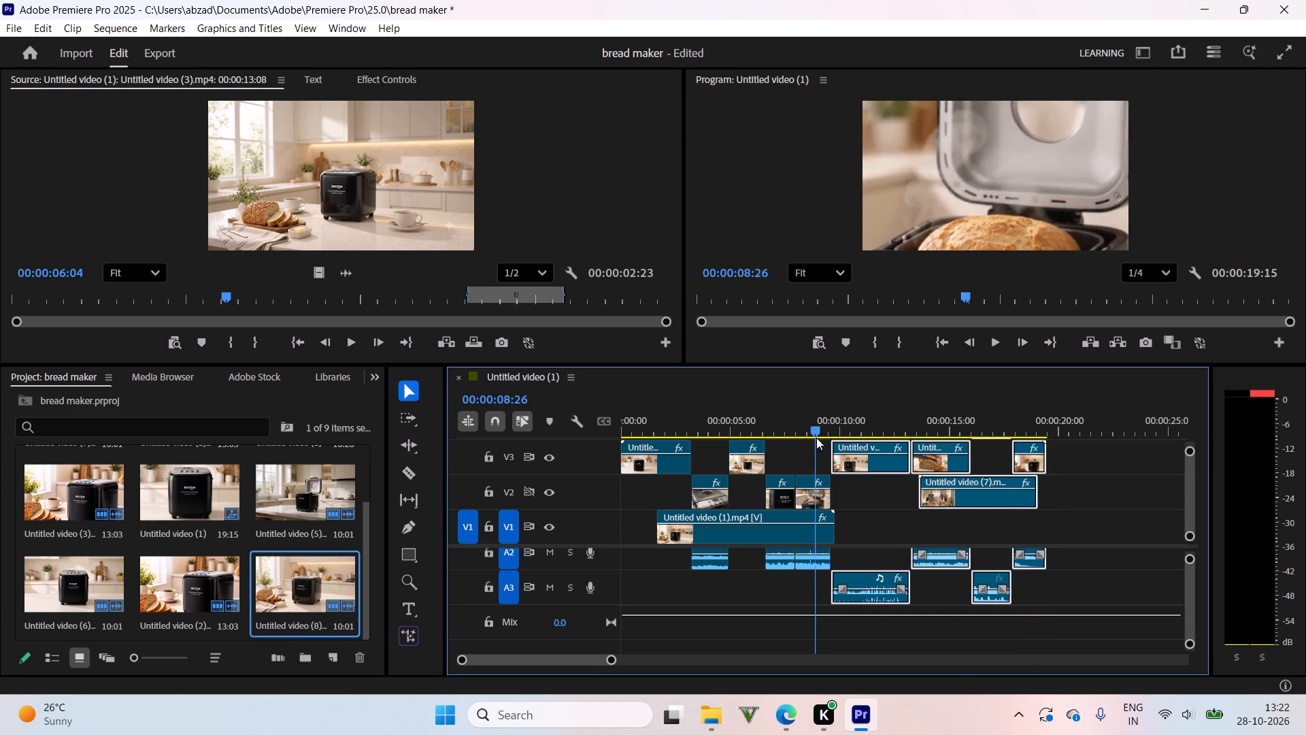
drag(816, 438, 1016, 462)
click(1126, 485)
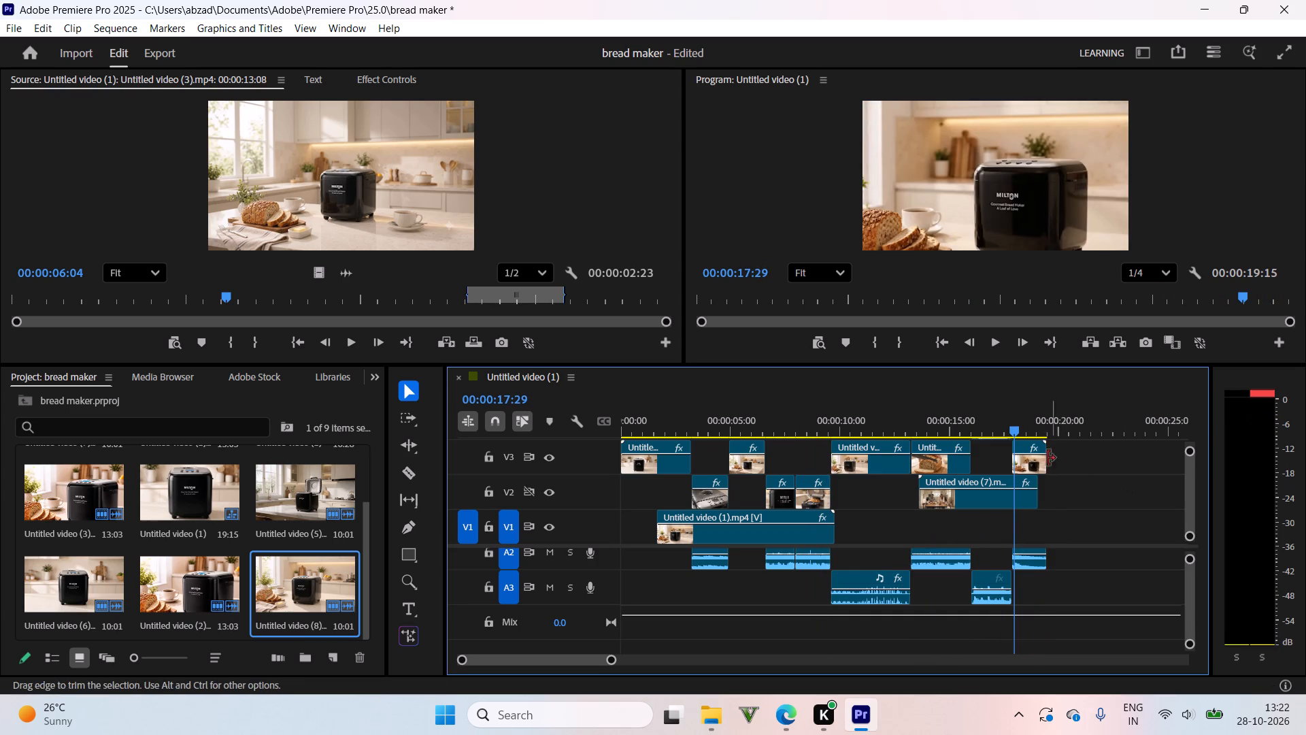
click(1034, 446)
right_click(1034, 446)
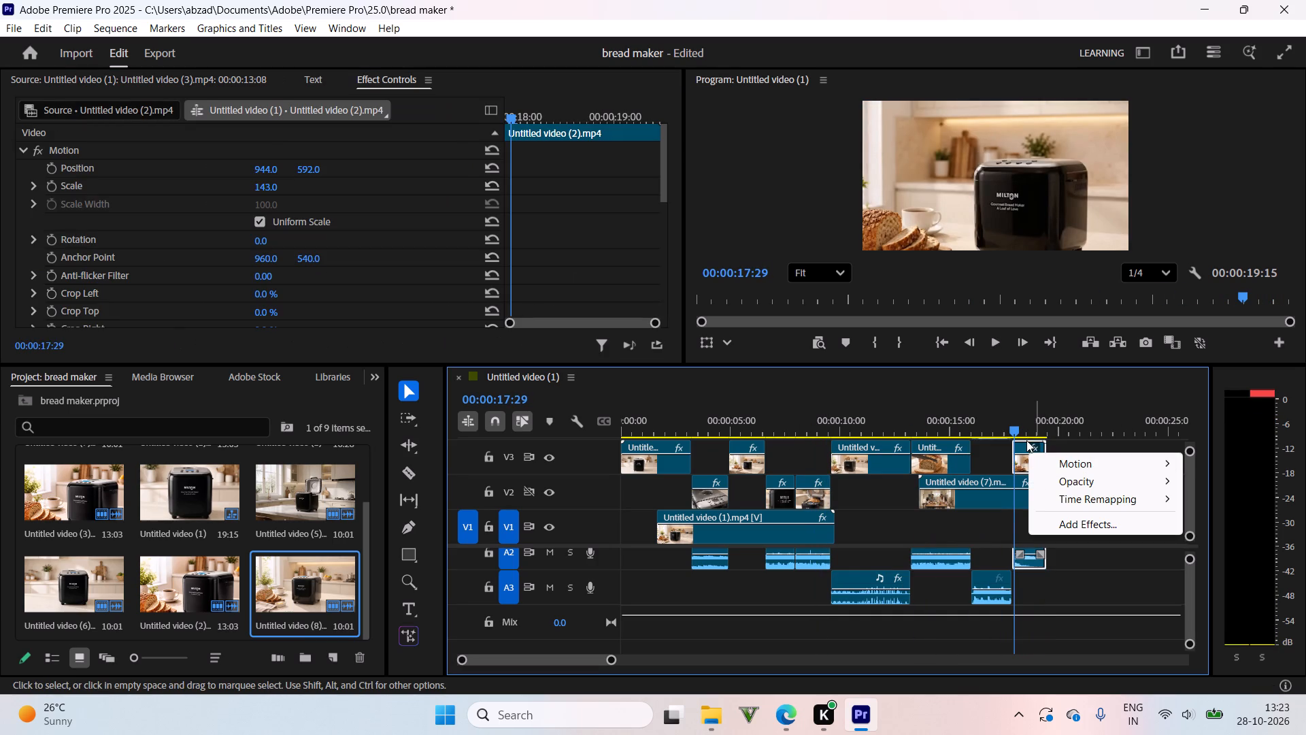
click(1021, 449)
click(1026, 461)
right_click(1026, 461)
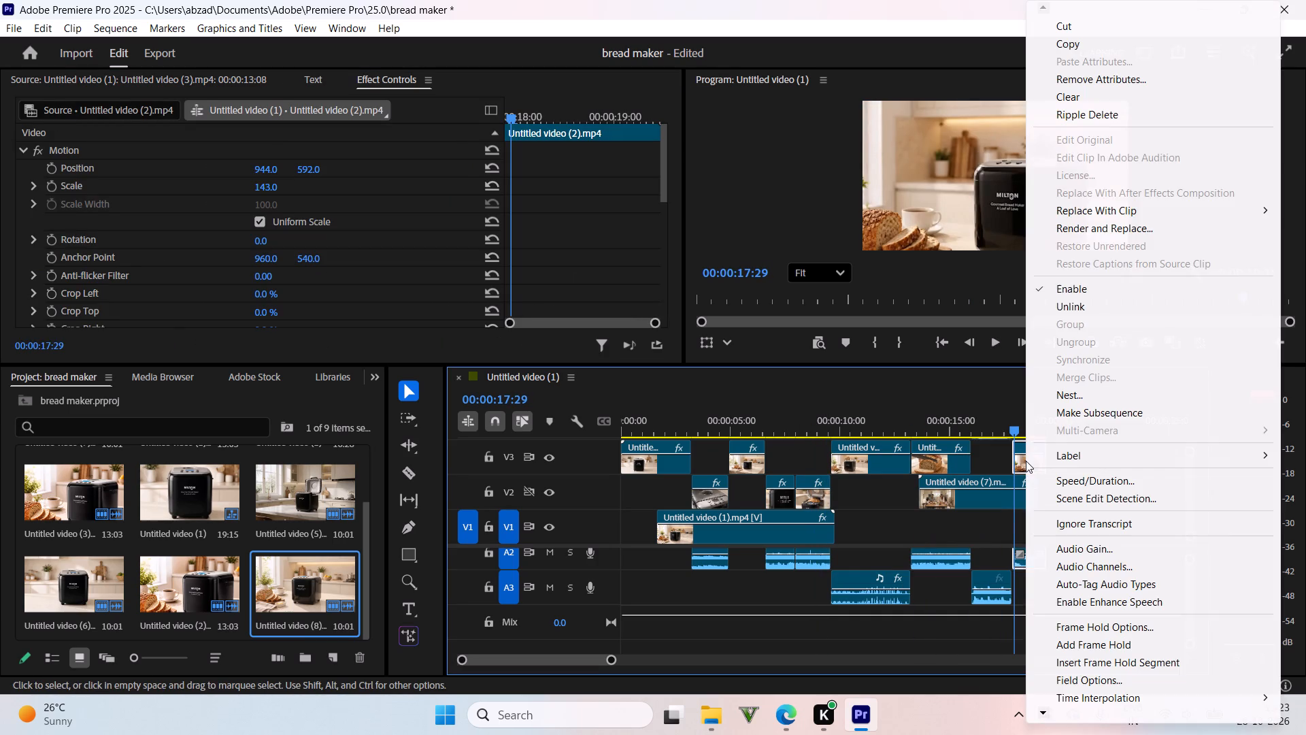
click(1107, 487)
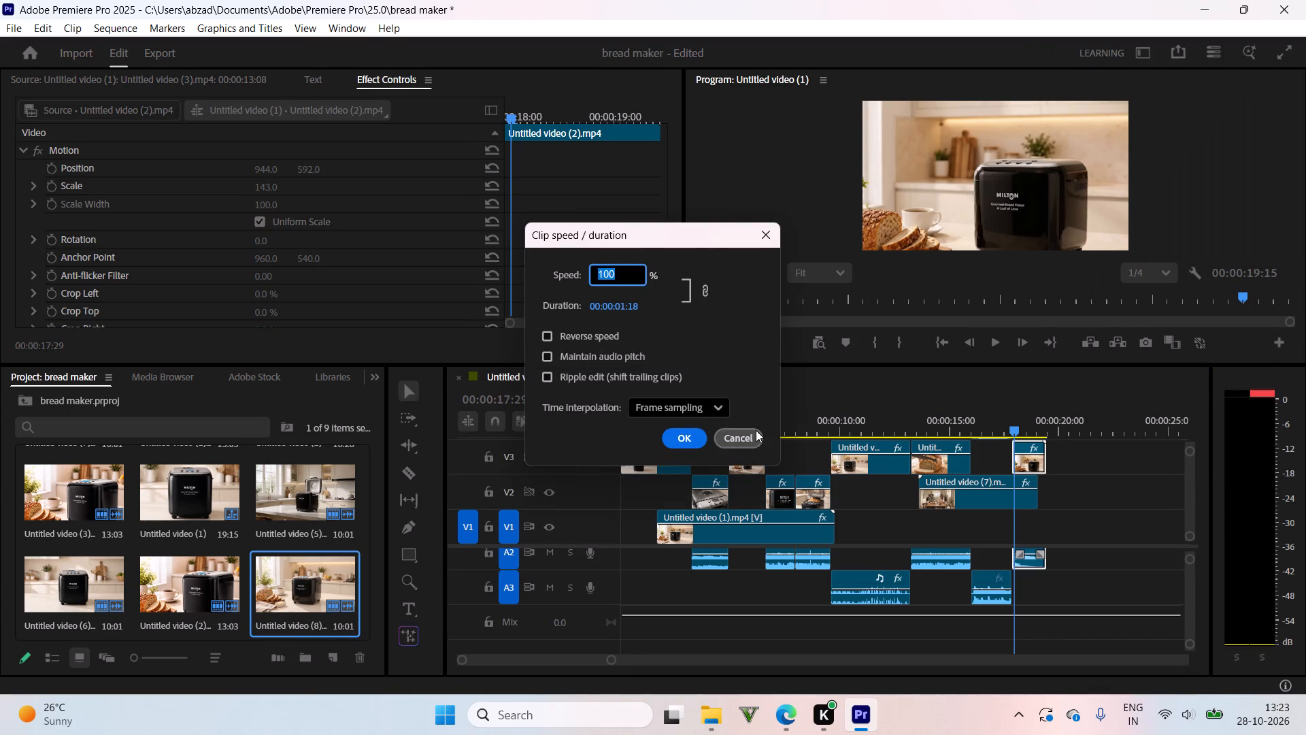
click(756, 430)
Scrub from the control-panel close-up to the open-lid loaf clip and check that loaf clip's speed and duration settings.
drag(849, 423, 740, 429)
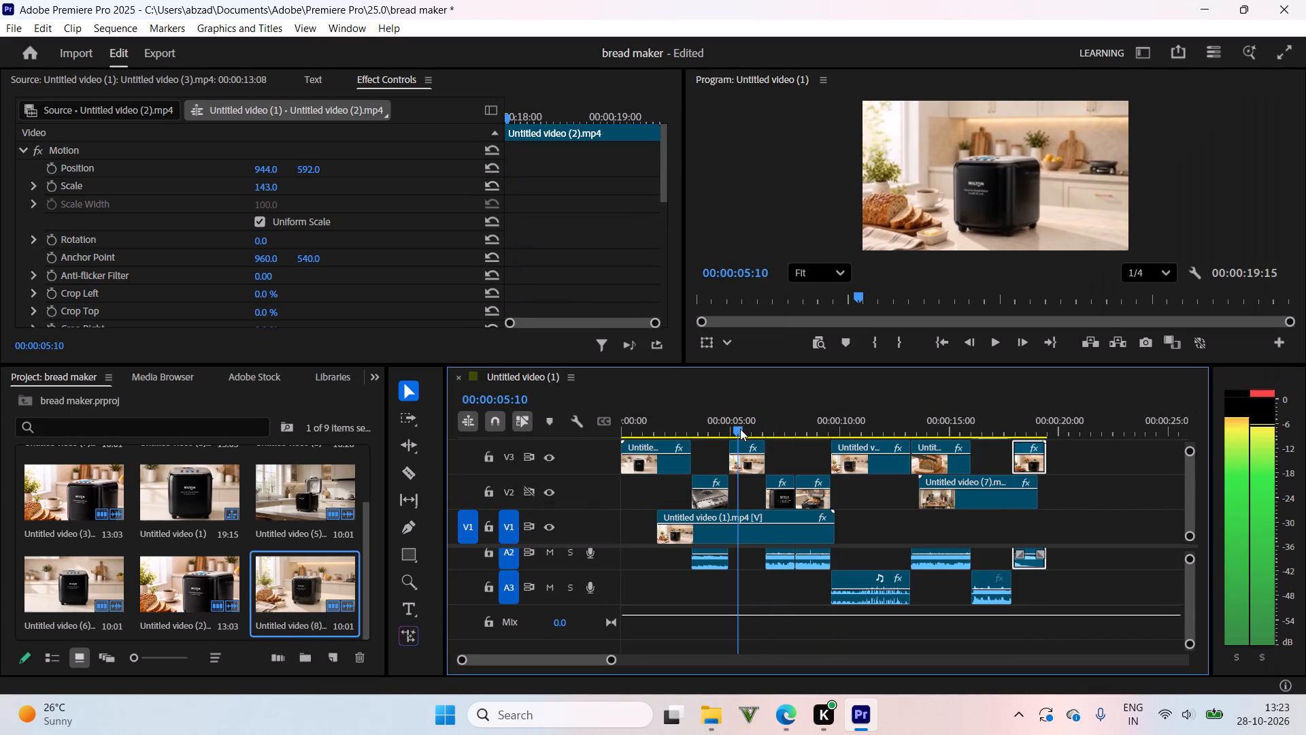
drag(740, 429, 729, 458)
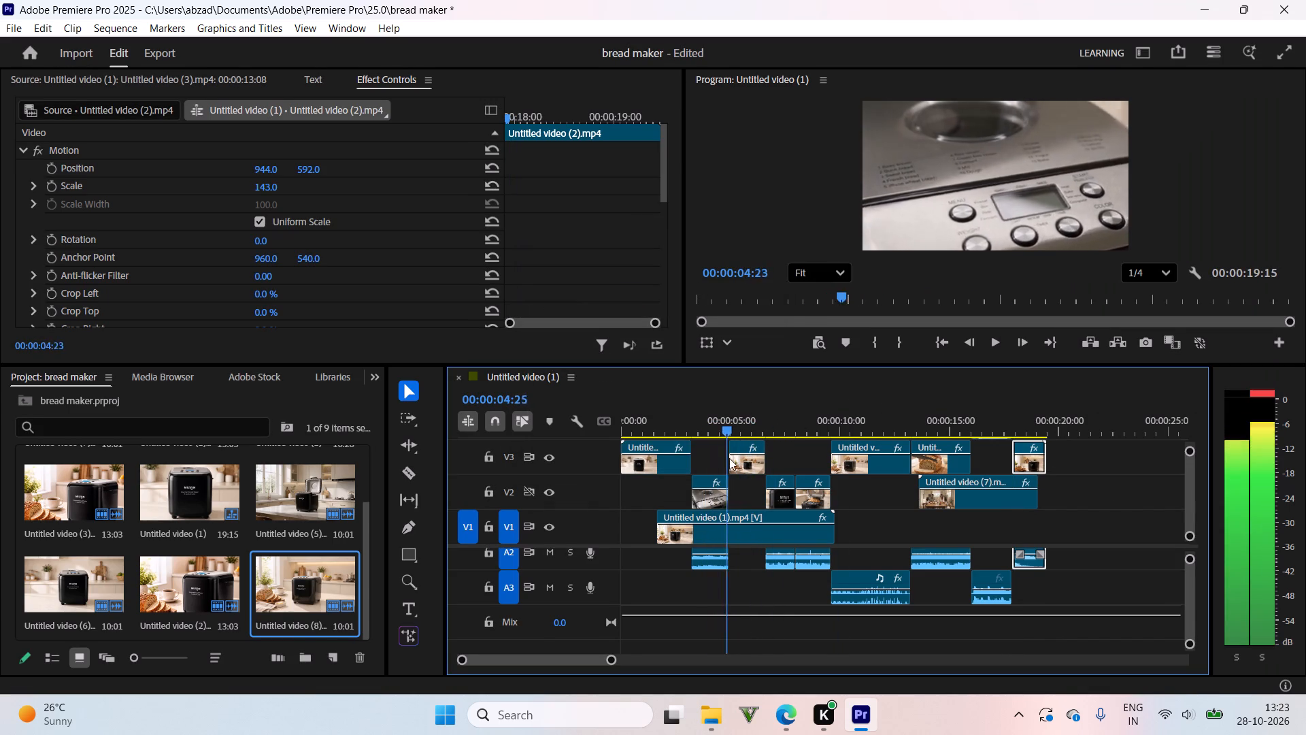
drag(729, 458, 806, 452)
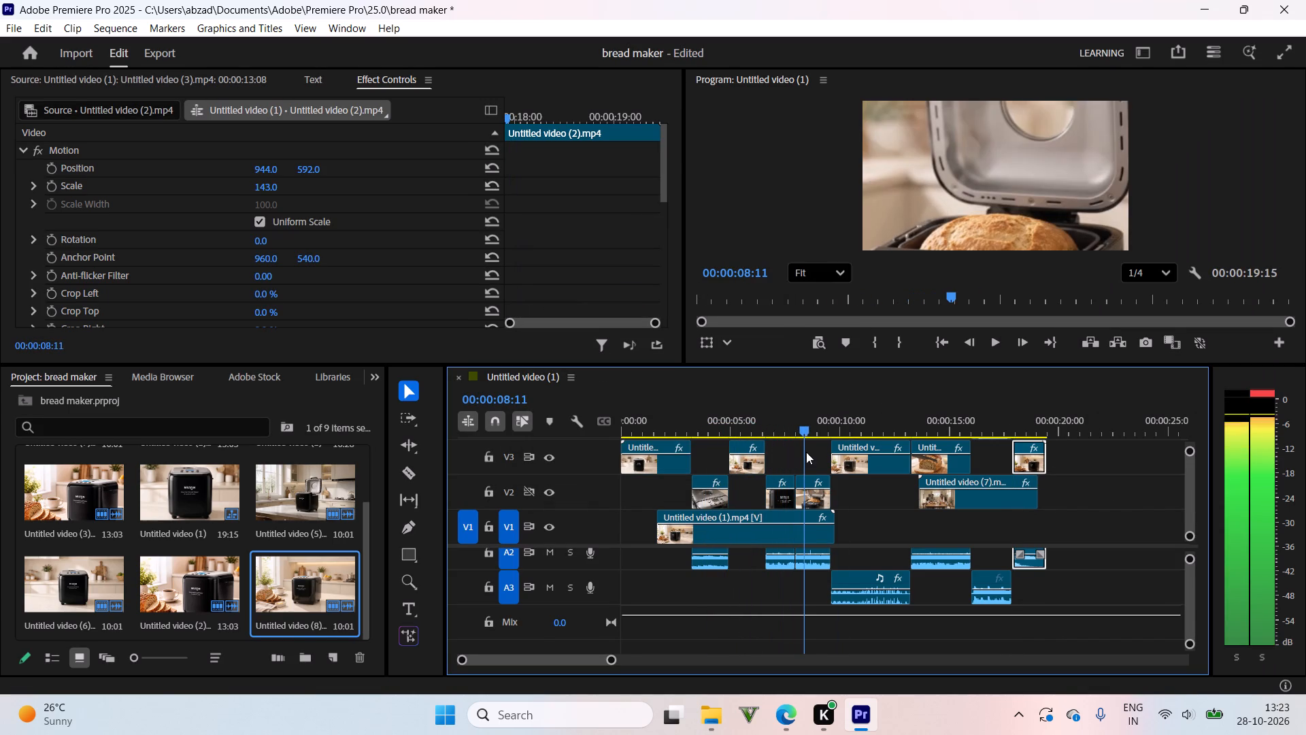
drag(806, 452, 806, 451)
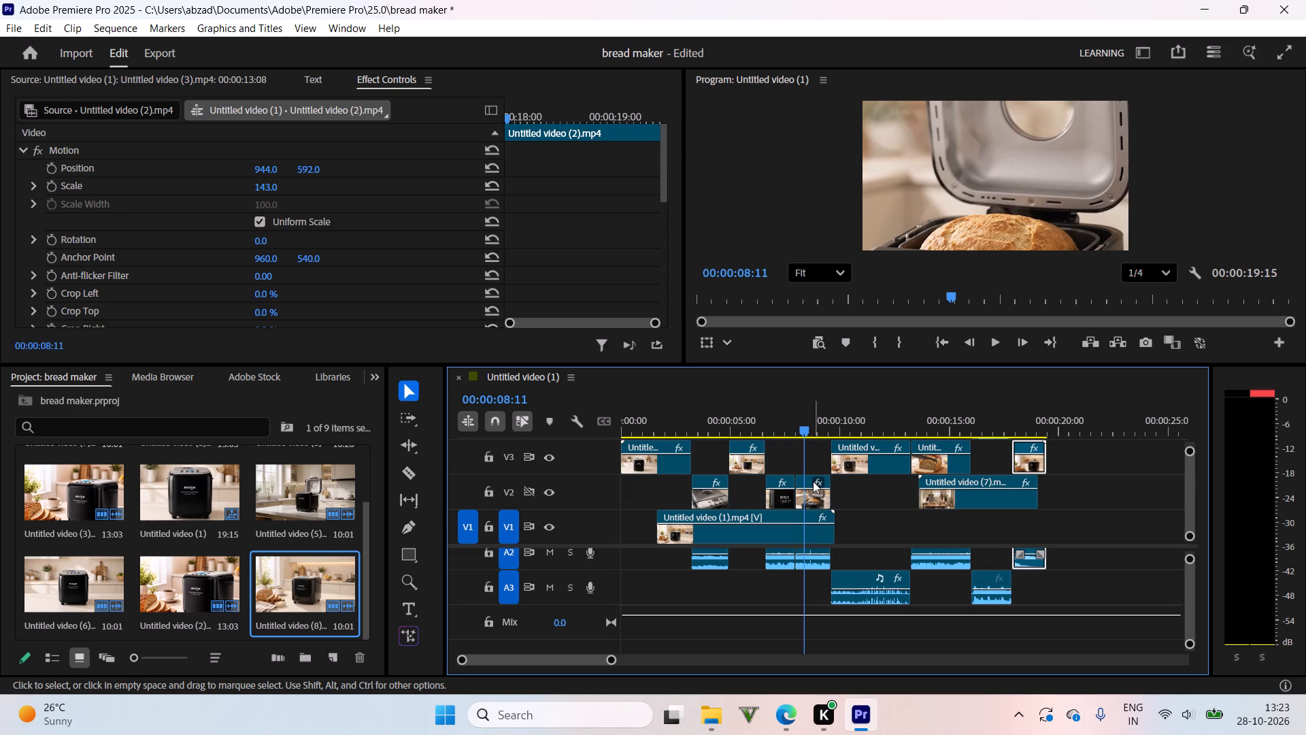
click(807, 486)
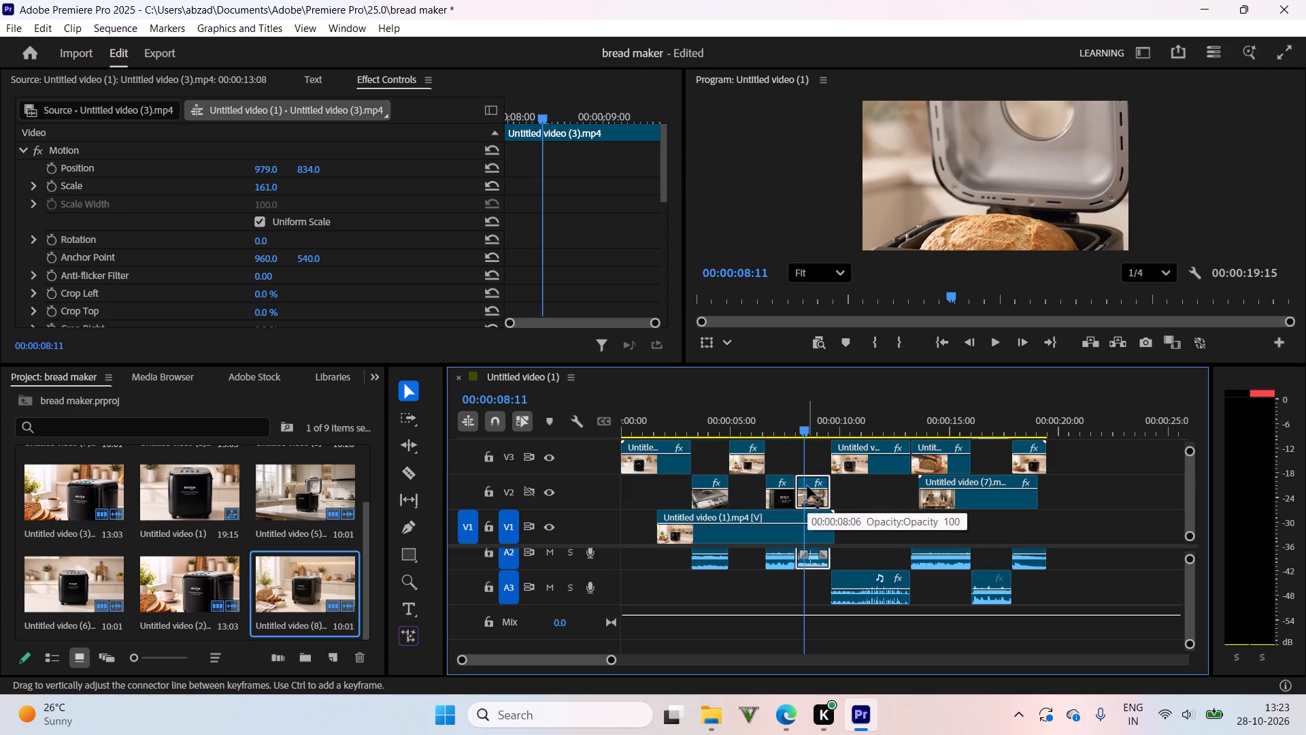
right_click(807, 486)
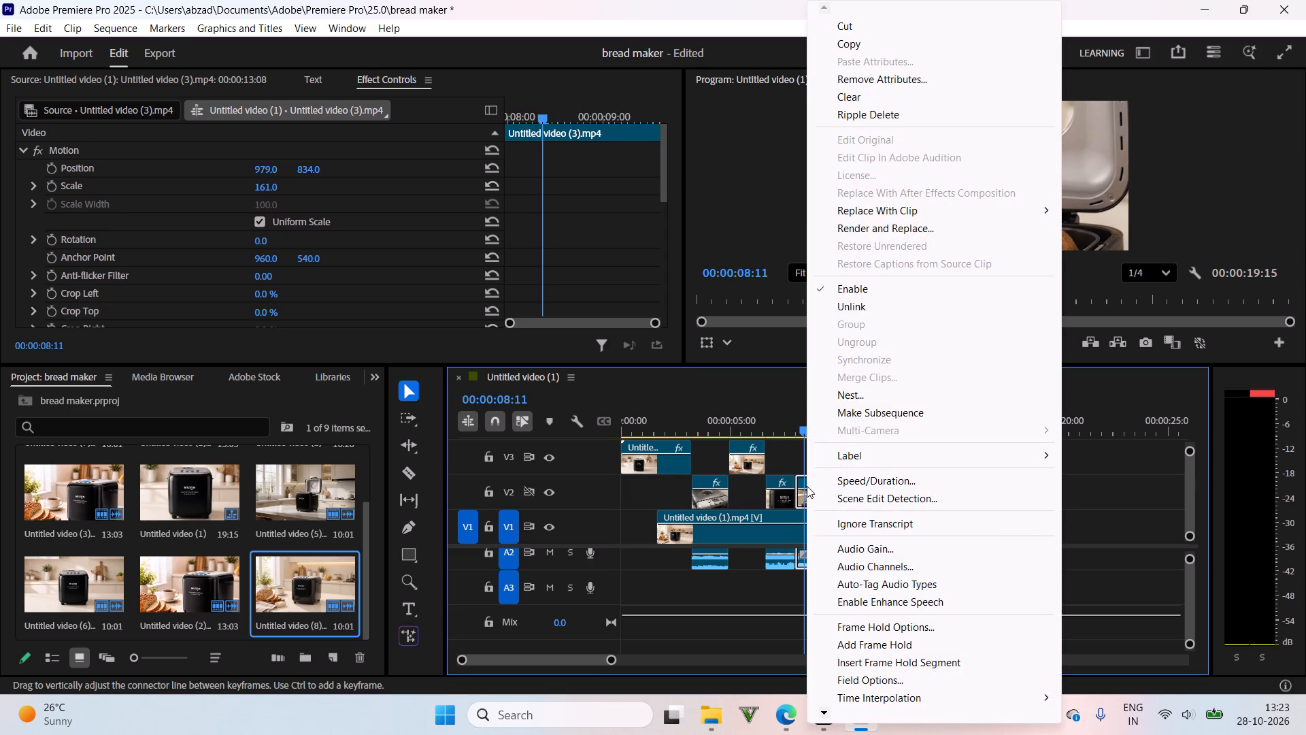
click(919, 481)
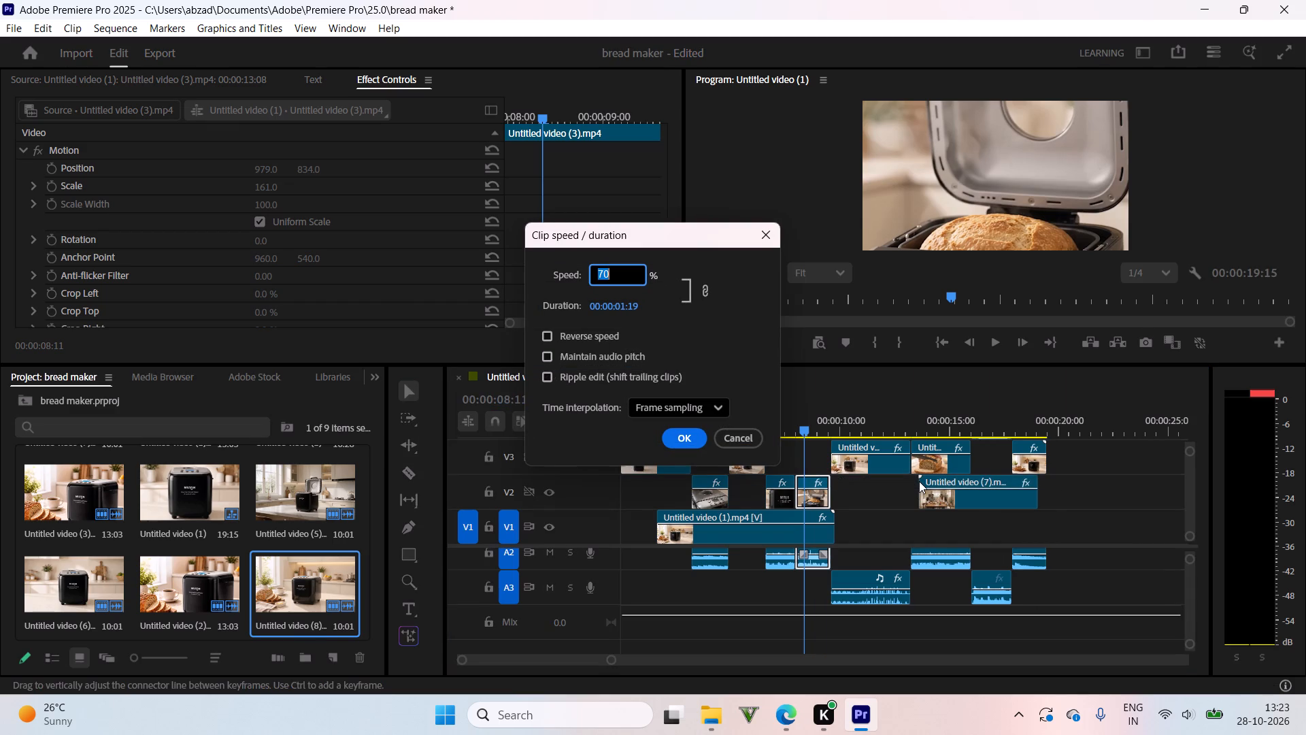
click(675, 441)
Return to the sequence start and play the opening shots through to the control-panel close-up.
drag(737, 423, 624, 470)
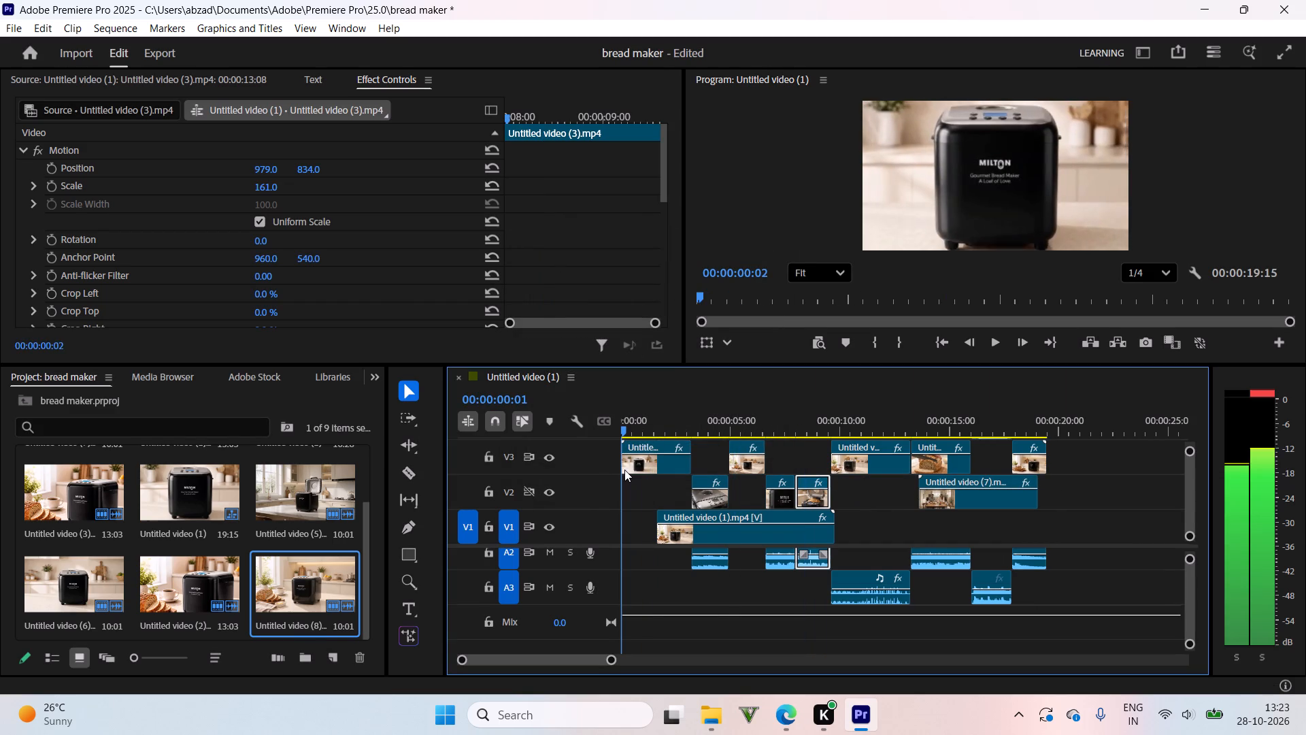
drag(624, 470, 607, 485)
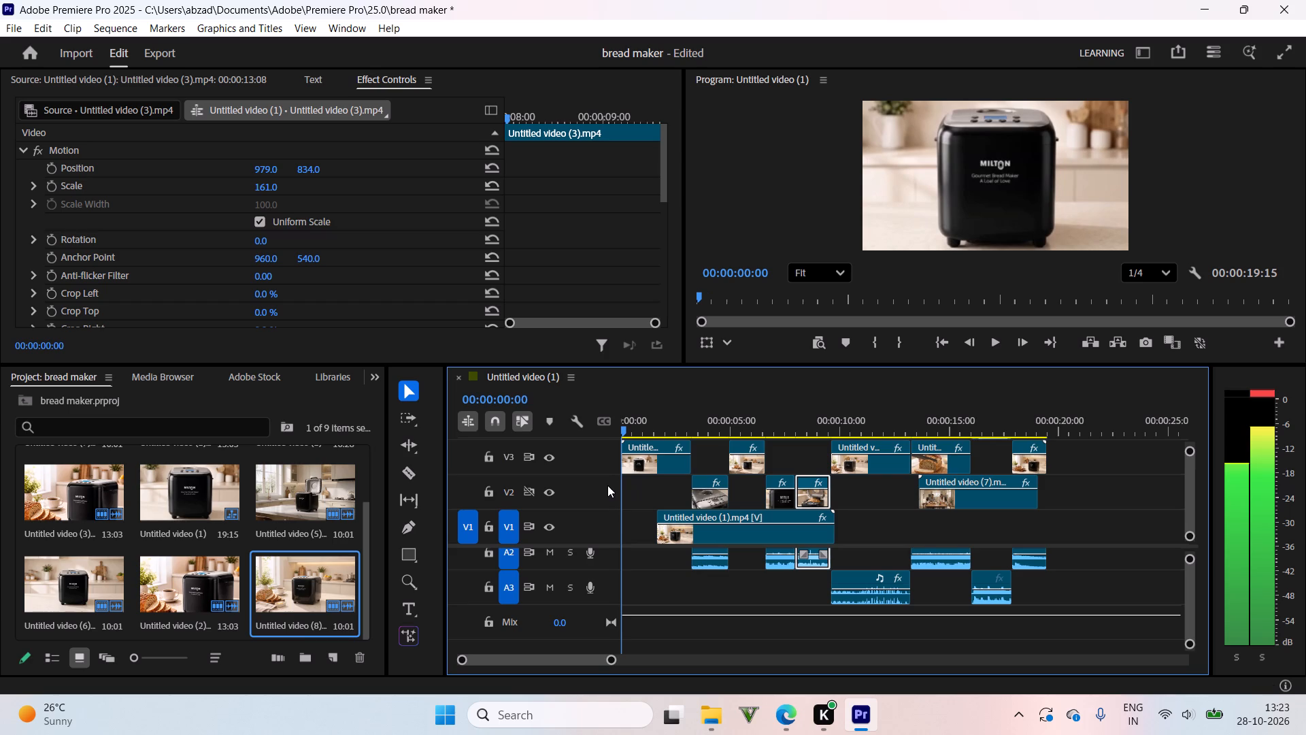
drag(607, 485, 601, 522)
drag(601, 522, 609, 537)
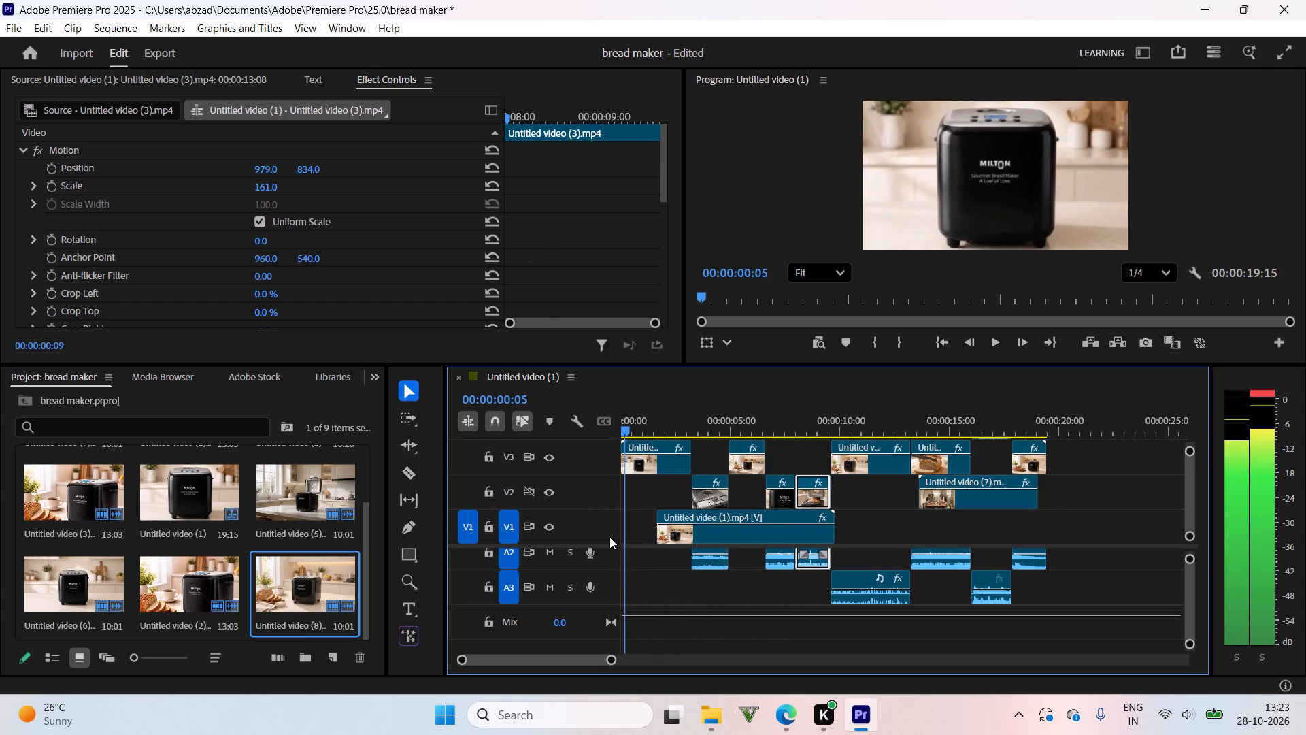
drag(609, 537, 573, 552)
key(space)
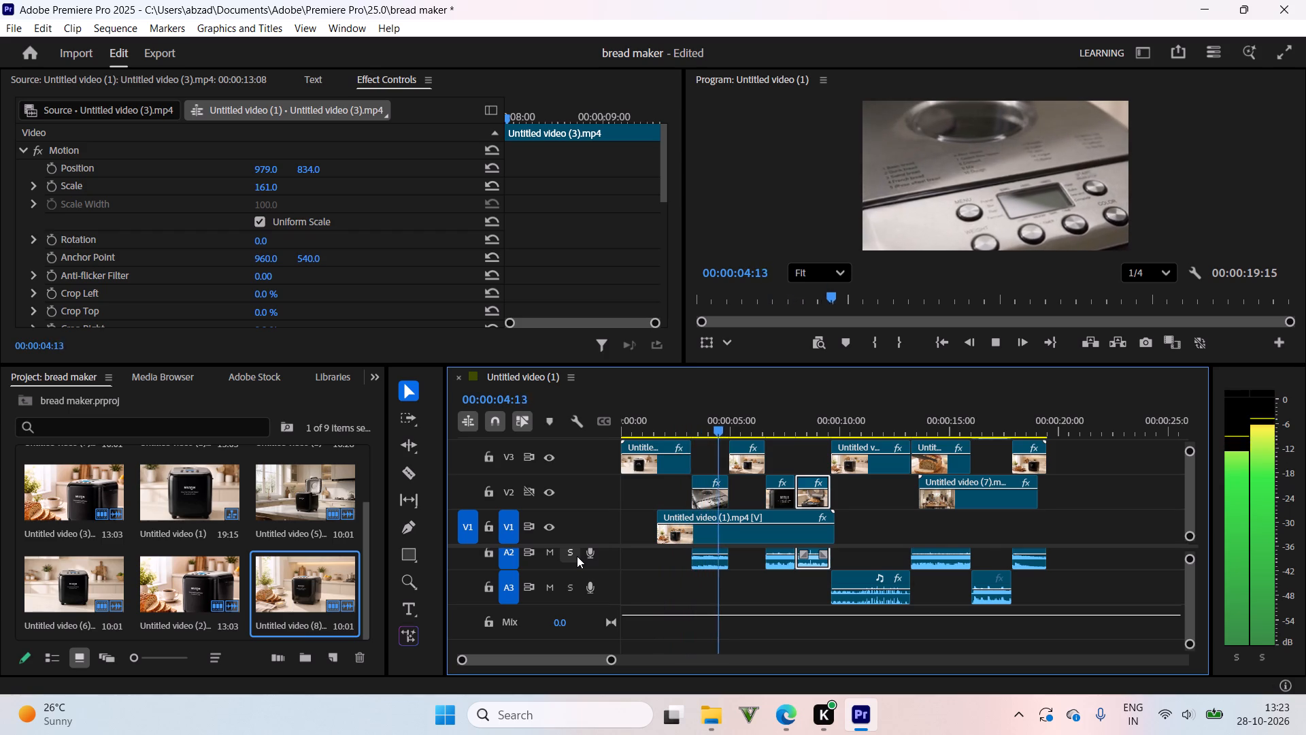
Replay the opening shot, pause on the Milton front view, inspect its lettering magnified, and restore the preview to Fit.
drag(682, 421, 610, 431)
key(space)
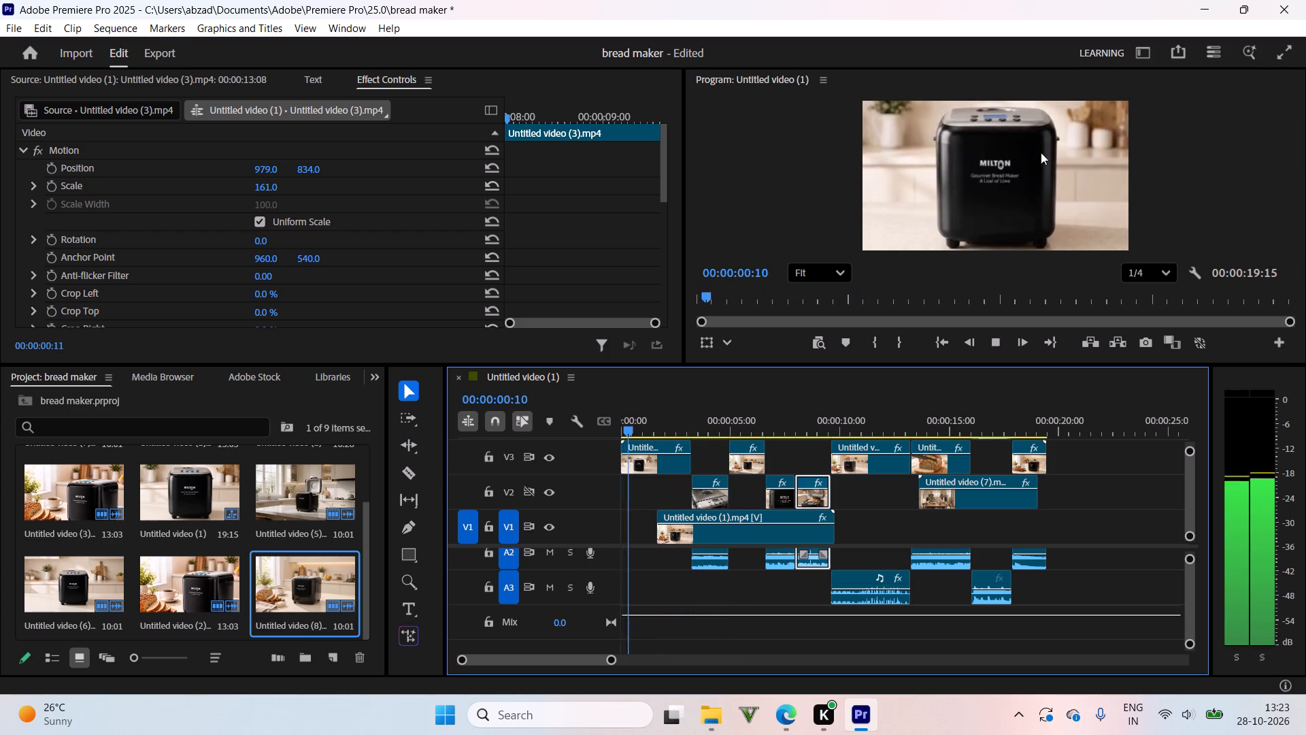
text(v)
key(space)
scroll(1022, 191, up, 4)
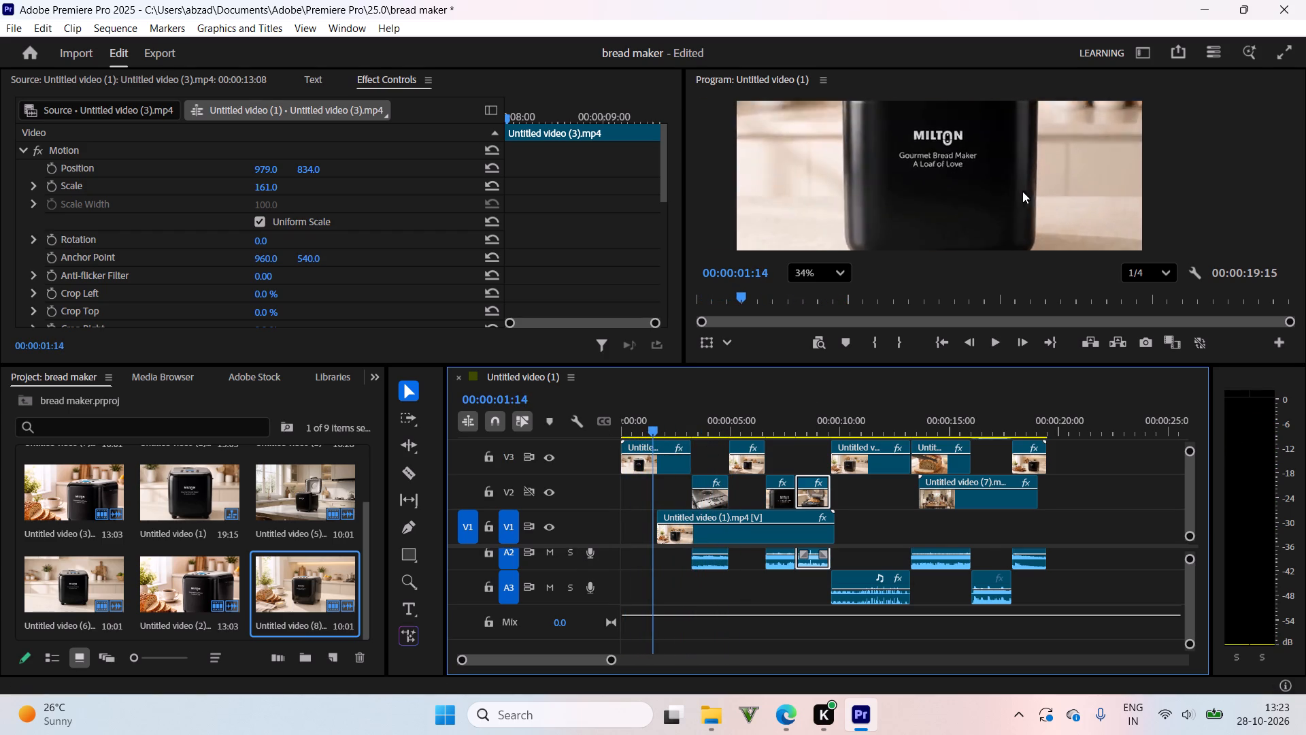
scroll(1022, 191, up, 5)
scroll(833, 114, up, 1)
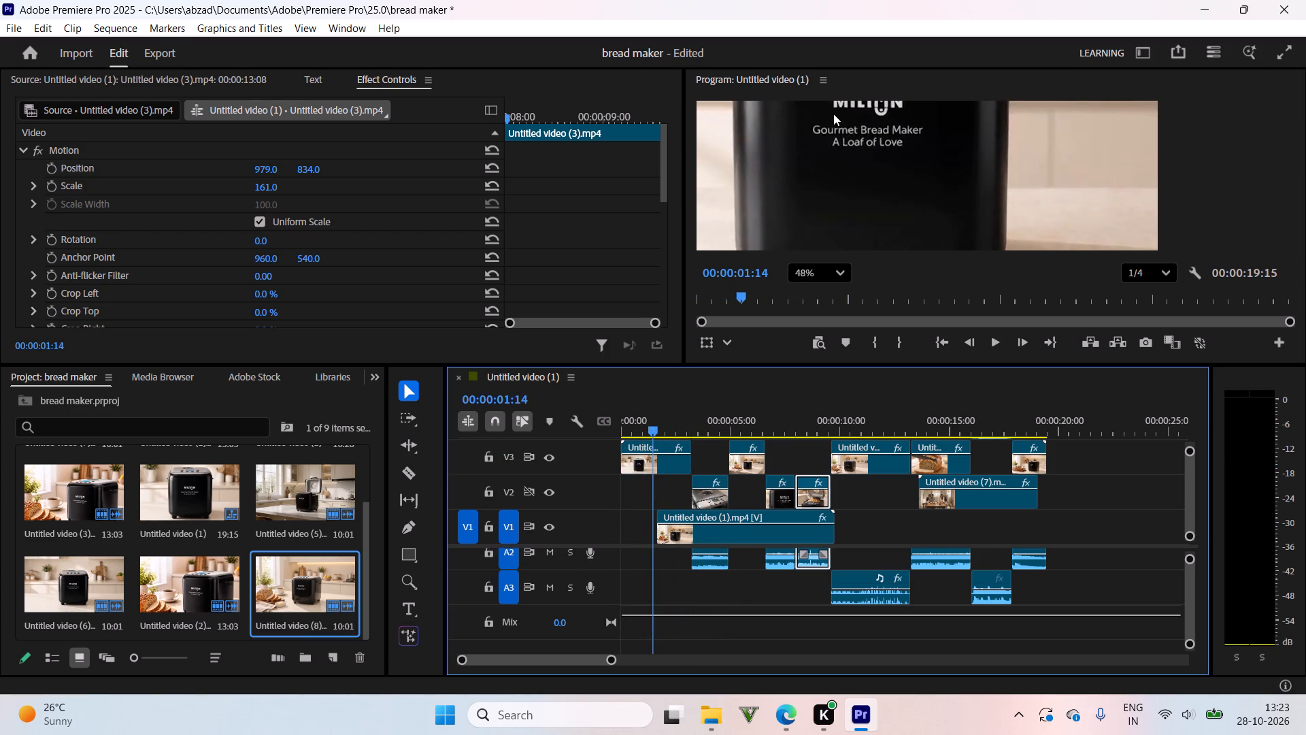
scroll(833, 114, up, 4)
scroll(884, 127, down, 1)
scroll(897, 131, up, 3)
scroll(897, 135, down, 4)
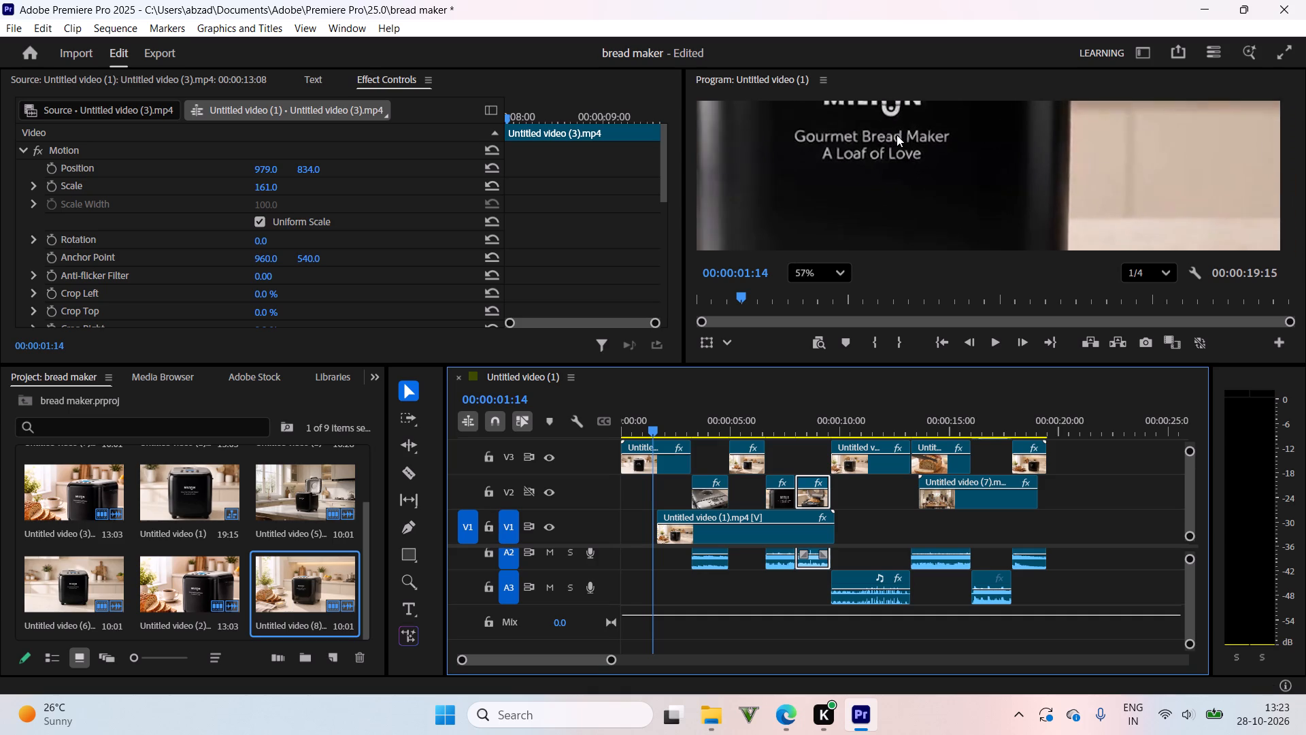
scroll(897, 135, down, 2)
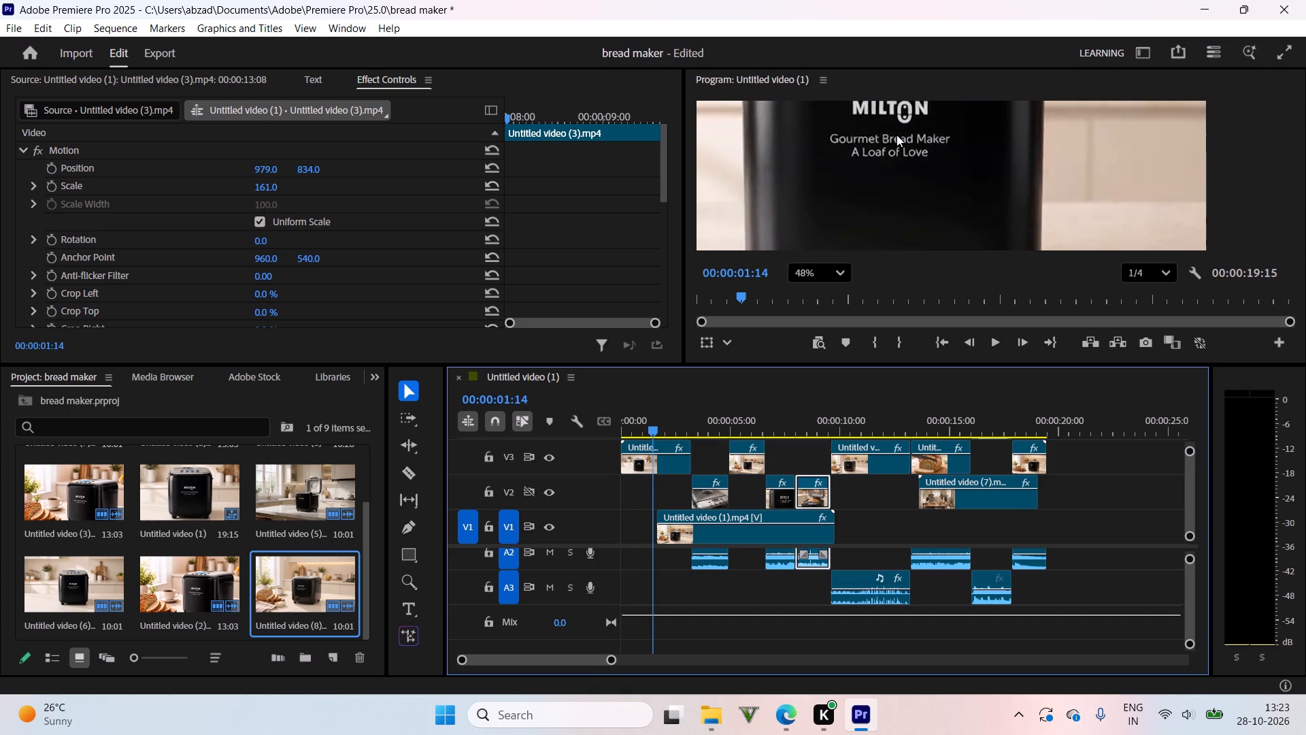
scroll(897, 135, down, 13)
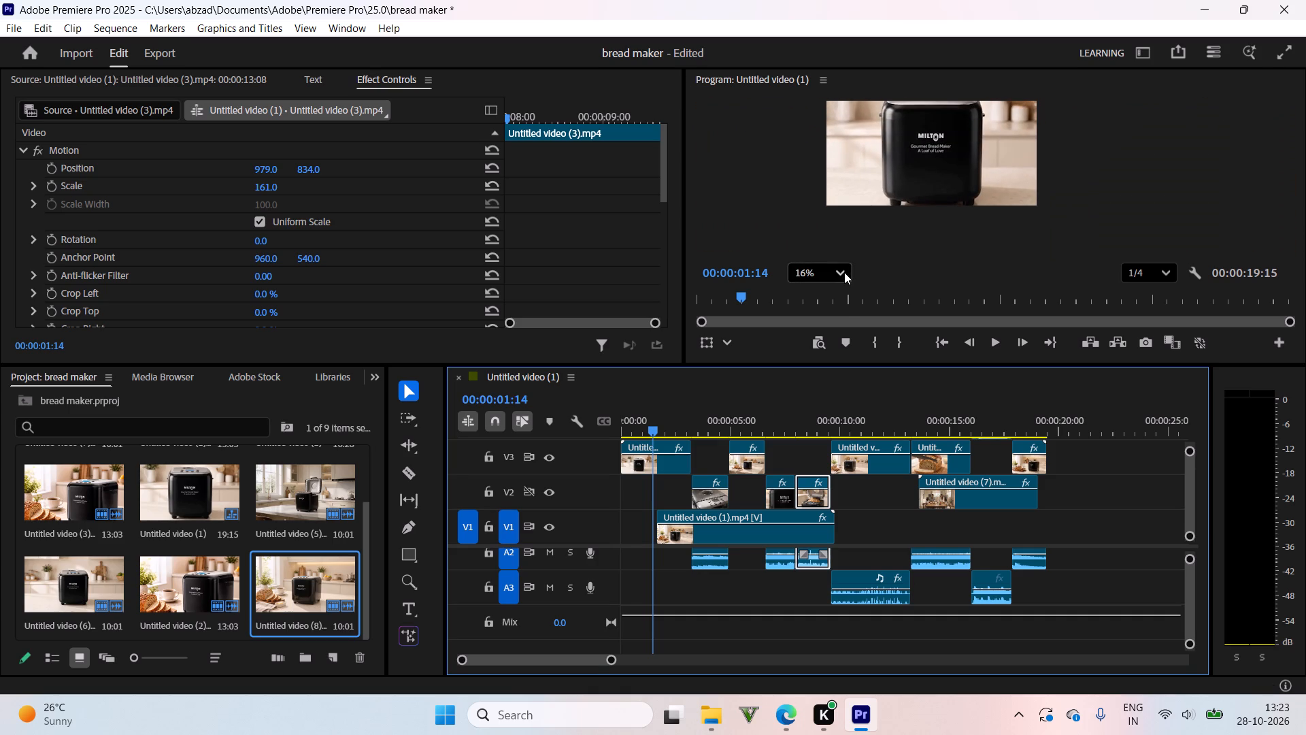
click(844, 272)
click(804, 304)
Play the sequence through to its end, then scrub back over the slicing, bread collage, logo and loaf shots.
key(space)
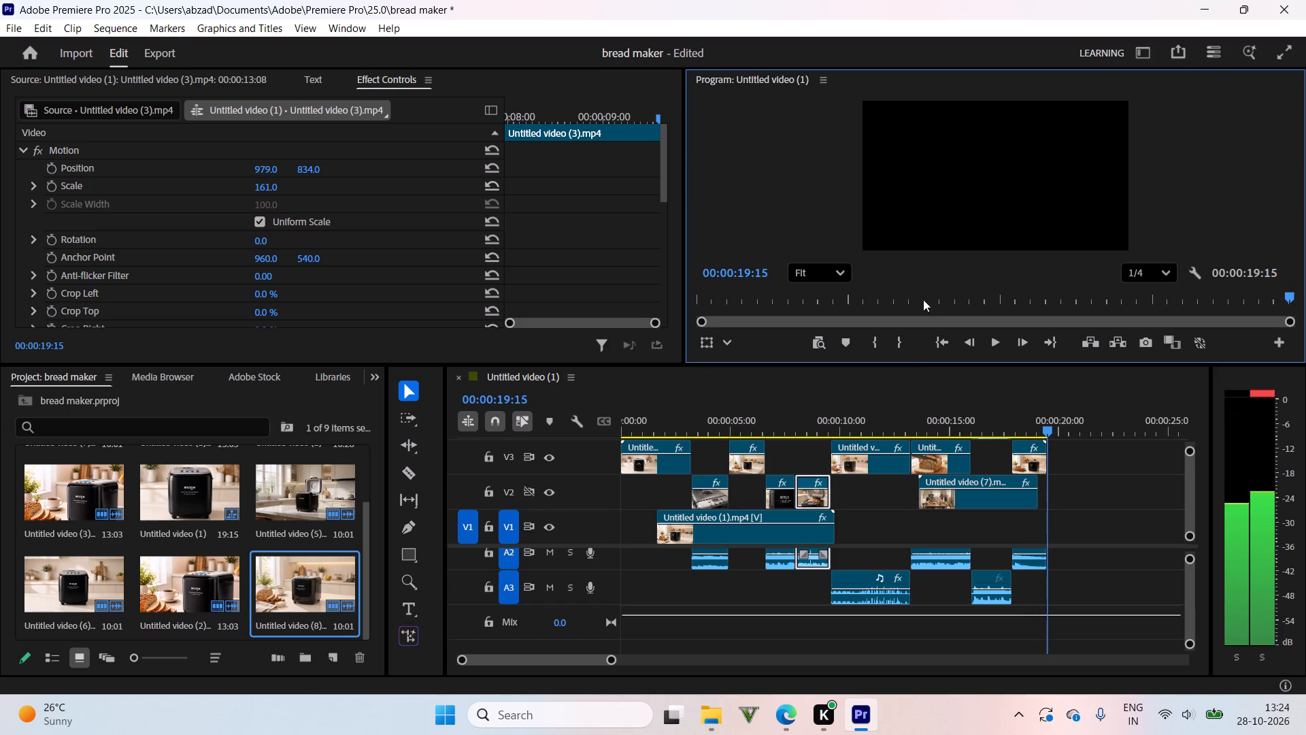
drag(903, 422, 830, 453)
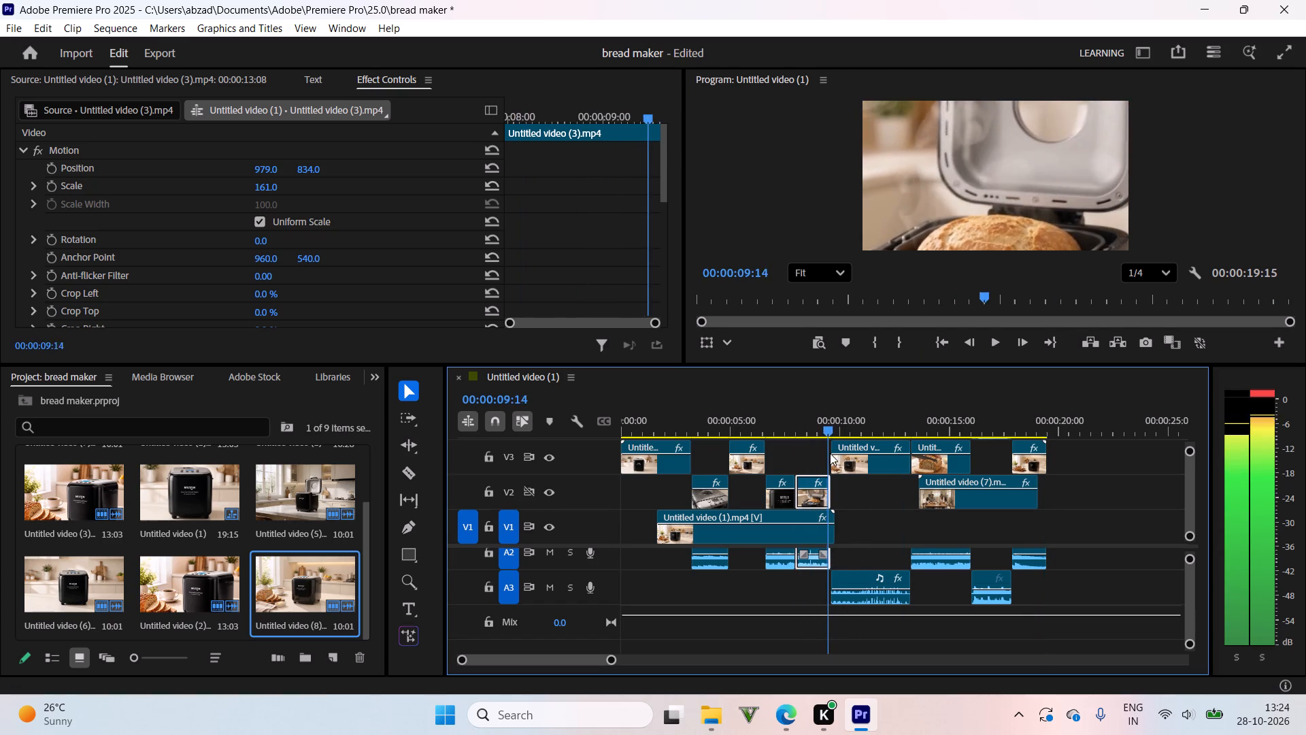
drag(830, 453, 919, 452)
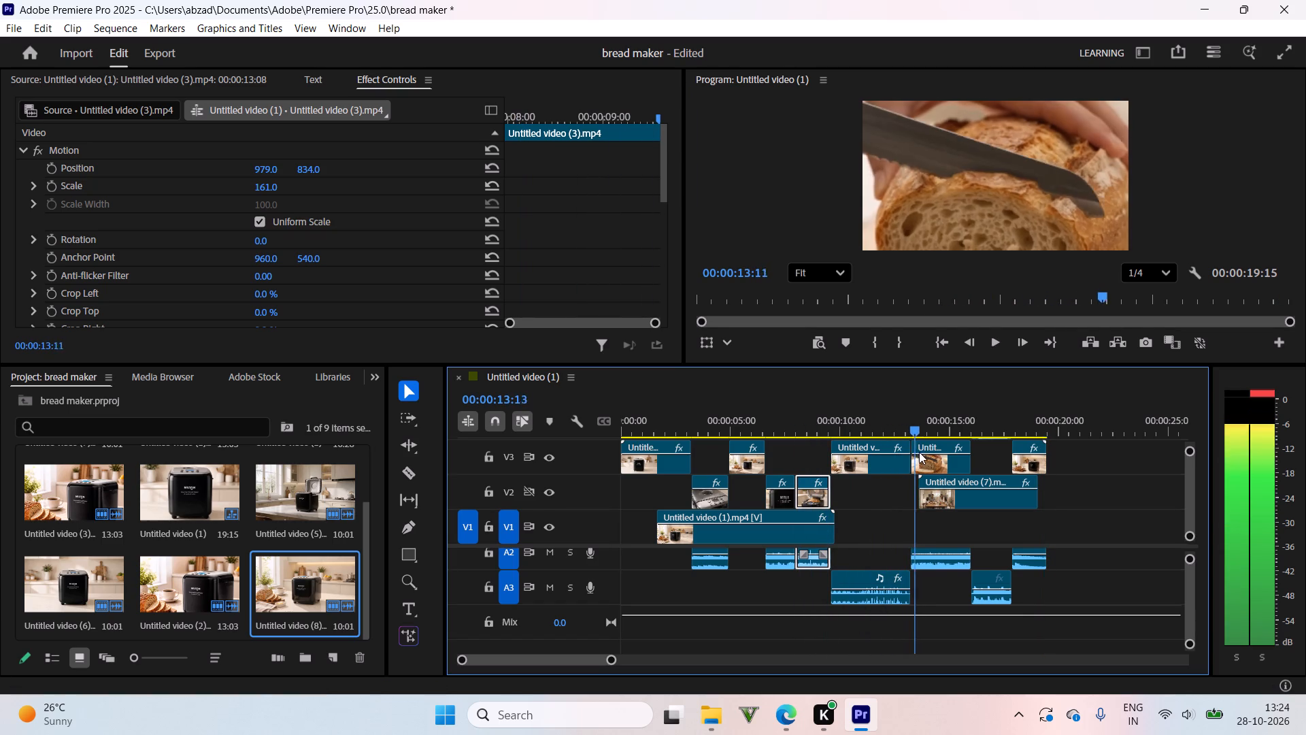
drag(919, 452, 951, 452)
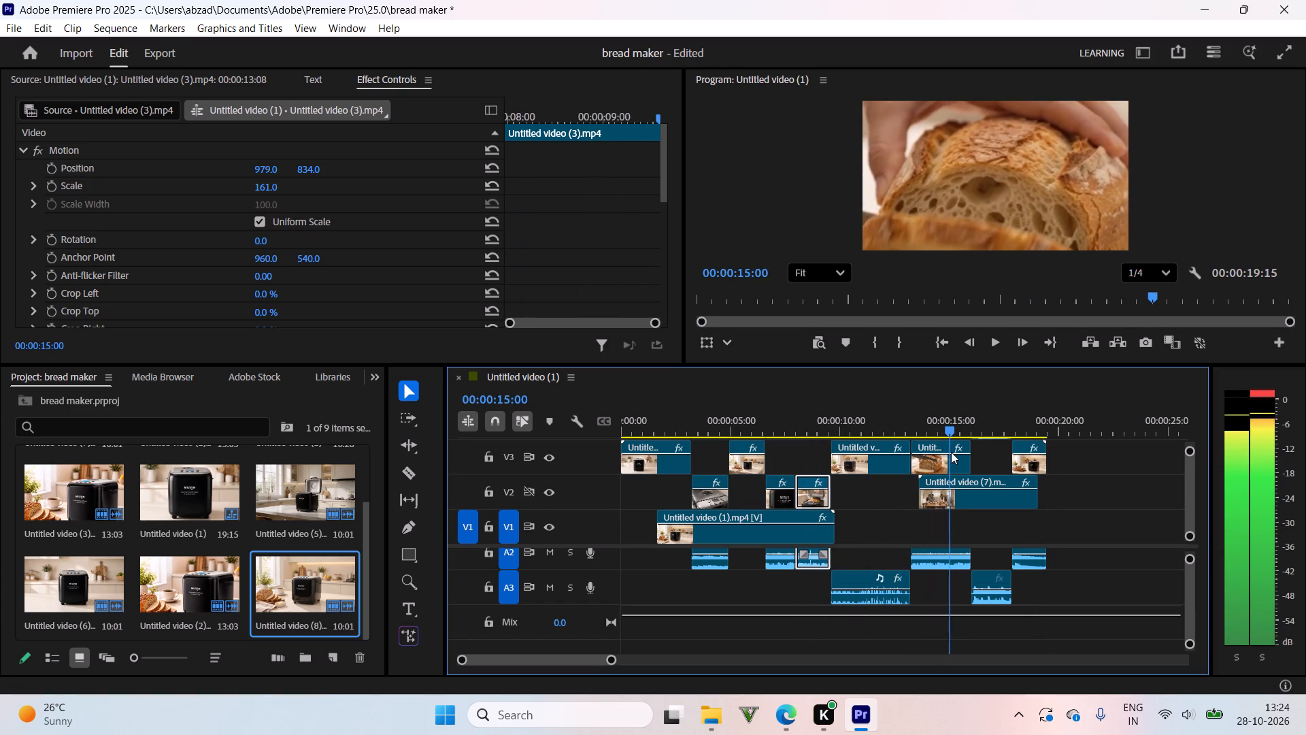
drag(951, 452, 905, 461)
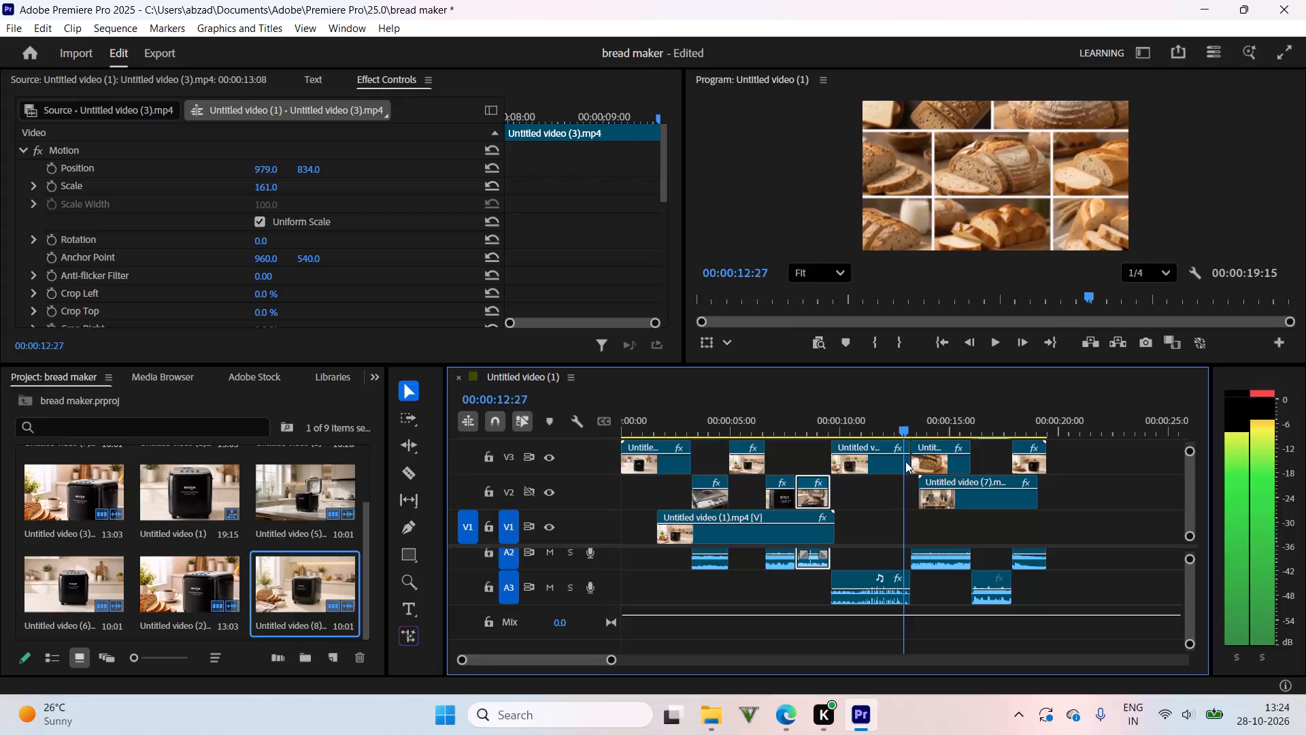
drag(905, 461, 756, 517)
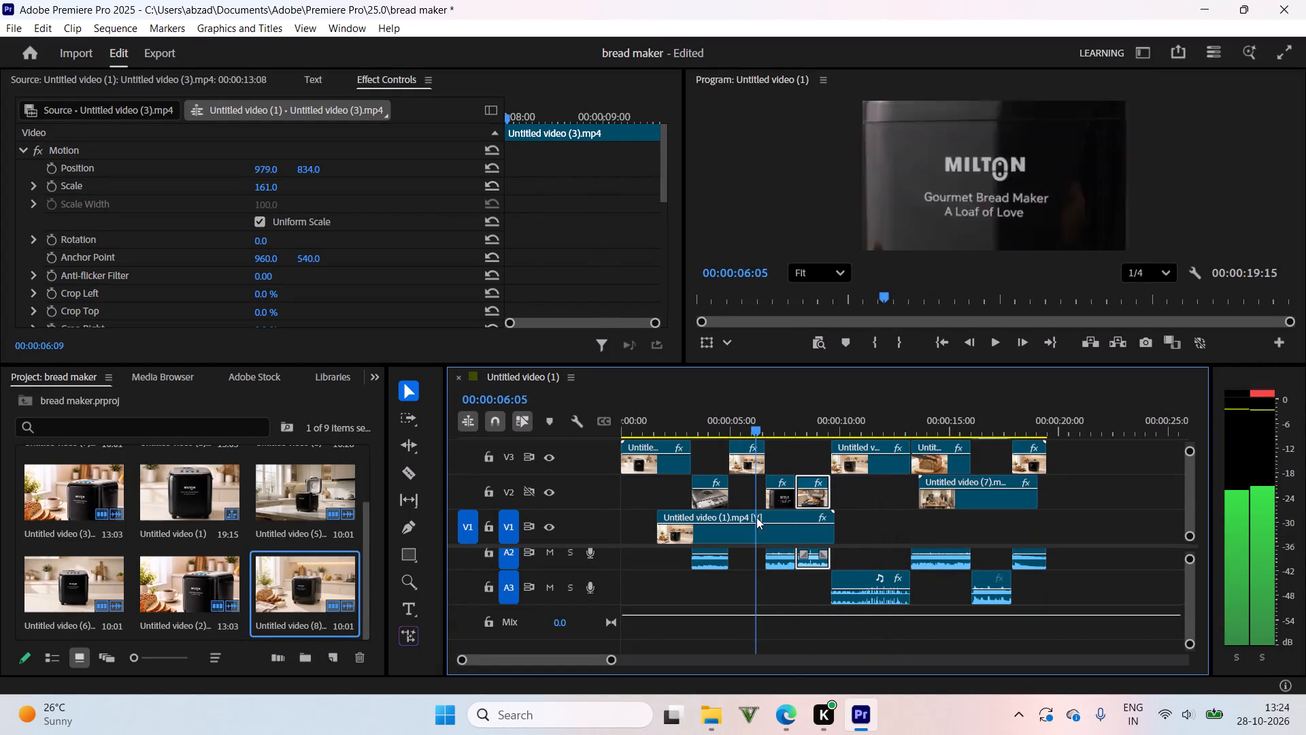
drag(756, 517, 796, 570)
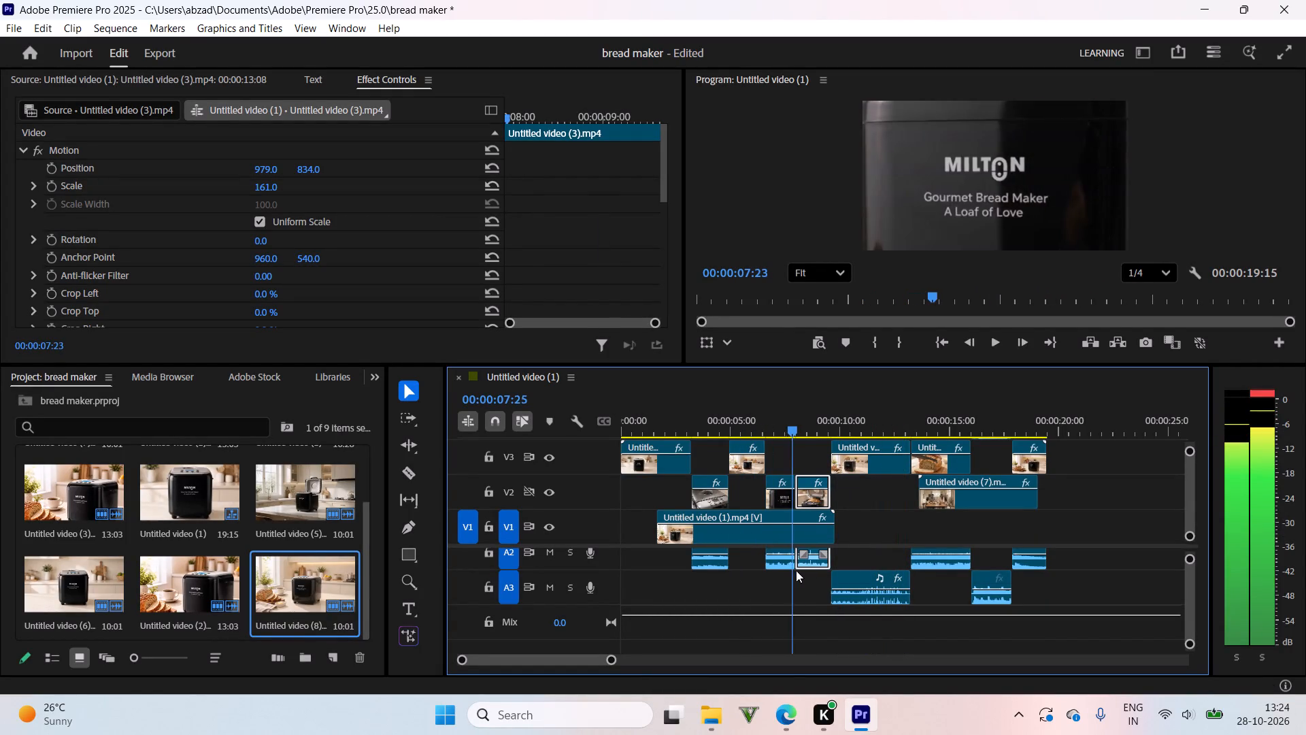
drag(796, 570, 810, 570)
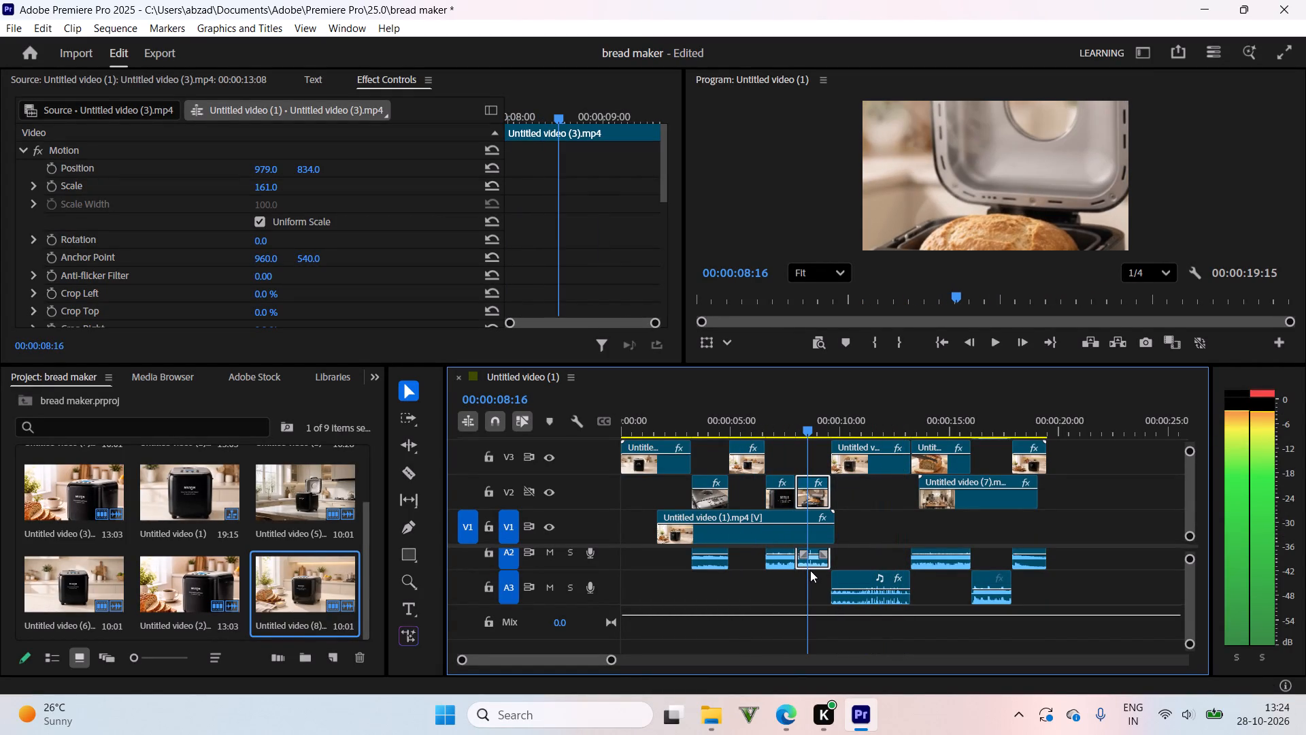
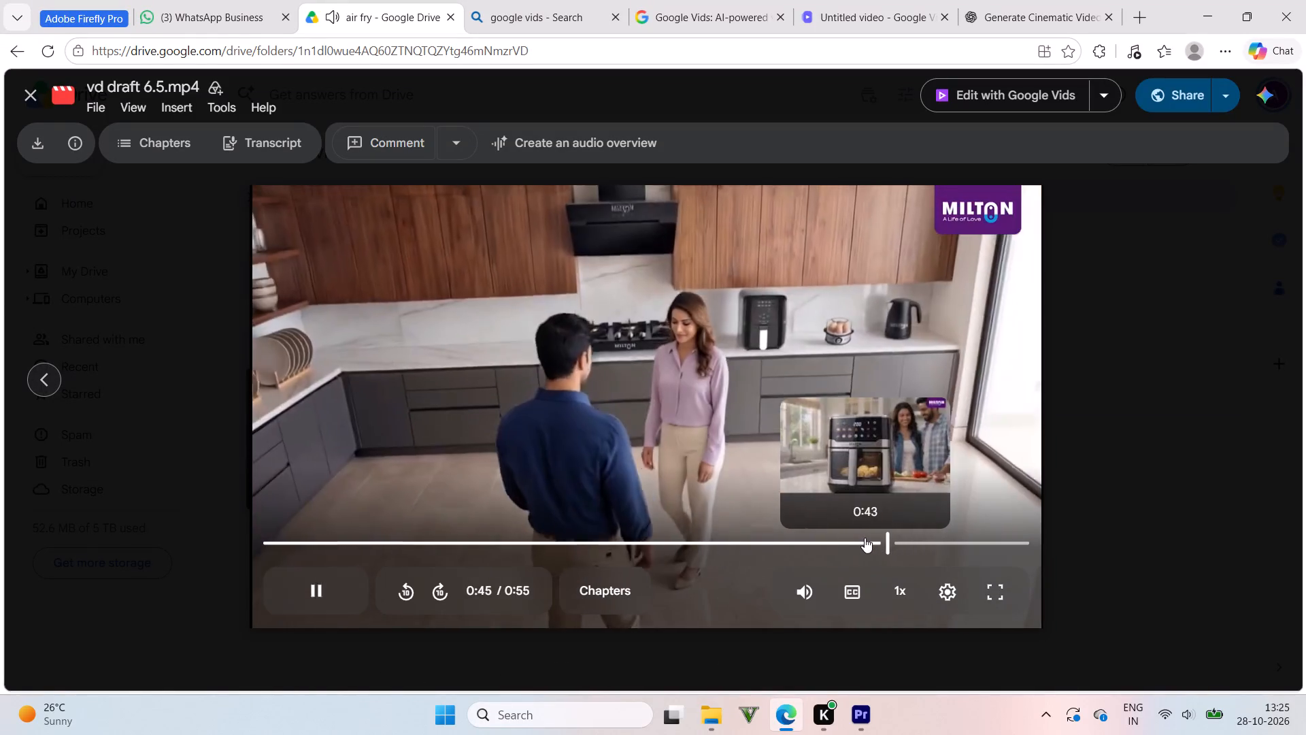
Pause the air fryer draft video and move it back to the 0:42 shot of the air fryer beside the couple.
click(865, 538)
key(space)
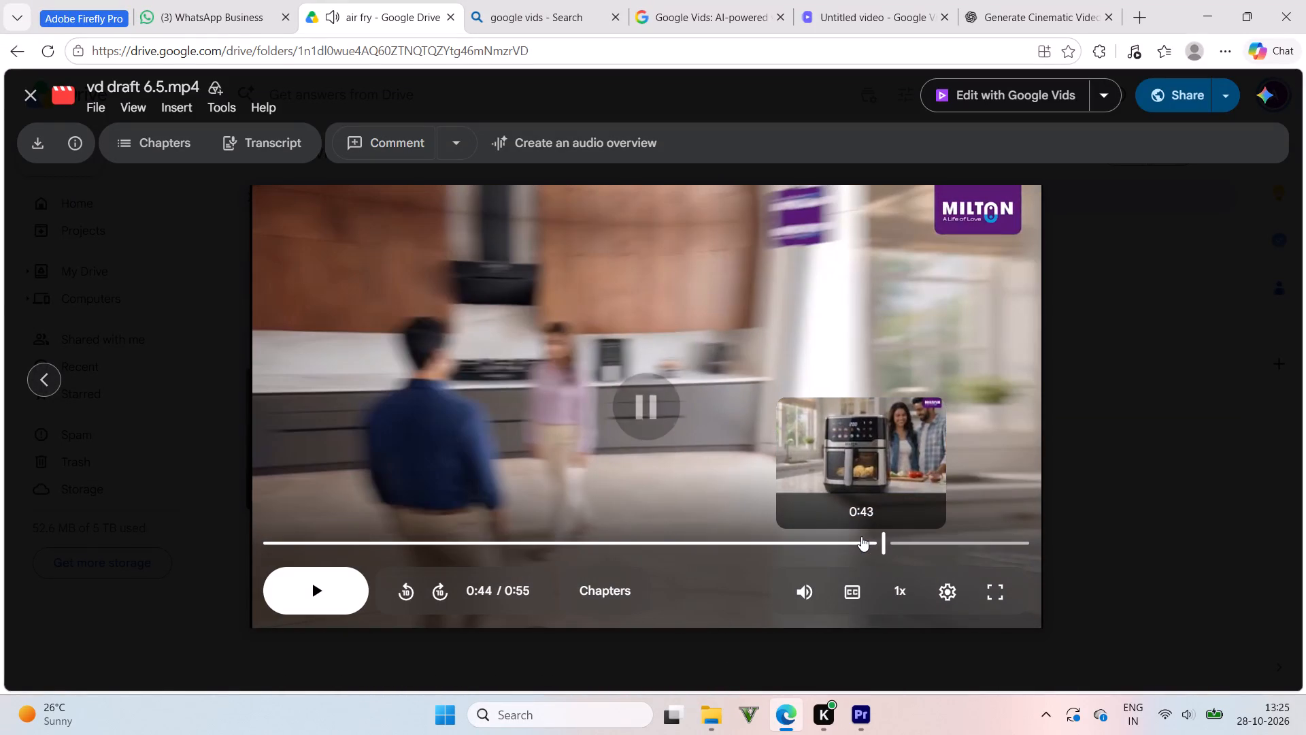
click(858, 537)
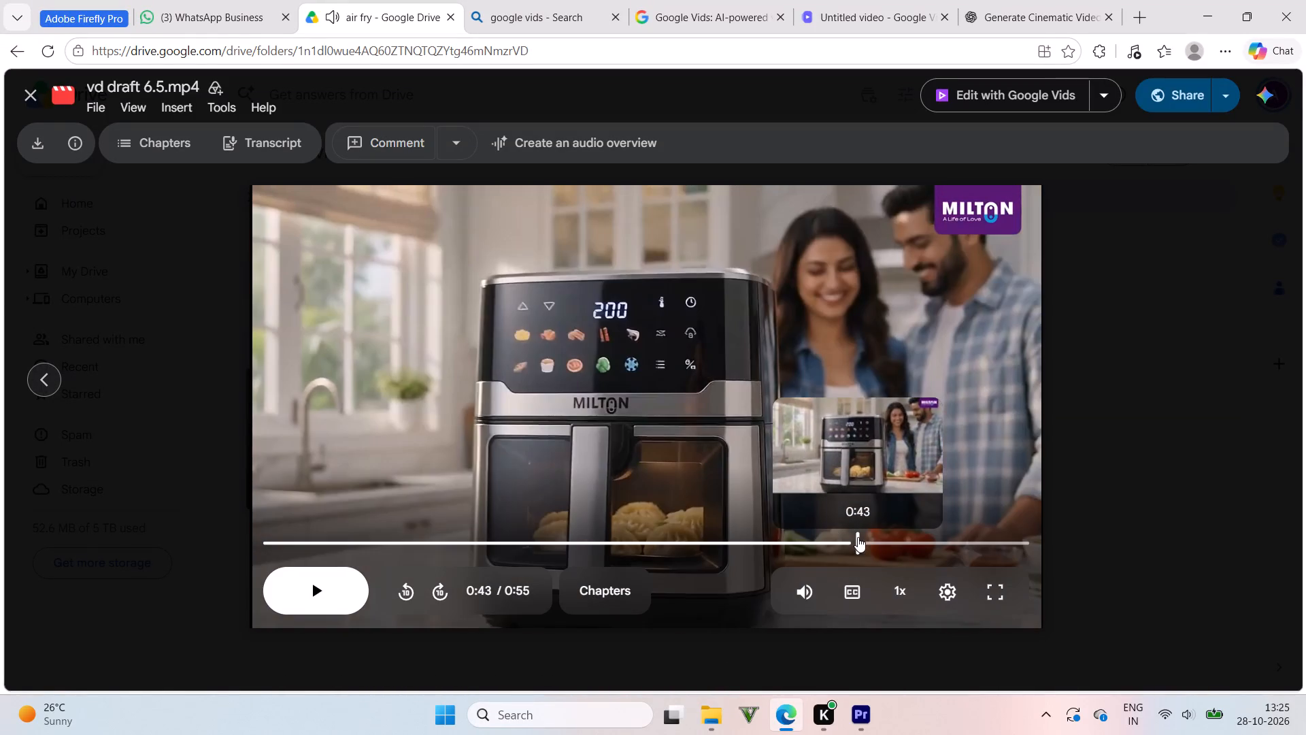
click(837, 536)
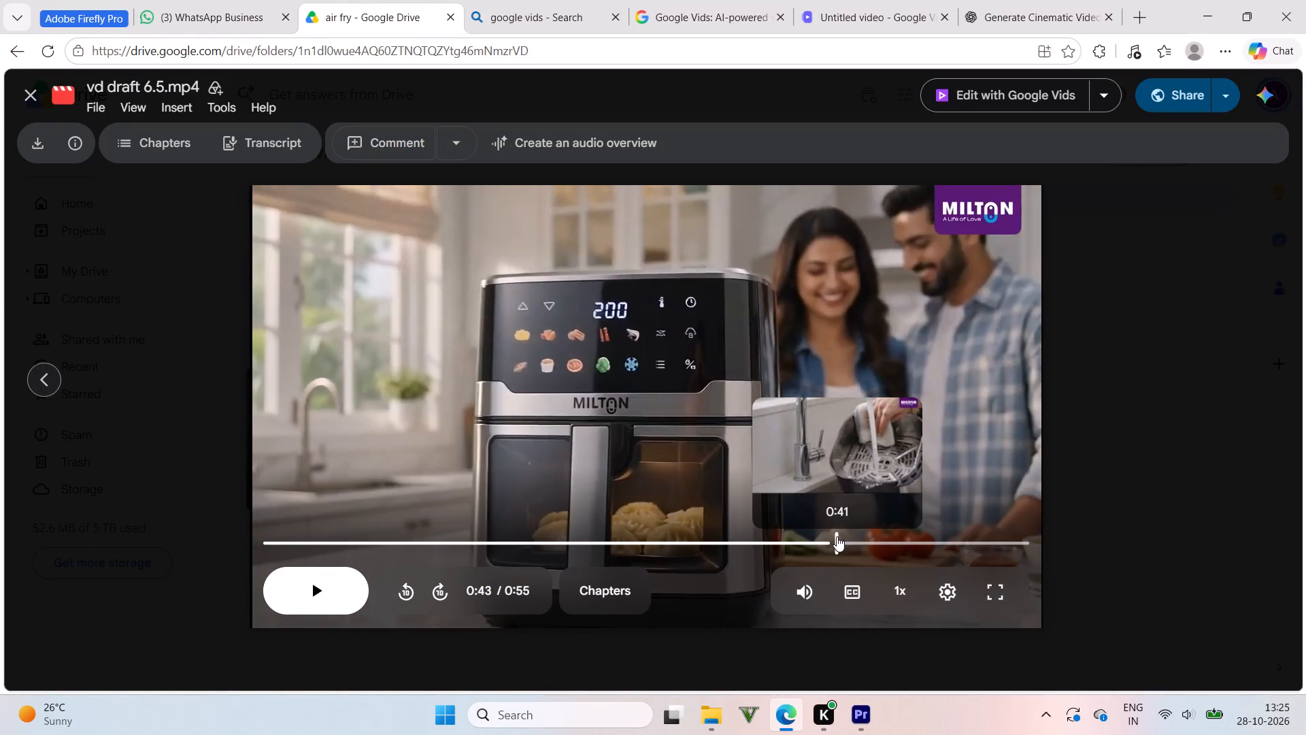
click(849, 536)
click(857, 536)
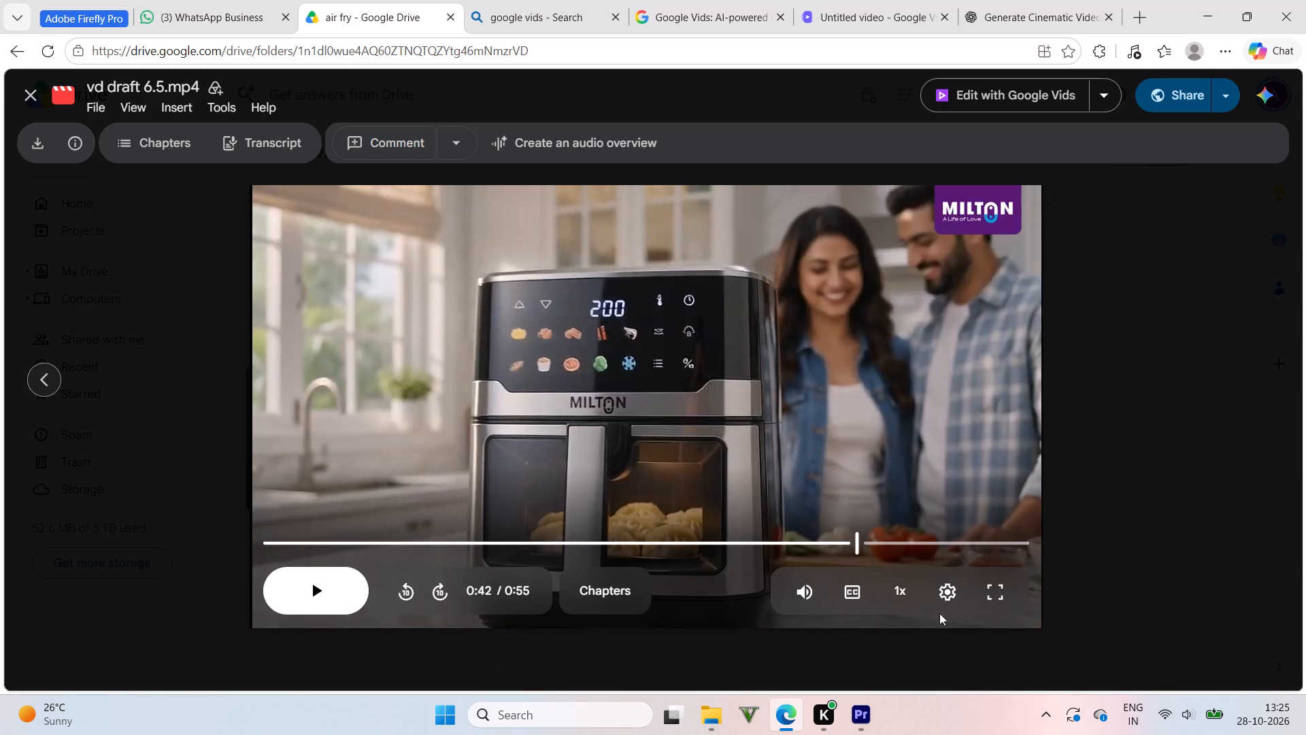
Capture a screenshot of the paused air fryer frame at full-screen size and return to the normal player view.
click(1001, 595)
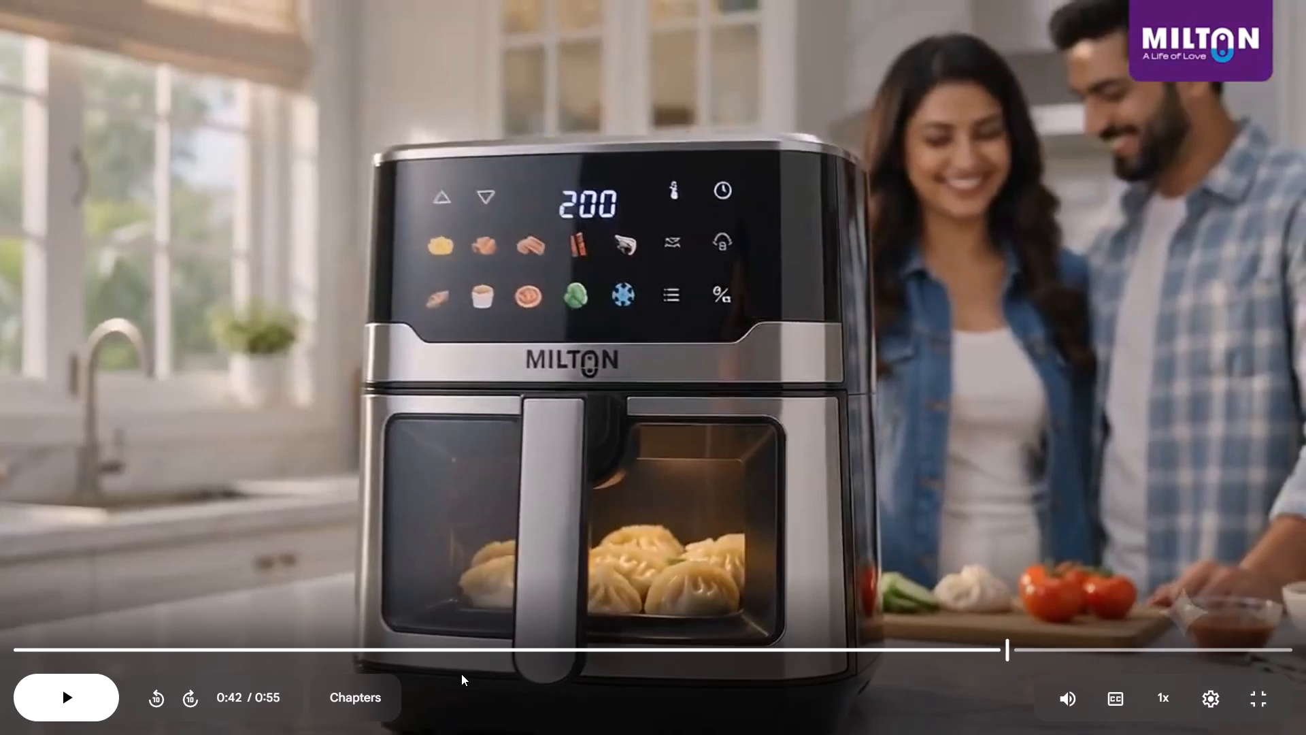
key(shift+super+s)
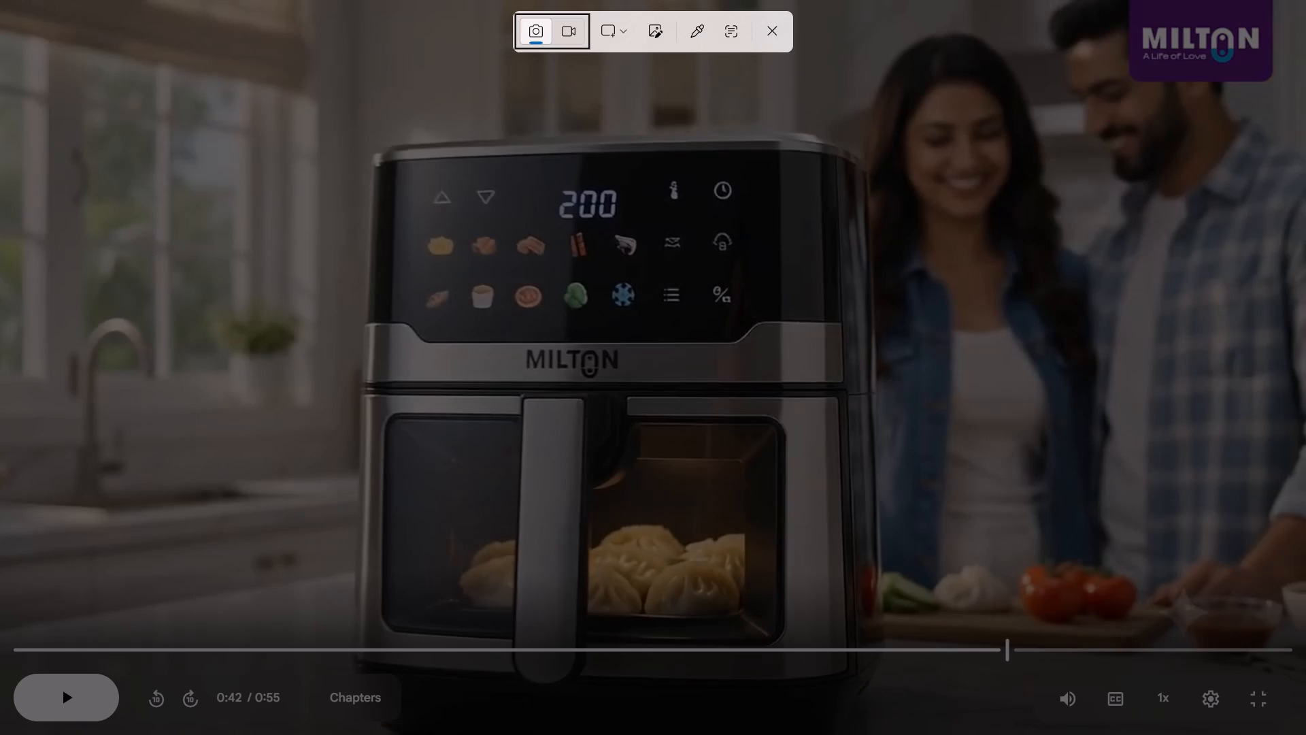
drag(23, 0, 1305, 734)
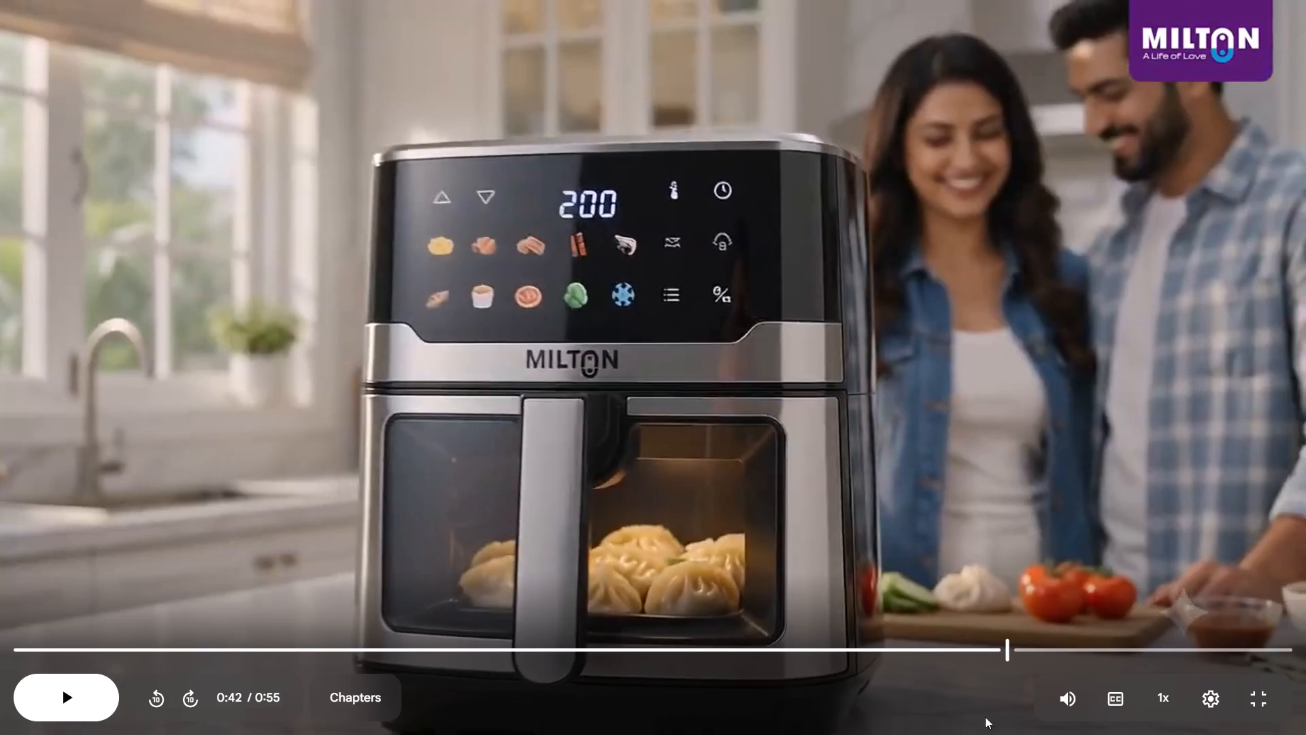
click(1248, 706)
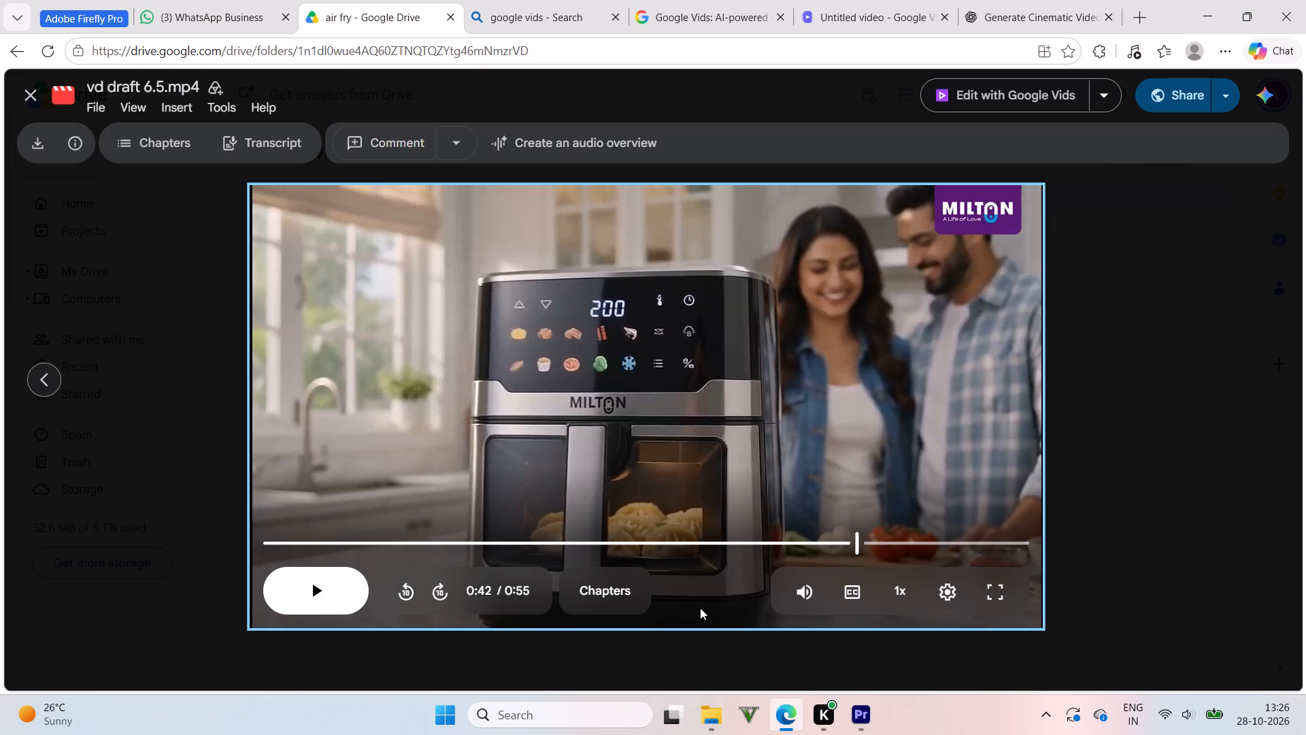
key(shift+super+s)
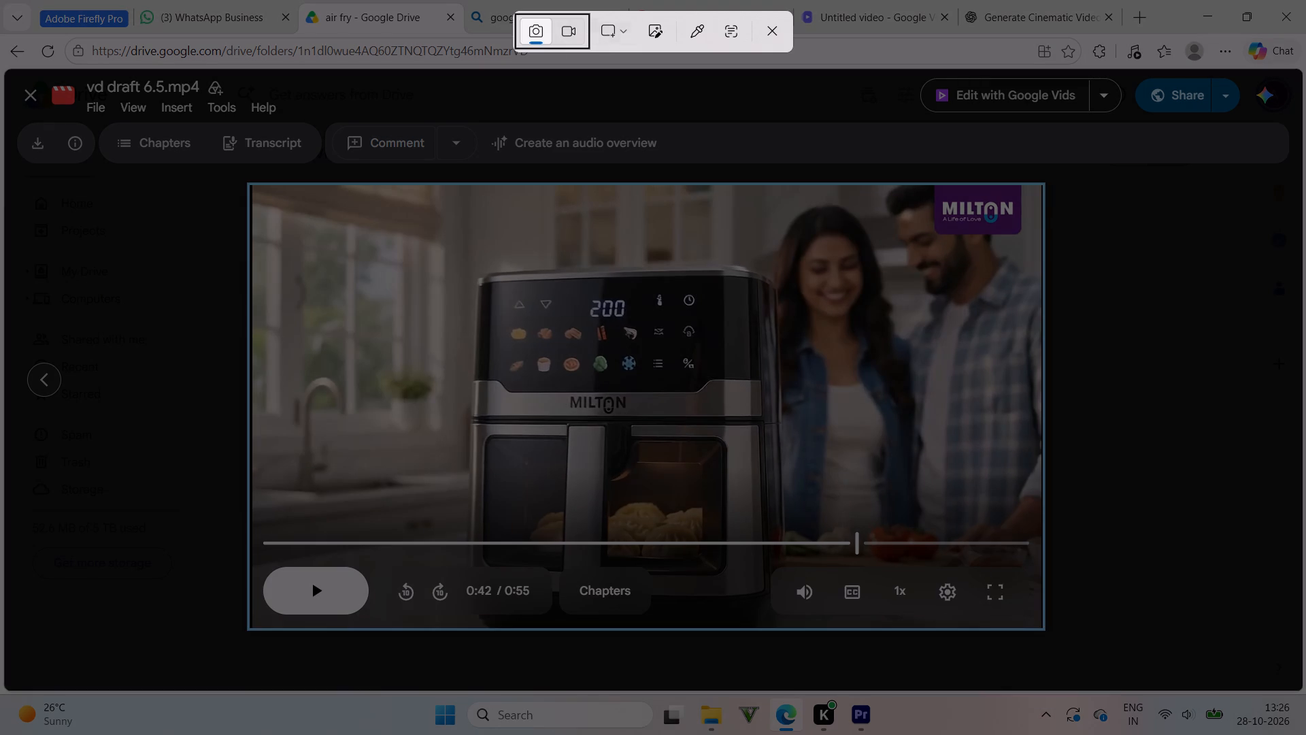
drag(248, 184, 1048, 626)
right_click(851, 456)
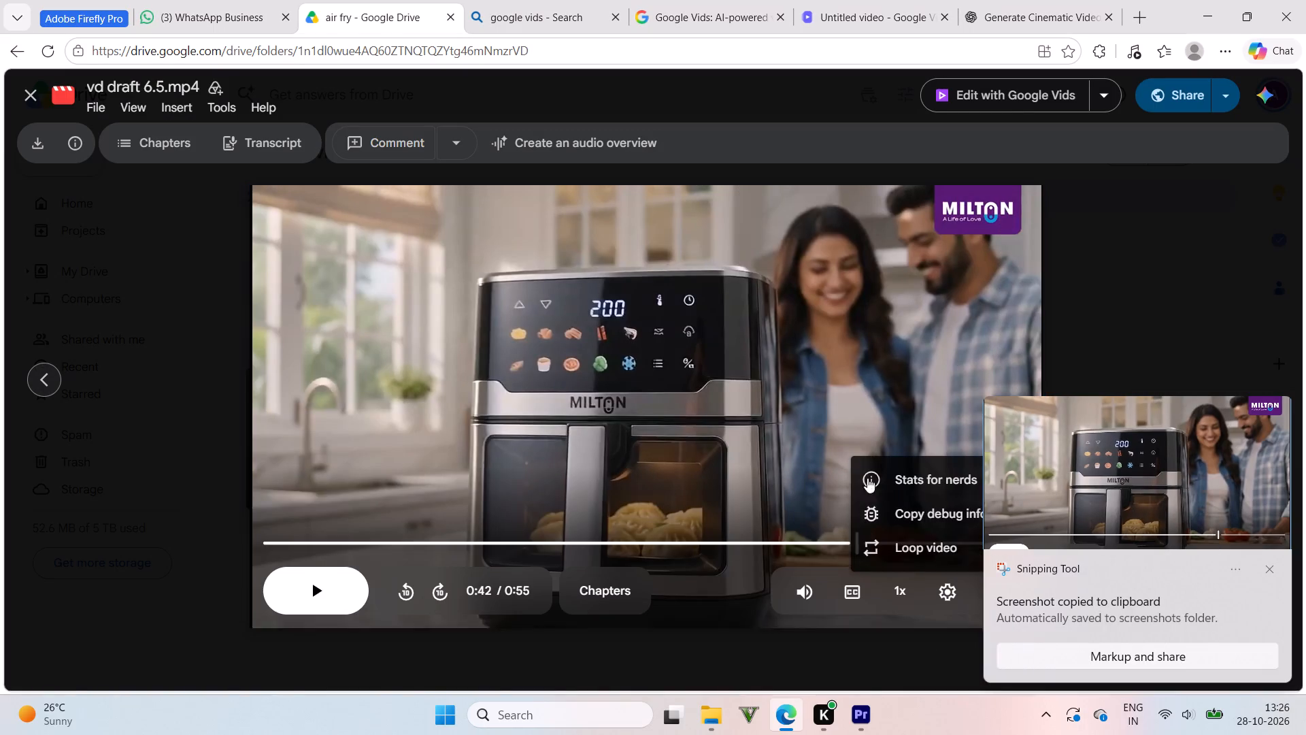
click(1185, 449)
click(1167, 497)
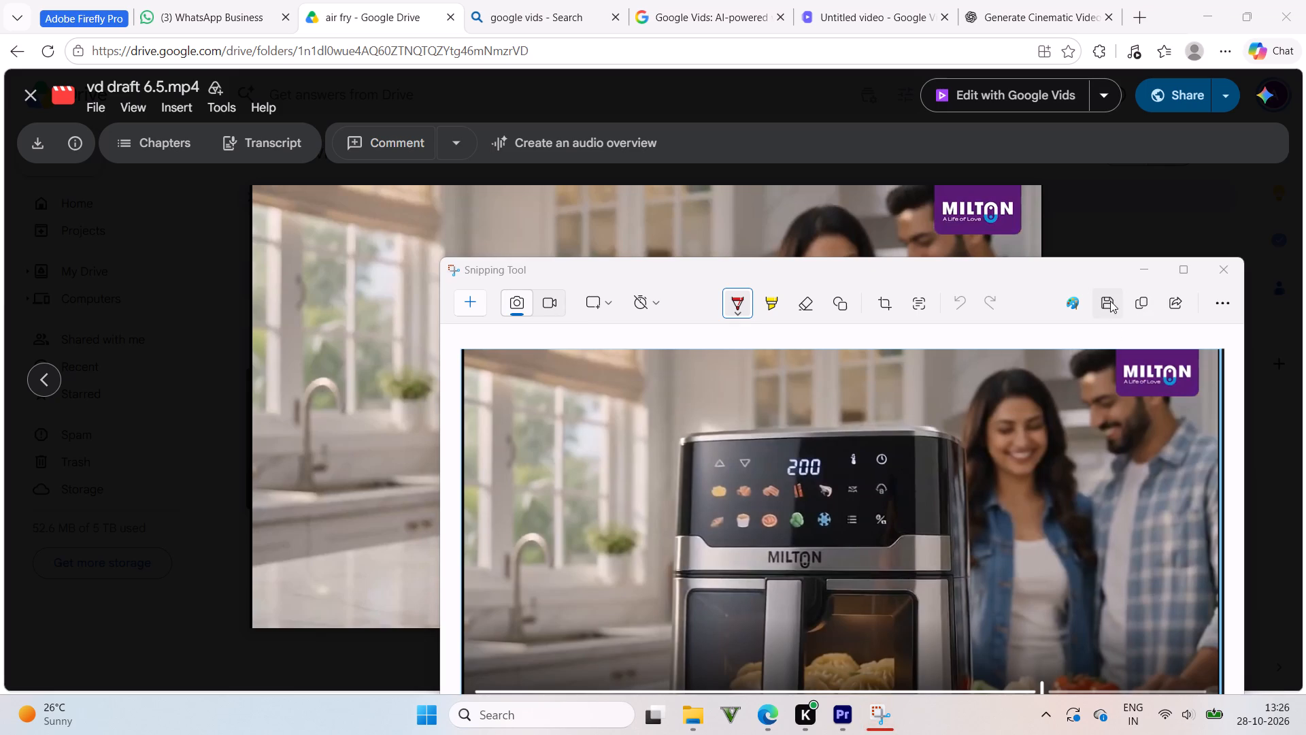
click(1109, 307)
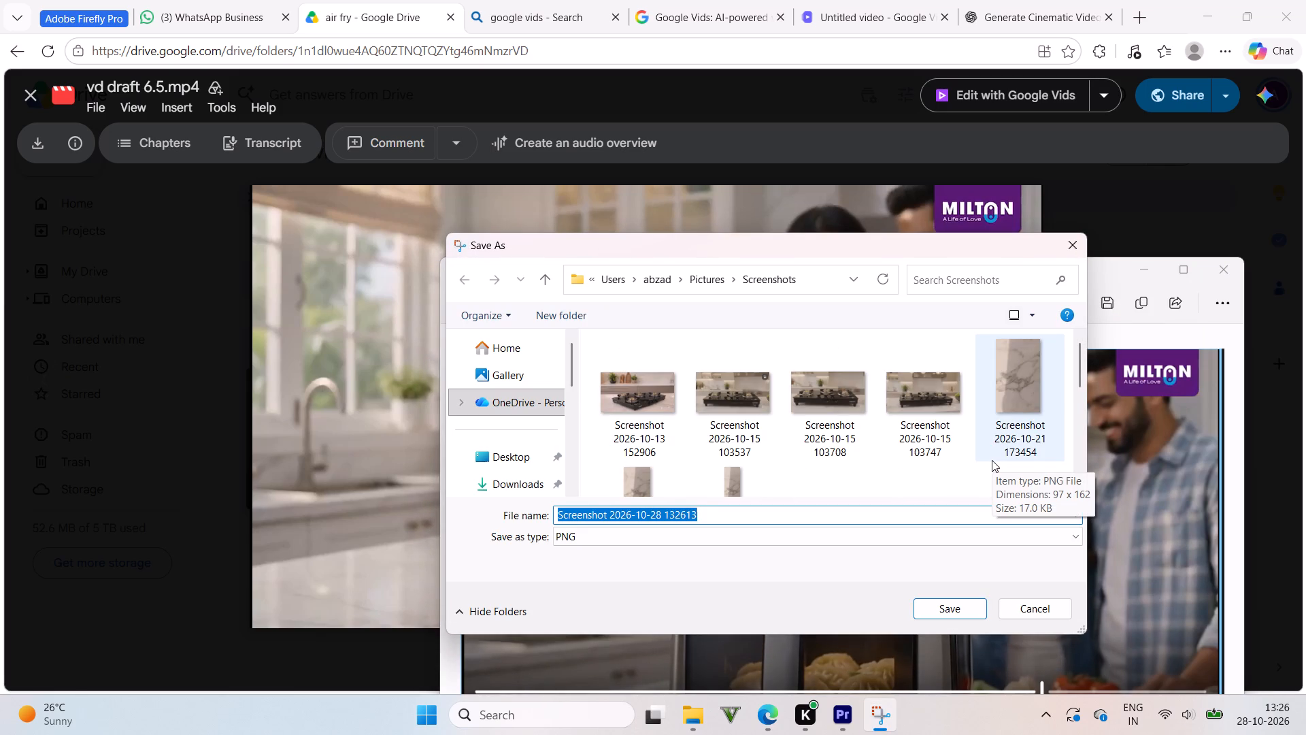
click(535, 480)
double_click(541, 479)
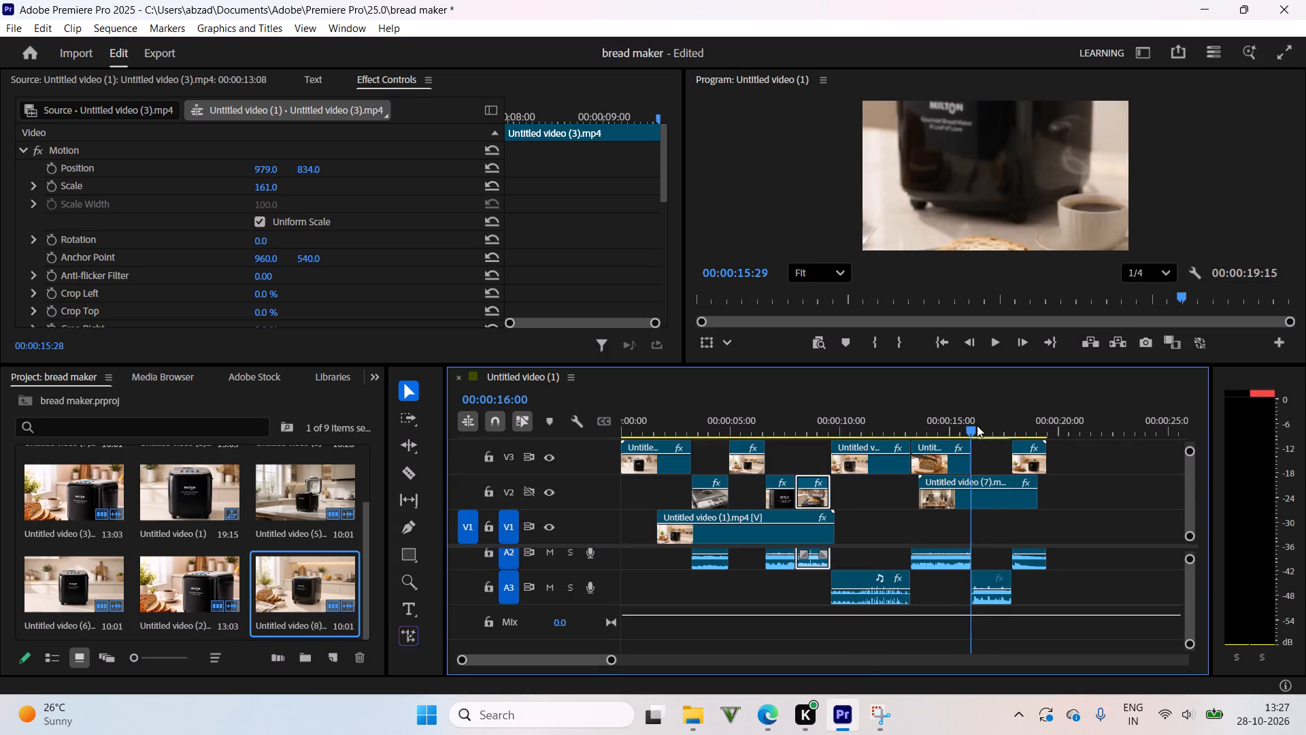
drag(977, 425, 985, 423)
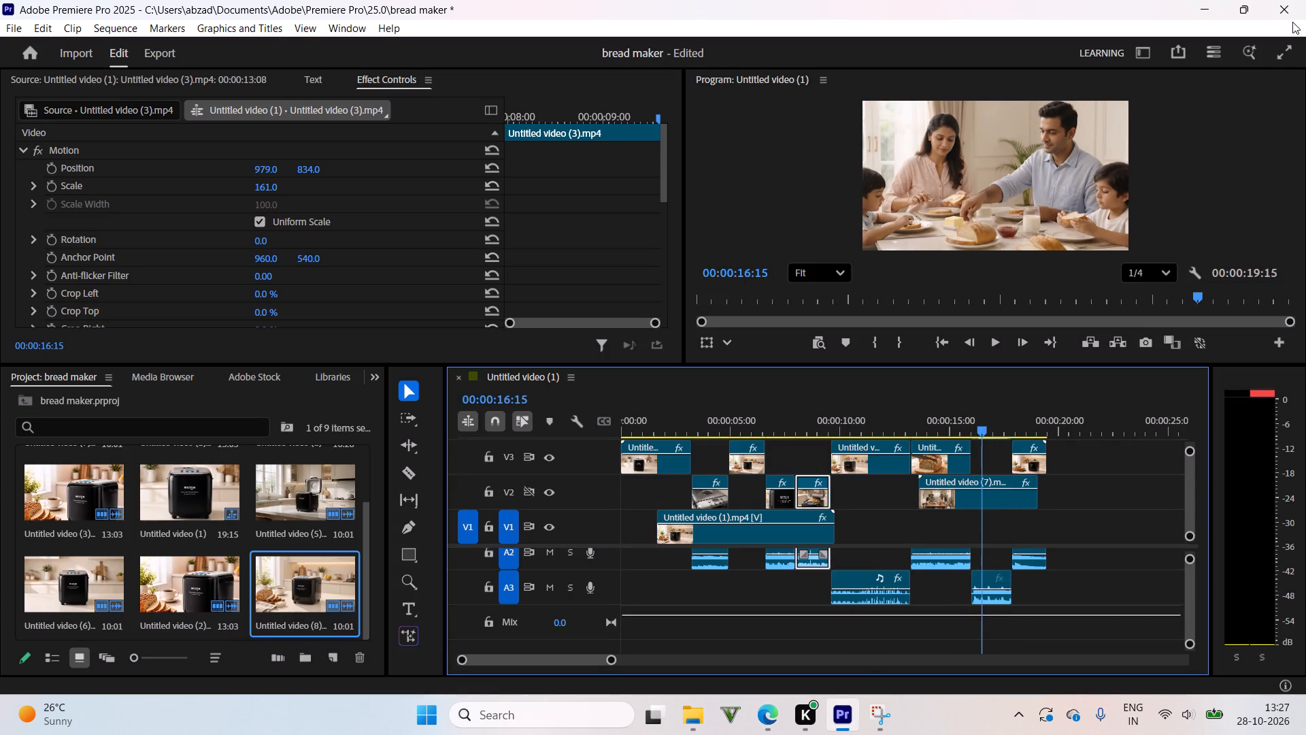
click(1279, 63)
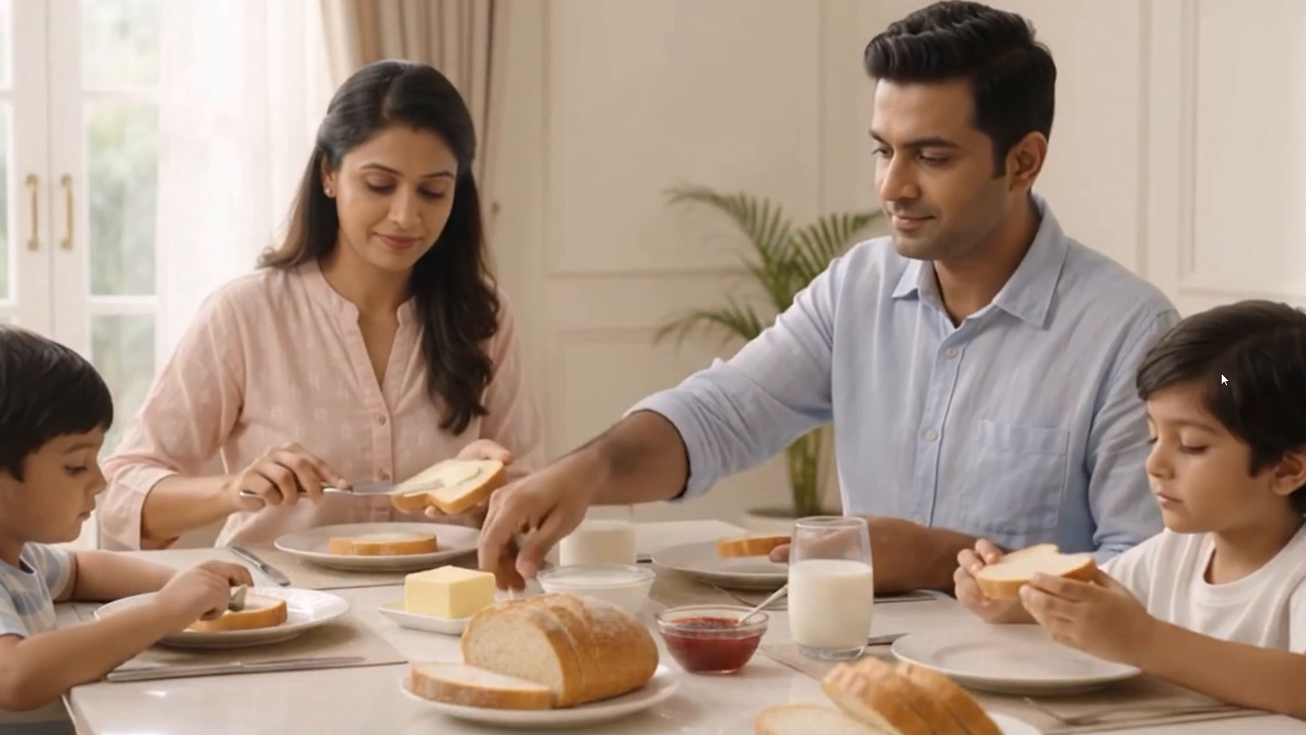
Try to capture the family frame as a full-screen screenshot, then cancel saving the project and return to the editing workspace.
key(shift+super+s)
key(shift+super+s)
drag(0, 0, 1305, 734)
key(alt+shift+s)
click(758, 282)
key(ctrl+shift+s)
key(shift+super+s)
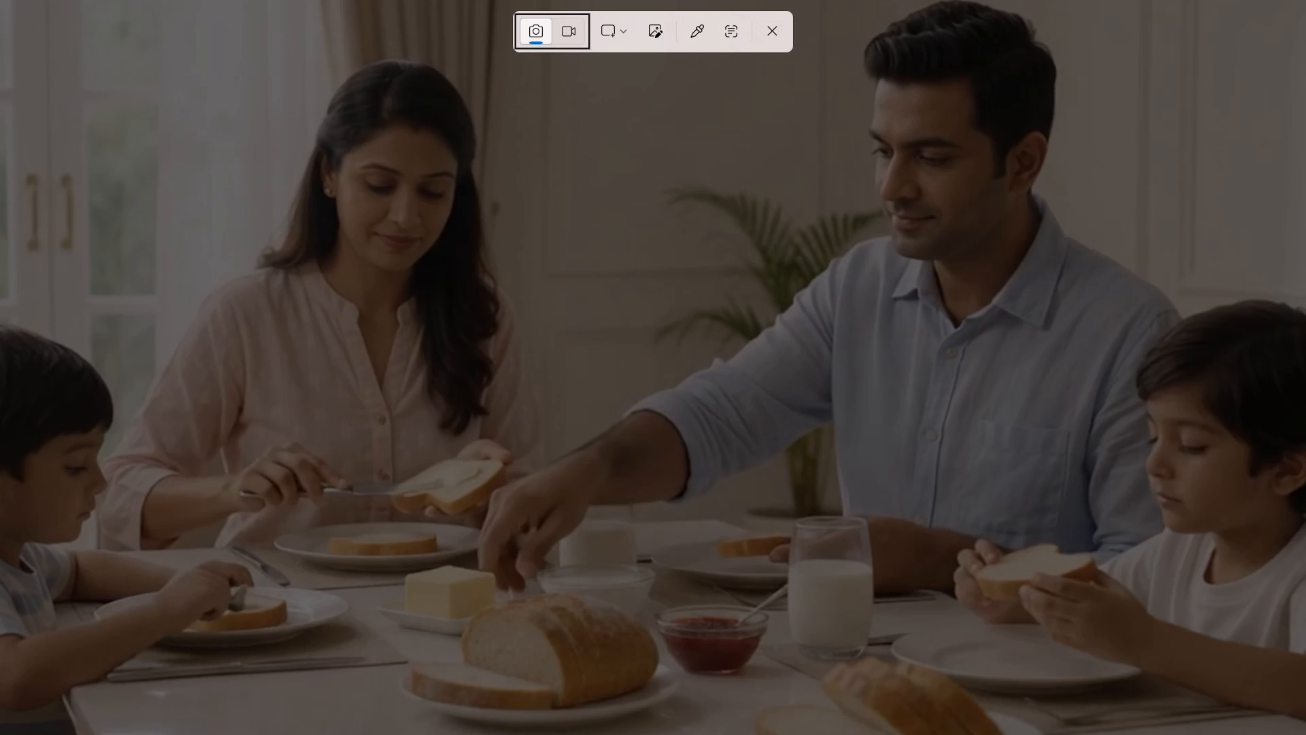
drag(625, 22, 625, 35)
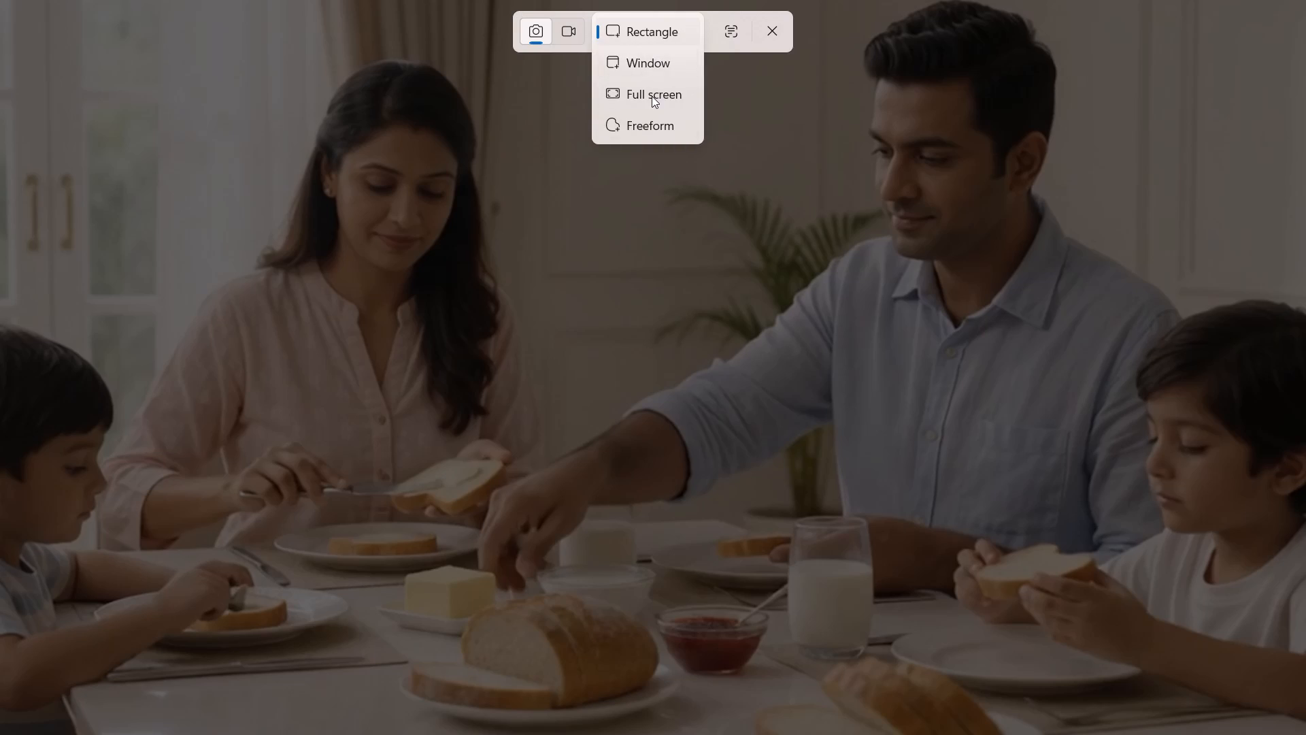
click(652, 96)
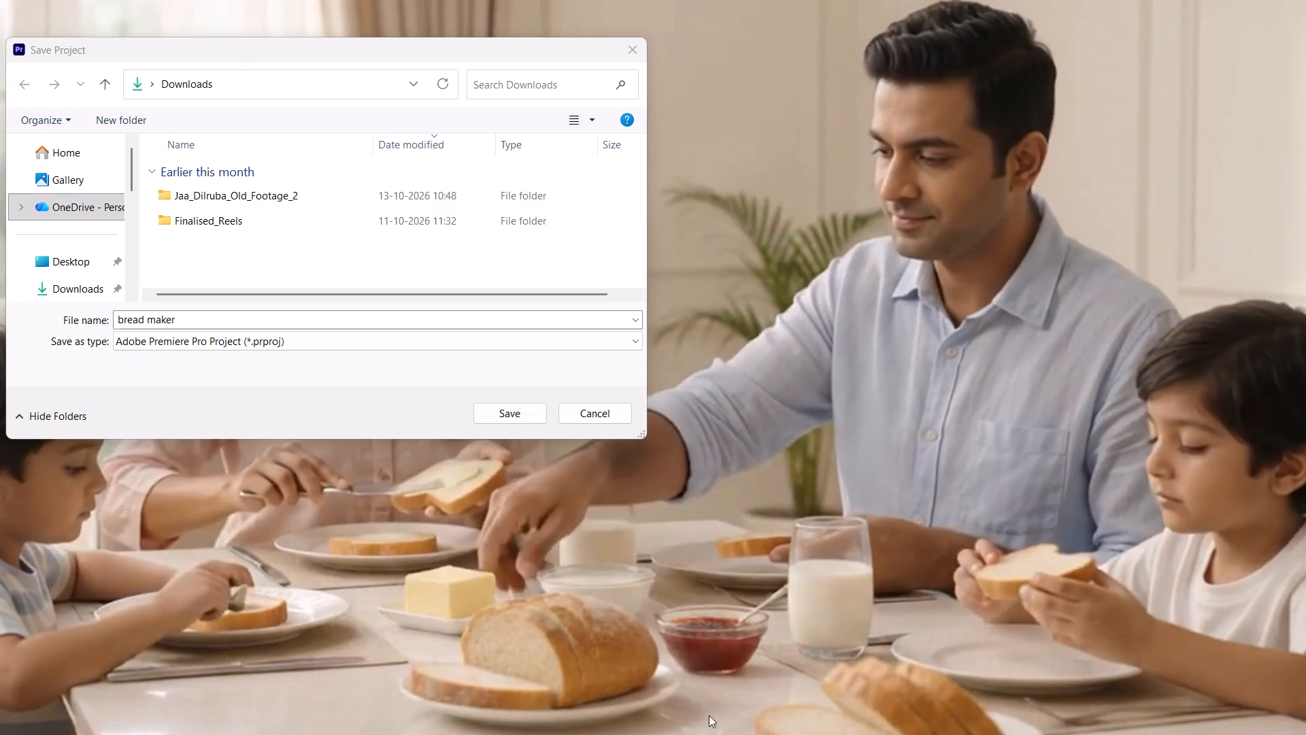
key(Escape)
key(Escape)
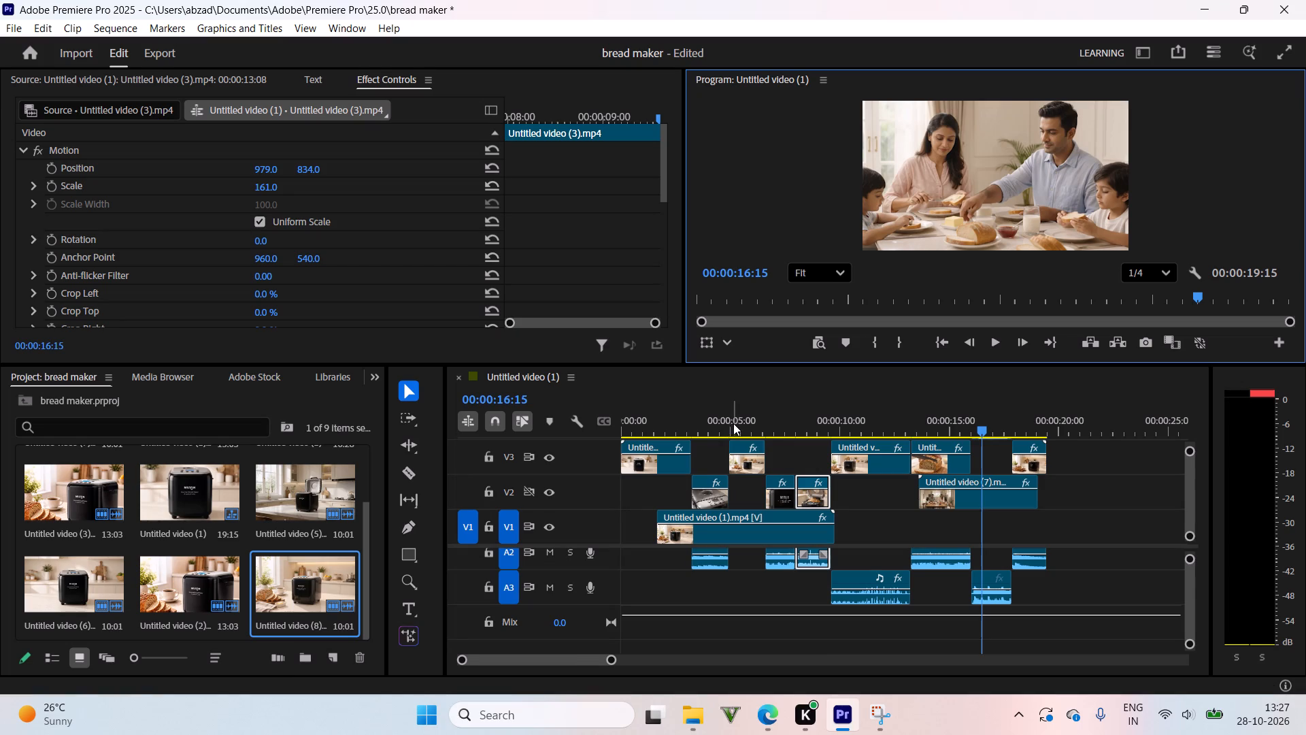
Scrub the bread maker sequence between the bread collage, bread slicing and family breakfast shots to review them.
drag(891, 431, 922, 419)
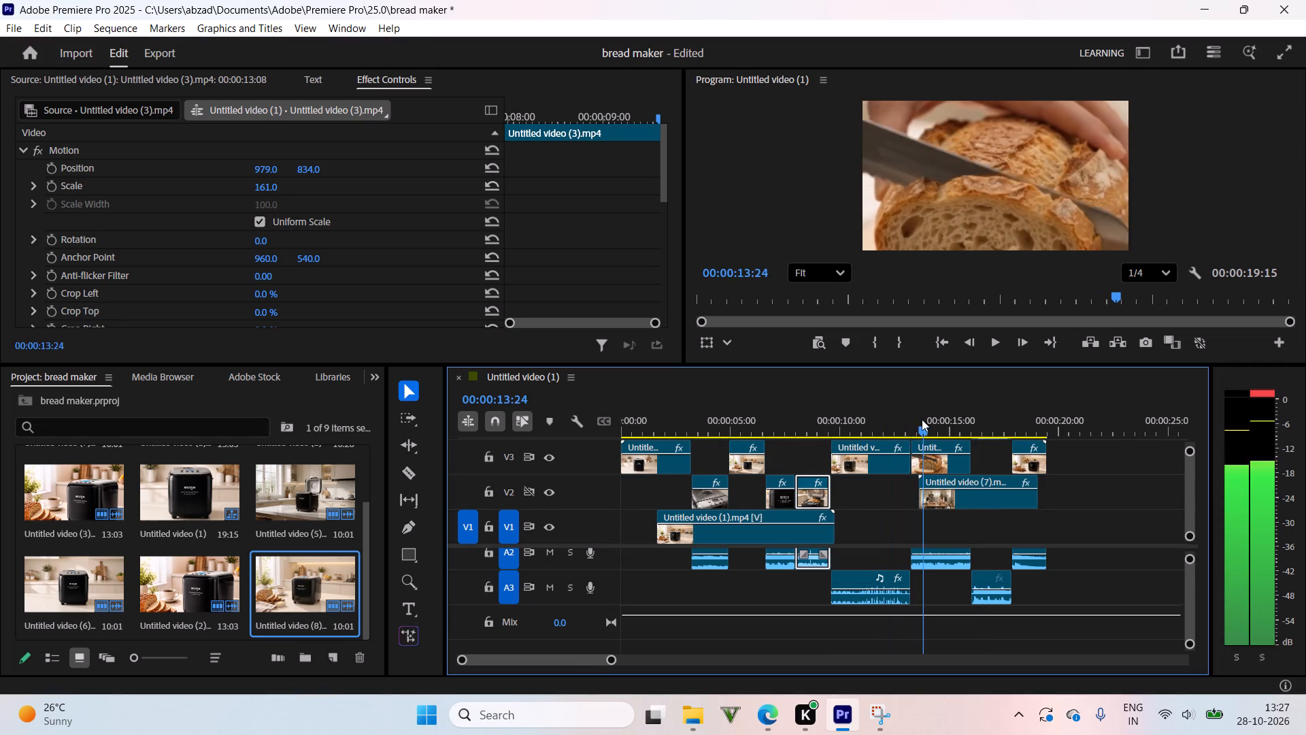
drag(922, 419, 973, 406)
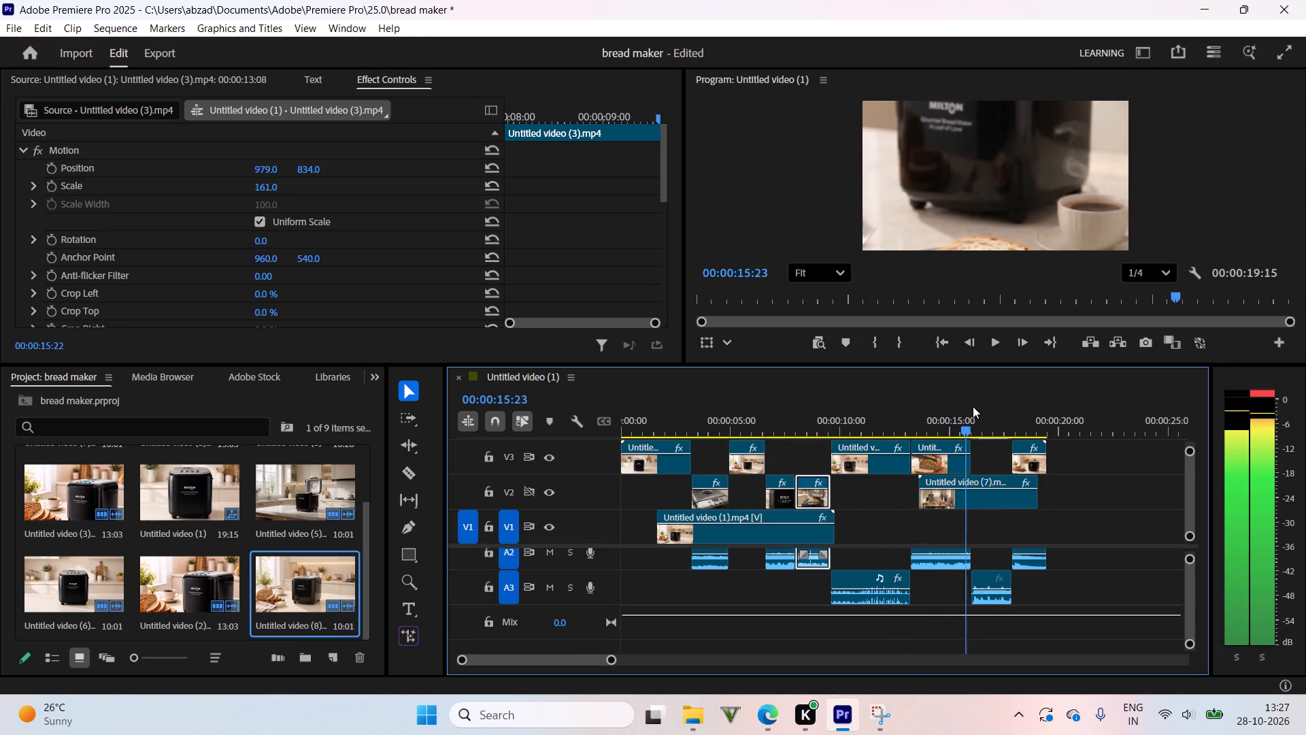
drag(973, 406, 979, 616)
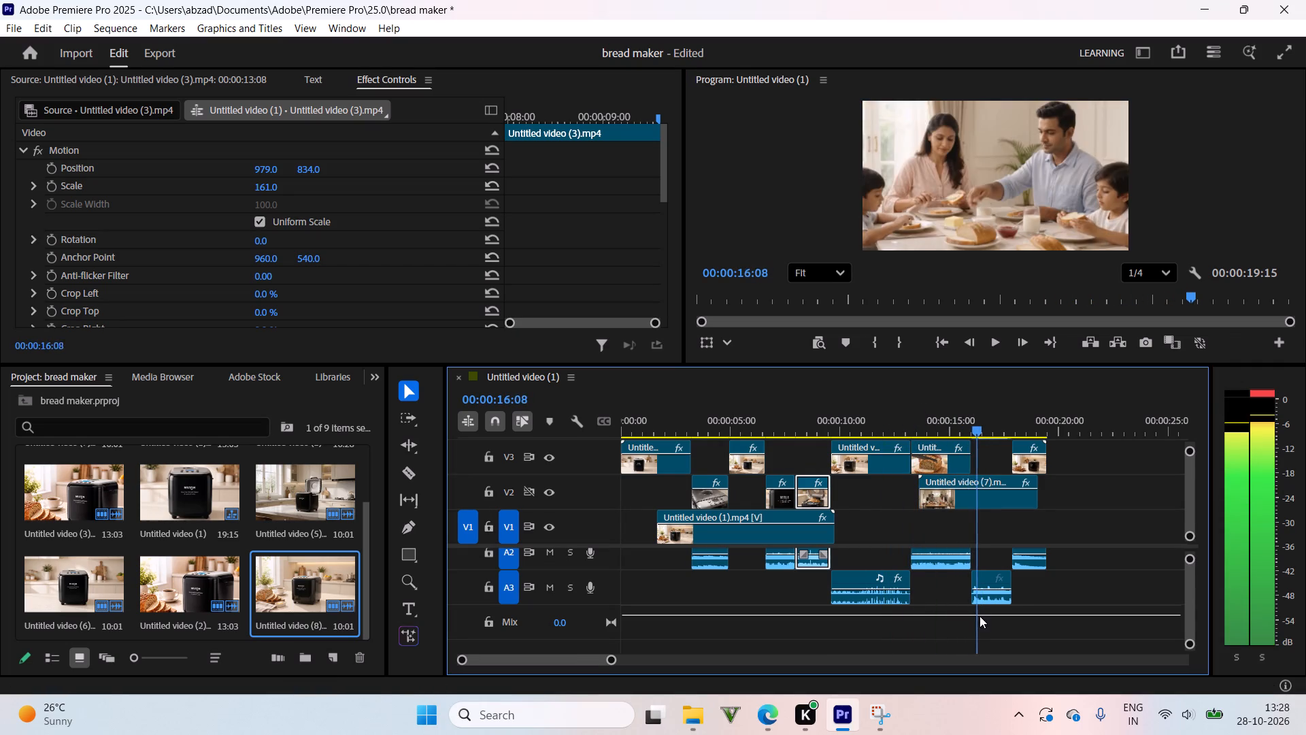
drag(979, 616, 920, 734)
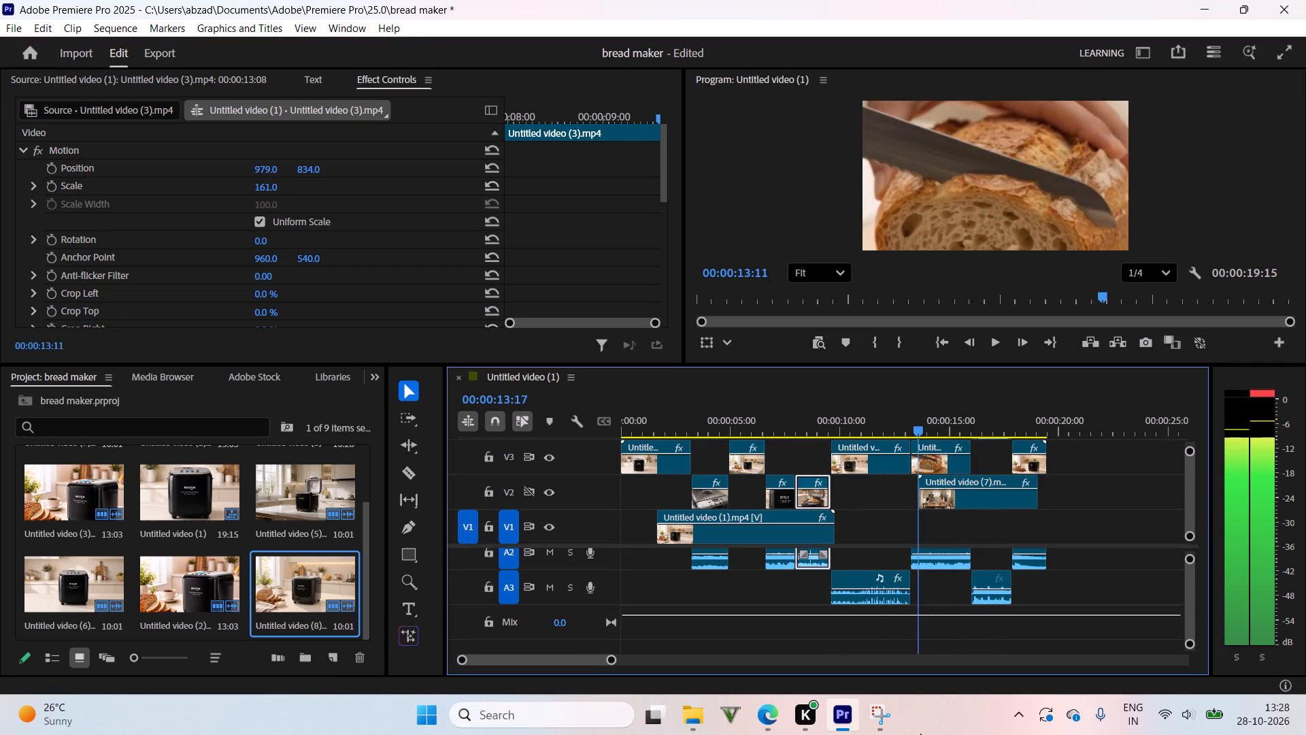
drag(920, 734, 903, 734)
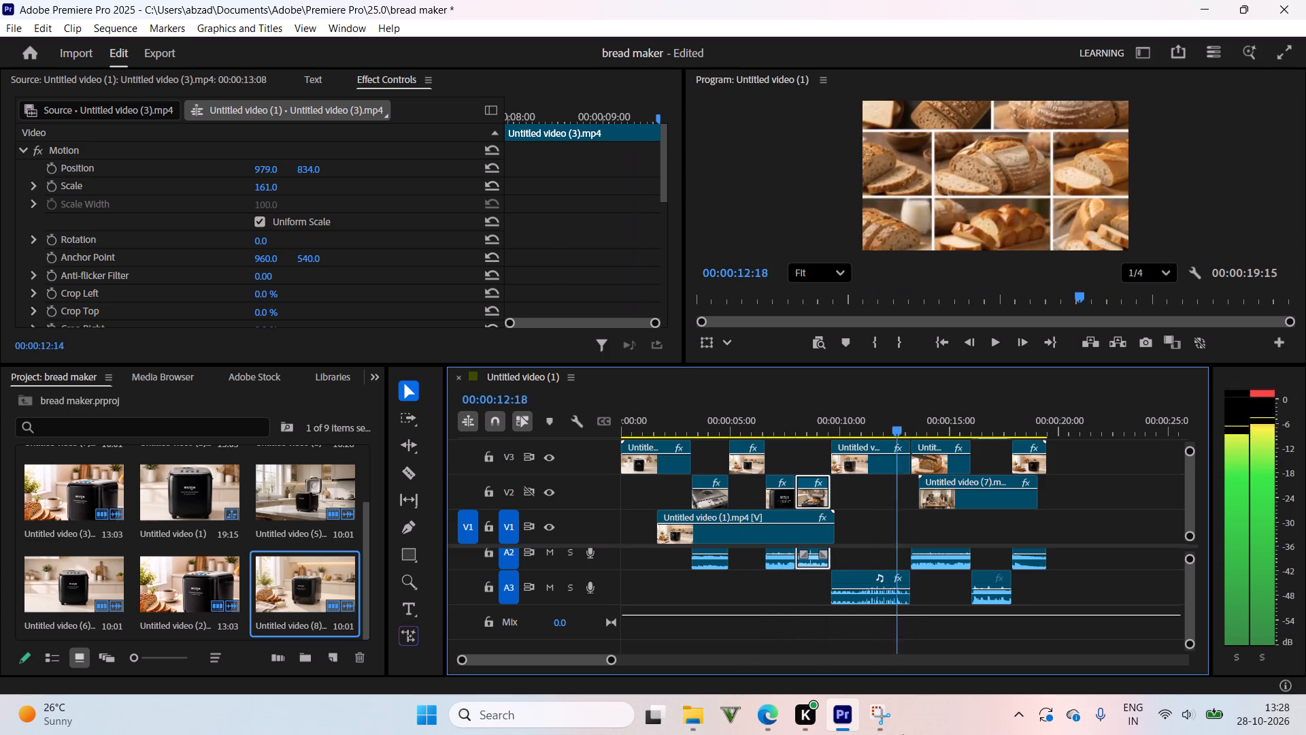
drag(903, 734, 984, 732)
Play Untitled video (1)_5 from Downloads in Media Player and pause it on the family breakfast shot at 00:00:15.
click(690, 726)
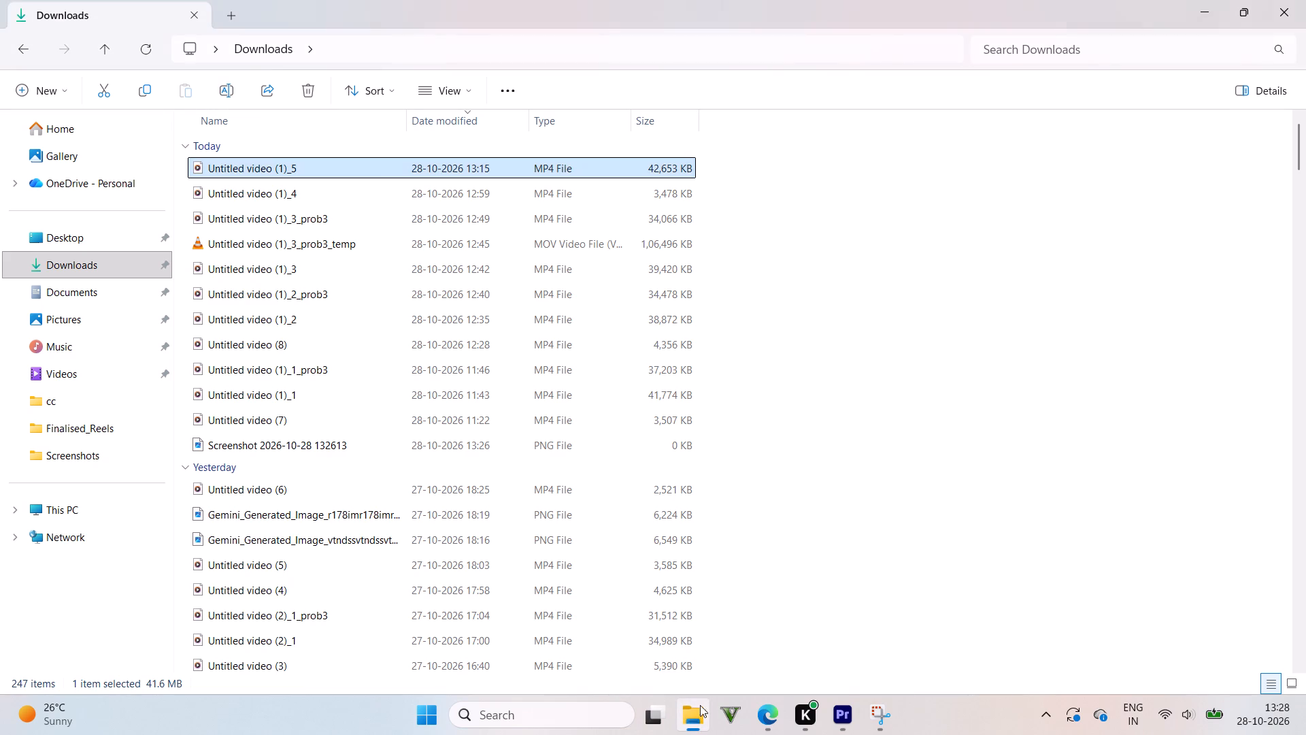
triple_click(372, 166)
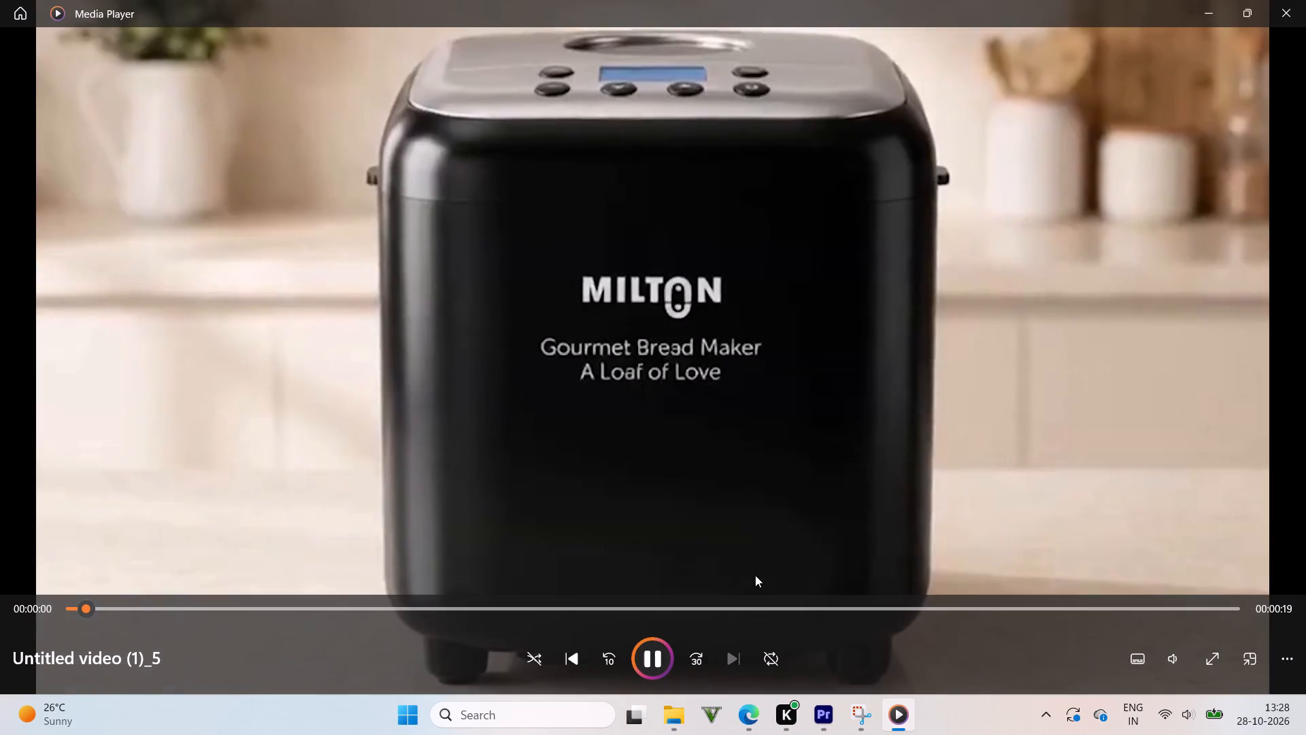
click(775, 606)
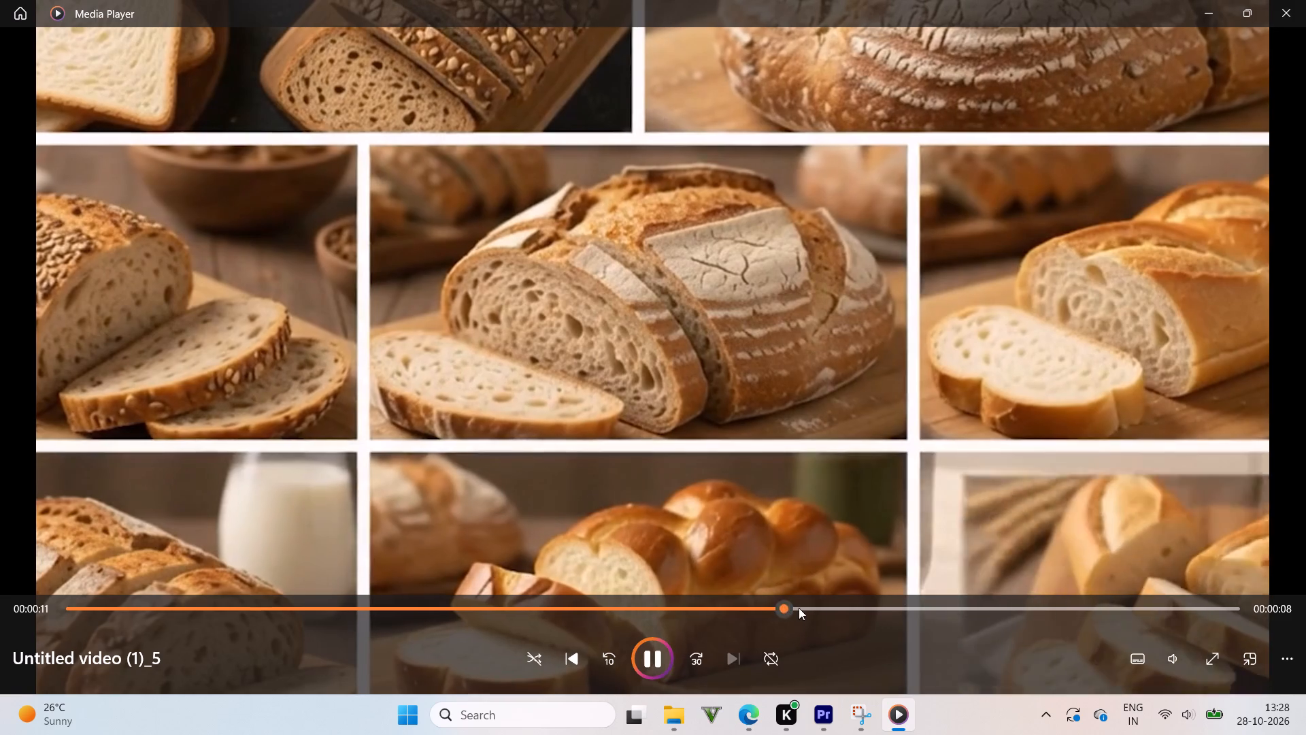
click(844, 612)
click(948, 606)
click(1007, 610)
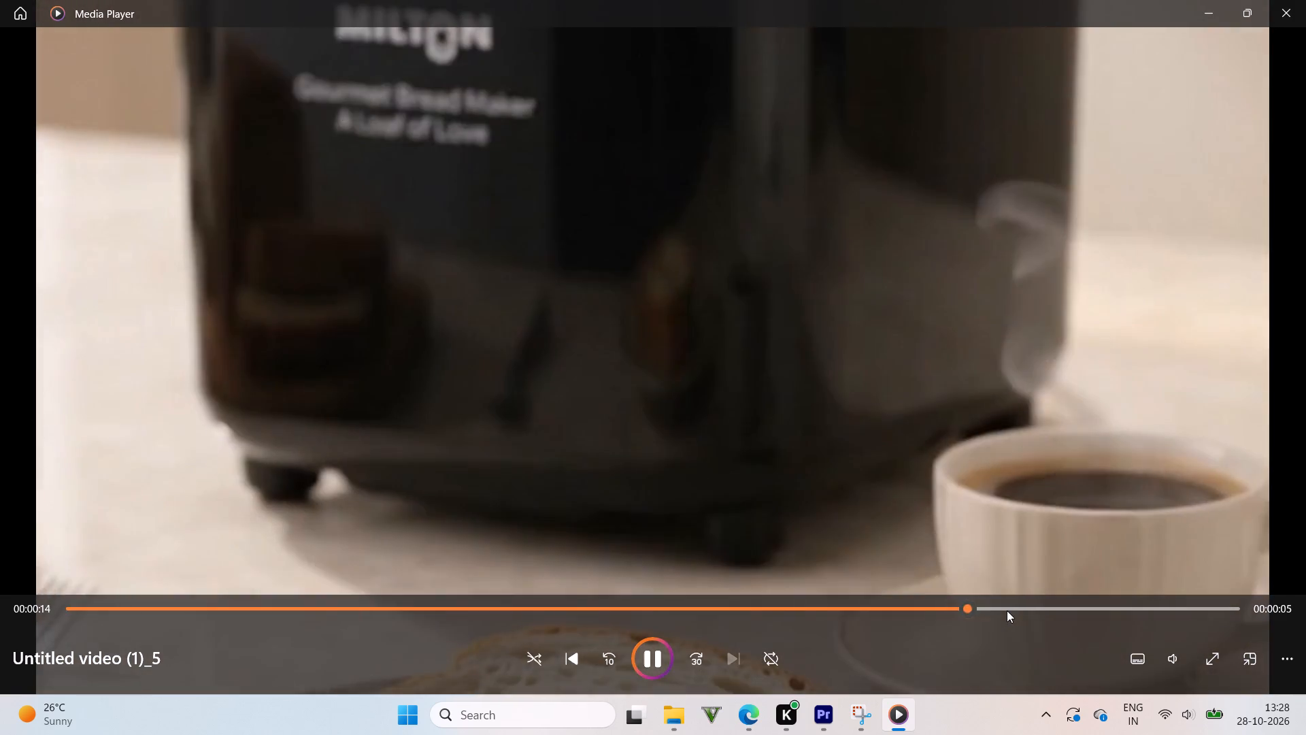
click(656, 666)
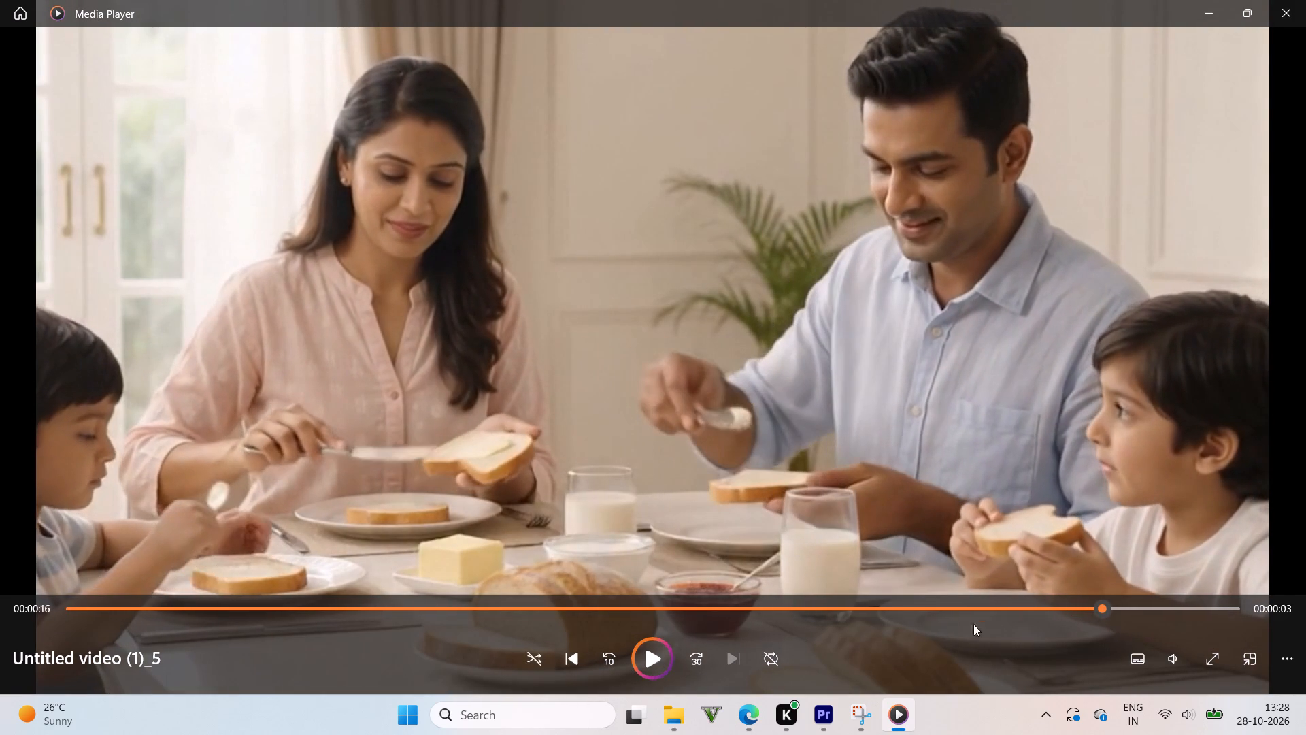
click(1023, 604)
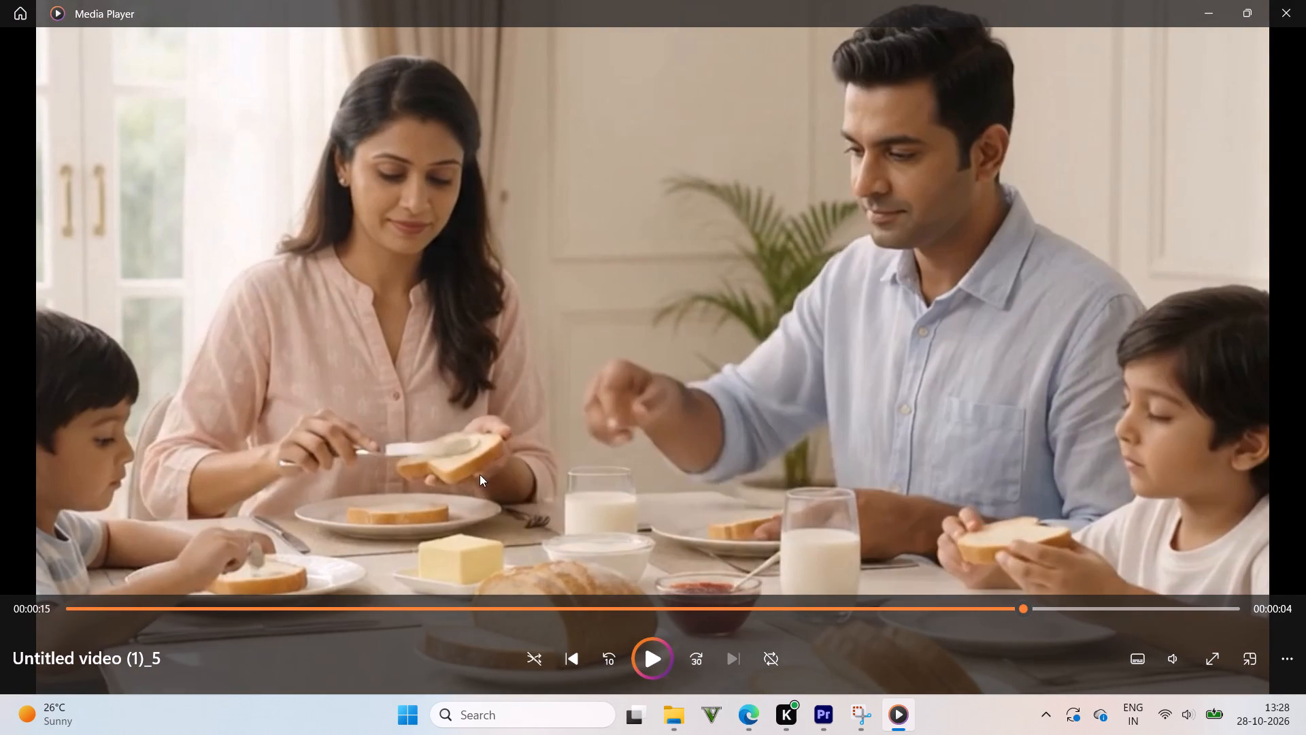
right_click(607, 452)
click(543, 389)
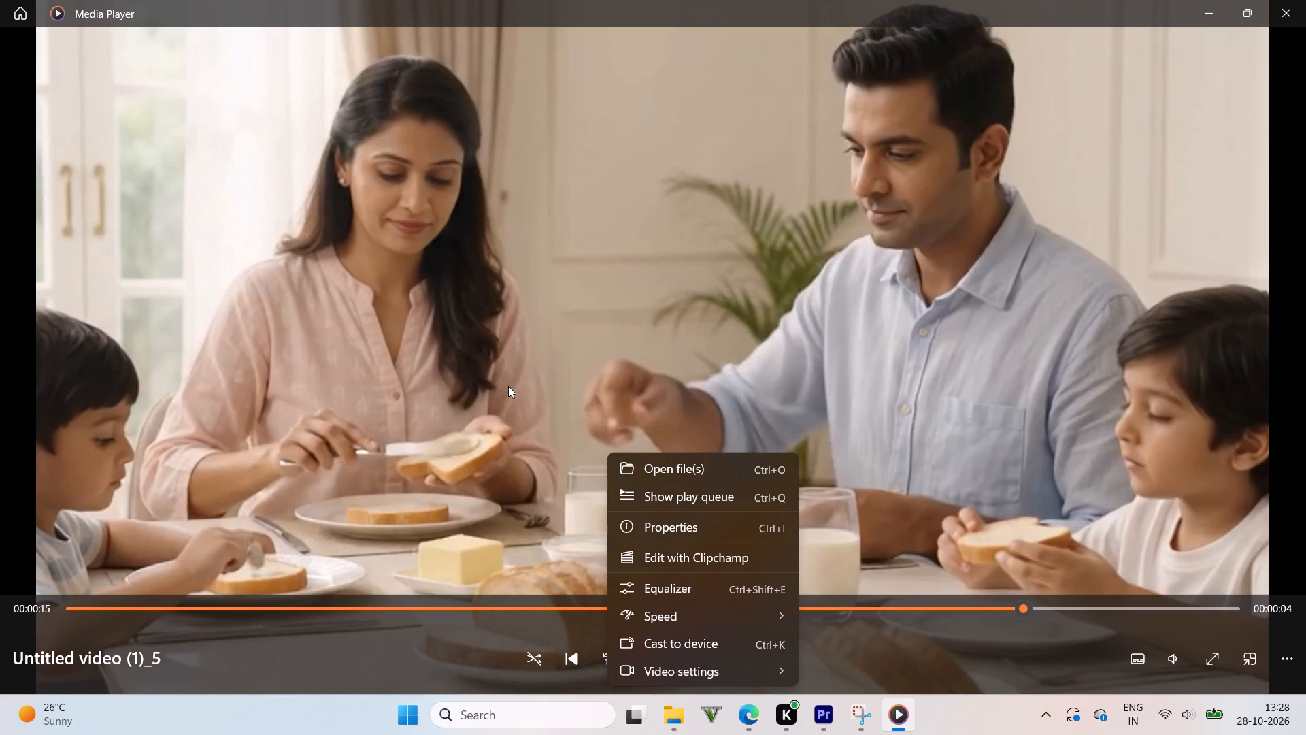
Capture the paused family breakfast frame, save the screenshot as a PNG in Downloads, and close Snipping Tool and Media Player.
key(shift+super+s)
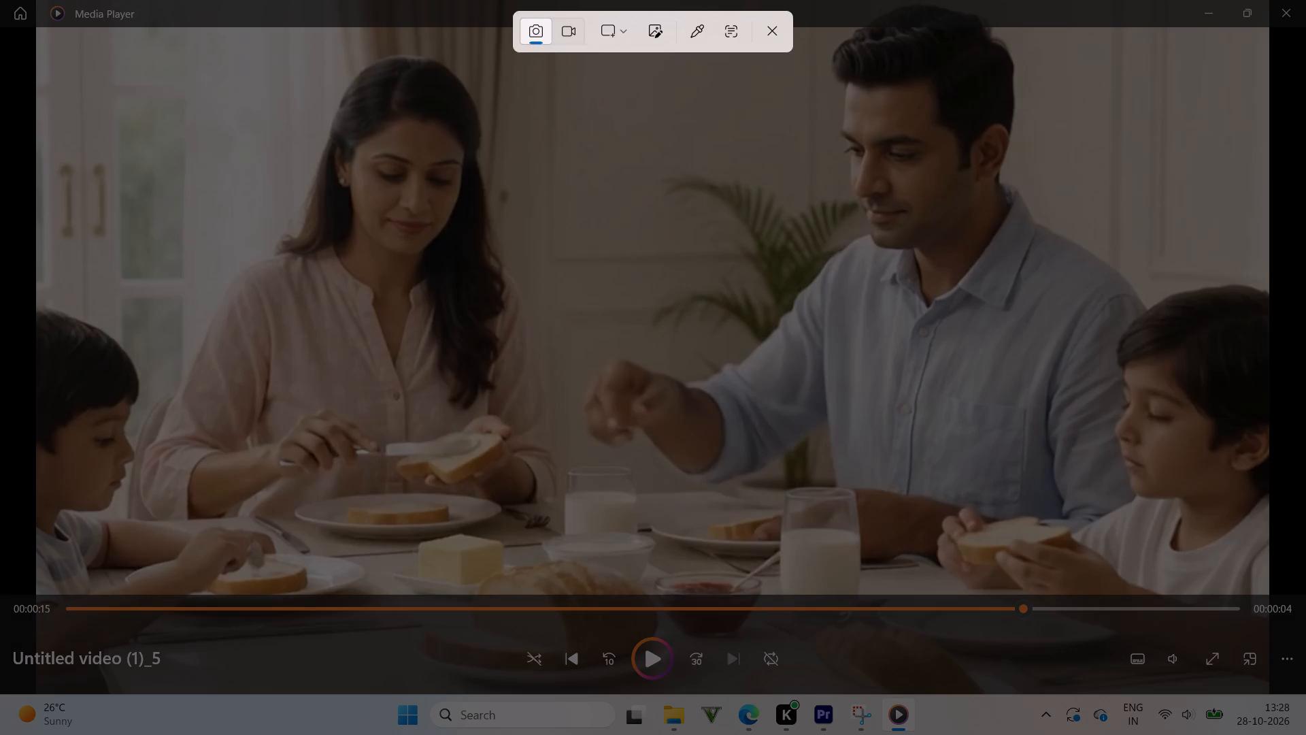
drag(94, 0, 1275, 686)
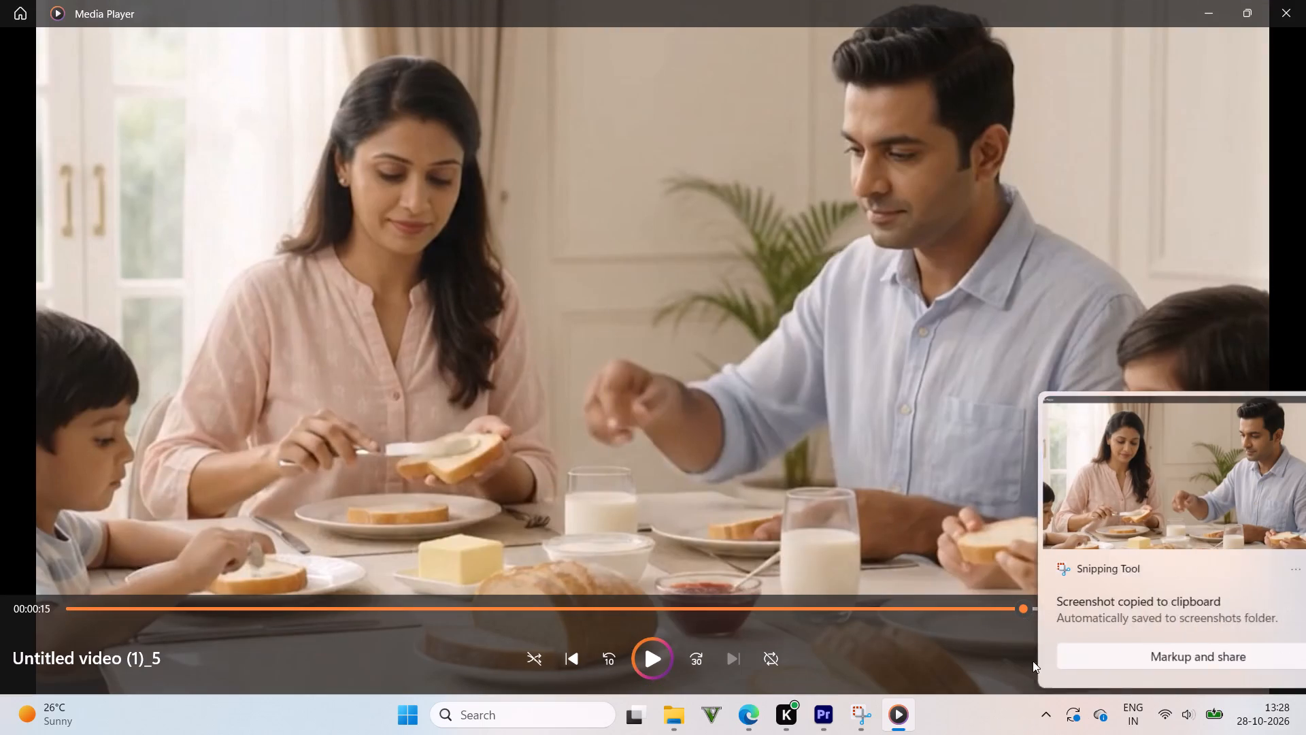
click(1134, 523)
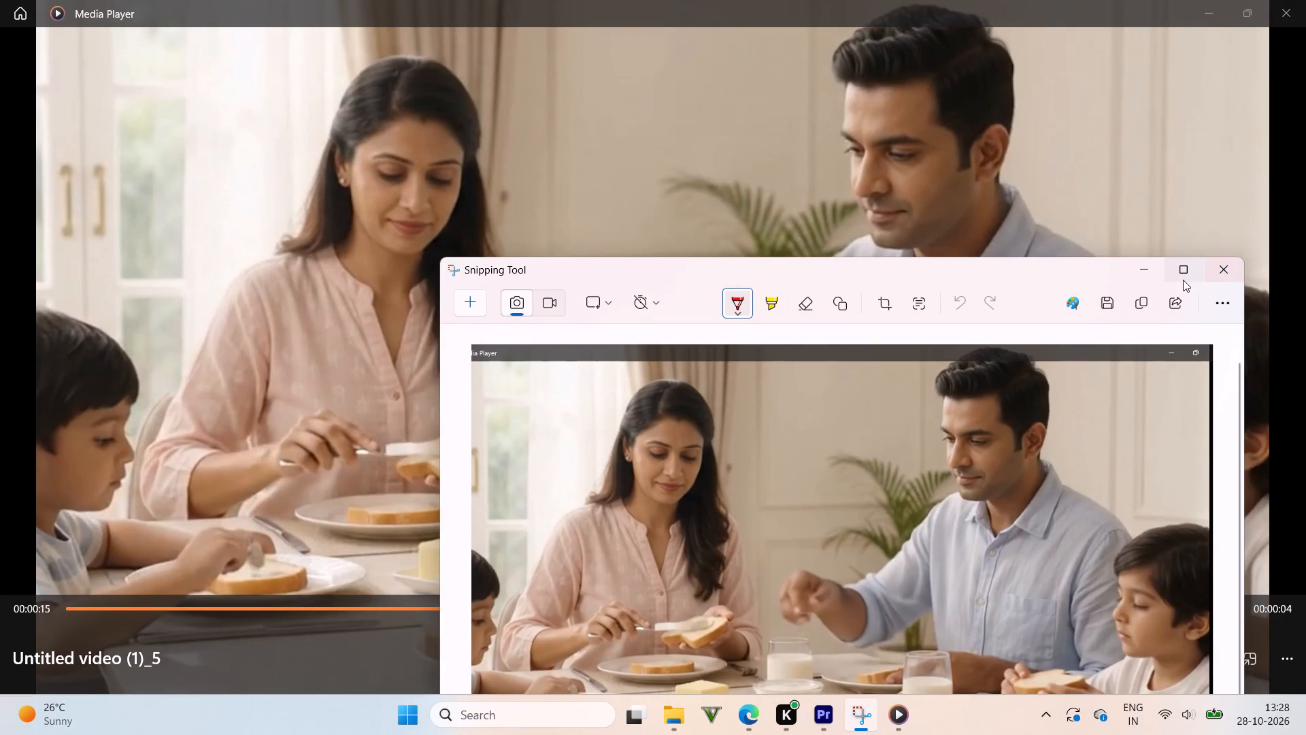
click(1099, 301)
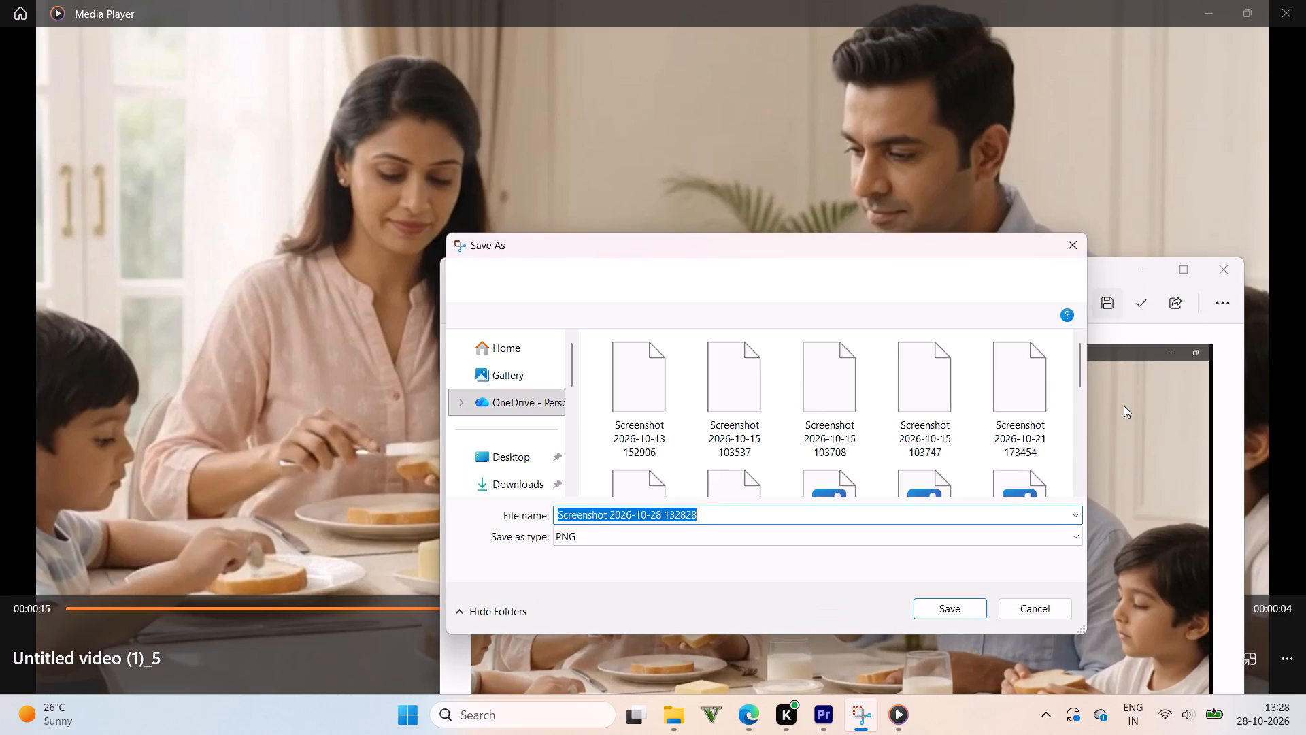
click(511, 471)
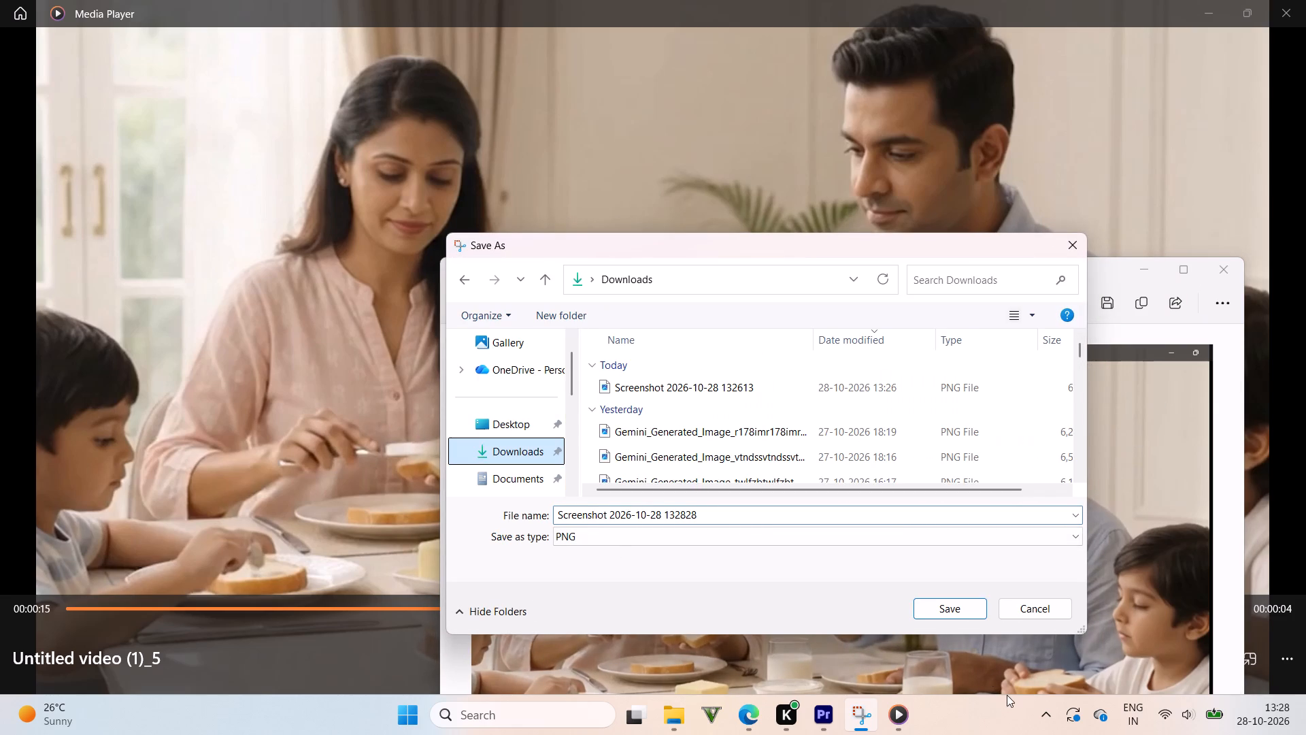
click(966, 607)
click(1230, 271)
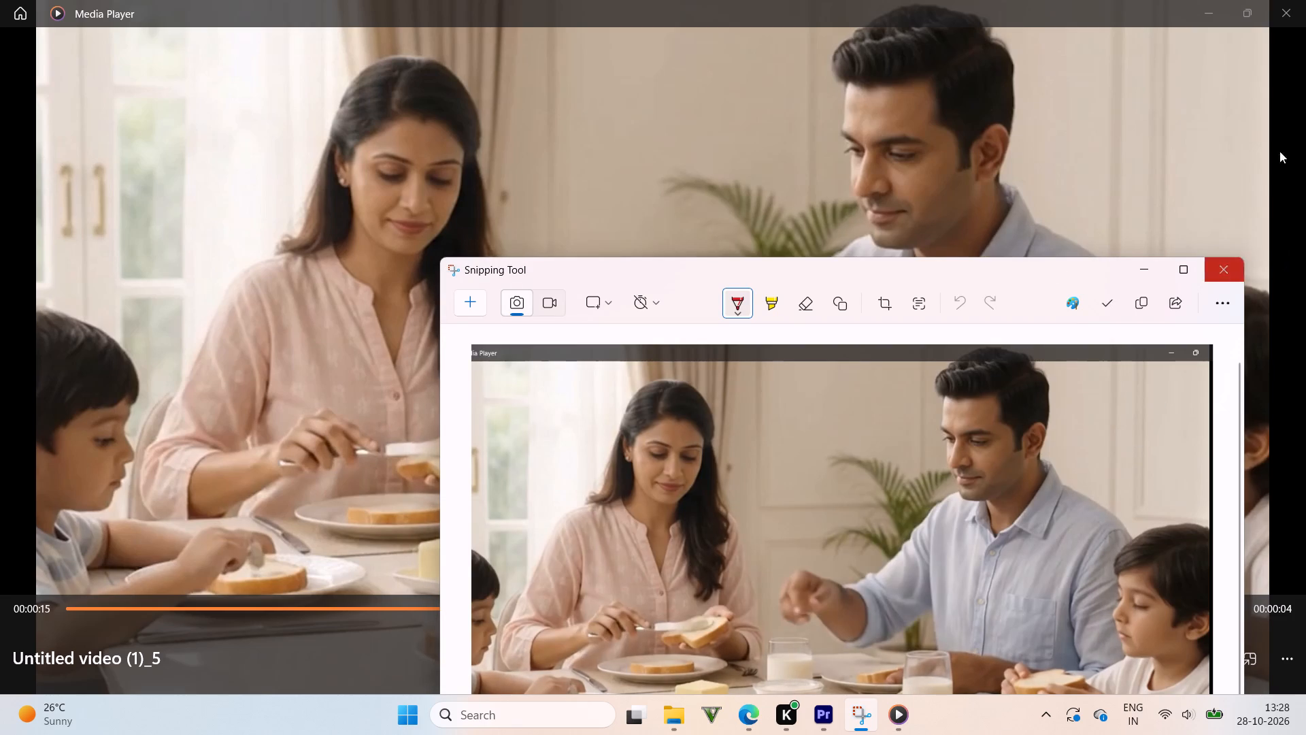
click(1305, 0)
click(787, 724)
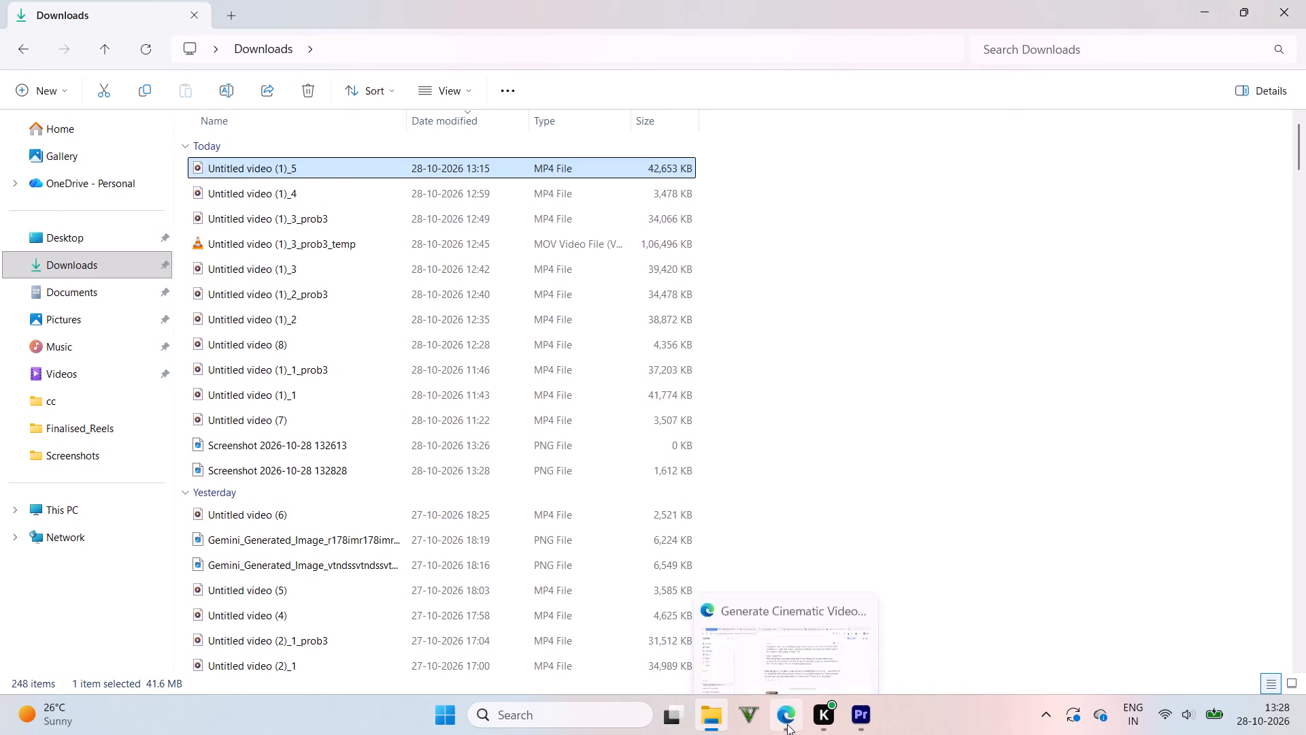
drag(621, 16, 621, 25)
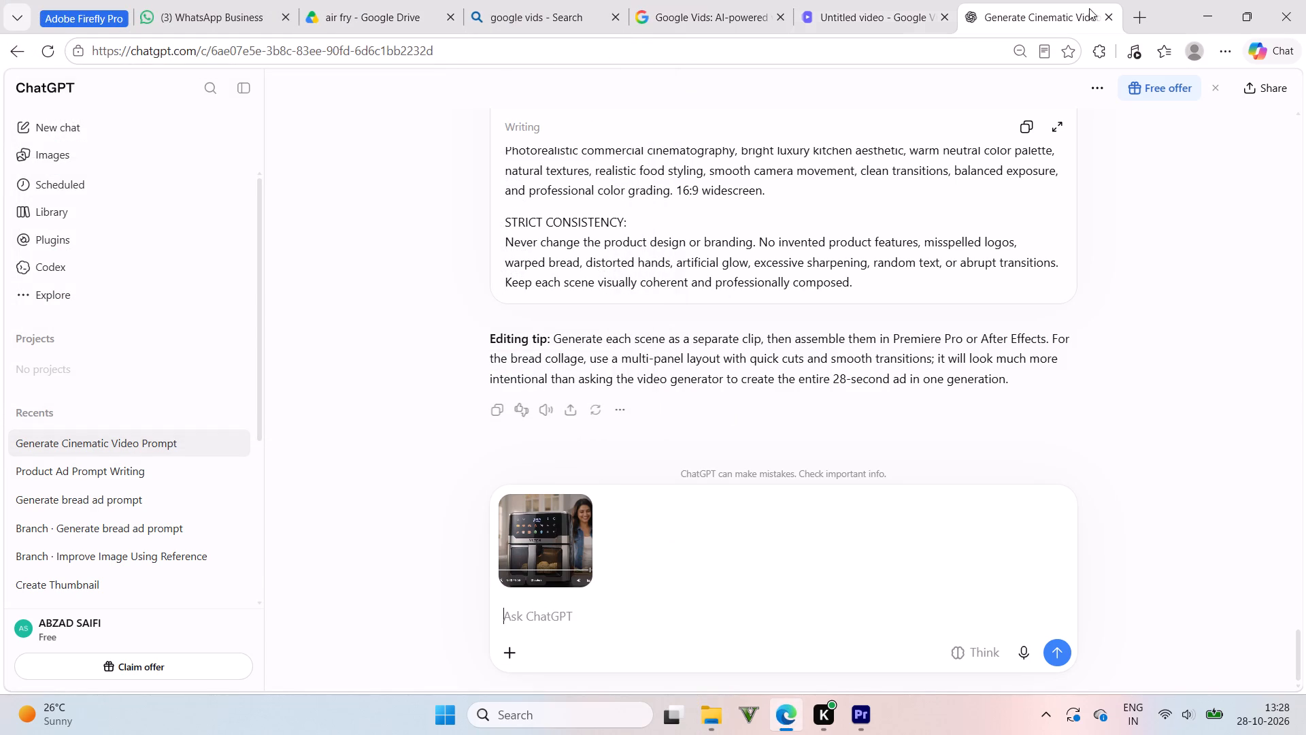
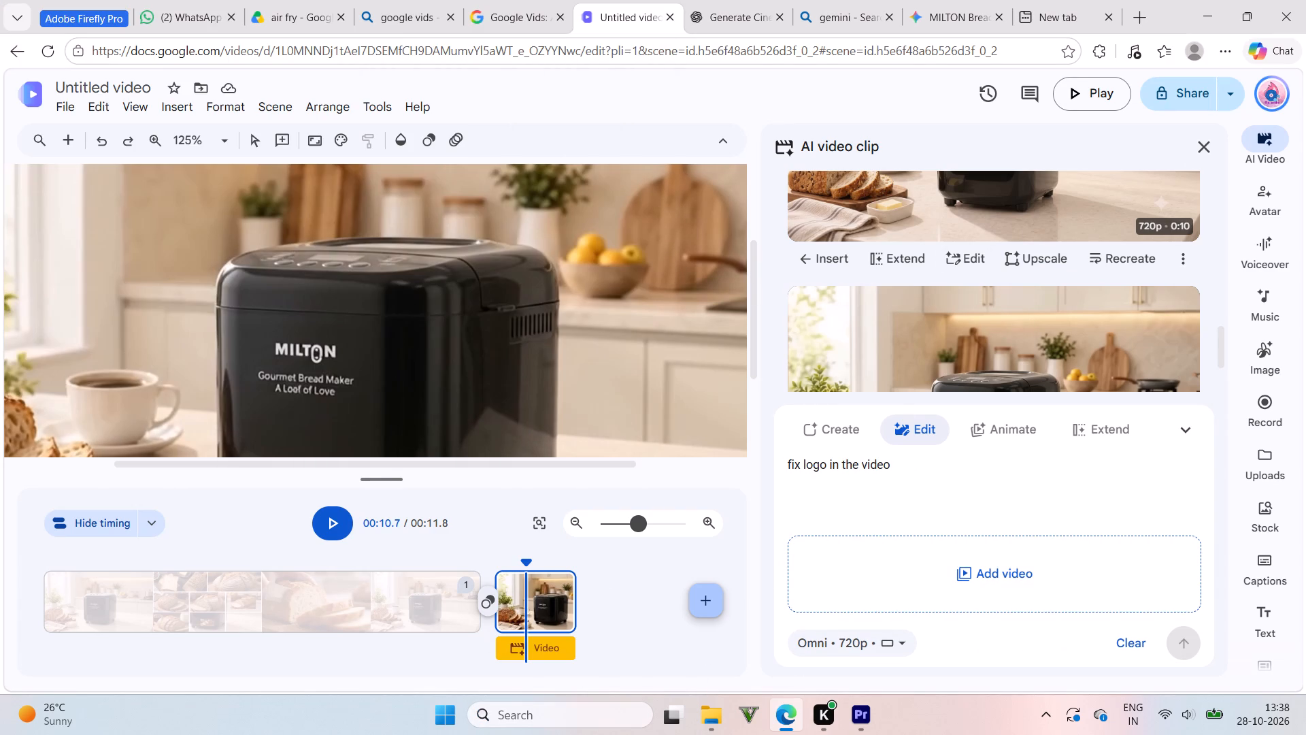
drag(831, 429, 832, 441)
click(794, 465)
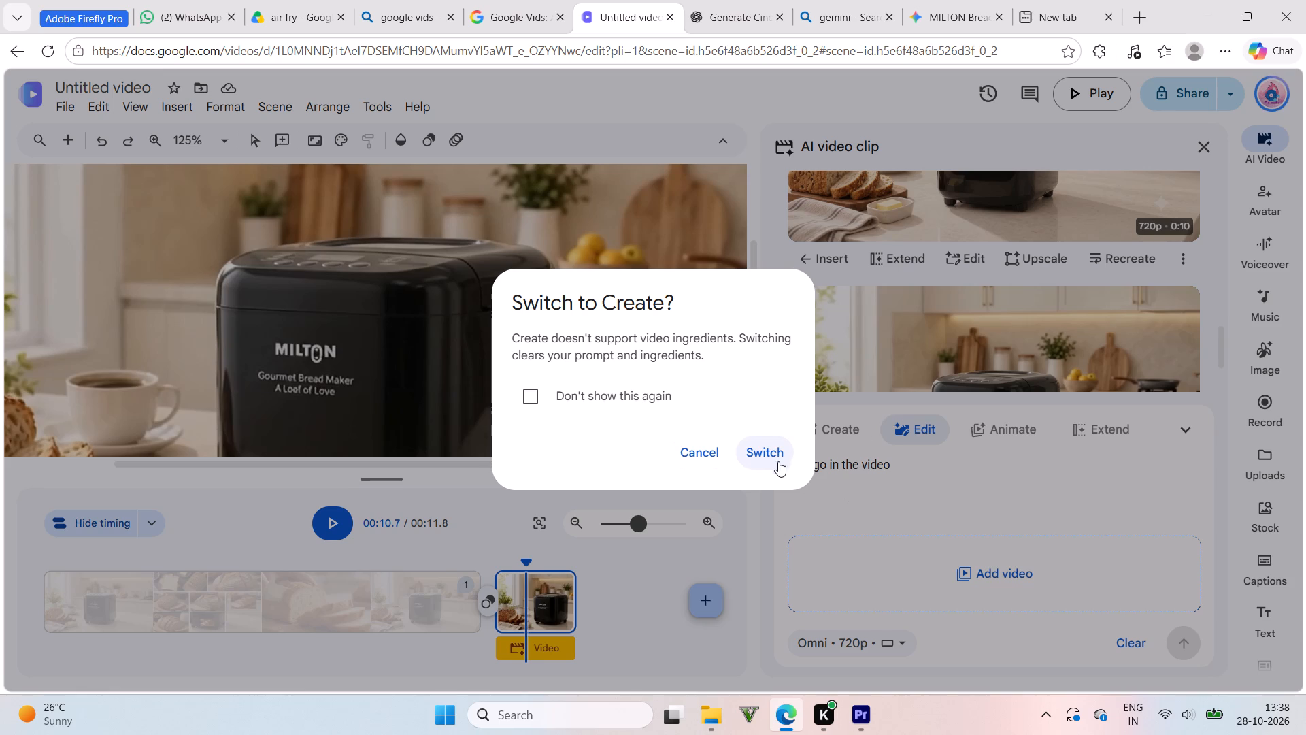
drag(775, 463, 780, 474)
click(765, 444)
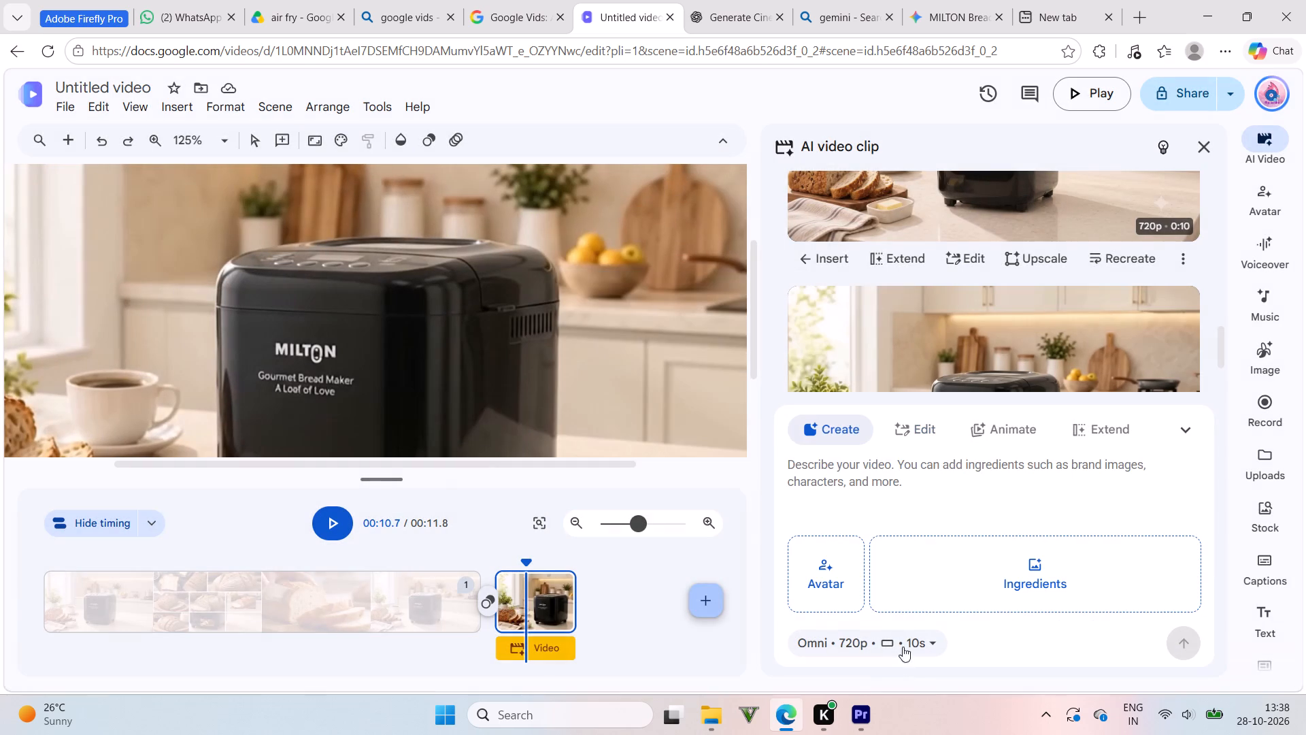
Add the downloaded image "A Loaf of Love in the Kitchen" as an ingredient for the new clip.
click(926, 572)
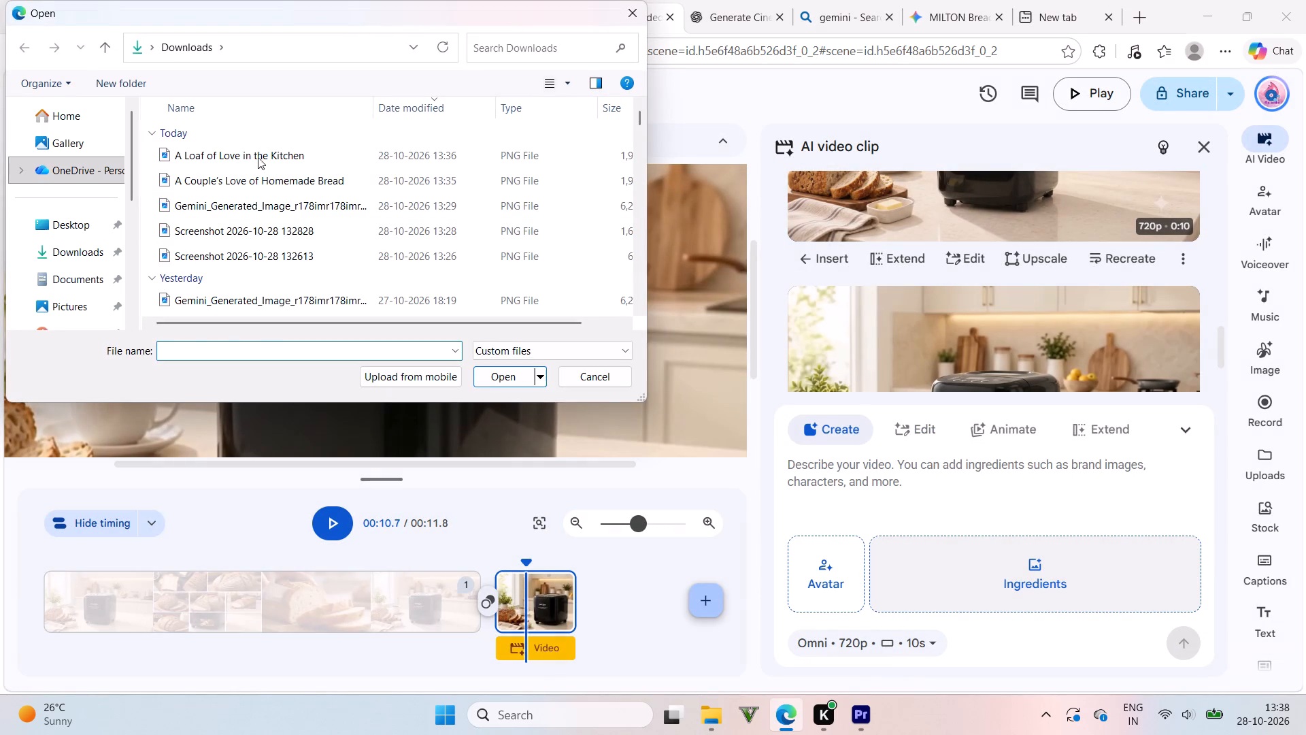
click(258, 154)
click(514, 382)
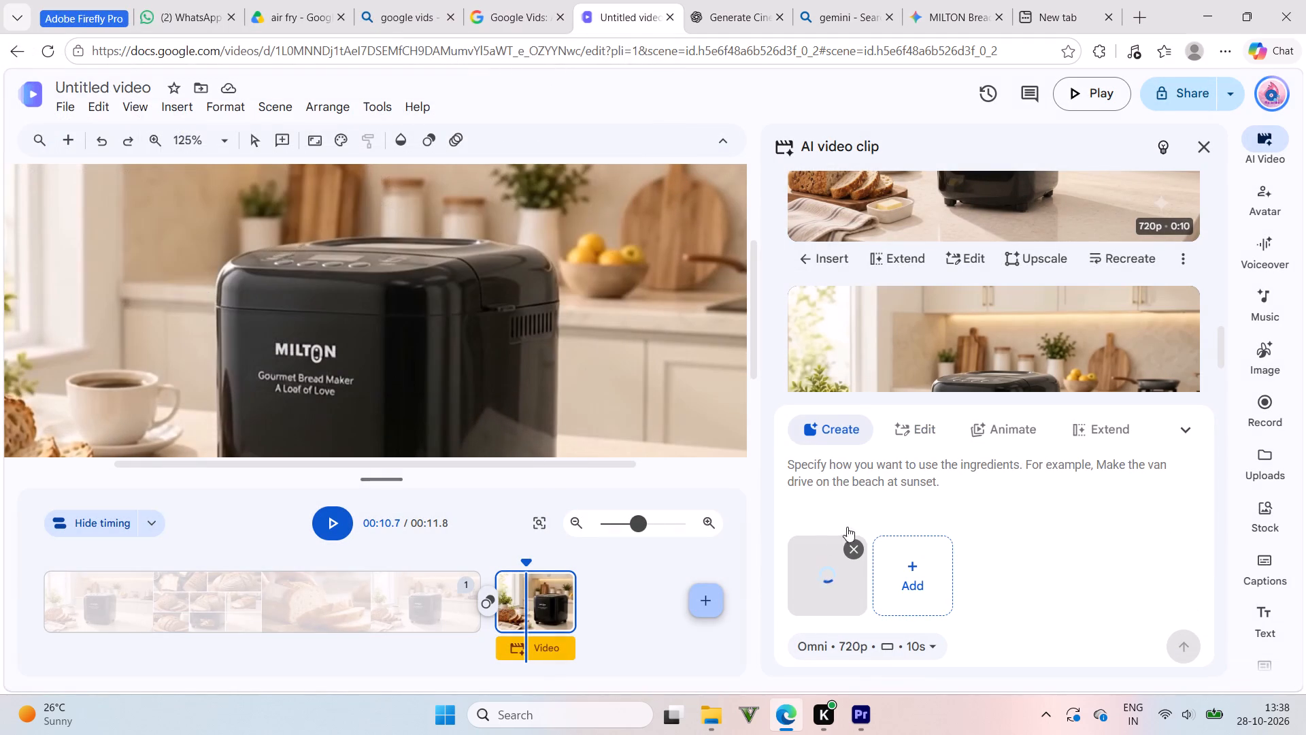
Paste the copied scene animation prompt after the Image1 reference and submit it to generate the 10-second 720p clip.
click(890, 463)
right_click(890, 463)
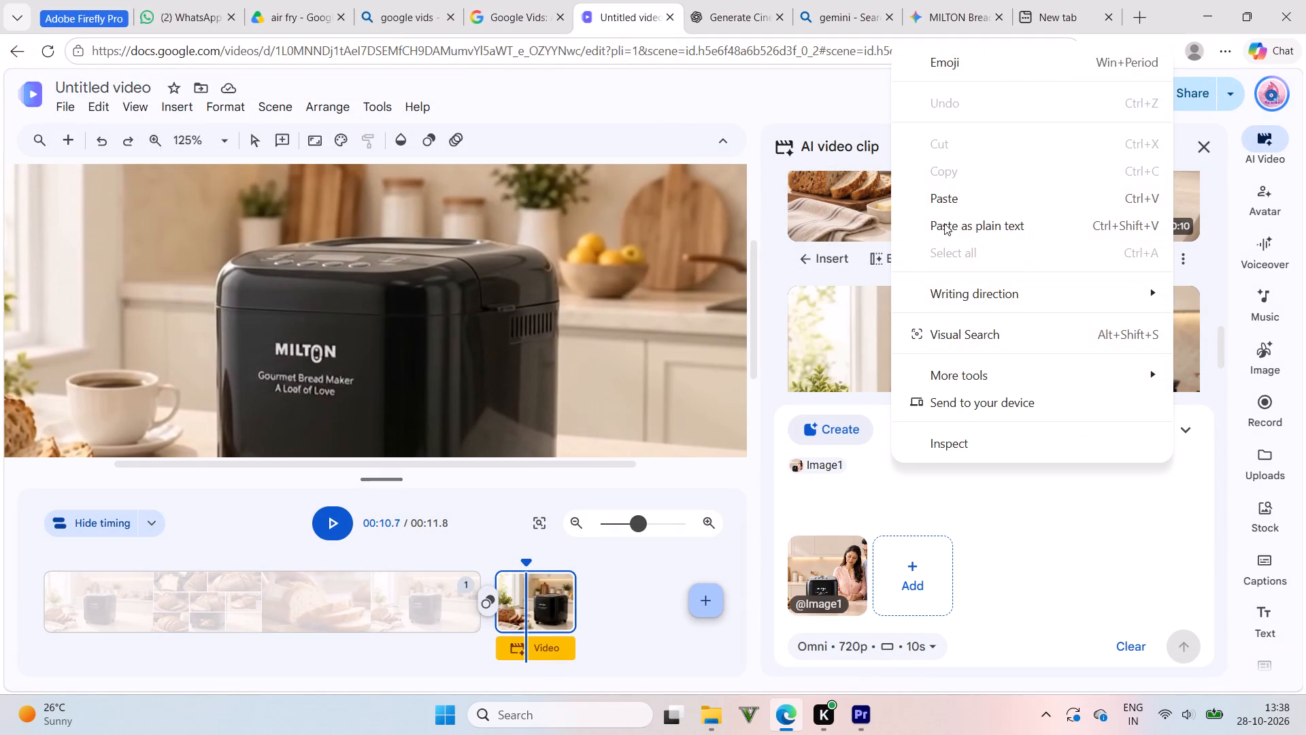
click(952, 188)
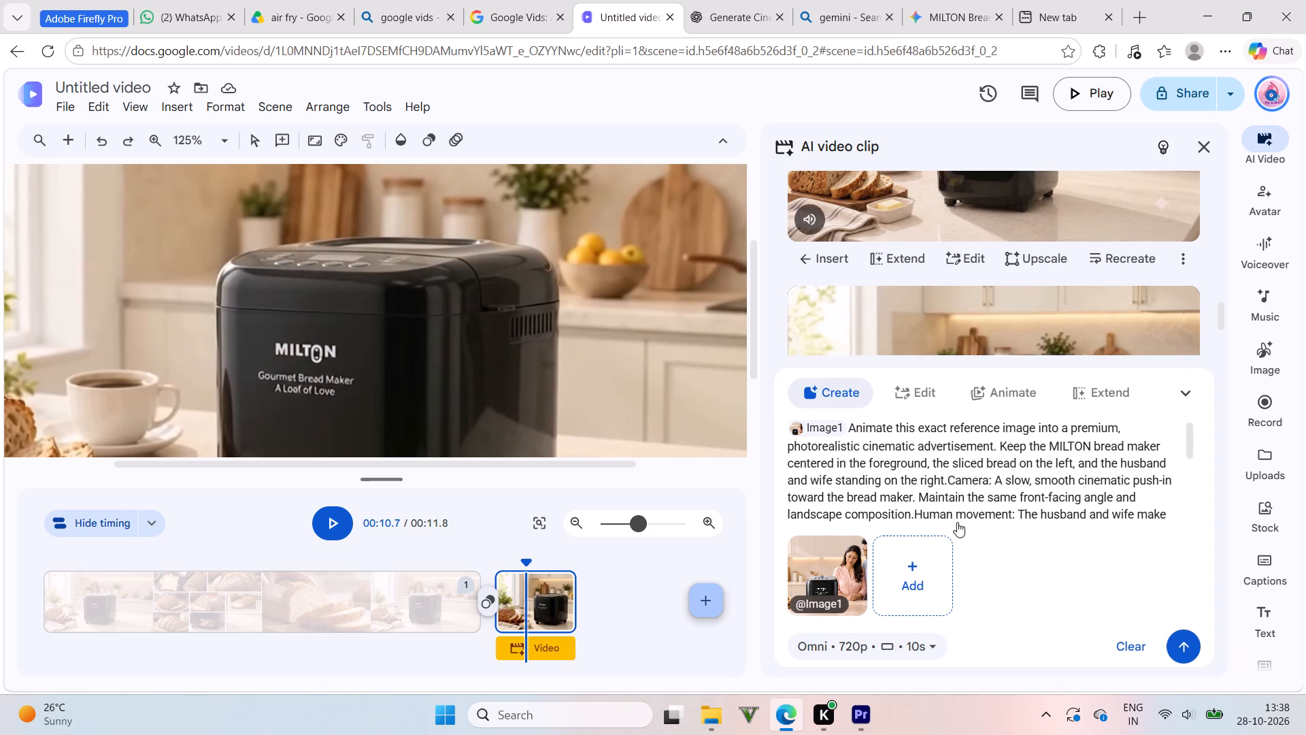
click(1199, 651)
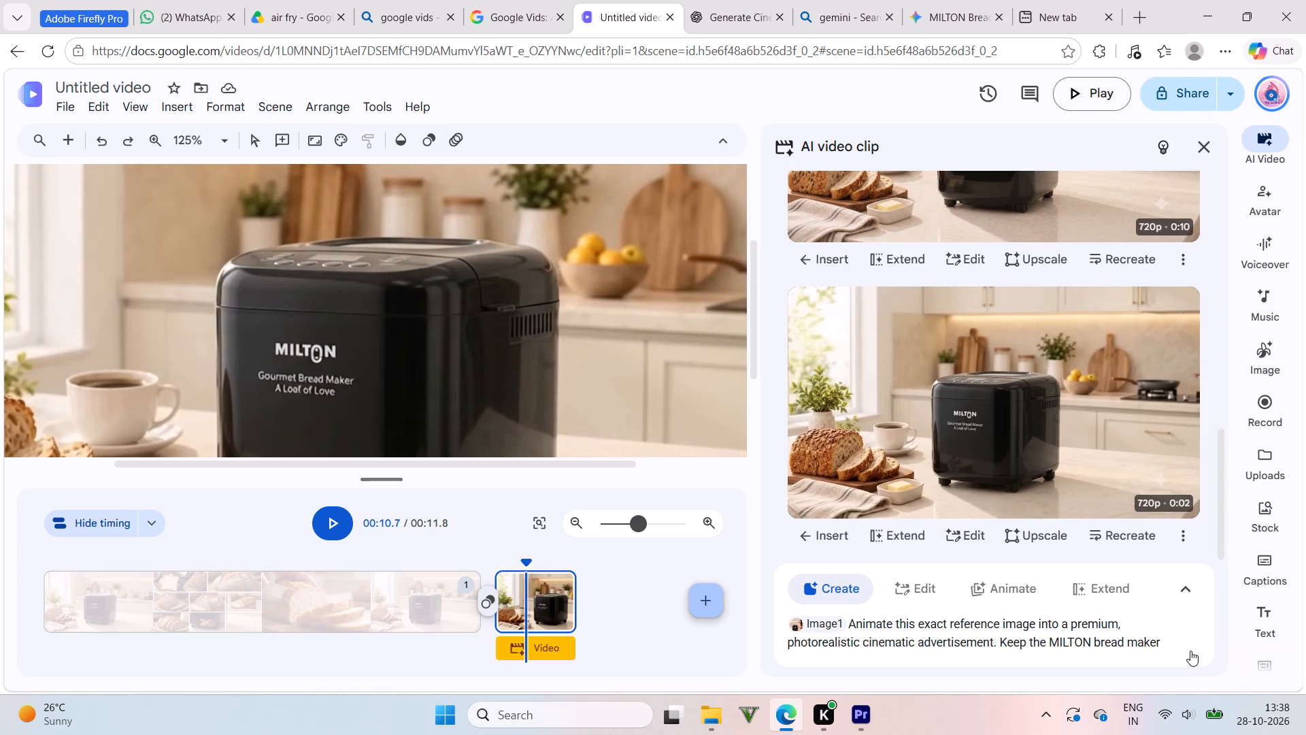
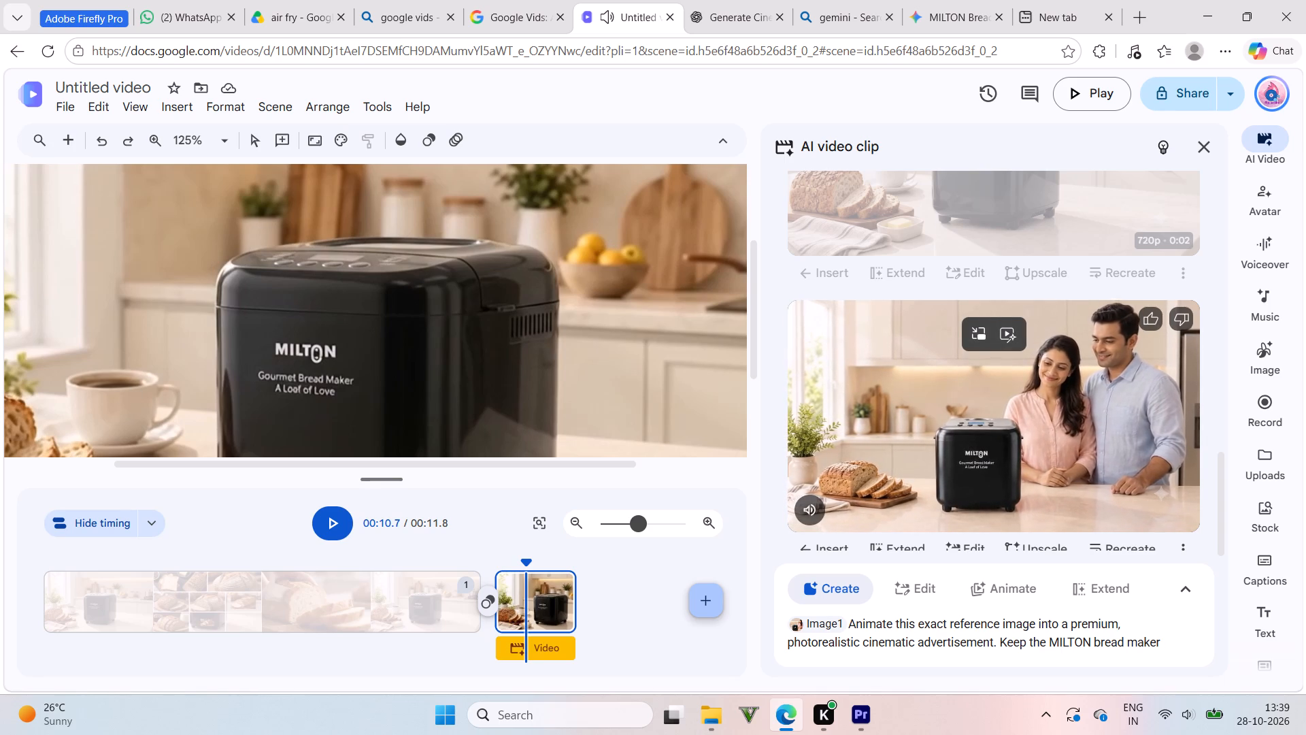
Insert the newly generated 10-second clip of the couple beside the bread maker in a new scene.
click(854, 385)
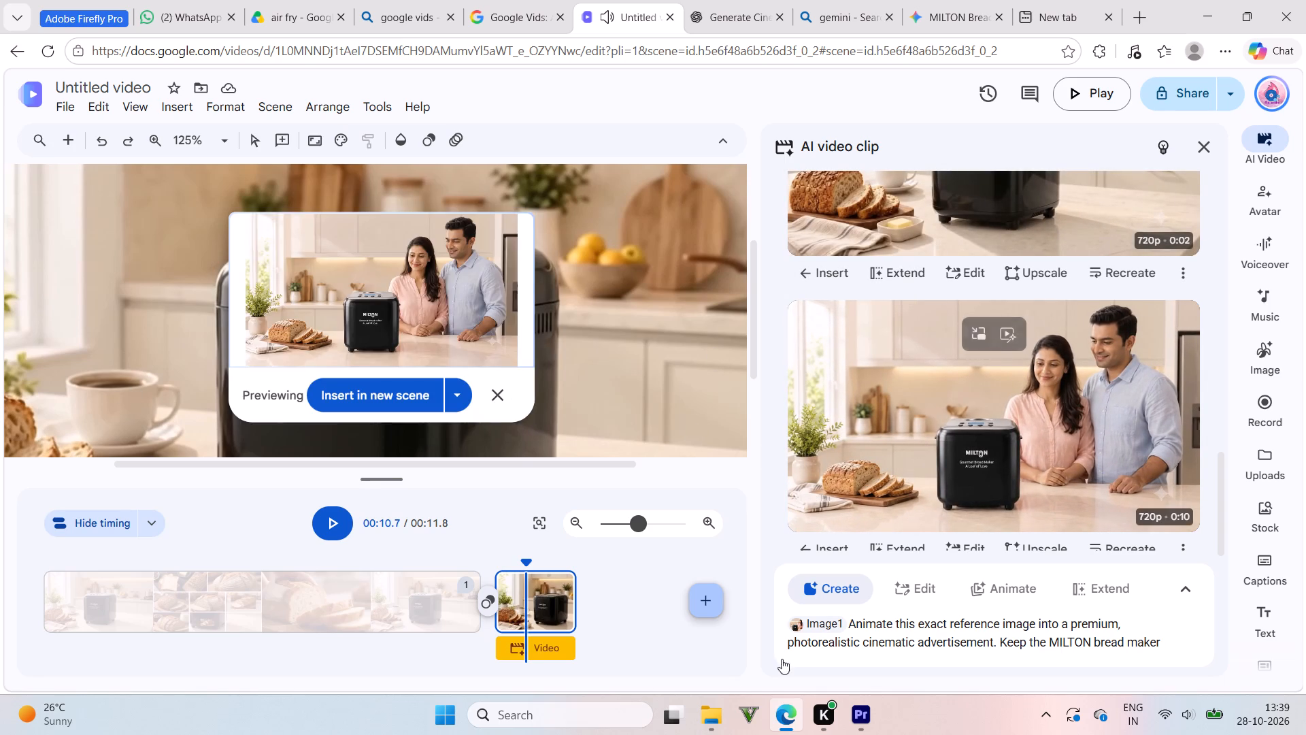
click(407, 397)
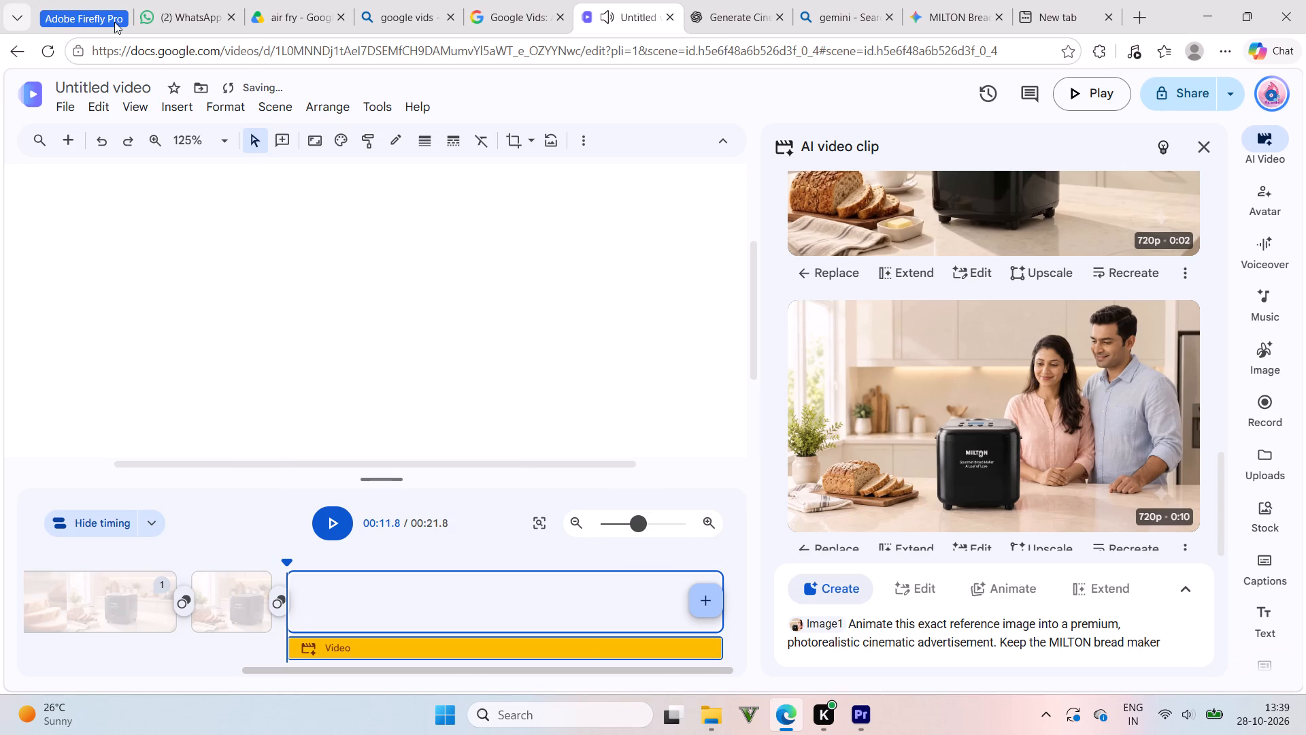
Play the newly inserted couple scene on the timeline to check how the bread maker and logo look.
click(222, 141)
click(329, 508)
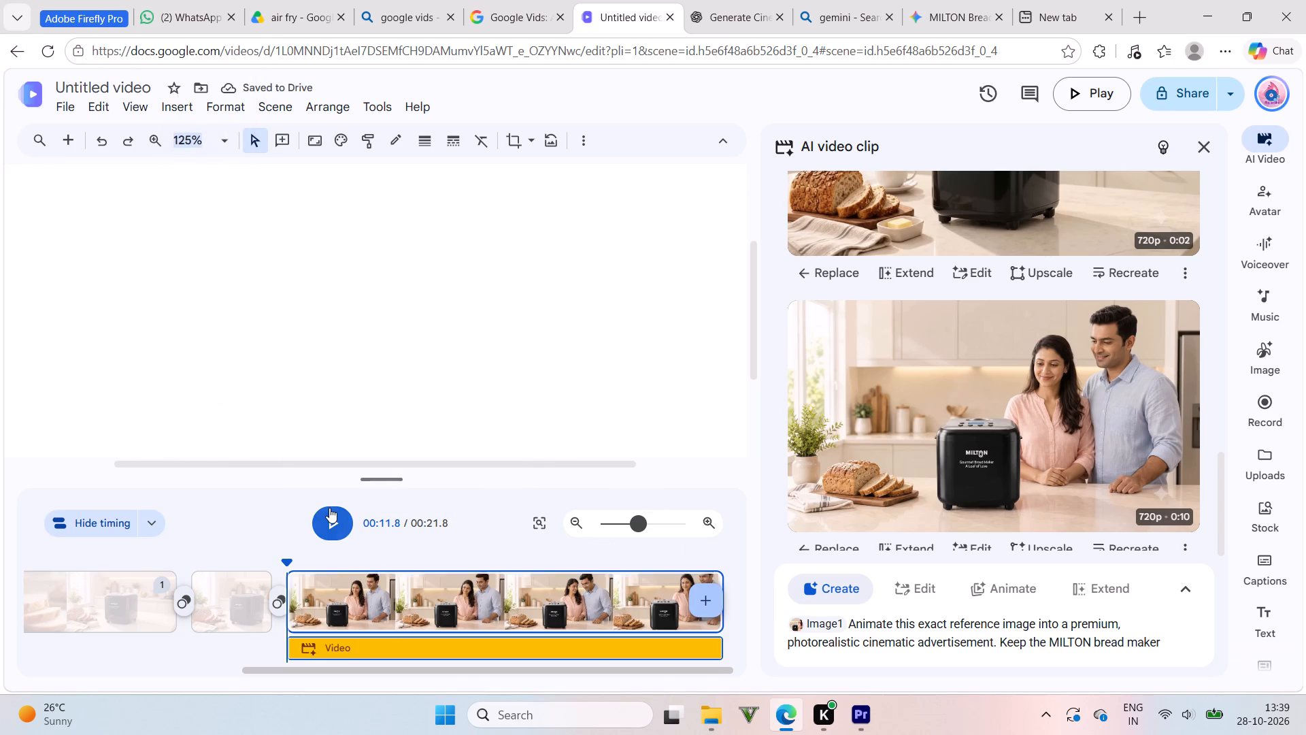
click(339, 519)
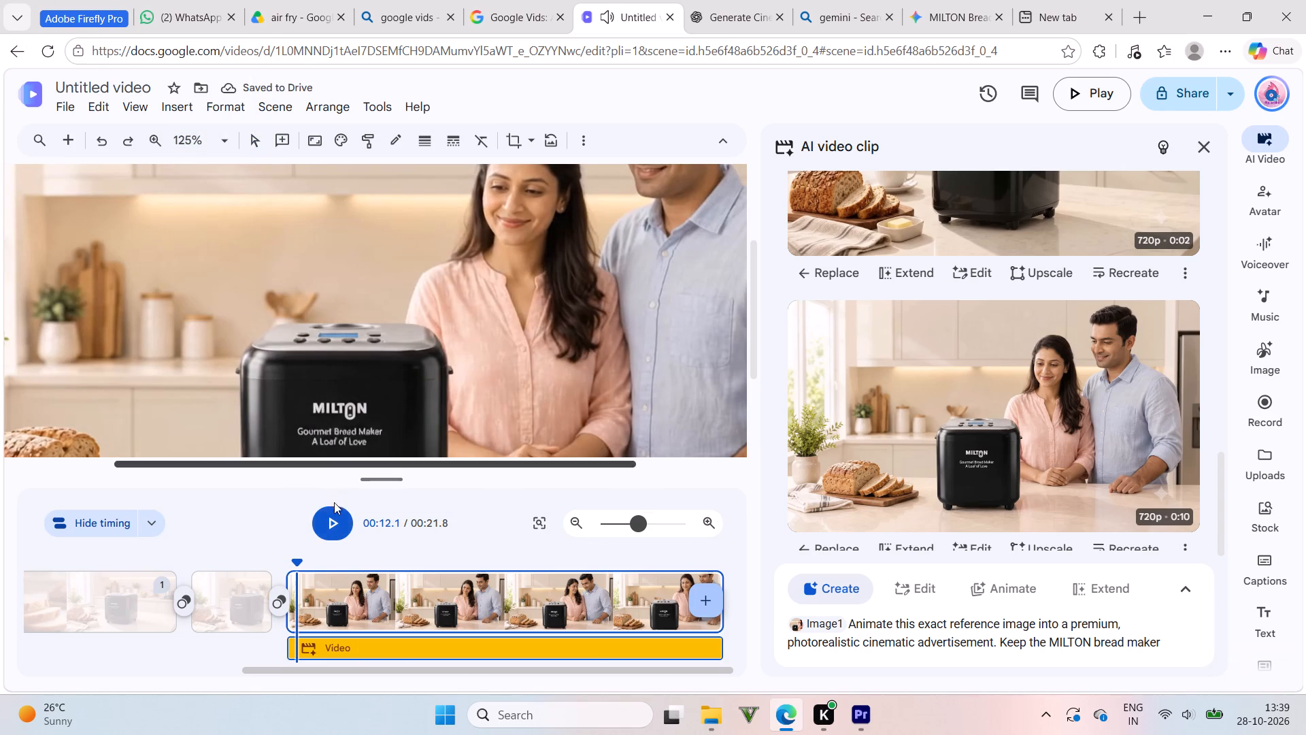
click(335, 525)
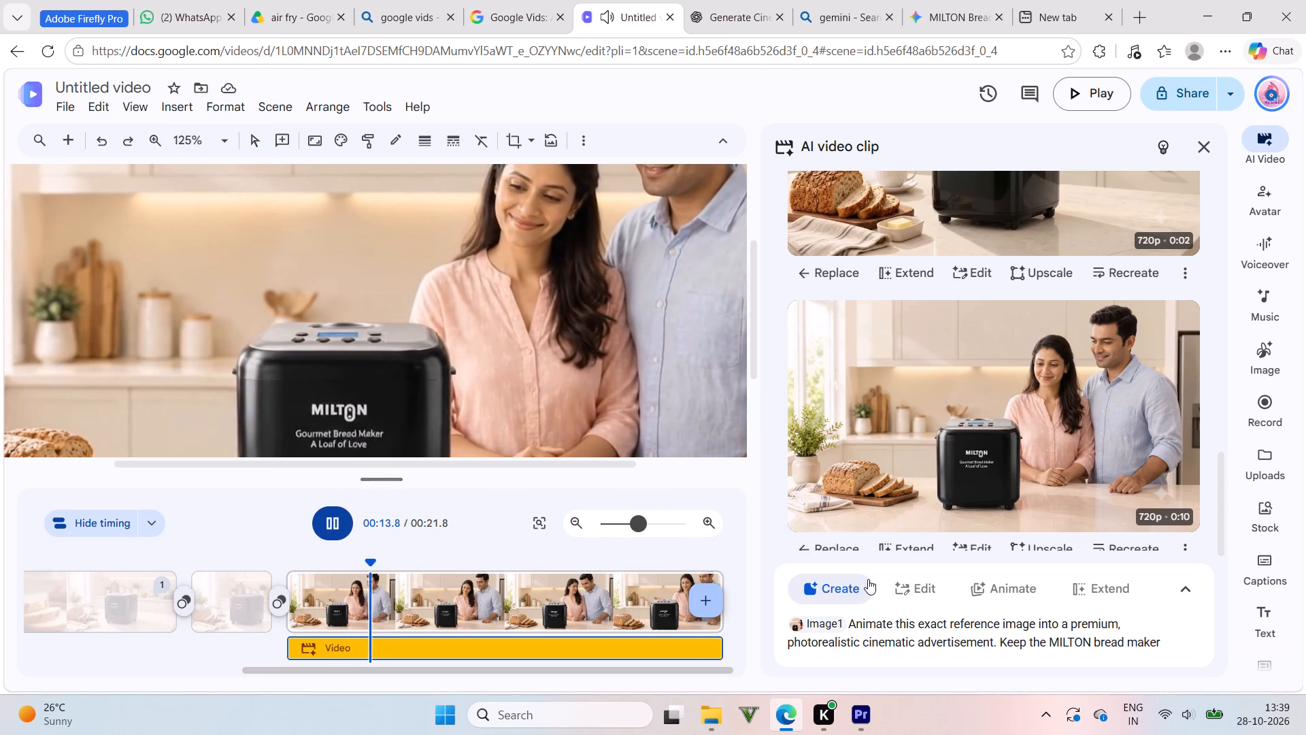
click(826, 590)
click(843, 617)
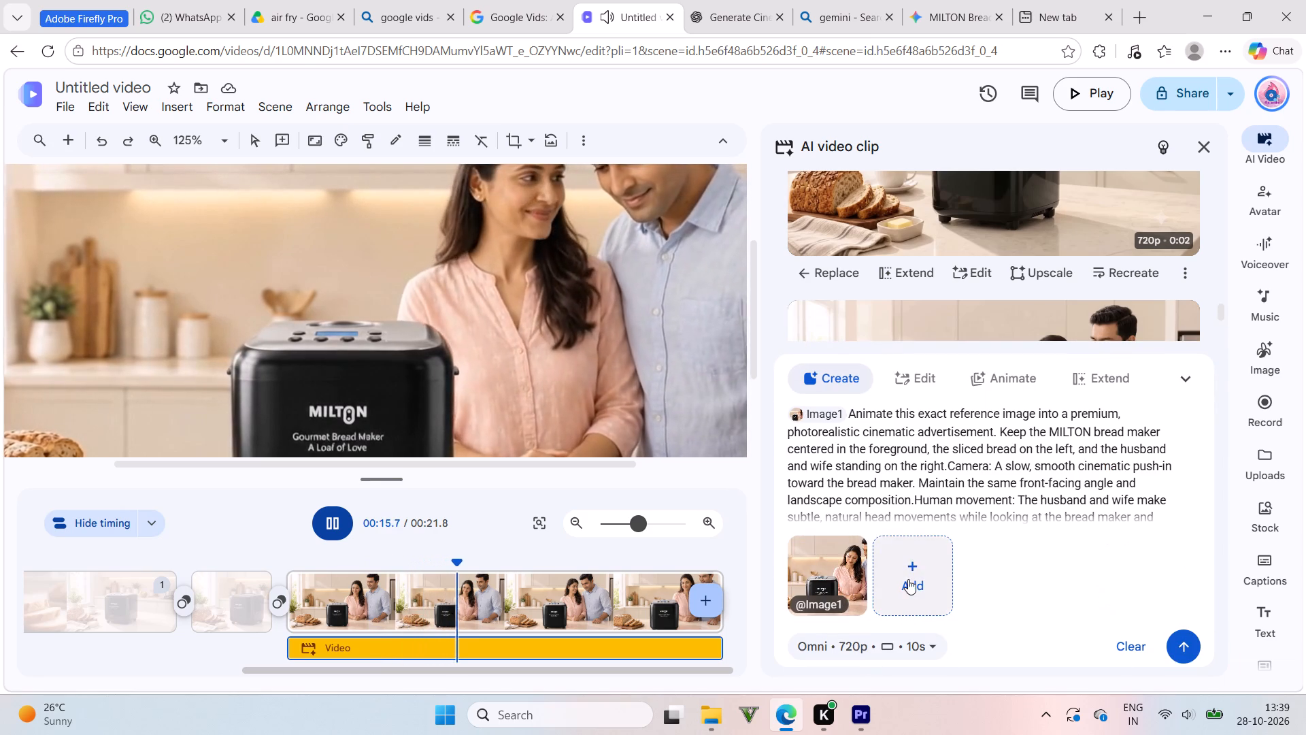
click(908, 579)
click(936, 482)
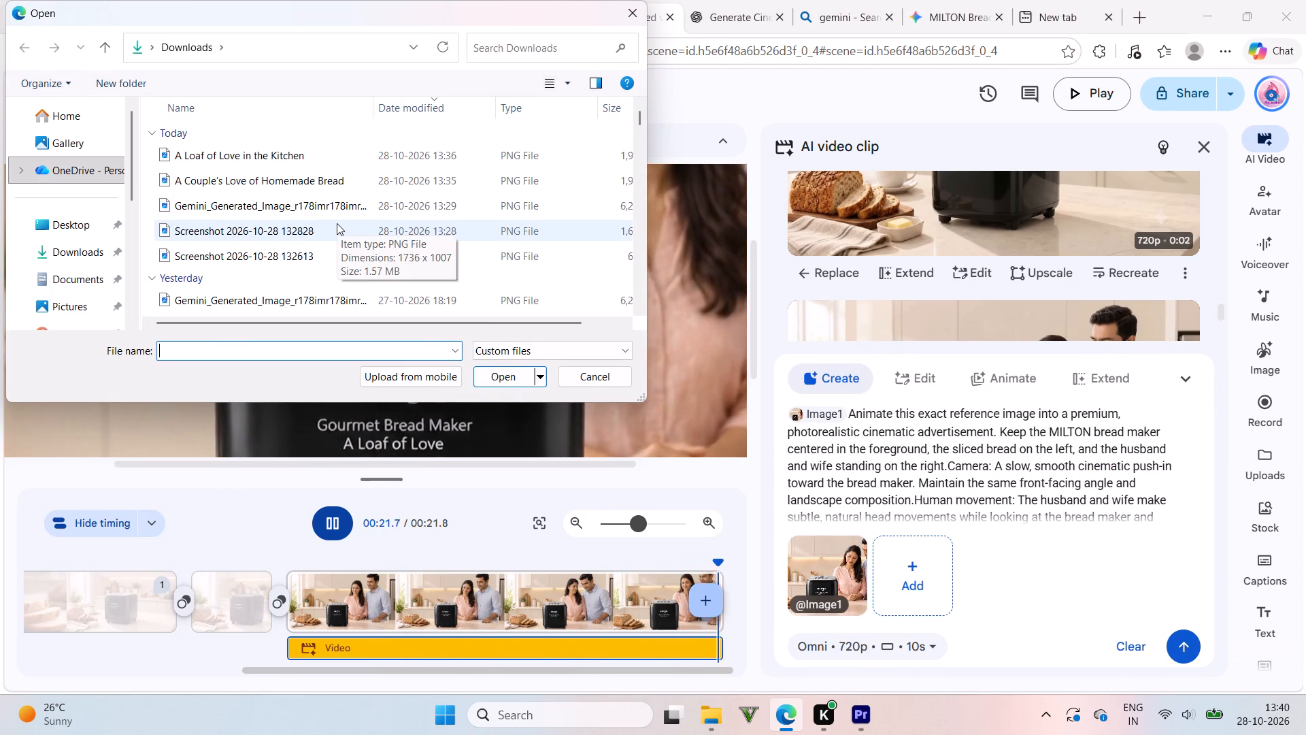
scroll(337, 223, down, 5)
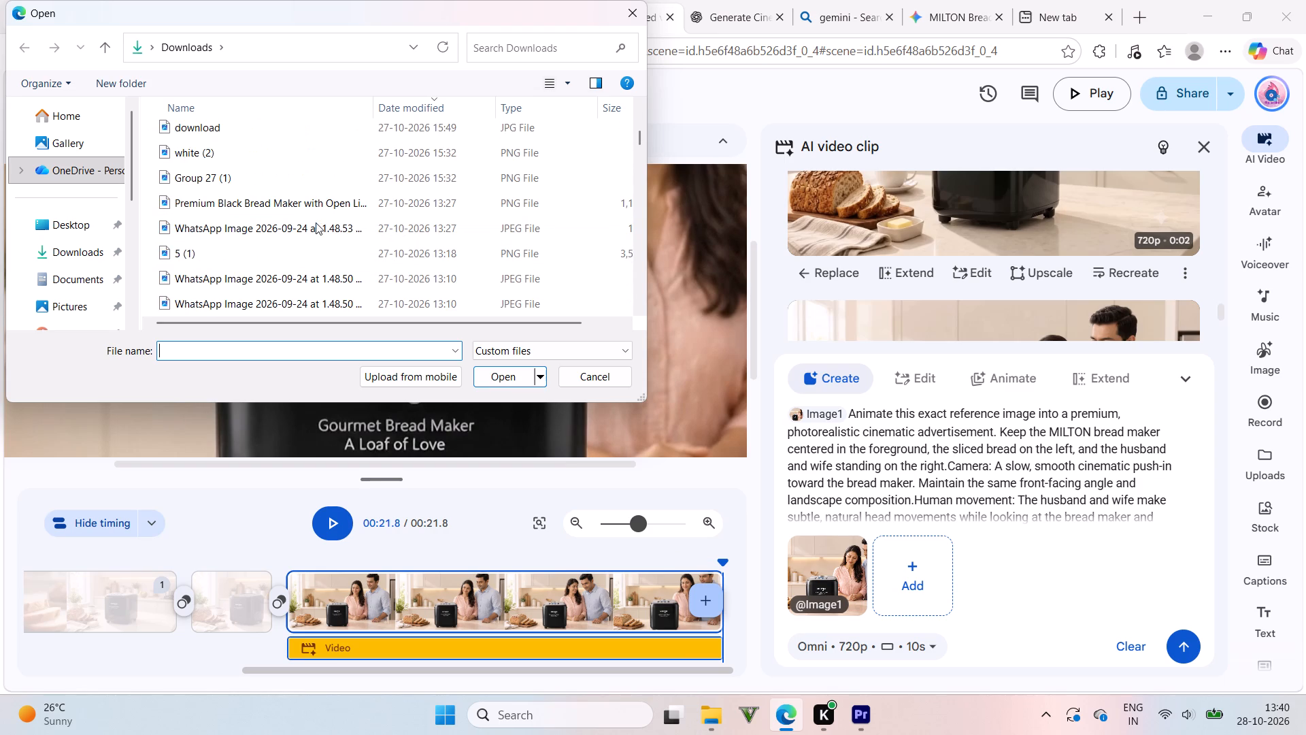
scroll(277, 221, down, 1)
scroll(277, 221, up, 3)
click(278, 223)
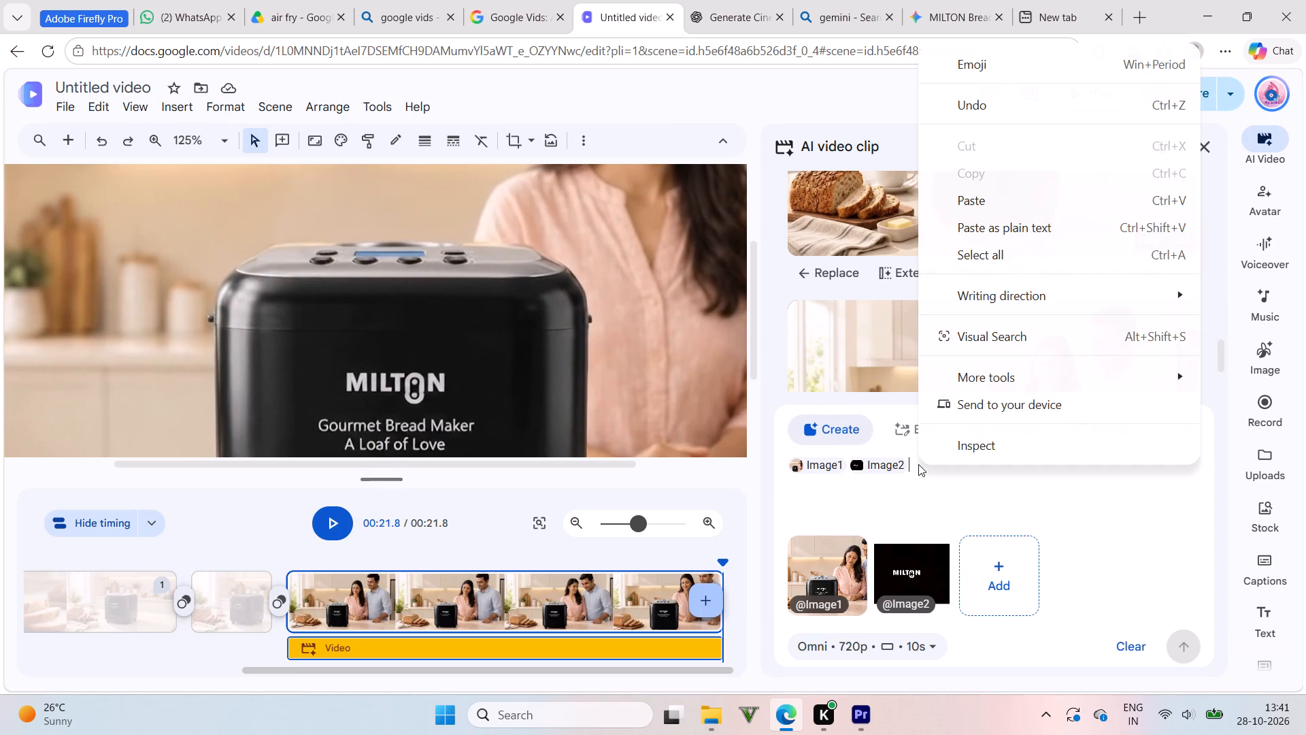
click(1003, 202)
scroll(1063, 496, down, 5)
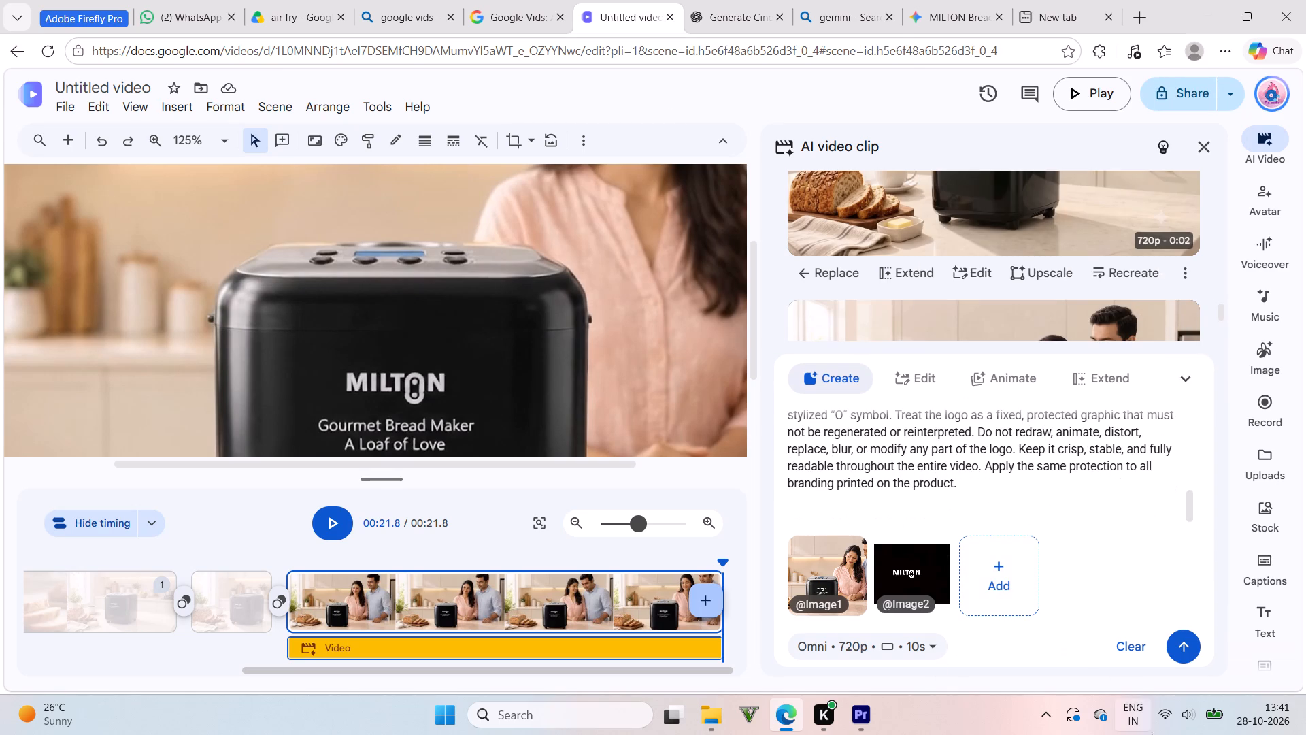
click(1179, 640)
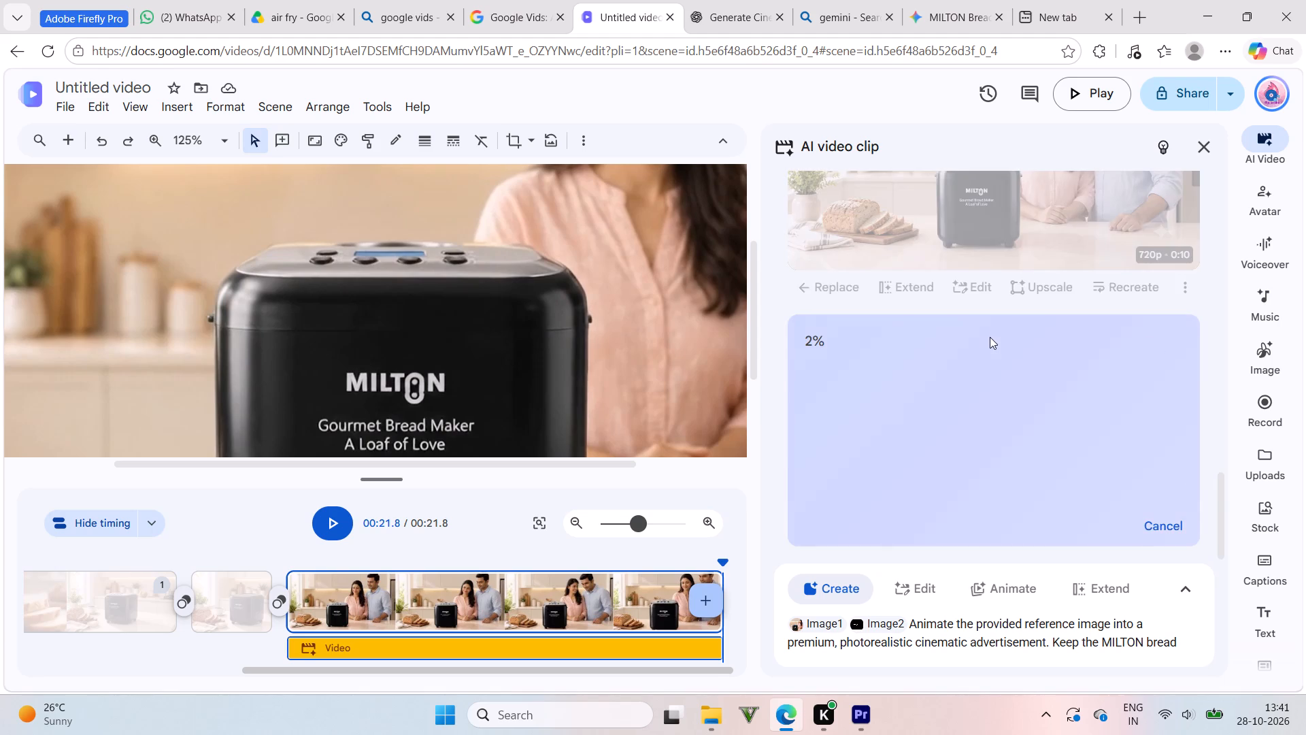
scroll(990, 337, up, 1)
scroll(538, 361, up, 1)
scroll(431, 347, down, 1)
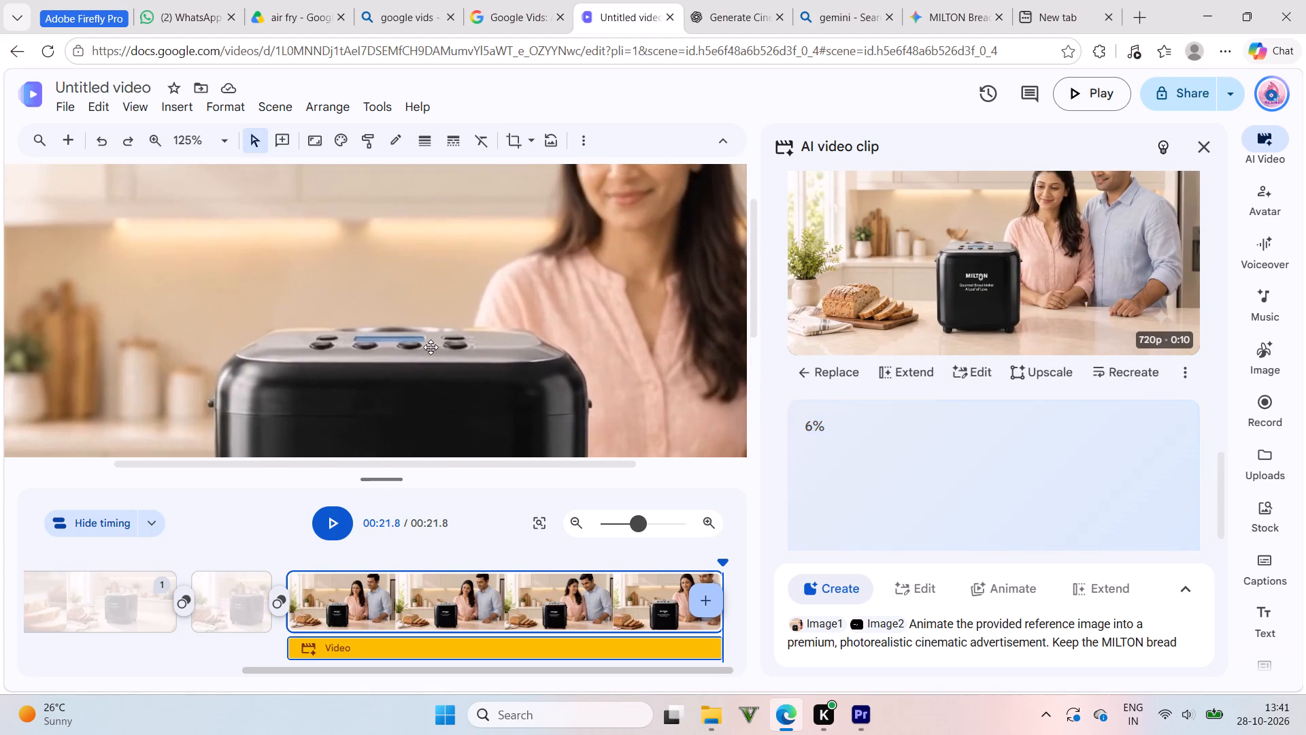
Play the video and replay the existing couple scene to check the bread maker's MILTON logo and printed text.
scroll(431, 347, down, 1)
click(332, 519)
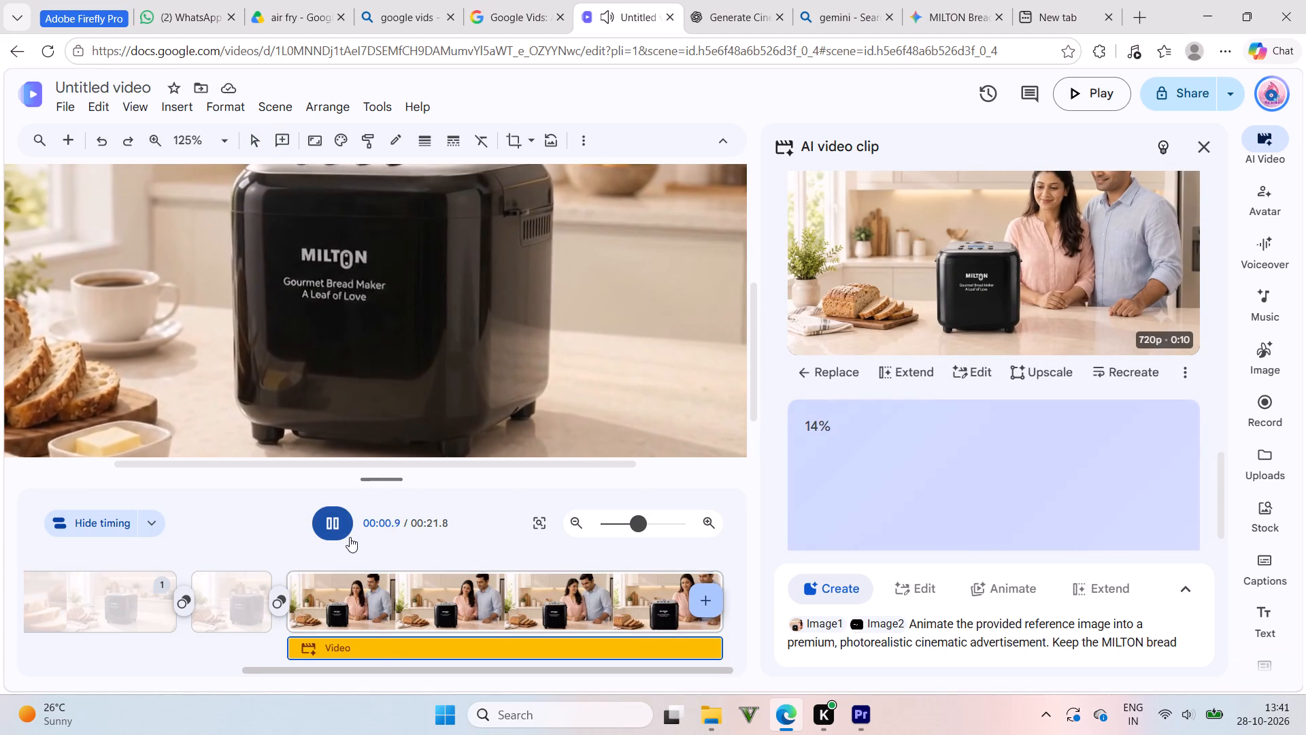
click(584, 554)
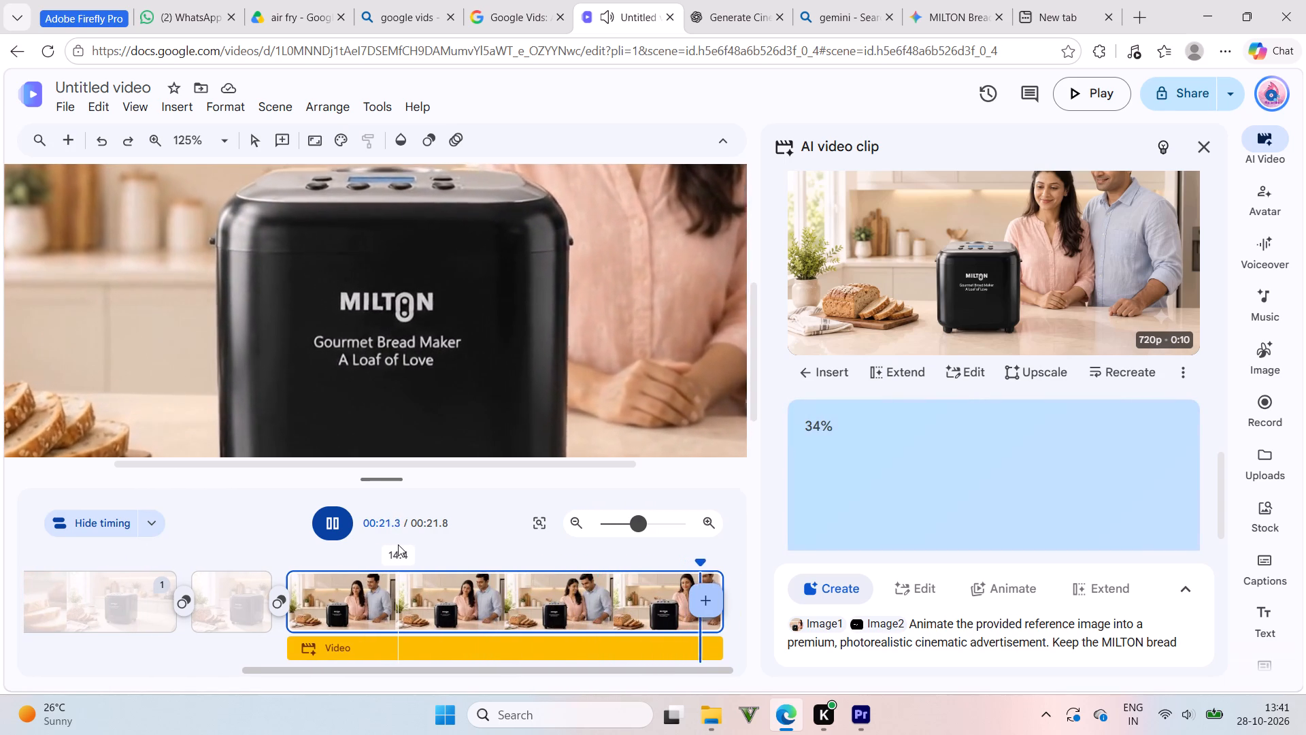
click(335, 506)
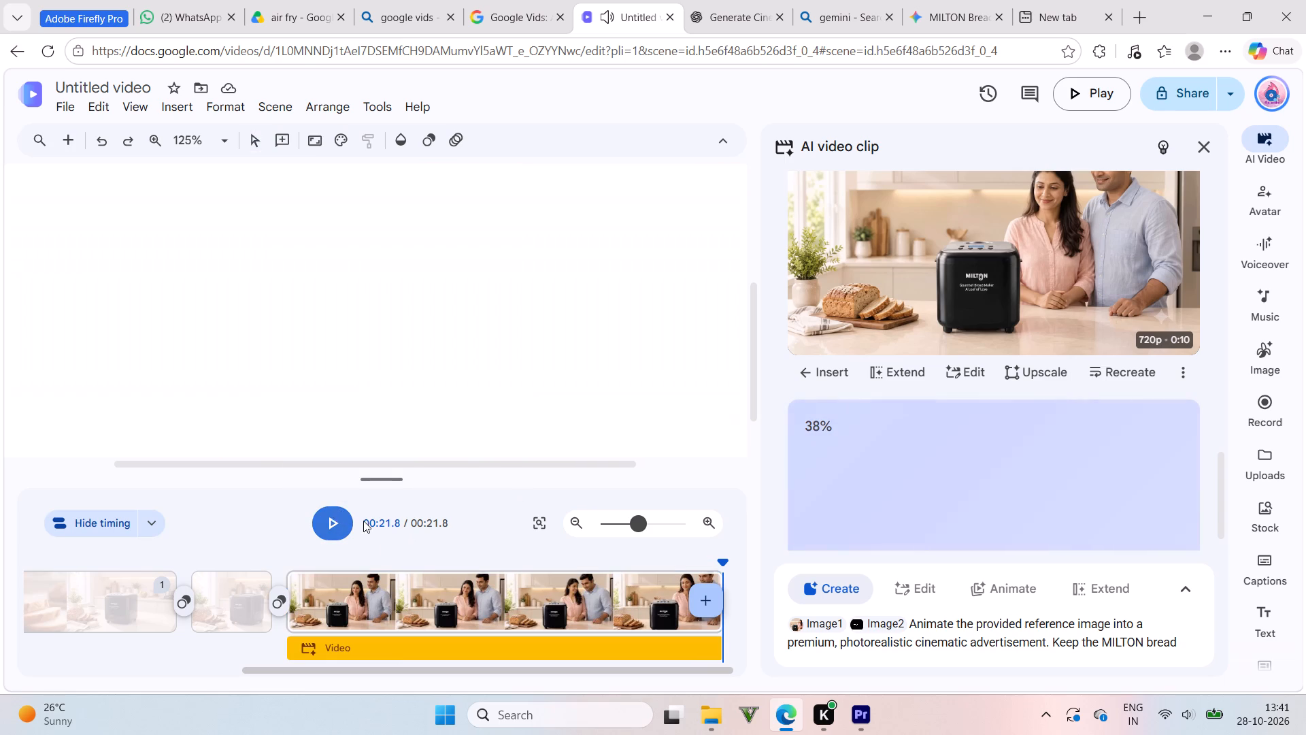
click(323, 570)
click(323, 554)
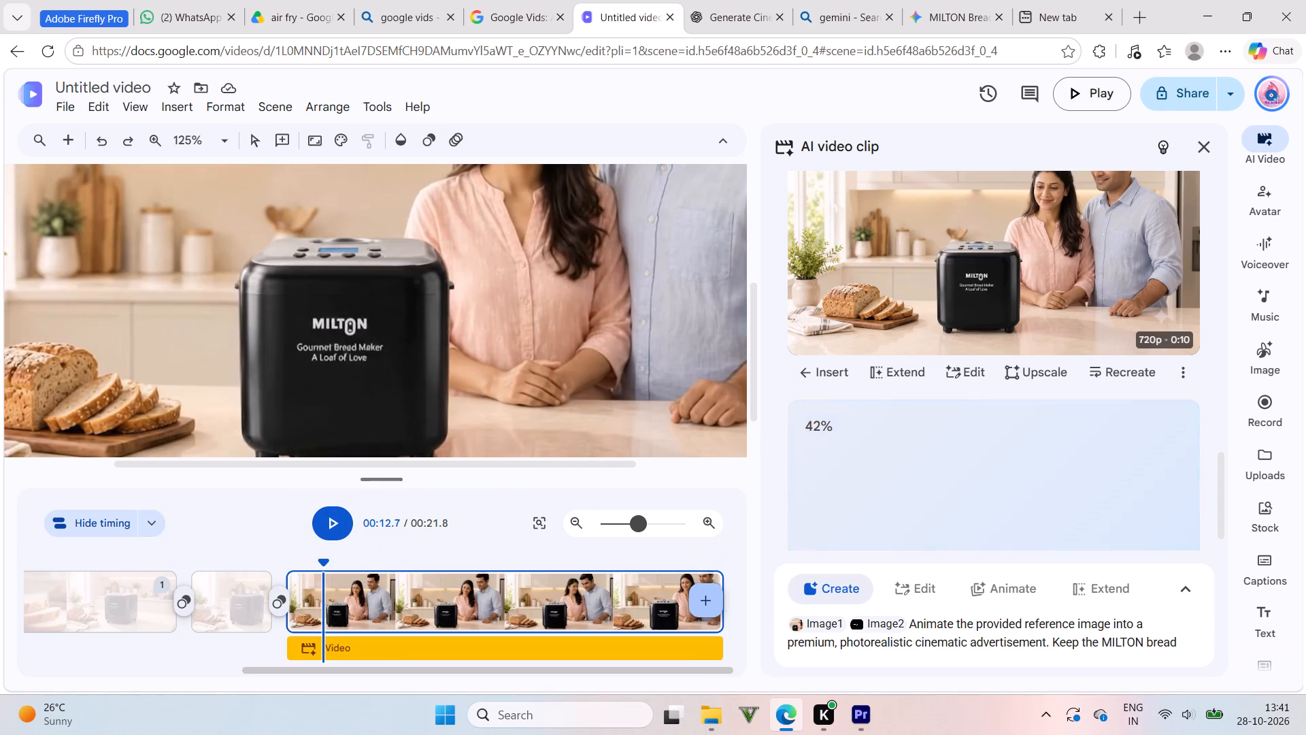
click(333, 529)
click(335, 535)
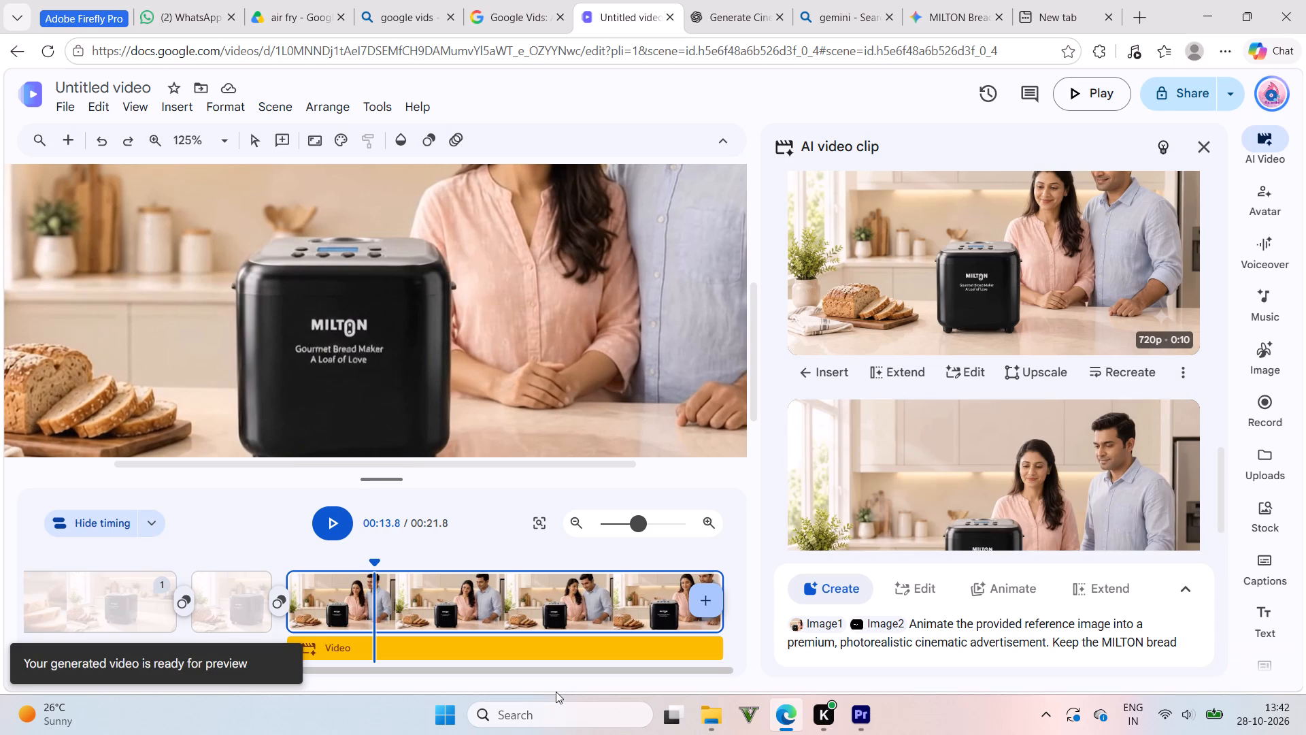
Insert the newly generated 10-second couple clip into the timeline as a new scene at the end.
scroll(959, 491, down, 3)
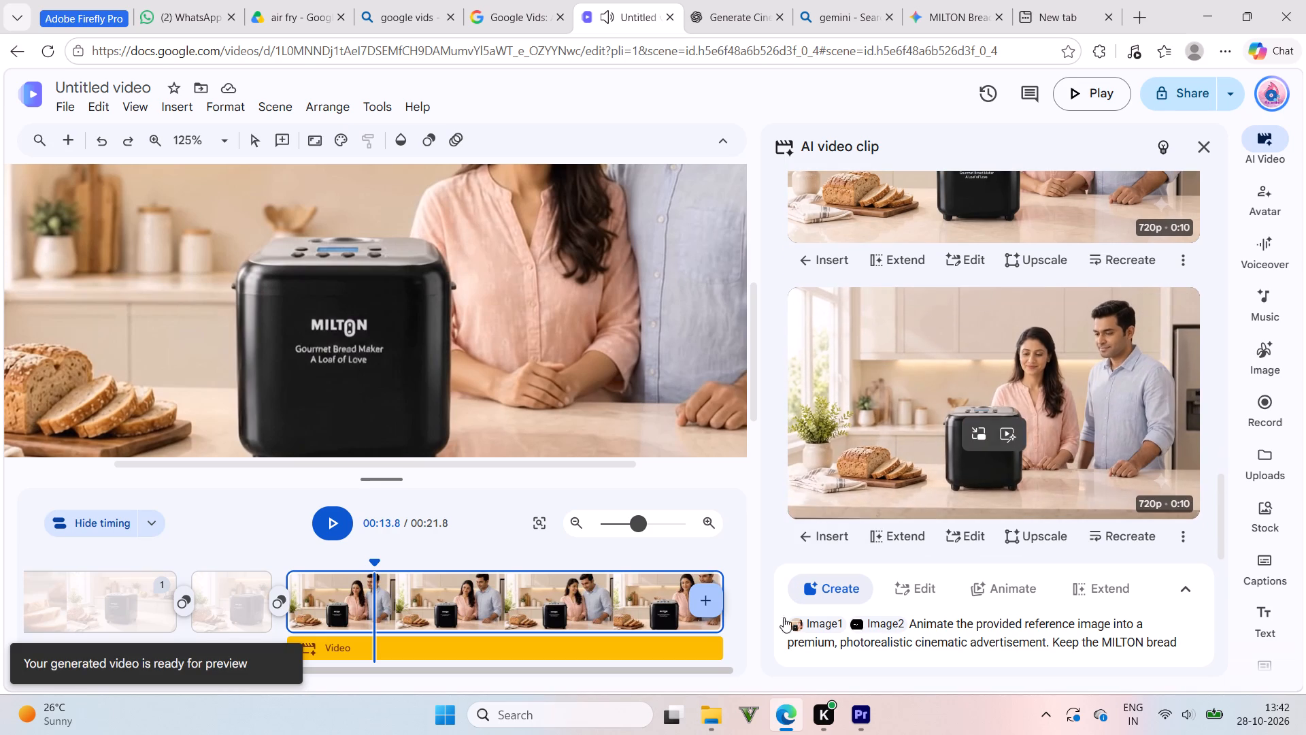
click(959, 416)
click(384, 402)
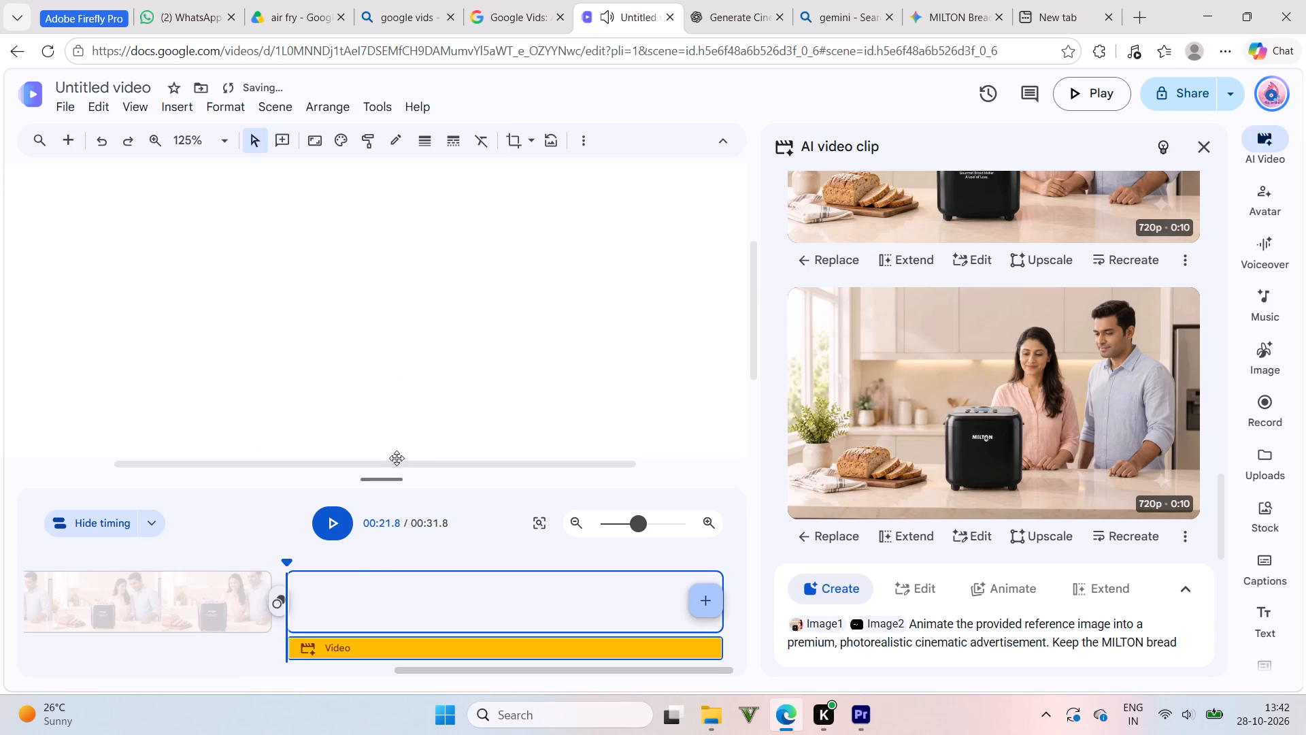
Play the newly inserted couple clip to check how the logo and printed text look on the bread maker.
click(331, 523)
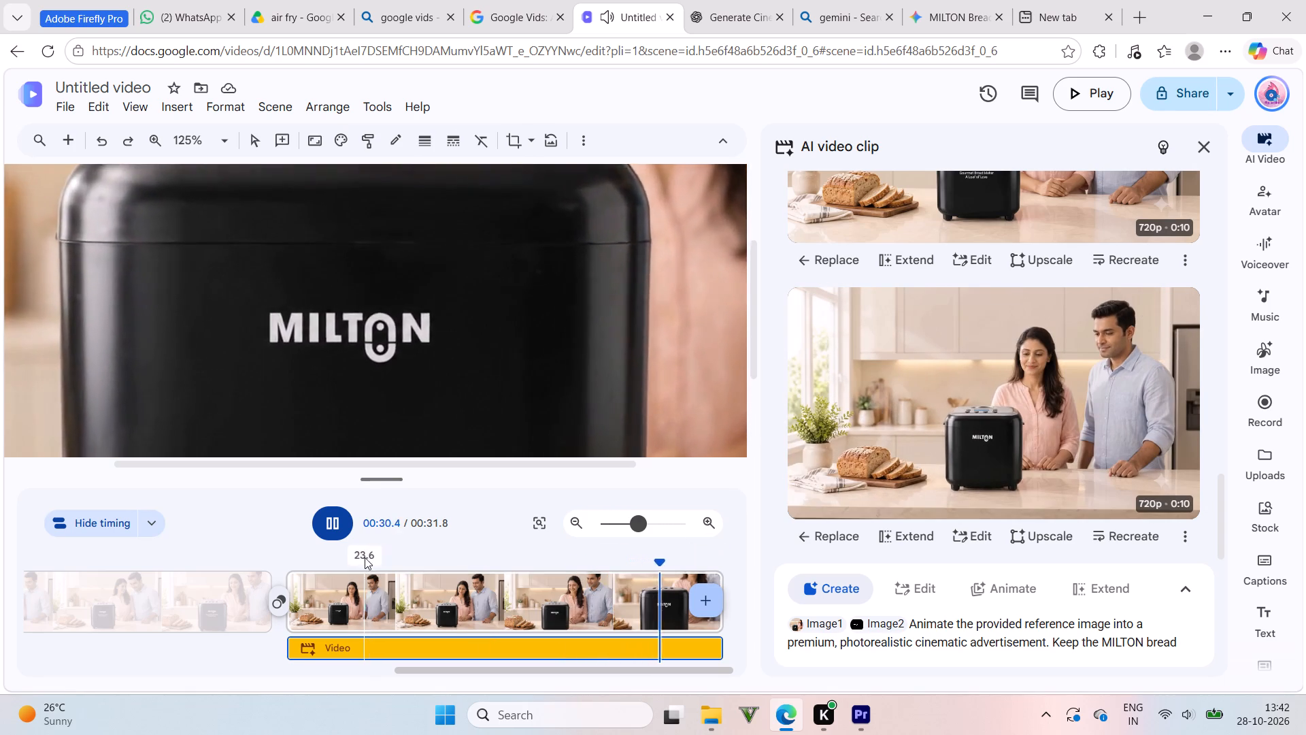
click(365, 557)
click(345, 557)
click(338, 554)
click(334, 529)
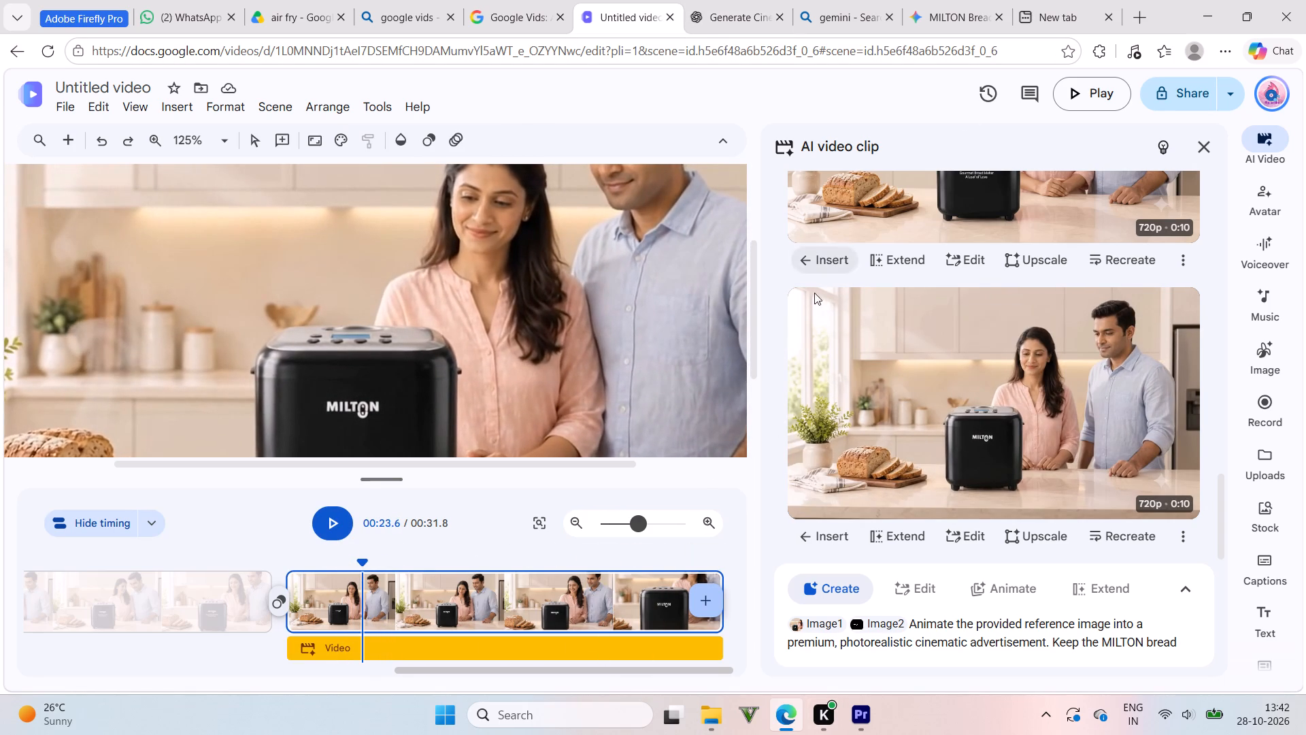
Capture a screenshot of the new clip's frame at 00:23.5, showing the bread maker front, and save it as PNG in Downloads.
drag(360, 559, 358, 574)
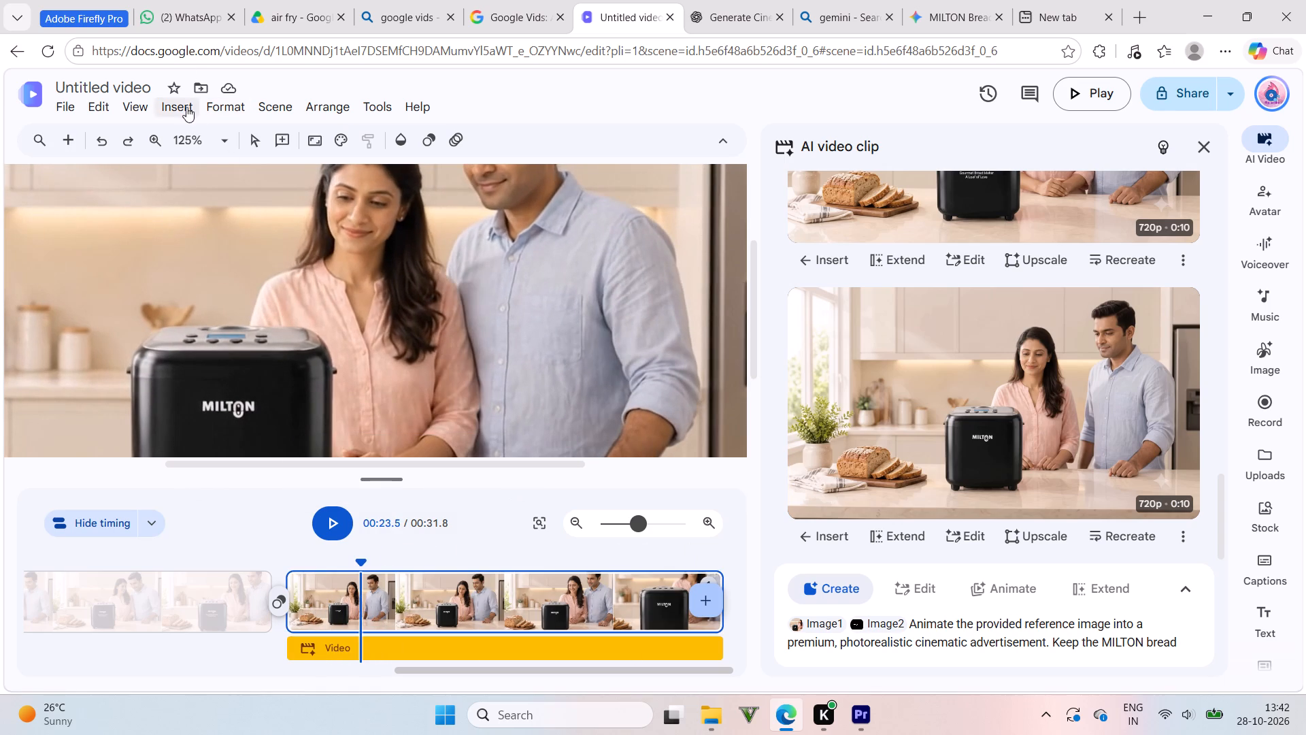
scroll(398, 312, down, 4)
scroll(398, 312, up, 3)
scroll(398, 312, down, 1)
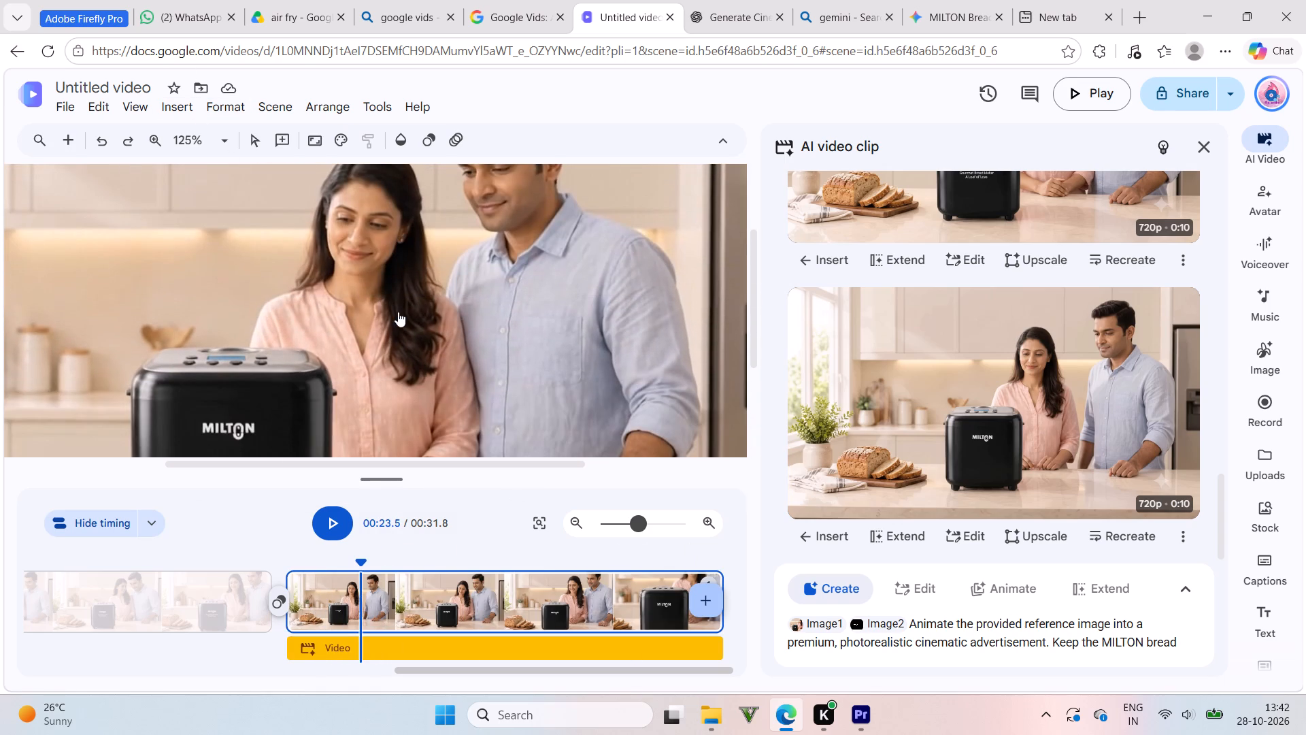
scroll(520, 361, down, 1)
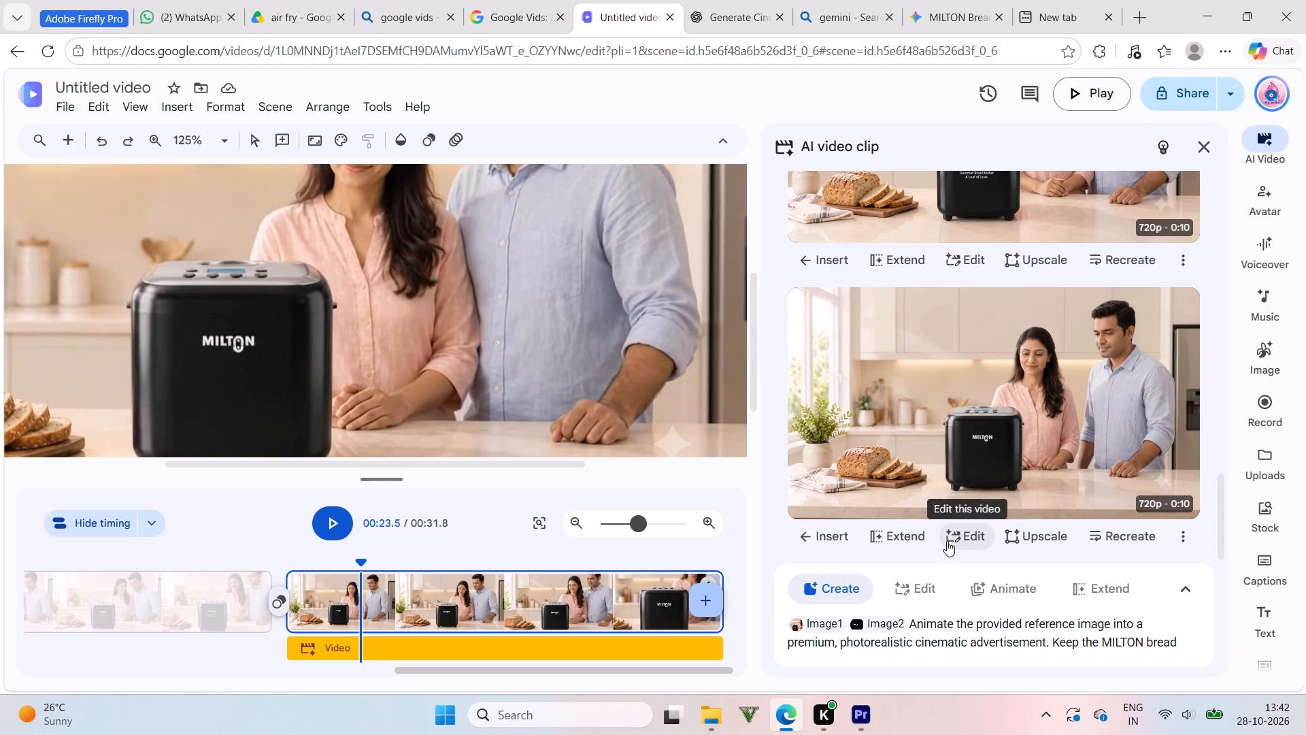
key(shift+super+s)
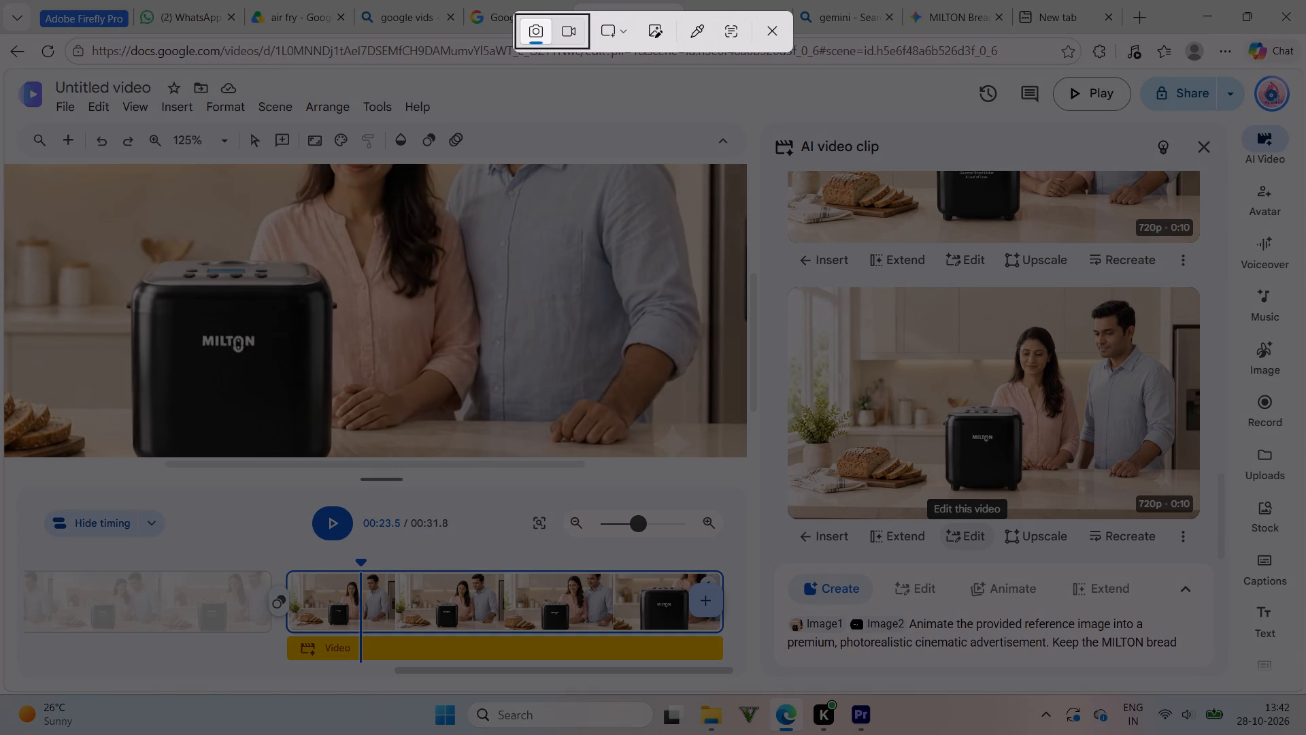
drag(22, 171, 715, 455)
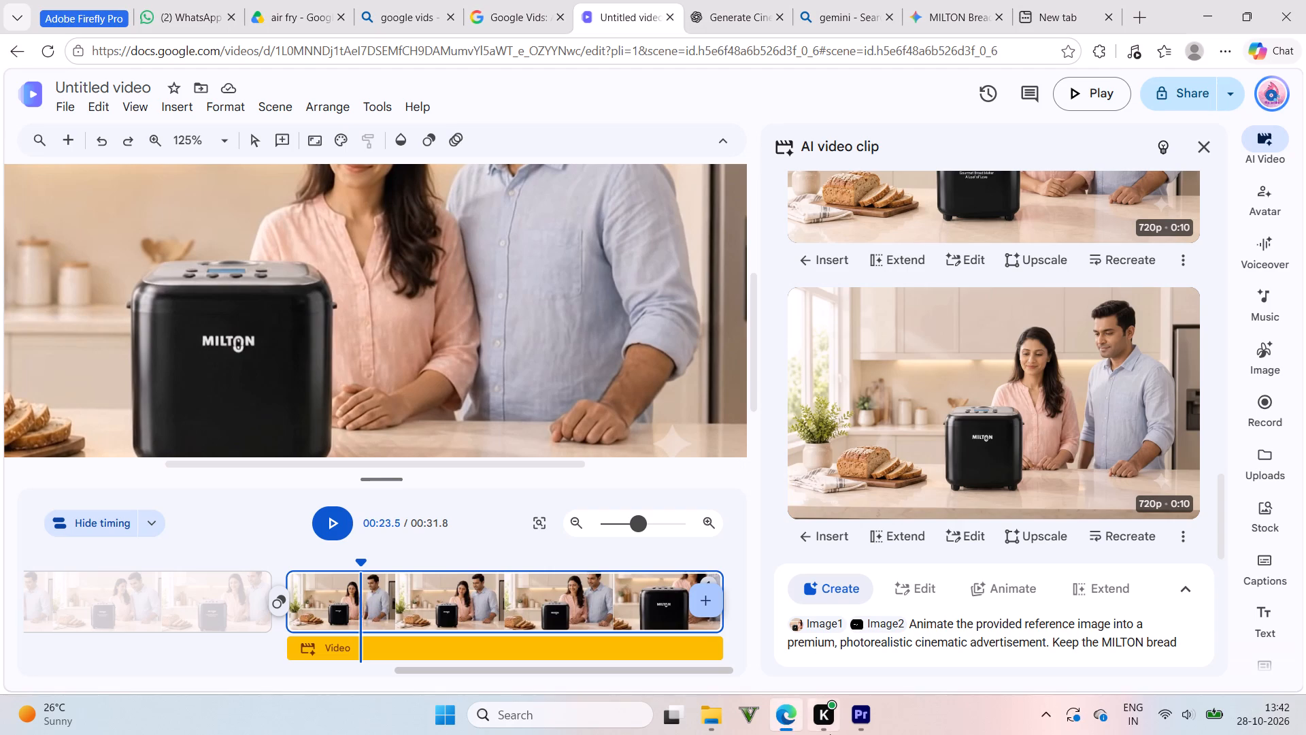
click(1157, 536)
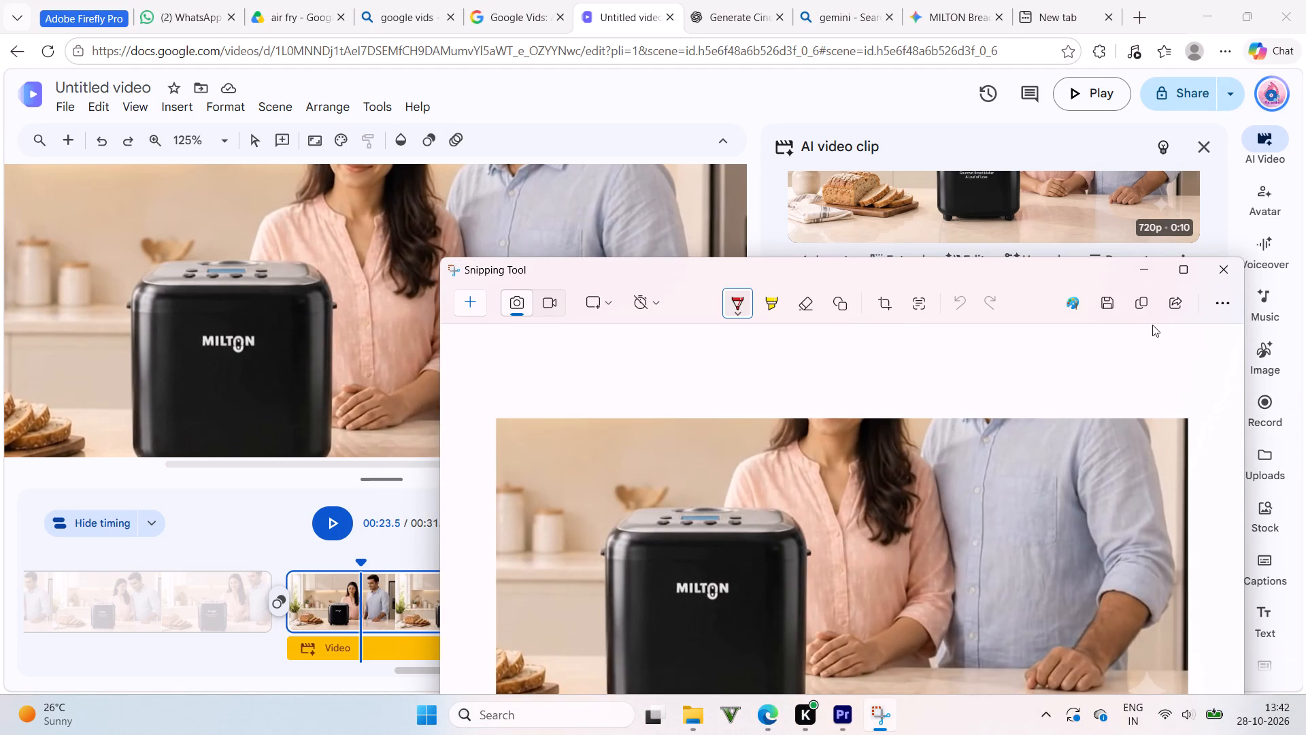
click(1111, 307)
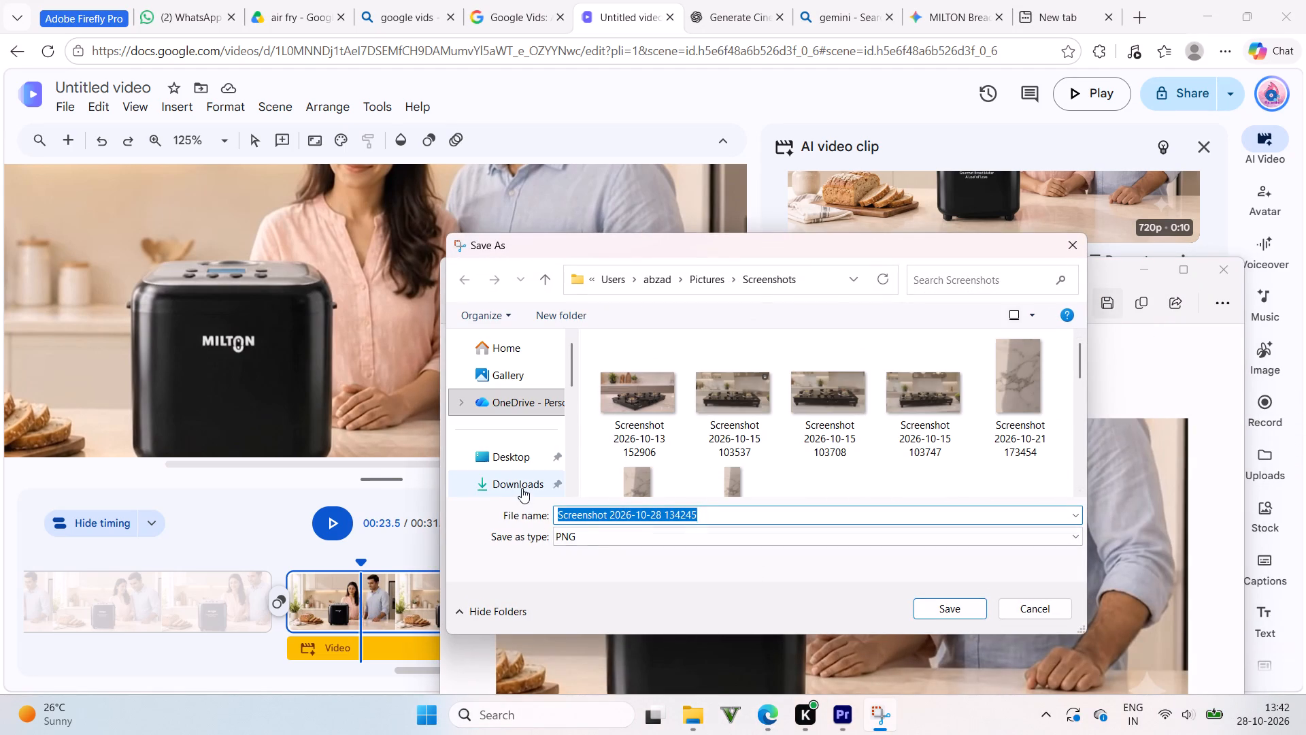
click(522, 488)
click(965, 614)
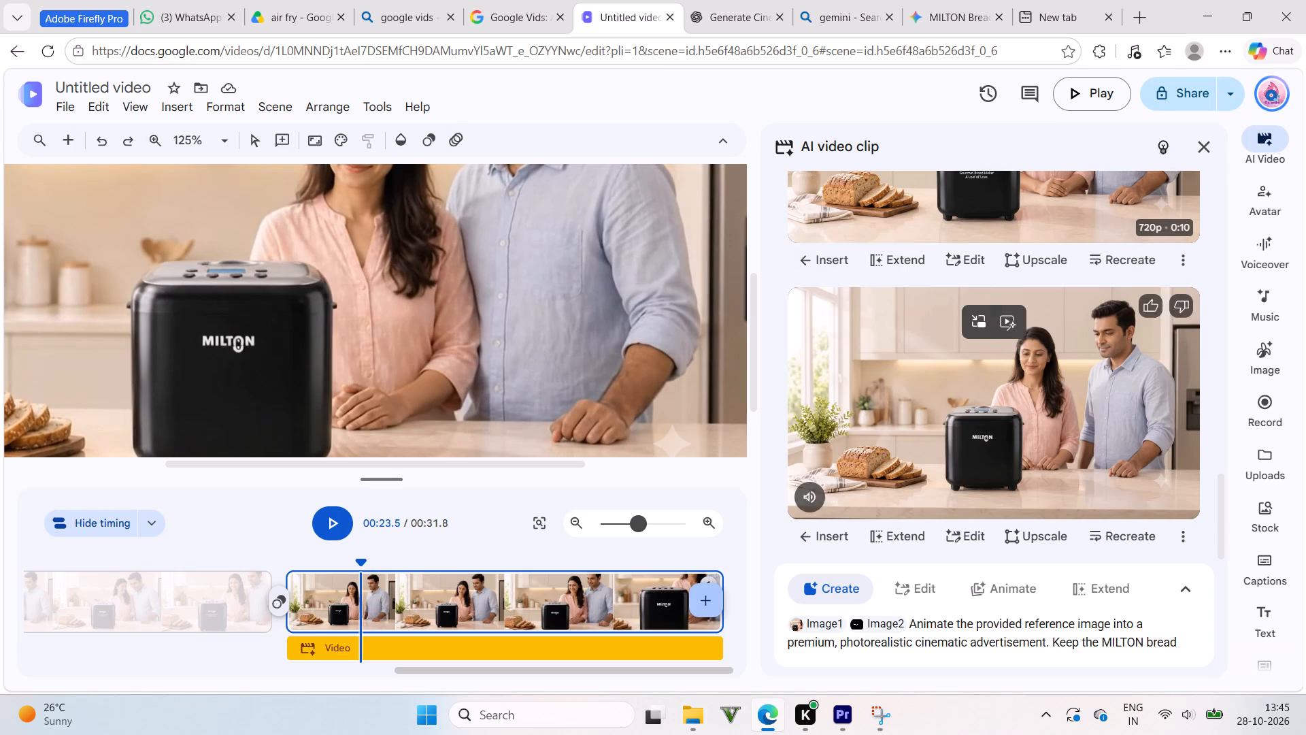
scroll(932, 604, down, 1)
click(946, 611)
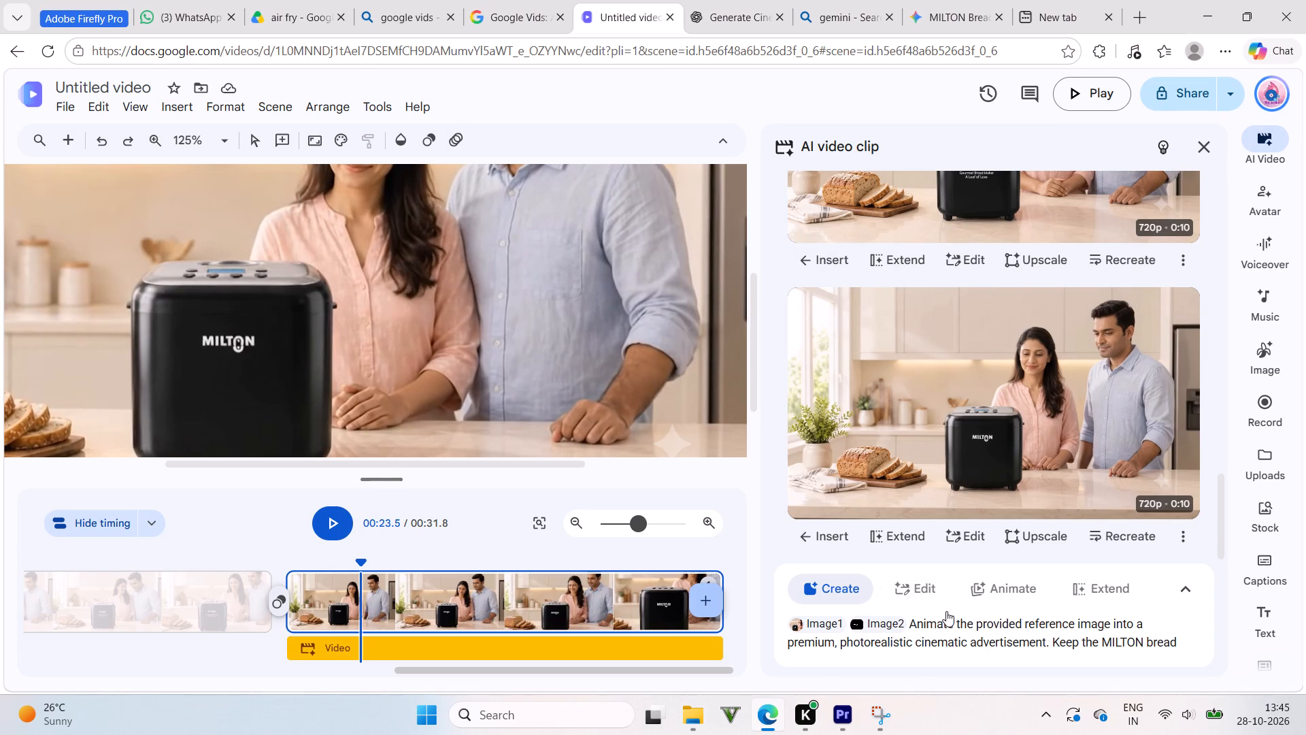
scroll(869, 417, up, 2)
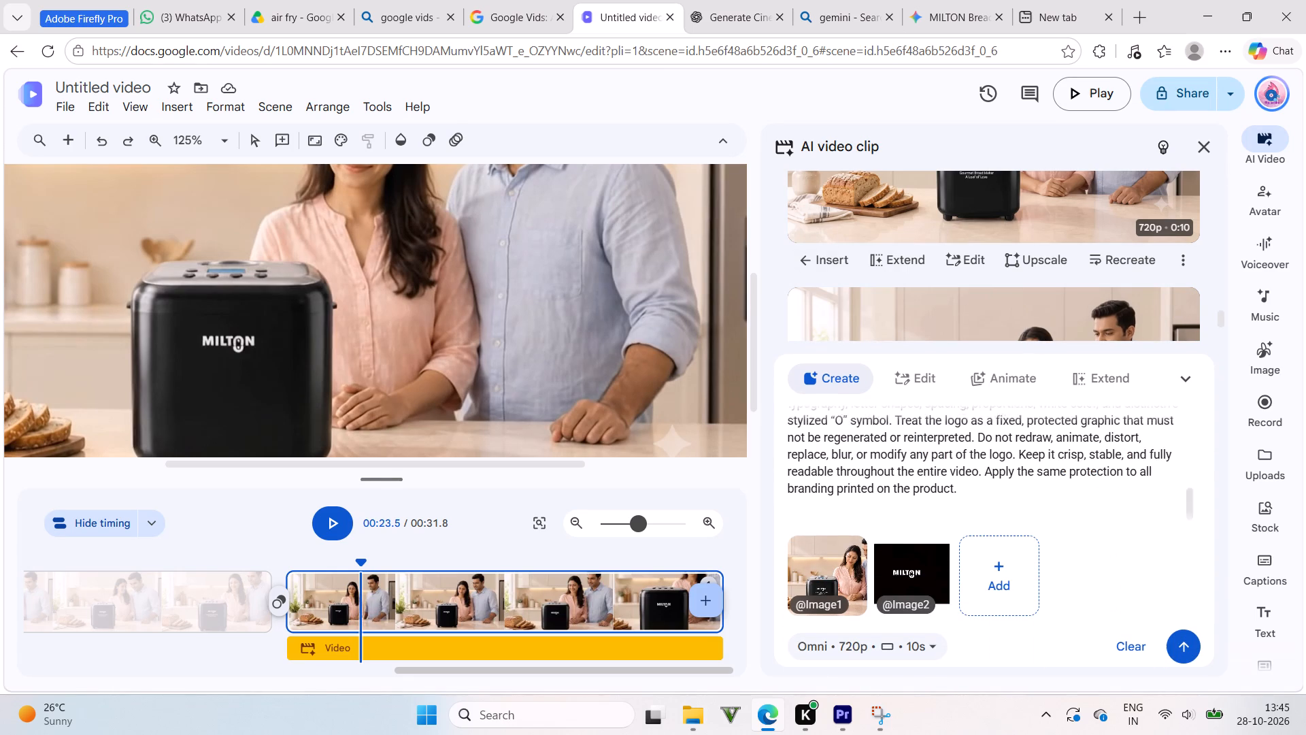
scroll(870, 417, up, 5)
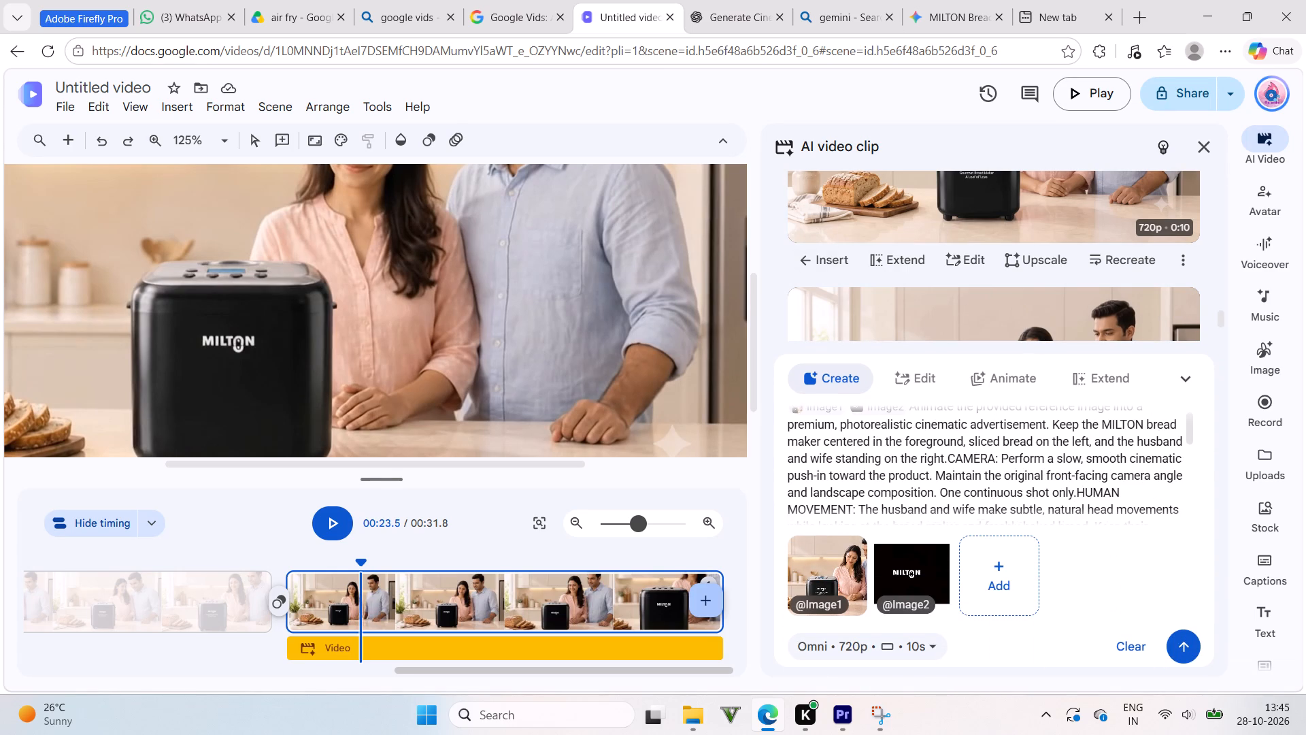
drag(912, 408, 997, 566)
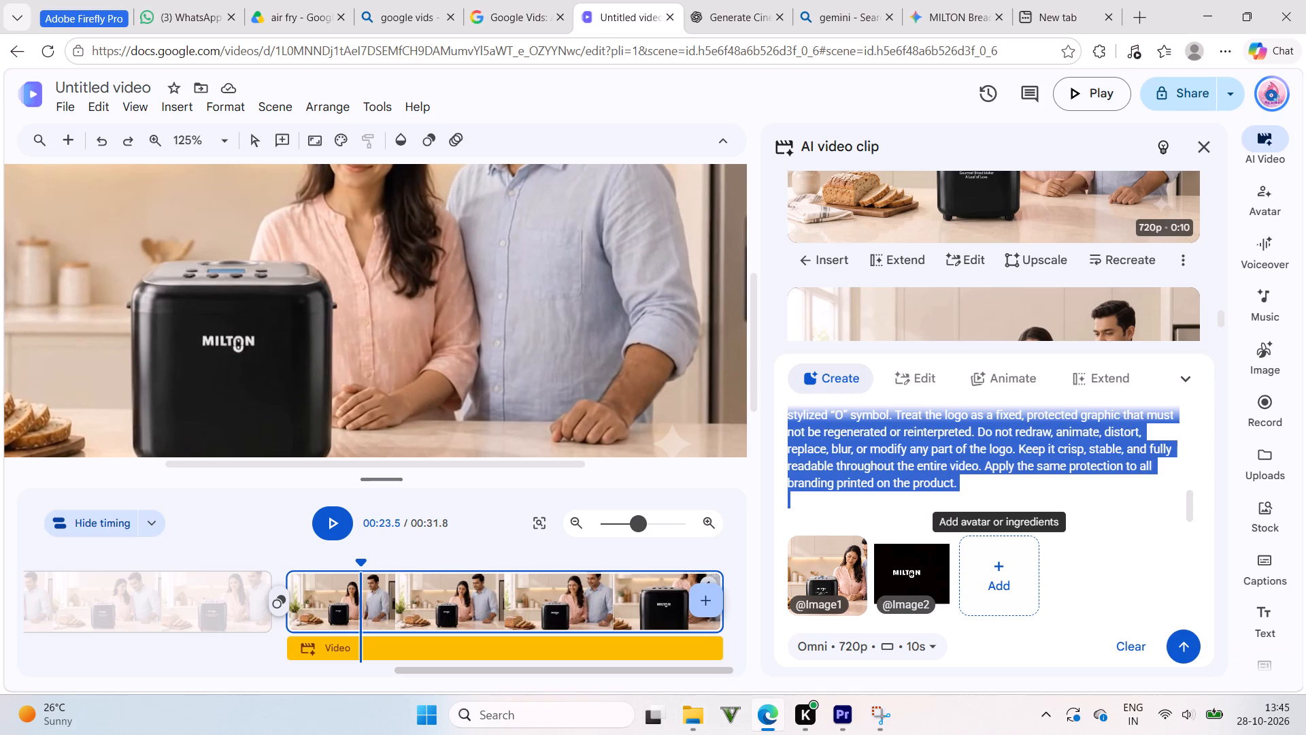
key(BackSpace)
right_click(988, 469)
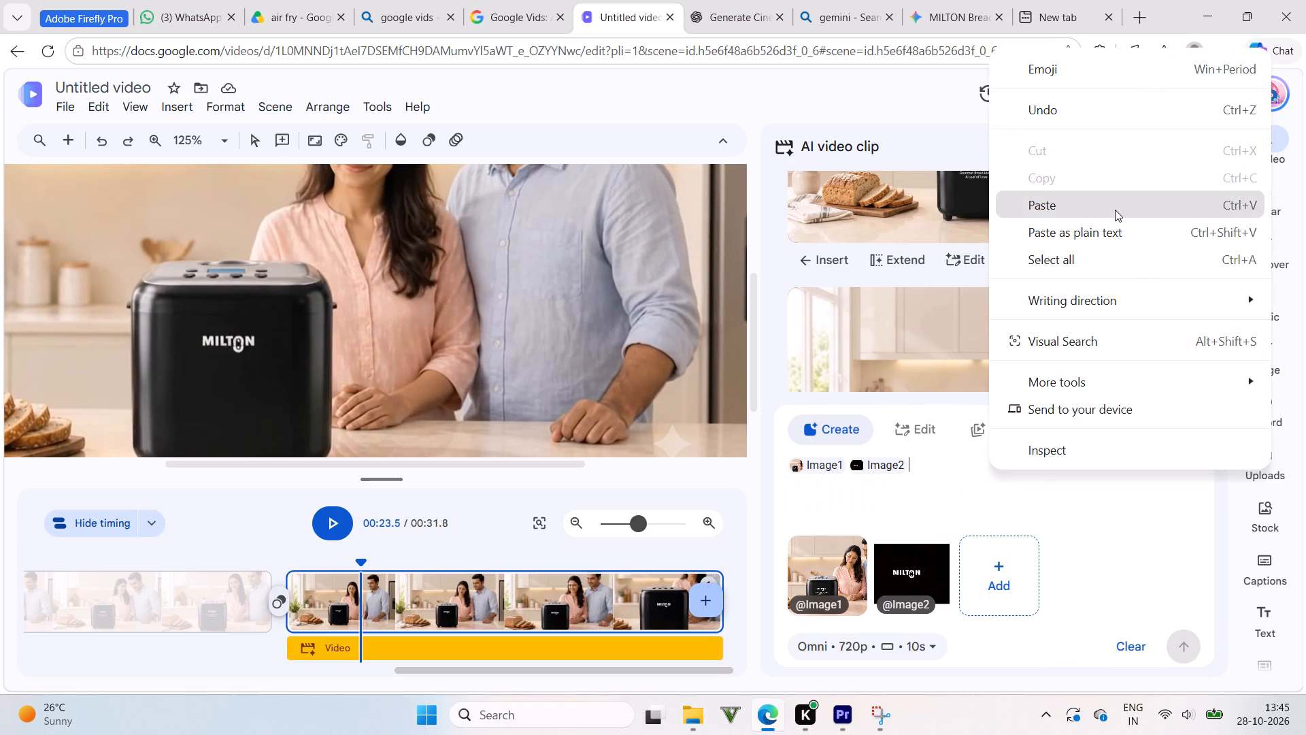
click(1115, 210)
click(1180, 630)
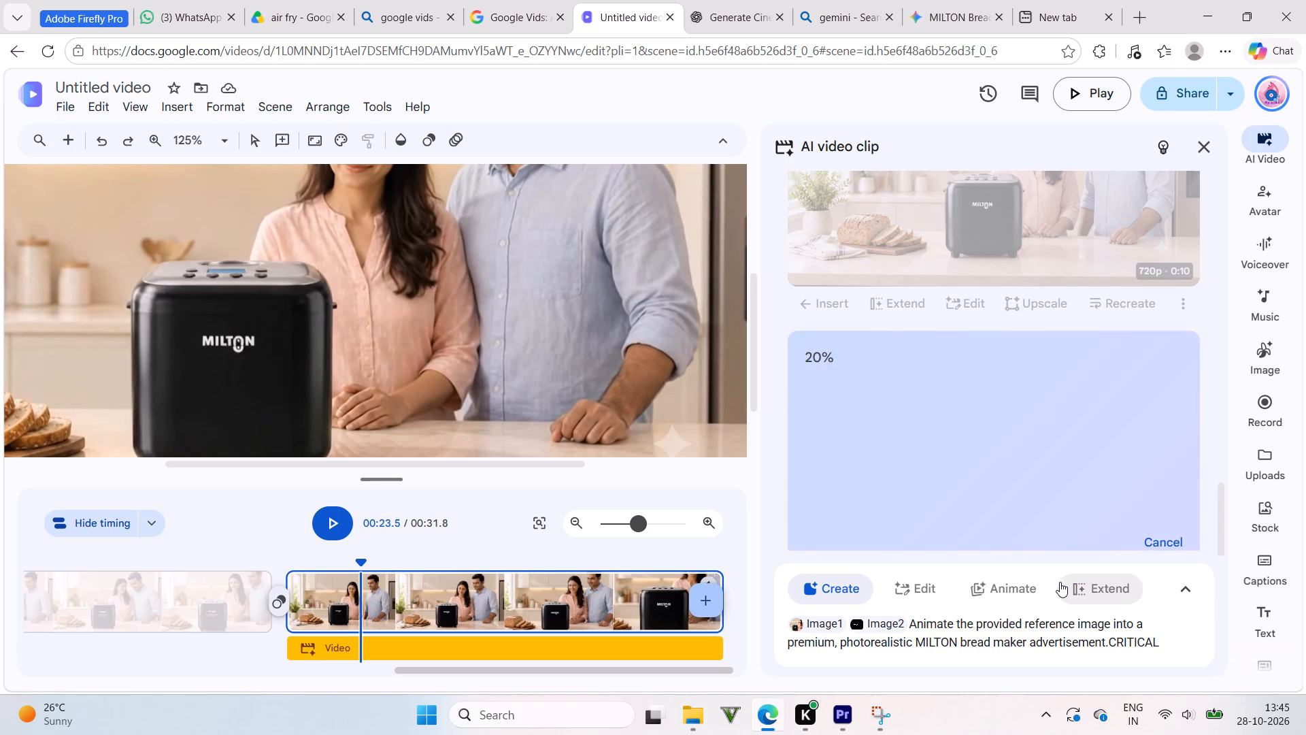
Play back the last scene's clip of the couple with the bread maker from its beginning, and pause it partway.
drag(346, 555, 314, 568)
drag(330, 556, 307, 552)
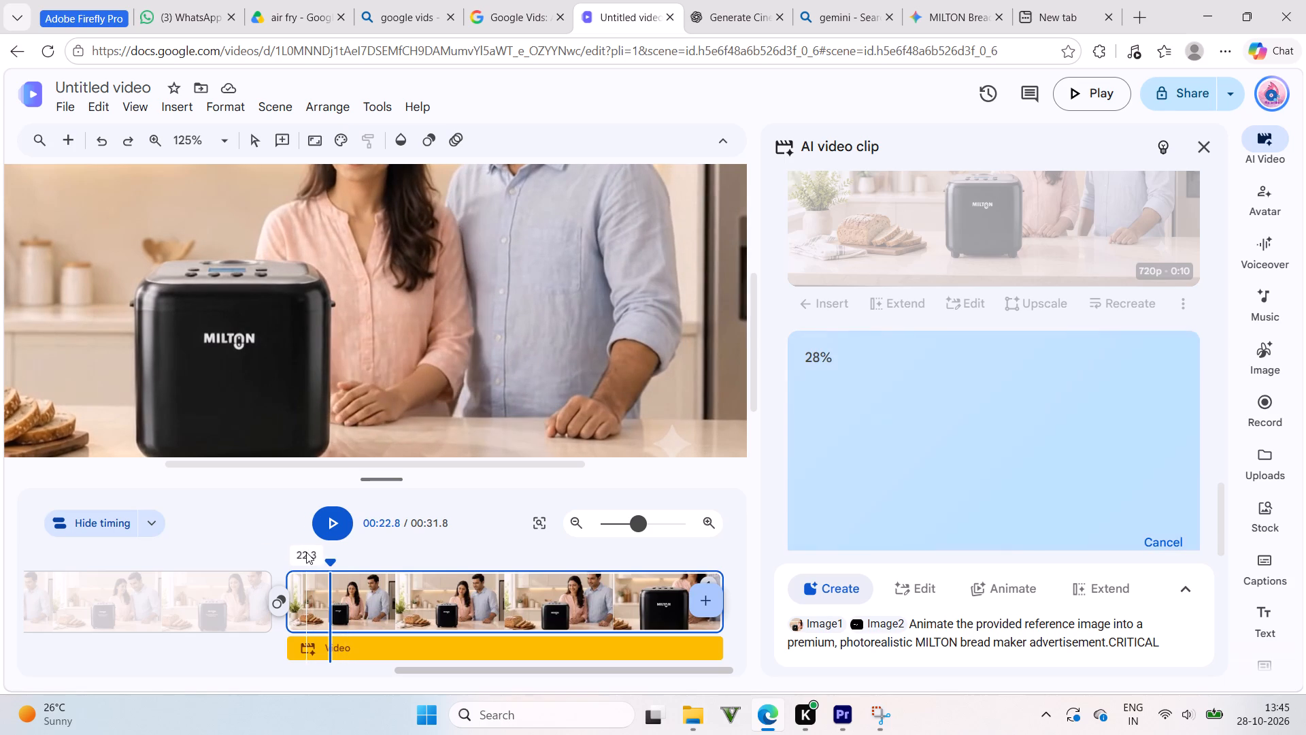
click(306, 552)
drag(332, 557, 283, 572)
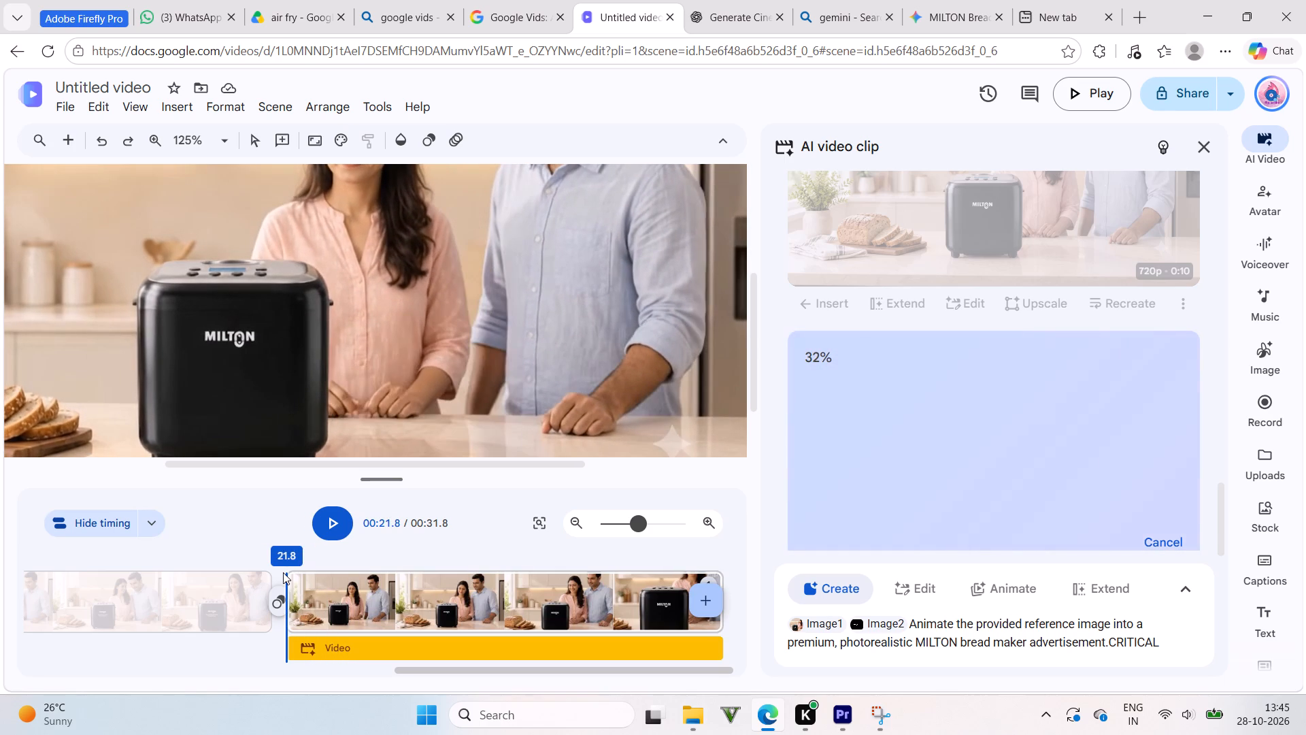
drag(283, 572, 282, 568)
click(333, 517)
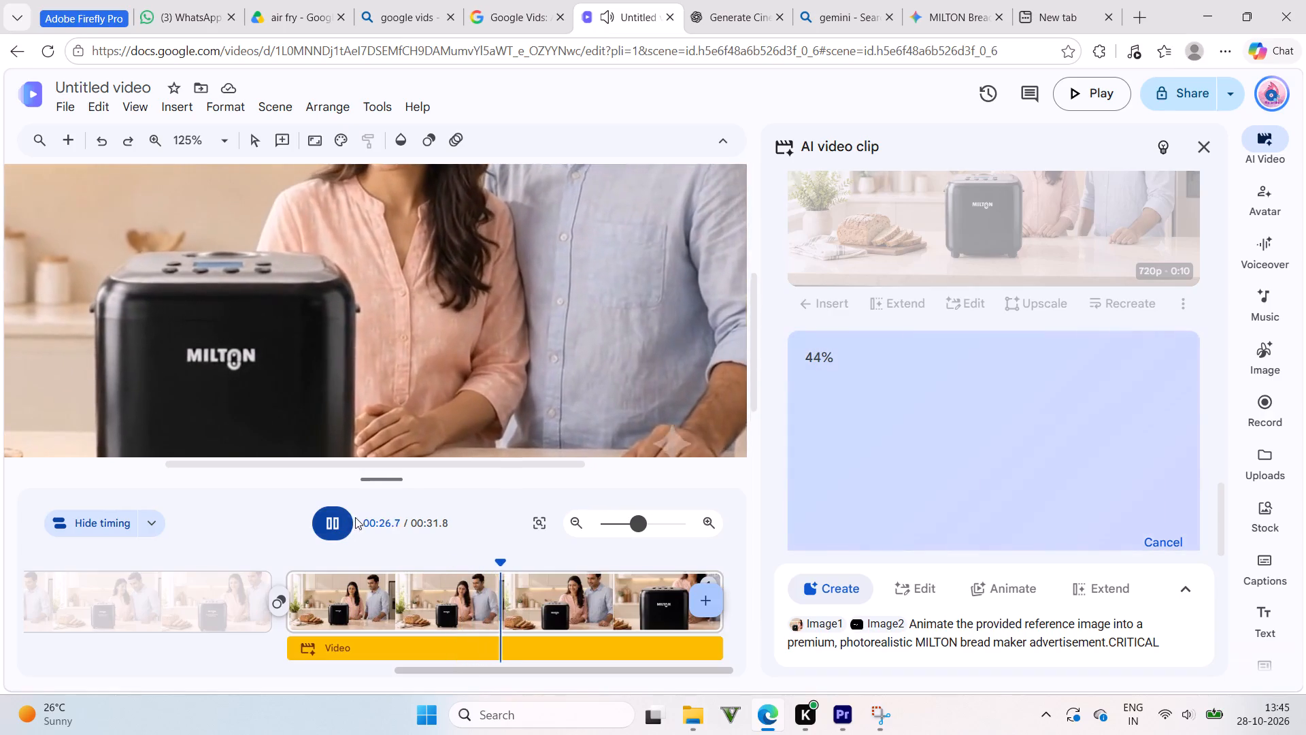
click(330, 523)
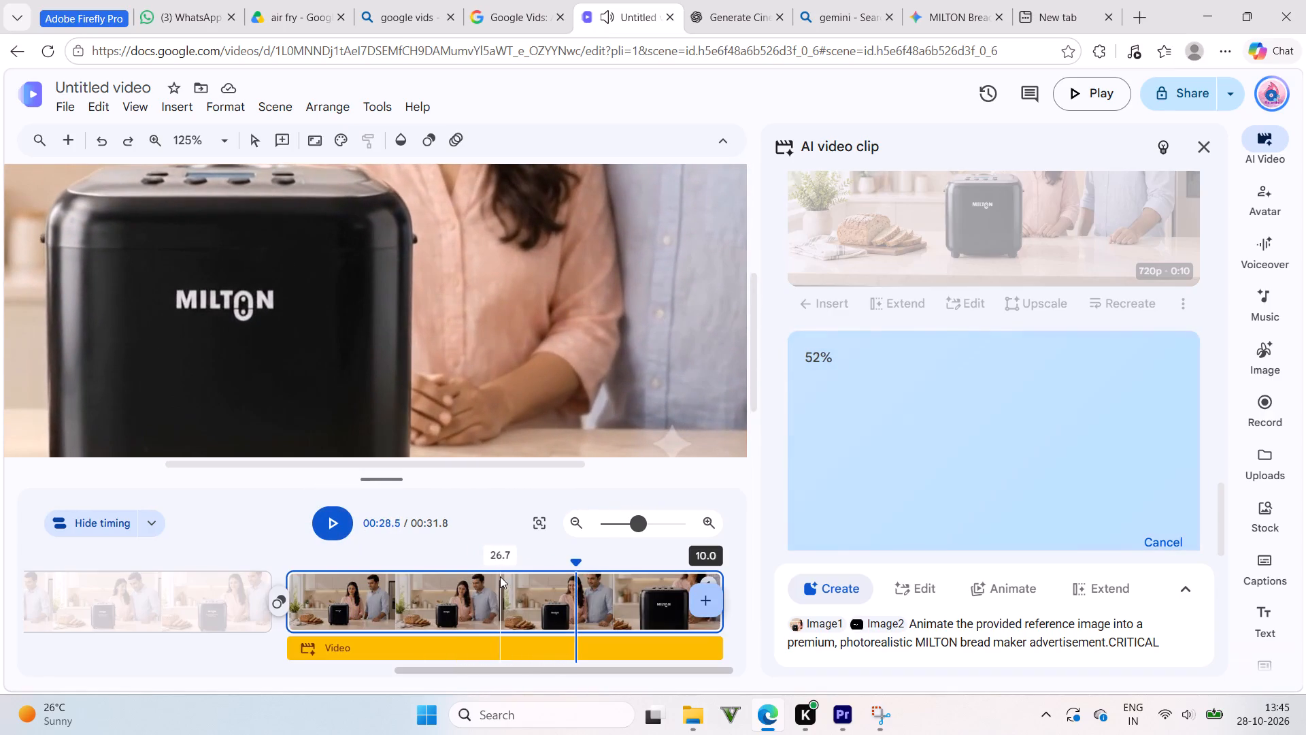
Open the Google account list to view the available accounts.
click(1267, 78)
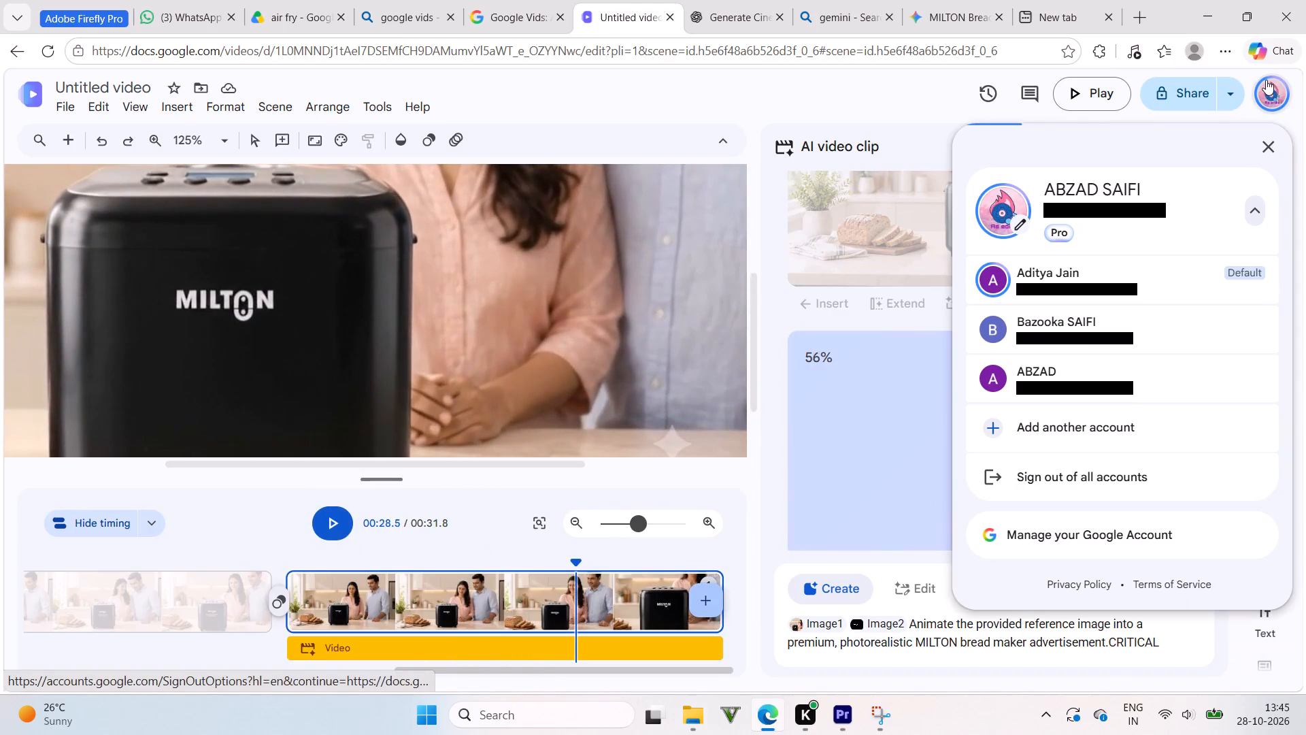
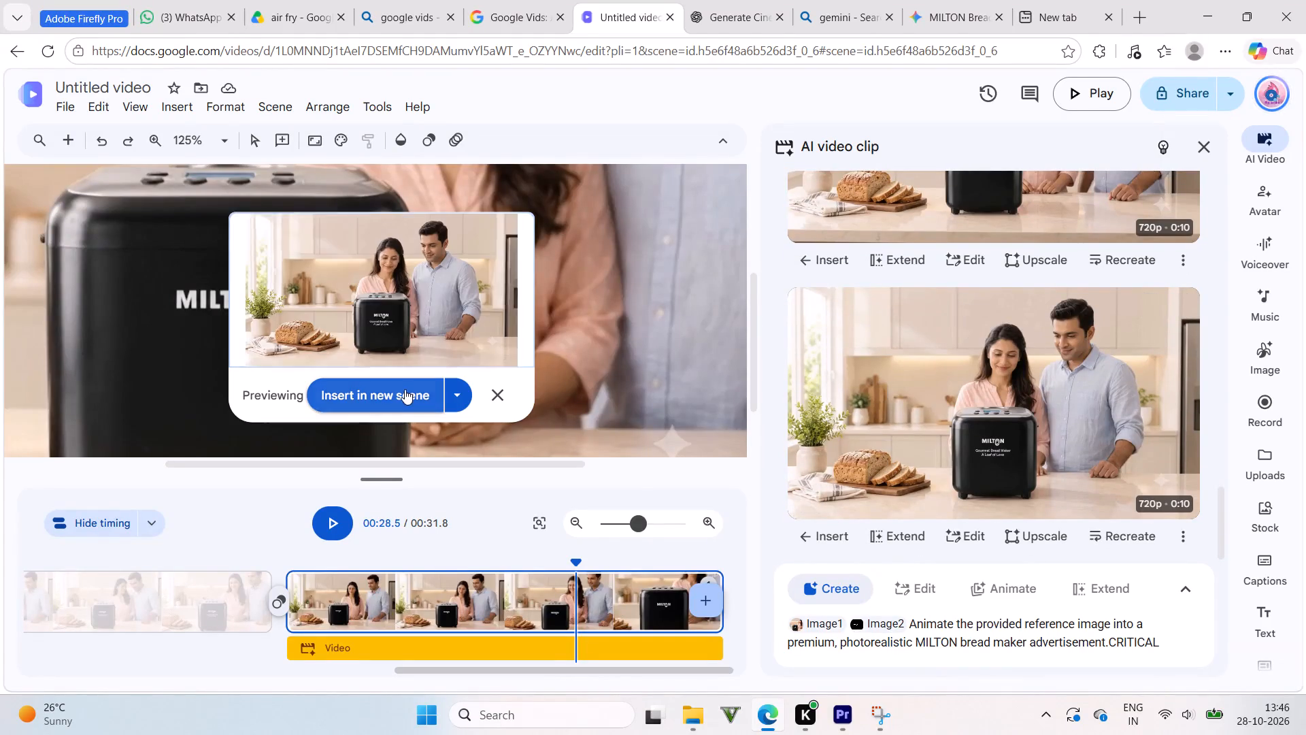
Play back the newly inserted AI clip scene from its start in the timeline to review the couple shot and ending.
drag(303, 554, 359, 543)
click(308, 563)
click(331, 505)
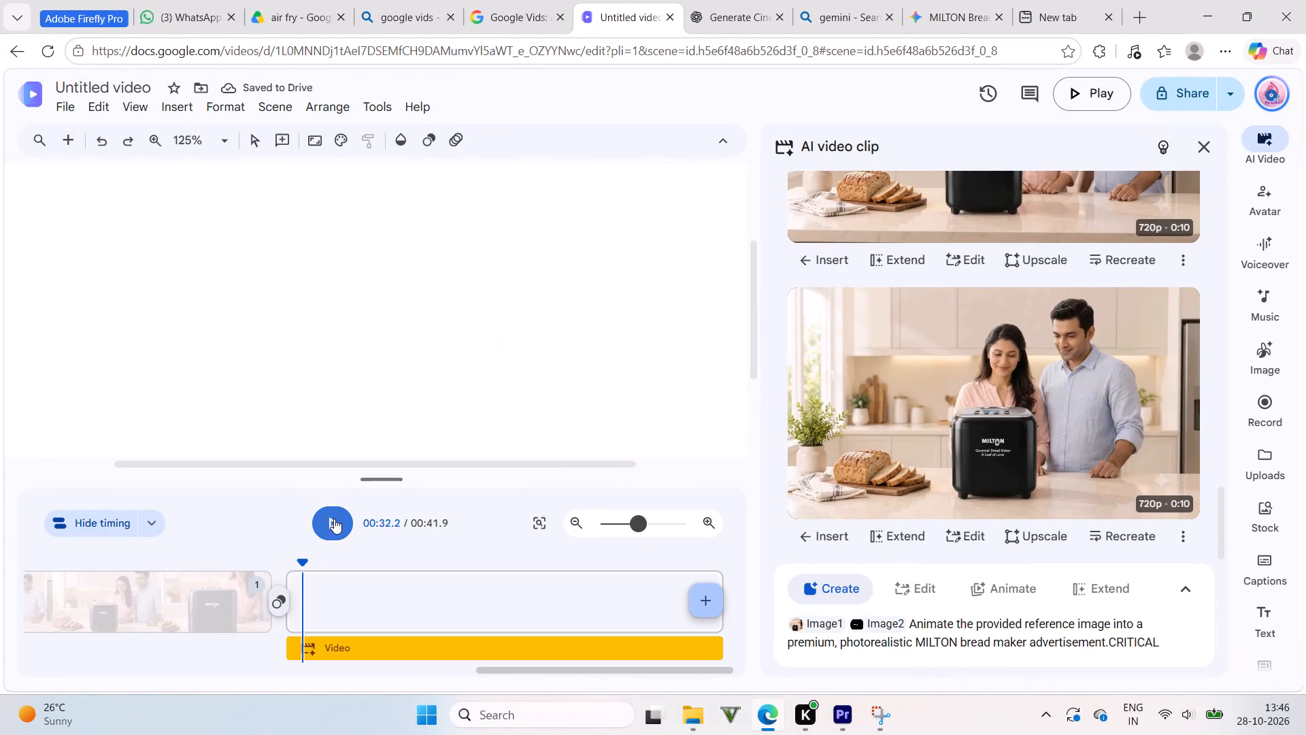
click(334, 519)
click(331, 517)
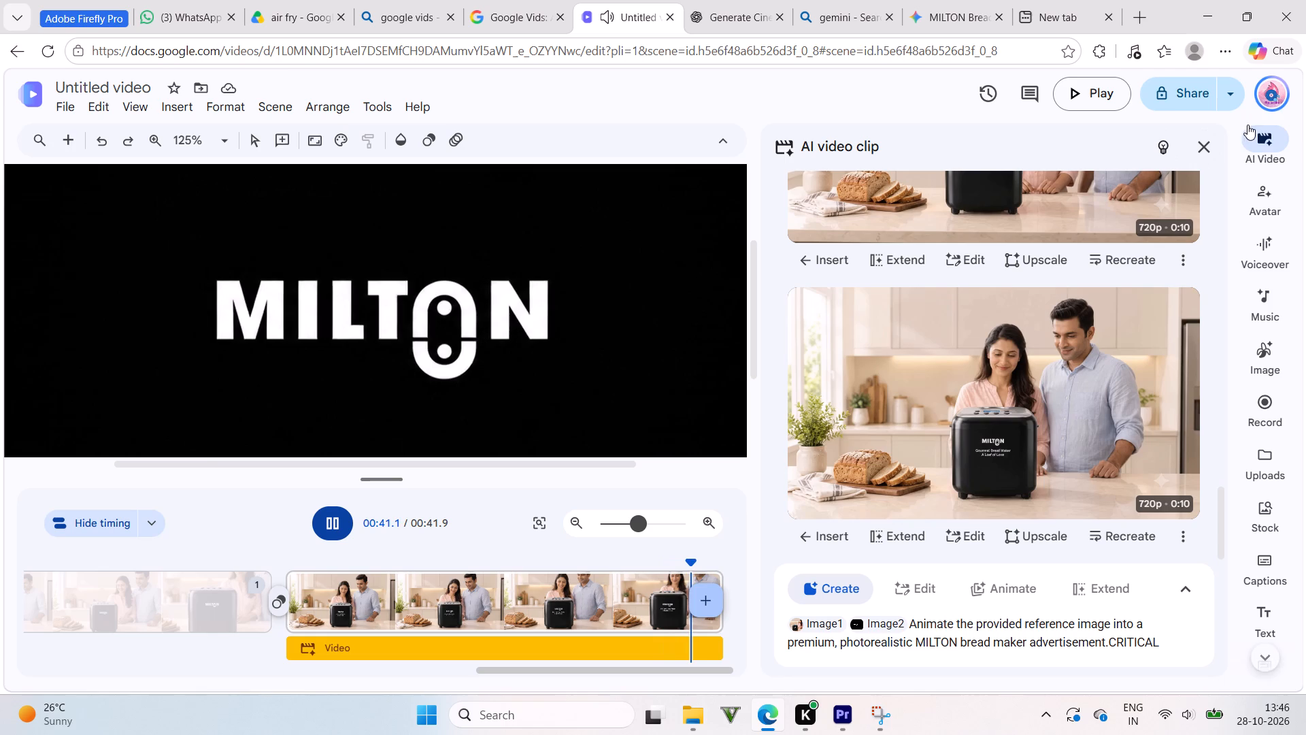
Download the finished video from Google Vids as an MP4 file.
click(1229, 96)
click(1179, 212)
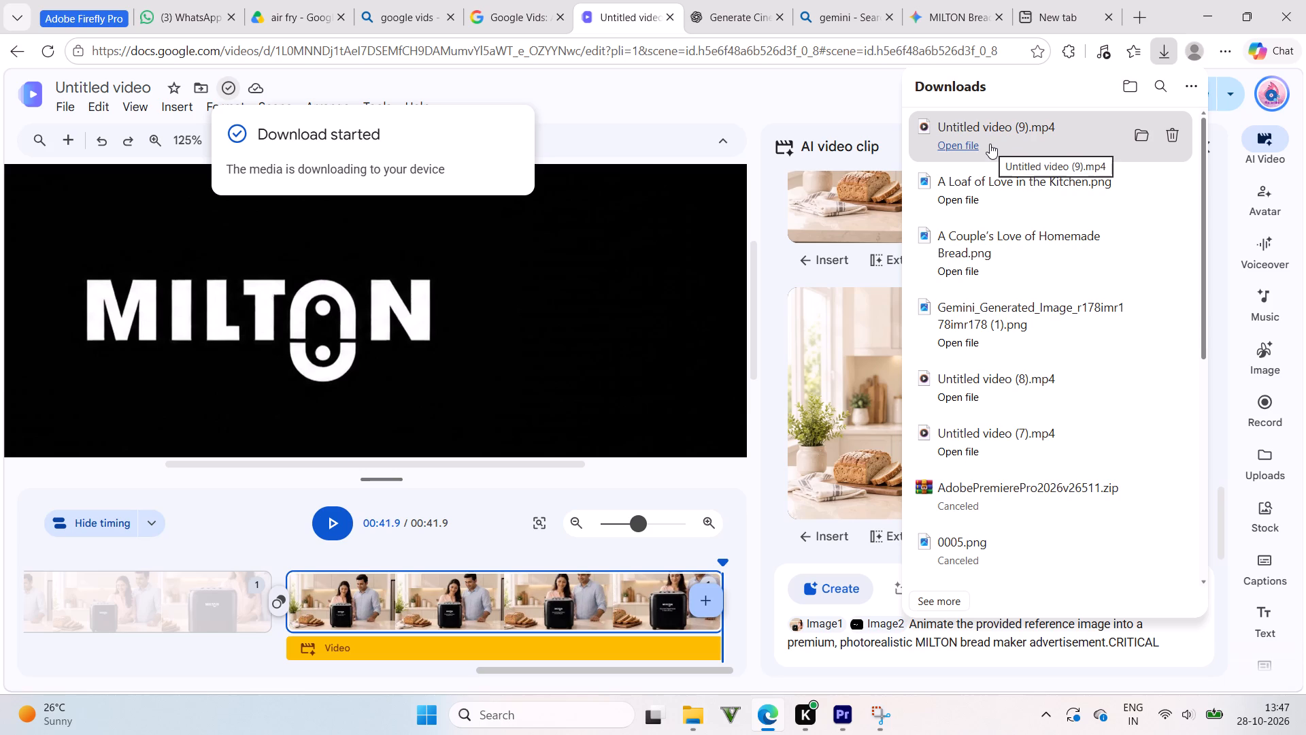
Bring the downloaded Untitled video (9).mp4 into the Premiere Pro sequence on track V3, directly after the last clip.
drag(990, 144, 853, 693)
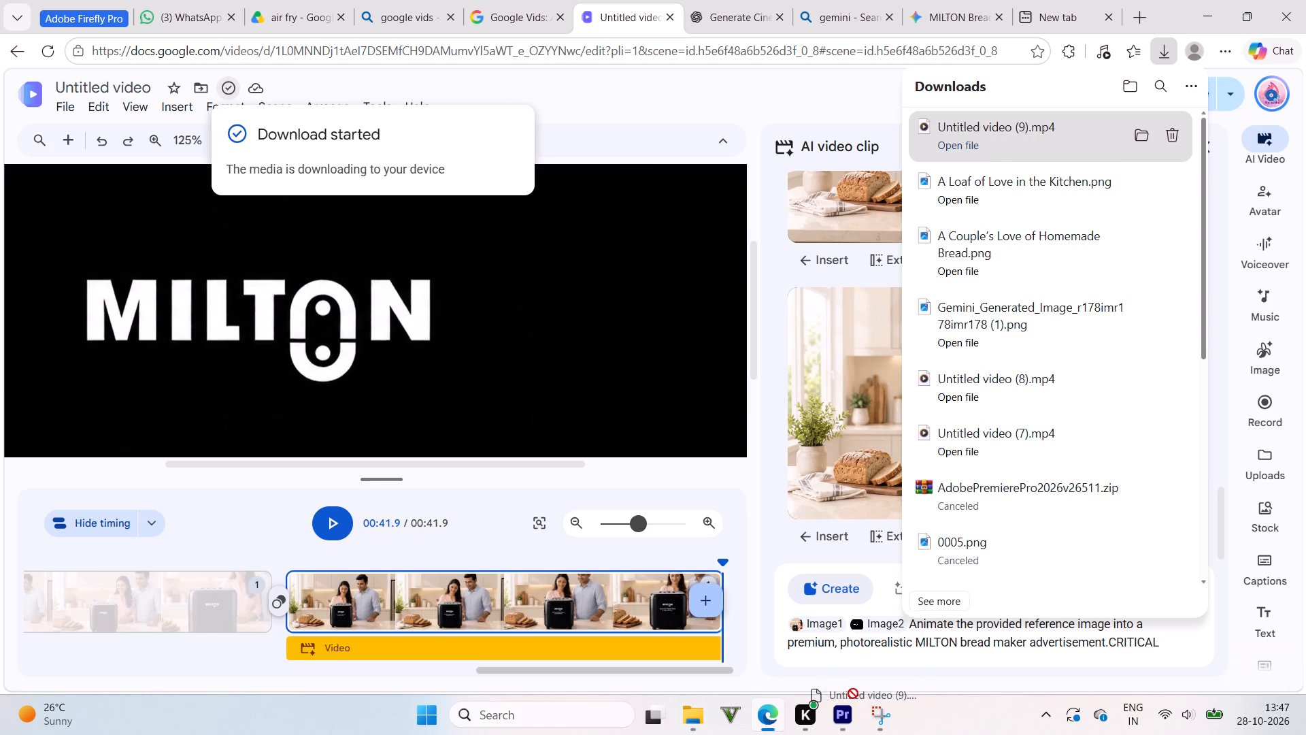
drag(853, 693, 904, 442)
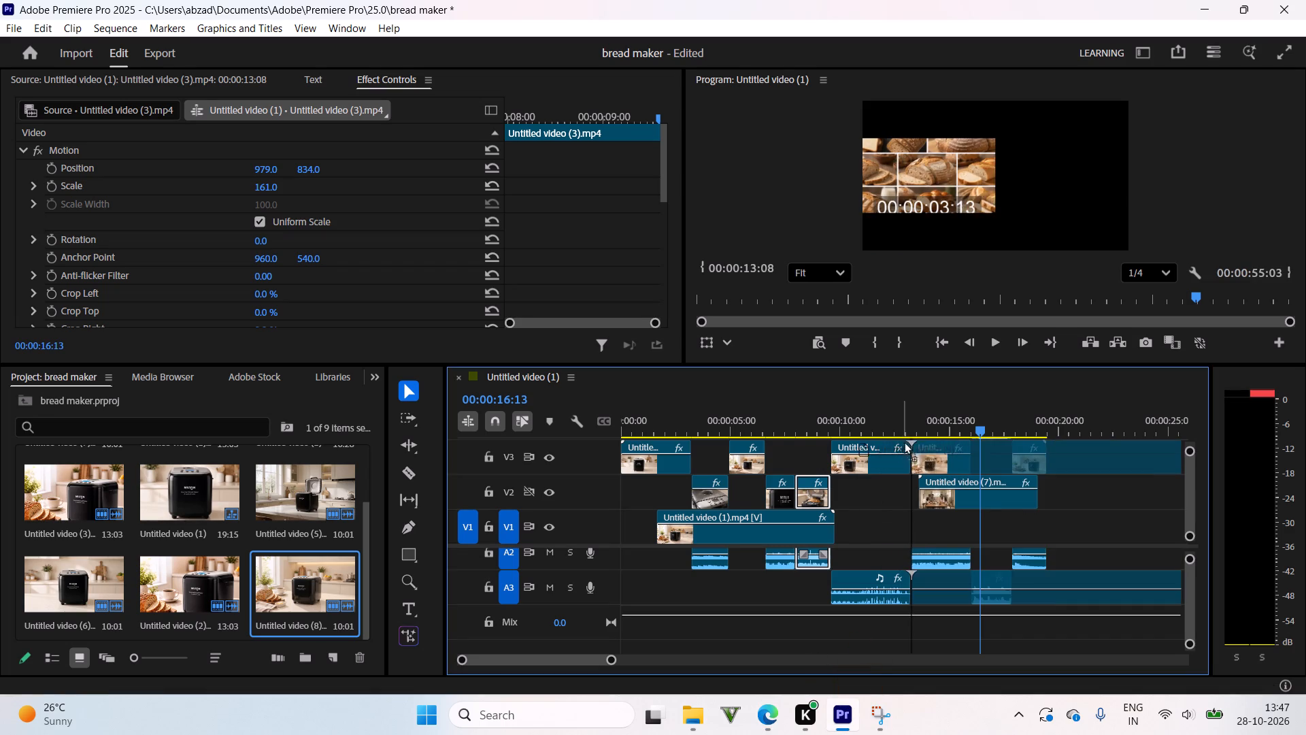
drag(904, 442, 931, 421)
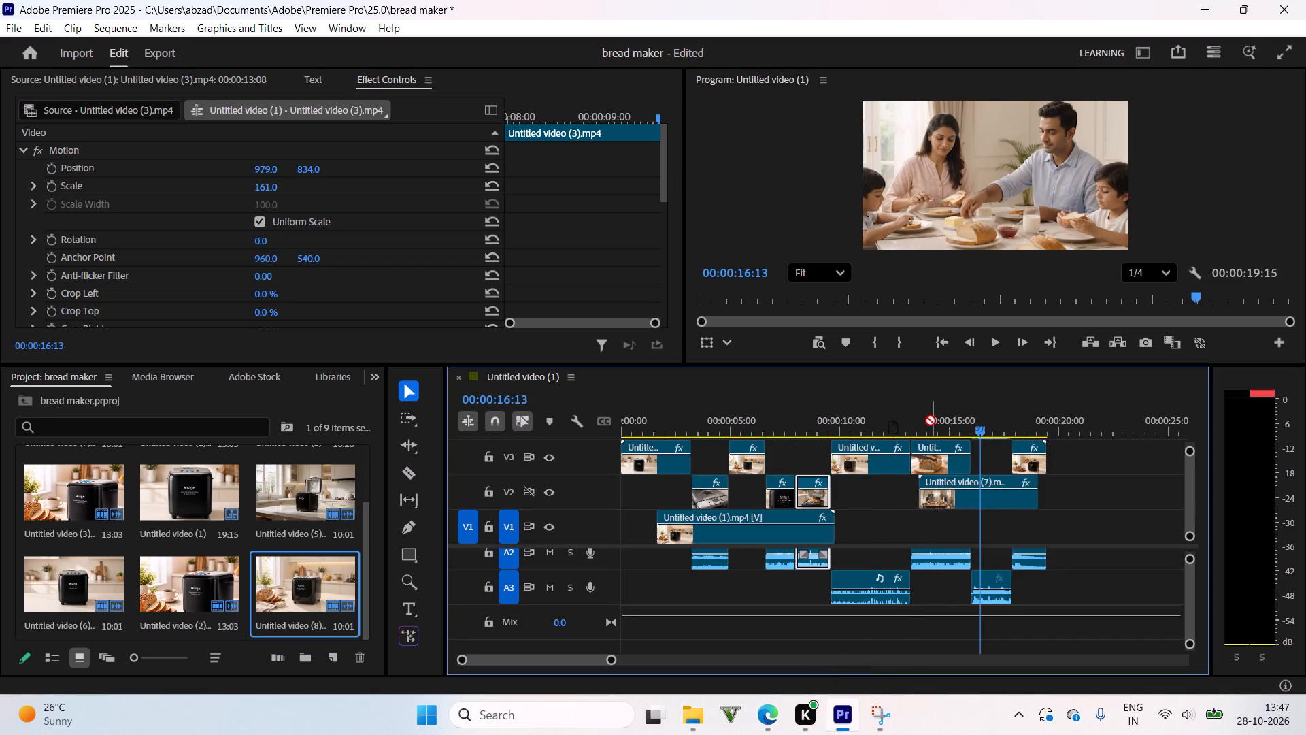
drag(931, 421, 1052, 457)
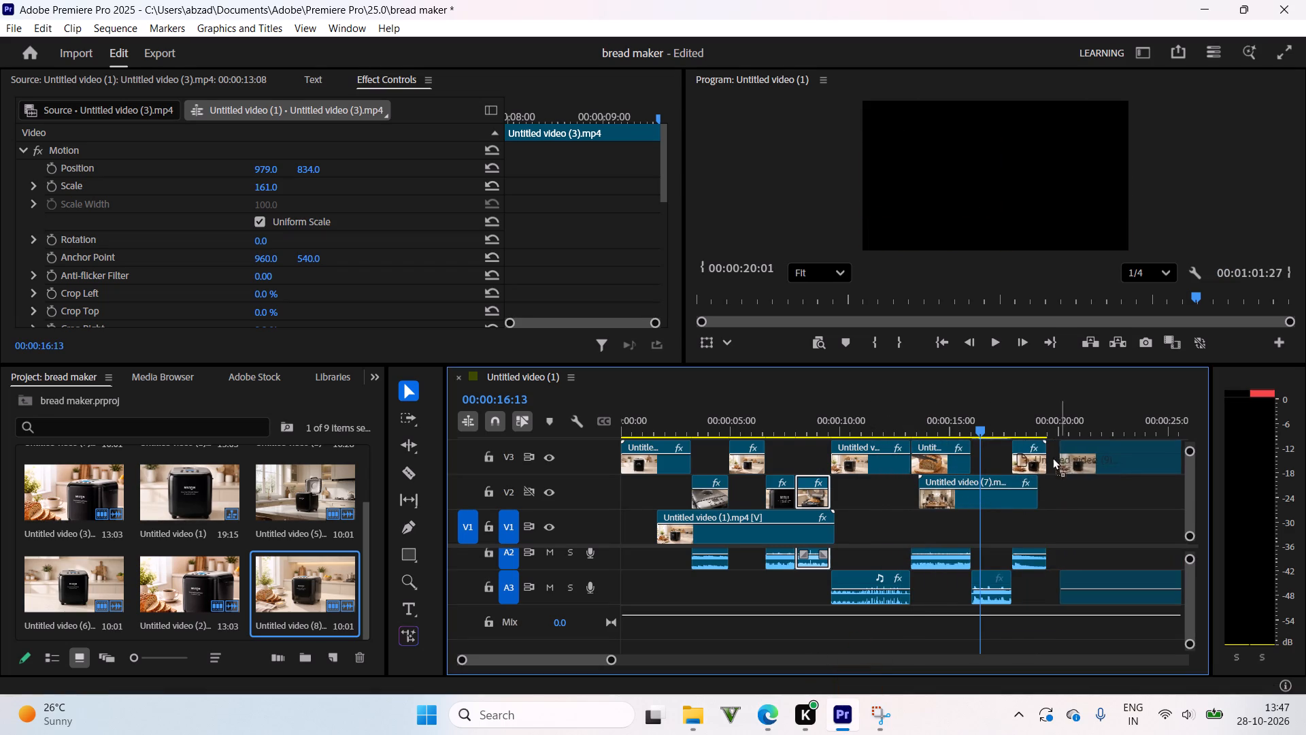
drag(1052, 457, 1040, 457)
Split the Untitled video (9) clip at 00:00:51:06, where the last couple shot starts, and ripple delete the portion before it.
drag(1039, 419, 1067, 424)
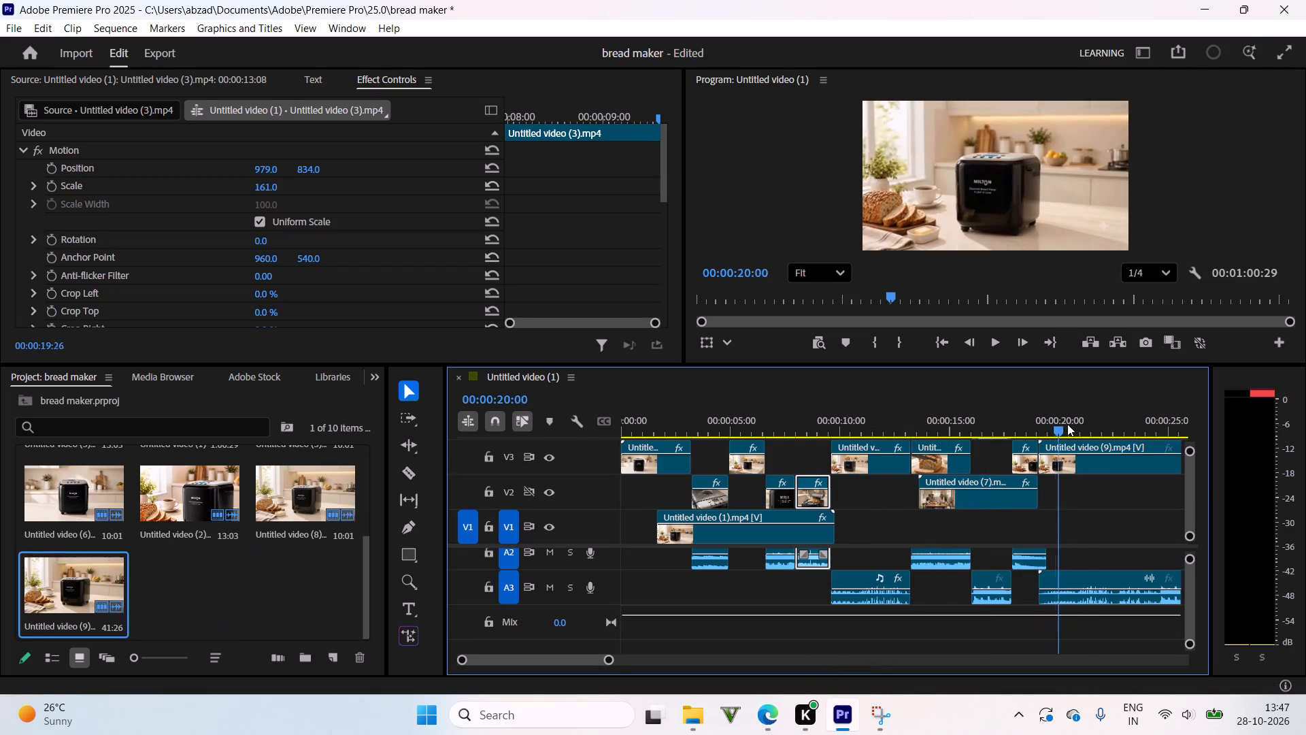
drag(1067, 424, 1210, 454)
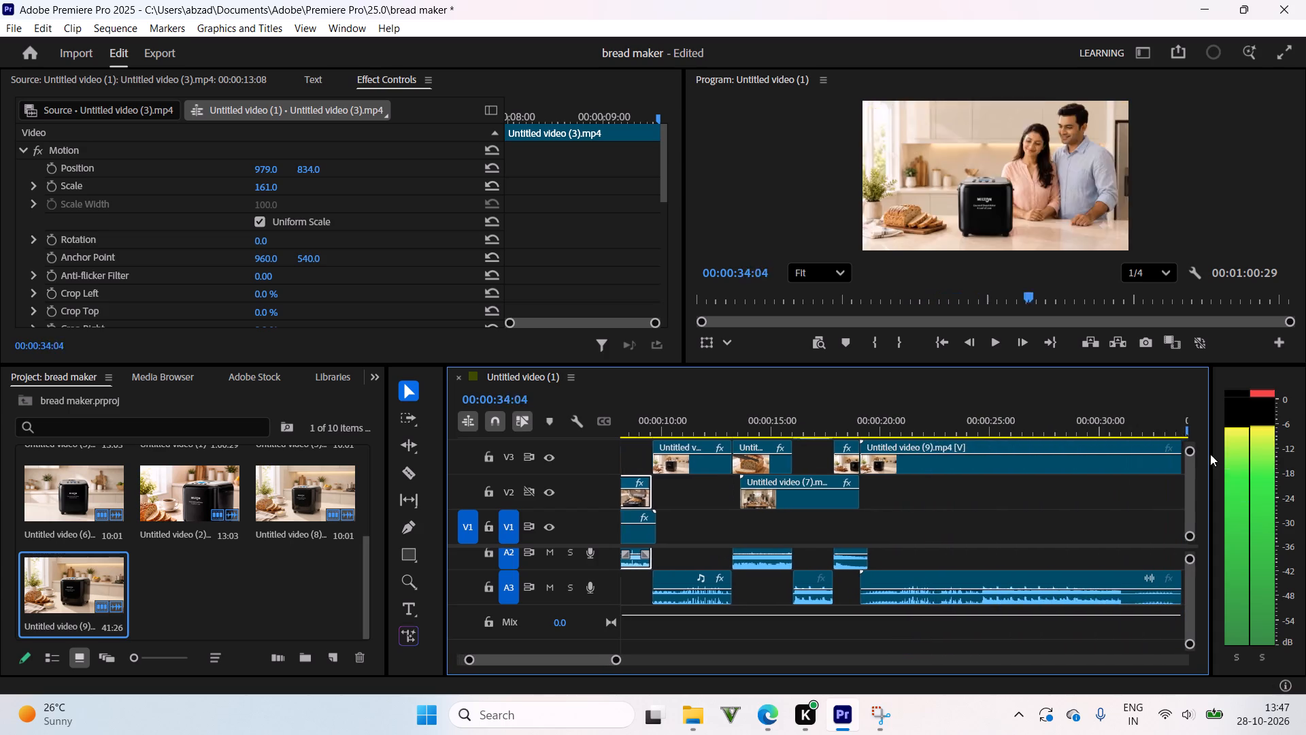
drag(1210, 454, 1238, 501)
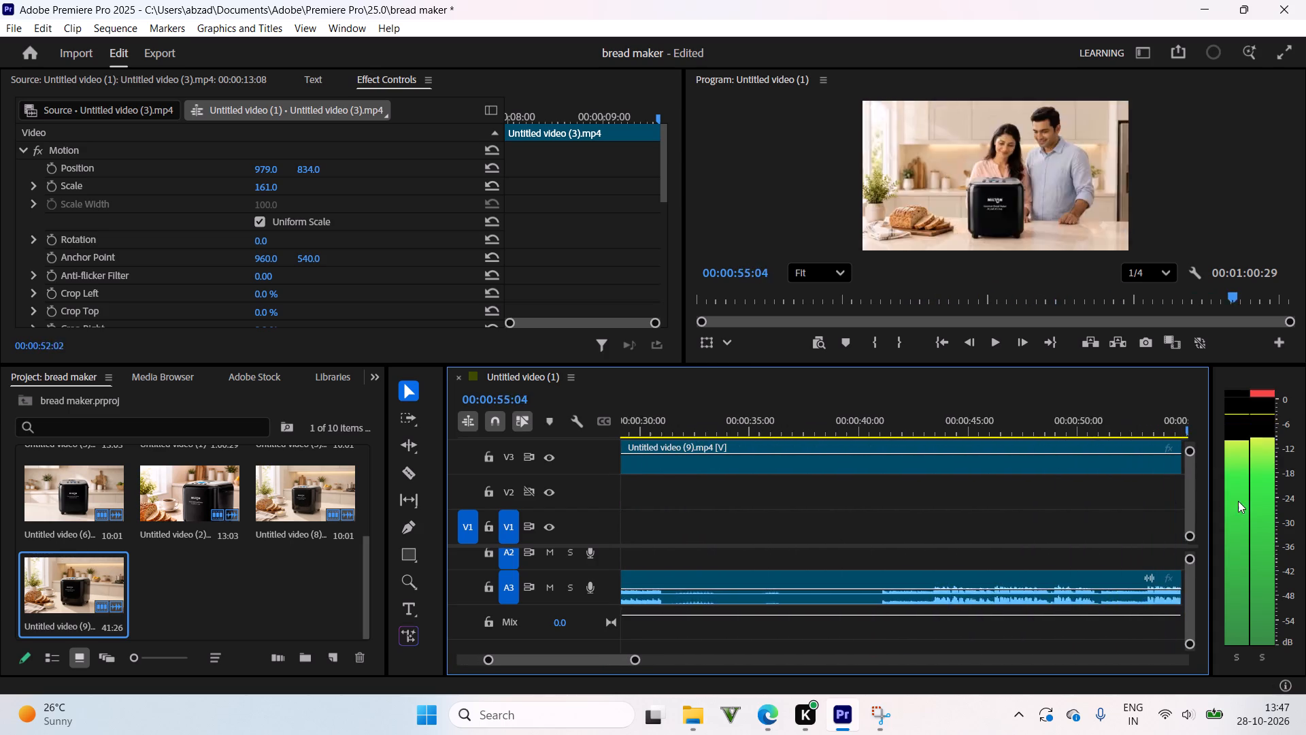
drag(1238, 501, 887, 448)
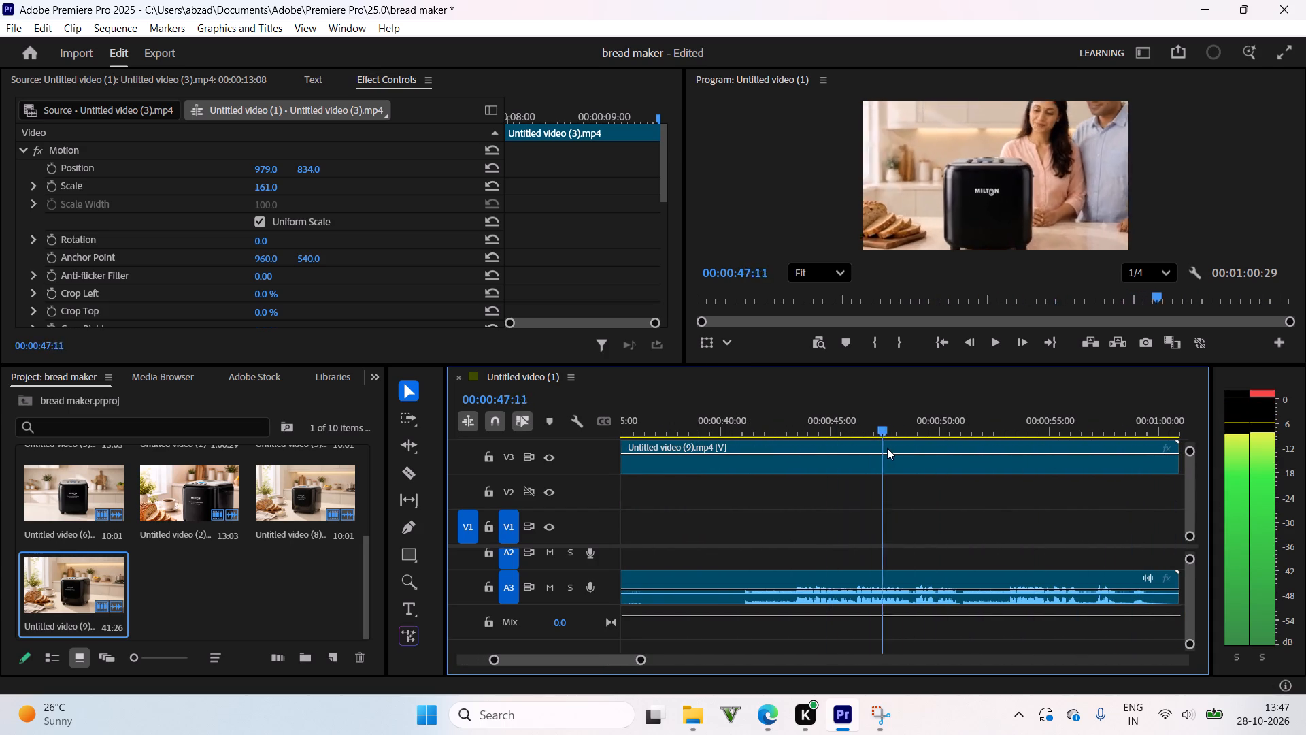
drag(887, 448, 961, 446)
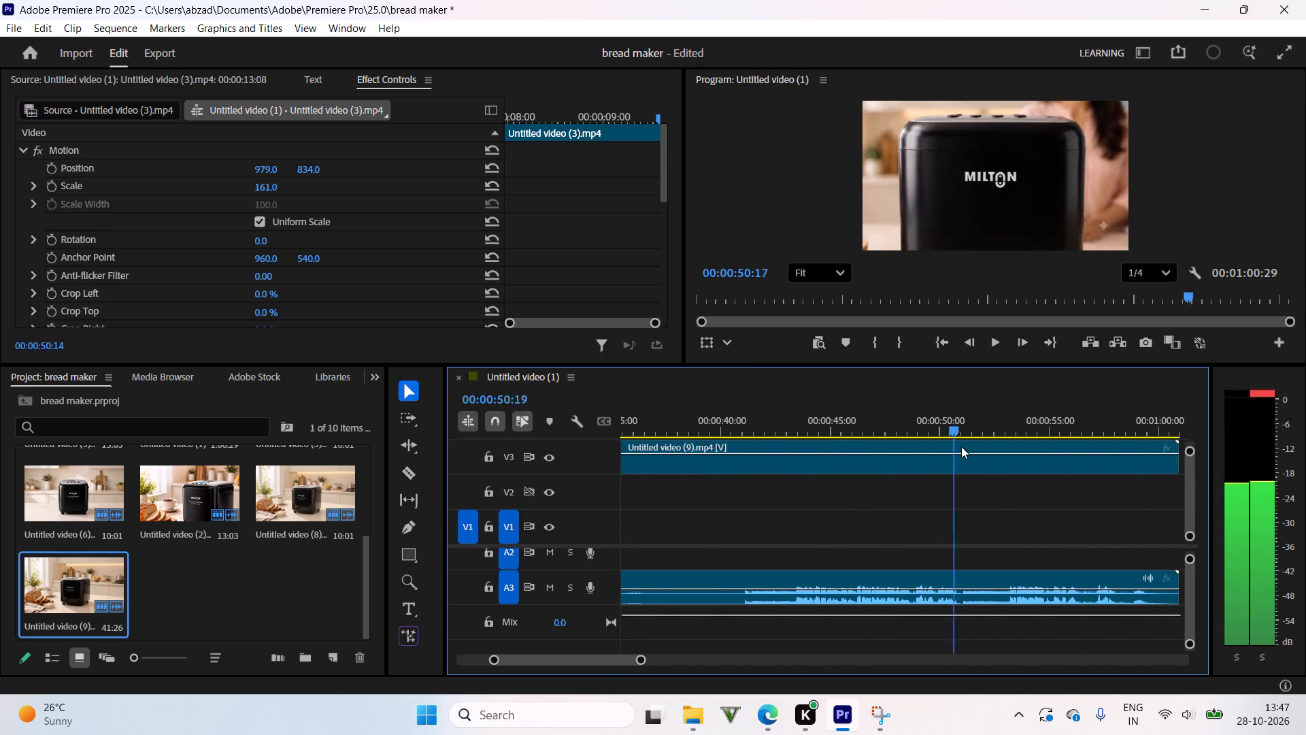
drag(961, 446, 969, 443)
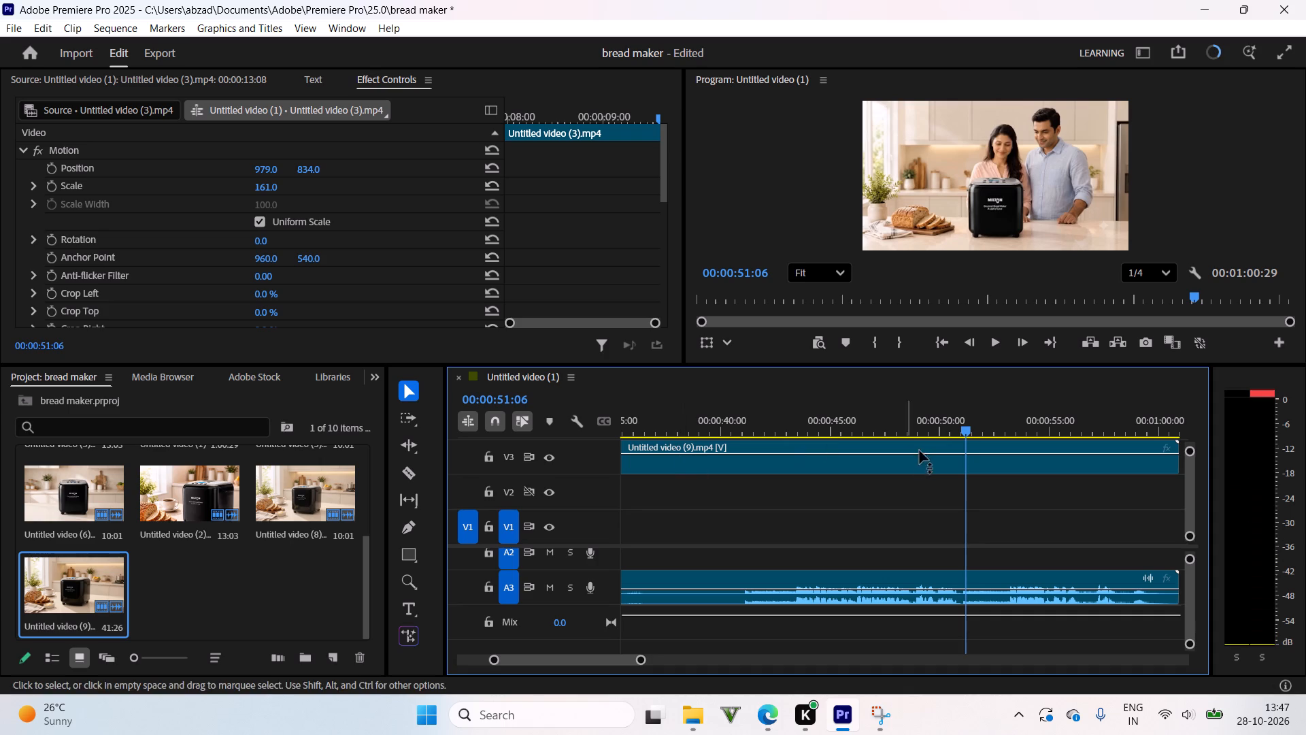
click(407, 467)
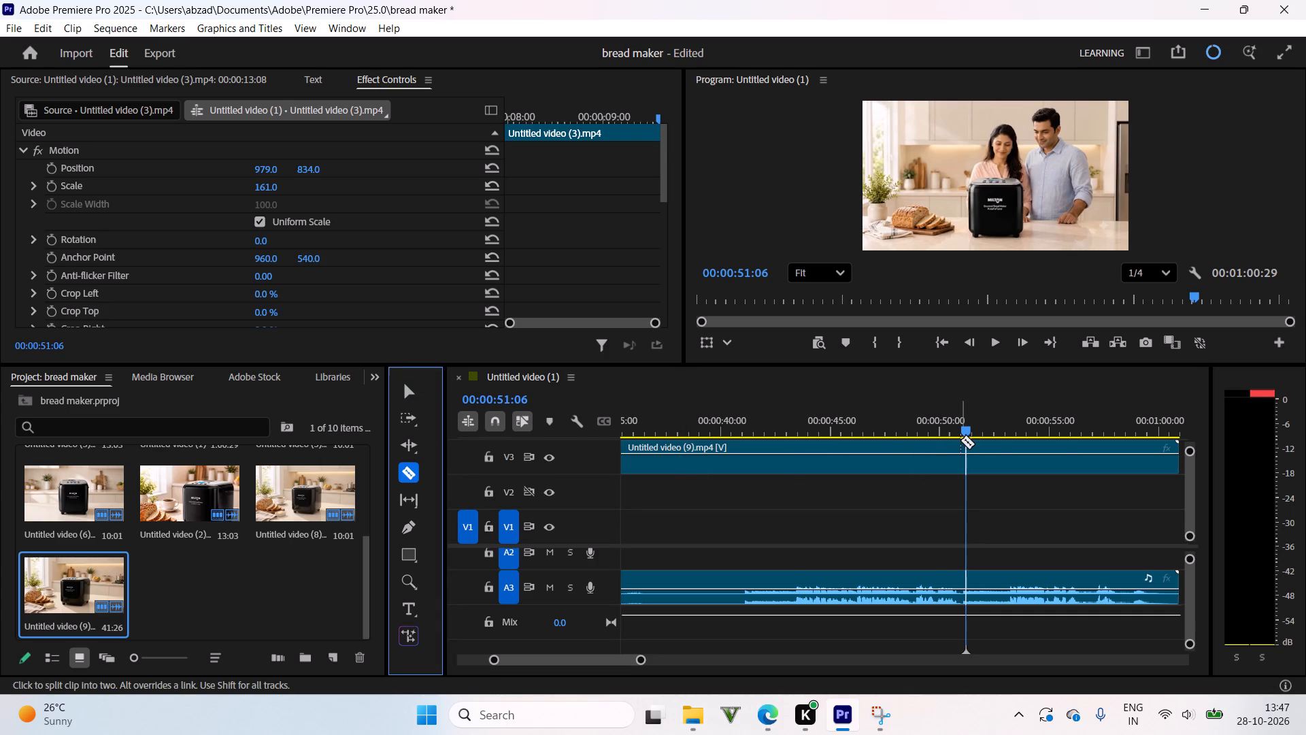
click(960, 440)
right_click(928, 461)
click(1003, 118)
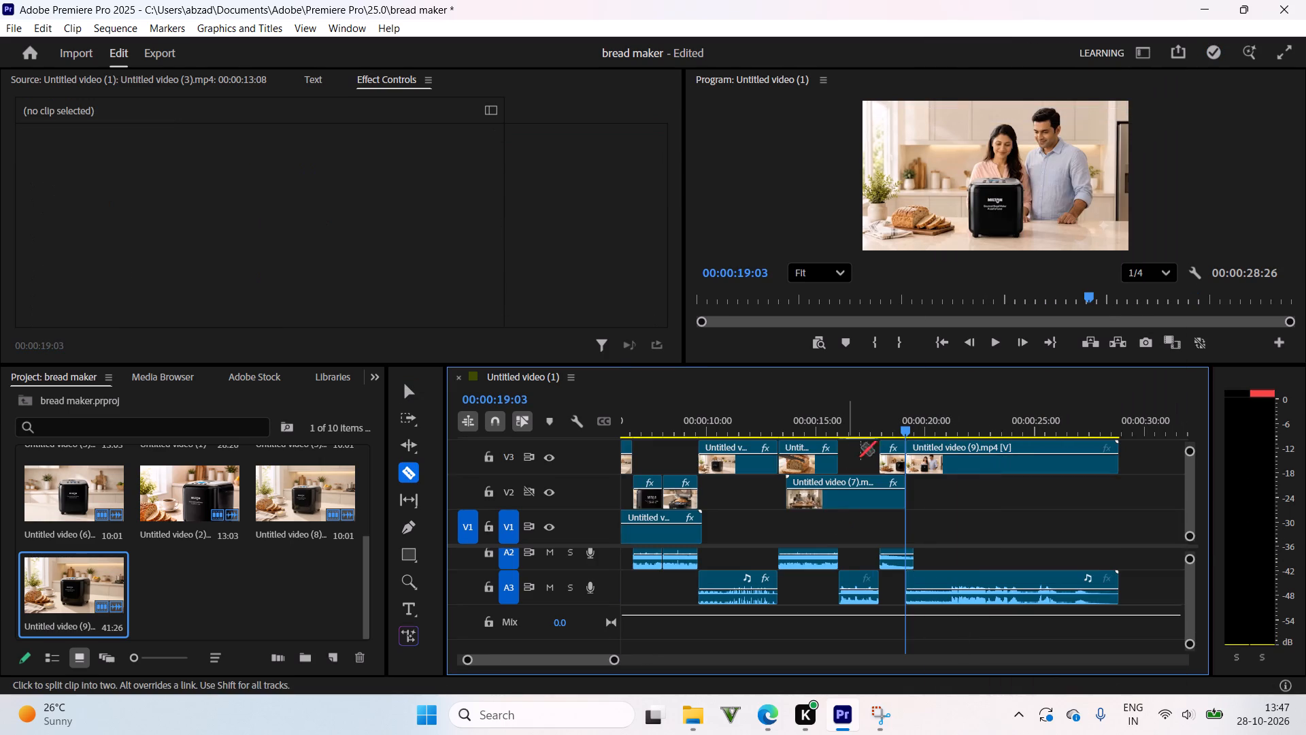
Move the remaining Untitled video (9) clip down to track V2, starting at about 25 seconds.
drag(909, 402, 891, 406)
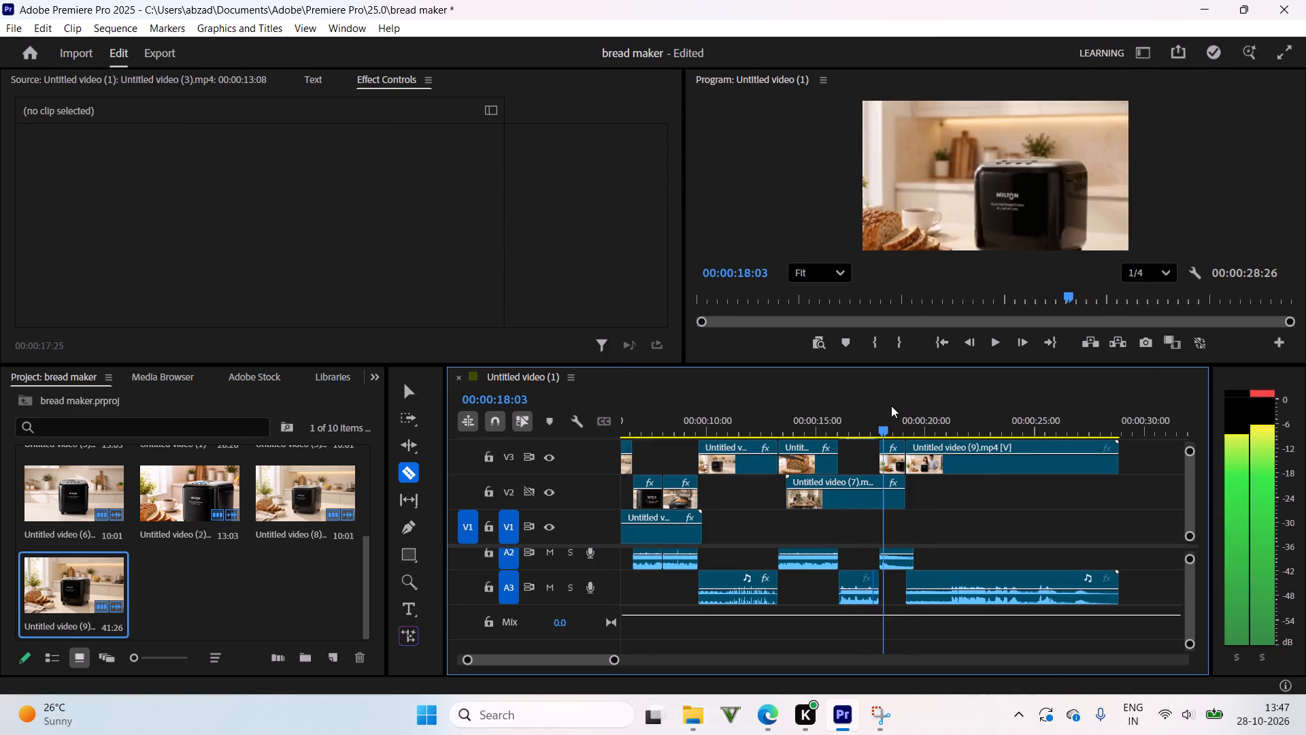
drag(891, 406, 837, 408)
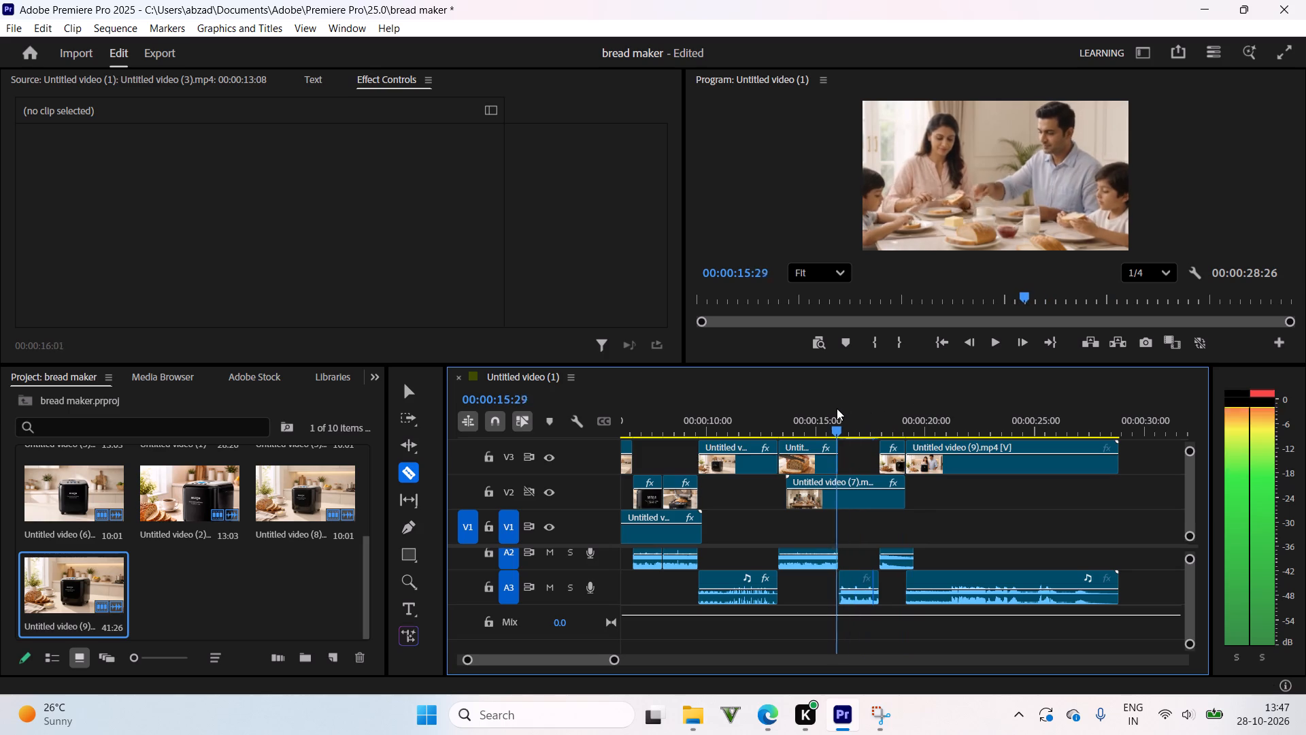
drag(837, 408, 838, 408)
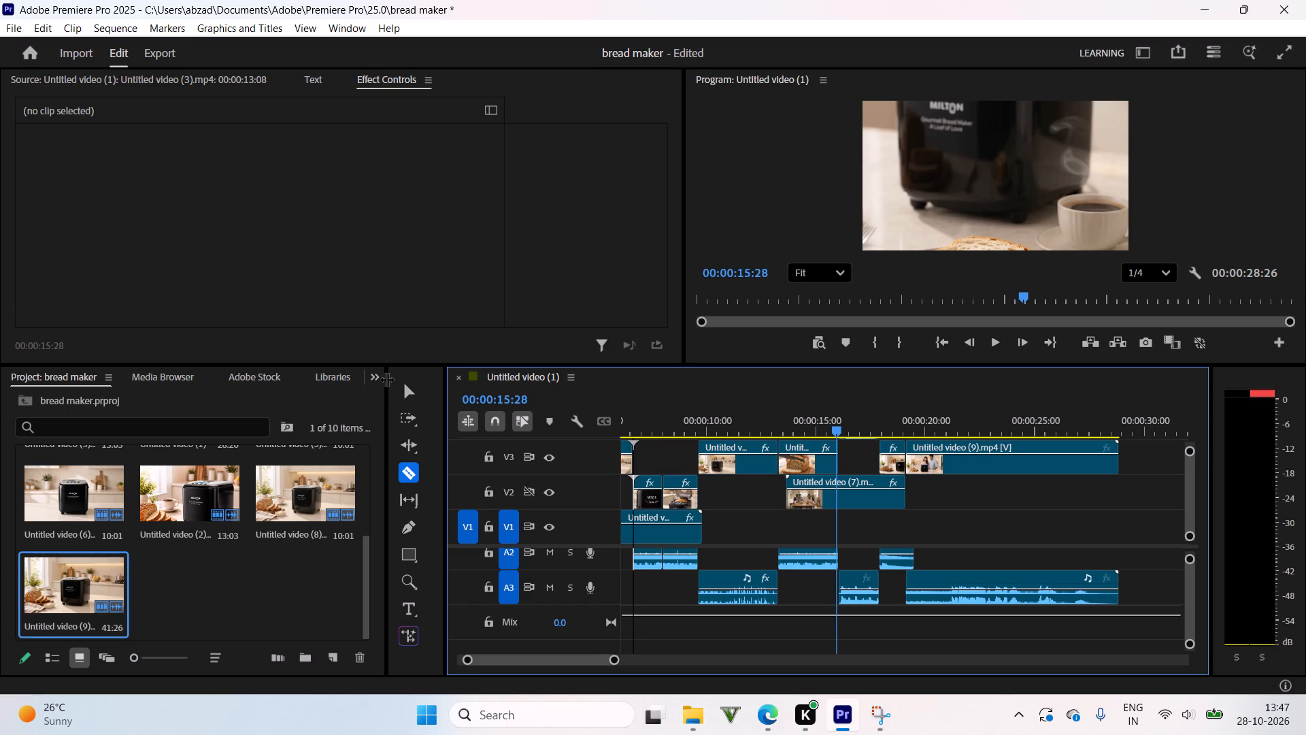
click(408, 391)
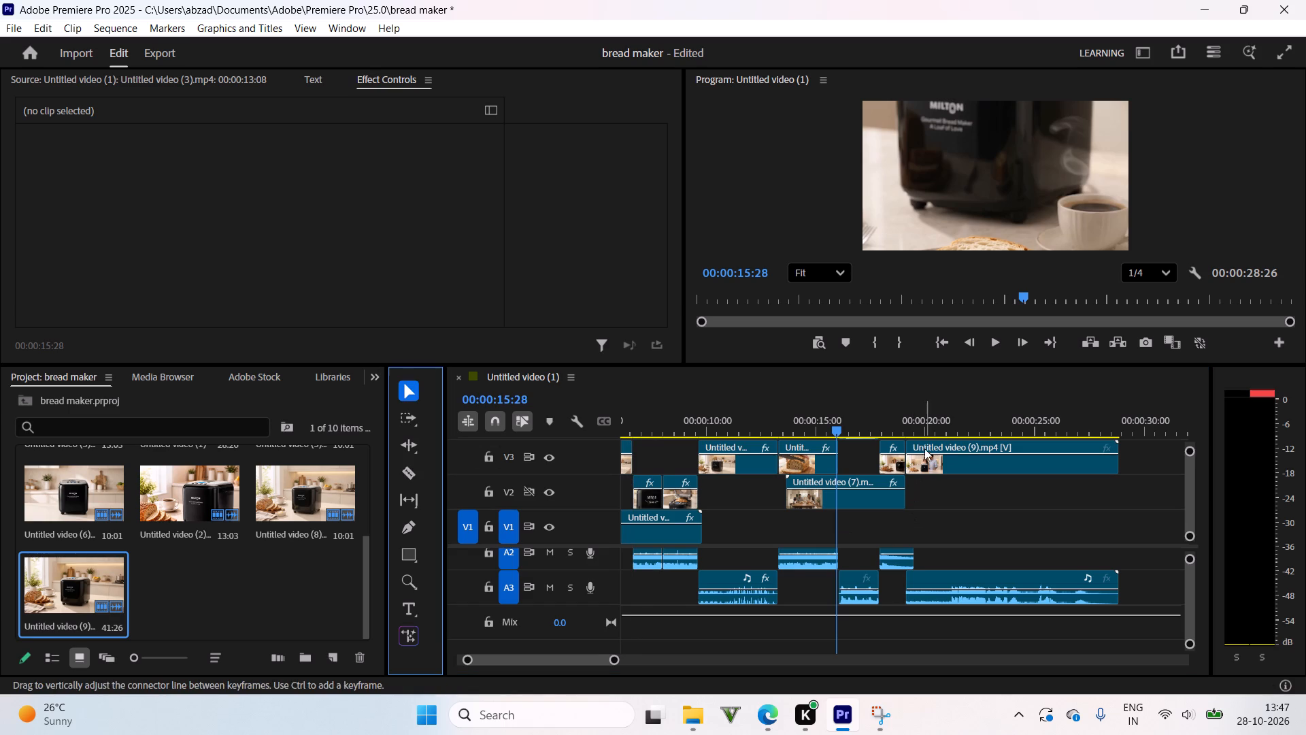
click(927, 444)
drag(941, 460, 1080, 478)
Move the Untitled video (7) clip on V2 and the short last V3 clip with its audio about 6 seconds later.
drag(994, 443, 892, 570)
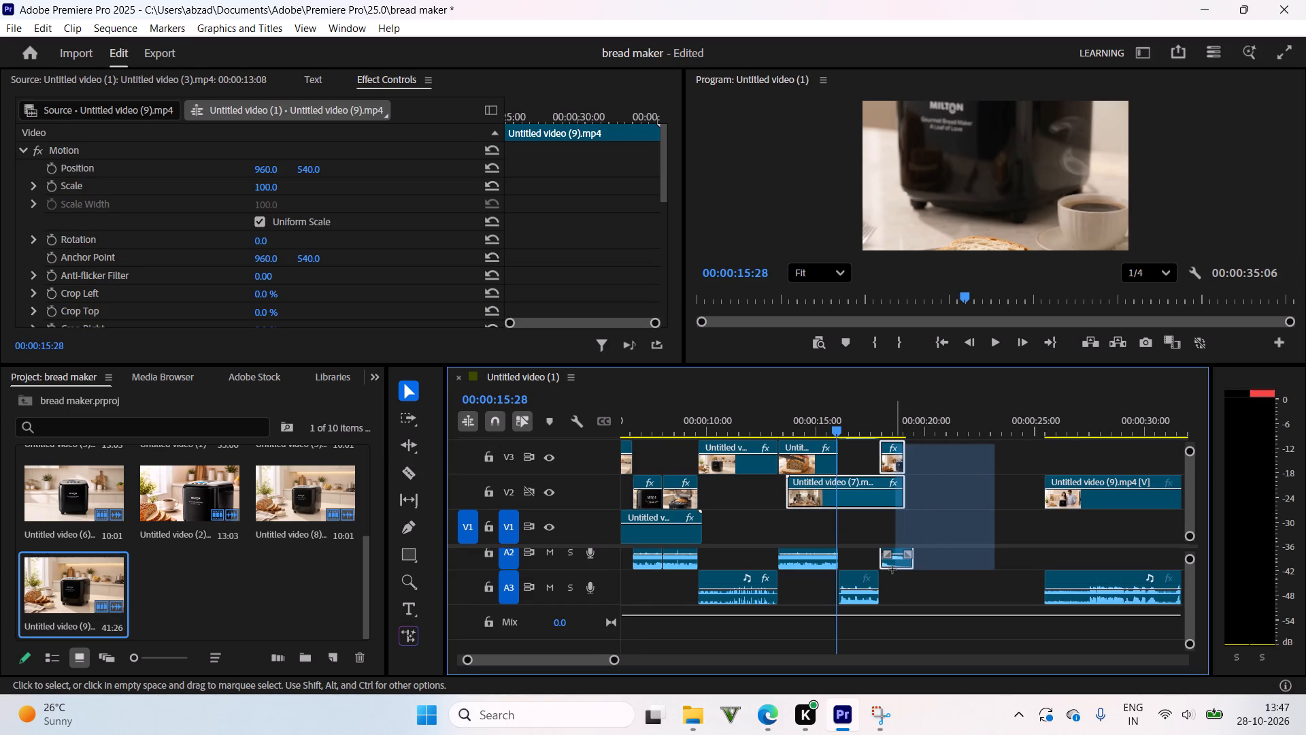
drag(892, 570, 903, 575)
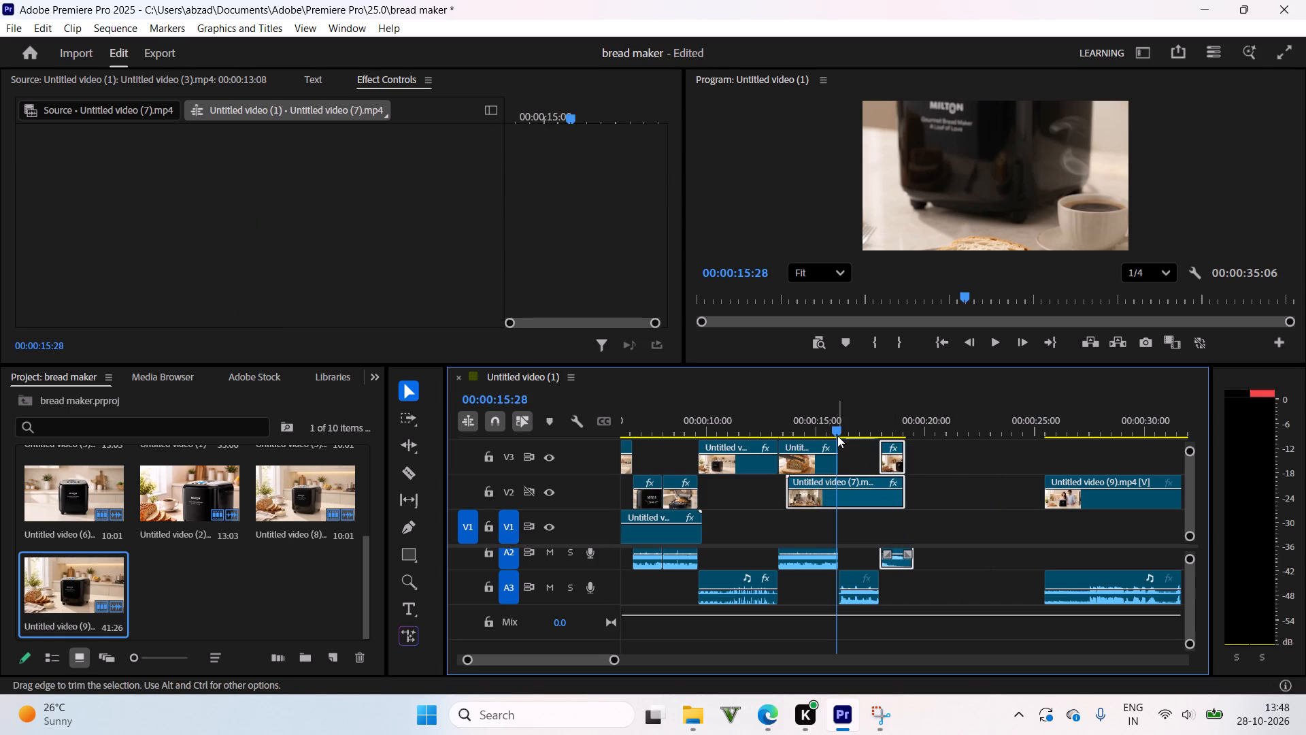
drag(837, 425, 866, 434)
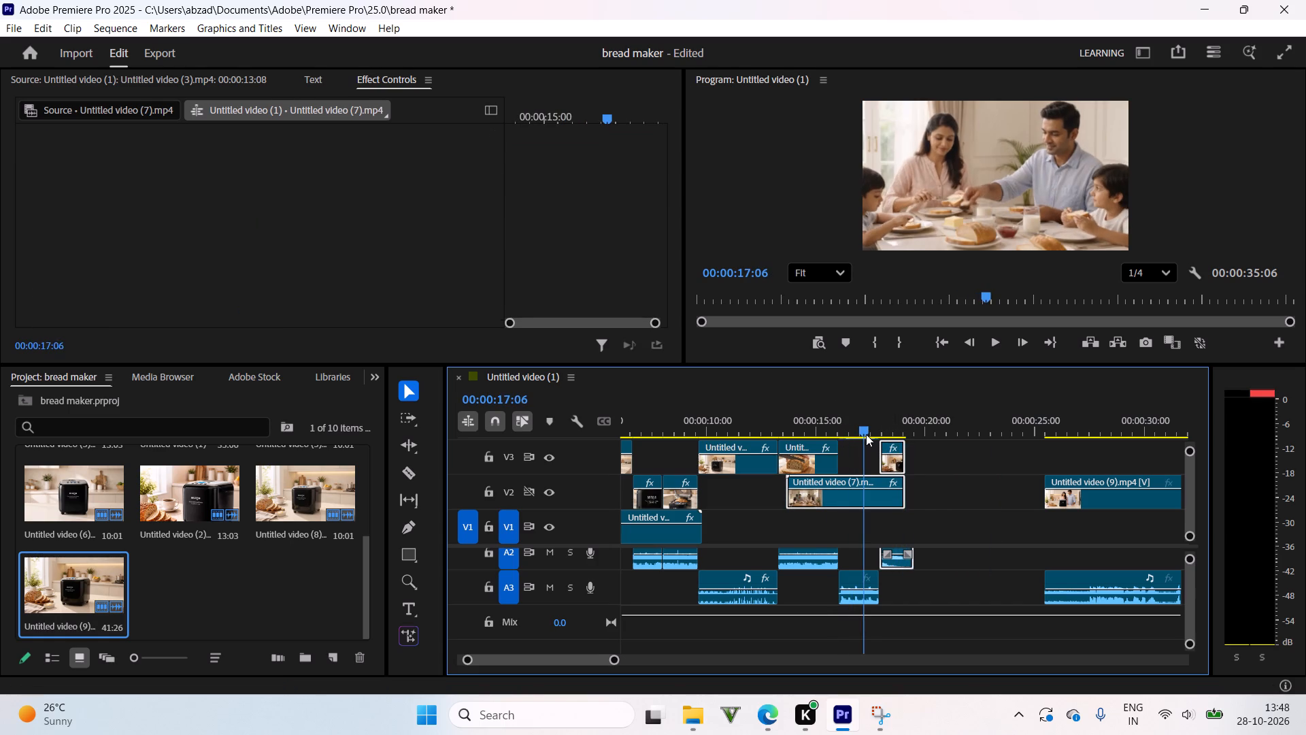
drag(866, 434, 845, 449)
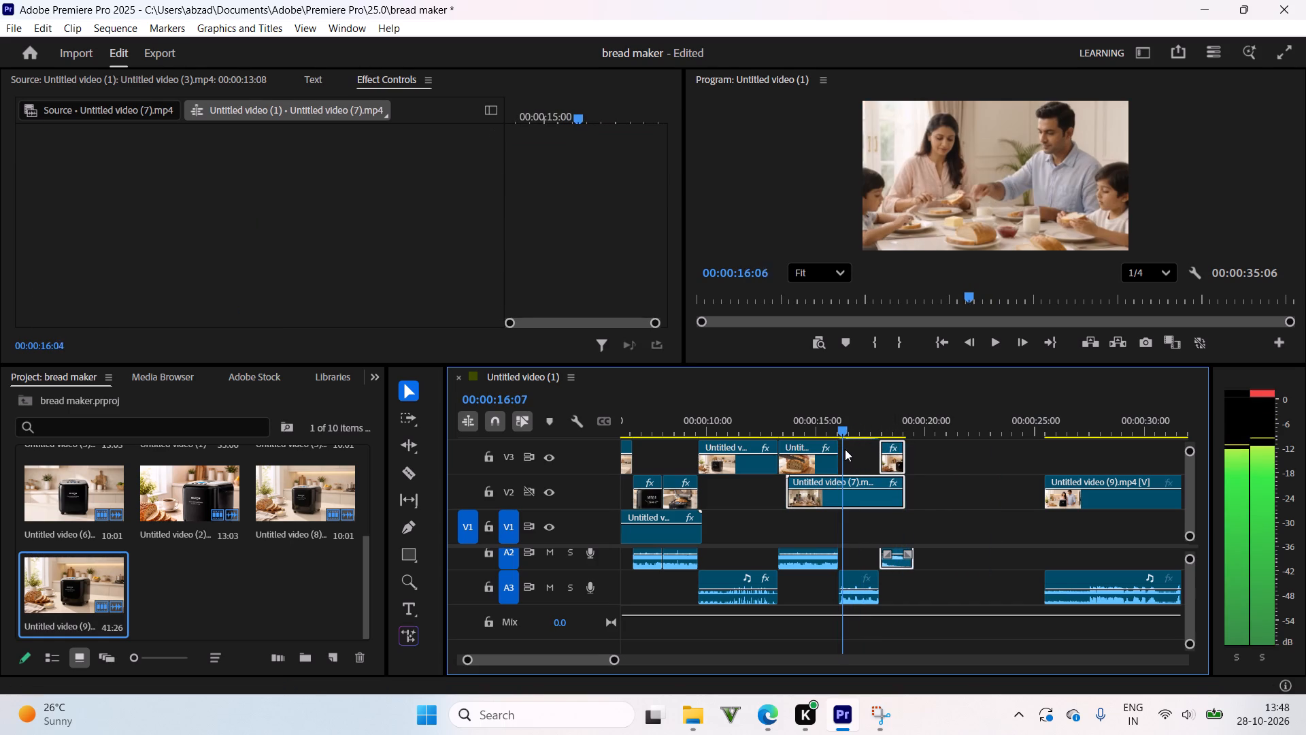
drag(845, 449, 793, 487)
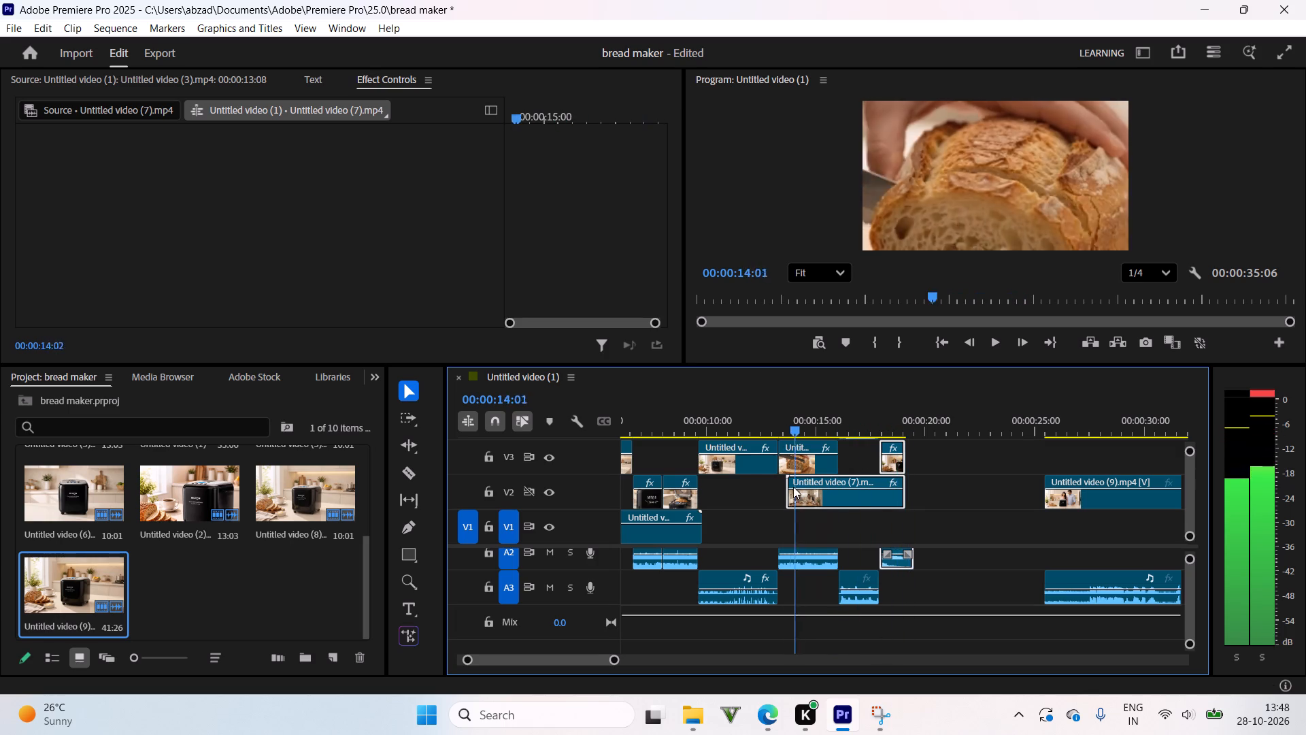
drag(793, 487, 832, 494)
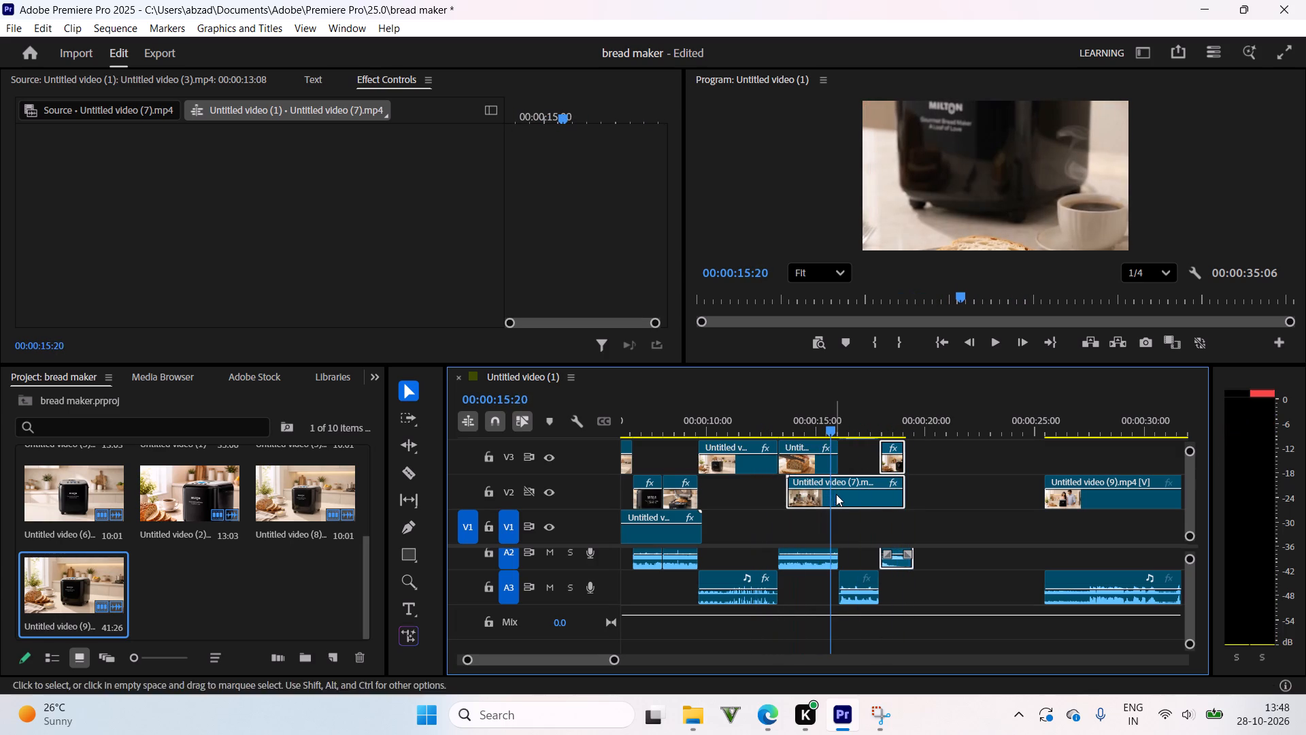
drag(842, 480, 907, 480)
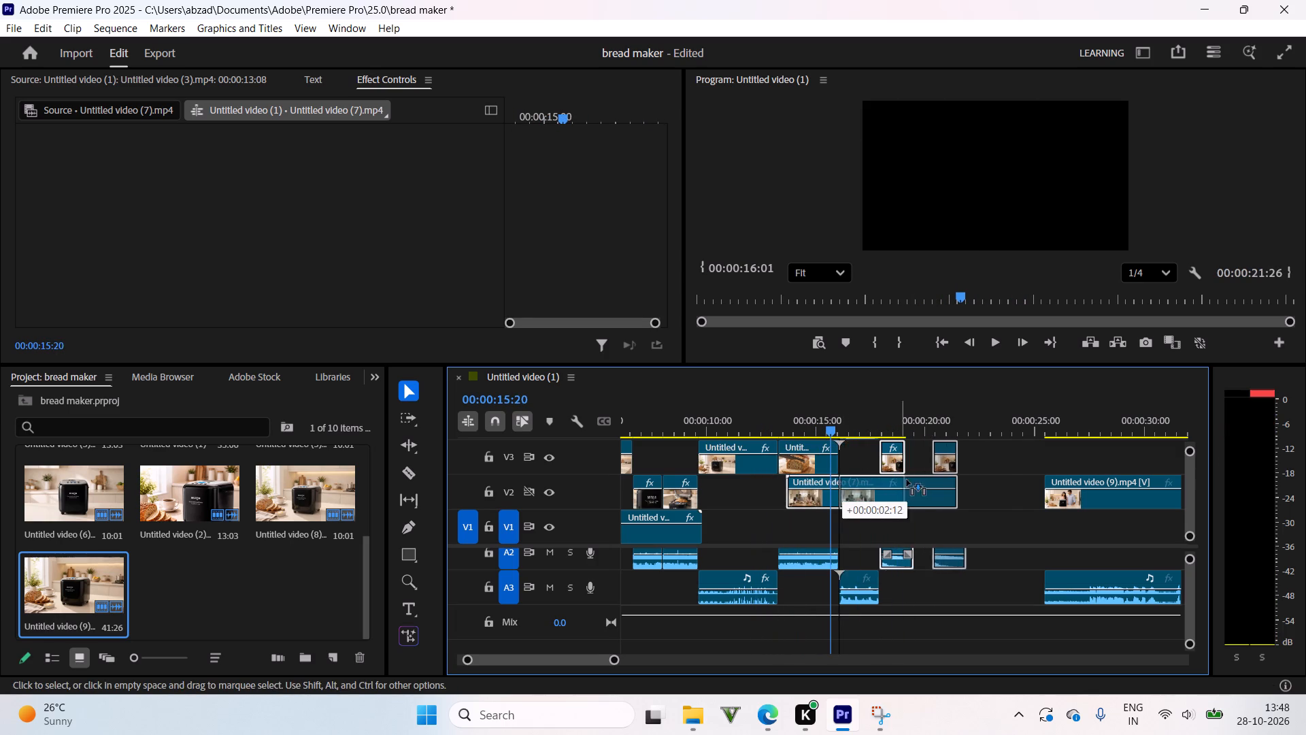
drag(907, 480, 999, 480)
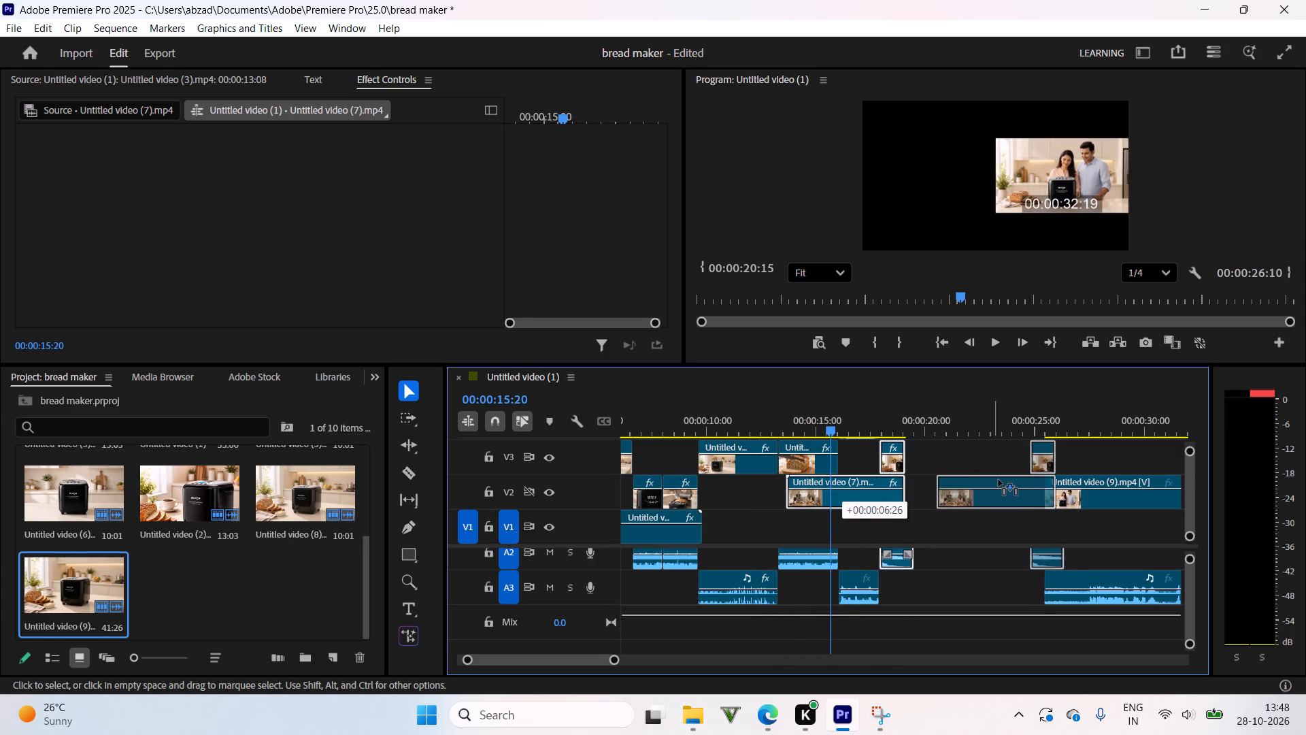
drag(999, 480, 971, 480)
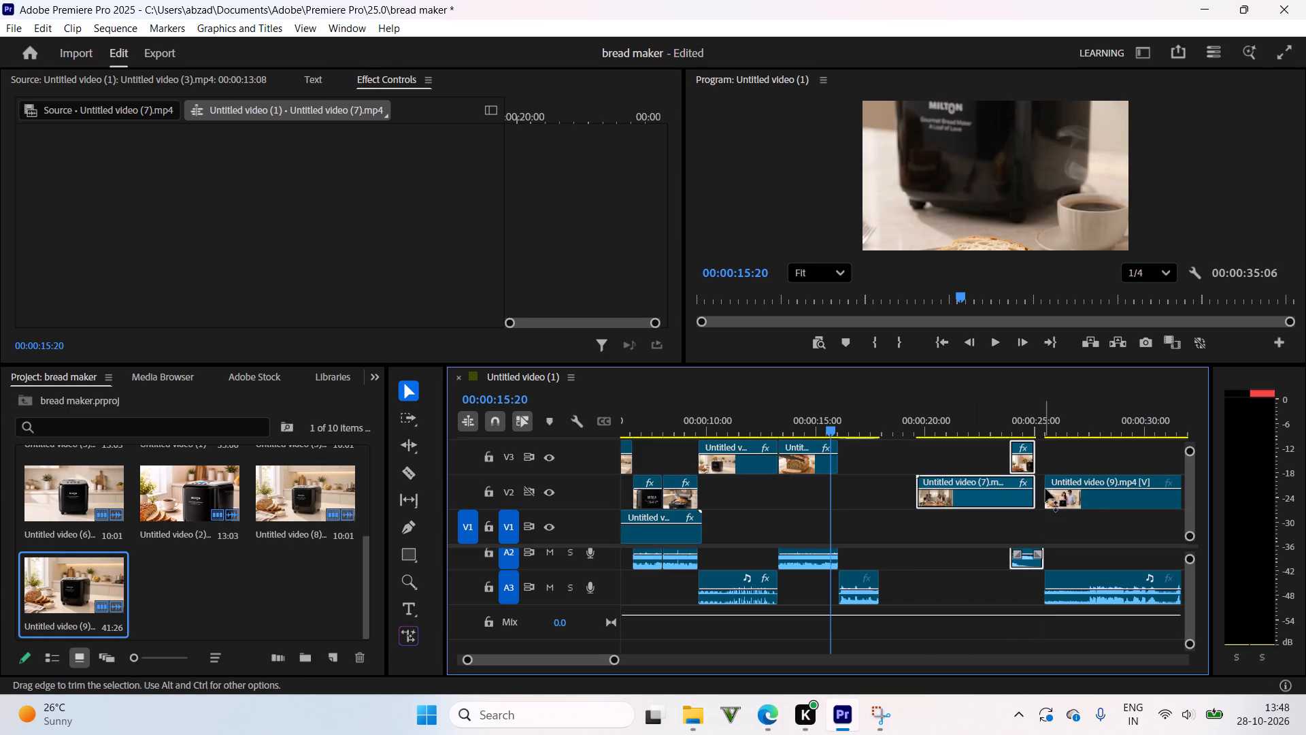
Move the Untitled video (9) couple clip to V3 directly after the bread-slicing clip, at about 16 seconds.
drag(1096, 478, 919, 479)
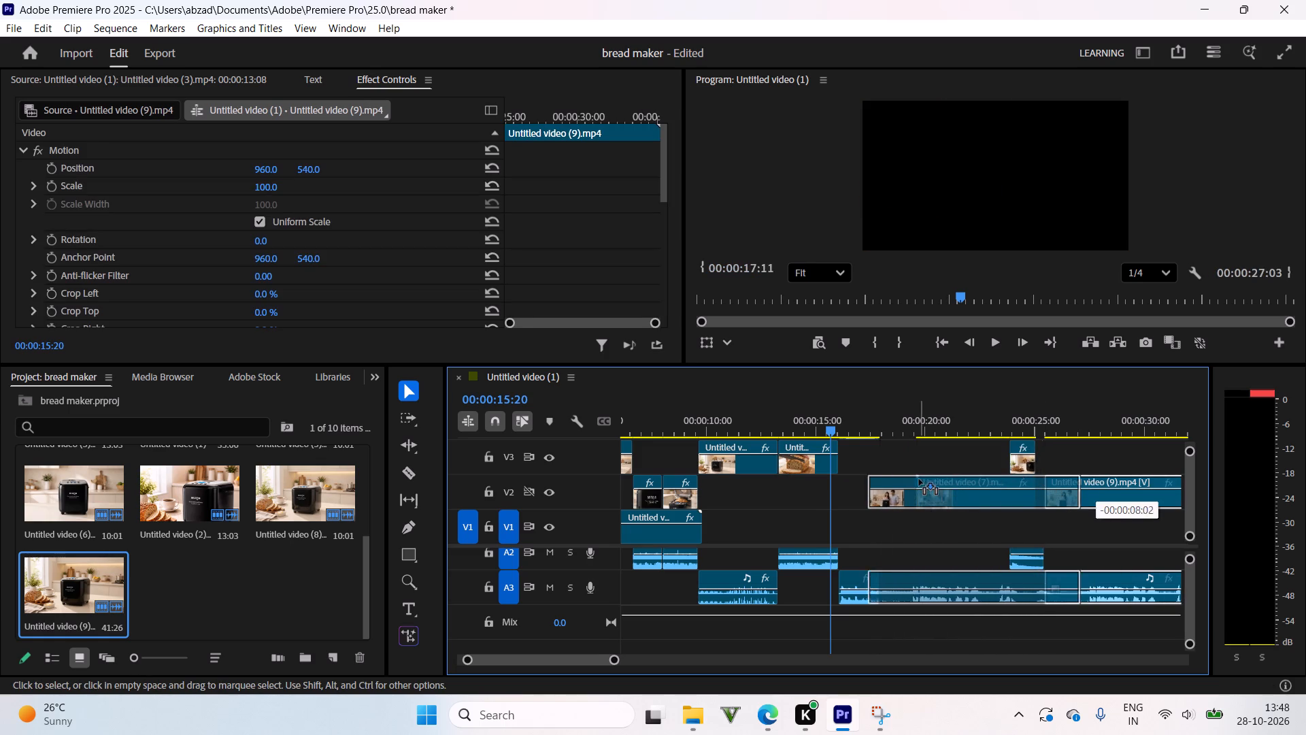
drag(919, 479, 893, 459)
Review the sequence from the bread collage shot through the newly placed couple clip, checking the transition and product branding.
drag(859, 426, 771, 440)
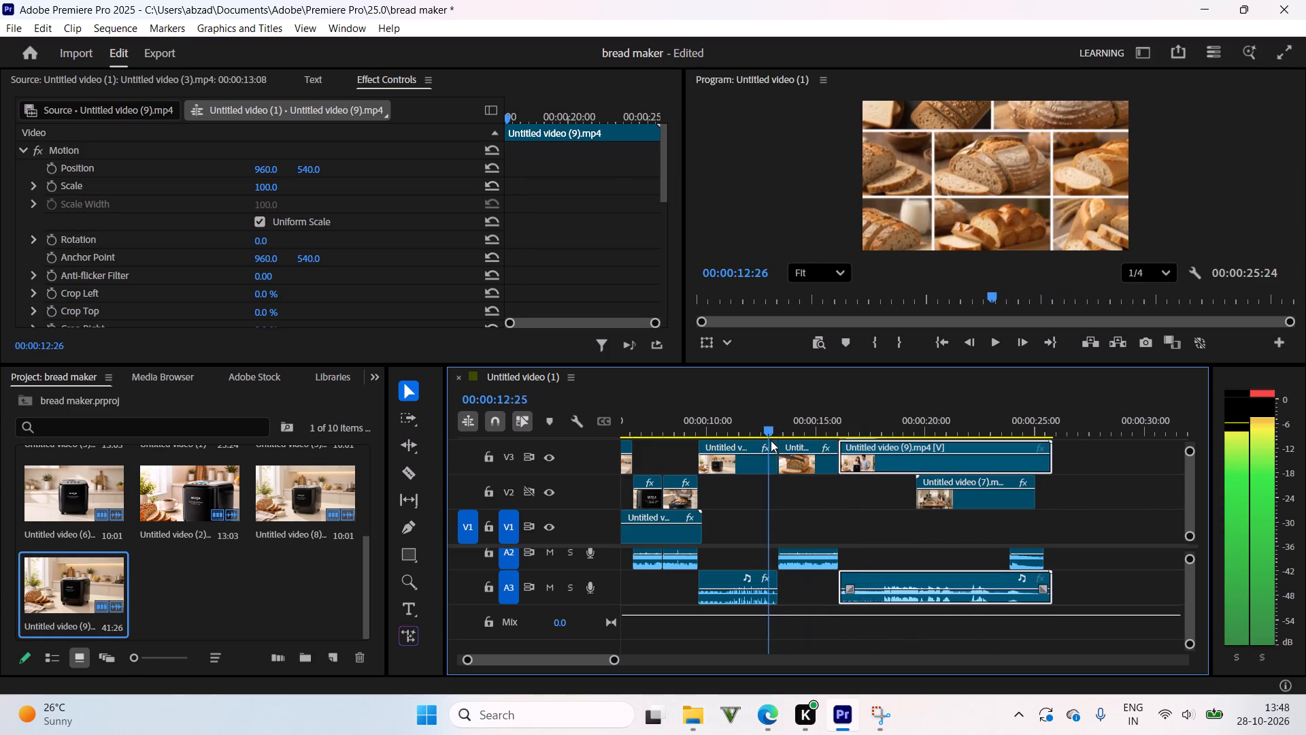
drag(771, 440, 894, 436)
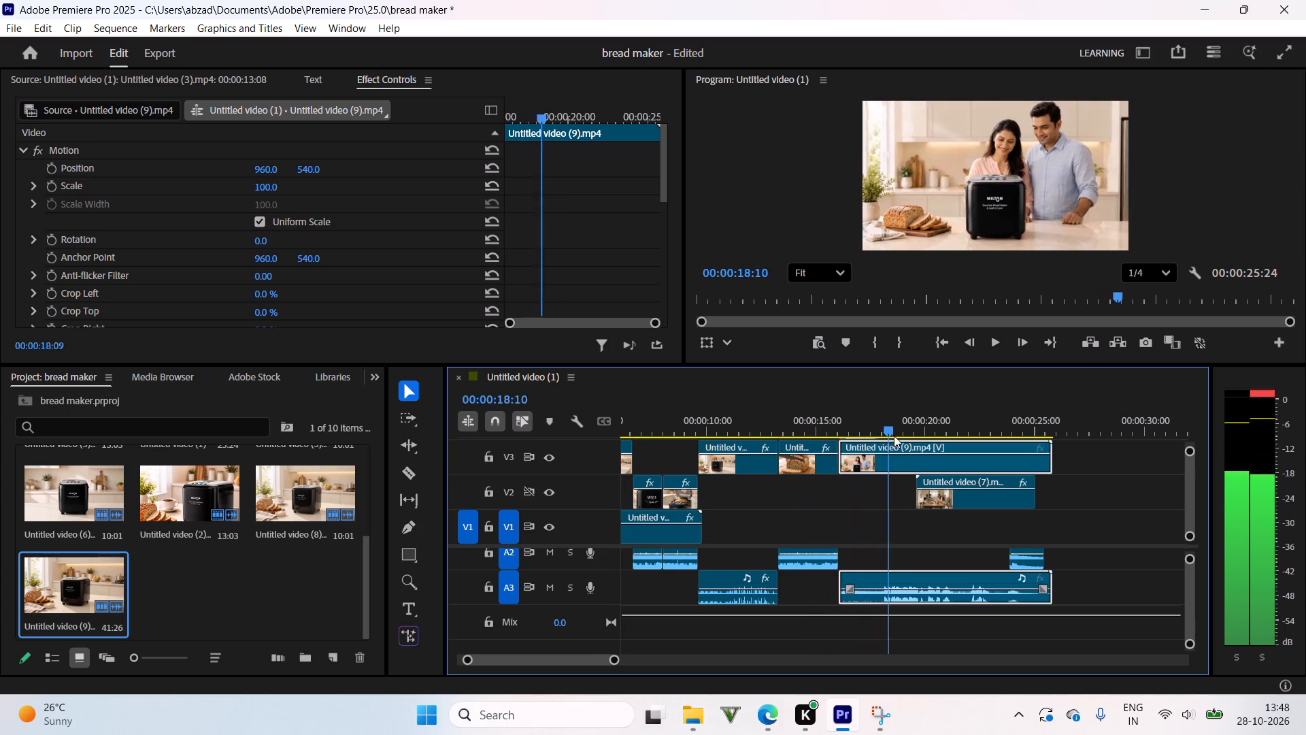
drag(894, 436, 865, 439)
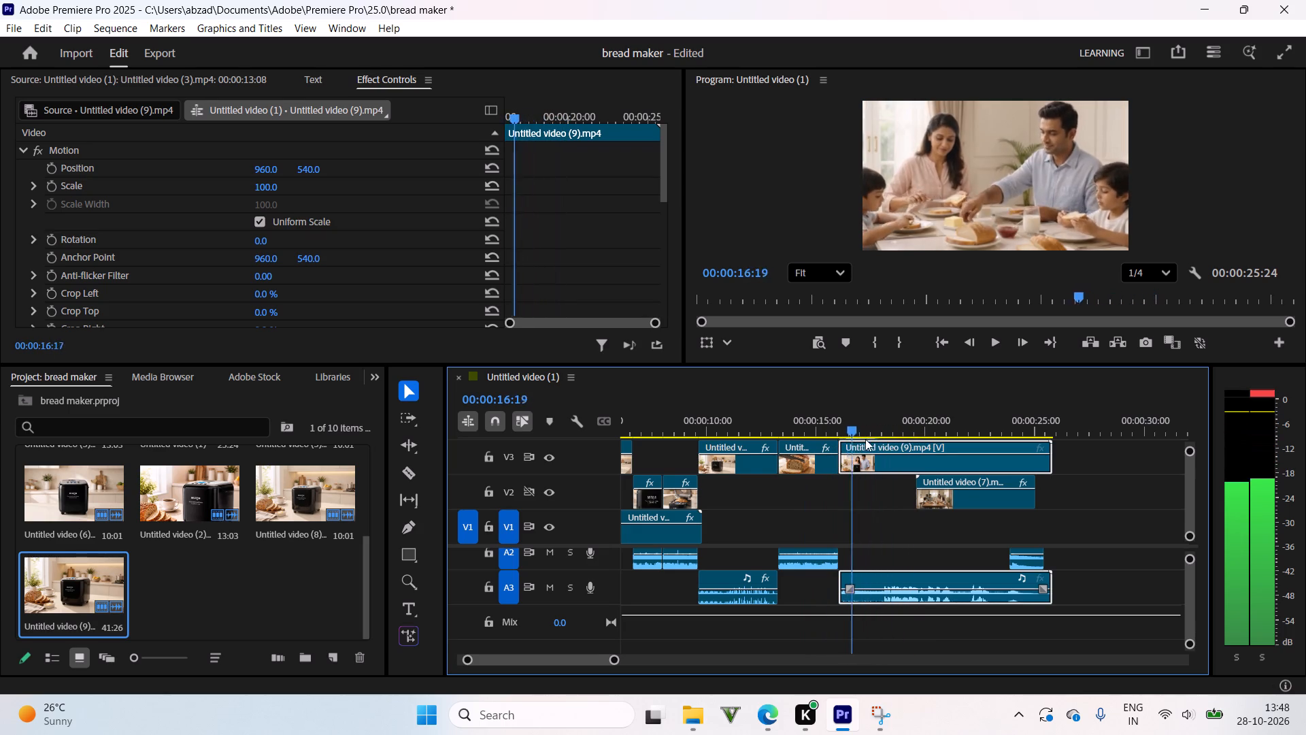
drag(865, 439, 760, 427)
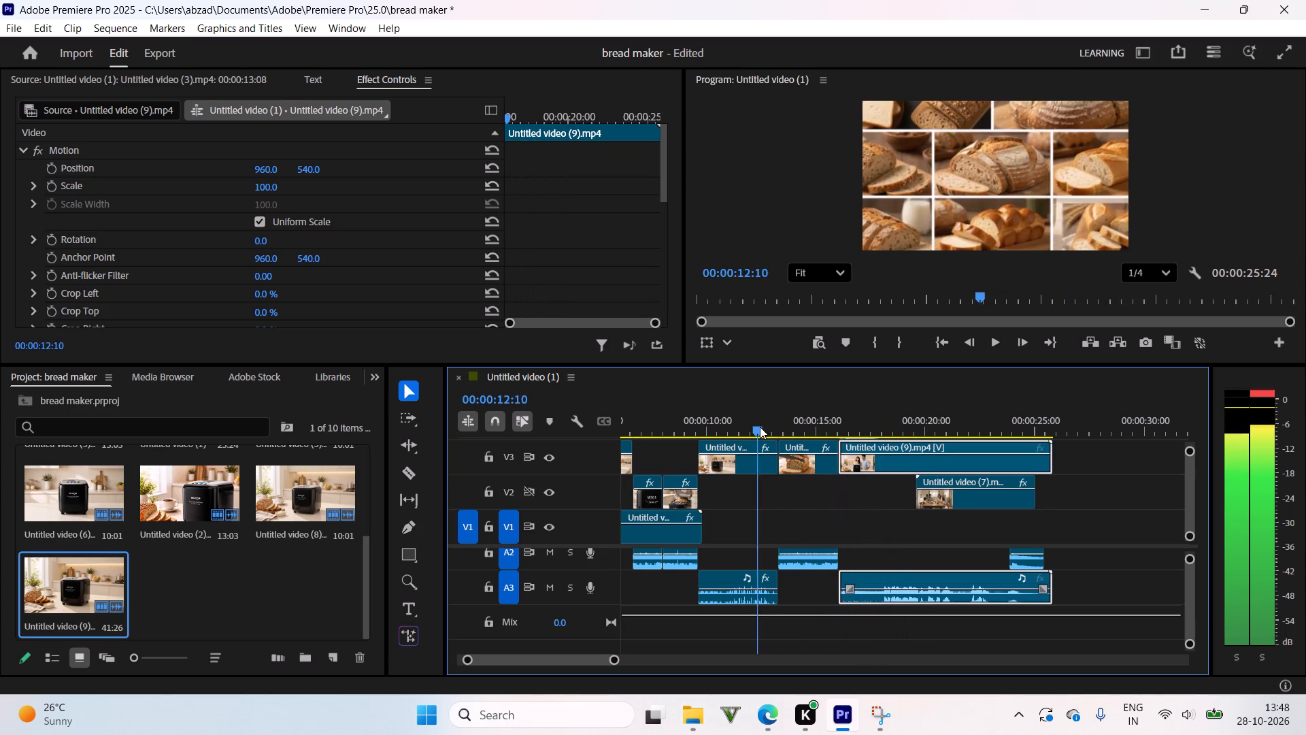
drag(760, 427, 975, 426)
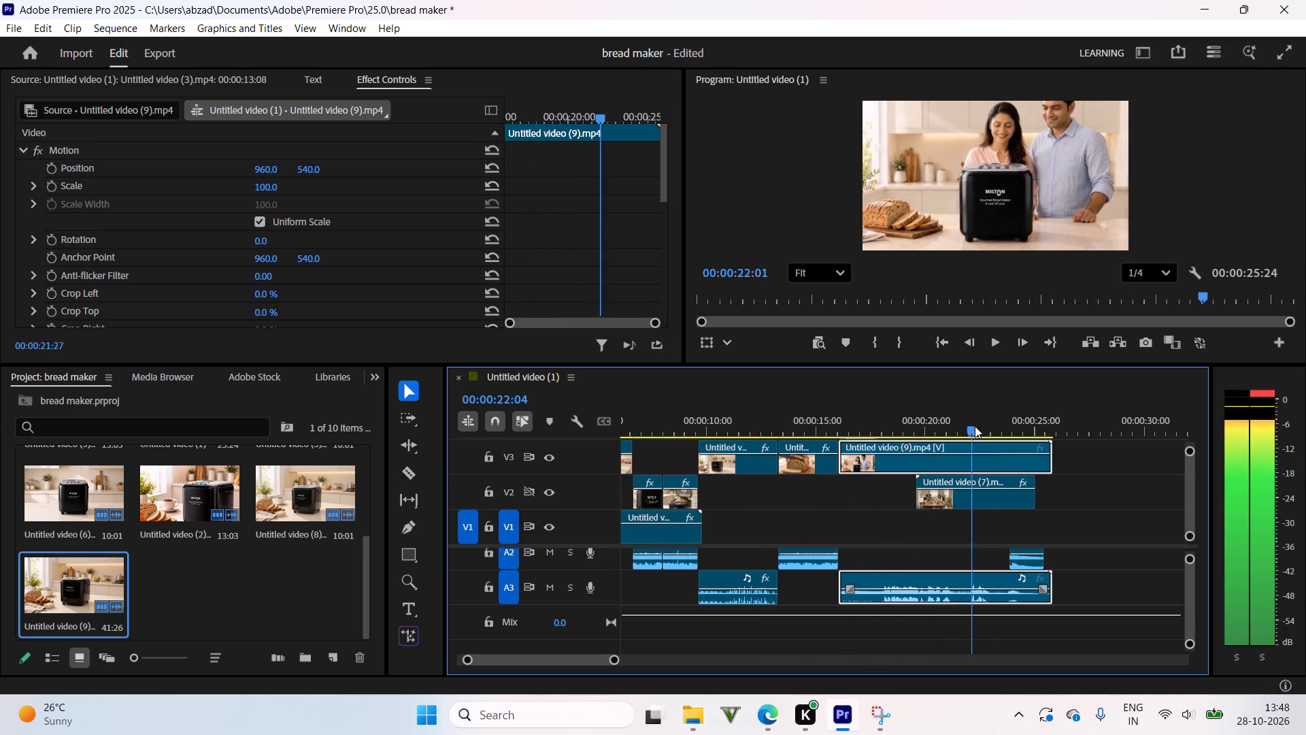
drag(975, 426, 972, 417)
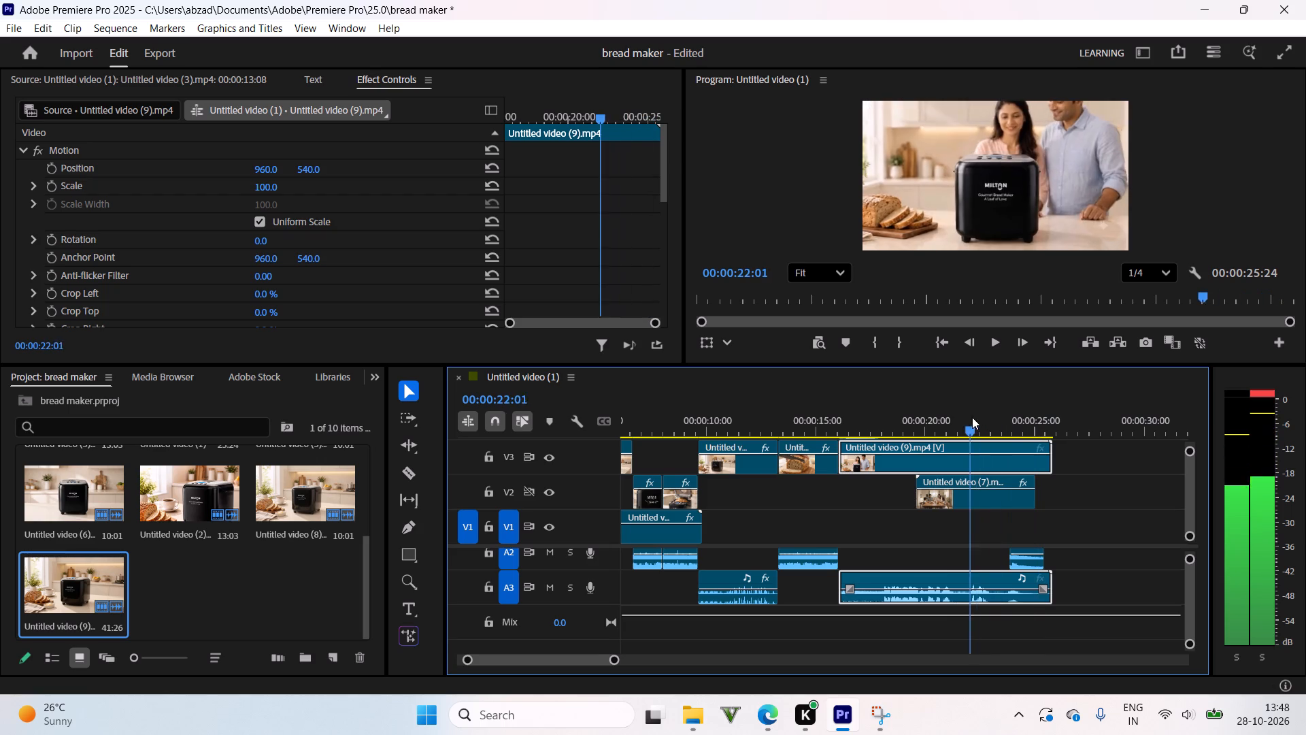
drag(972, 417, 879, 426)
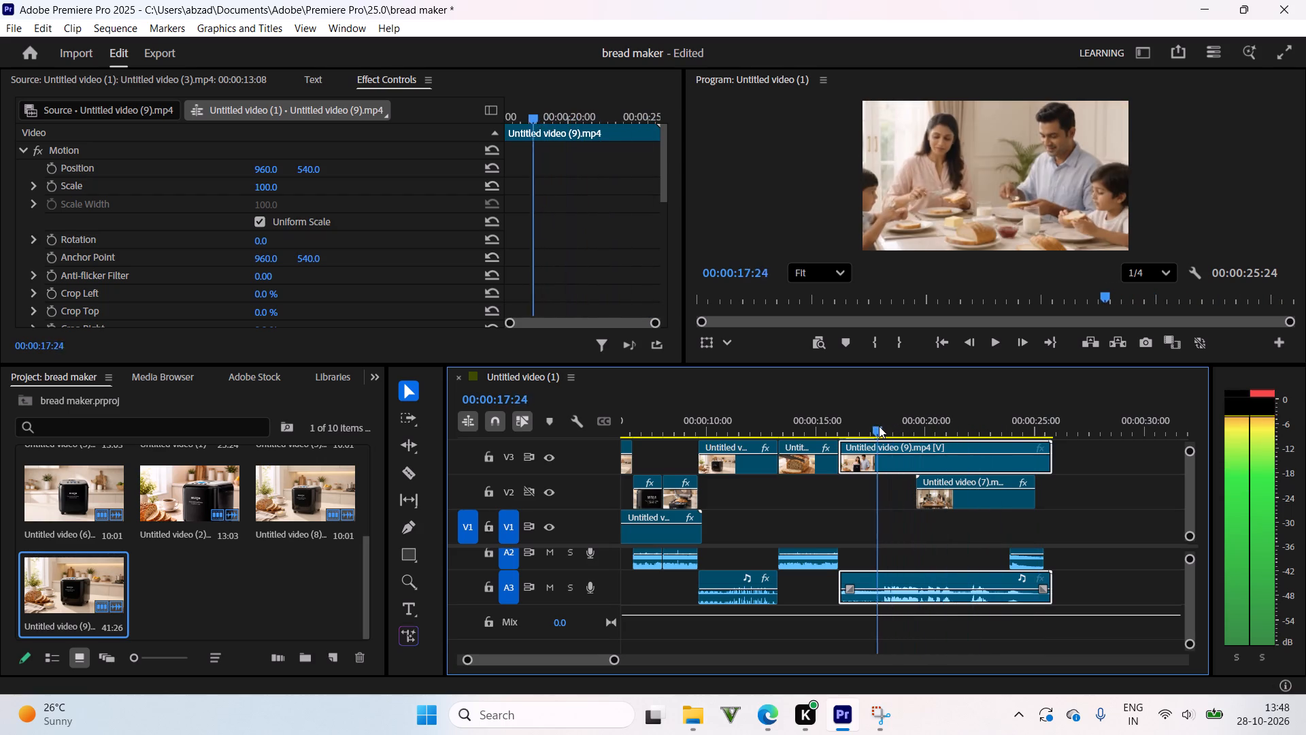
drag(879, 426, 894, 421)
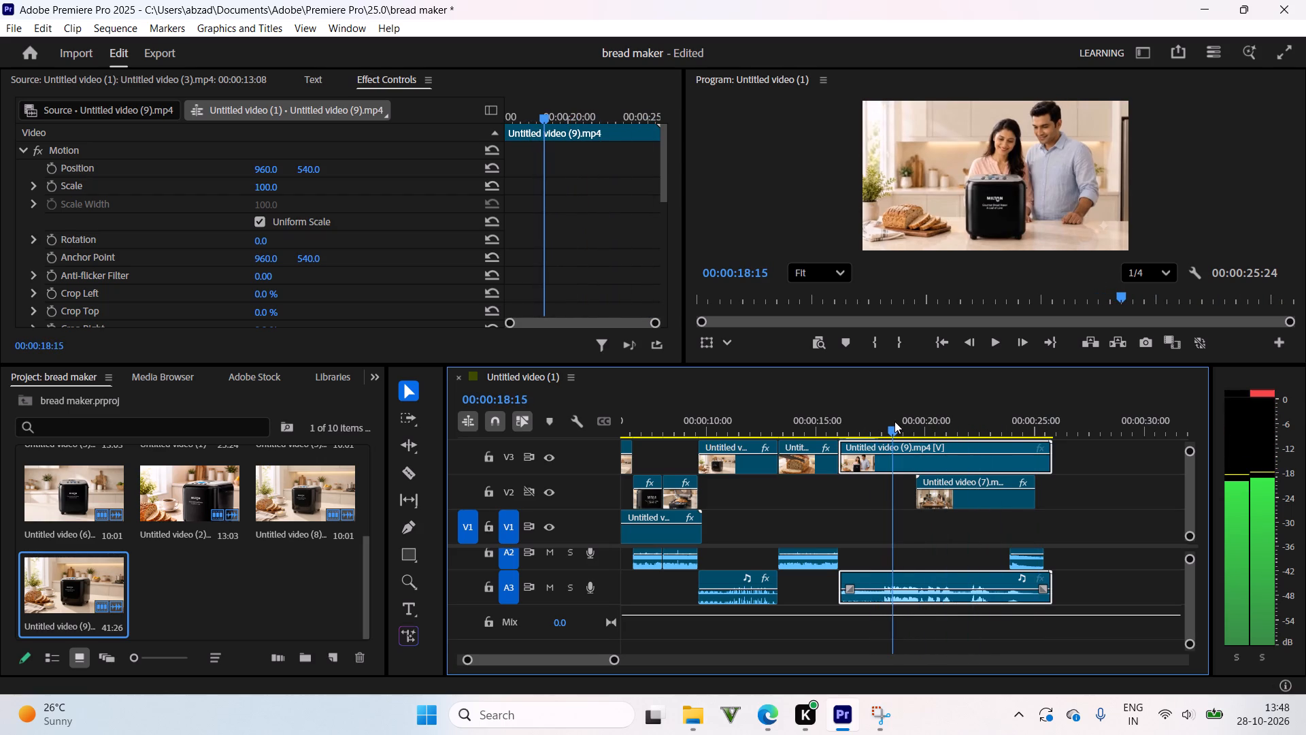
Review the sequence from the bread-slicing clip through the couple clip to the closing MILTON logo, including playback.
drag(894, 421, 977, 419)
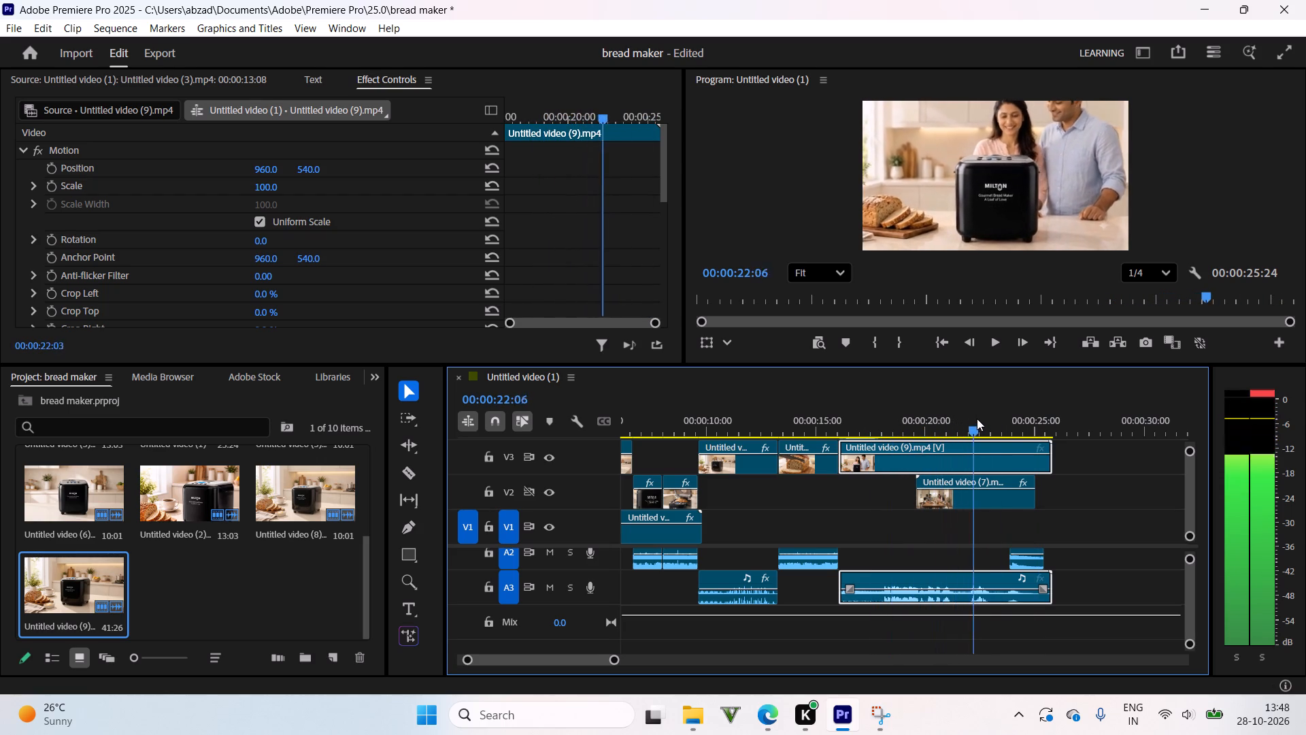
drag(977, 419, 1022, 413)
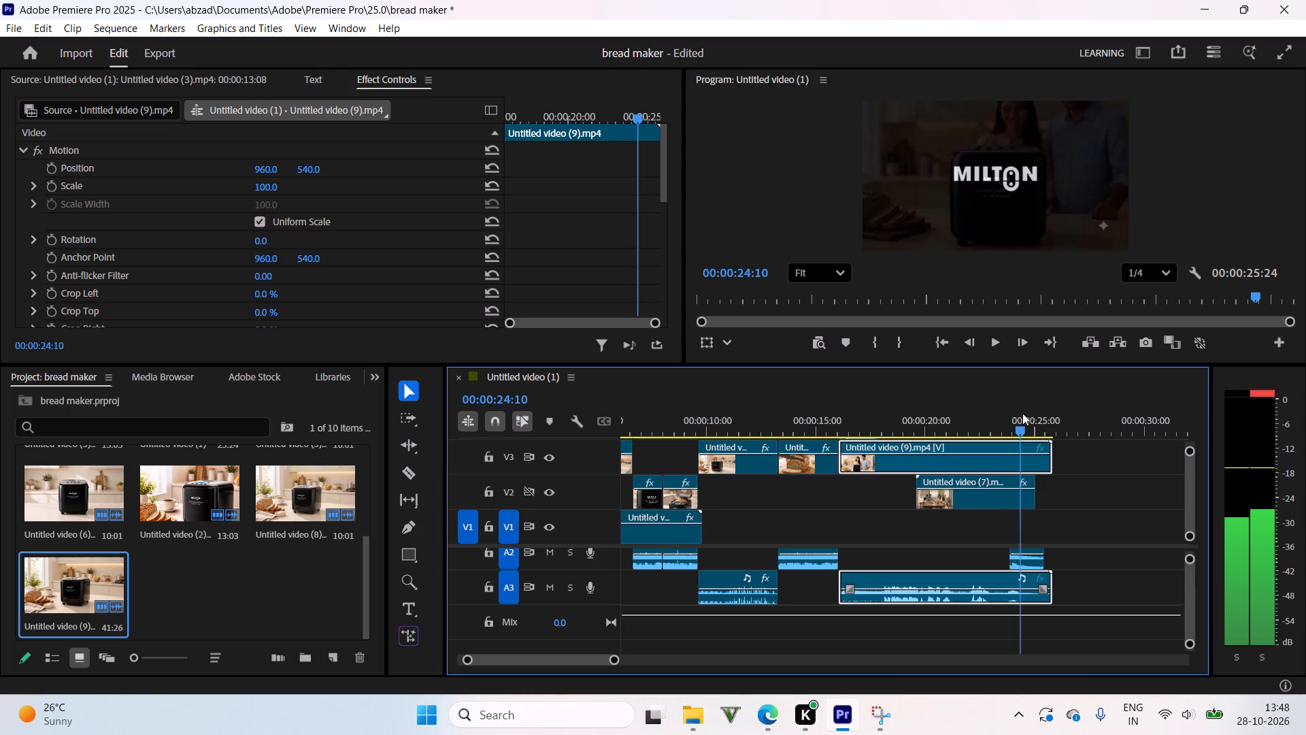
drag(1022, 413, 784, 431)
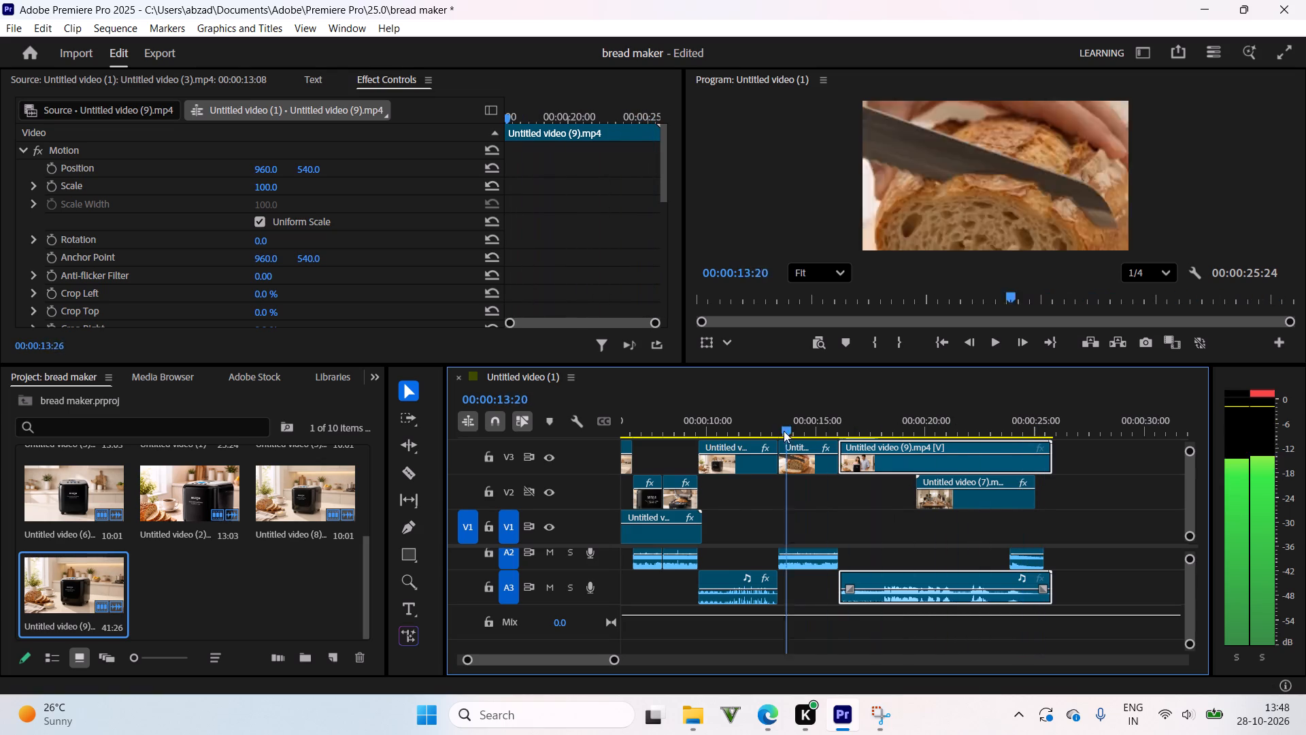
drag(784, 431, 877, 414)
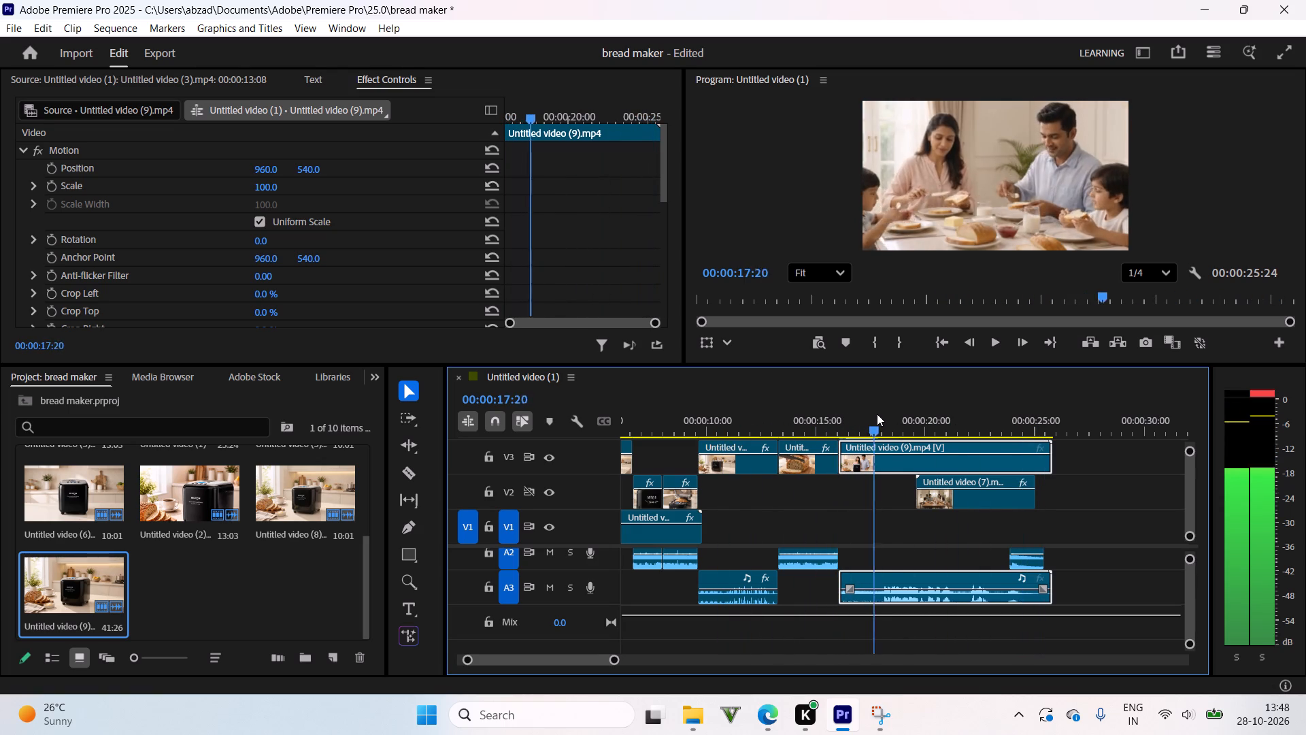
drag(877, 414, 903, 422)
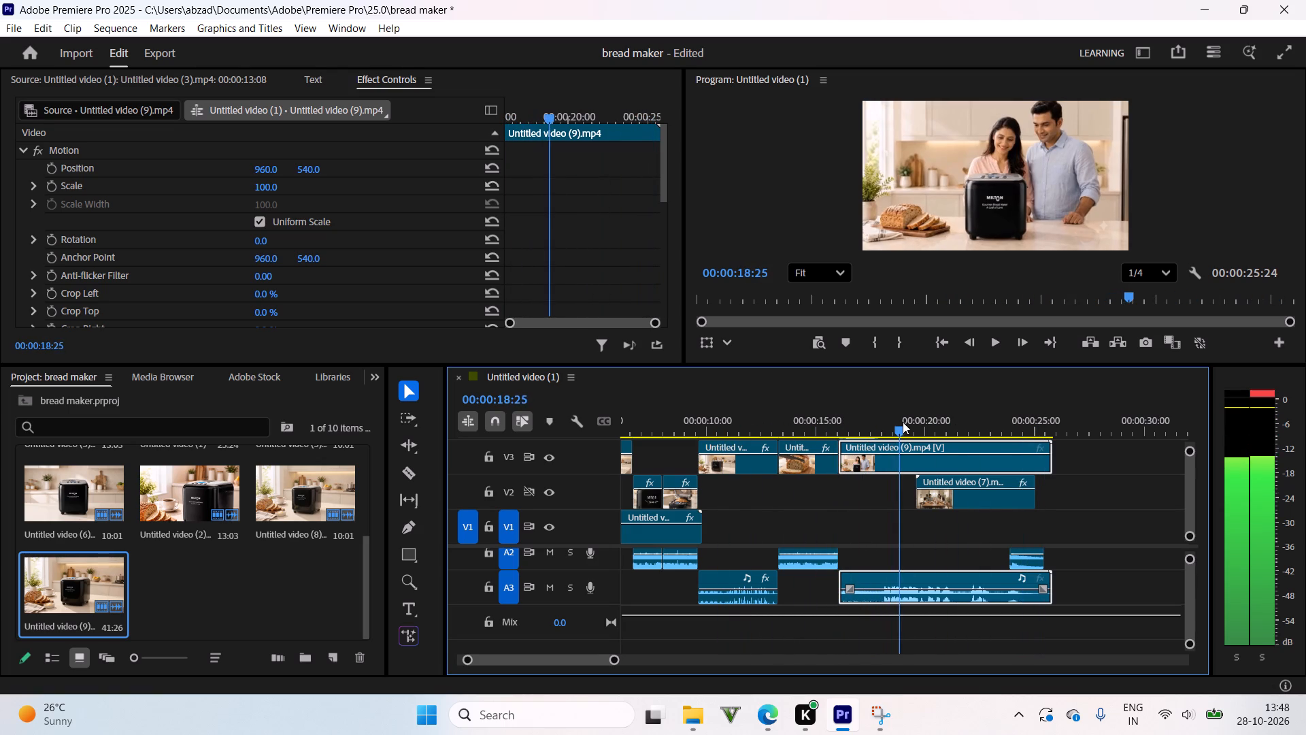
drag(903, 422, 876, 415)
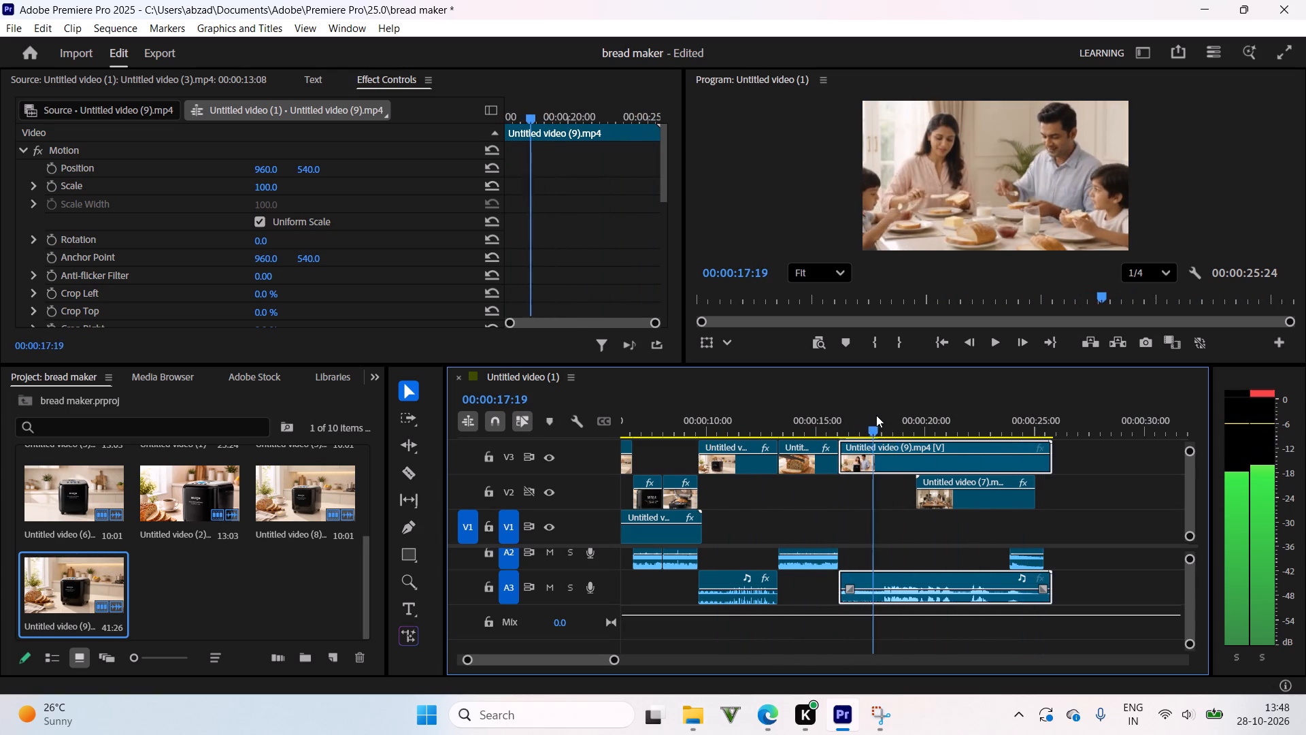
drag(876, 415, 782, 415)
key(space)
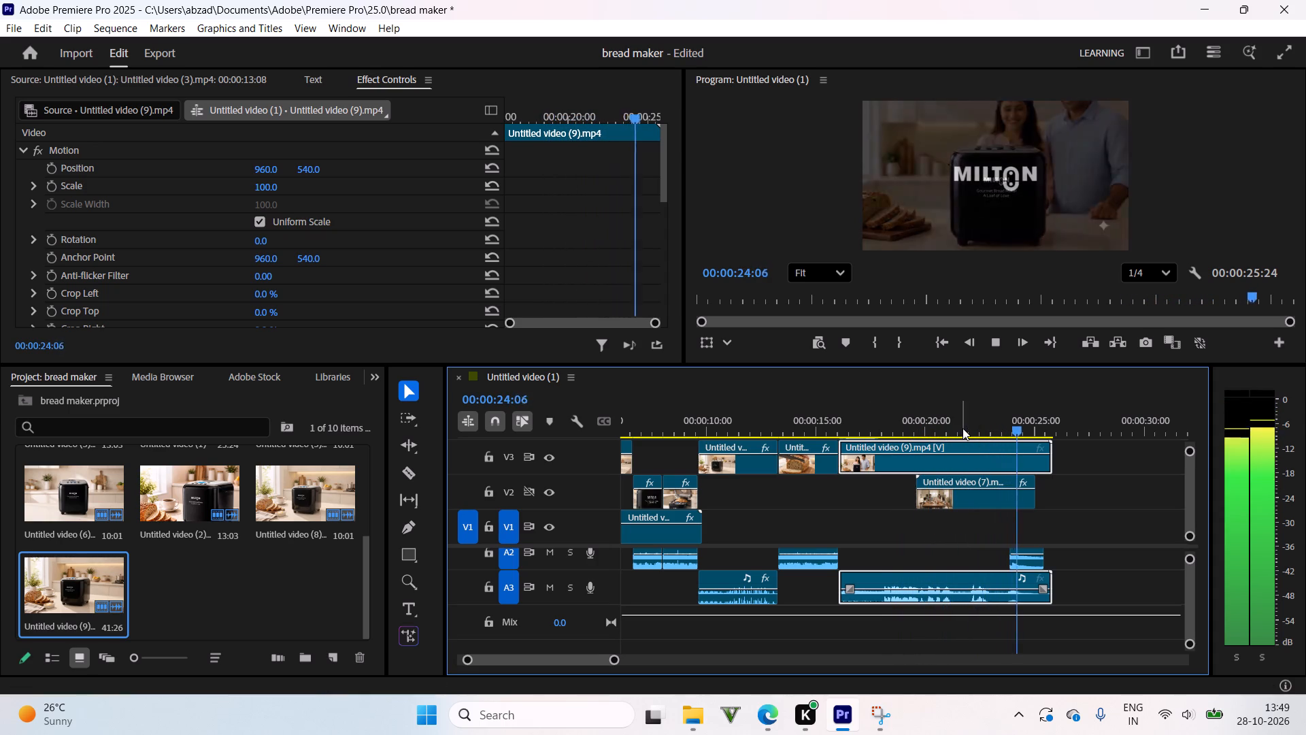
Examine the transitions between the bread collage, bread-slicing, family breakfast and couple shots between about 11 and 19 seconds.
drag(962, 428, 841, 434)
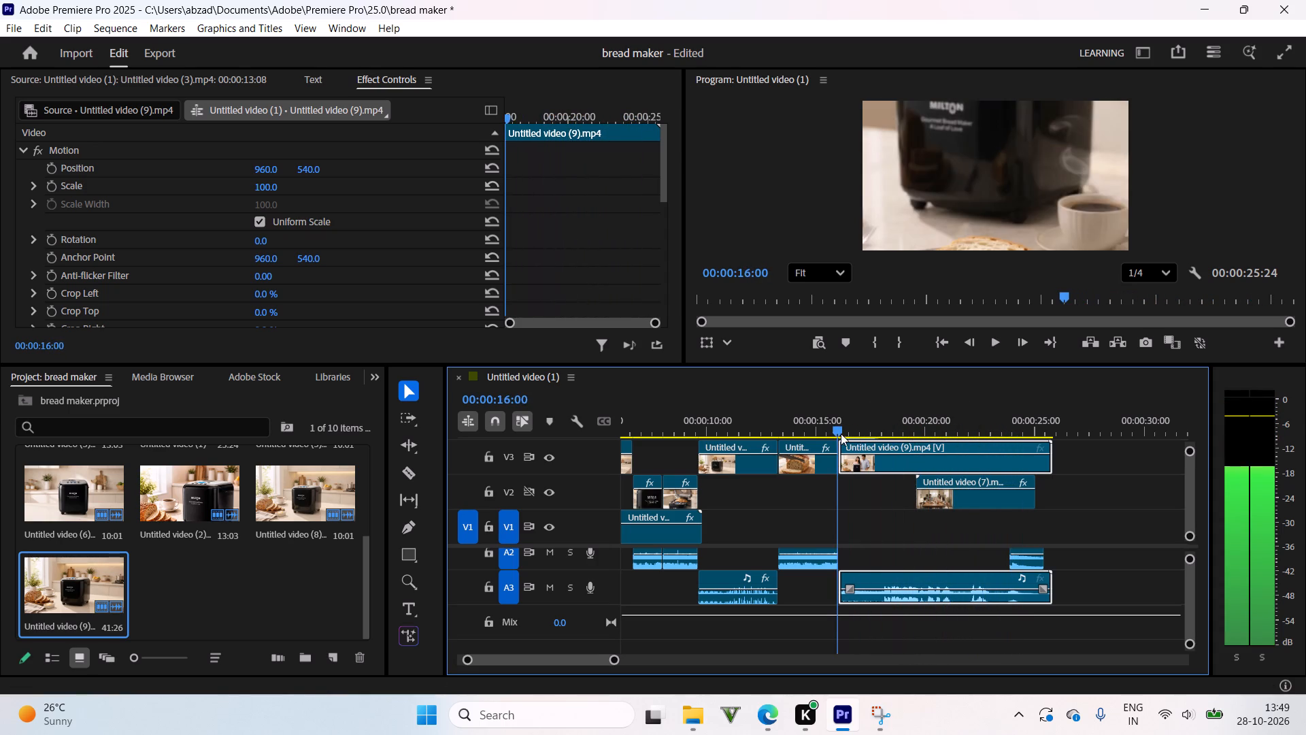
drag(841, 434, 901, 434)
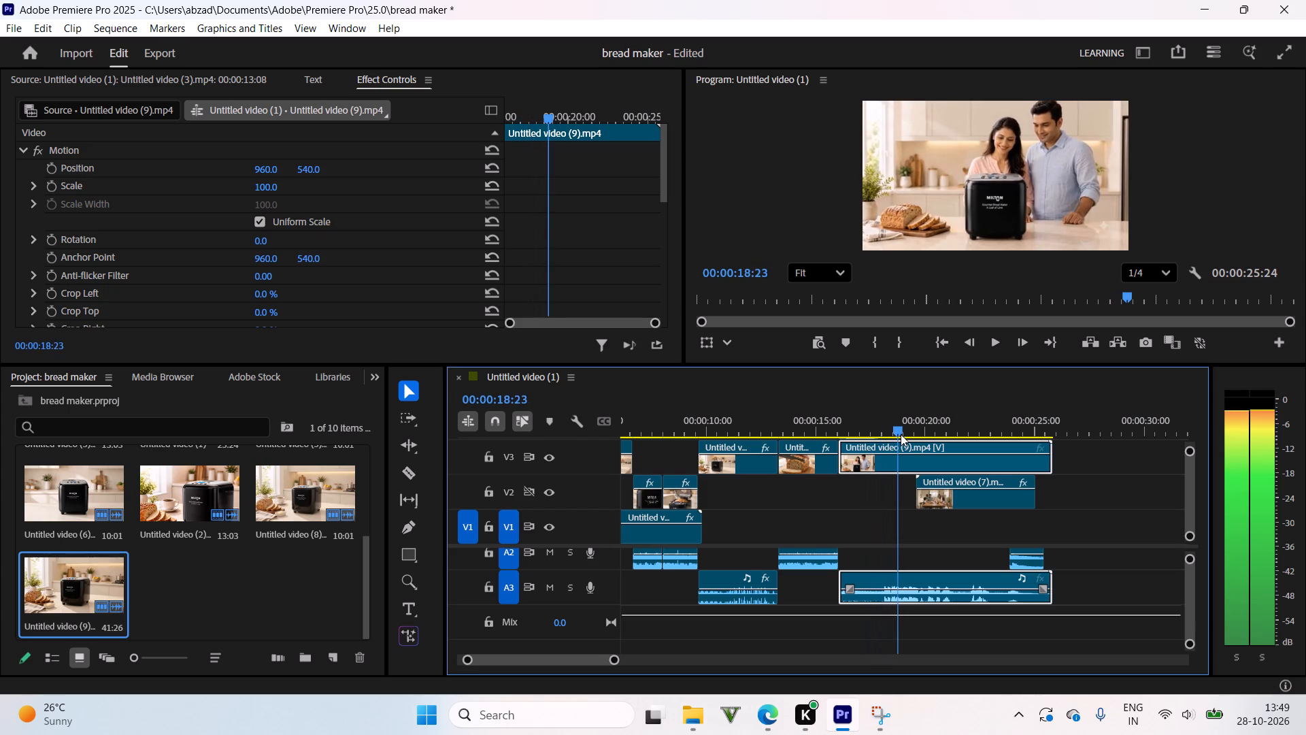
drag(901, 434, 897, 434)
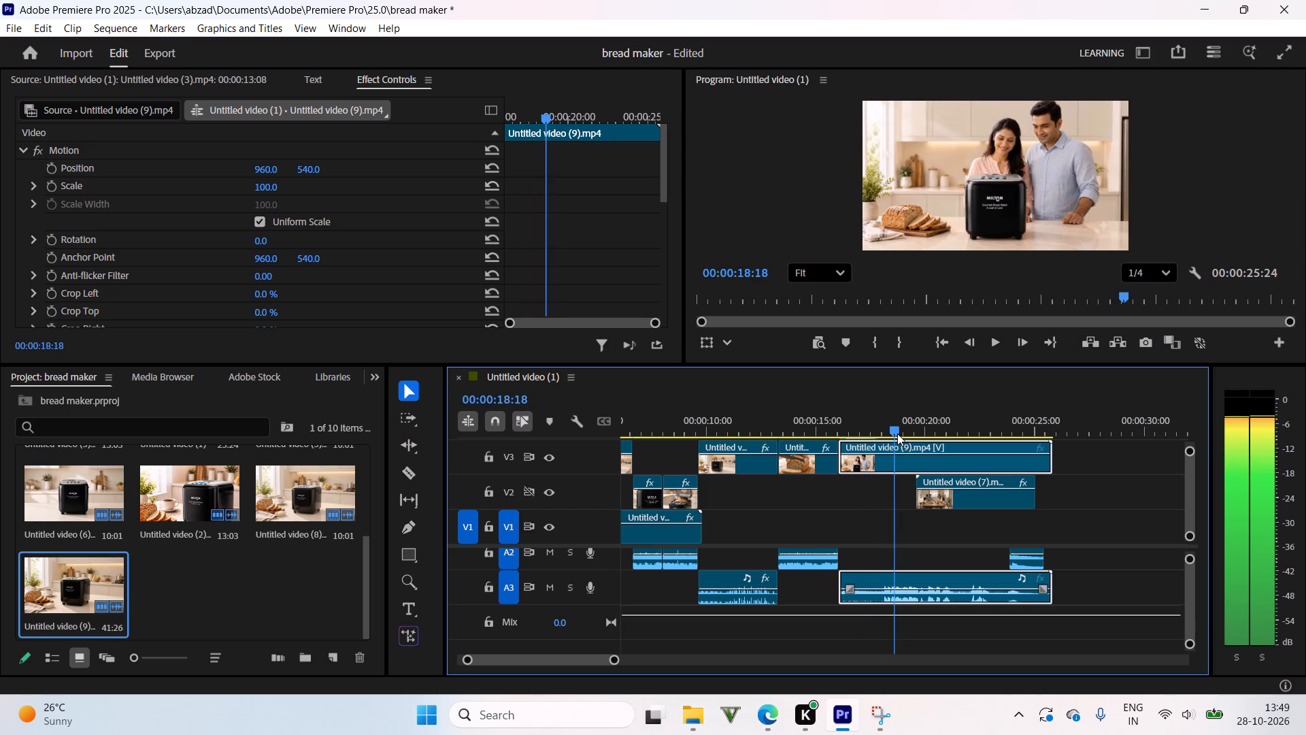
drag(897, 434, 744, 454)
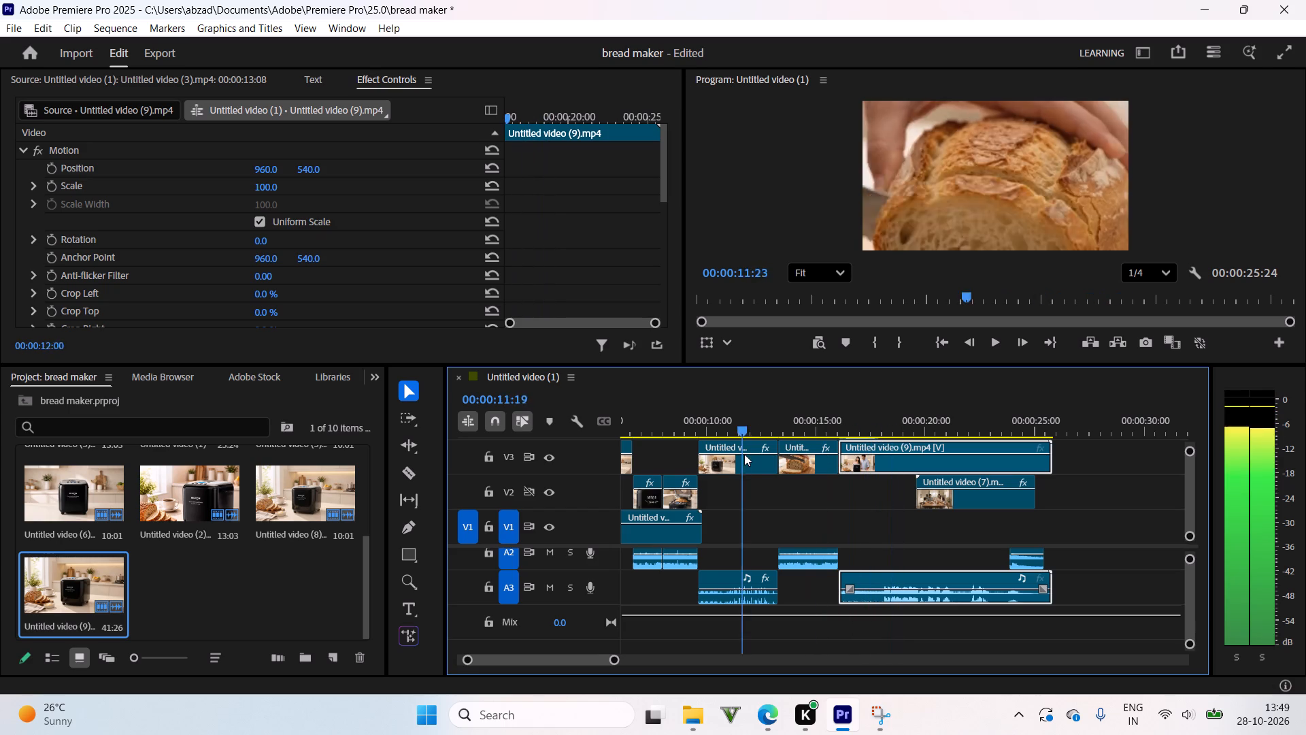
drag(744, 454, 743, 453)
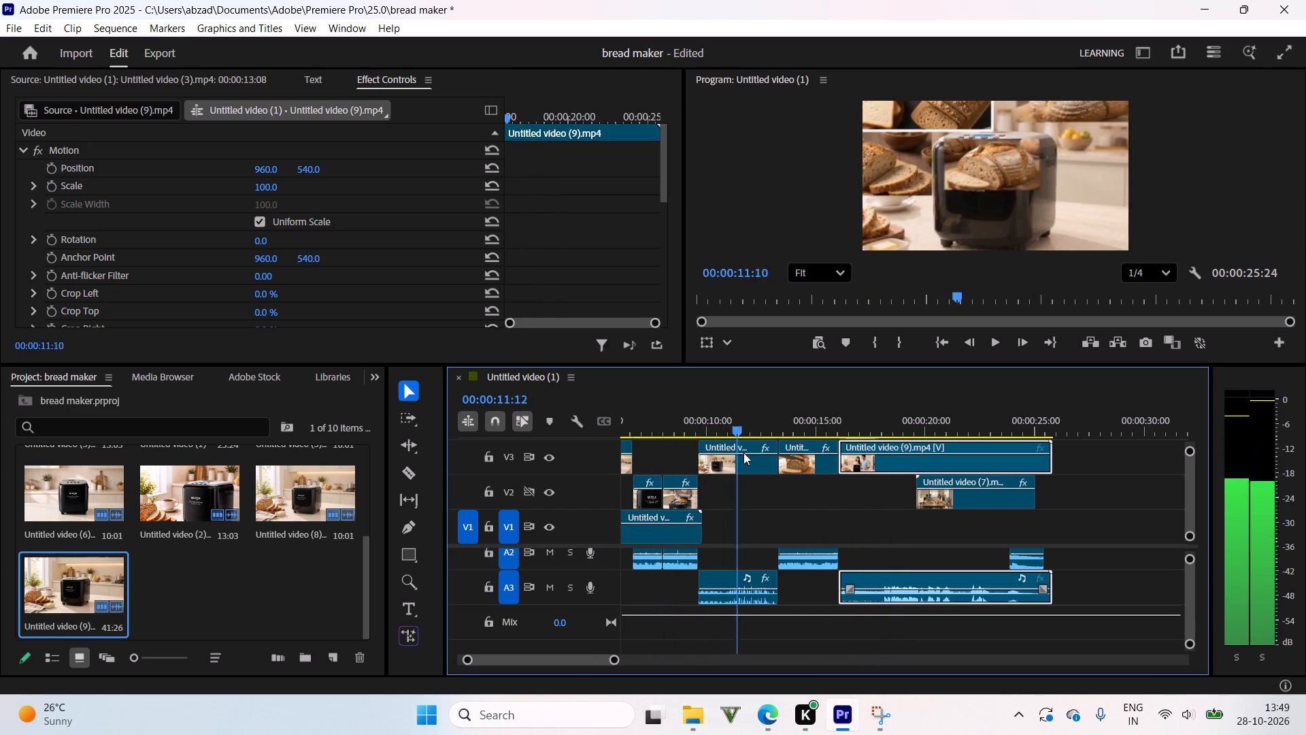
drag(743, 453, 820, 441)
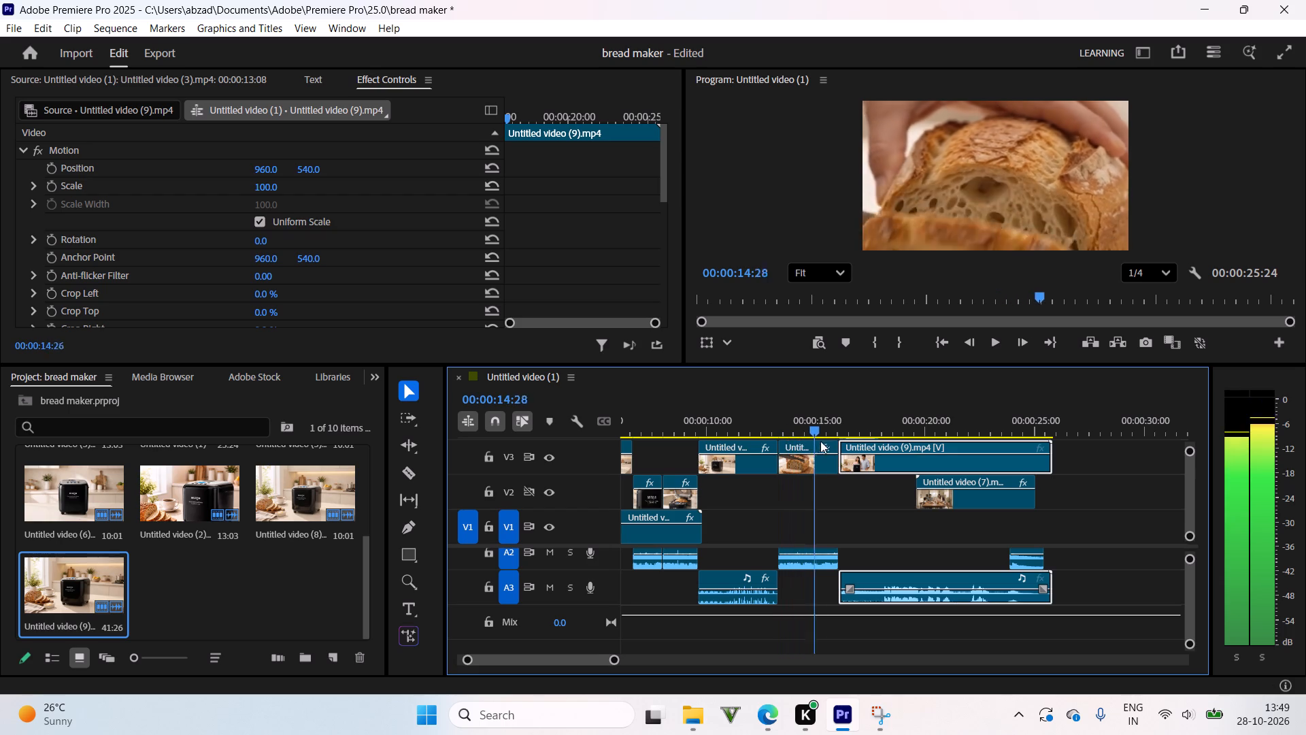
drag(820, 441, 870, 434)
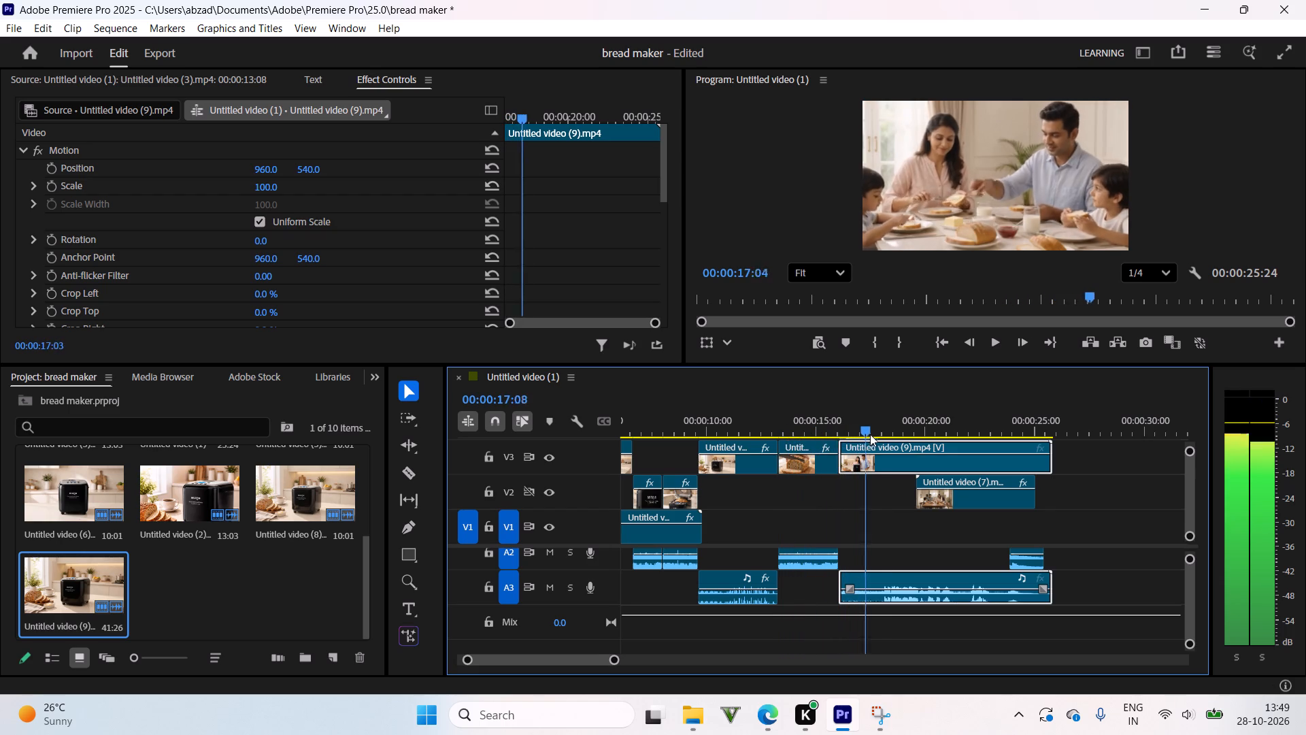
drag(870, 434, 819, 442)
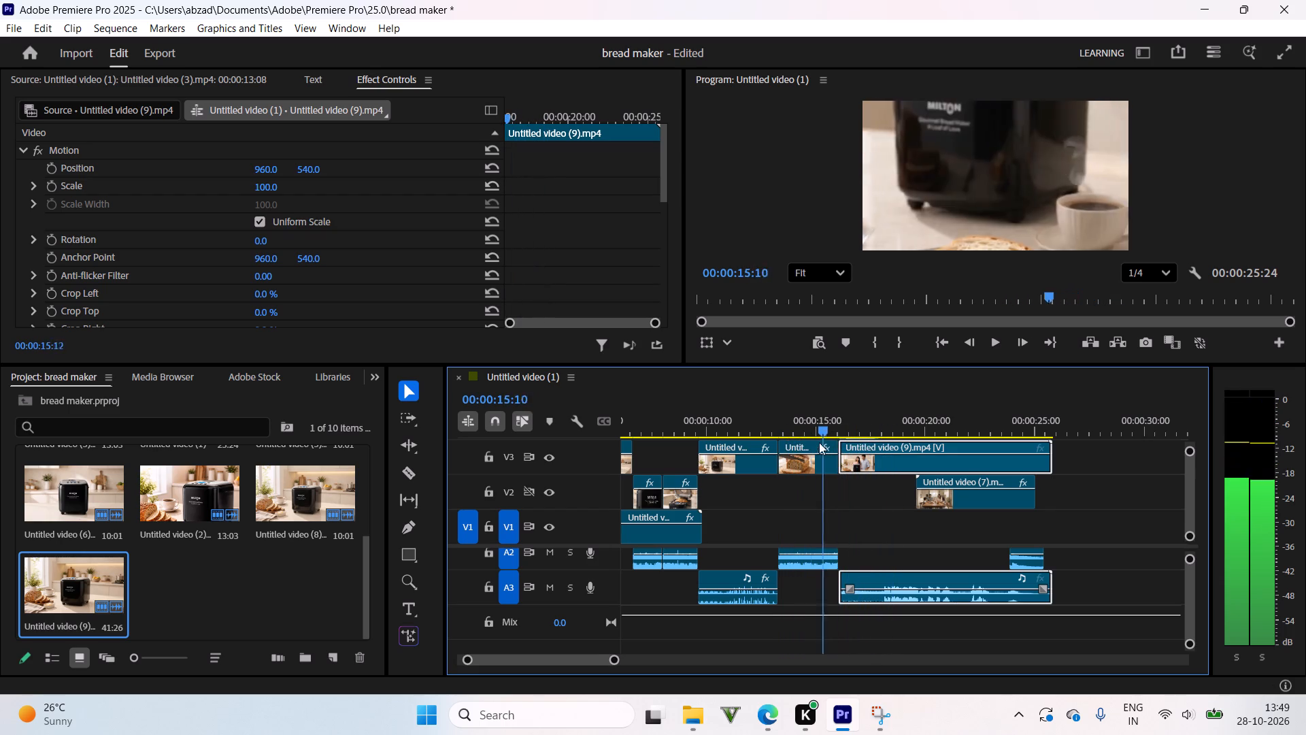
Review the sequence from its start through the couple shot and inspect the product branding full screen at about 18 seconds.
drag(819, 442, 627, 431)
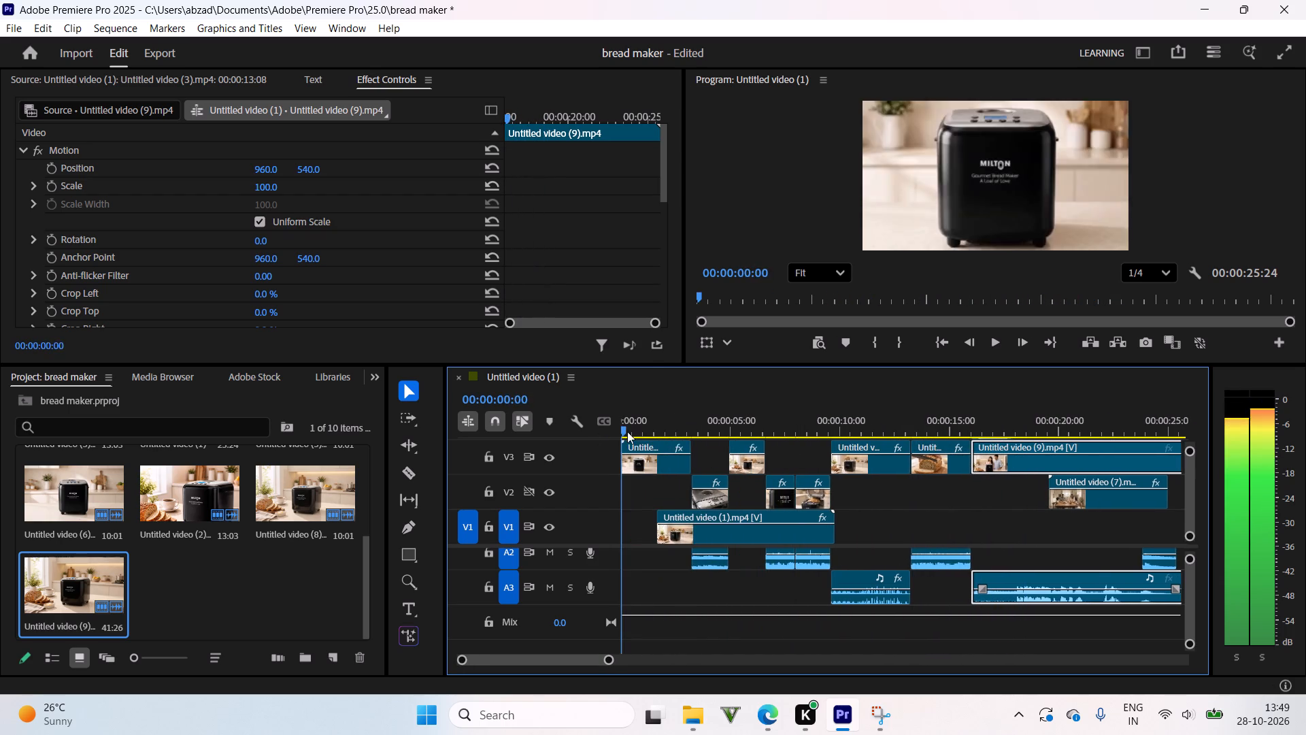
drag(627, 431, 878, 451)
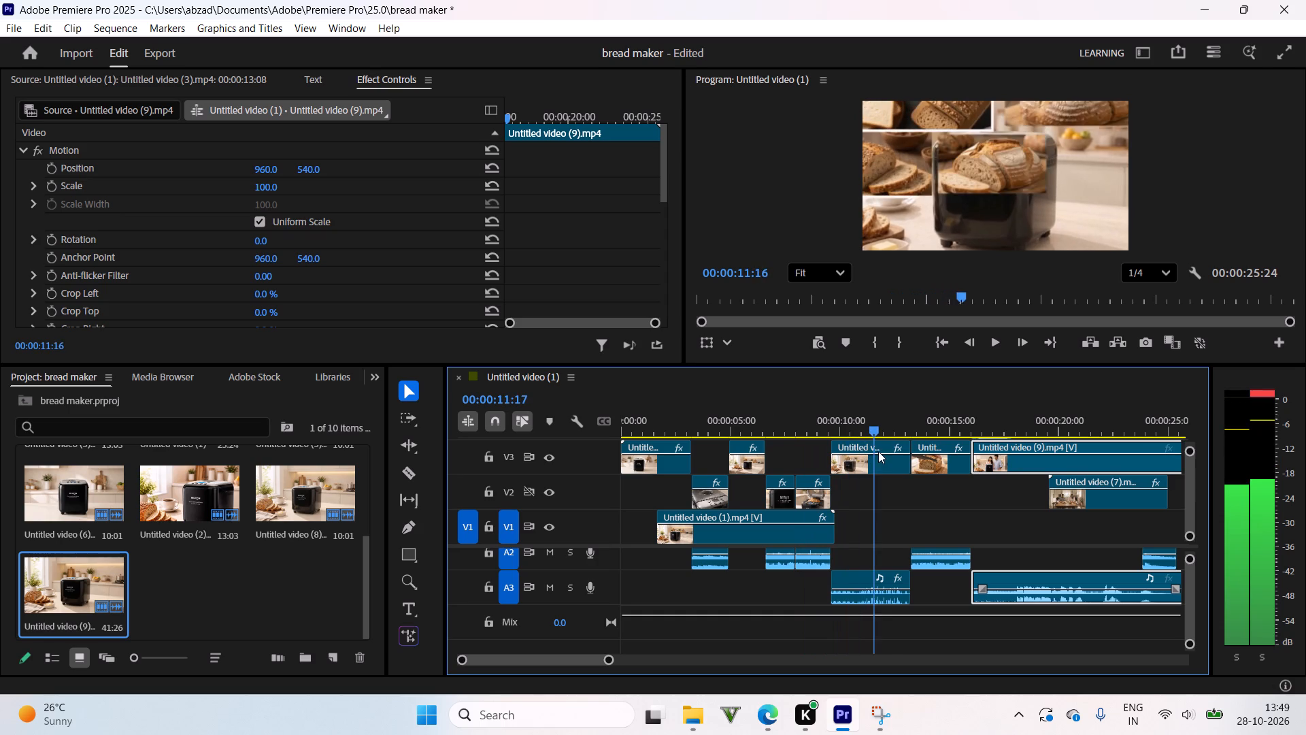
drag(878, 451, 943, 455)
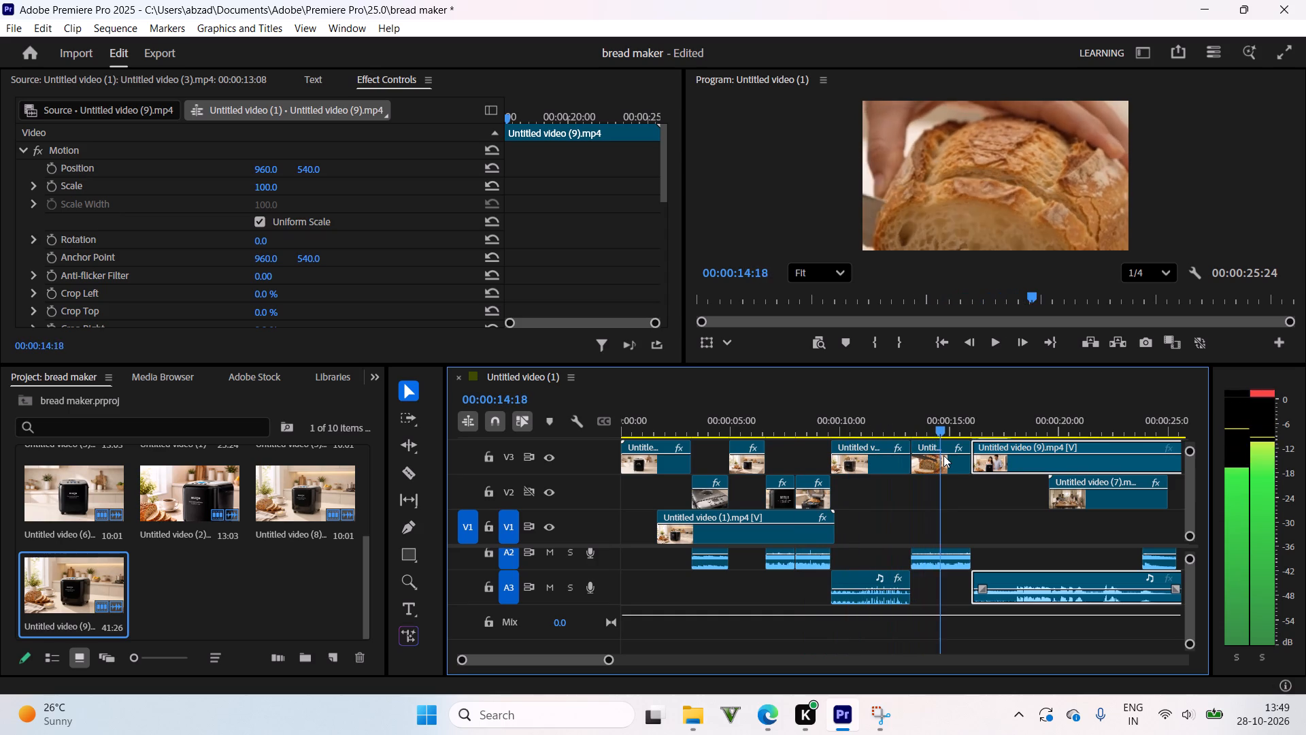
drag(943, 455, 1076, 491)
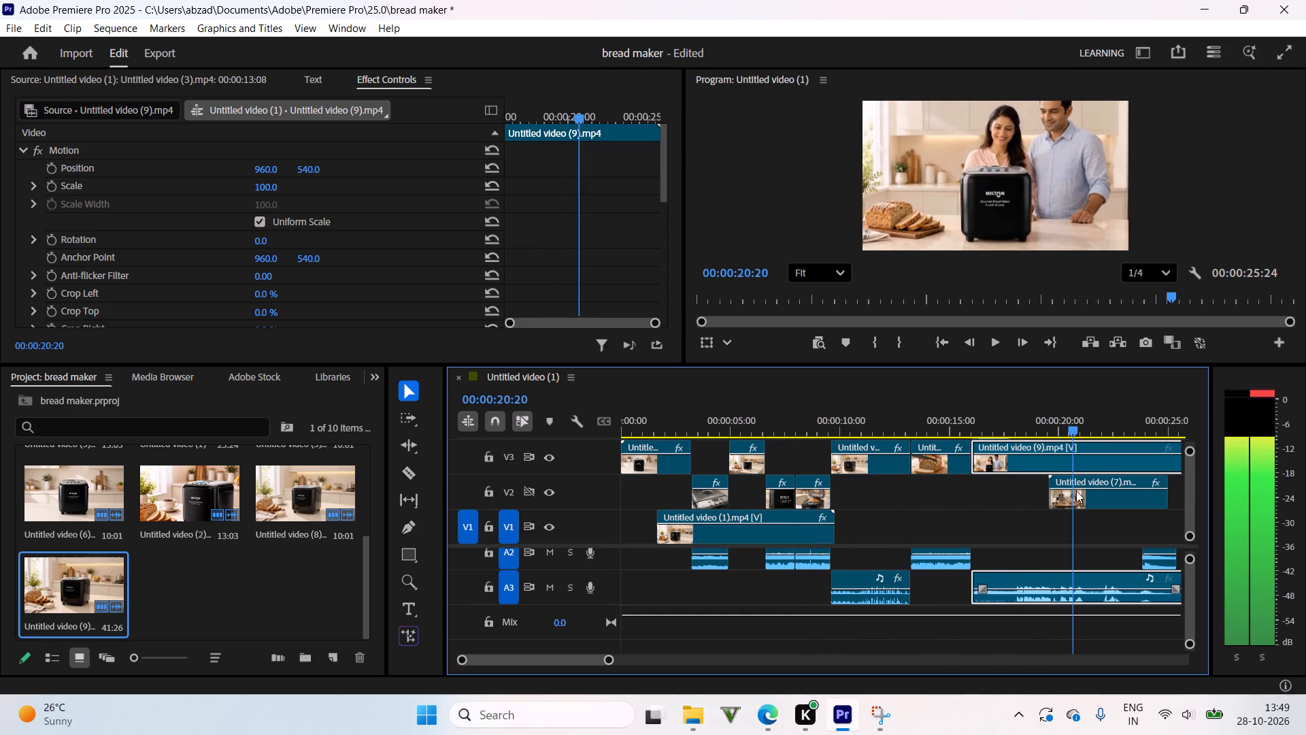
drag(1076, 491, 1050, 481)
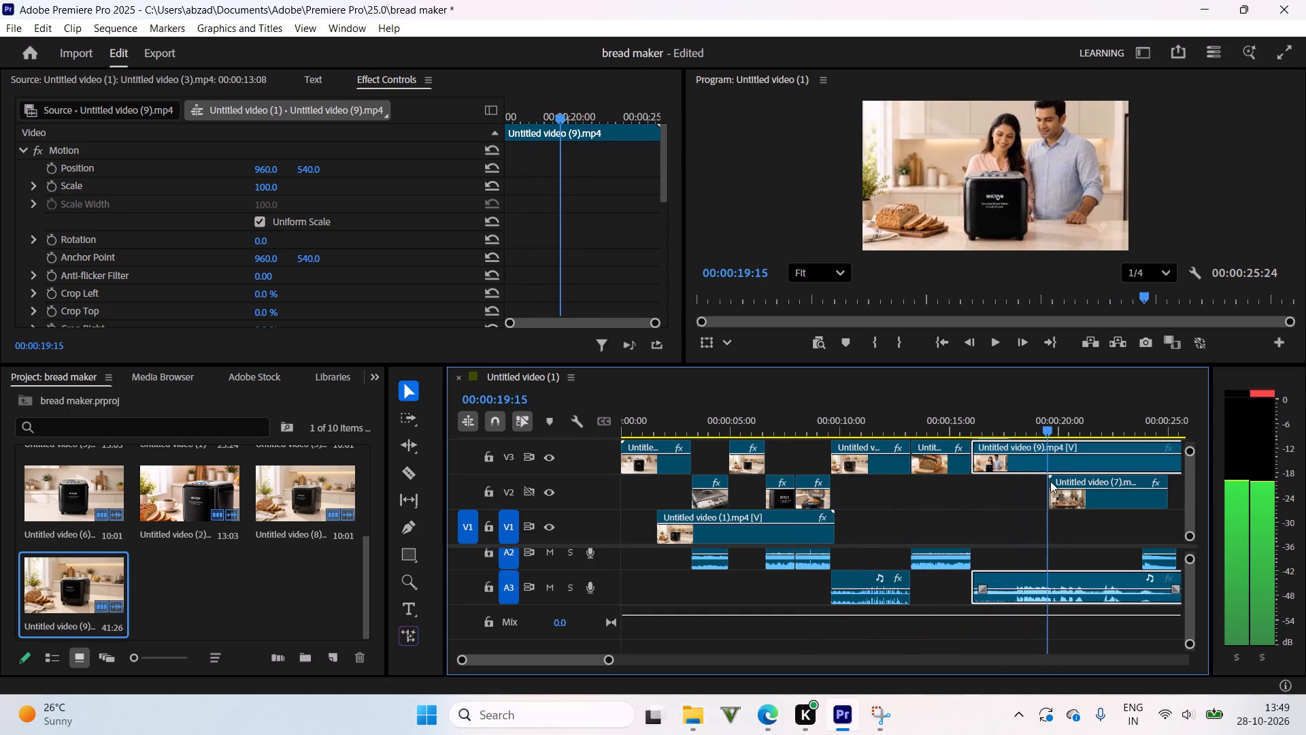
drag(1050, 481, 1026, 510)
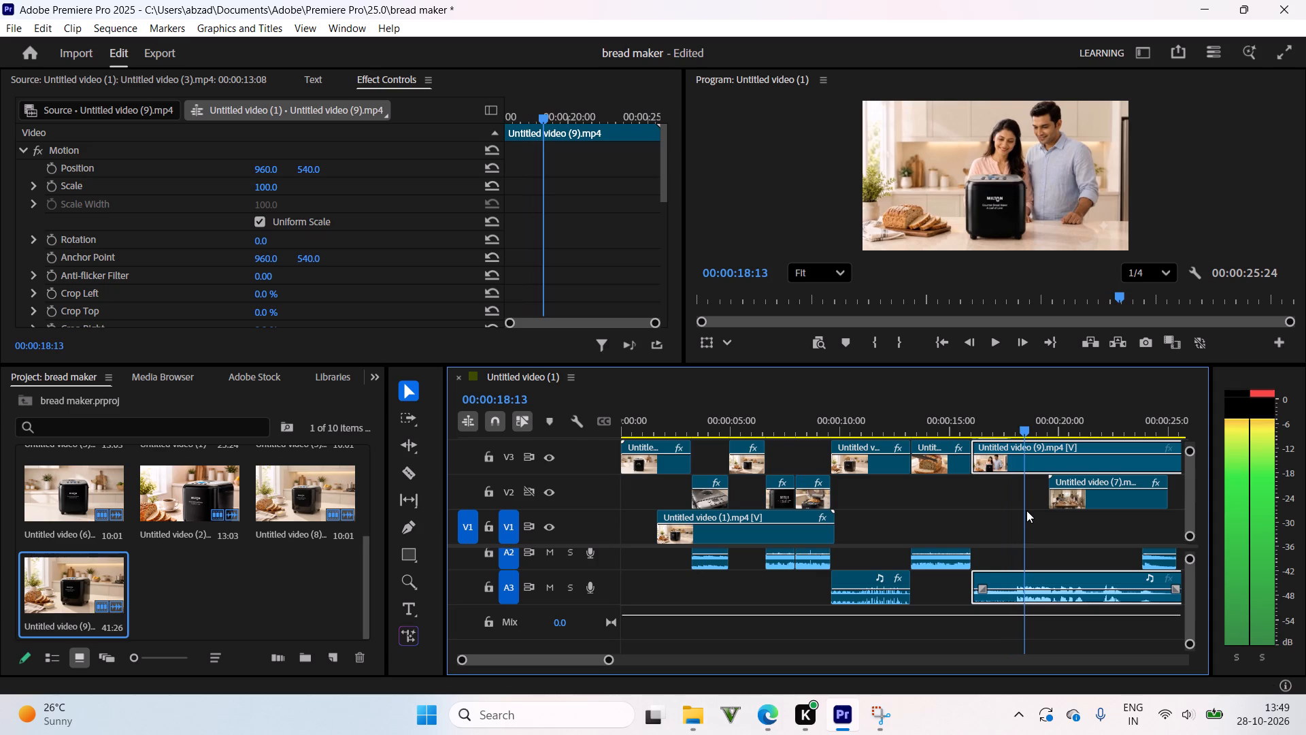
drag(1026, 510, 1017, 519)
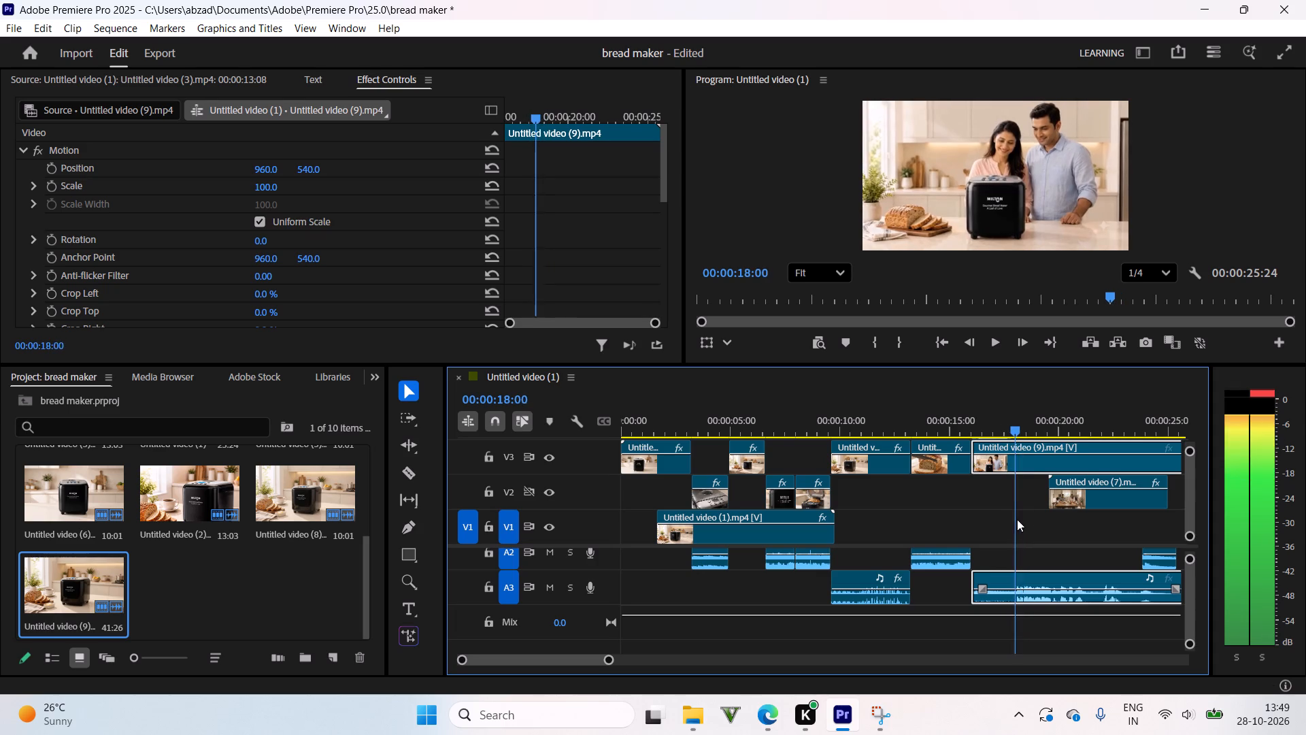
drag(1017, 519, 1024, 521)
click(1273, 55)
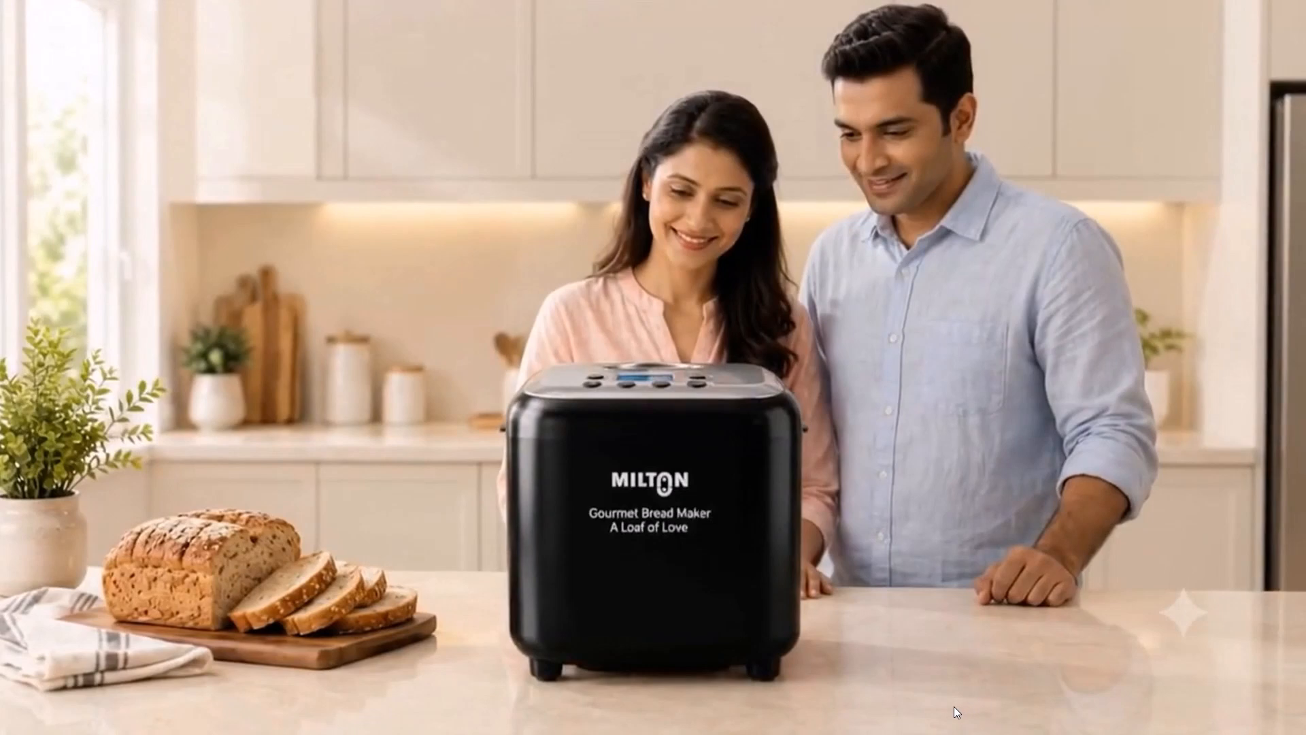
key(Escape)
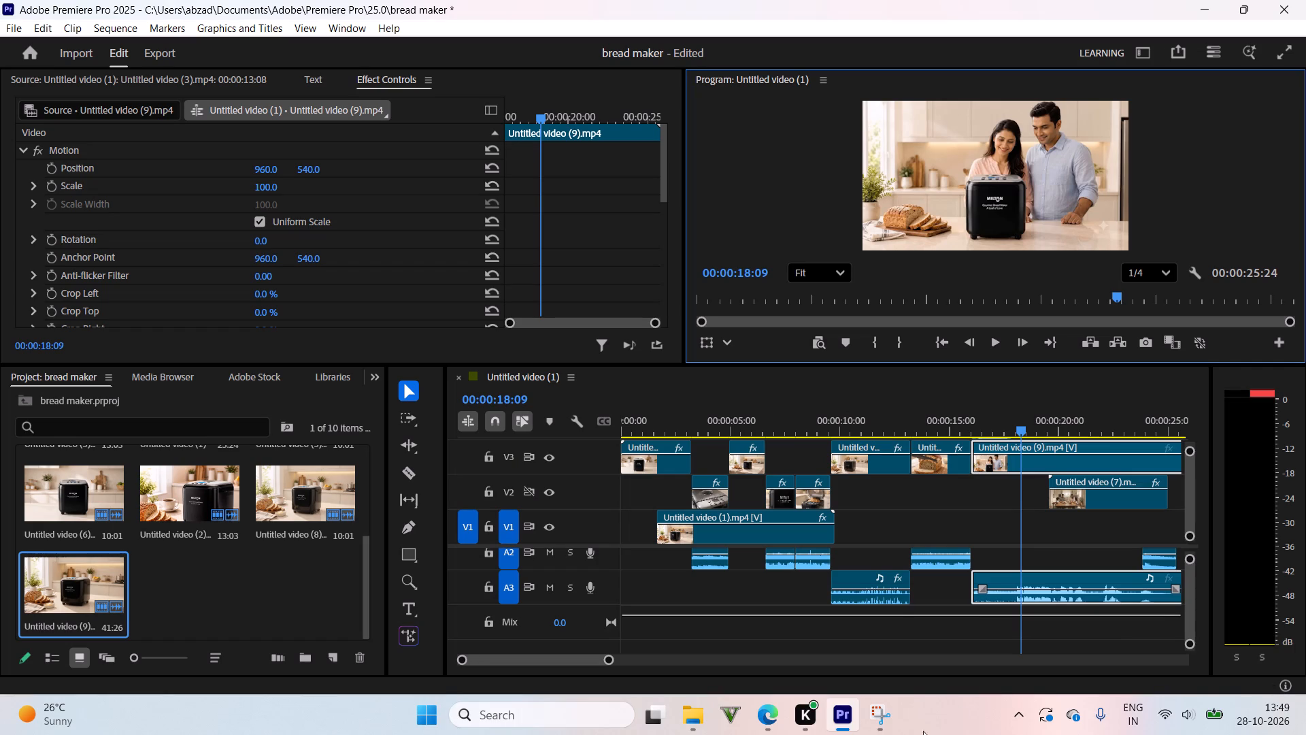
Recheck the cut from family breakfast to couple shot and undo the placement of the Untitled video (9) clip on V3.
drag(998, 414, 999, 438)
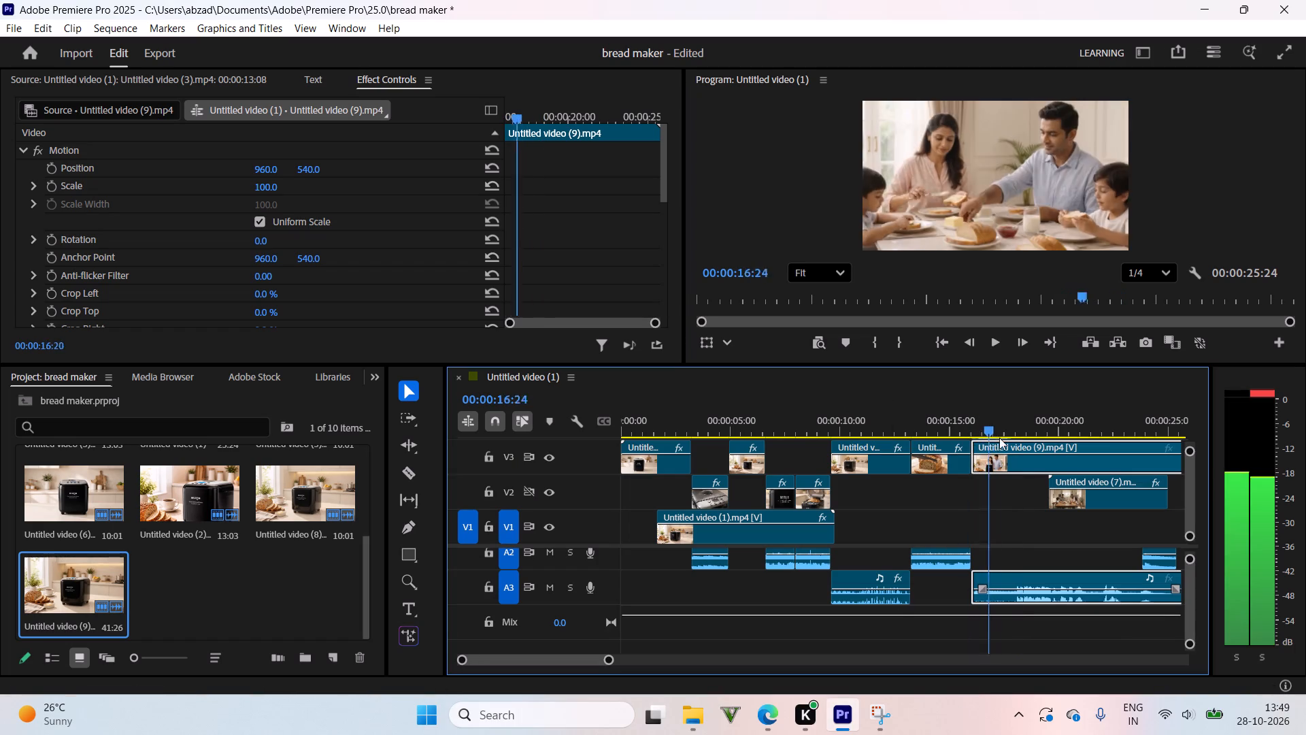
drag(999, 438, 1026, 445)
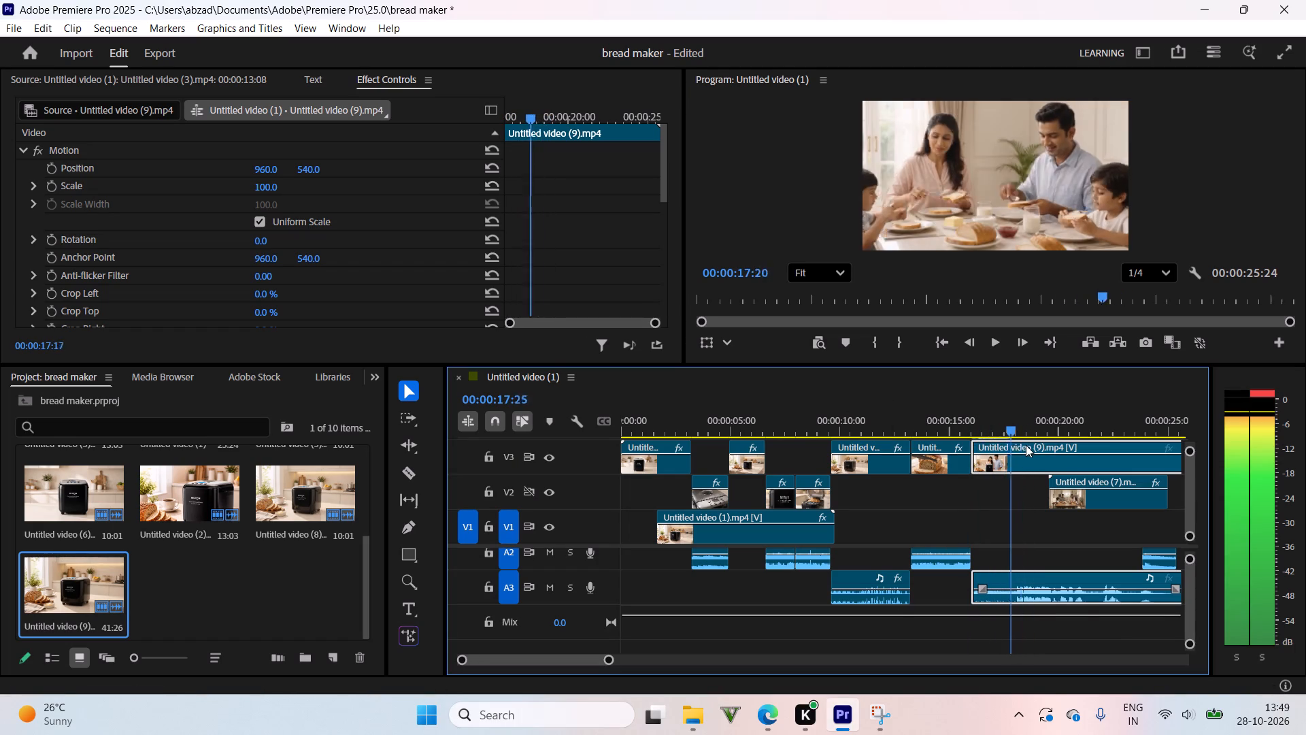
drag(1026, 445, 1023, 451)
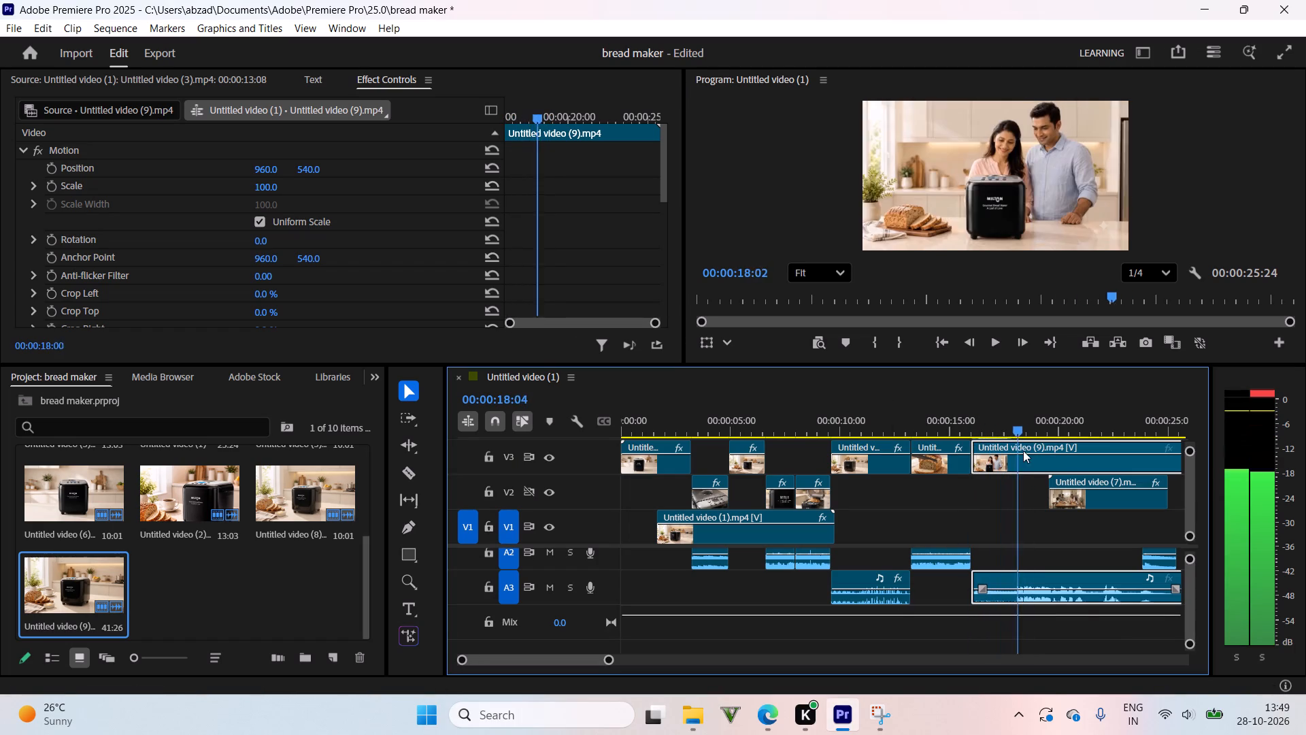
drag(1023, 451, 1001, 454)
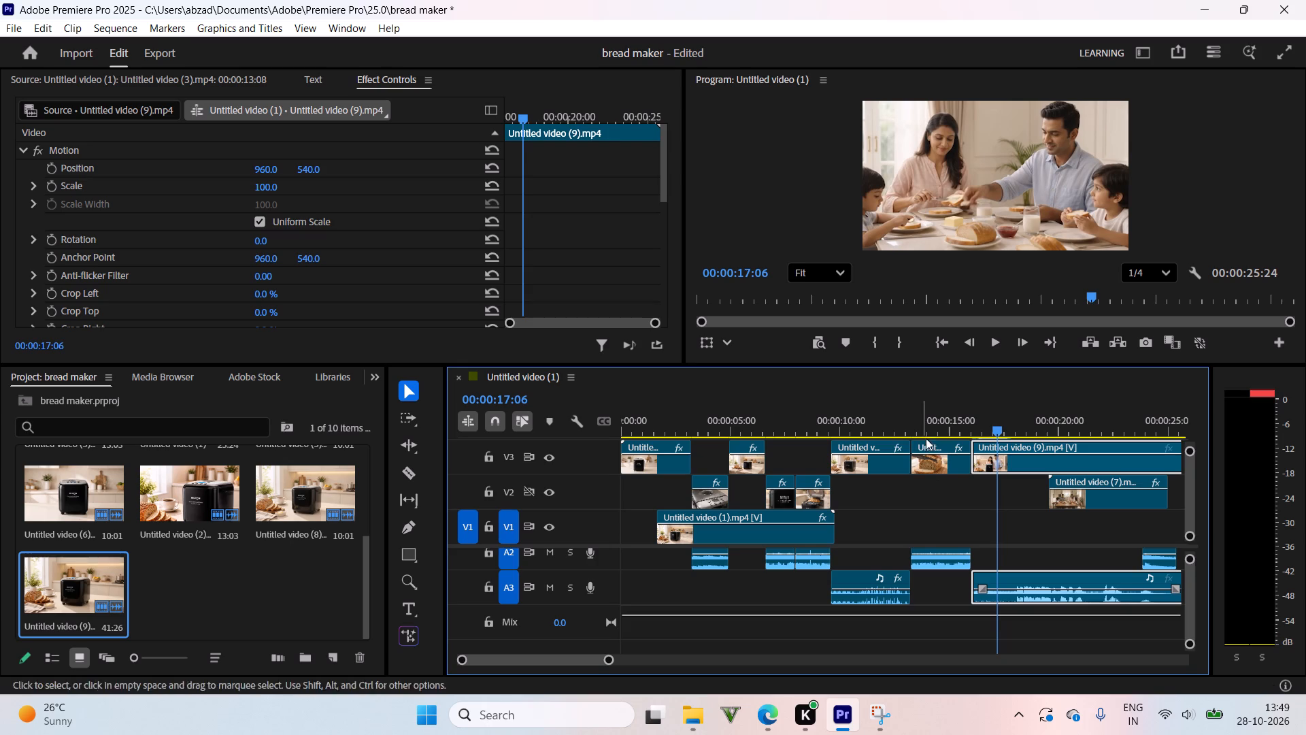
key(ctrl+z)
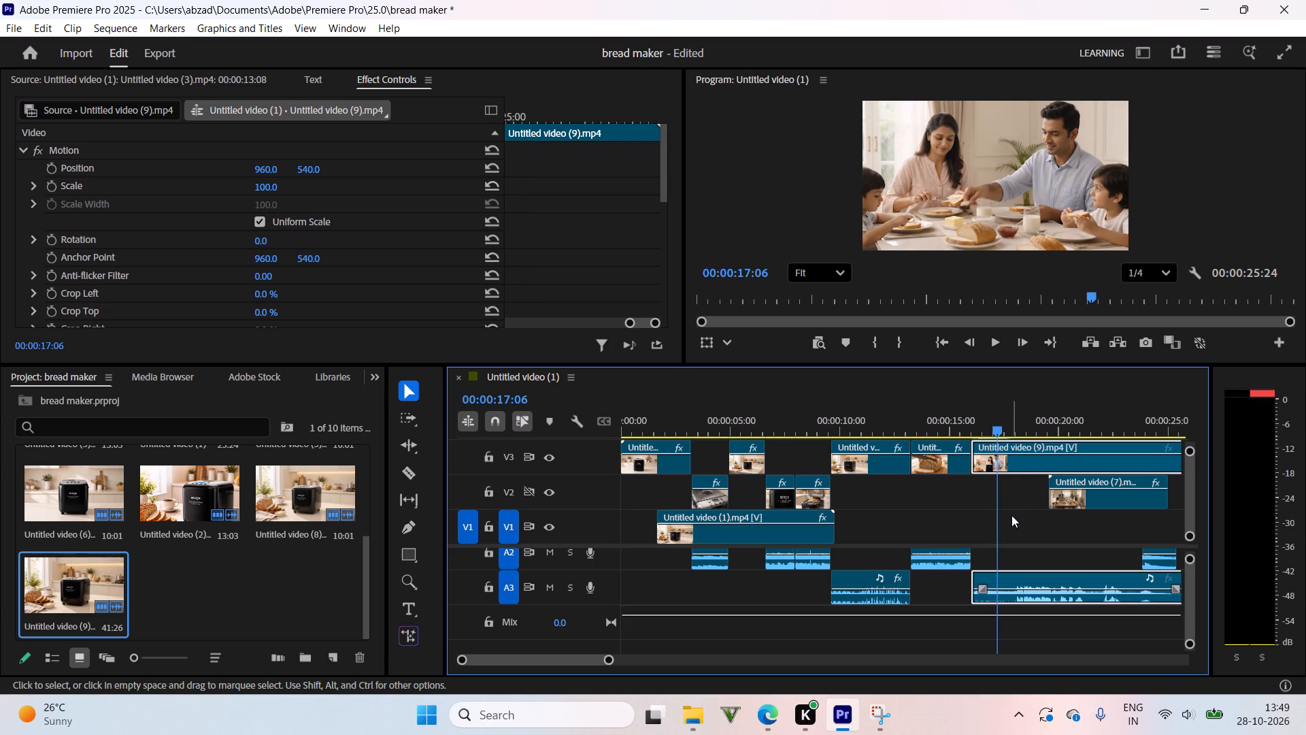
Move the family breakfast Untitled video (8) clip with its A3 audio to start at about 19.5 seconds, aligned with Untitled video (7).
drag(1016, 434, 970, 436)
drag(982, 438, 984, 436)
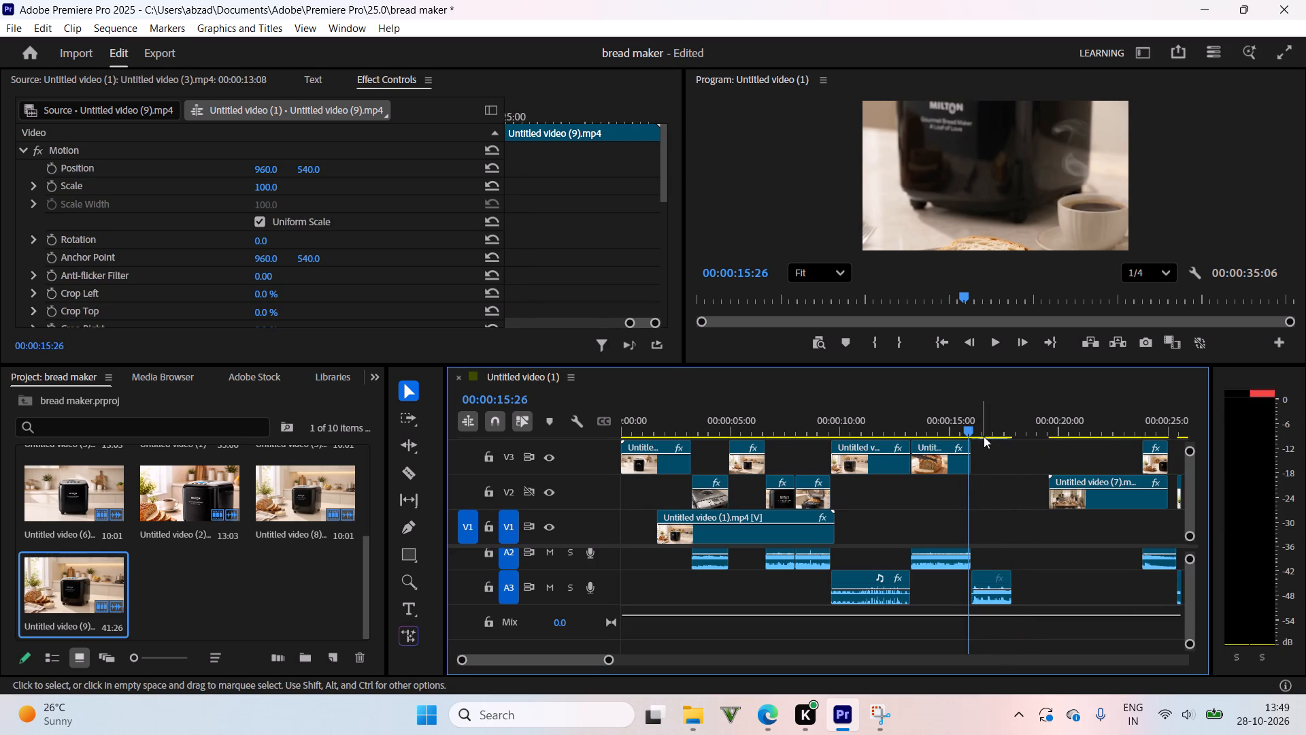
drag(984, 436, 1000, 434)
drag(990, 429, 979, 435)
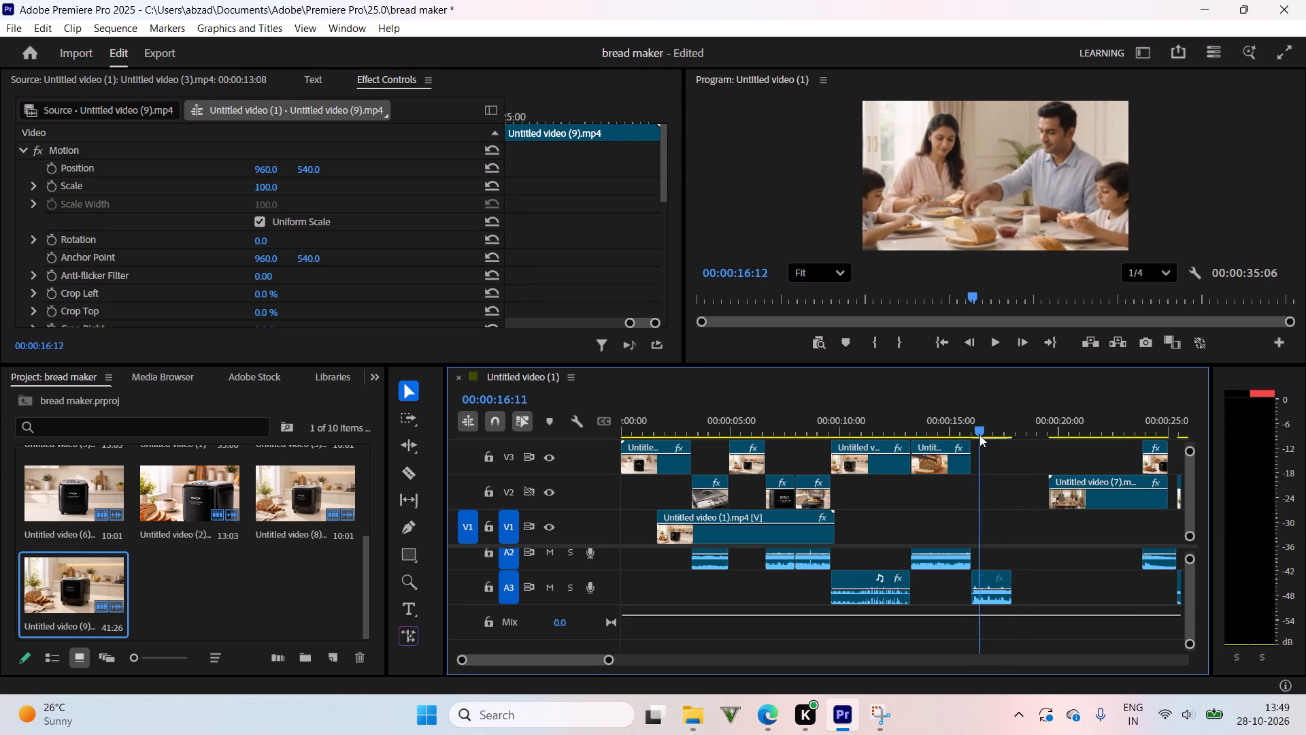
drag(979, 435, 1013, 436)
scroll(1058, 448, down, 3)
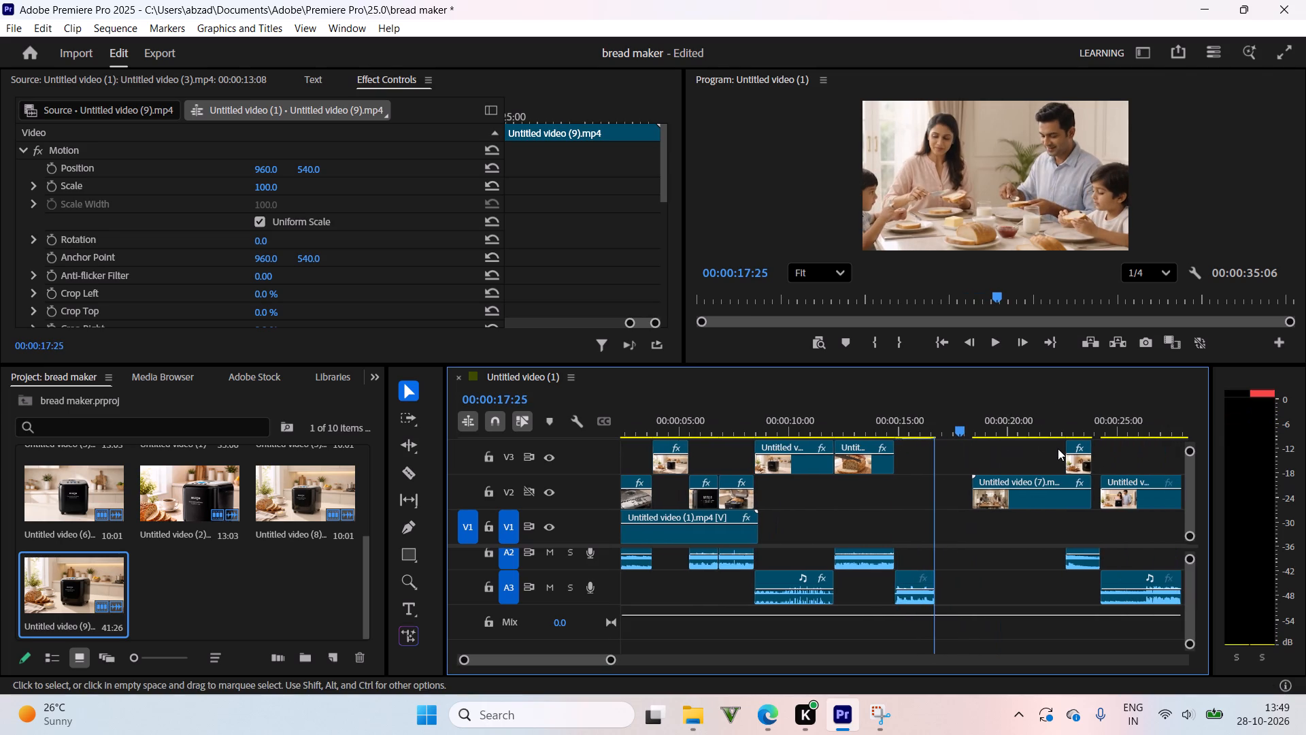
double_click(1143, 502)
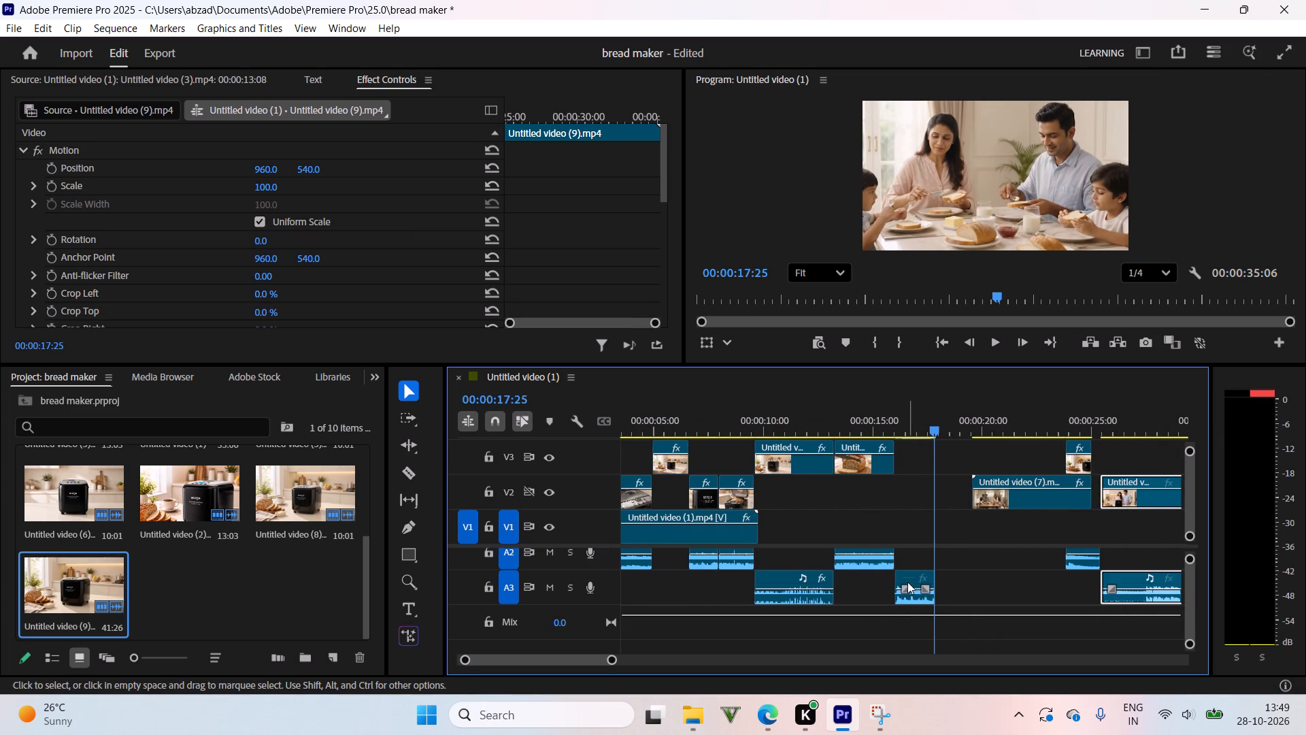
drag(907, 571, 980, 570)
Recheck the bread-slicing shot and following gap between about 13 and 16 seconds, and undo the last three clip moves.
drag(943, 430, 894, 434)
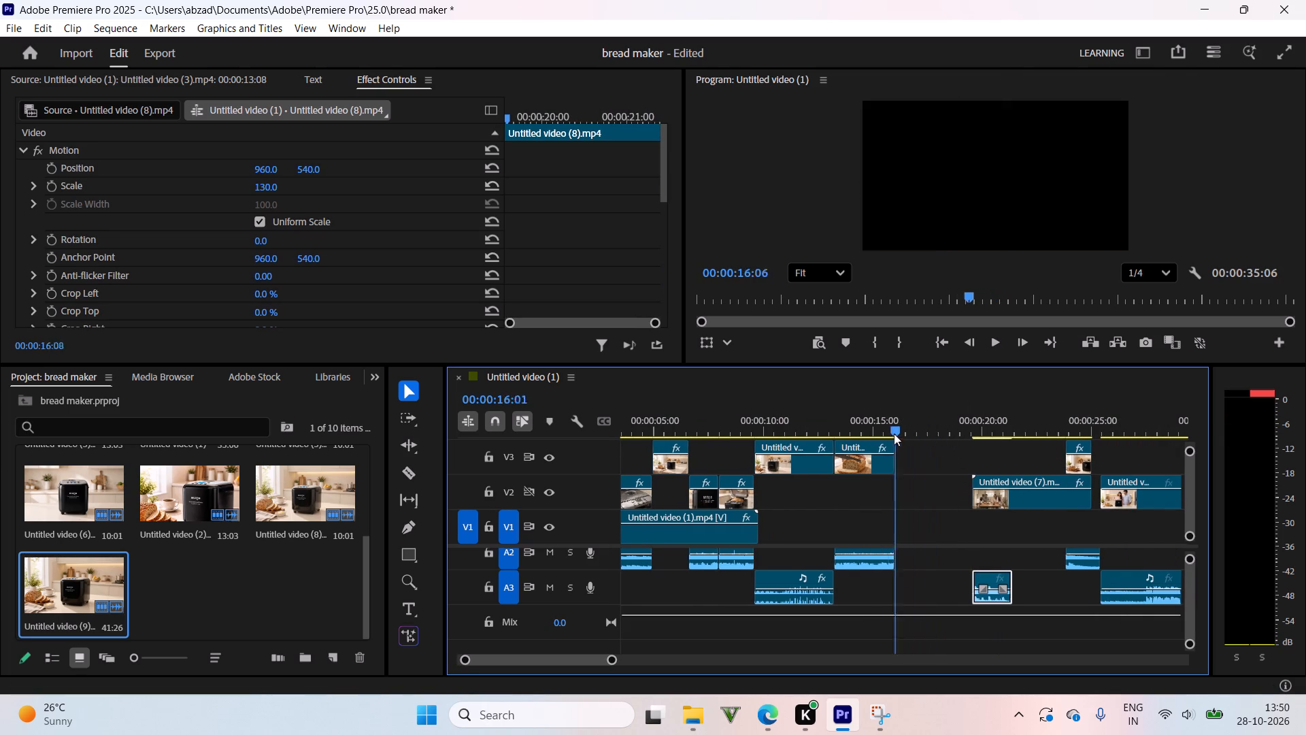
drag(894, 434, 901, 427)
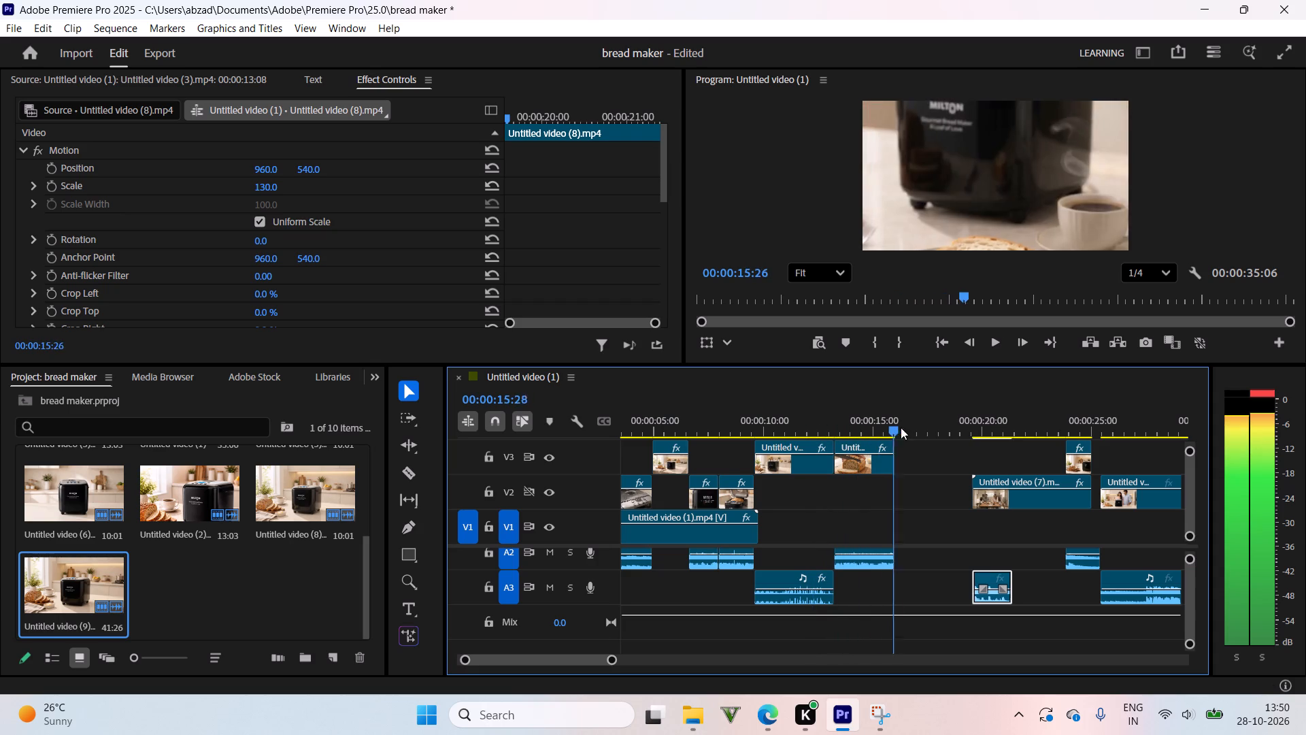
drag(901, 427, 845, 427)
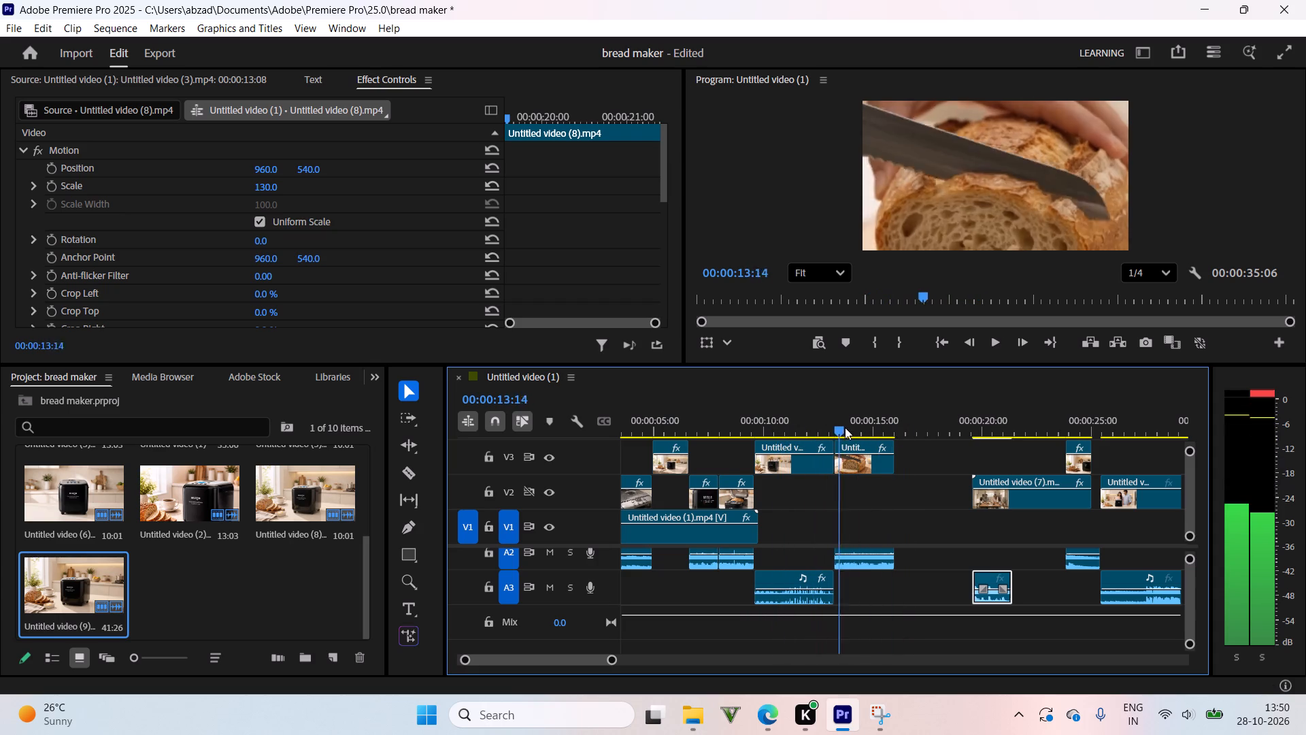
drag(845, 427, 899, 431)
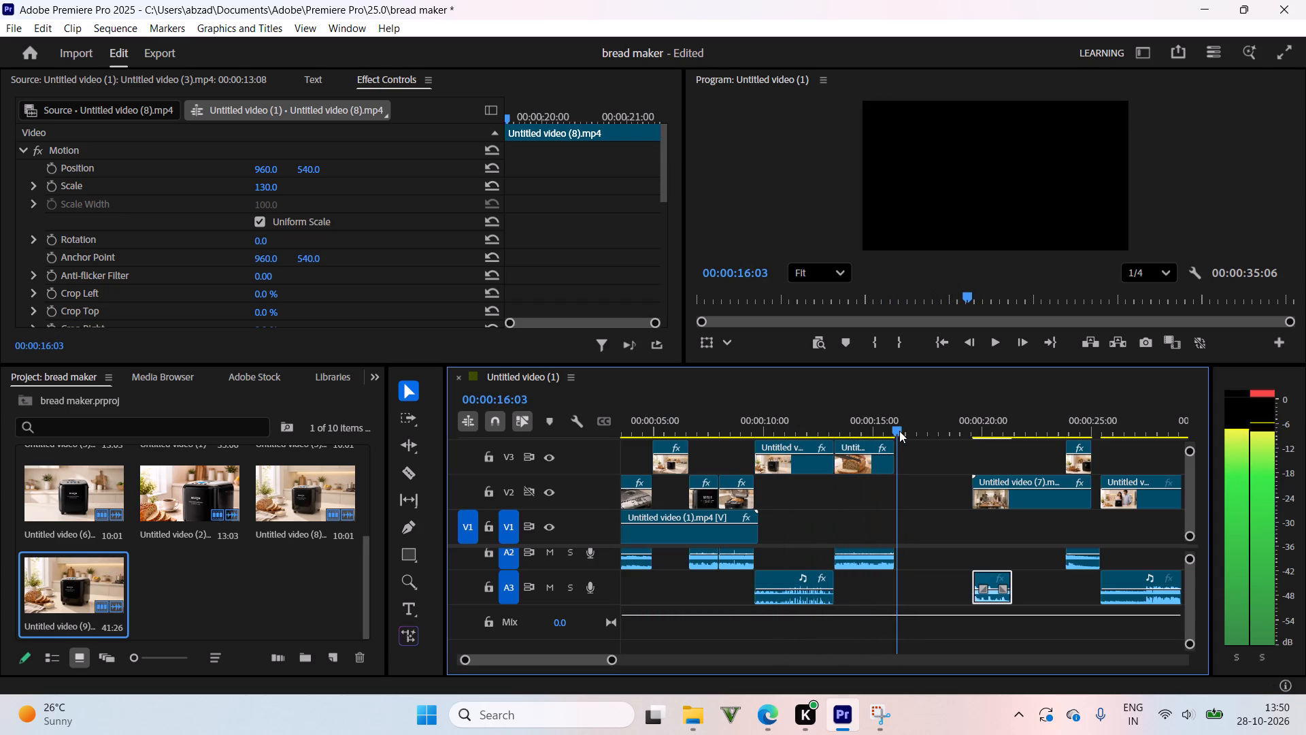
drag(899, 431, 858, 437)
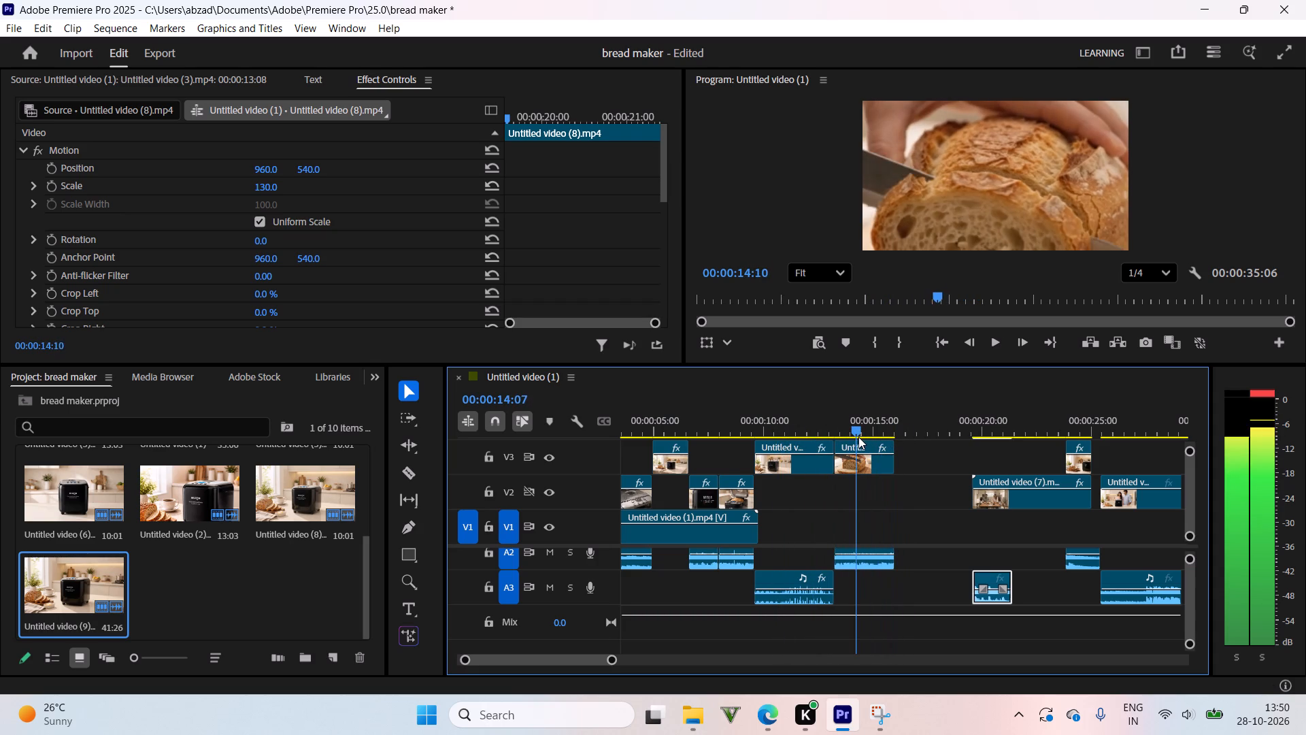
drag(858, 437, 861, 437)
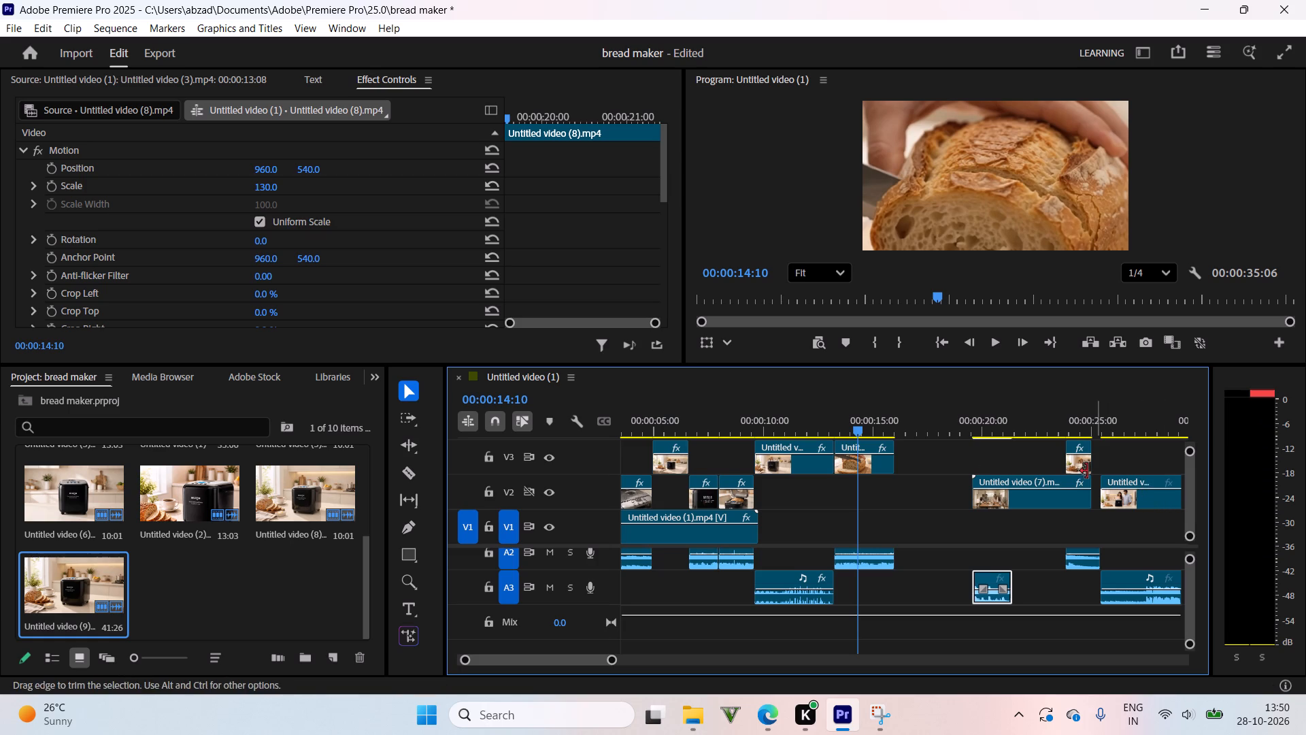
key(ctrl+z)
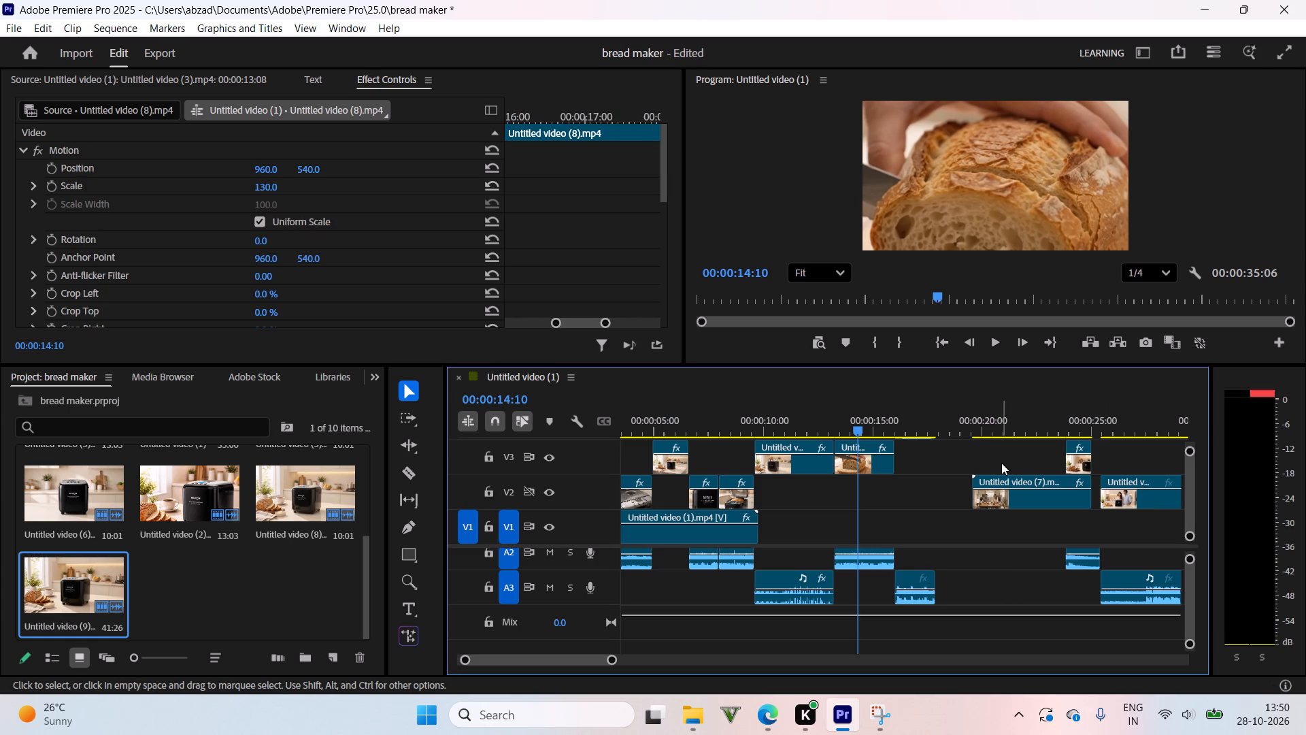
key(ctrl+z)
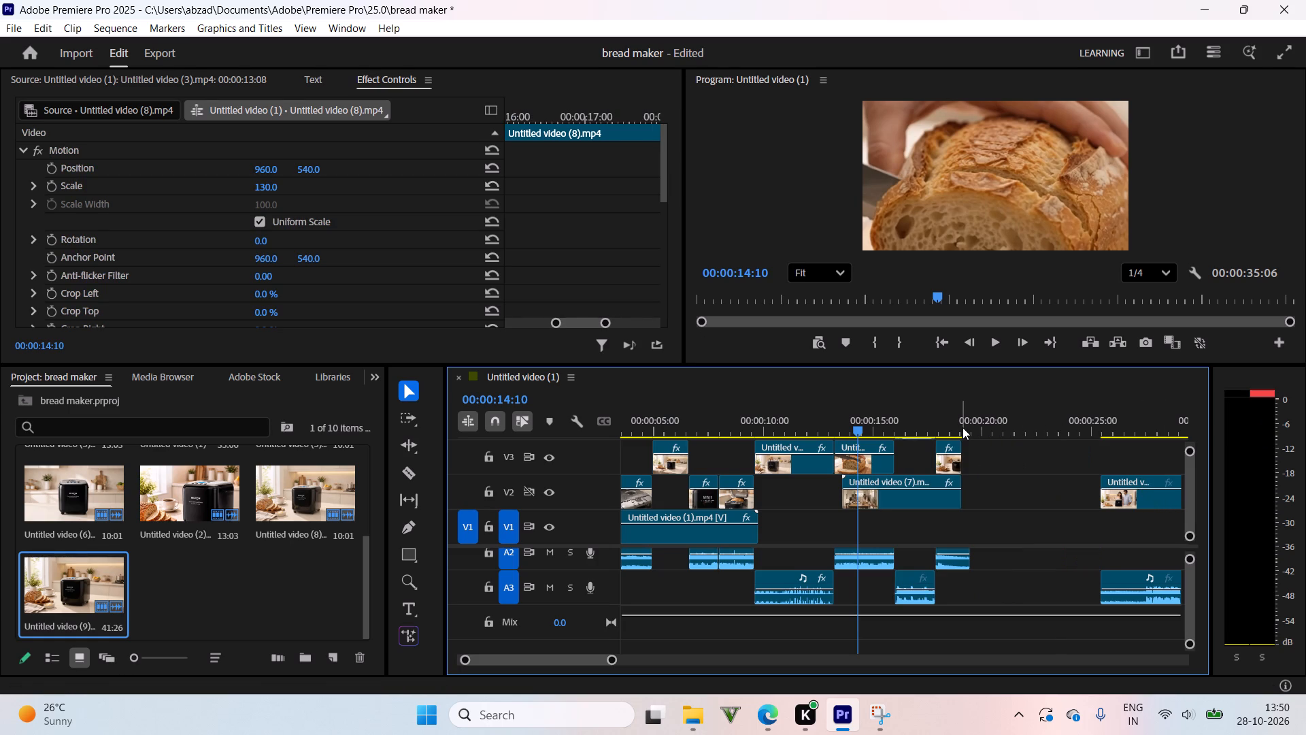
key(ctrl+z)
Compare arrangements by redoing and undoing clip moves, leaving Untitled video (7) at about 13.5 seconds and Untitled video (9) at about 25.5 seconds.
drag(922, 422, 948, 425)
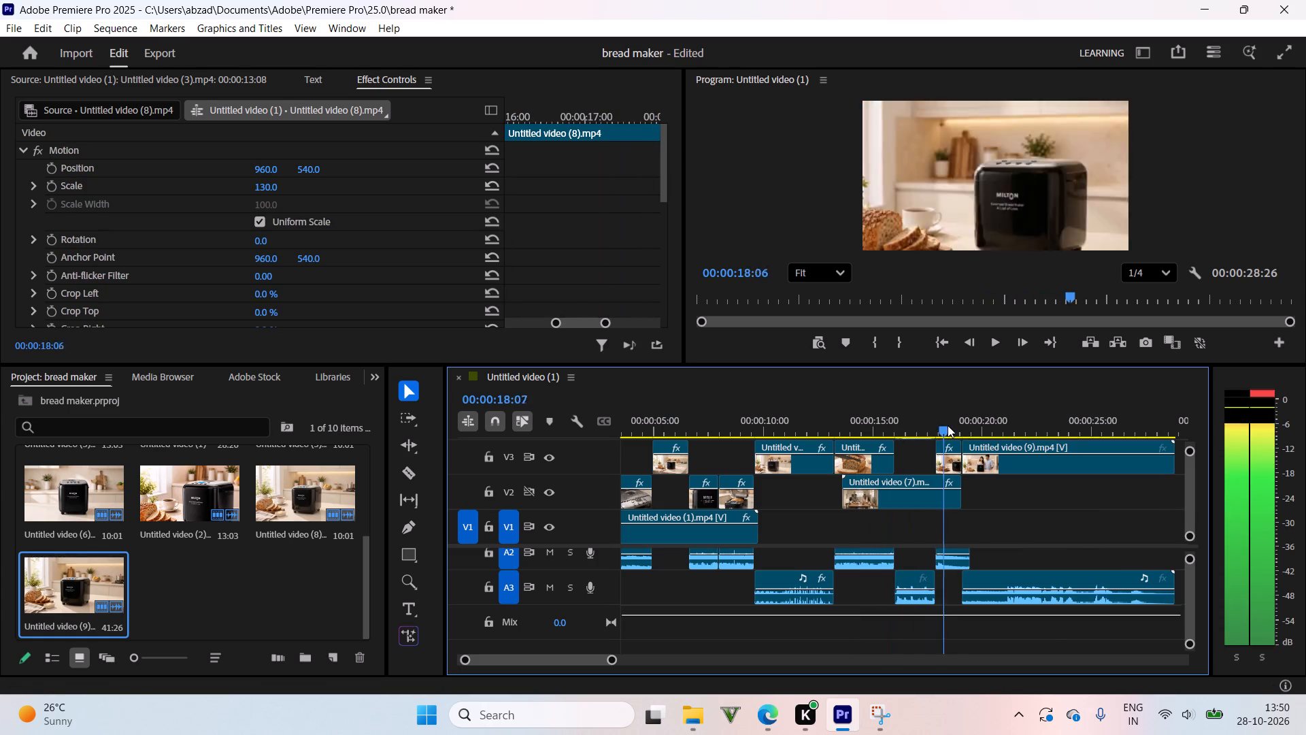
drag(948, 425, 930, 428)
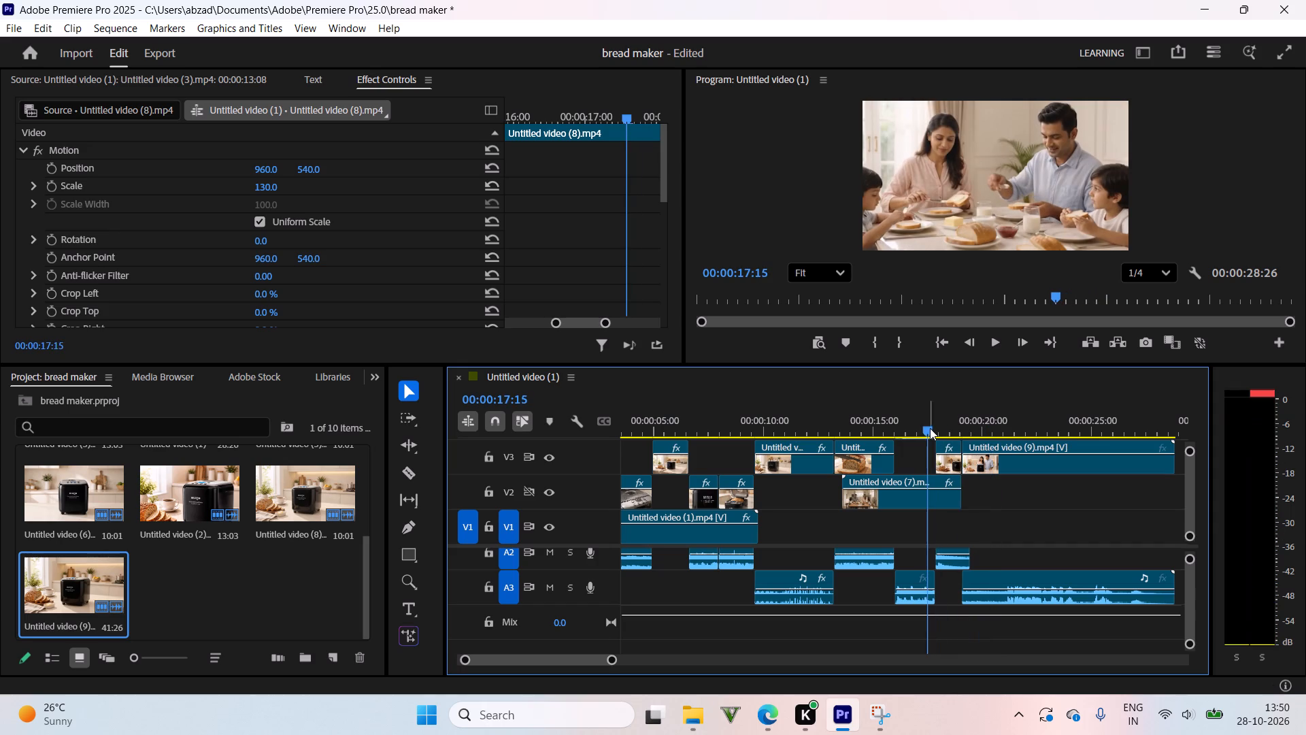
key(ctrl+shift+z)
key(ctrl+shift+z)
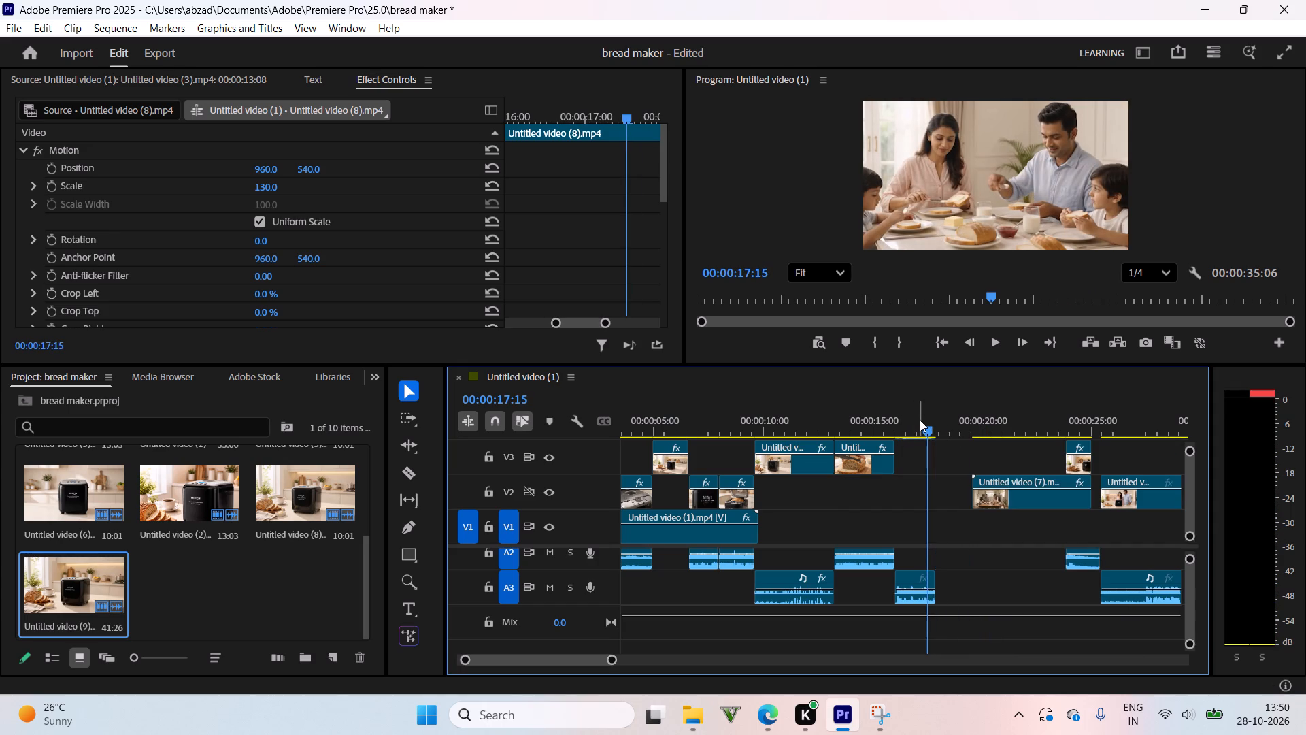
drag(920, 420, 911, 438)
key(ctrl+shift+z)
key(ctrl+shift+z)
key(ctrl+shift+z)
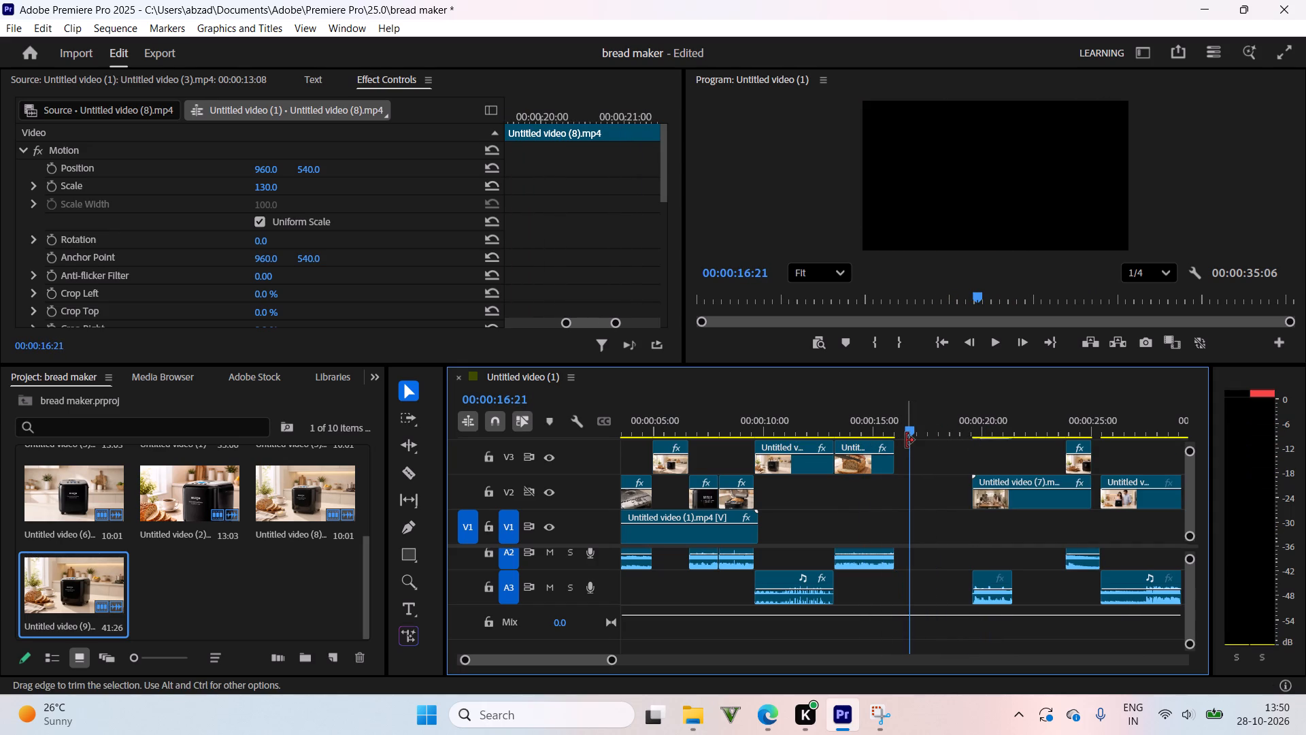
key(ctrl+z)
key(ctrl+z)
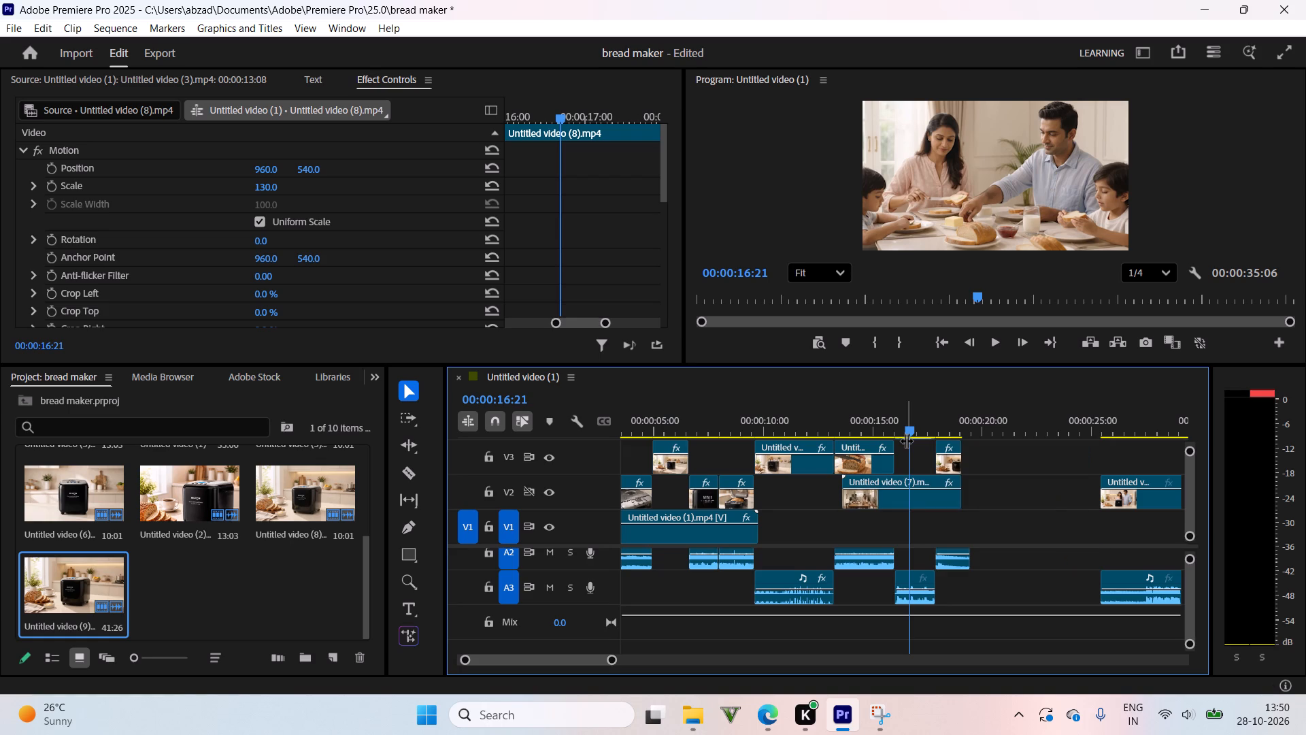
Delete Untitled video (7) from V2 together with the product clip on V3 at about 18 seconds and its A2 audio.
drag(909, 440, 877, 428)
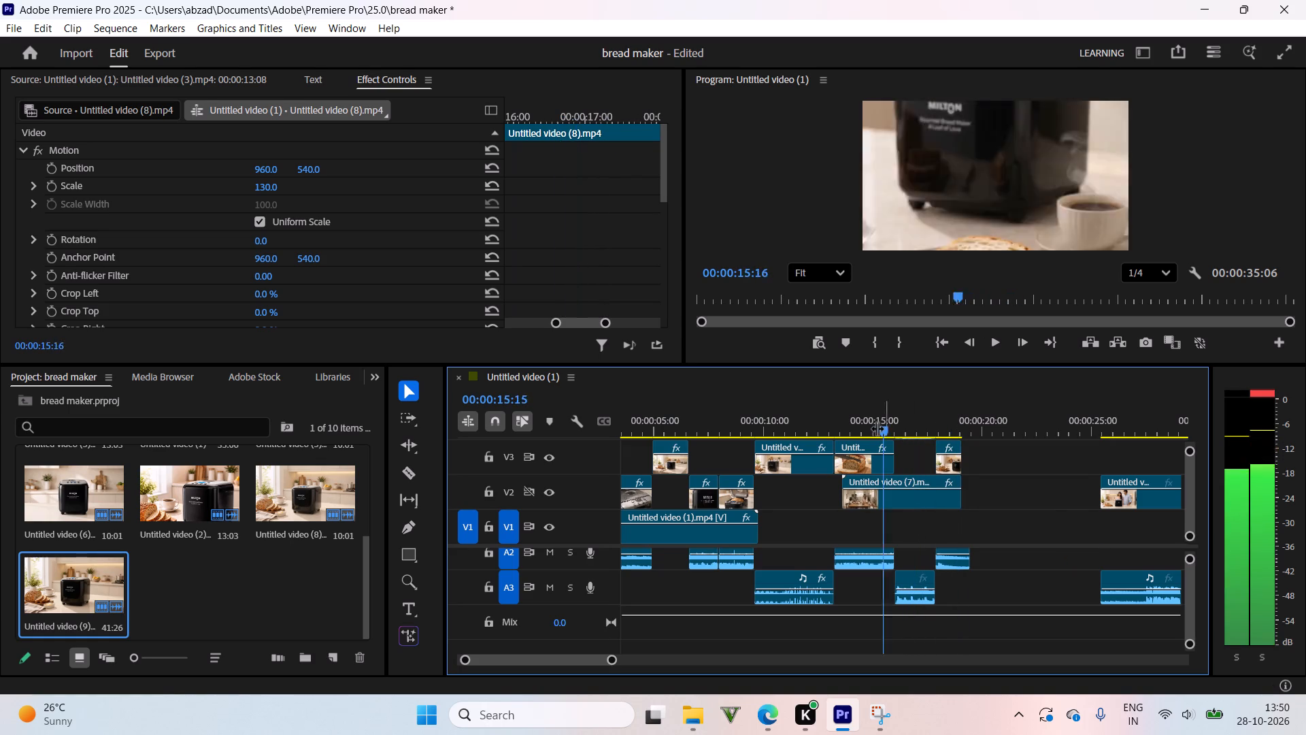
drag(877, 428, 940, 425)
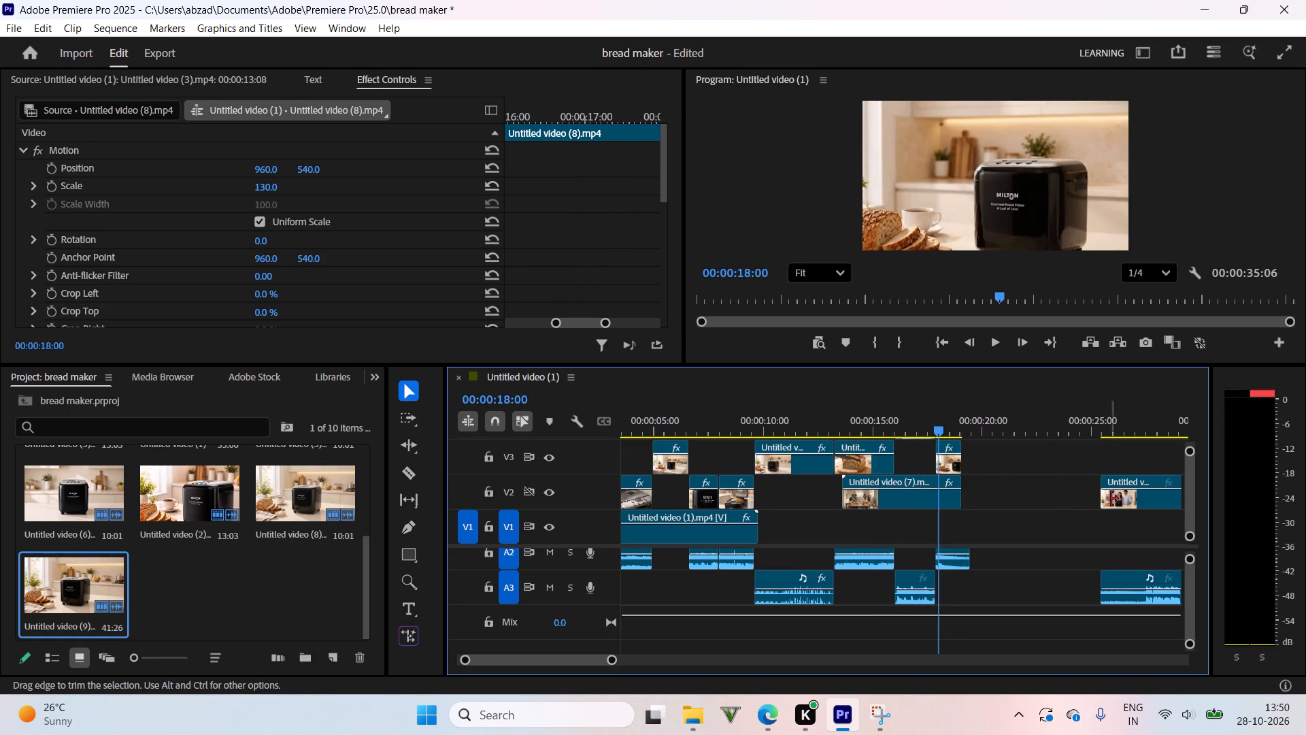
drag(1041, 448, 997, 498)
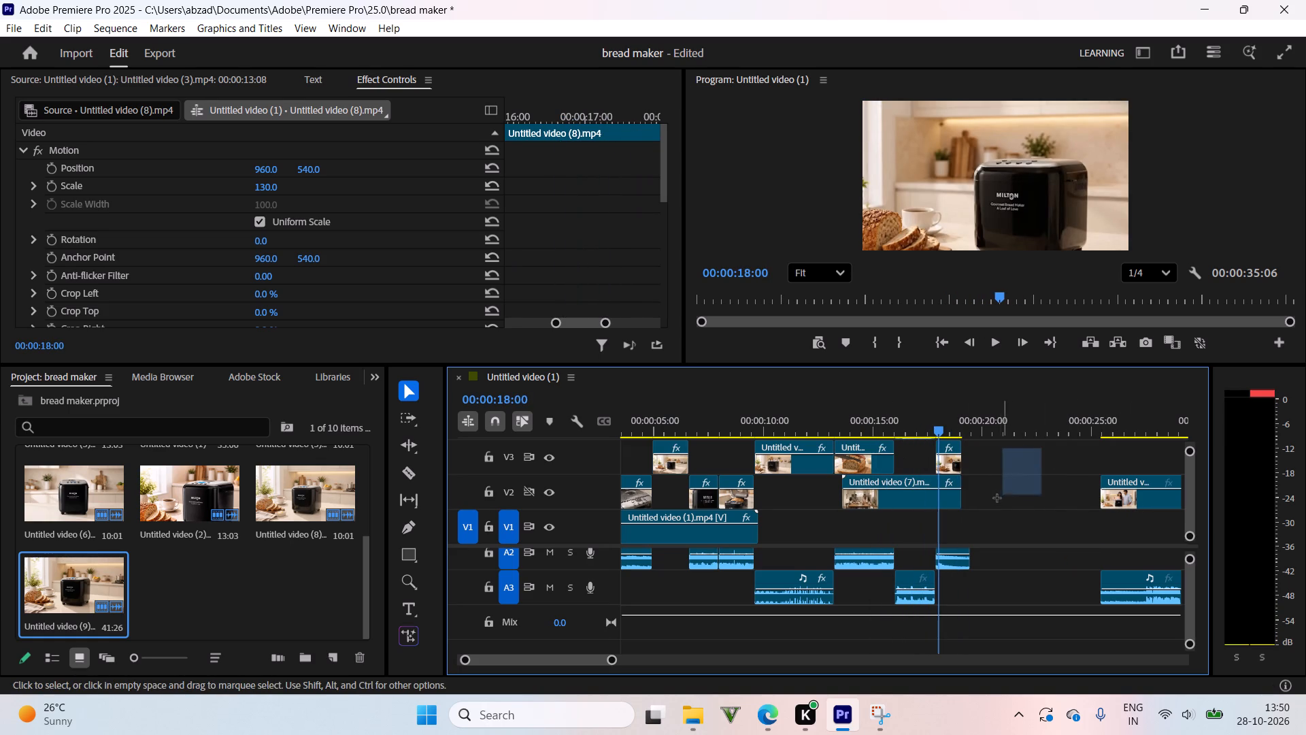
drag(997, 498, 927, 549)
drag(911, 493, 927, 493)
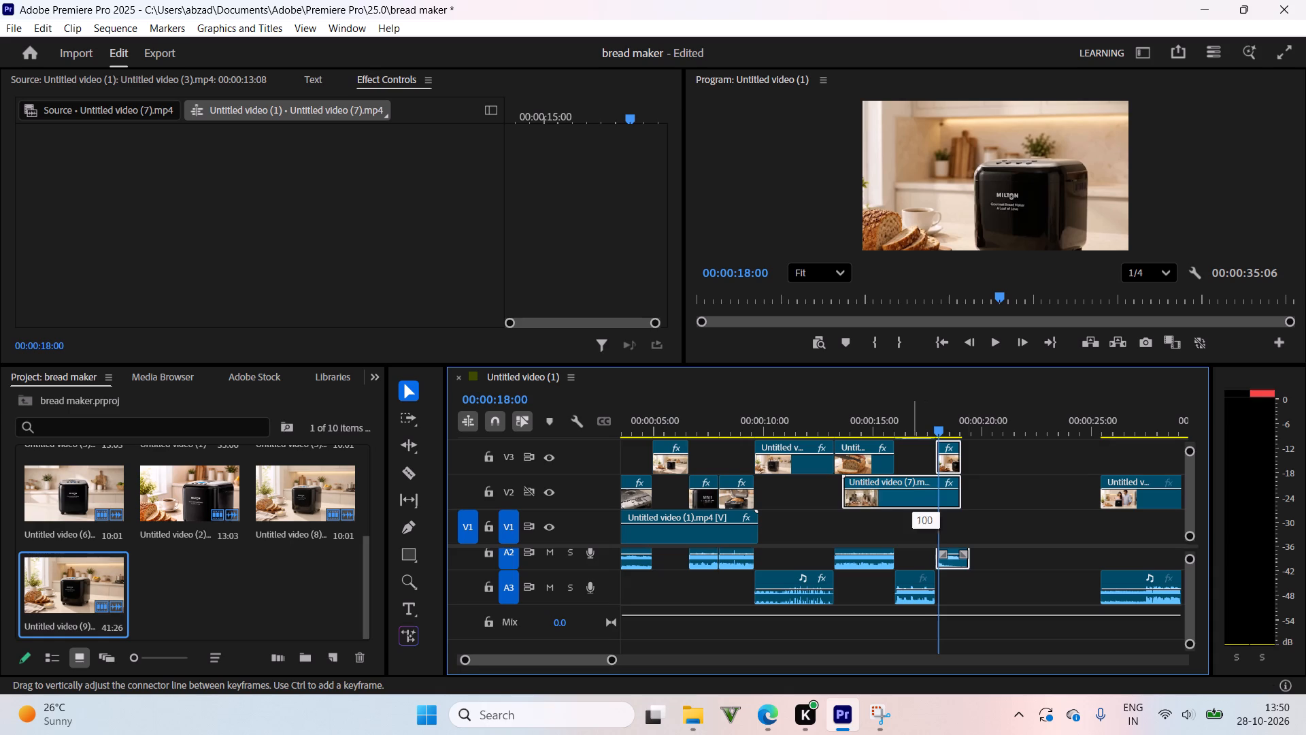
drag(927, 493, 1010, 496)
drag(870, 477, 956, 493)
drag(952, 428, 1056, 427)
key(BackSpace)
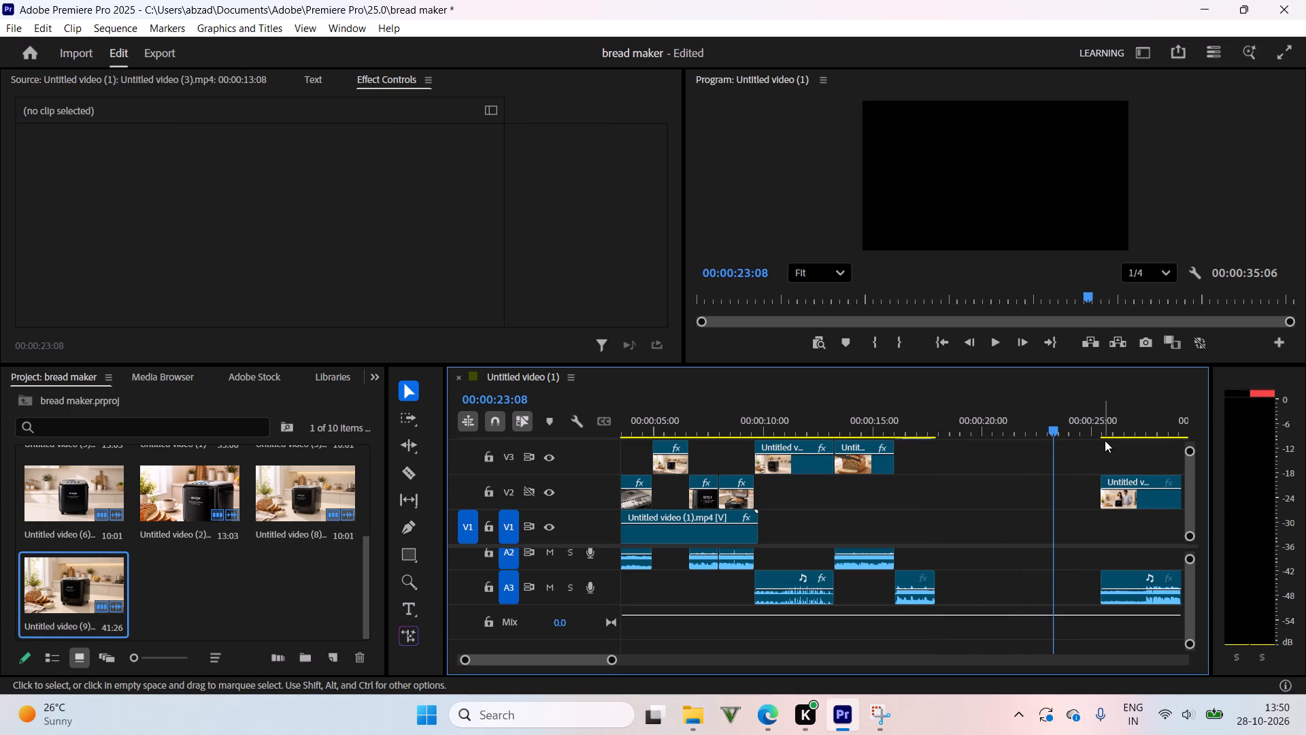
Move the couple clip Untitled video (9) on V2 to about 18 seconds, directly after the family breakfast clip, and check the cut.
click(1124, 497)
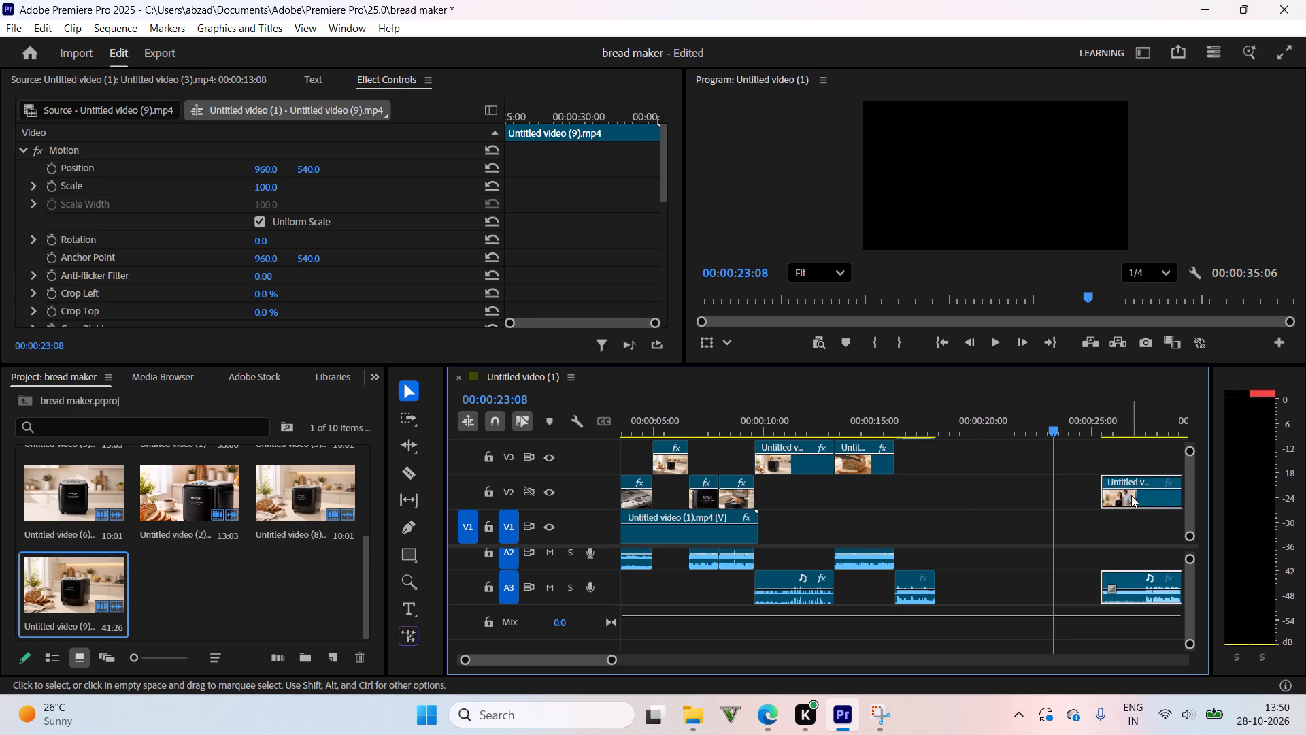
drag(1131, 495, 966, 491)
drag(882, 420, 889, 415)
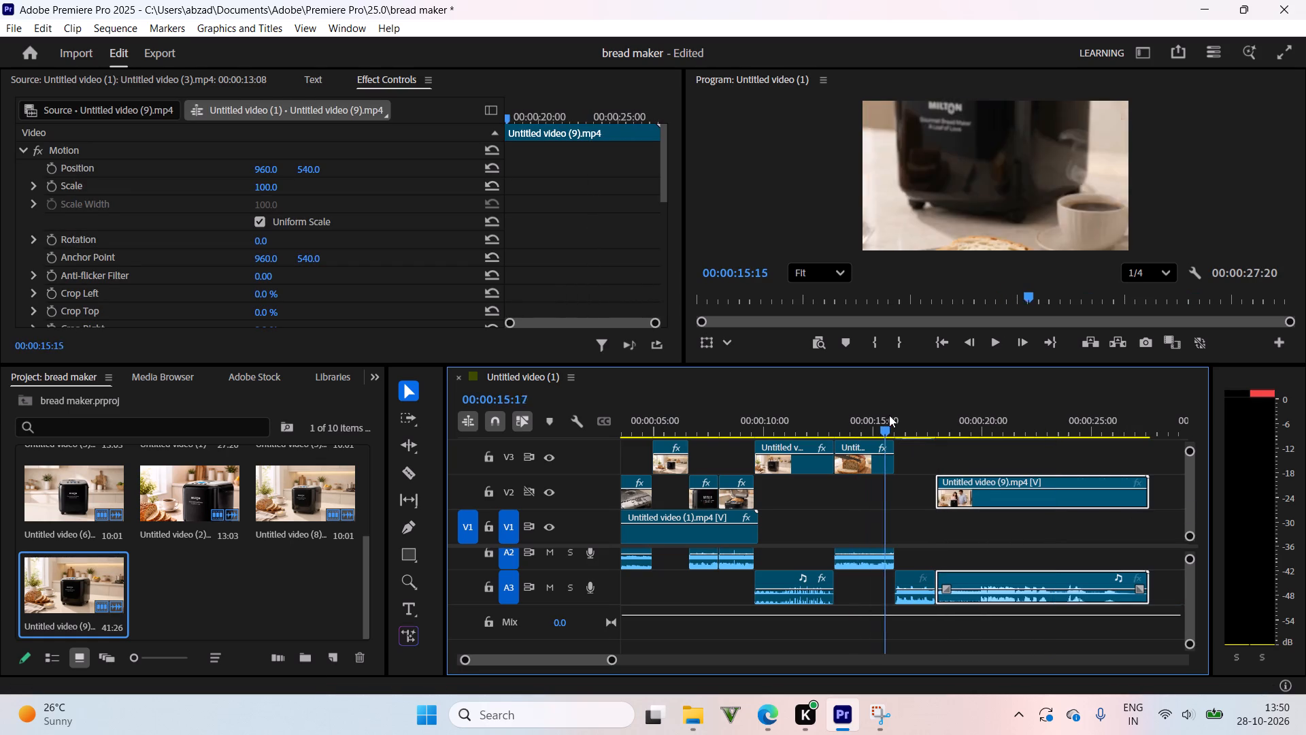
drag(889, 415, 948, 413)
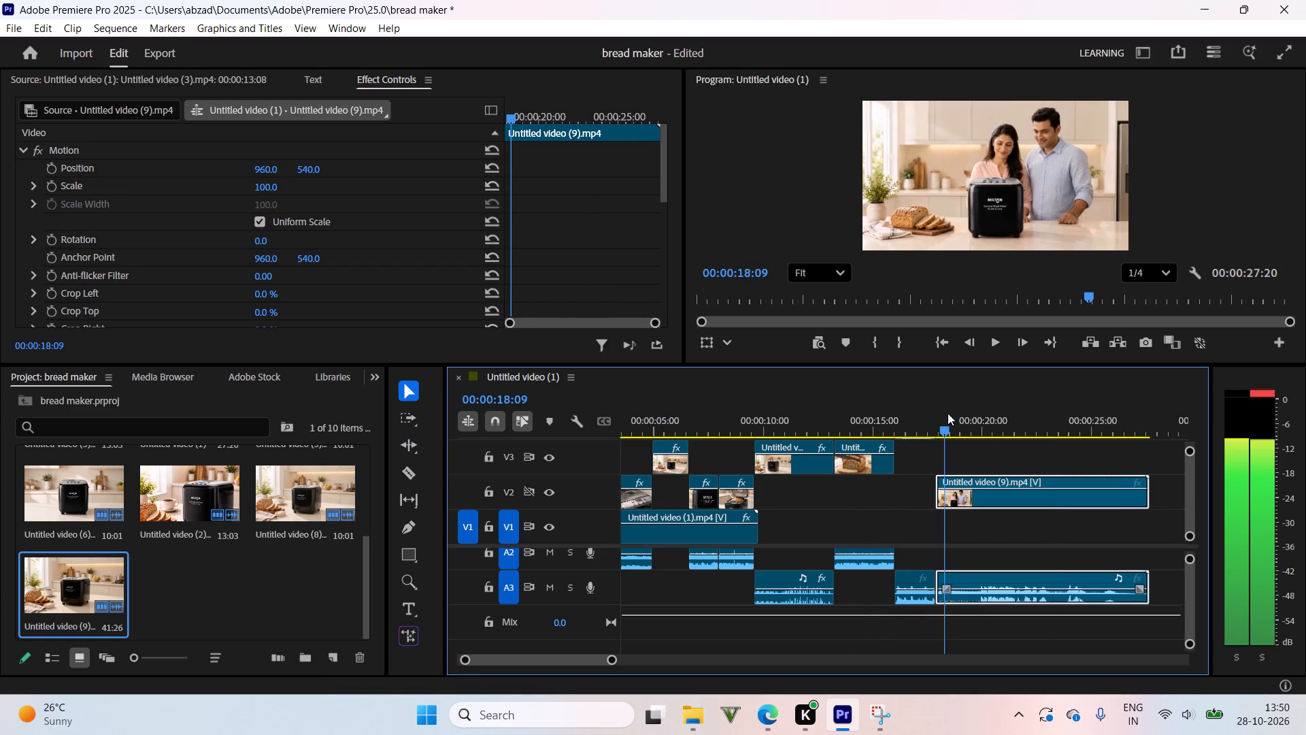
drag(948, 413, 958, 415)
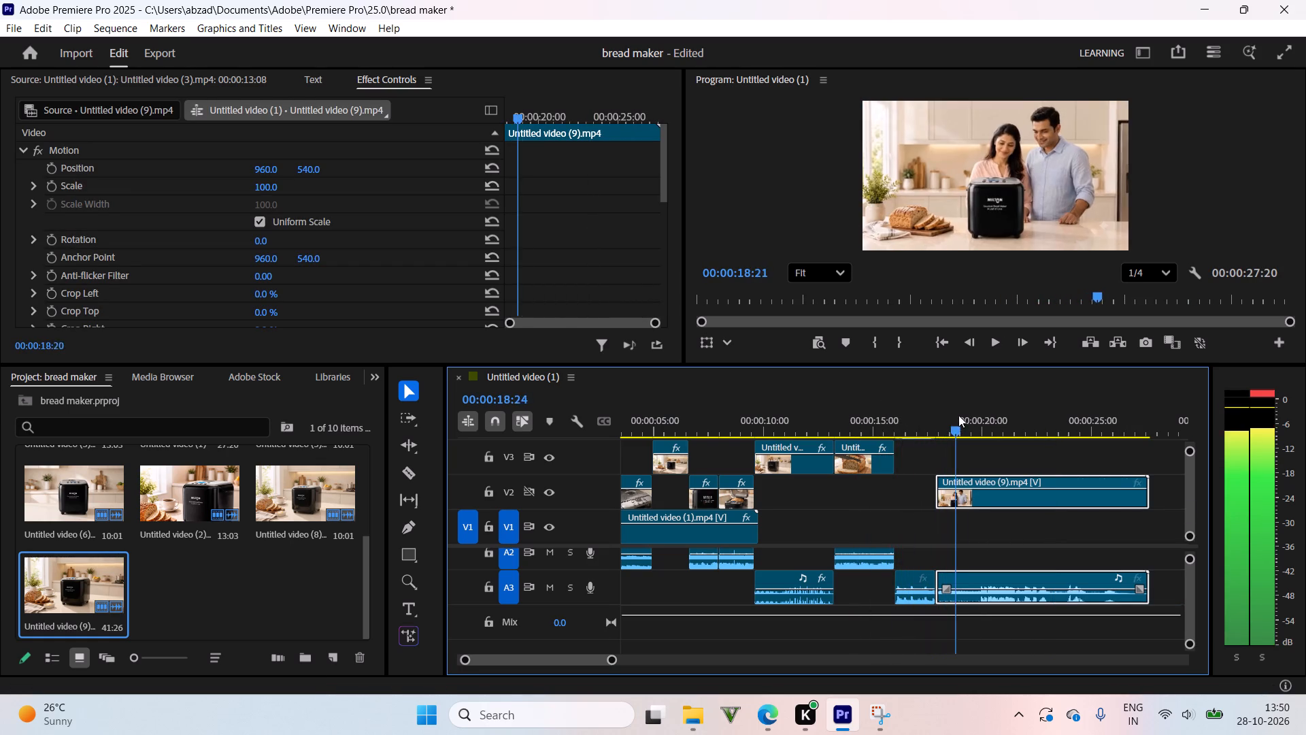
drag(958, 415, 1018, 428)
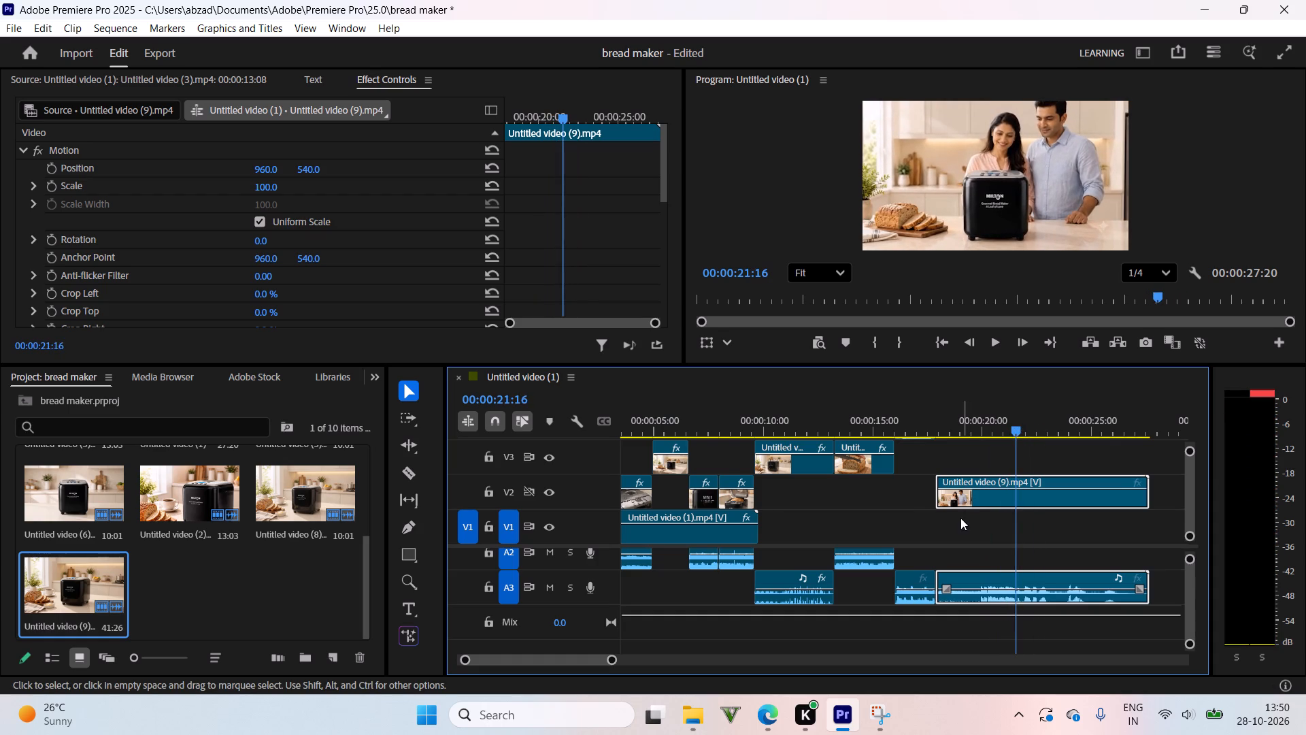
Scale the Untitled video (9) couple clip to 130 and set its position to 970, 454.
drag(263, 189, 287, 189)
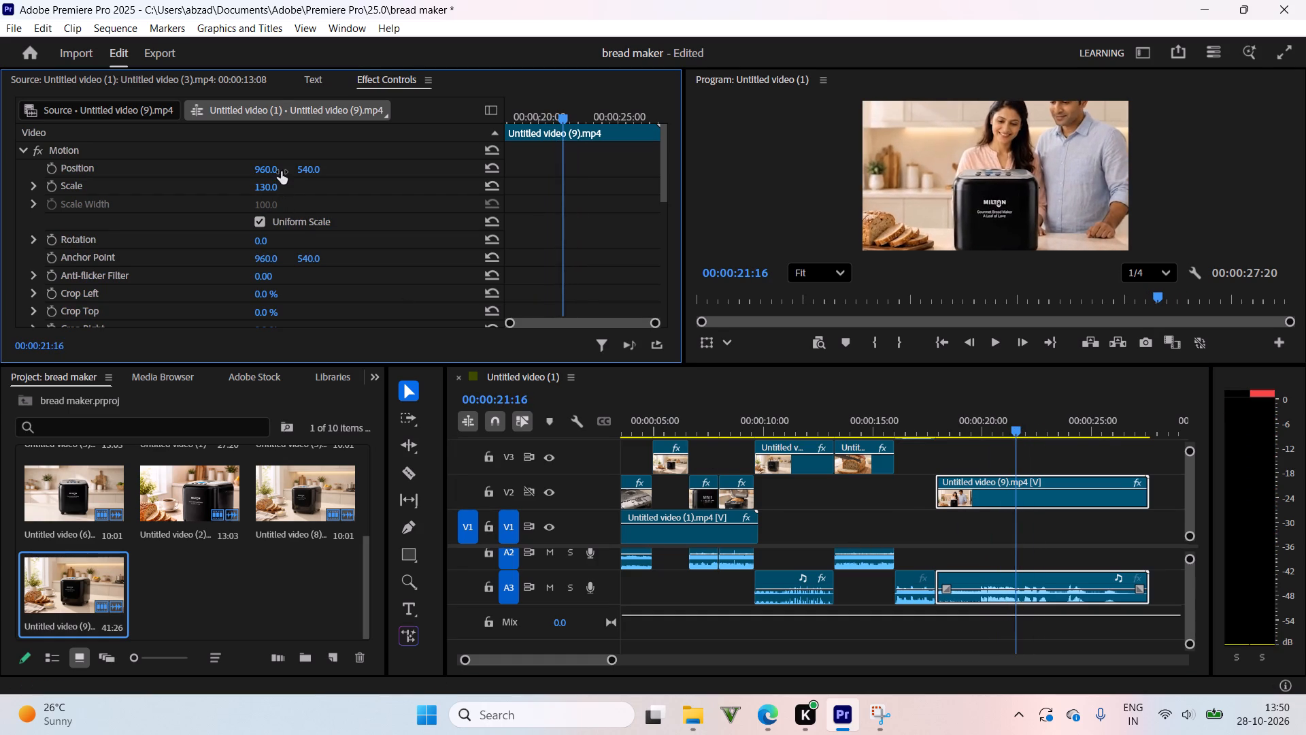
drag(271, 169, 265, 159)
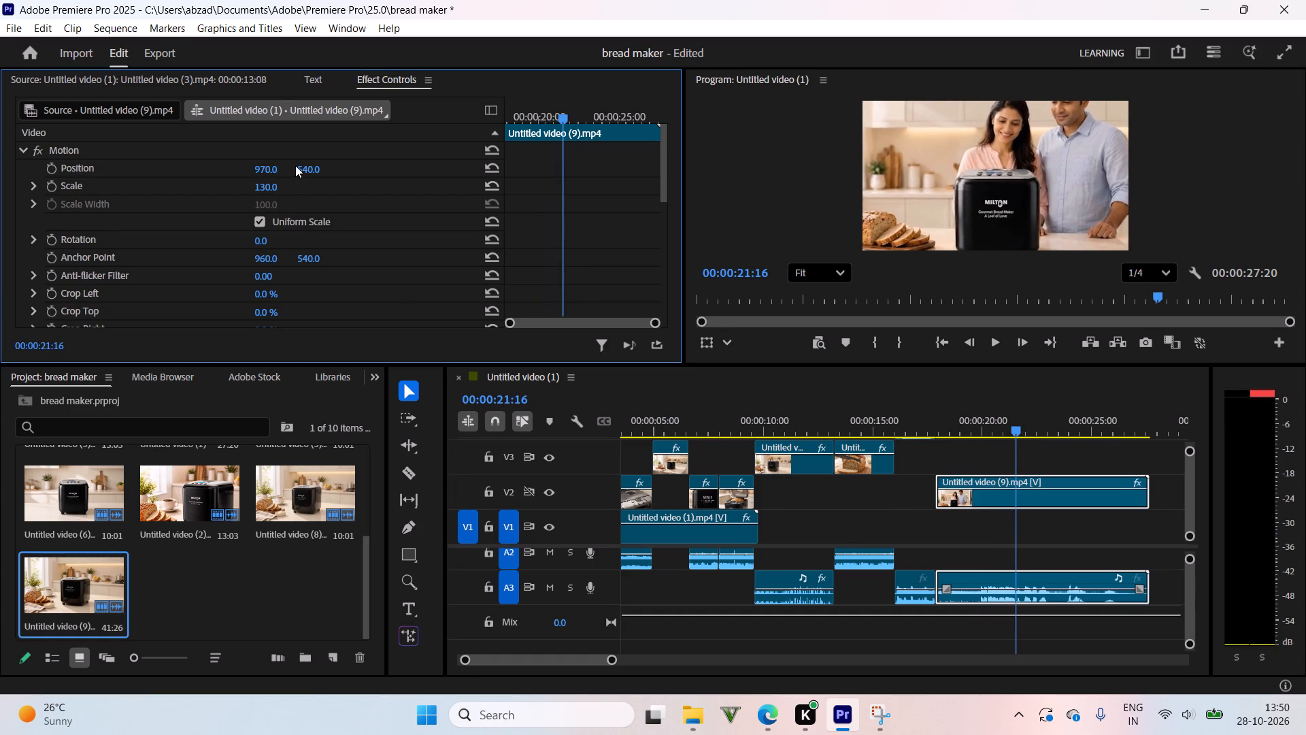
drag(301, 165, 308, 242)
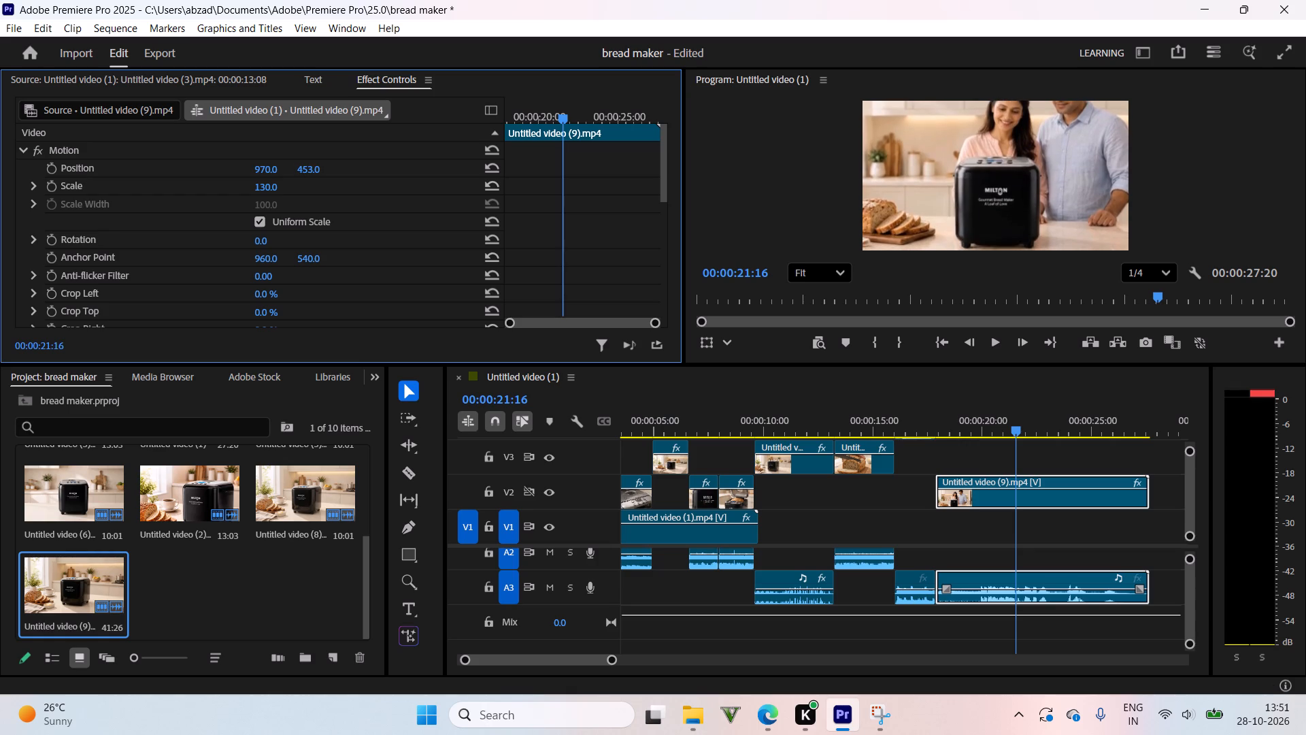
drag(308, 242, 309, 242)
Check the couple clip through to its MILTON end logo and set the clip's position to 958, 511.
drag(977, 430, 944, 421)
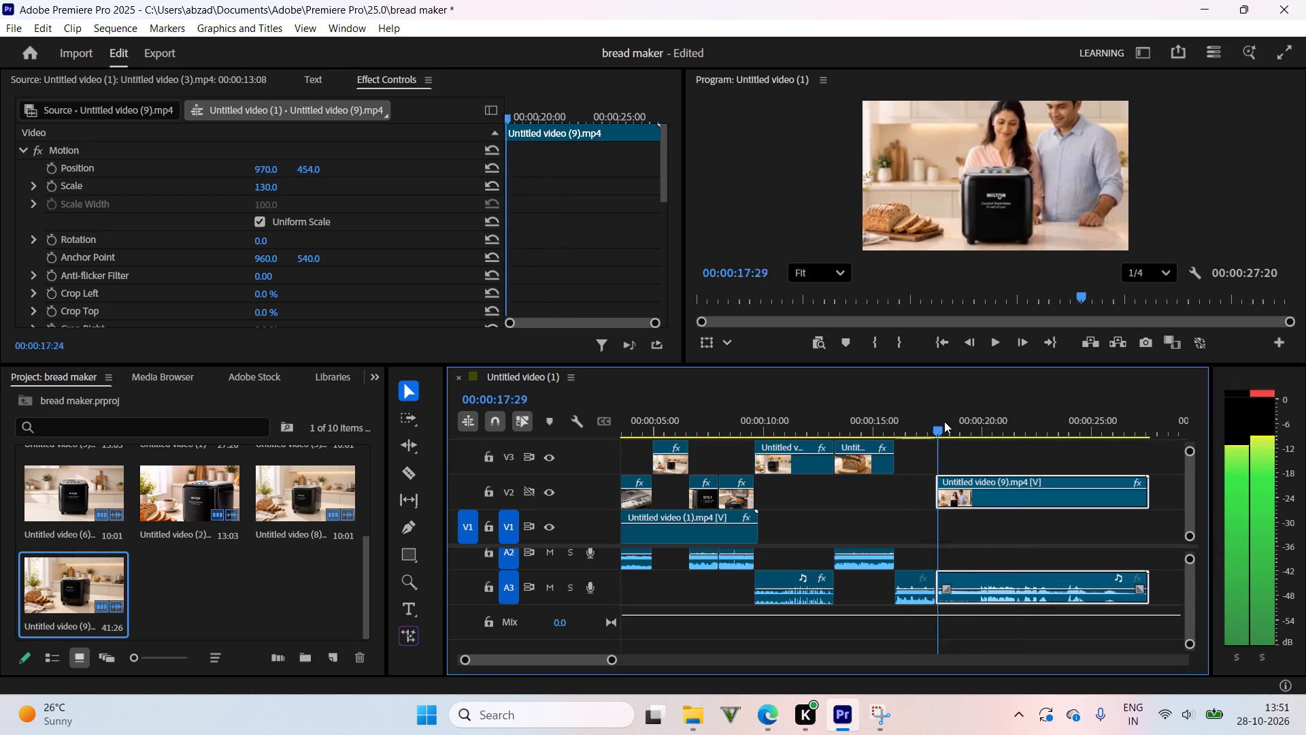
drag(944, 421, 1106, 423)
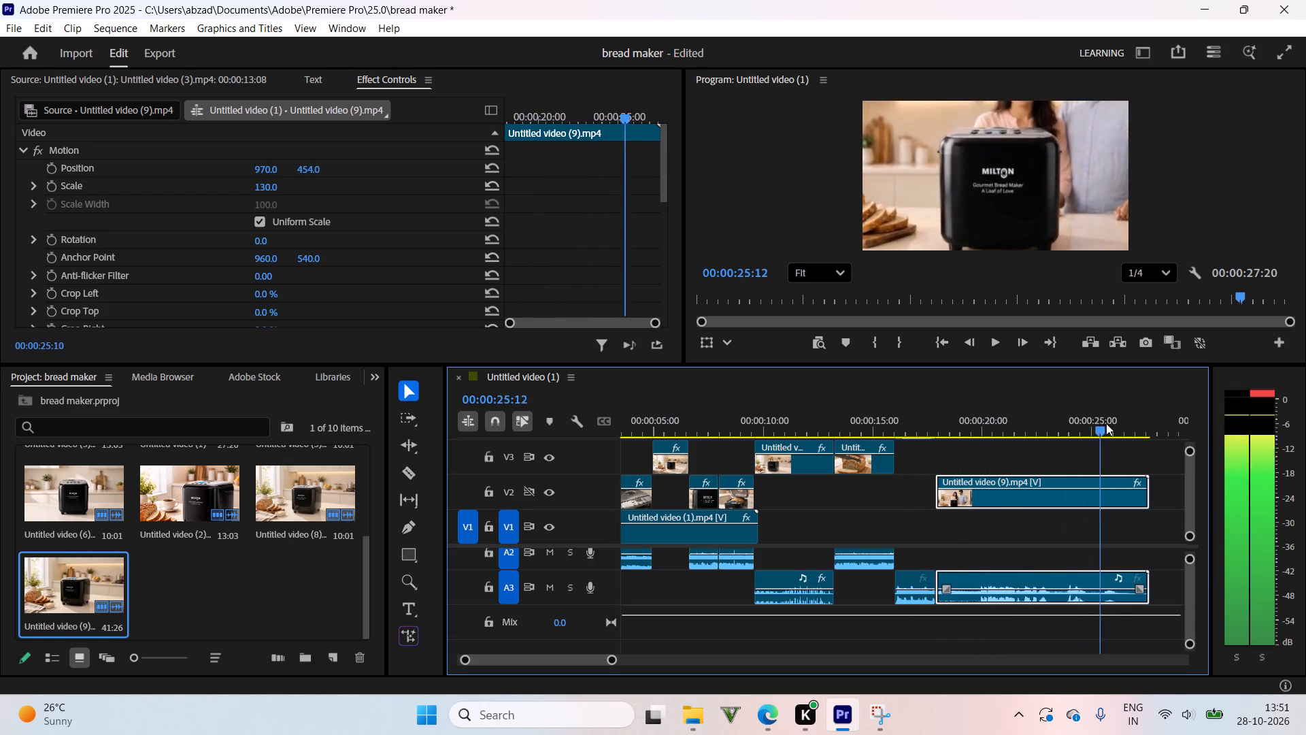
drag(1106, 423, 1134, 427)
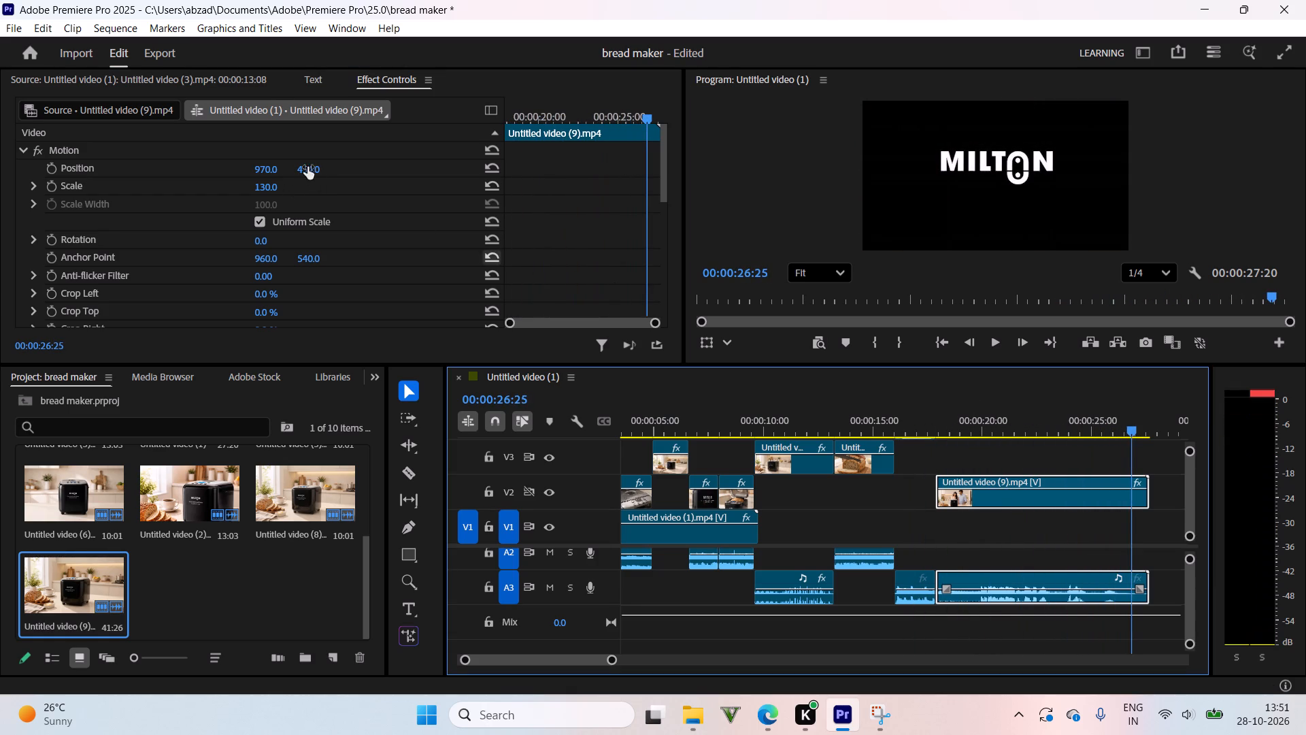
drag(307, 167, 310, 122)
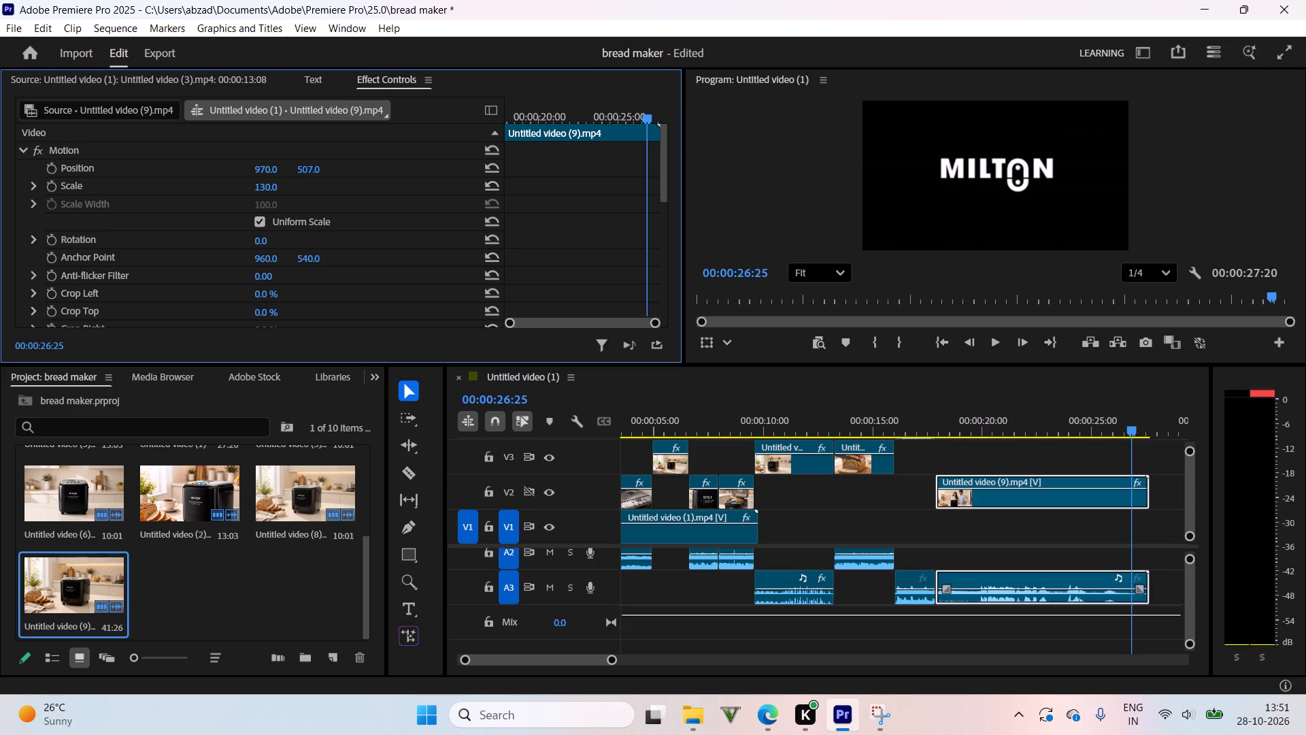
drag(310, 122, 310, 119)
drag(276, 167, 266, 167)
Play and review the rescaled couple clip and its cut from the family breakfast shot, between about 17 and 23 seconds.
drag(992, 430, 960, 427)
click(958, 427)
drag(958, 419, 926, 423)
key(space)
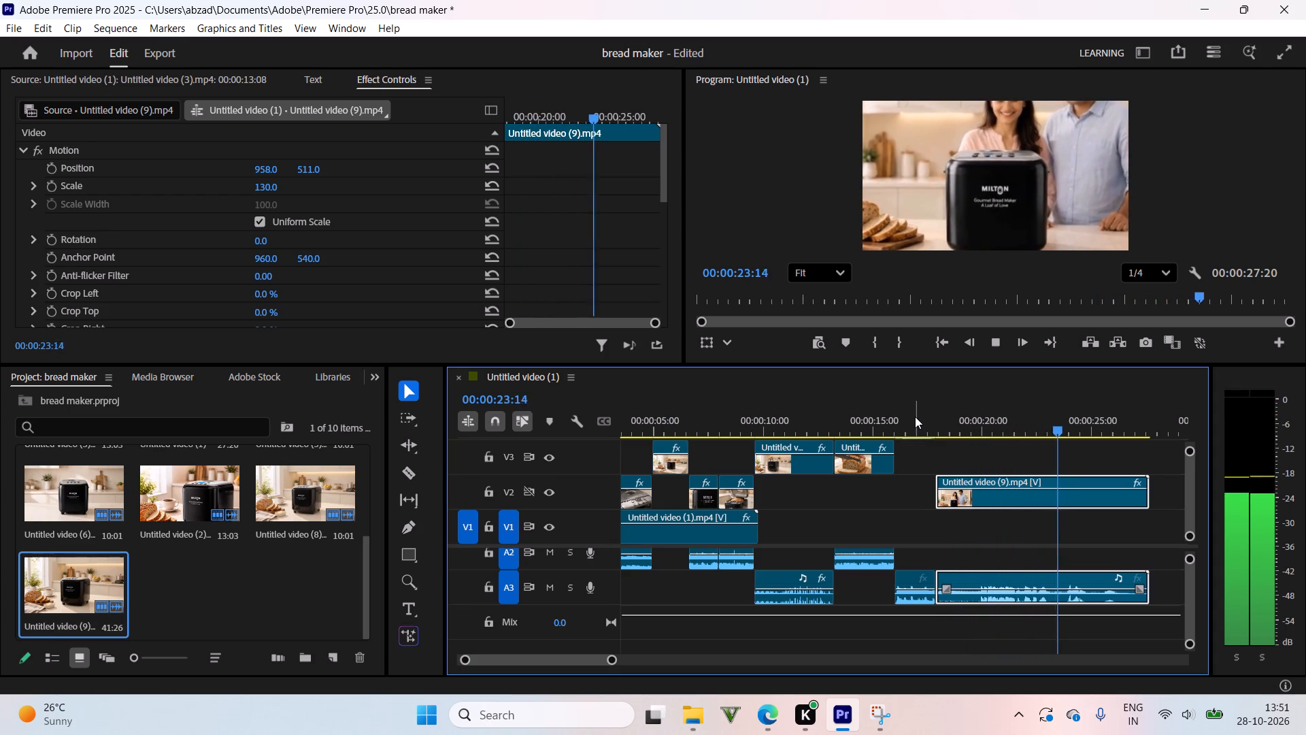
drag(995, 417, 985, 426)
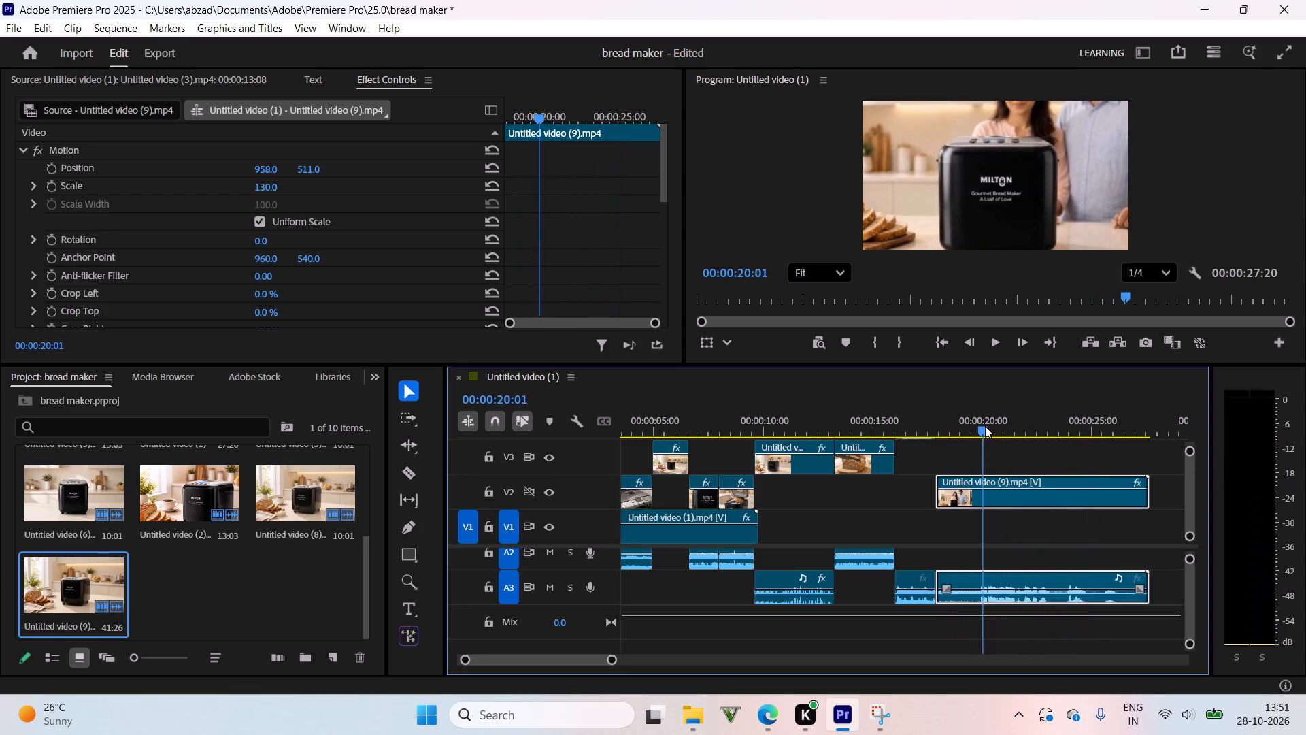
drag(985, 426, 980, 428)
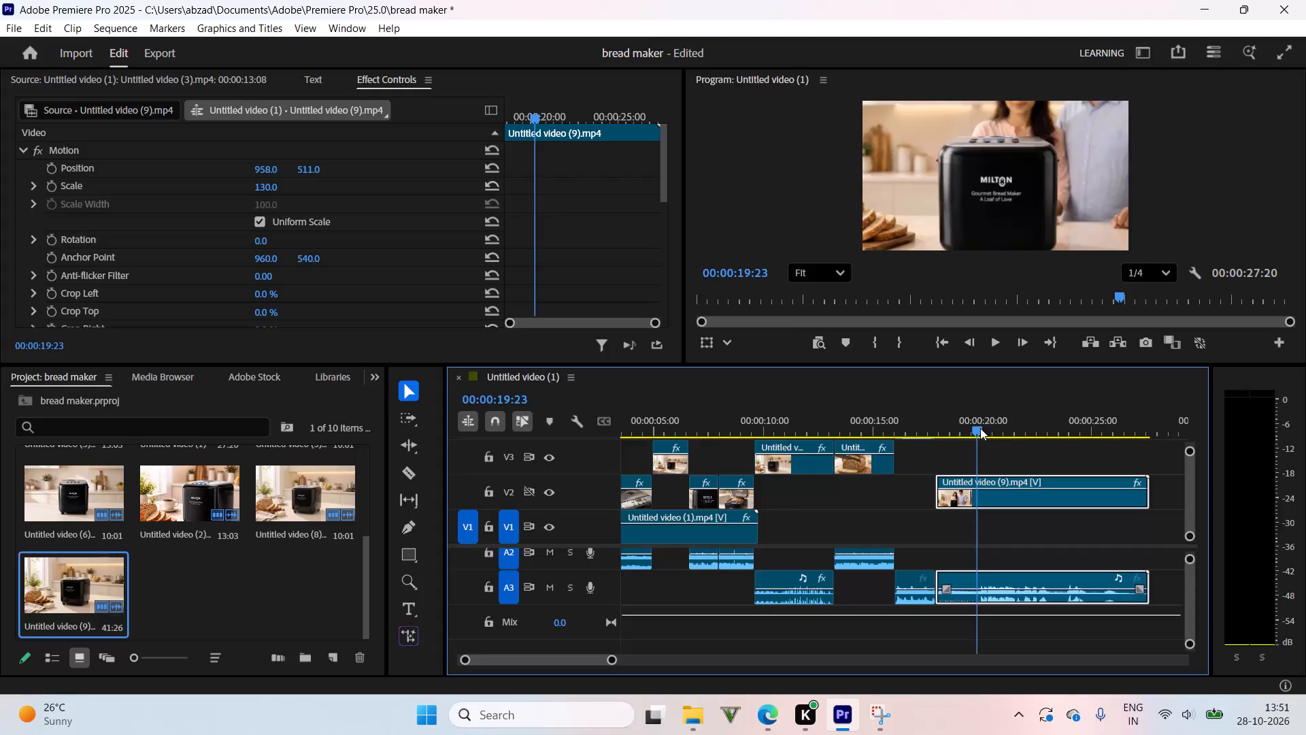
drag(980, 428, 956, 457)
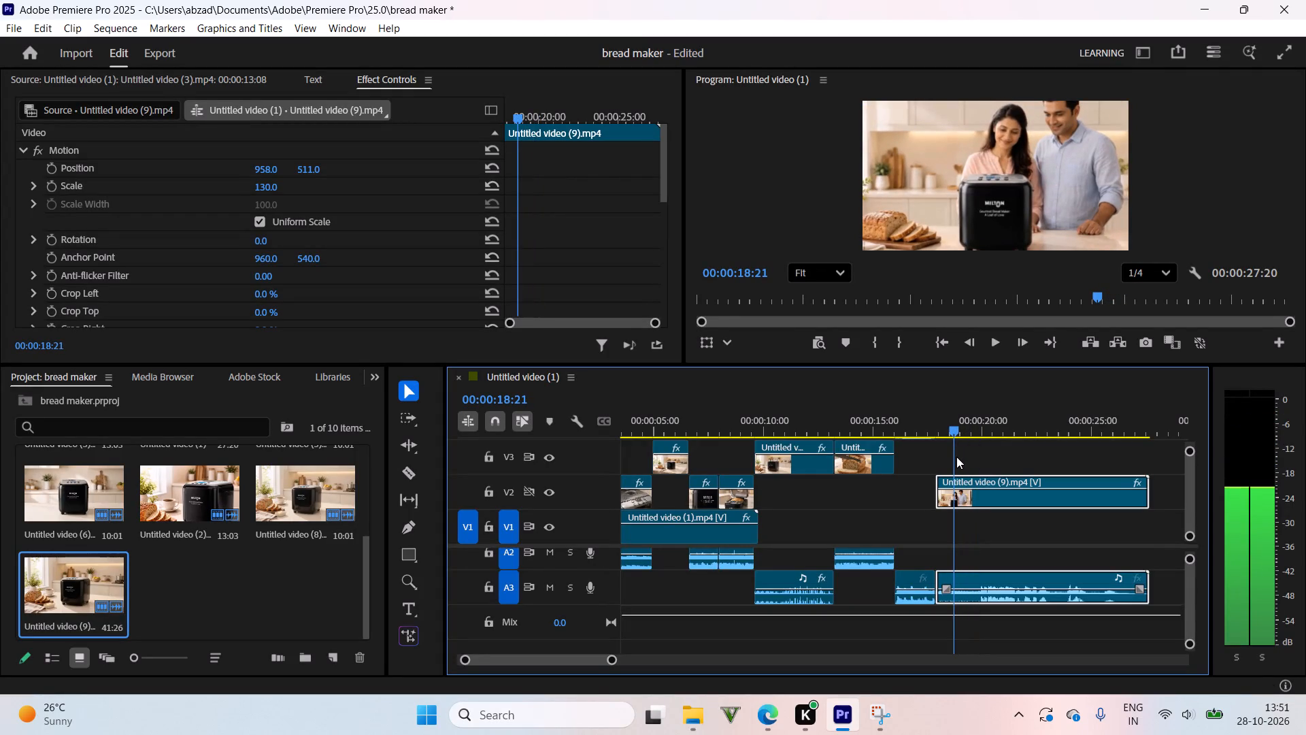
drag(956, 457, 911, 459)
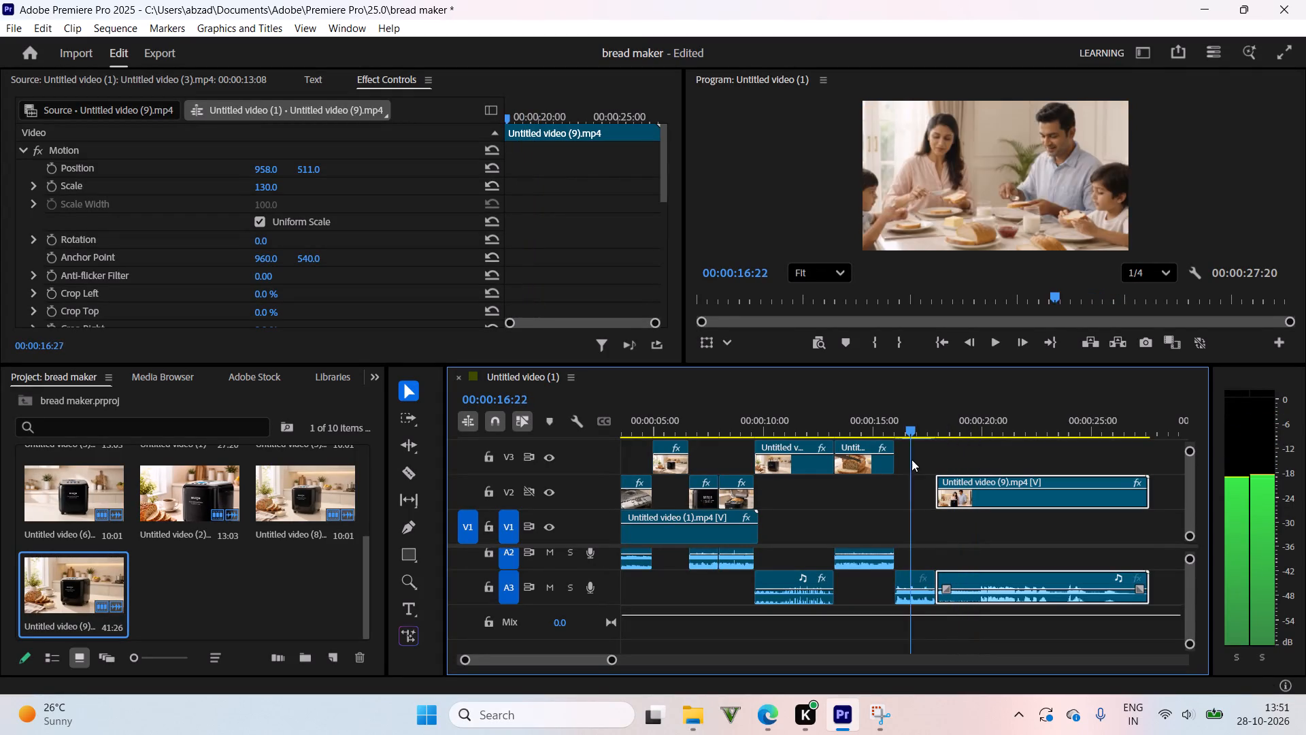
Review the sequence from about 11 seconds through the bread-slicing, family breakfast and couple clips to the MILTON end logo.
drag(911, 459, 876, 470)
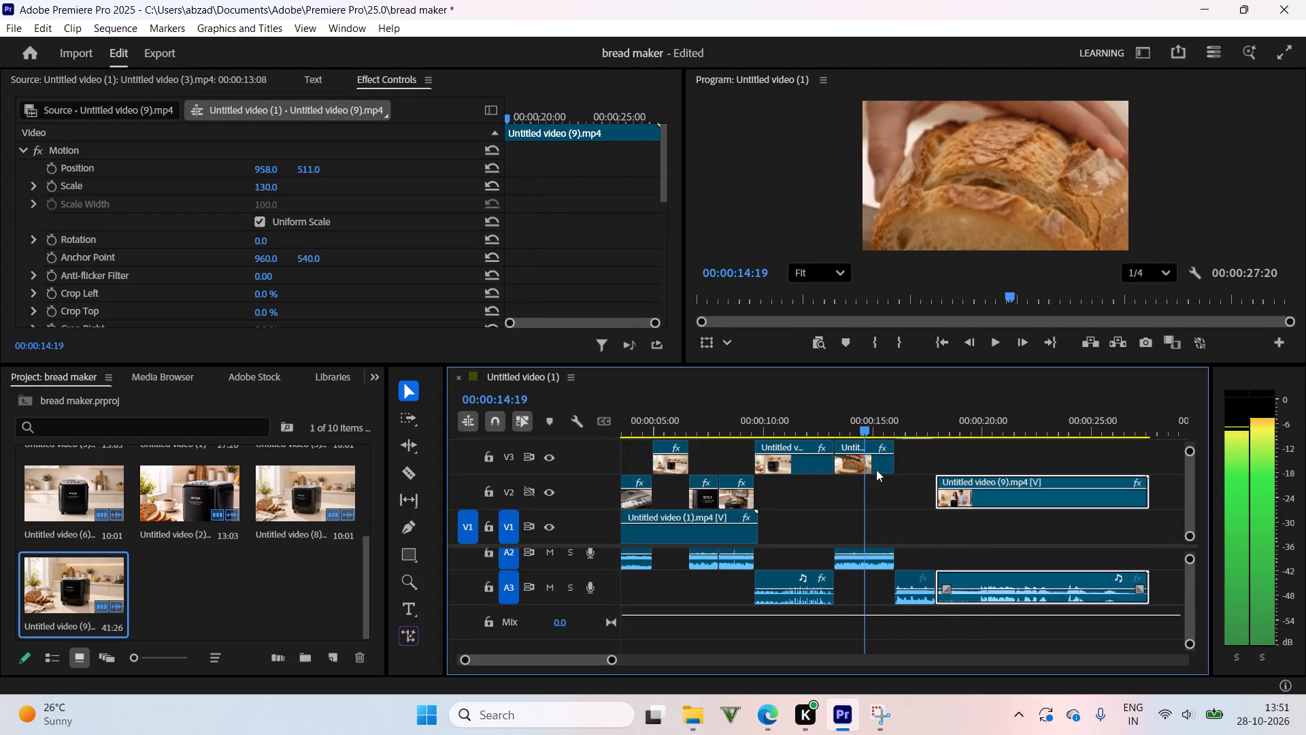
drag(876, 470, 798, 536)
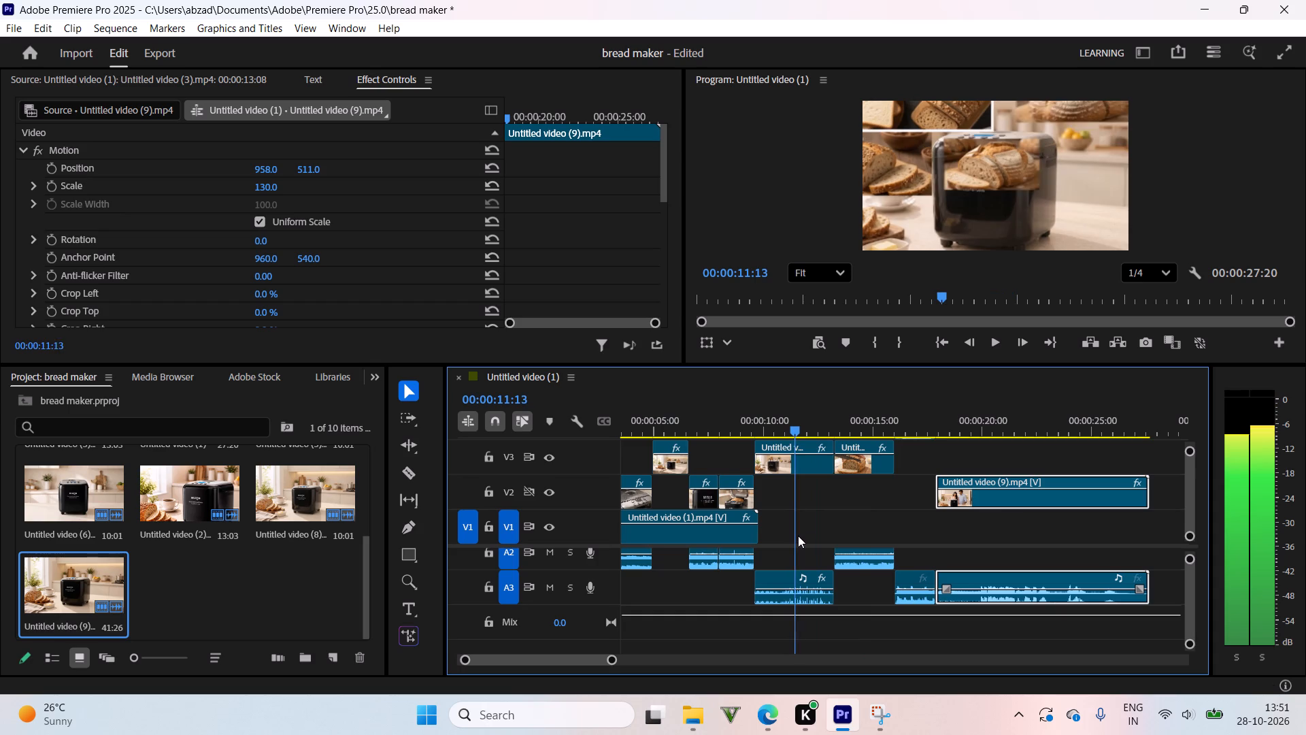
drag(798, 536, 857, 516)
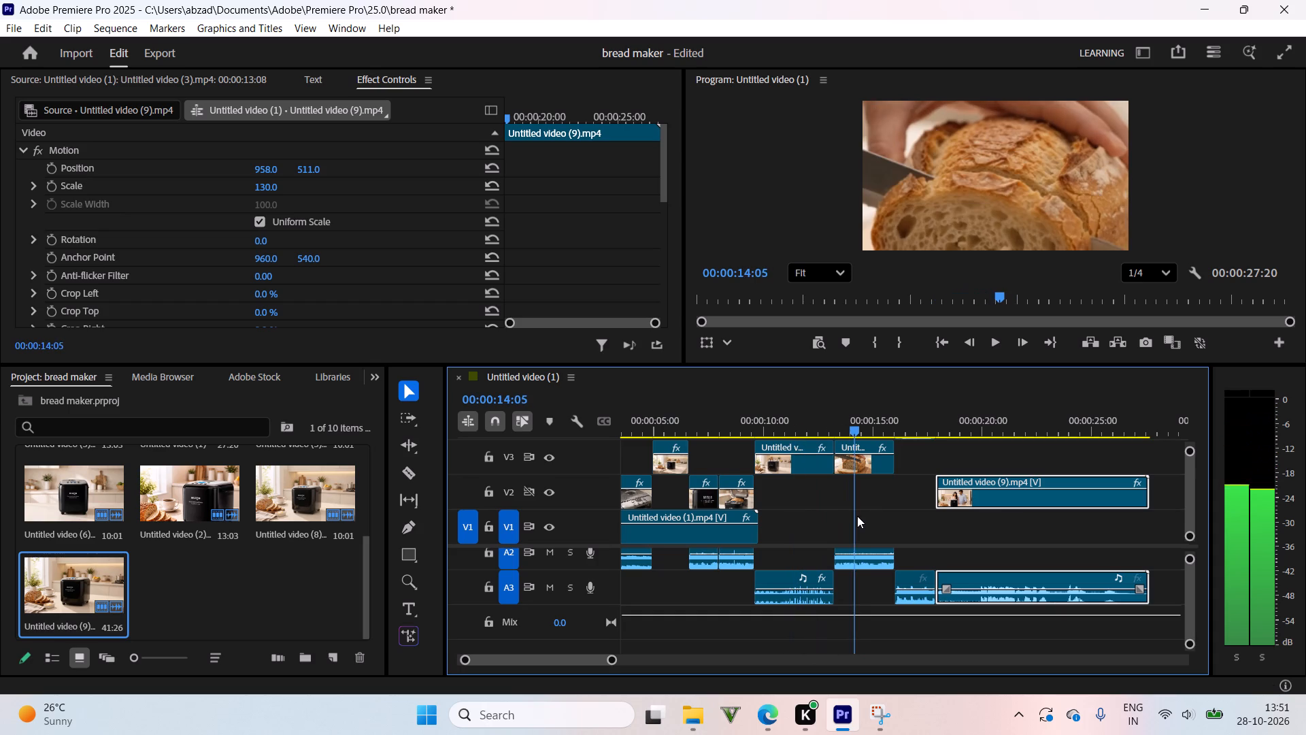
drag(857, 516, 865, 605)
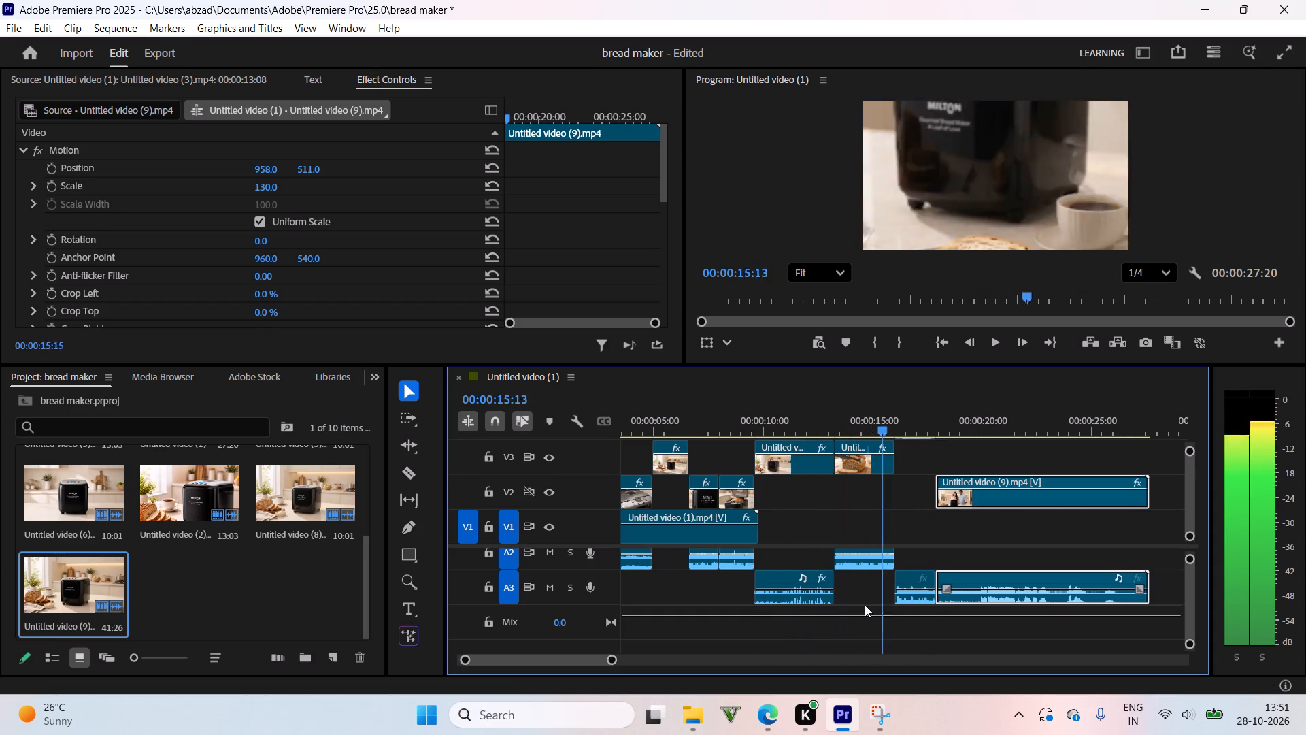
drag(865, 605, 912, 600)
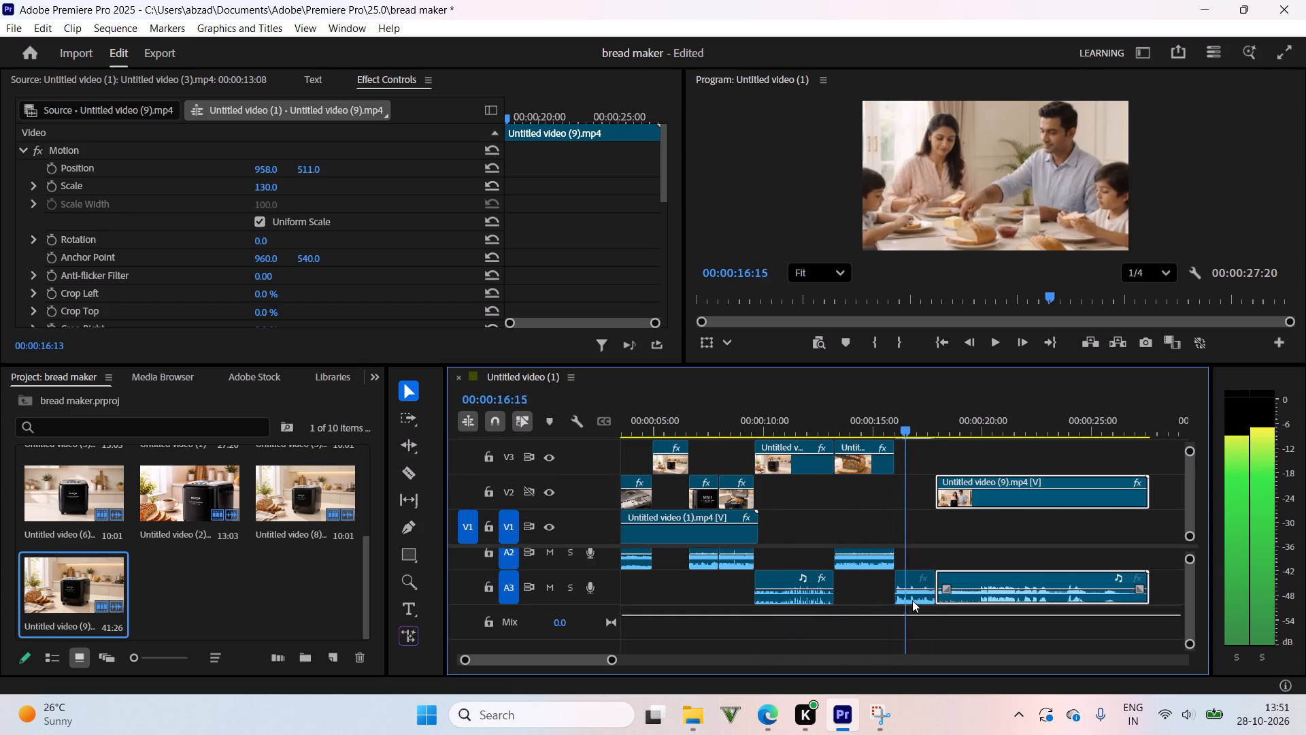
drag(912, 600, 952, 602)
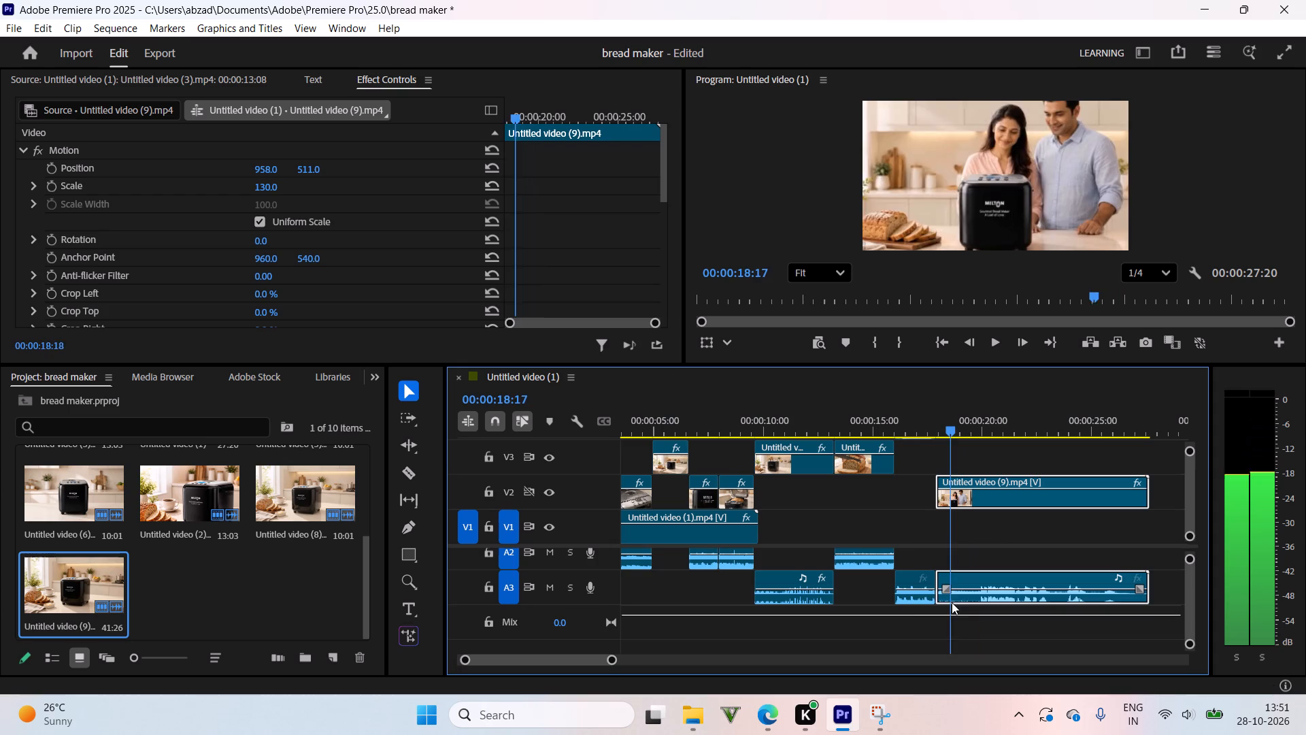
drag(952, 602, 1035, 600)
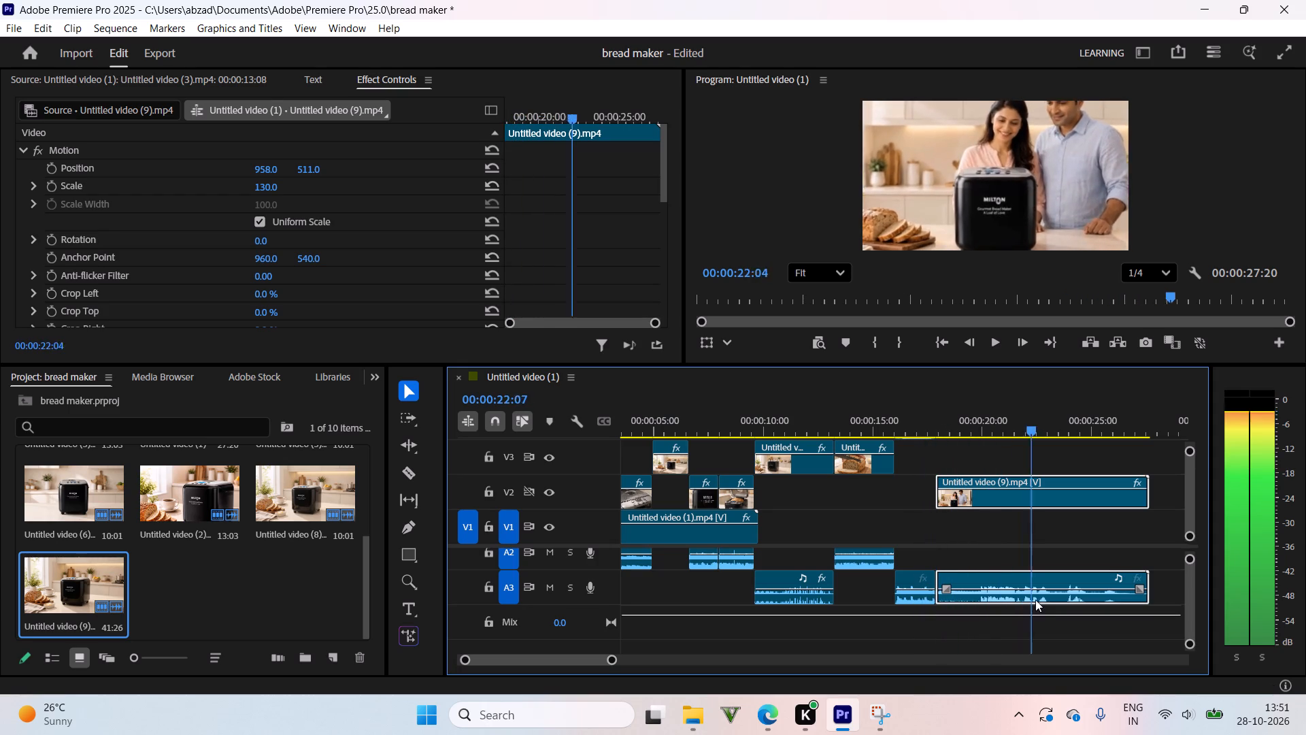
drag(1035, 600, 964, 600)
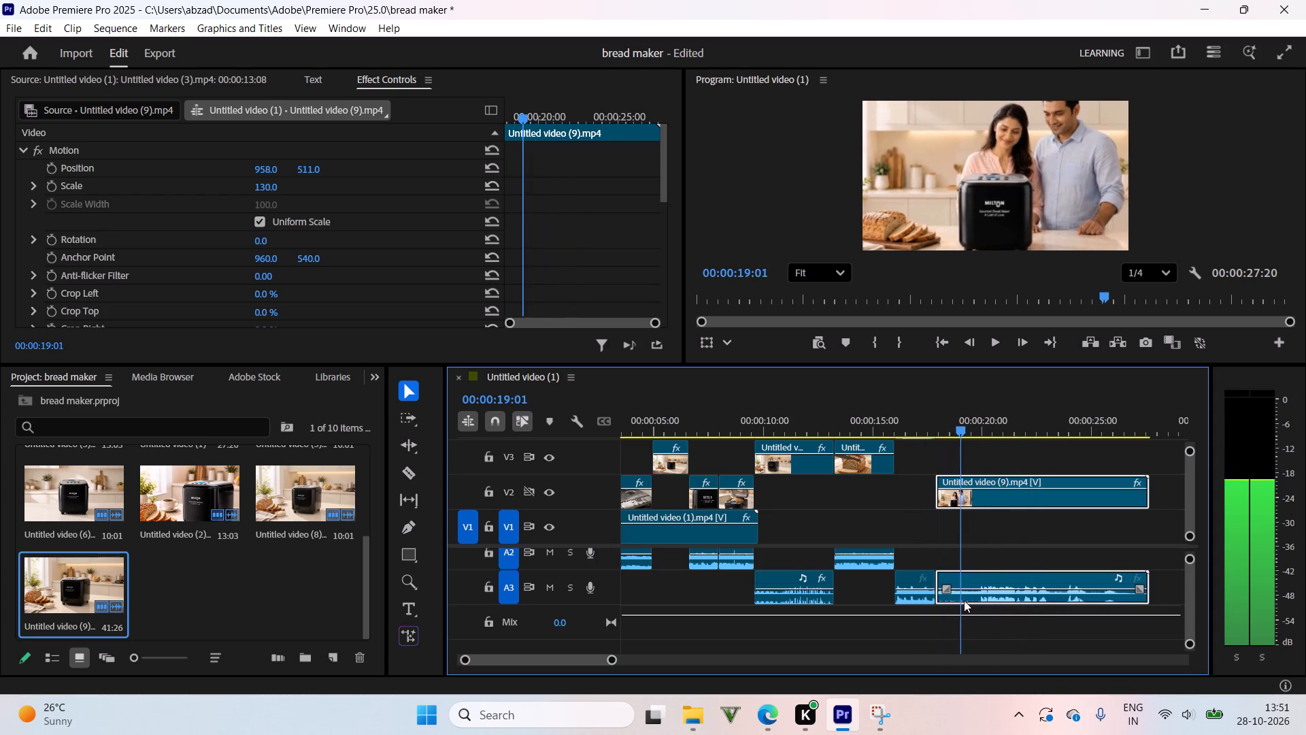
drag(964, 600, 1130, 598)
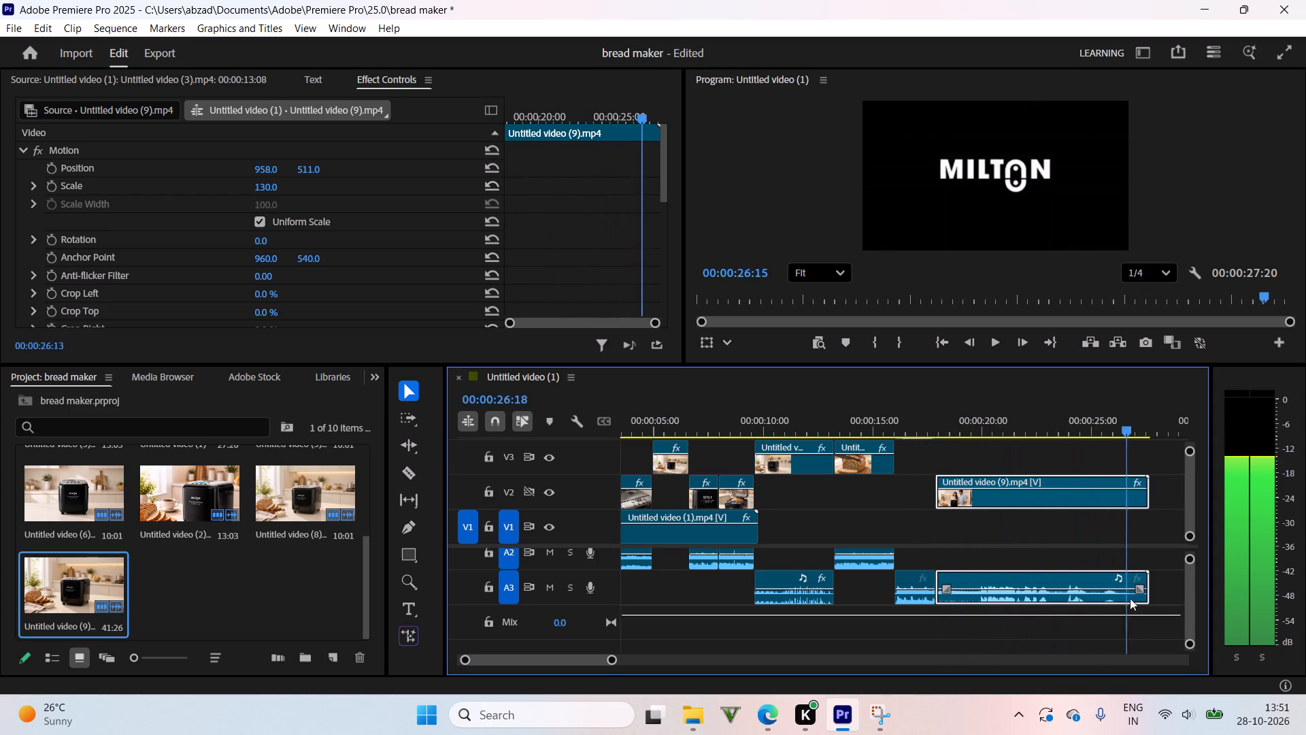
drag(1130, 598, 959, 615)
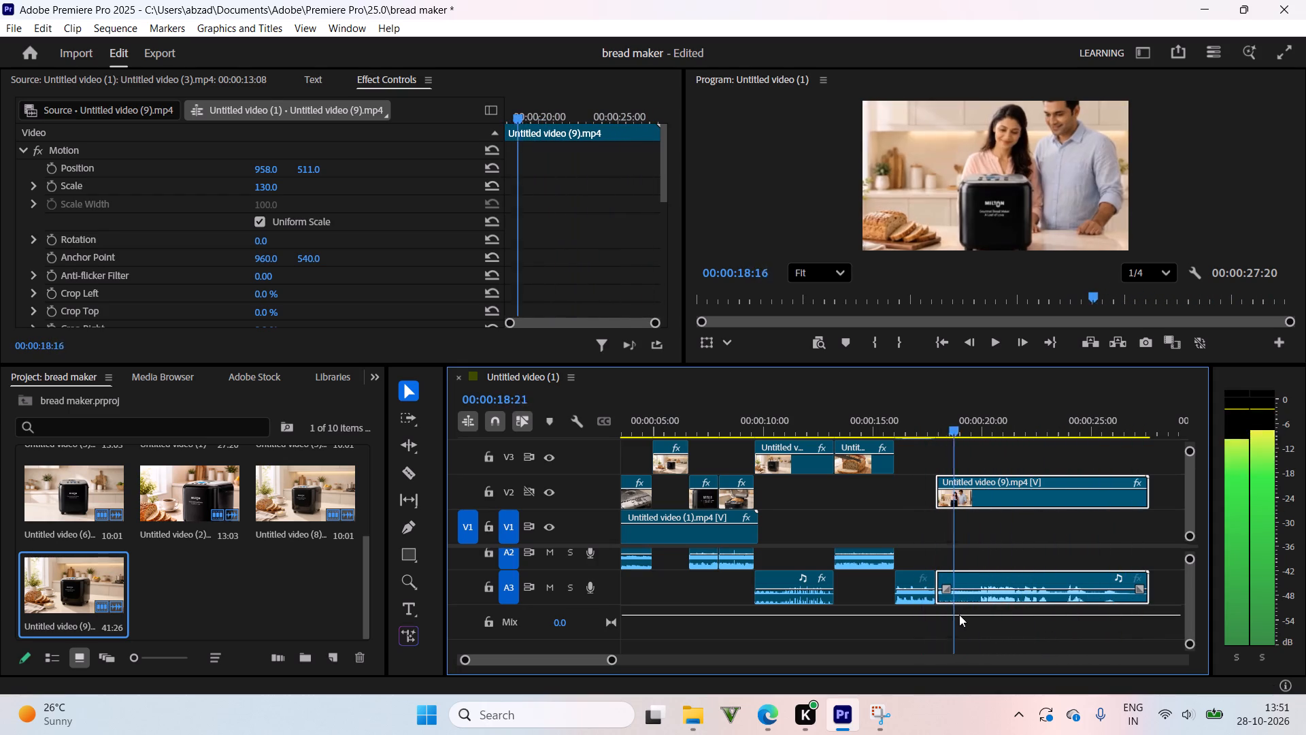
drag(959, 615, 986, 612)
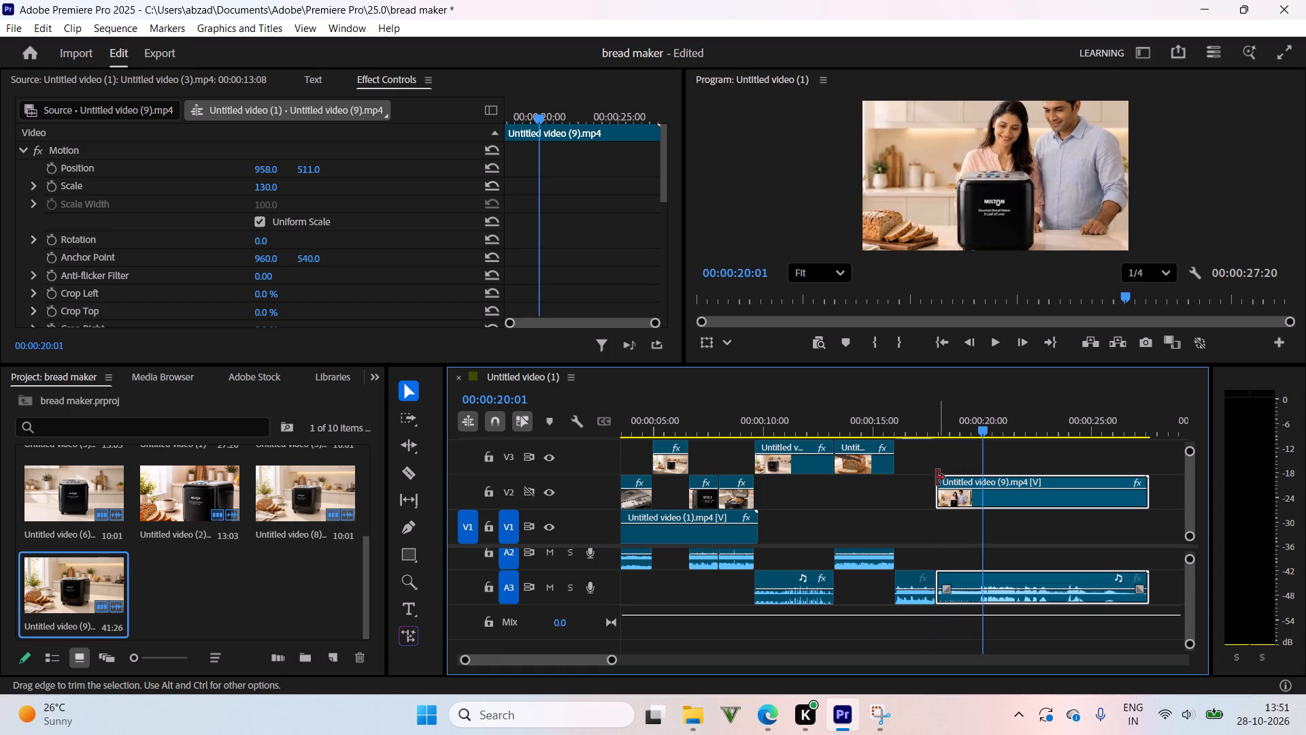
Trim the start of the couple clip to 20:01, move it back to directly after the family breakfast clip, and play it through.
drag(937, 477, 982, 484)
drag(1026, 478, 984, 478)
drag(942, 437, 934, 434)
click(934, 429)
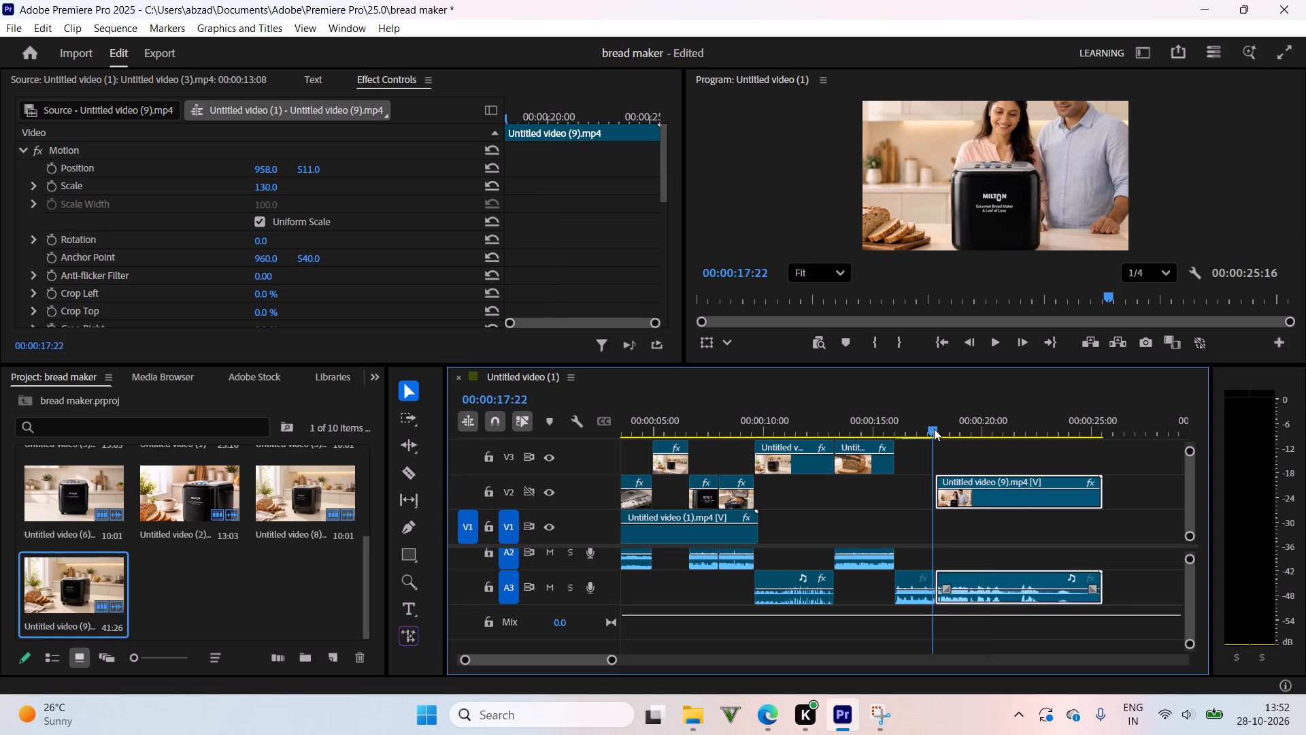
key(space)
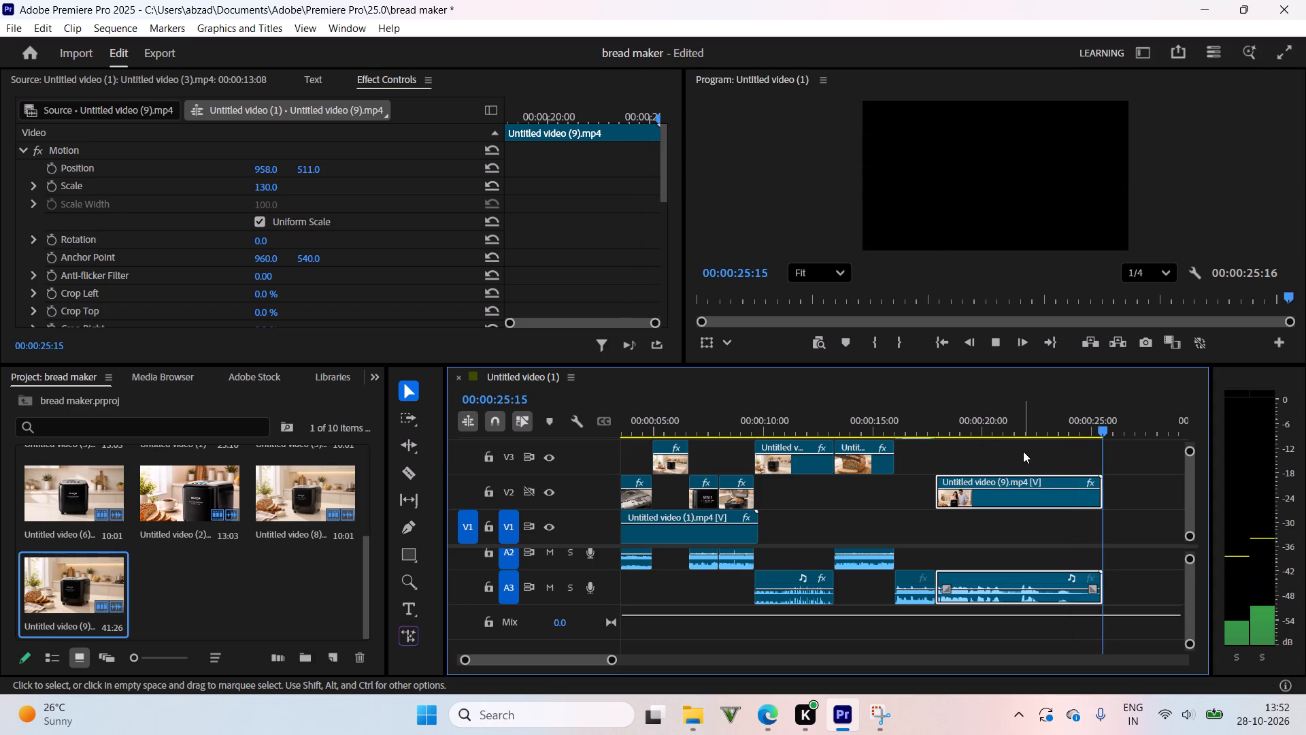
Set the couple clip's position to 942, 528, using its MILTON end logo as the reference frame.
click(1086, 429)
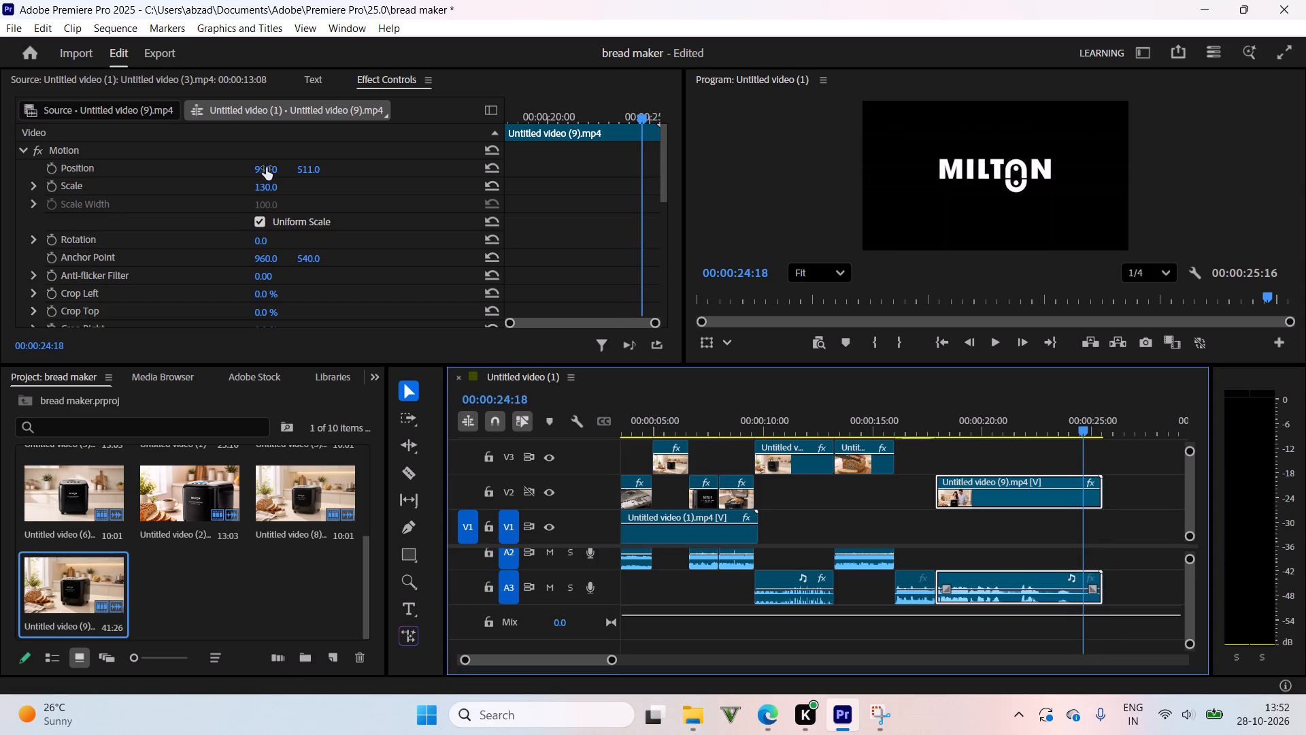
drag(266, 167, 267, 186)
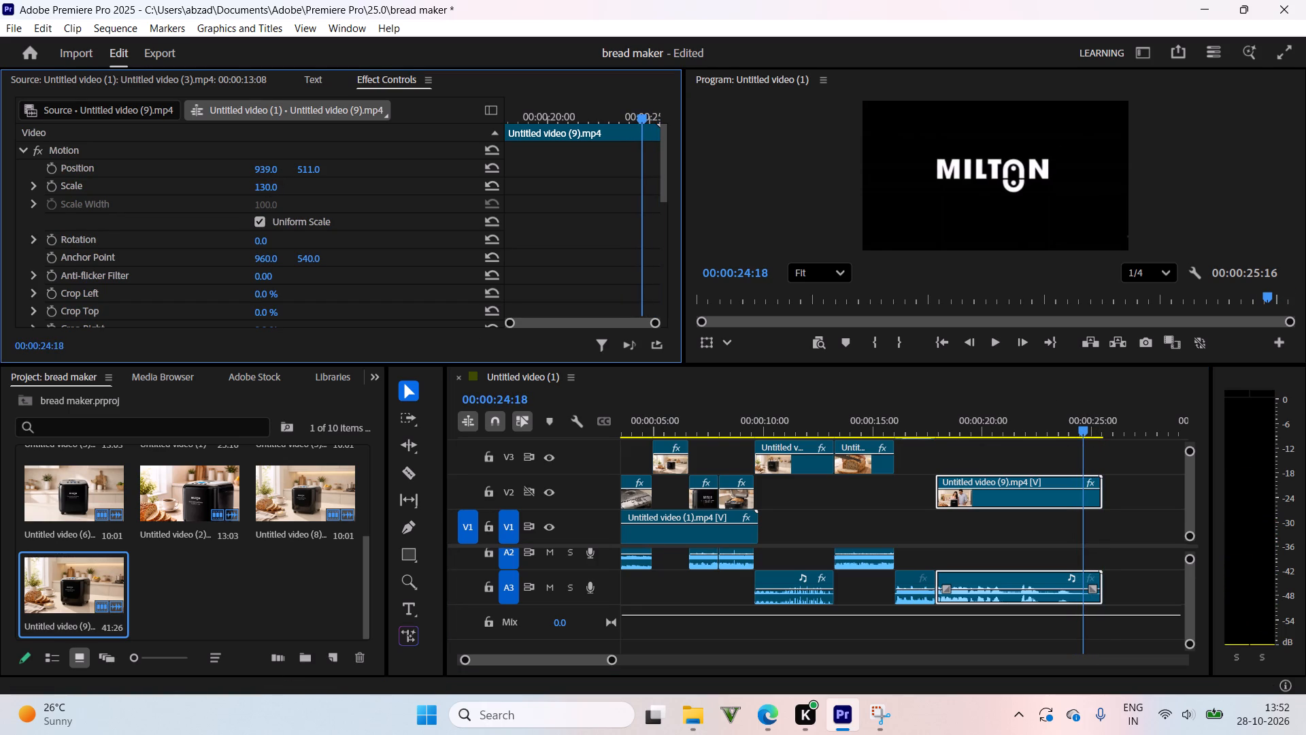
drag(267, 186, 275, 187)
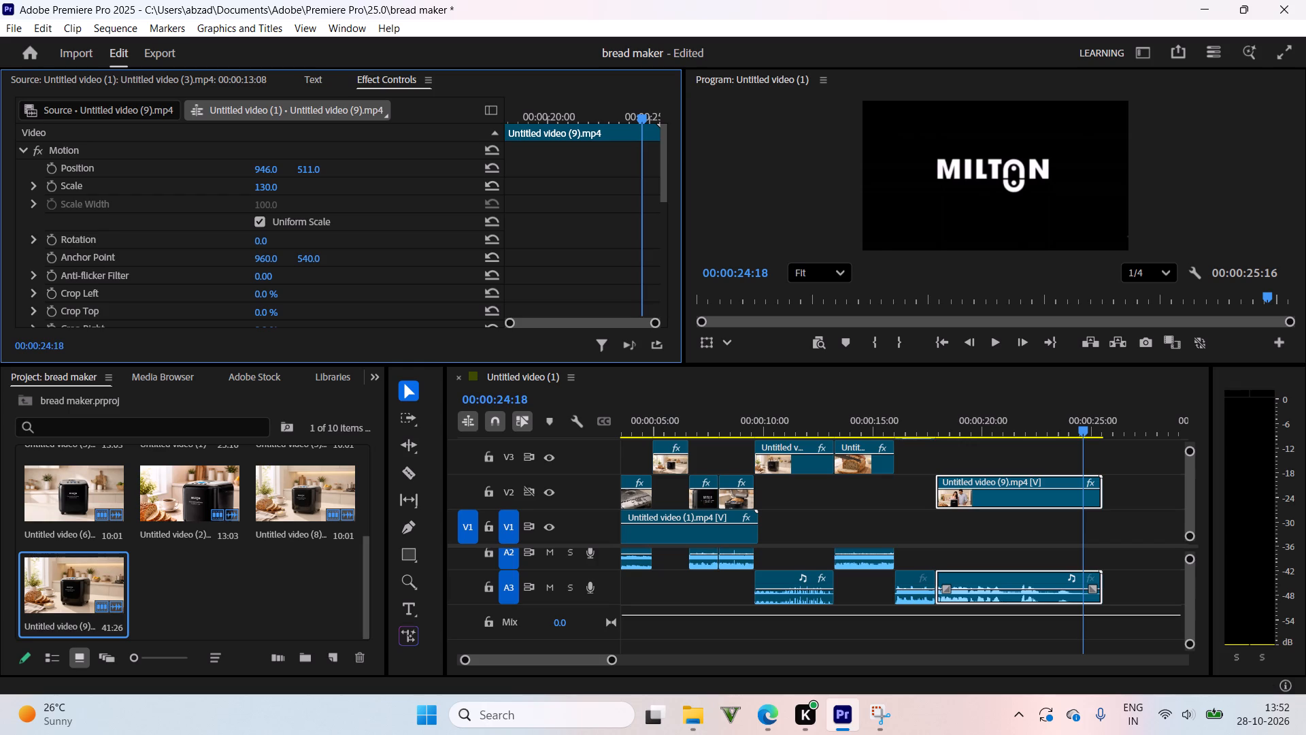
drag(275, 187, 271, 189)
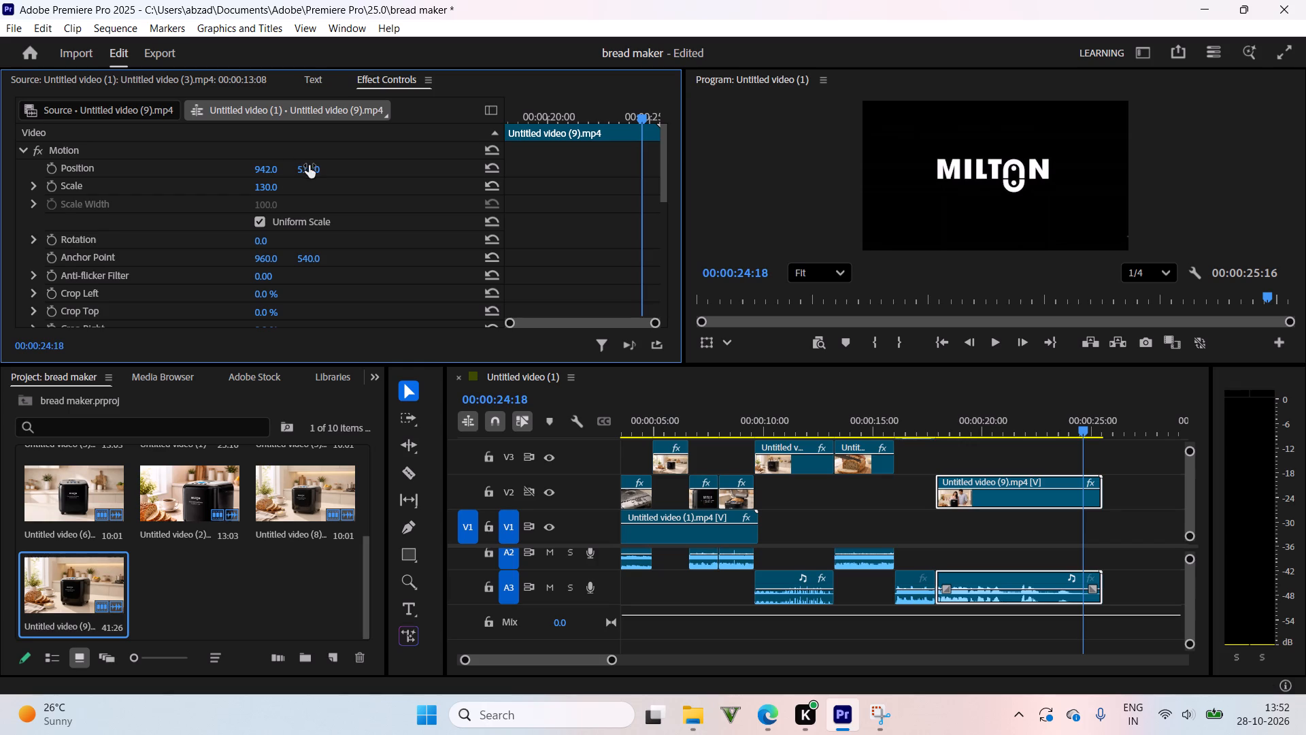
drag(309, 165, 307, 149)
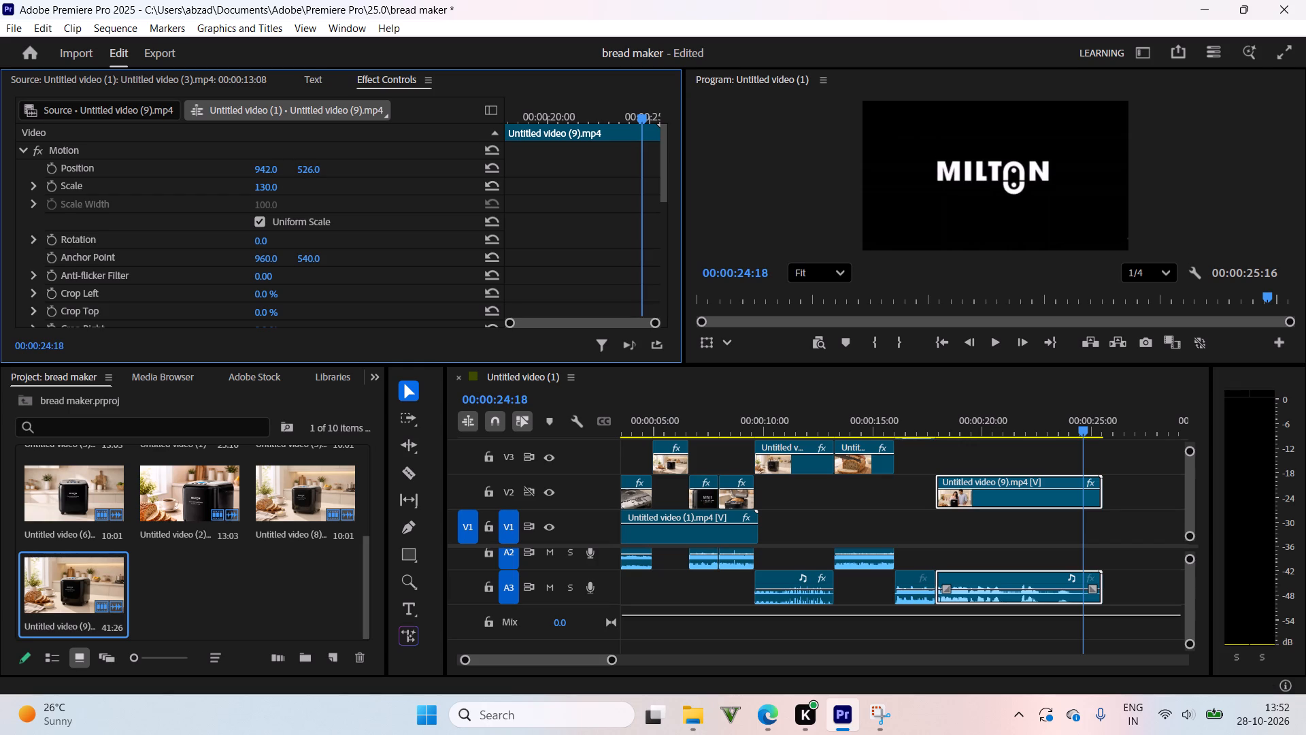
drag(307, 149, 307, 148)
Play the repositioned couple clip and review the earlier shots and the cut from the family breakfast clip near 18 seconds.
click(952, 430)
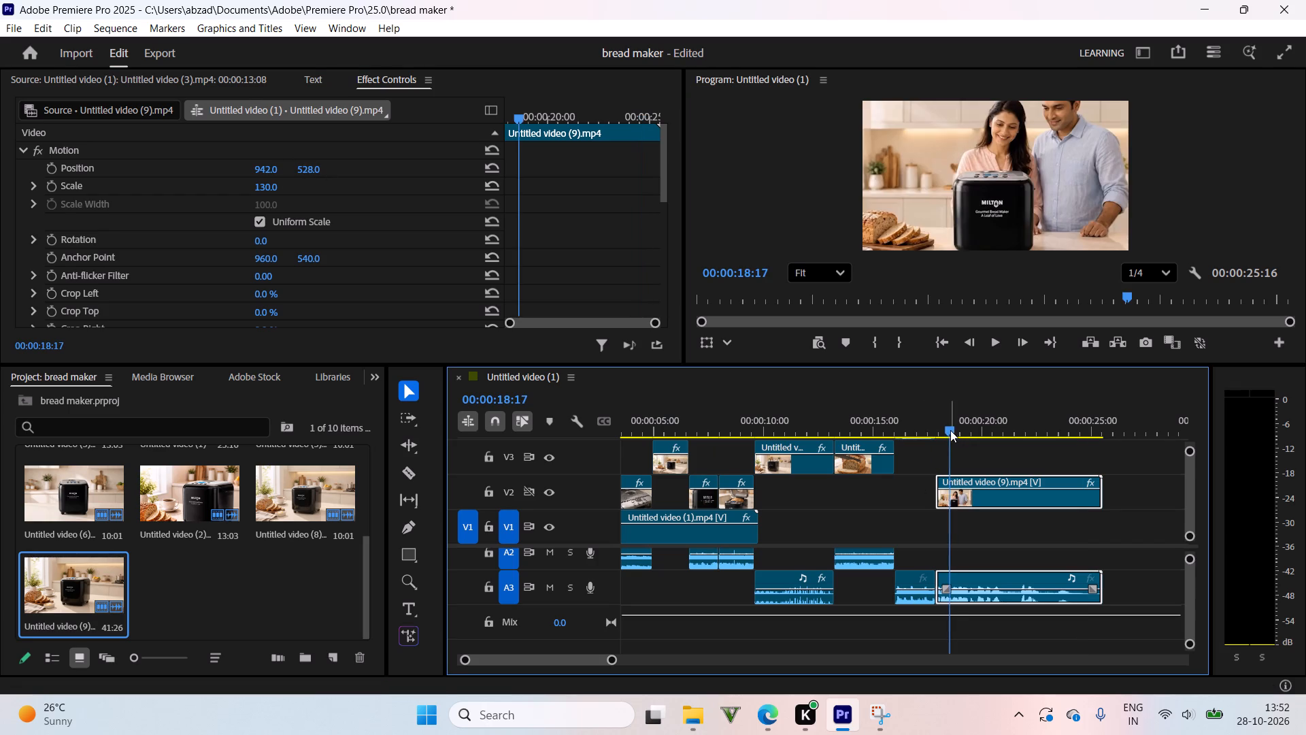
key(space)
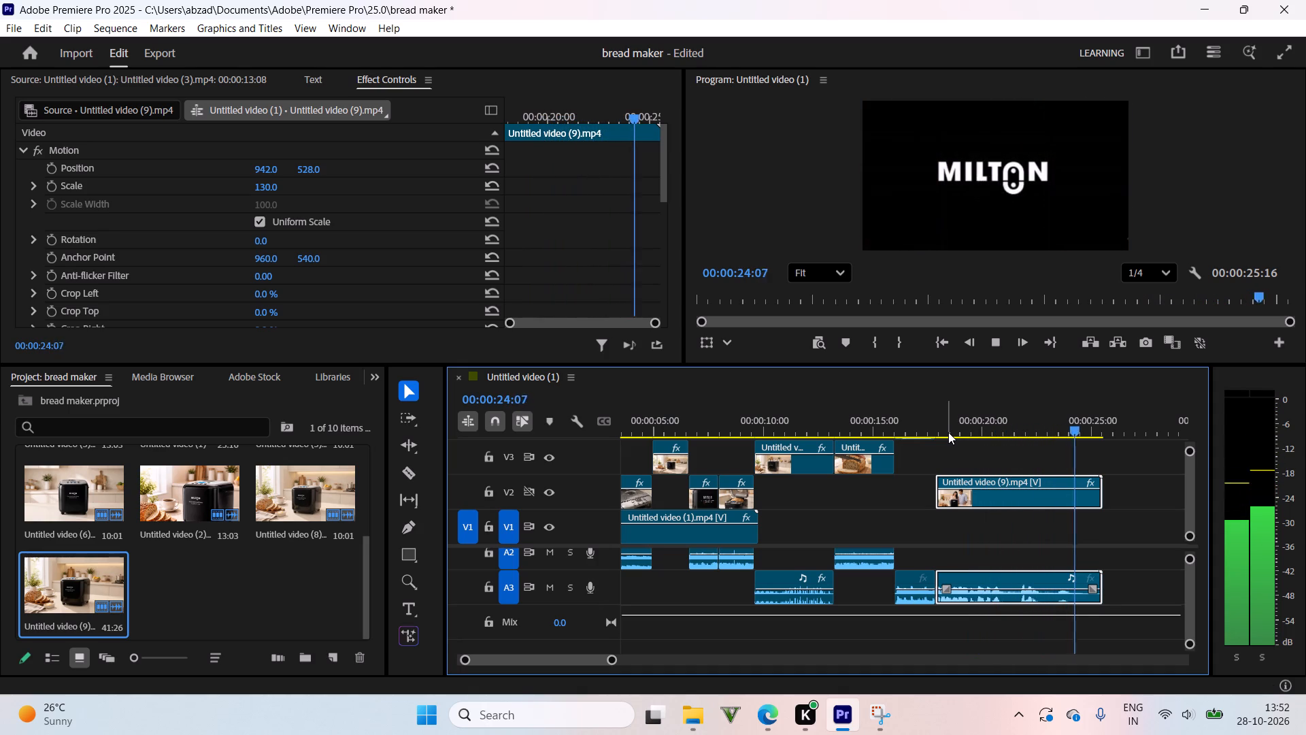
drag(948, 434, 864, 433)
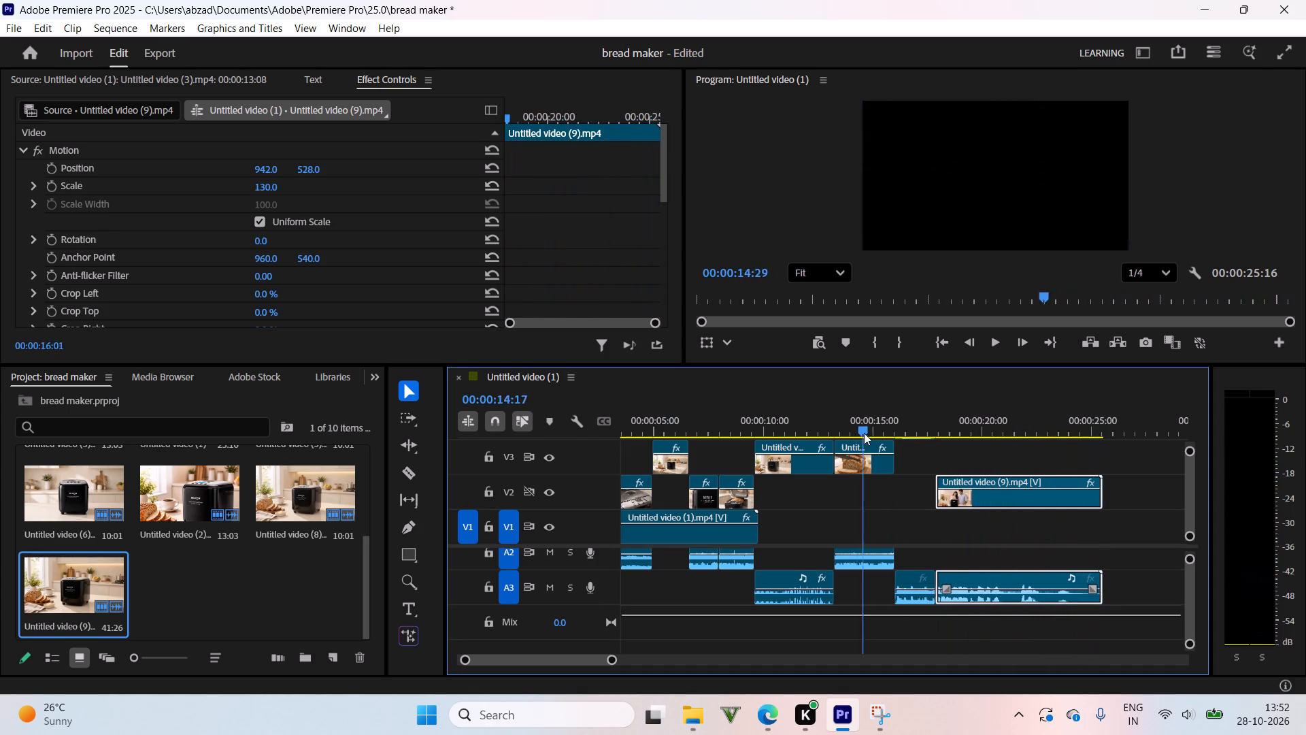
drag(864, 433, 822, 489)
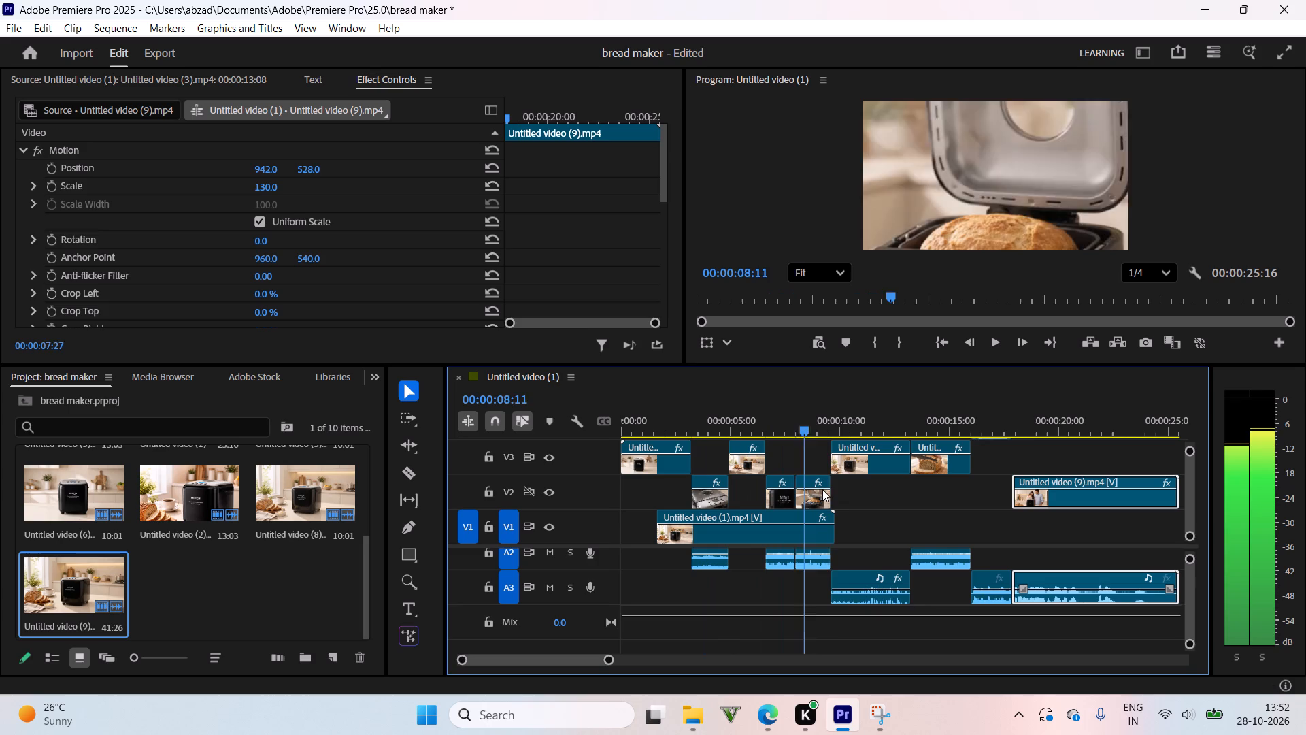
drag(822, 489, 934, 489)
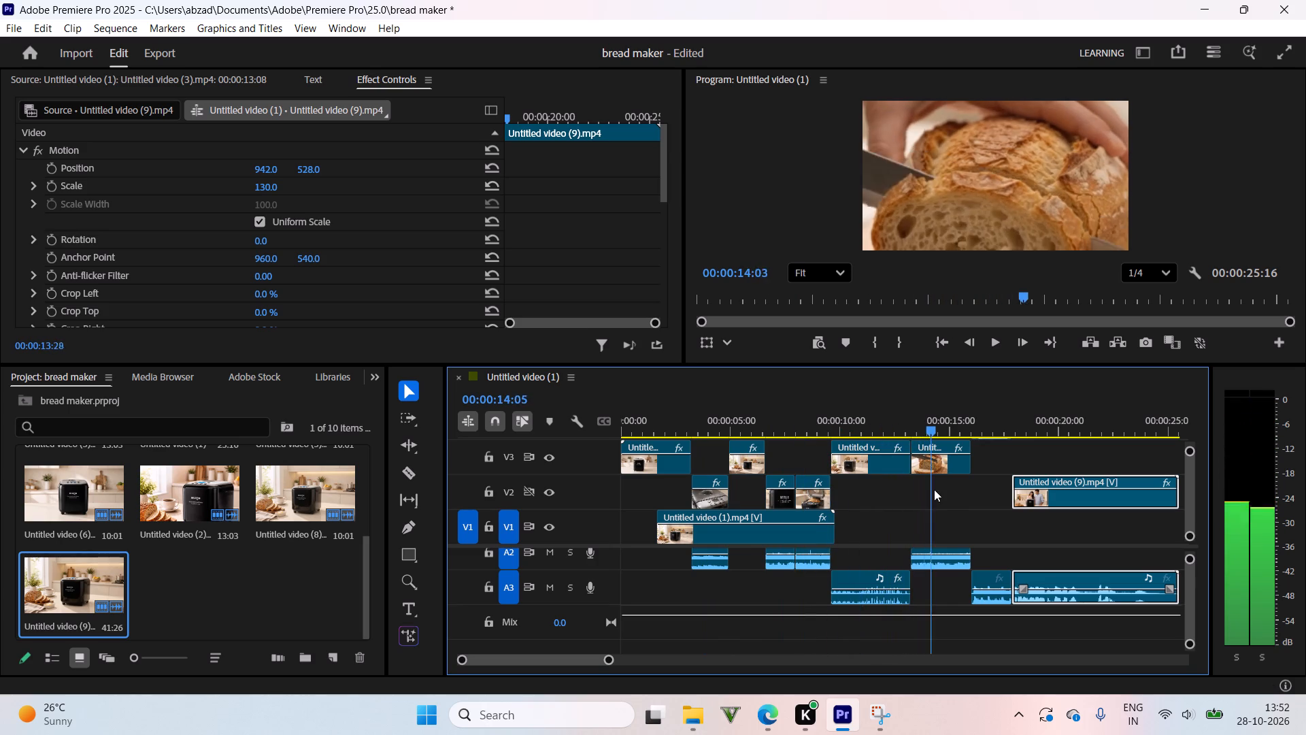
drag(934, 489, 984, 494)
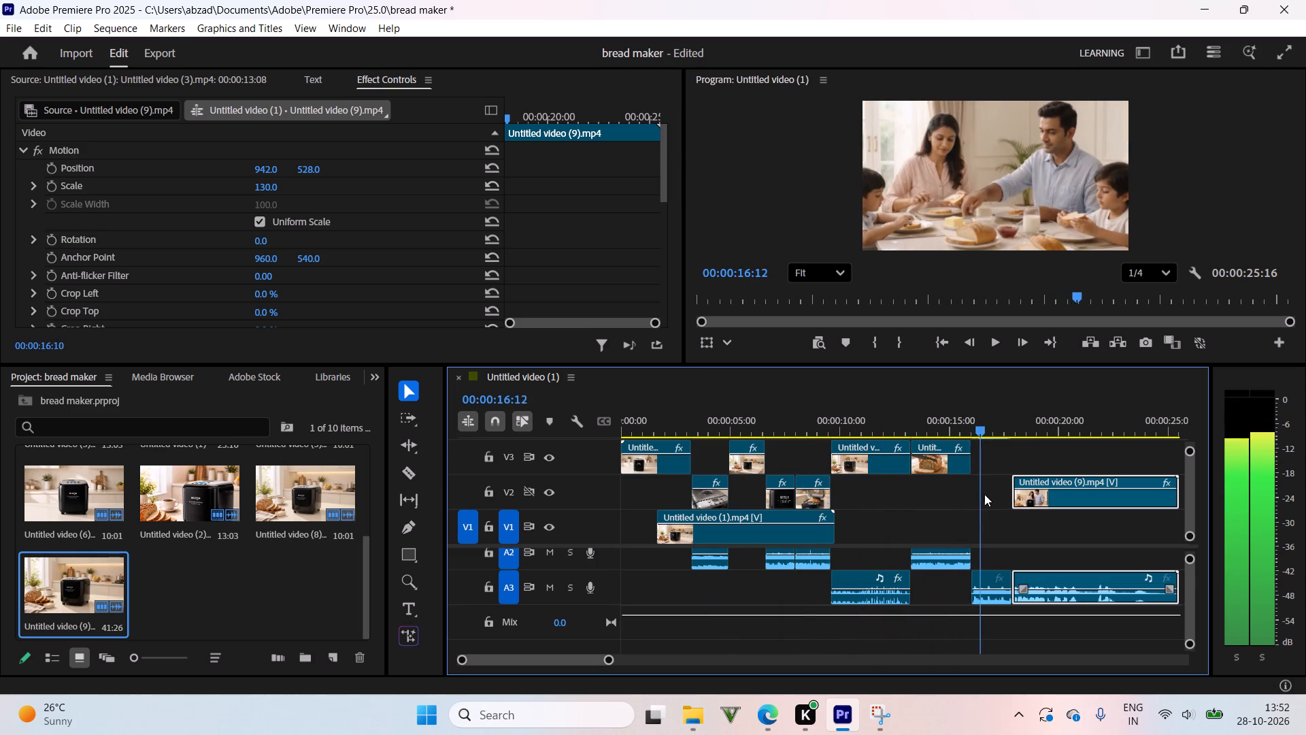
drag(984, 494, 1024, 502)
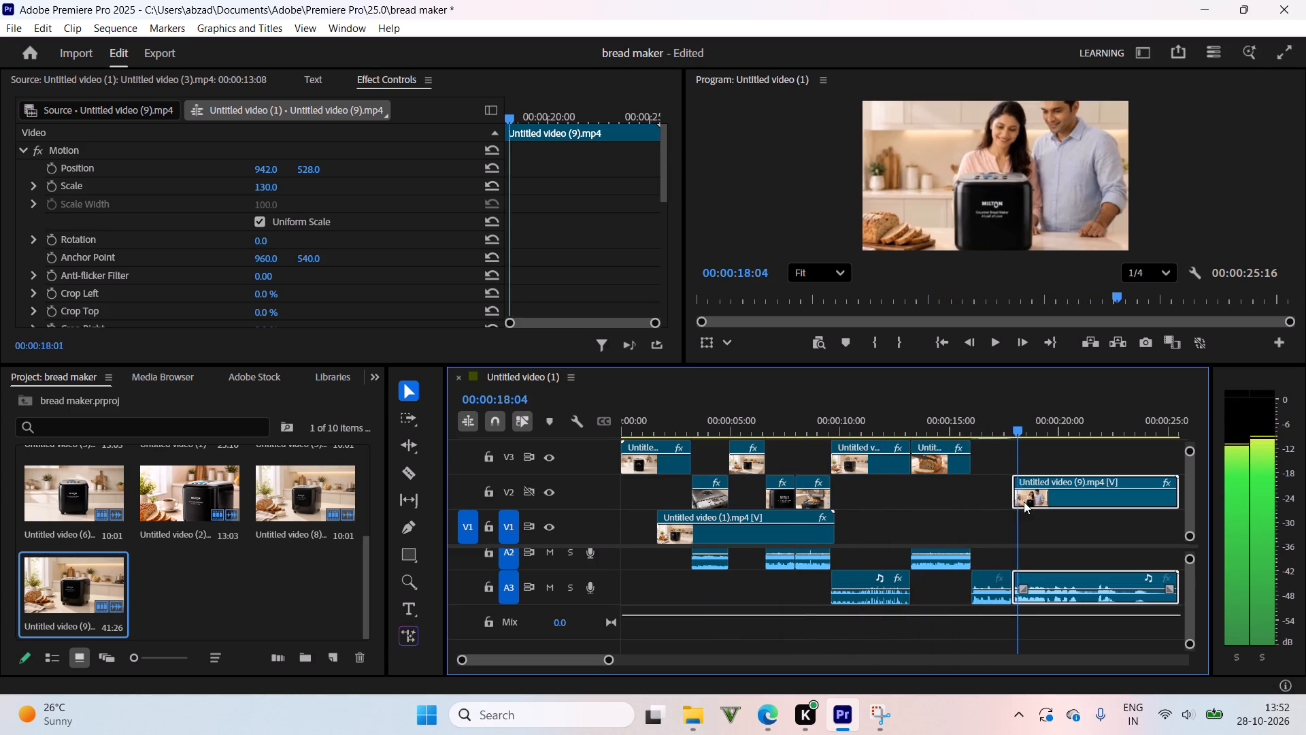
drag(1024, 502, 1006, 513)
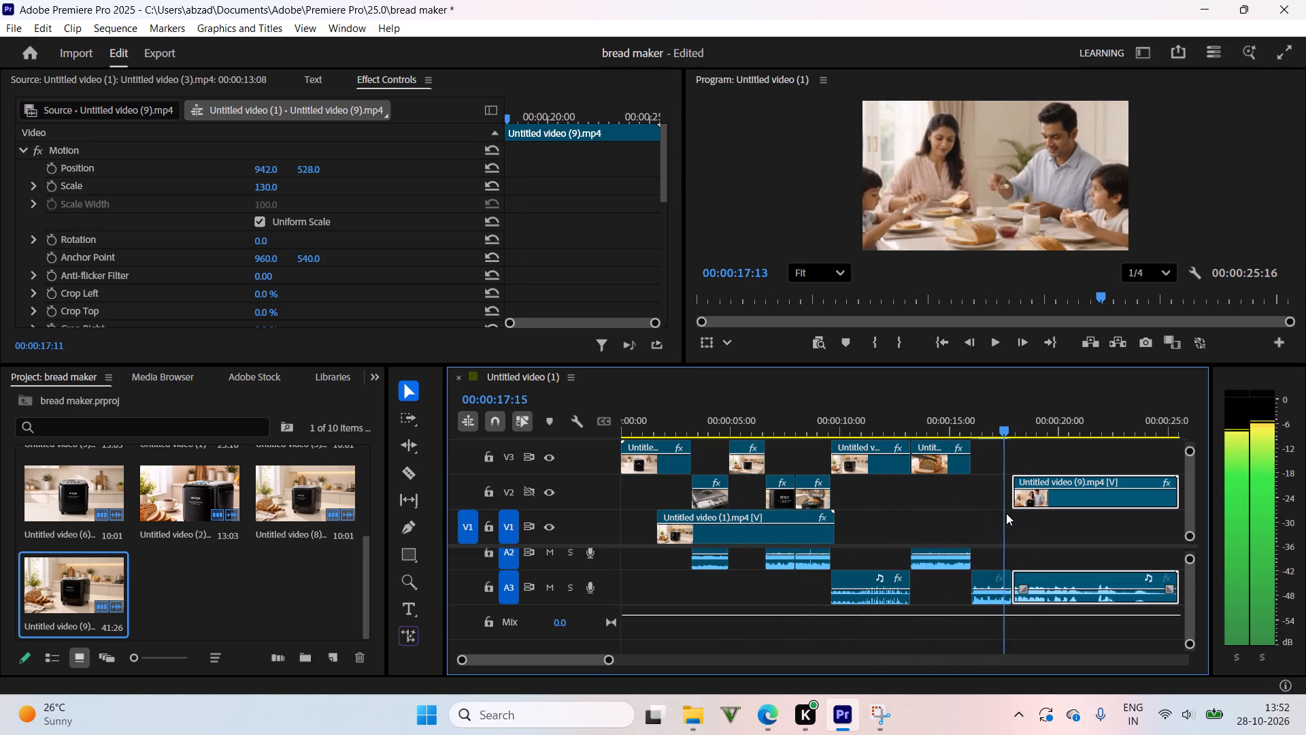
drag(1006, 513, 969, 517)
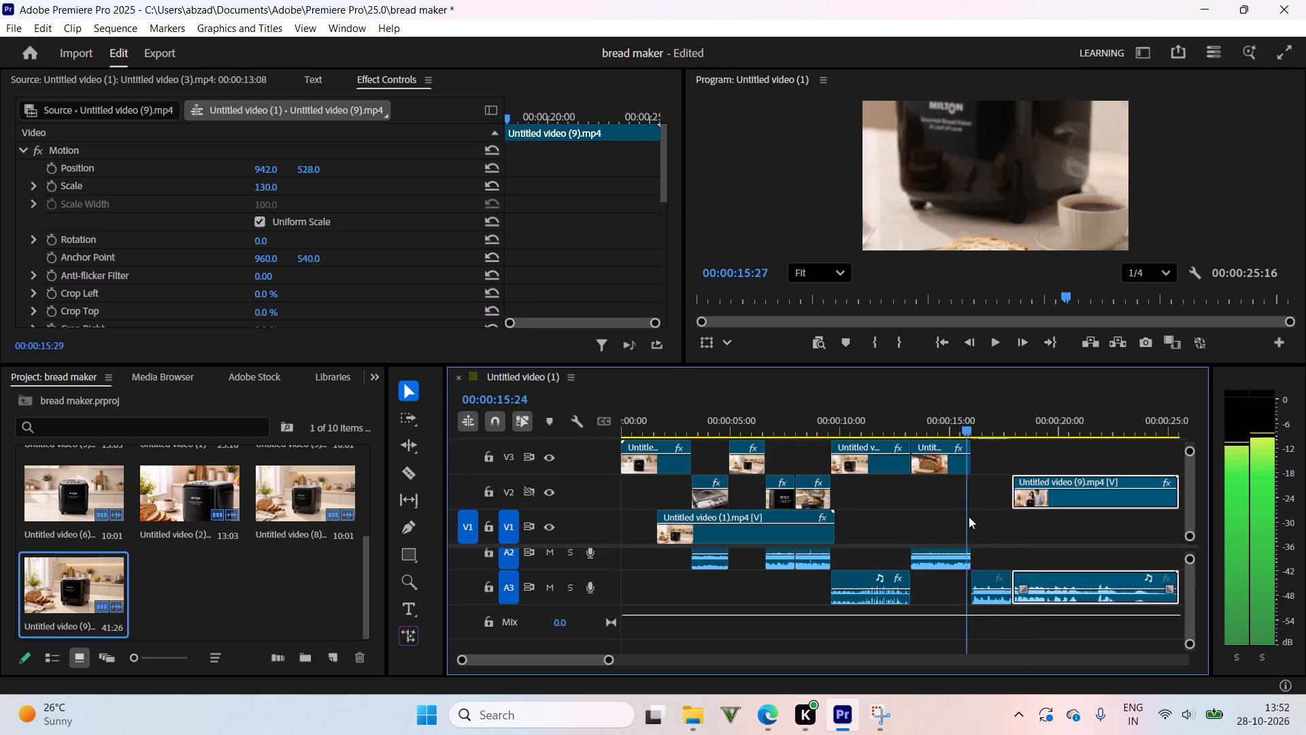
drag(969, 517, 1031, 512)
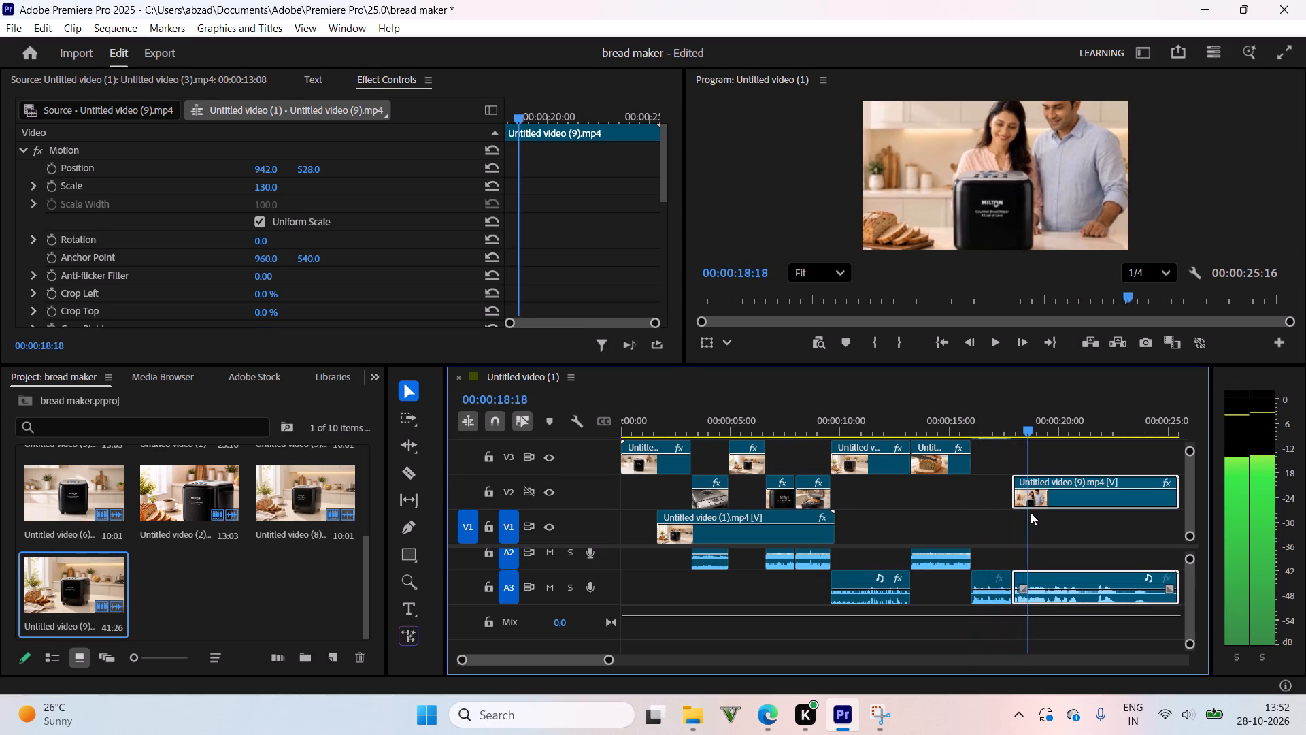
drag(1031, 512, 991, 514)
key(space)
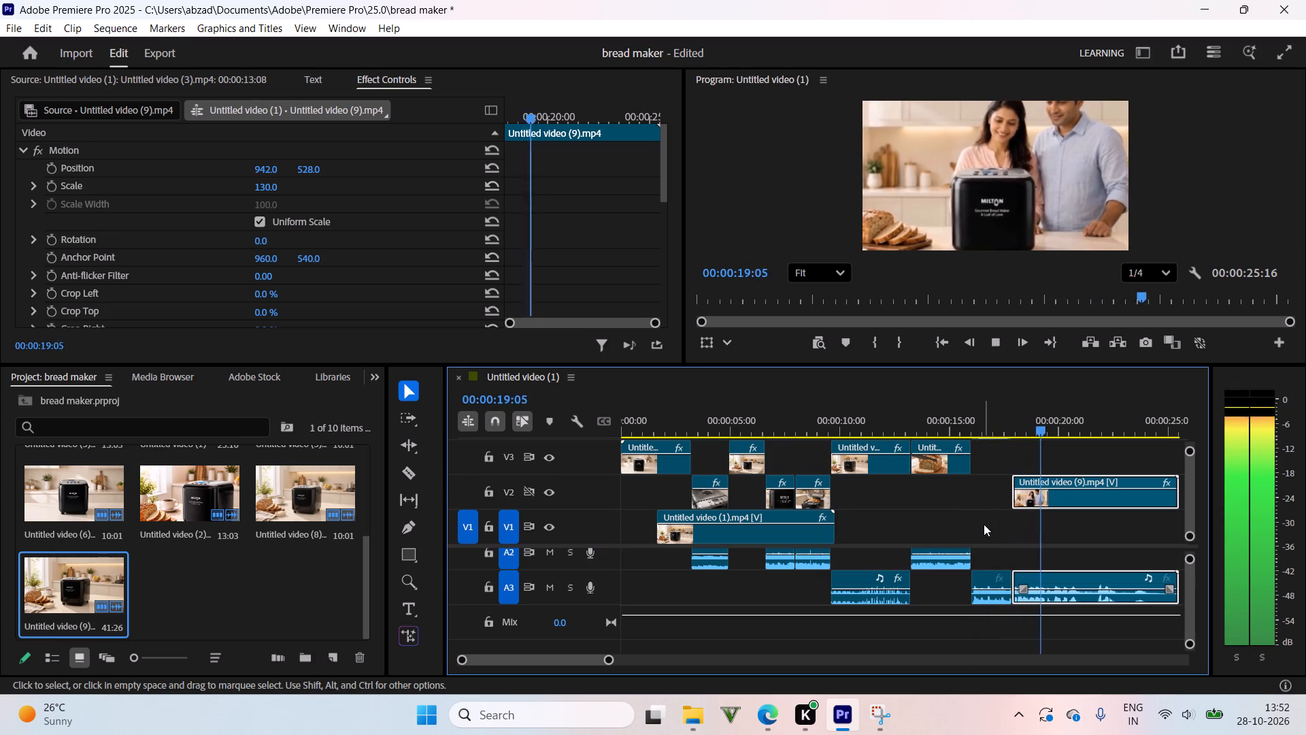
click(999, 436)
drag(1005, 425, 996, 430)
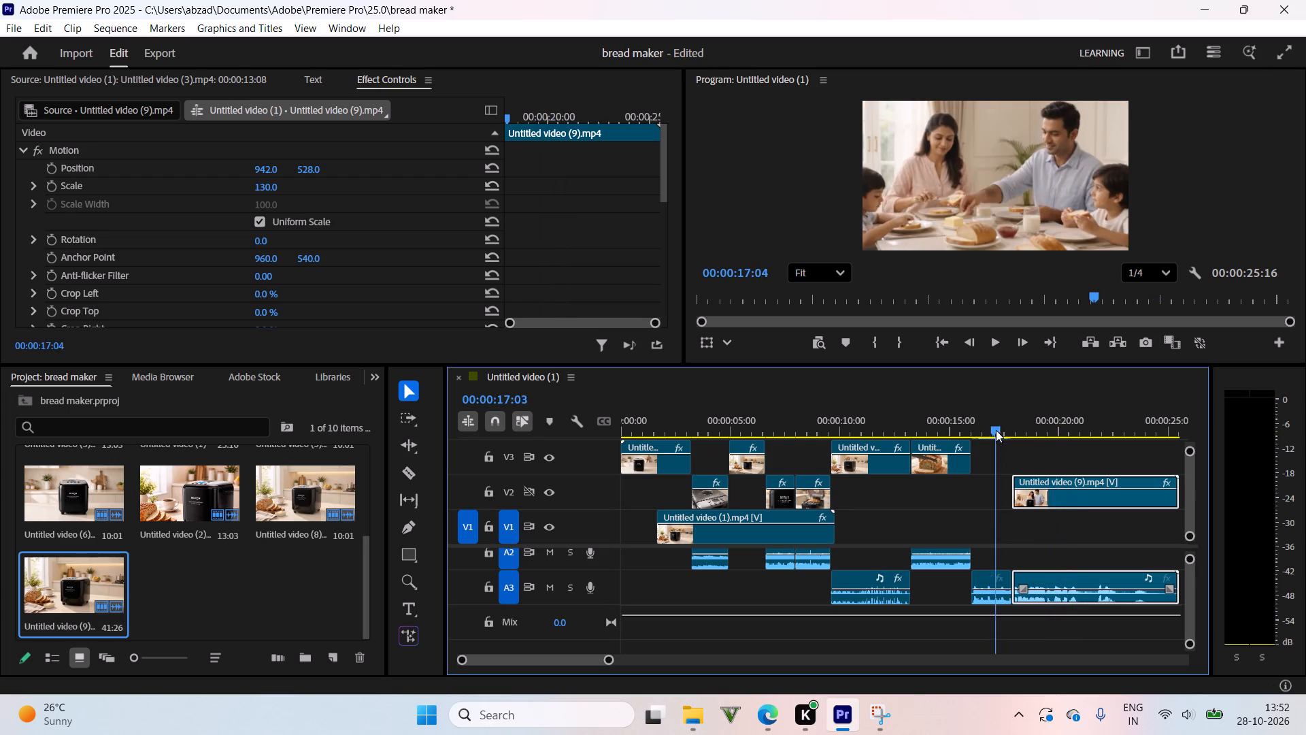
drag(996, 430, 1005, 442)
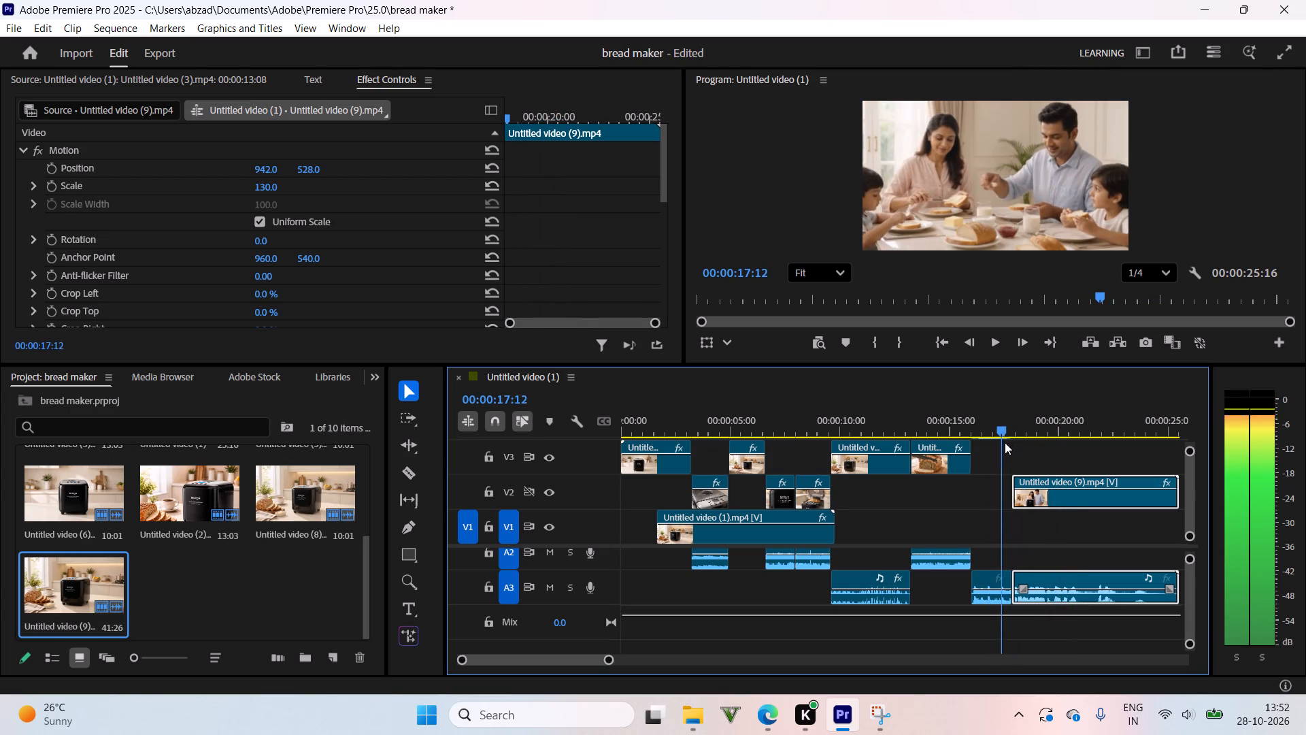
drag(1005, 442, 1016, 442)
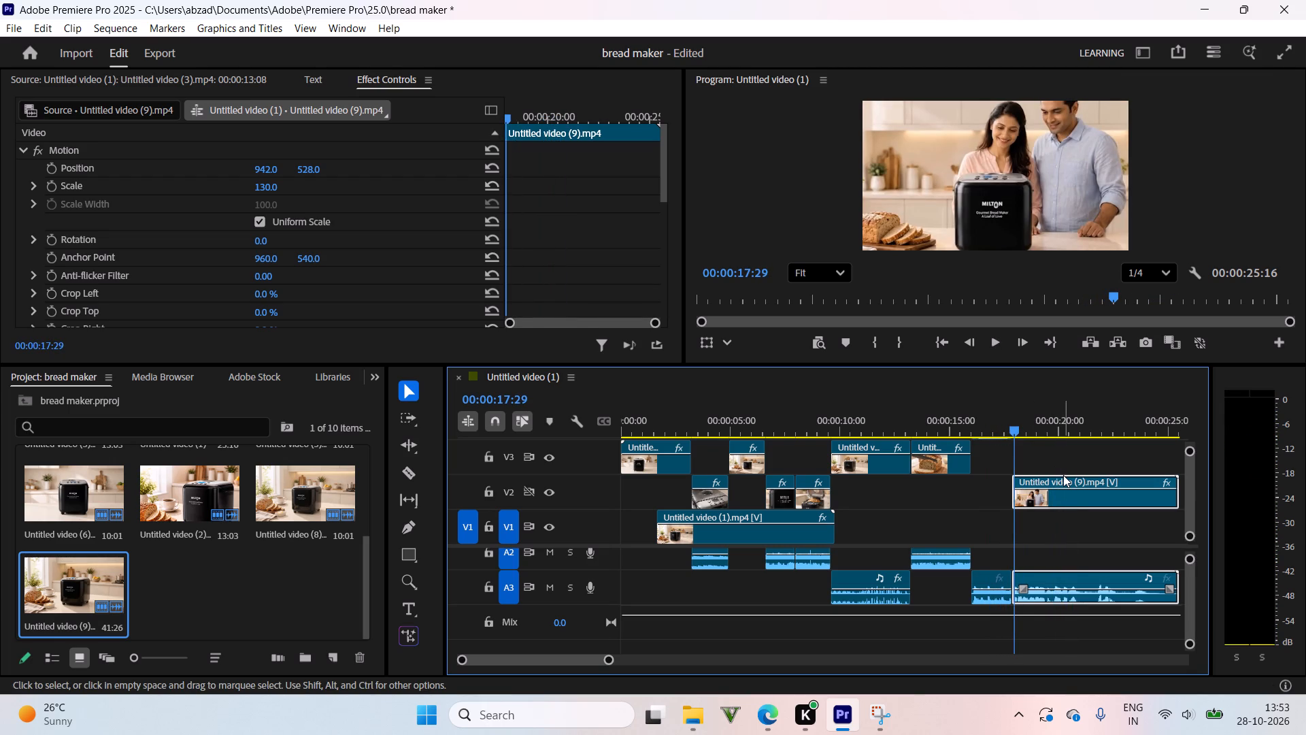
Move the couple clip on V2 later to about 22 seconds, leaving a gap after the family breakfast clip.
drag(1063, 475, 1162, 482)
drag(1162, 482, 1135, 484)
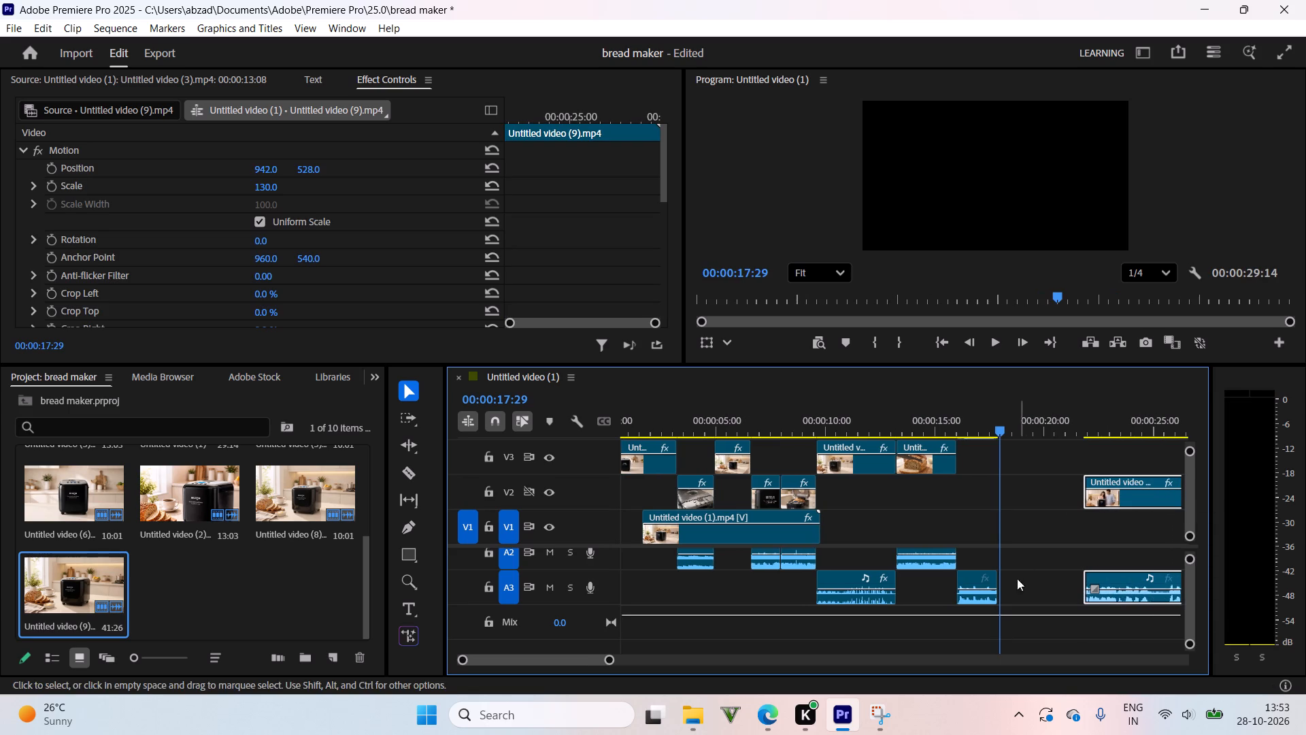
Extend the end of the family breakfast clip to about 19.5 seconds and check it around 18 seconds.
drag(997, 576, 1031, 577)
drag(986, 429, 1000, 433)
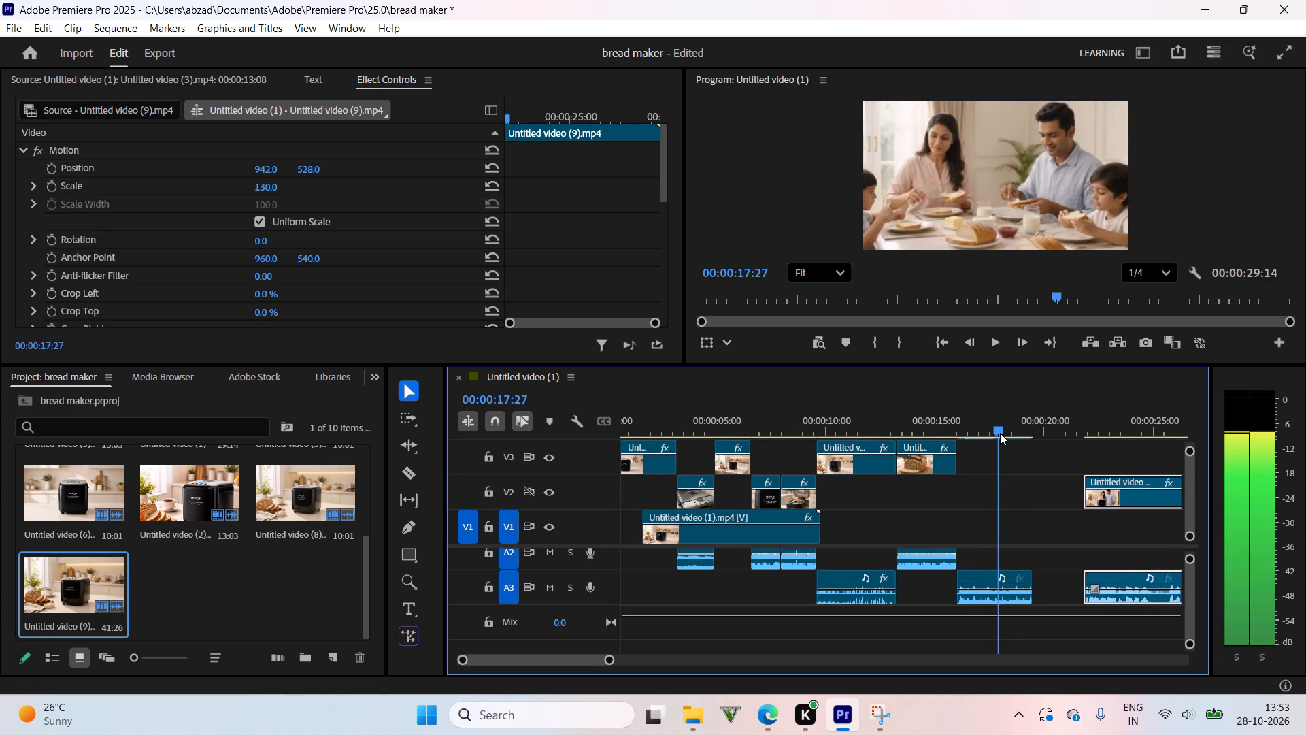
drag(1000, 433, 1000, 434)
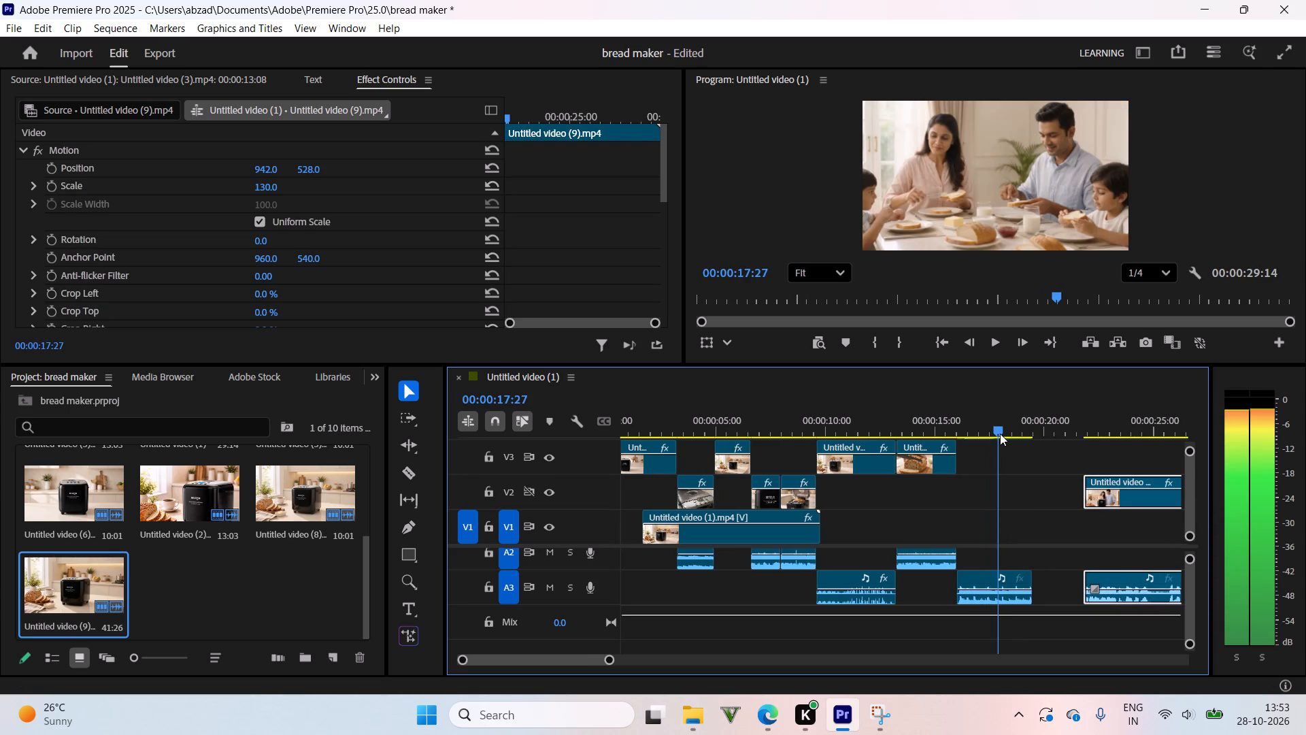
Recheck the family breakfast clip's end around 18 seconds, then undo its extension and the couple clip's move to 22 seconds.
drag(1000, 434, 1003, 436)
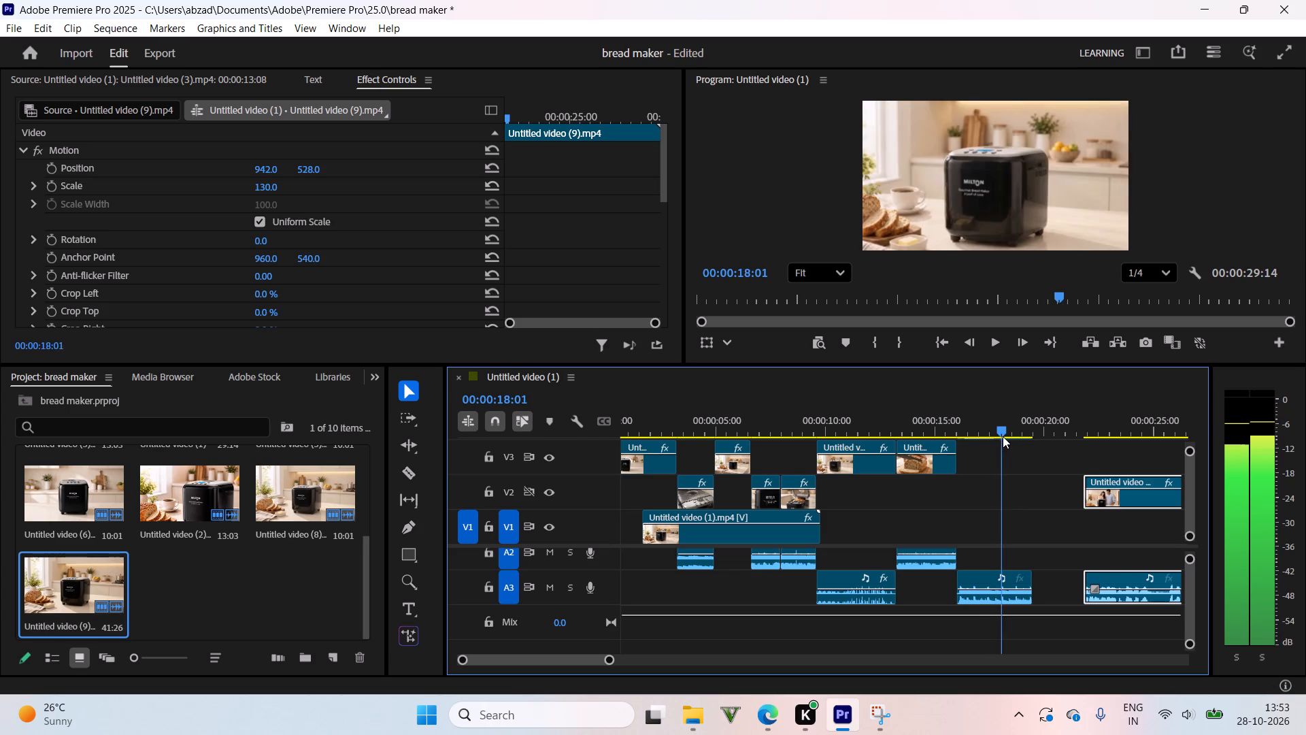
drag(1003, 436, 988, 442)
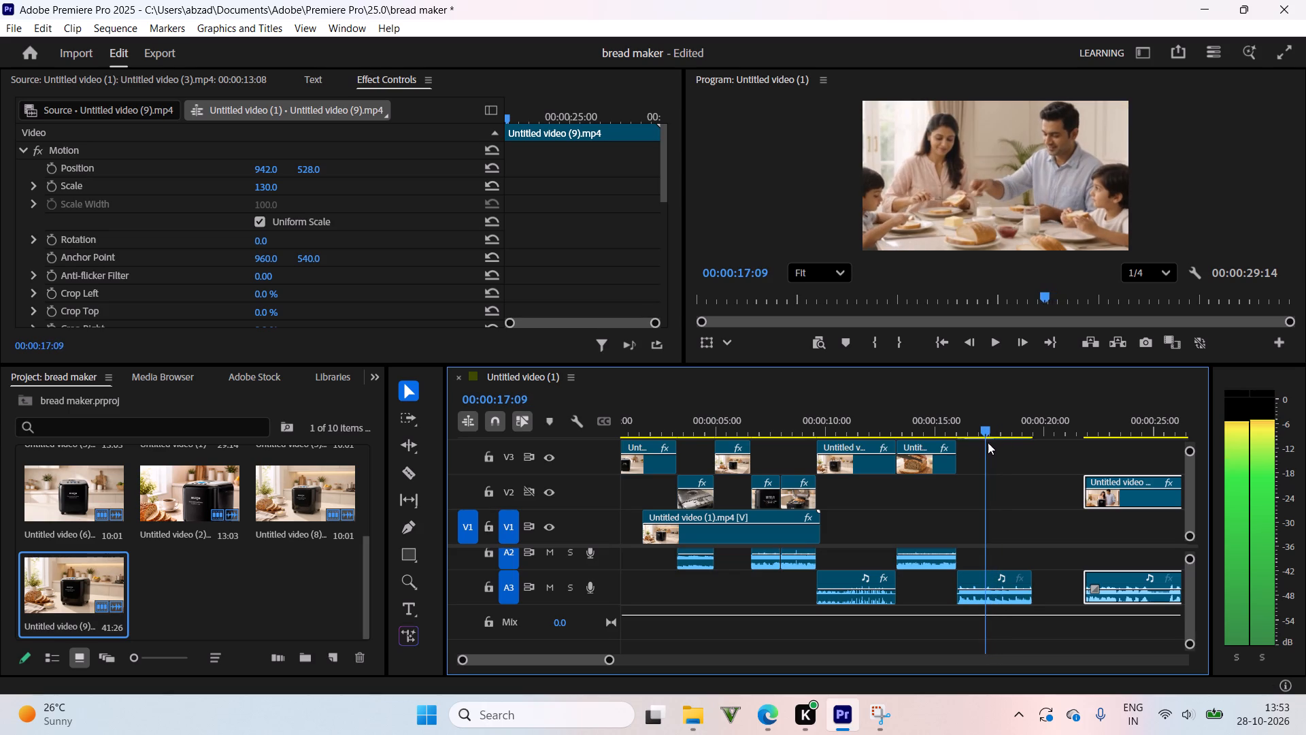
drag(988, 442, 1007, 440)
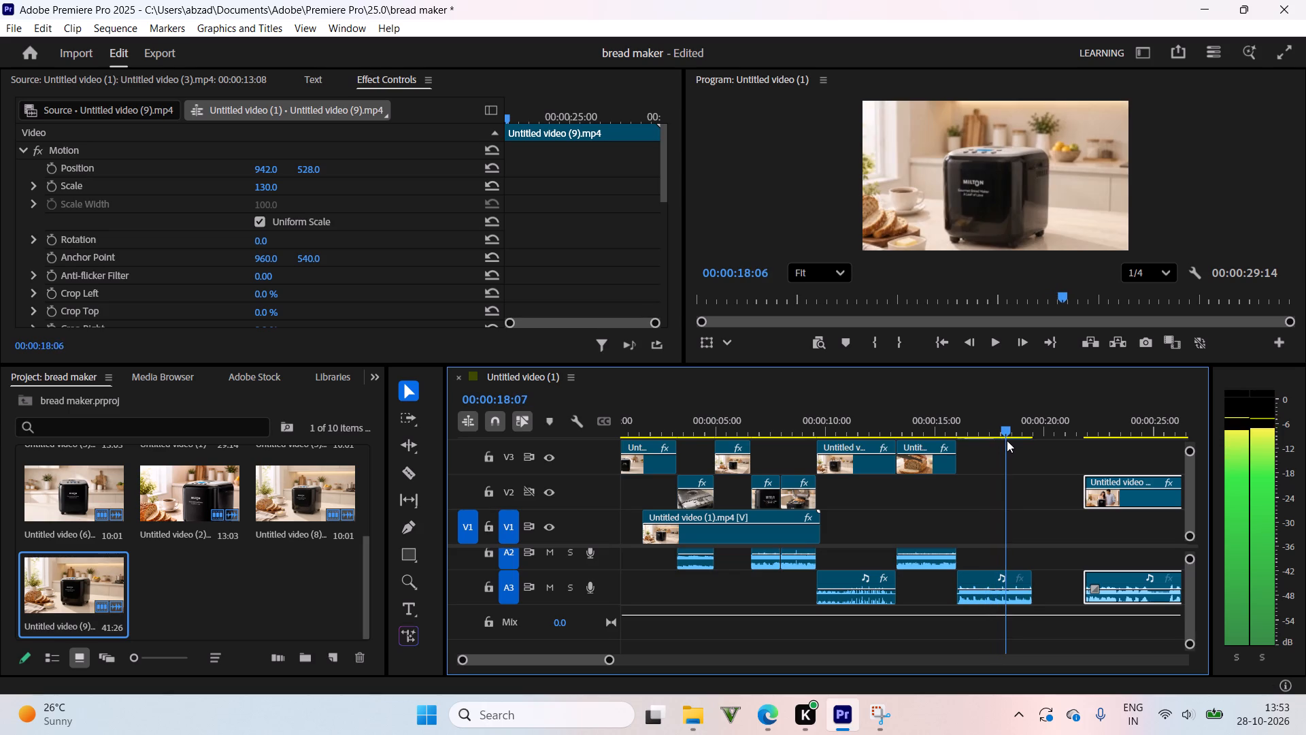
drag(1007, 440, 998, 444)
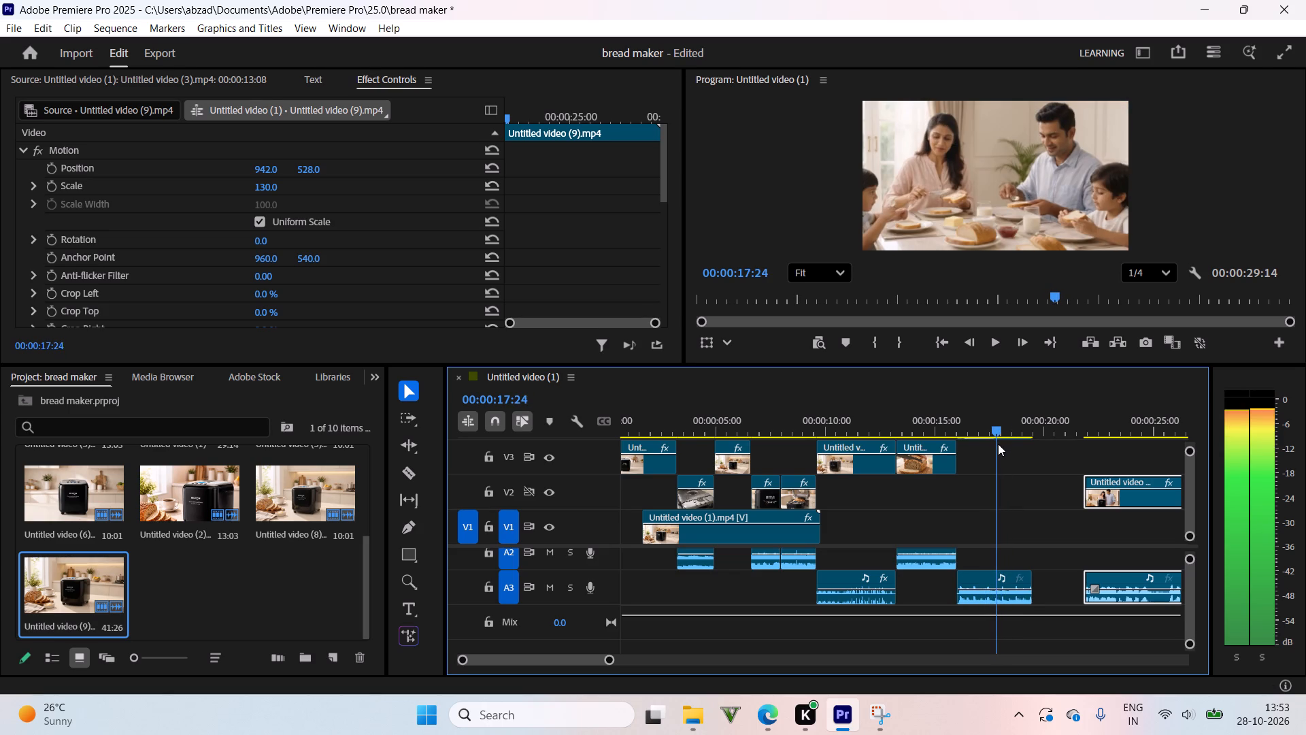
drag(998, 444, 992, 446)
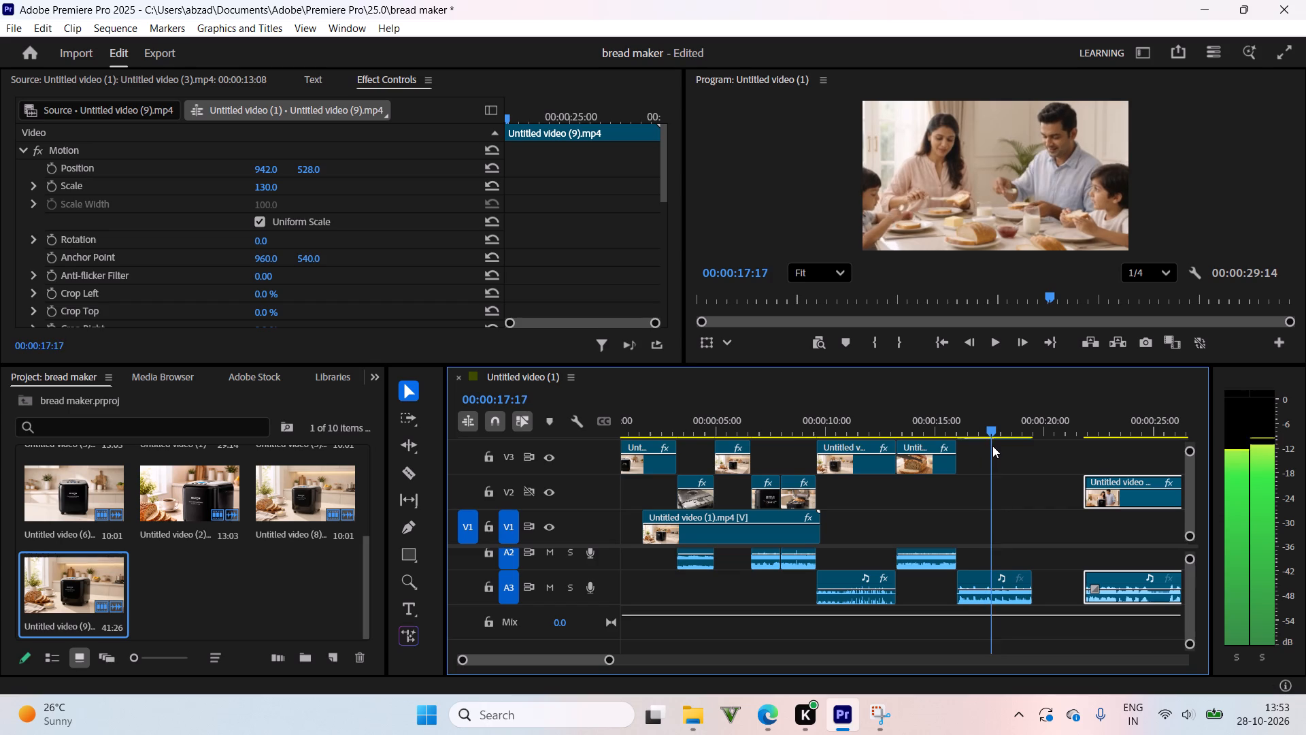
drag(992, 446, 1003, 444)
key(ctrl+z)
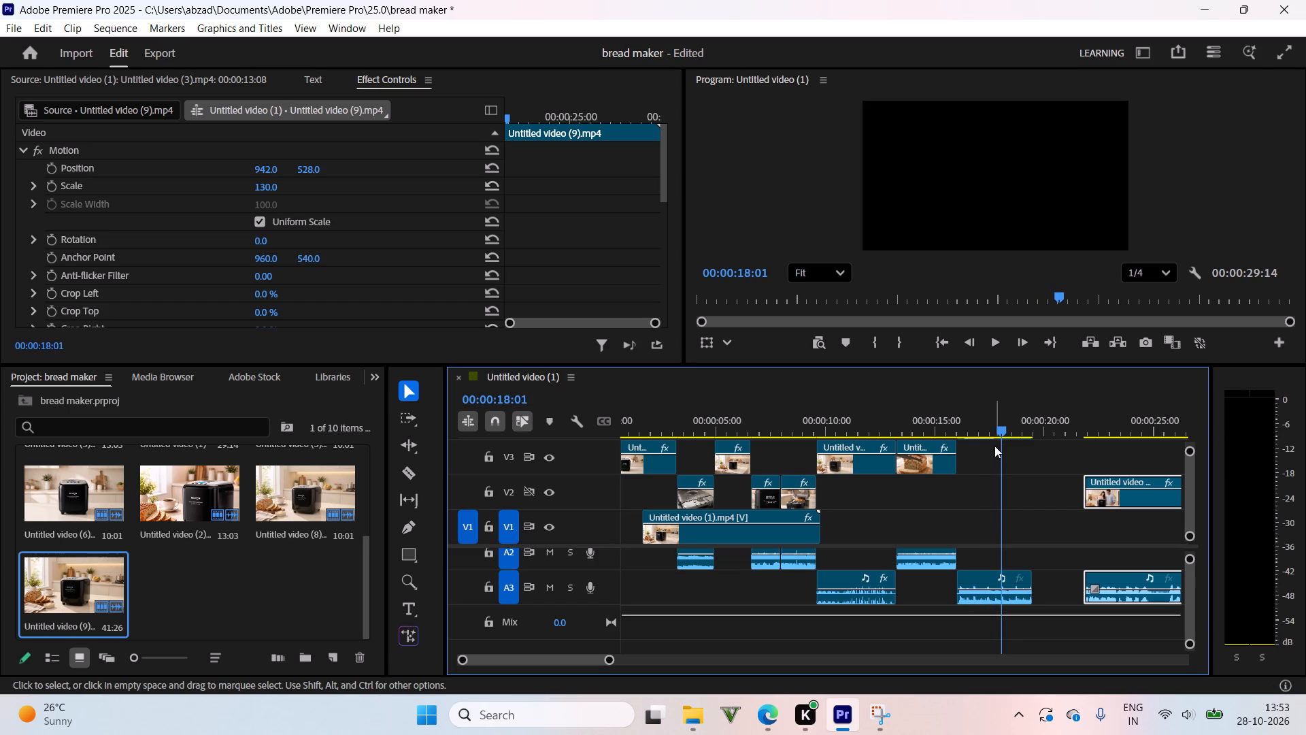
key(ctrl+z)
key(ctrl+z)
Play and scrub the sequence from about 15 to 18 seconds to review the cut from the family breakfast clip to the couple clip.
click(984, 434)
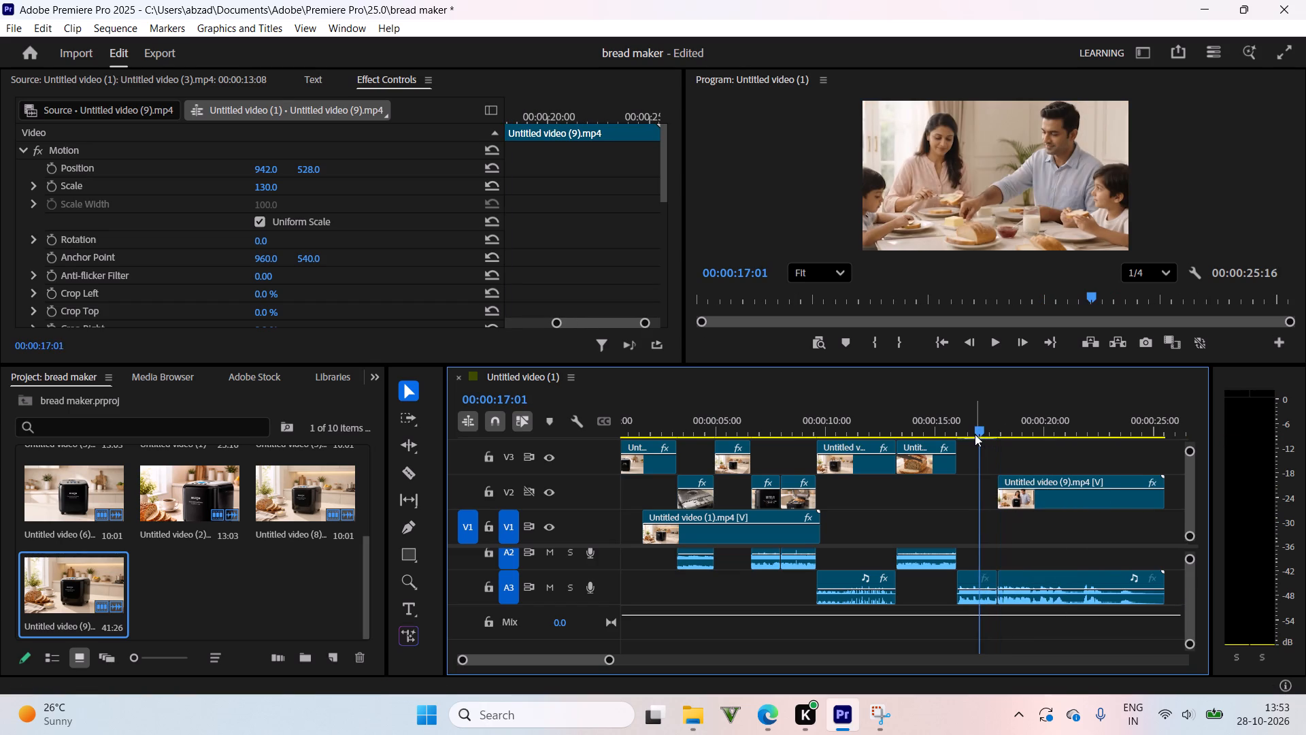
key(space)
drag(995, 430, 957, 440)
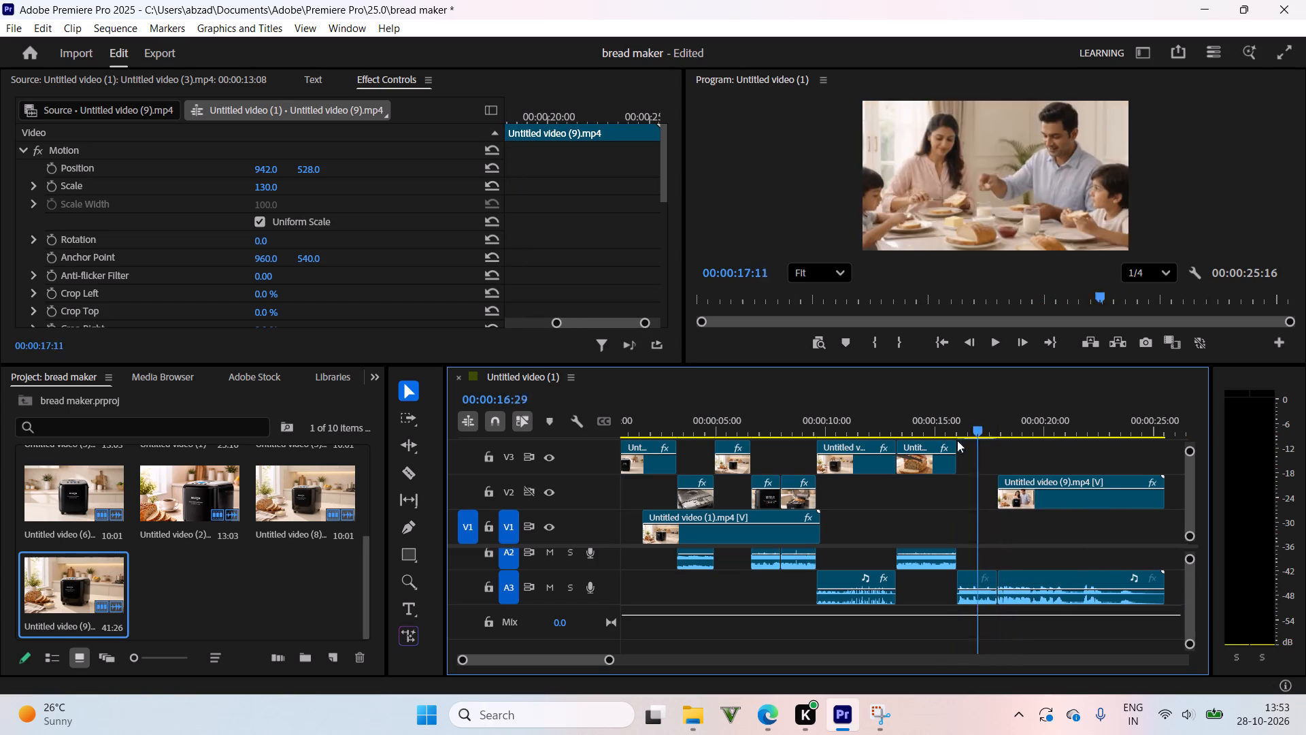
drag(957, 440, 947, 442)
key(space)
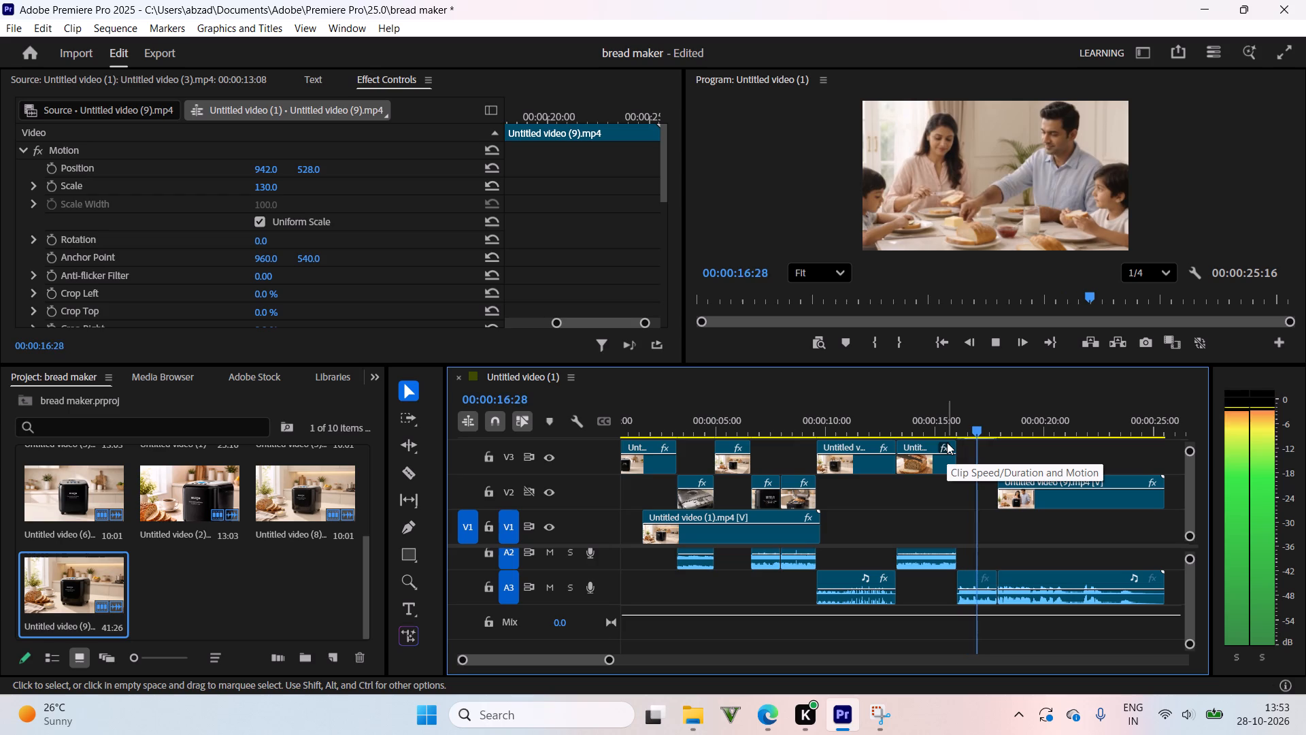
drag(1009, 429, 993, 437)
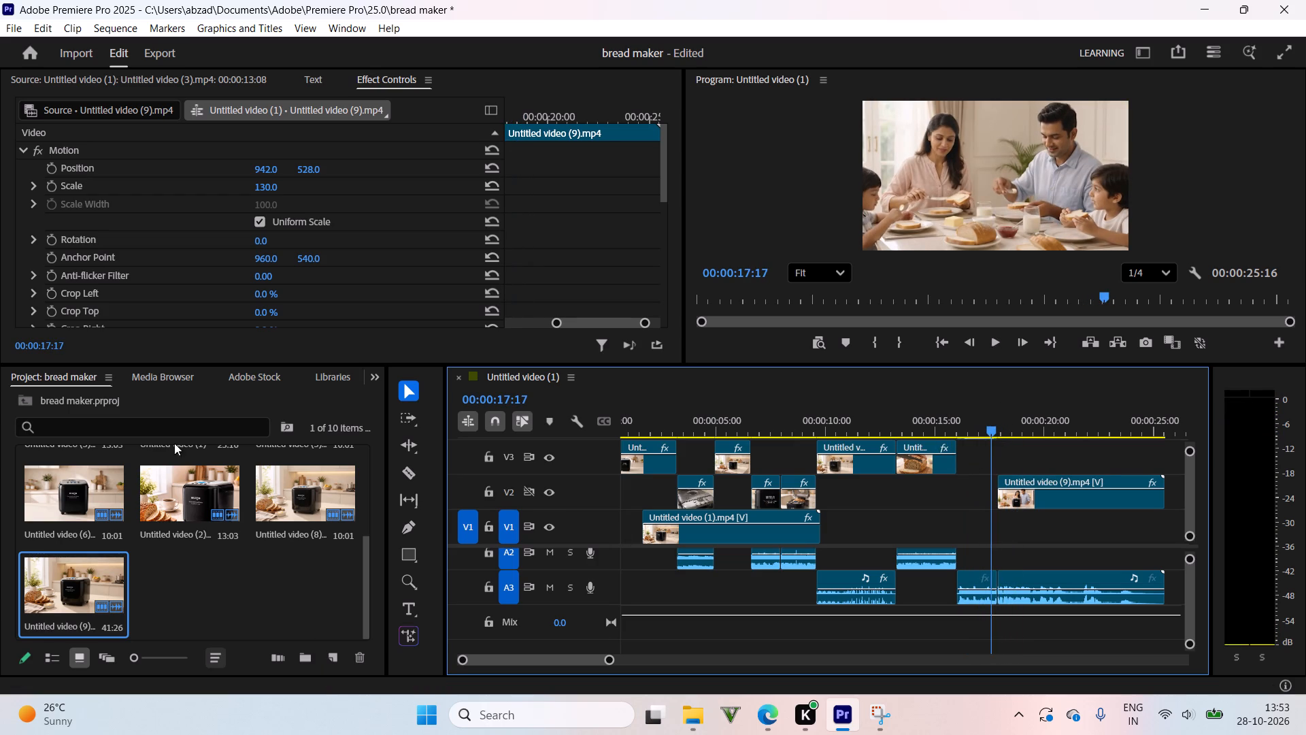
Search the effects library for "cross disso" to find the Cross Dissolve video transition.
click(168, 380)
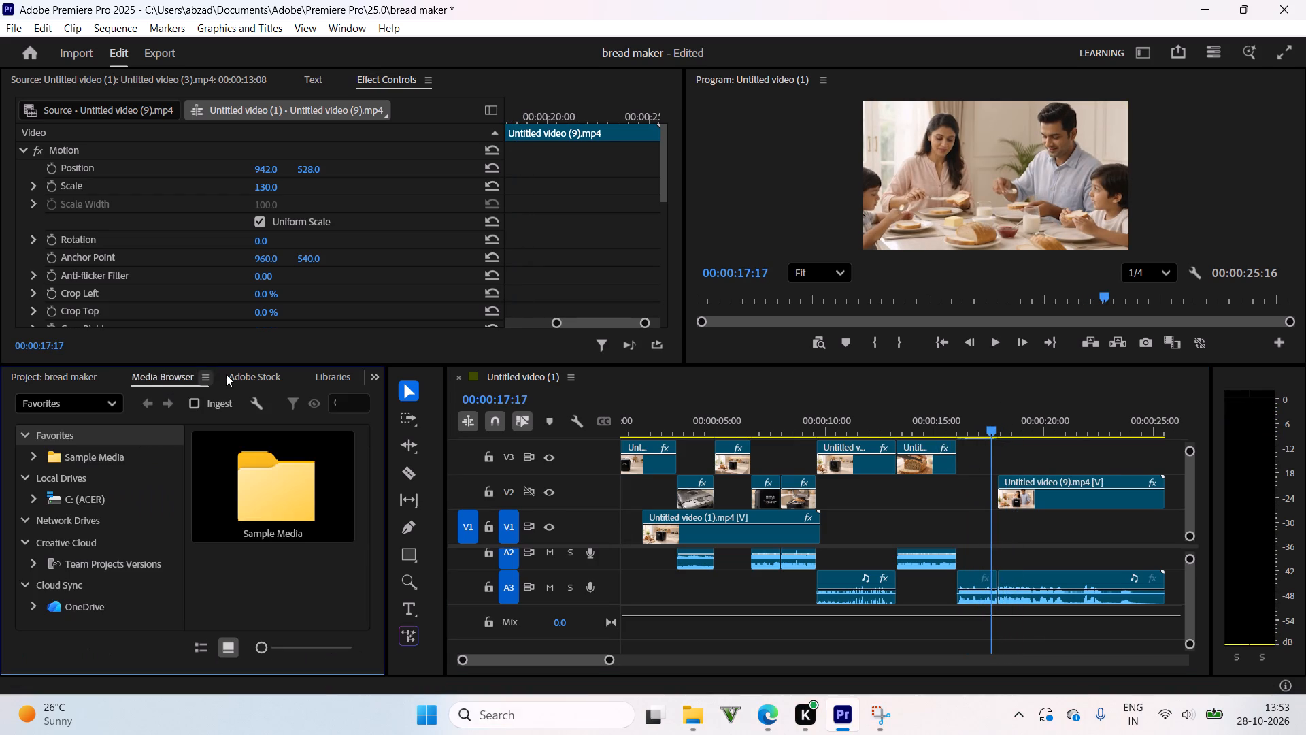
triple_click(371, 373)
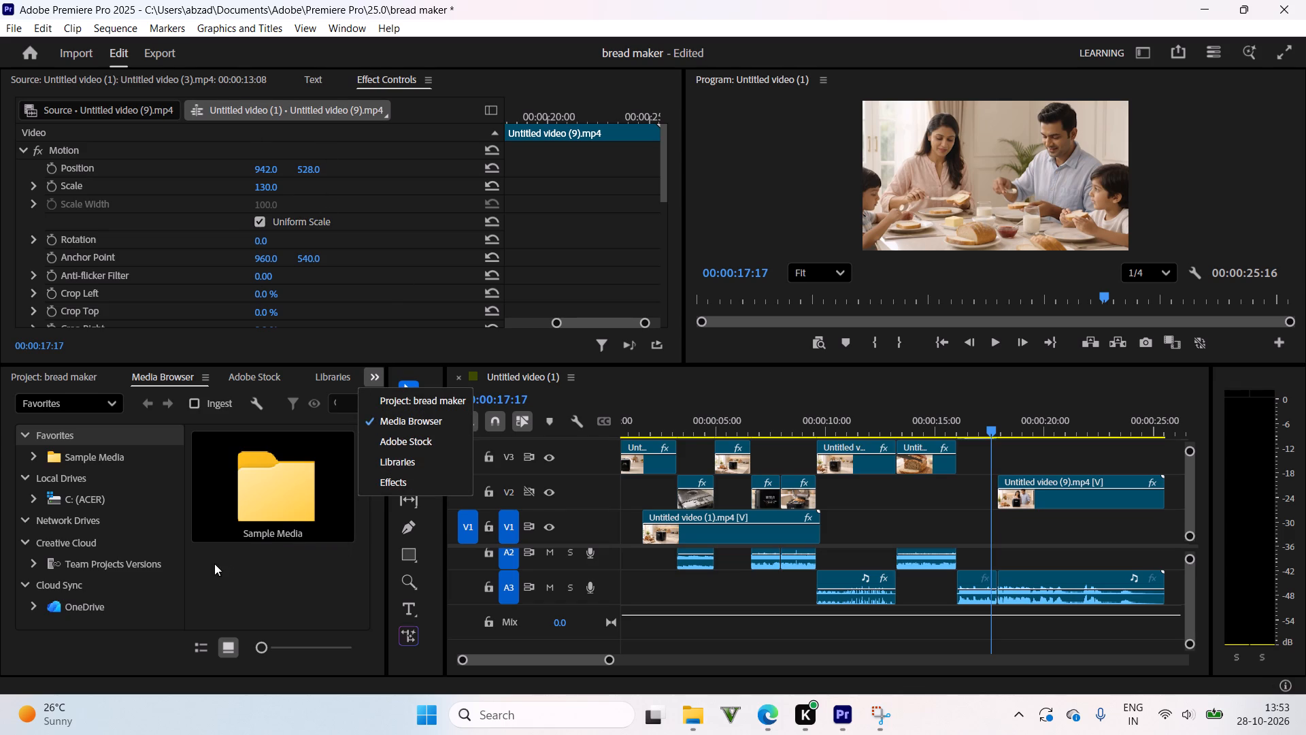
click(232, 376)
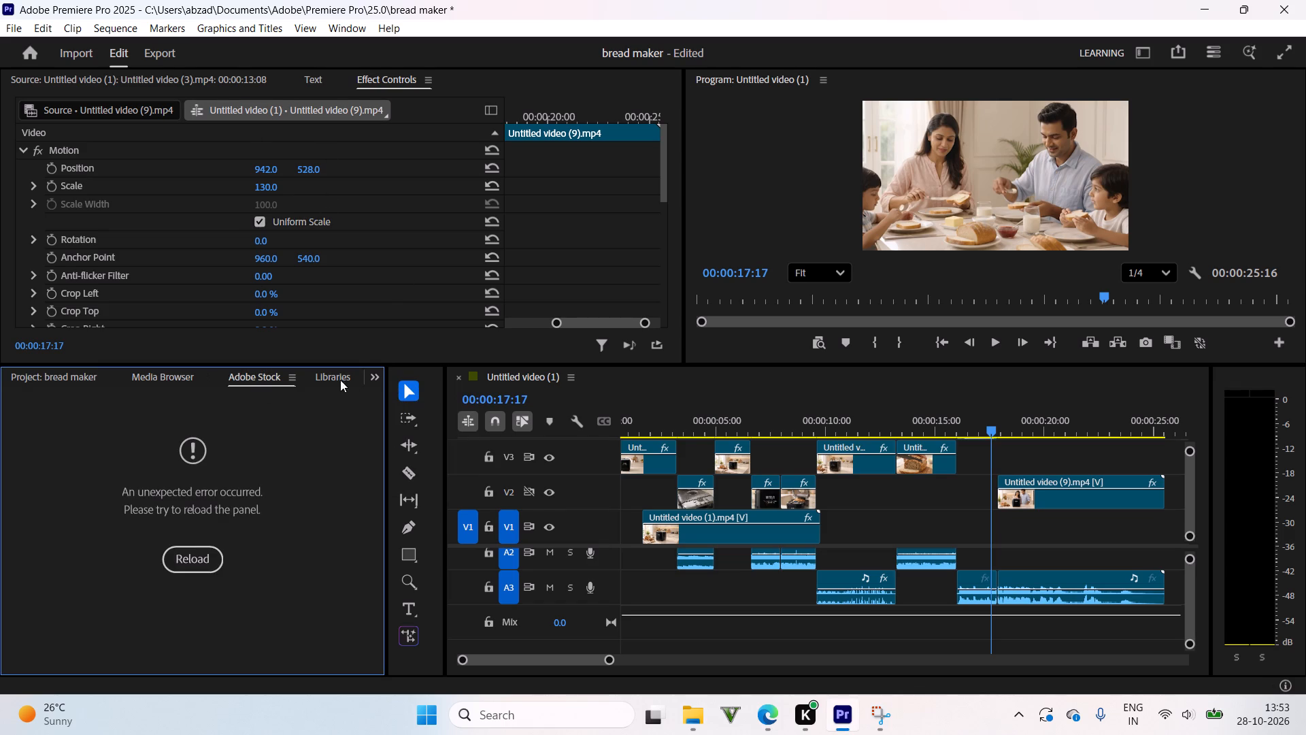
click(324, 375)
click(335, 379)
click(348, 373)
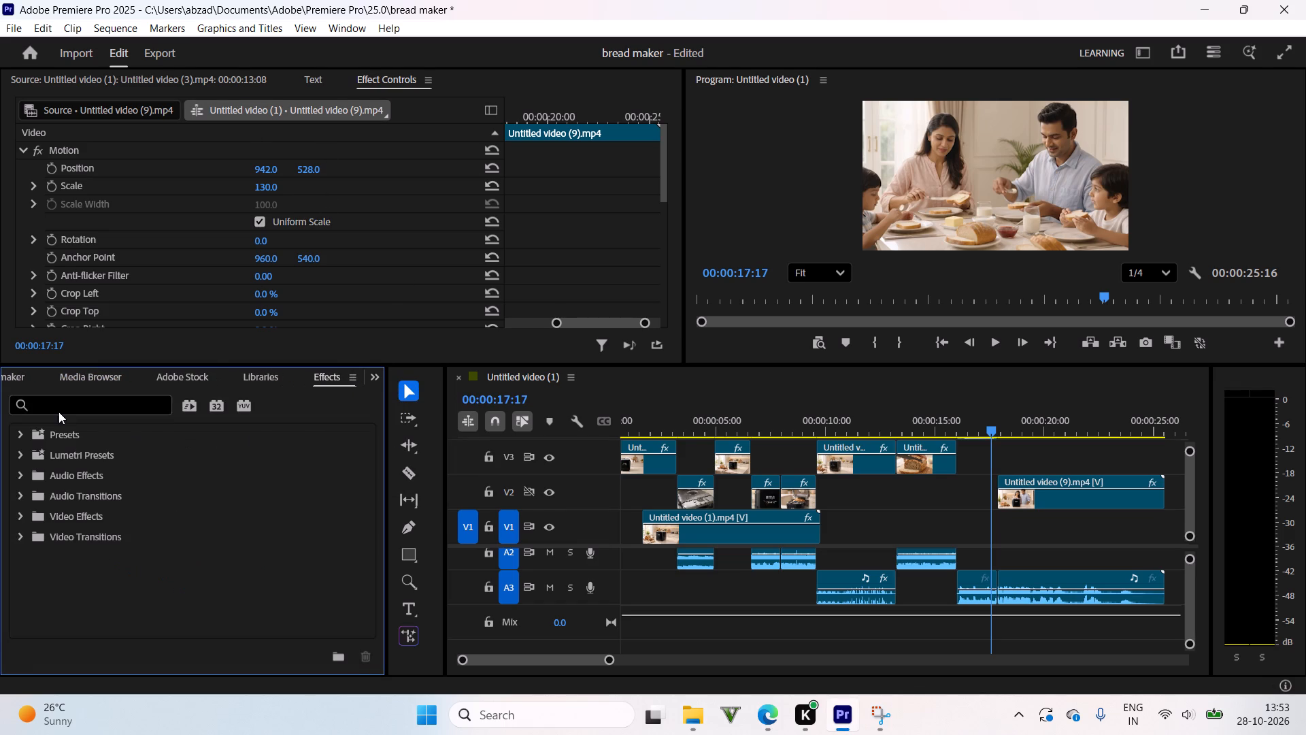
click(58, 411)
text(cross)
key(space)
text(disso)
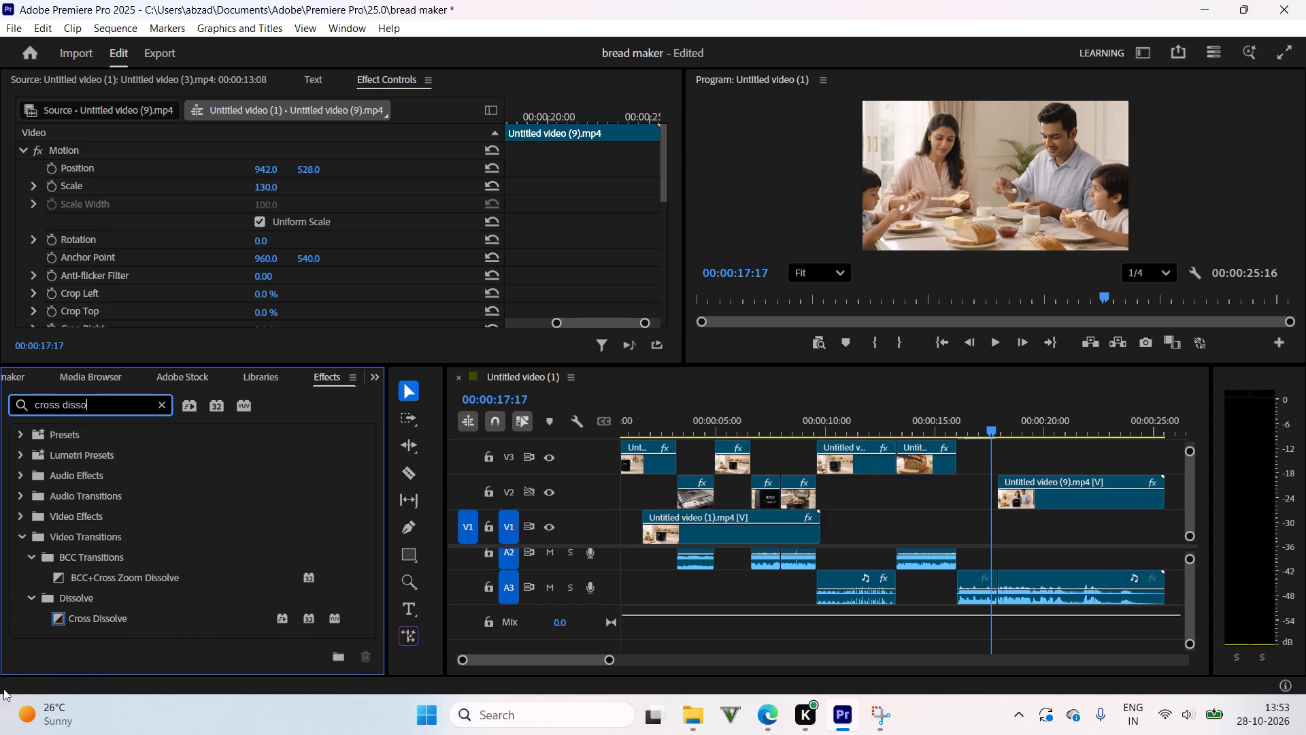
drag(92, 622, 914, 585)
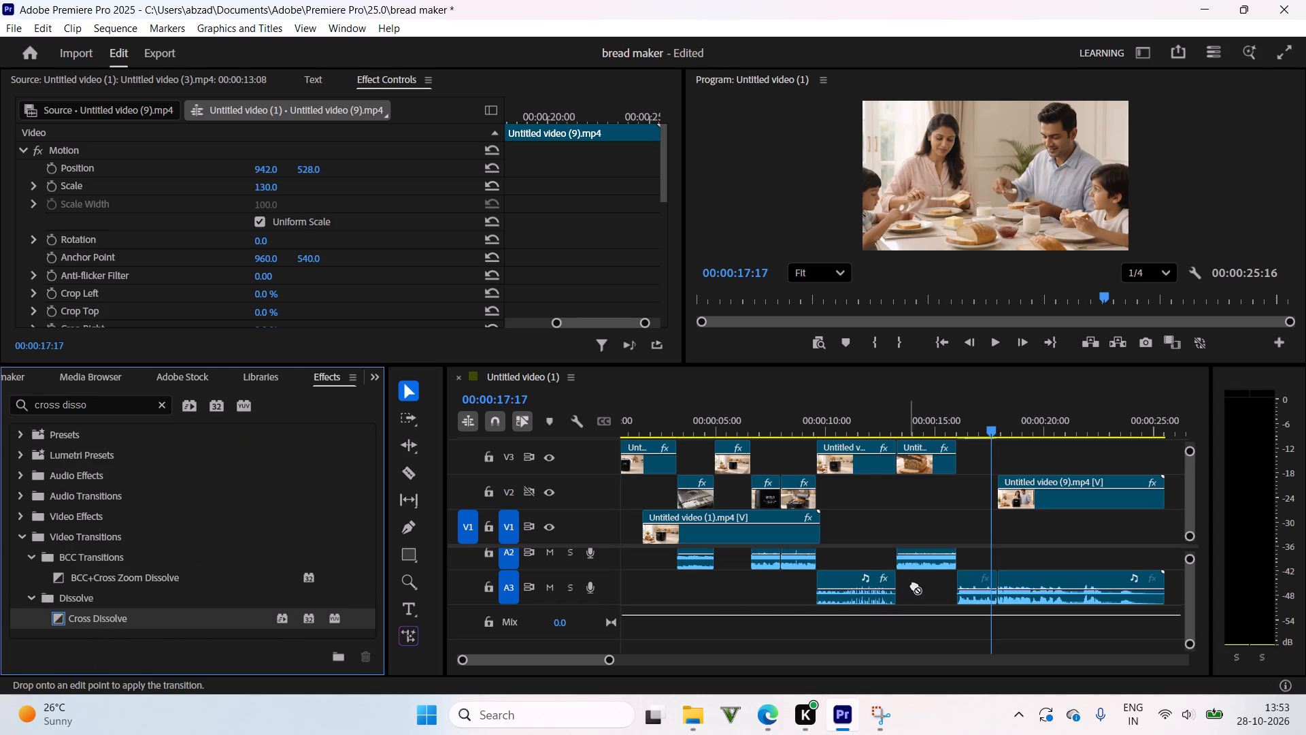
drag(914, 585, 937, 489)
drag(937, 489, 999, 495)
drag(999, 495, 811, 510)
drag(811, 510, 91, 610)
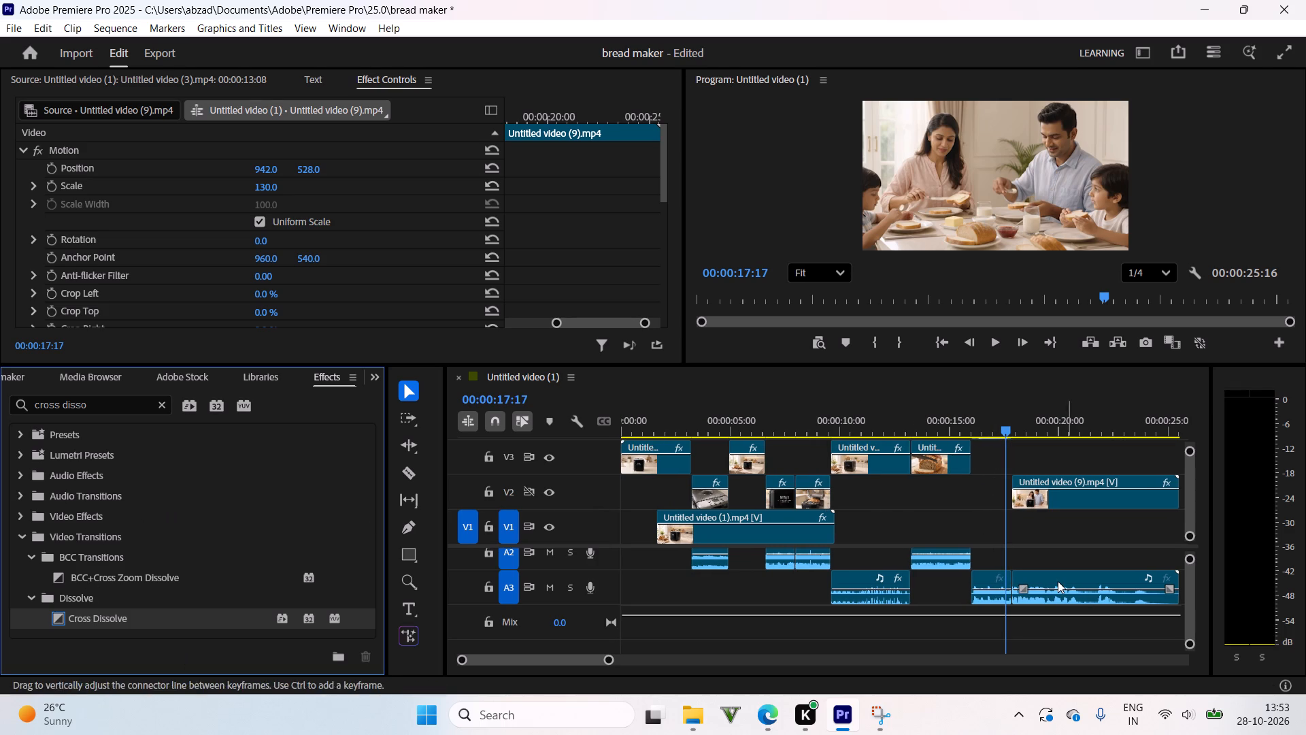
Unlink the couple clip's audio from its video and delete that audio from A3.
click(1056, 581)
right_click(1055, 581)
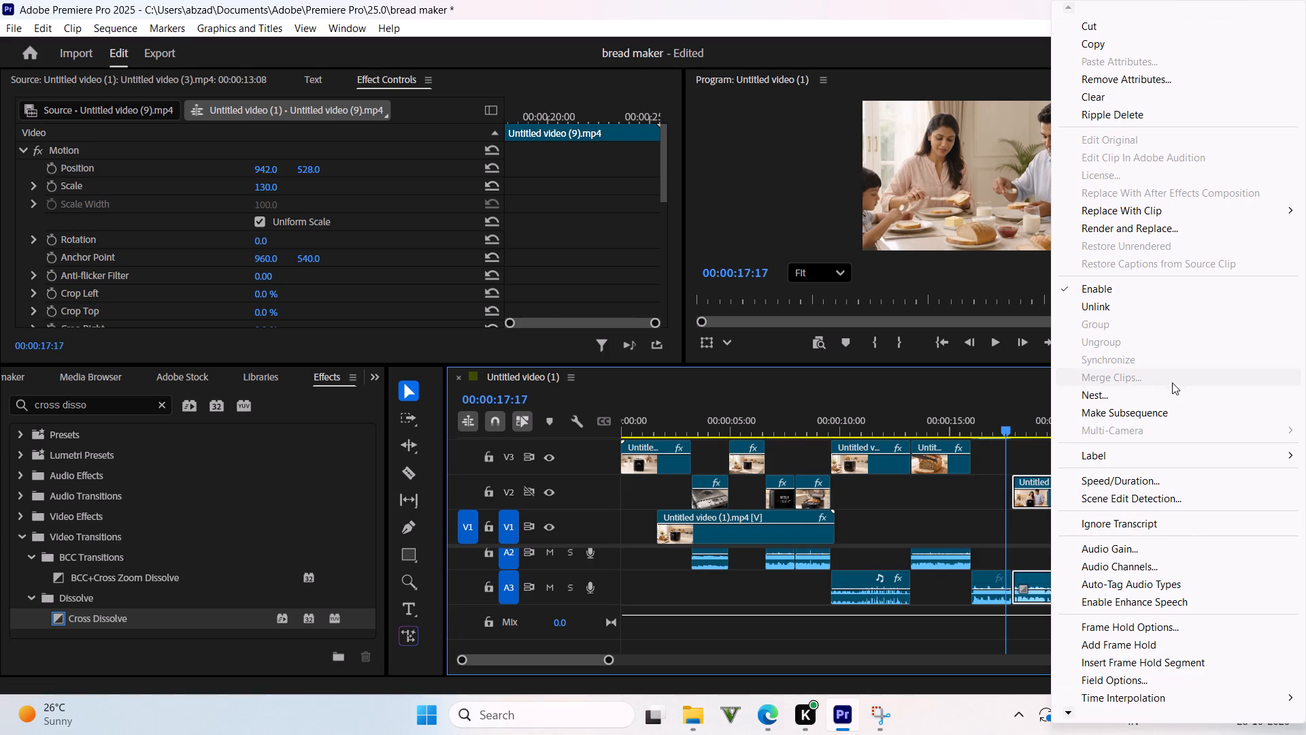
click(1171, 311)
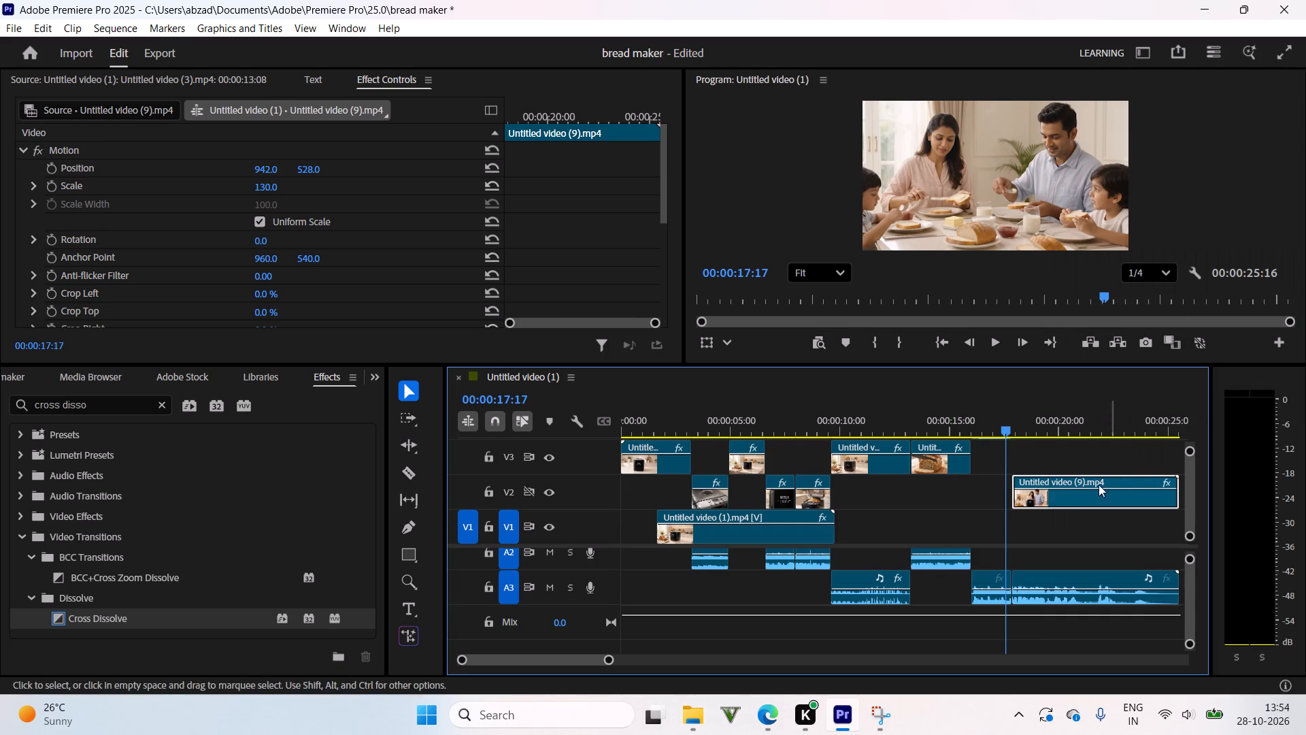
click(1045, 573)
key(BackSpace)
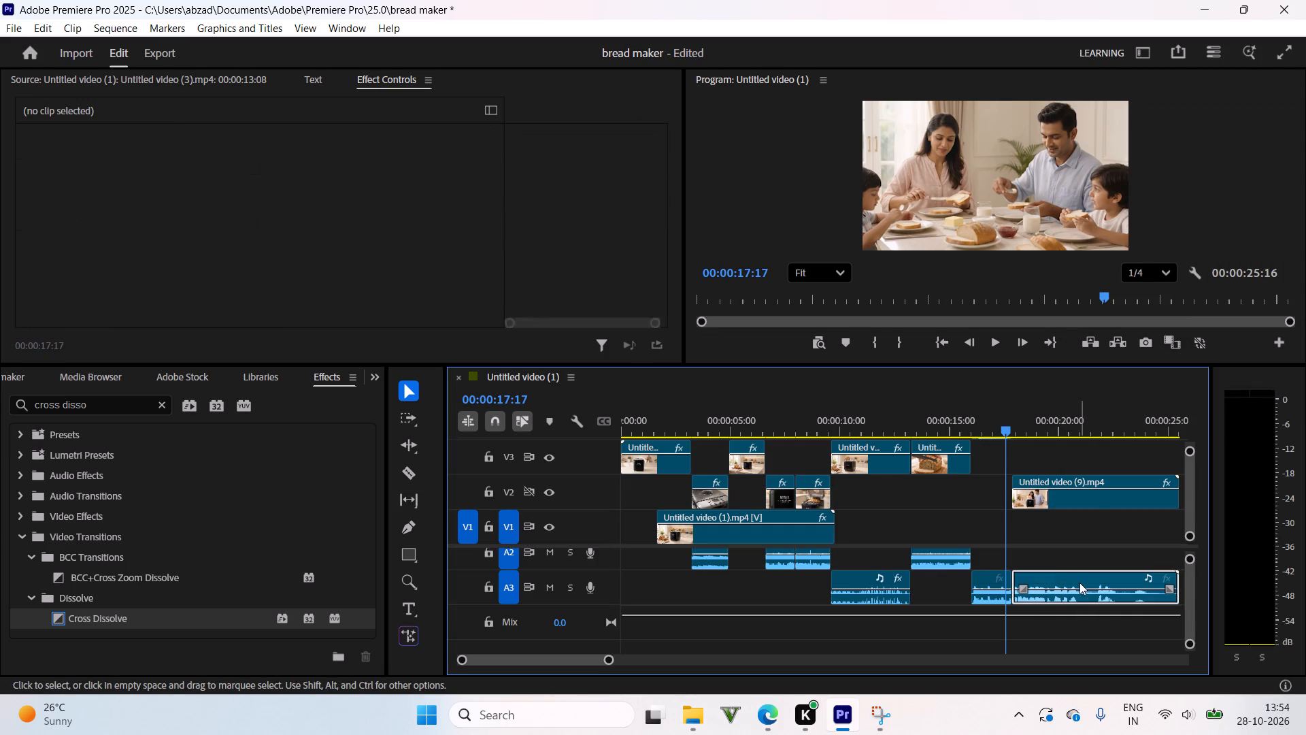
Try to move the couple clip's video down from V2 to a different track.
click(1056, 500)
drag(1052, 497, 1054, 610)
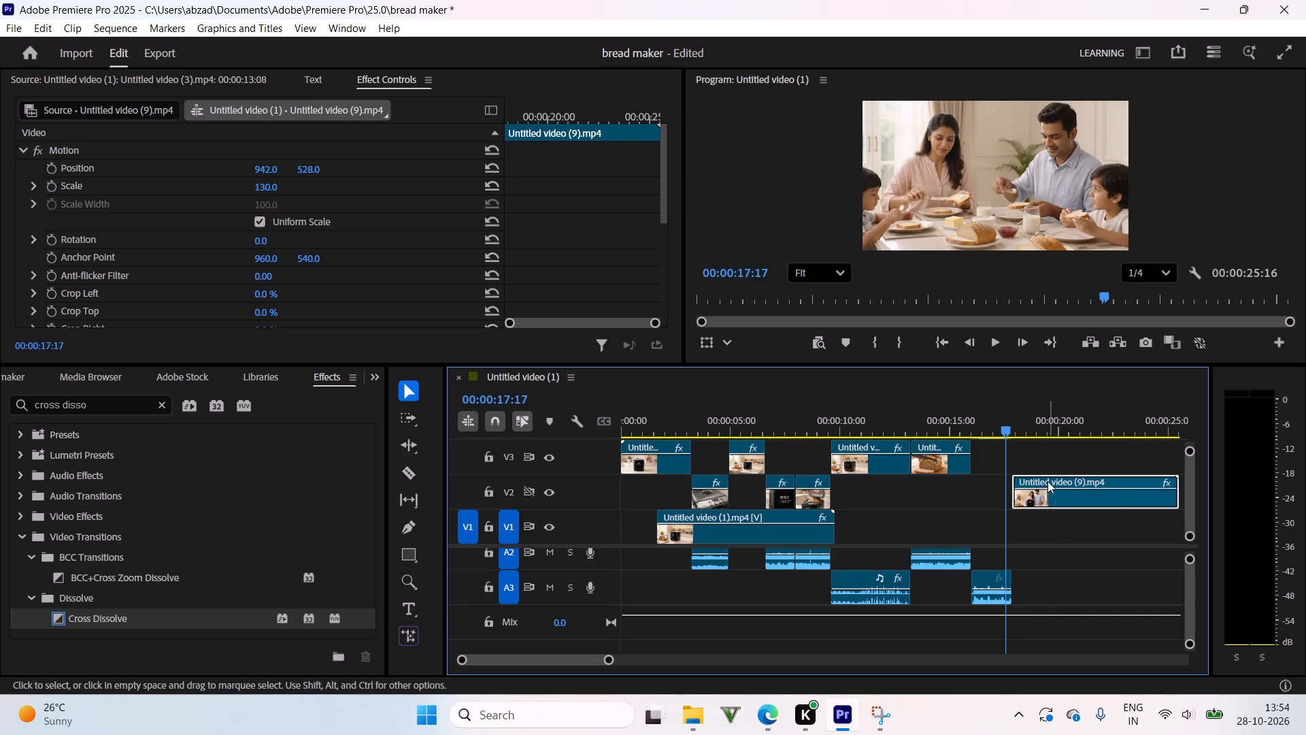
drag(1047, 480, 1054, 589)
Move the family breakfast clip to V2 directly before the couple clip and play through the cut between them.
click(992, 576)
drag(993, 578, 995, 562)
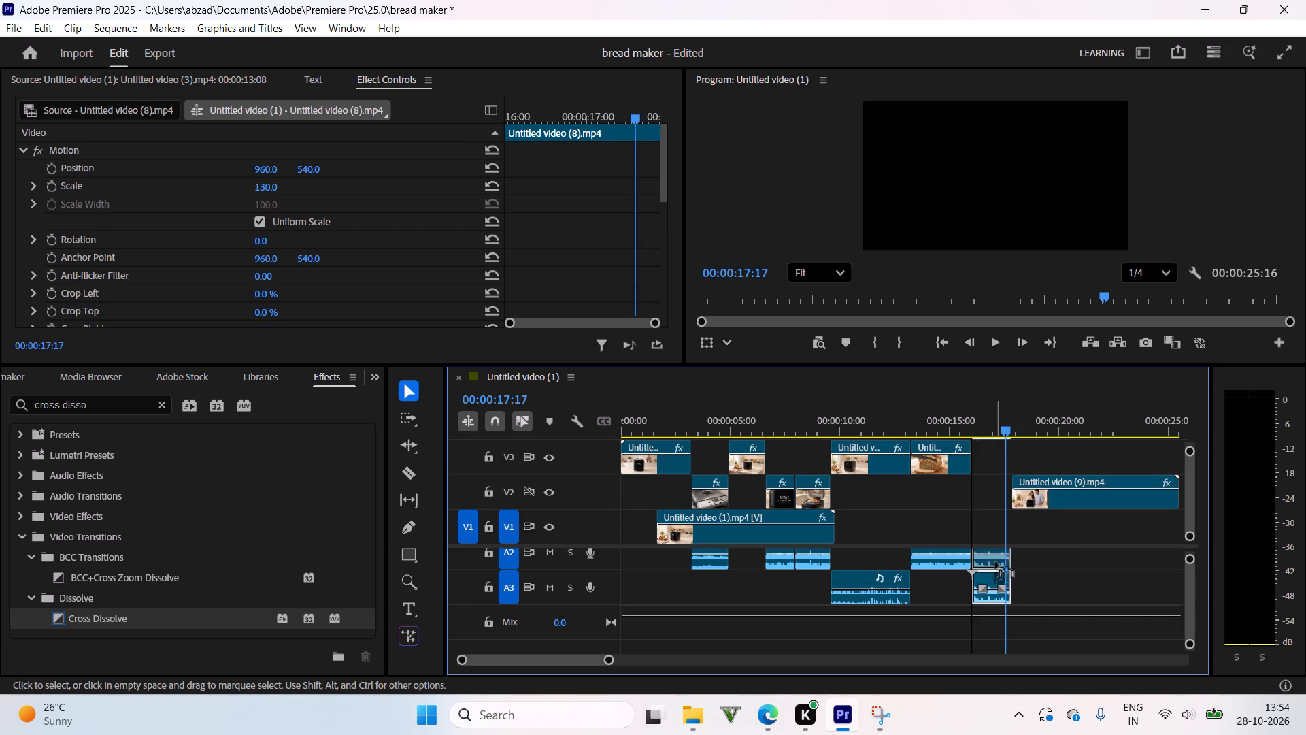
drag(995, 562, 990, 497)
drag(982, 430, 945, 431)
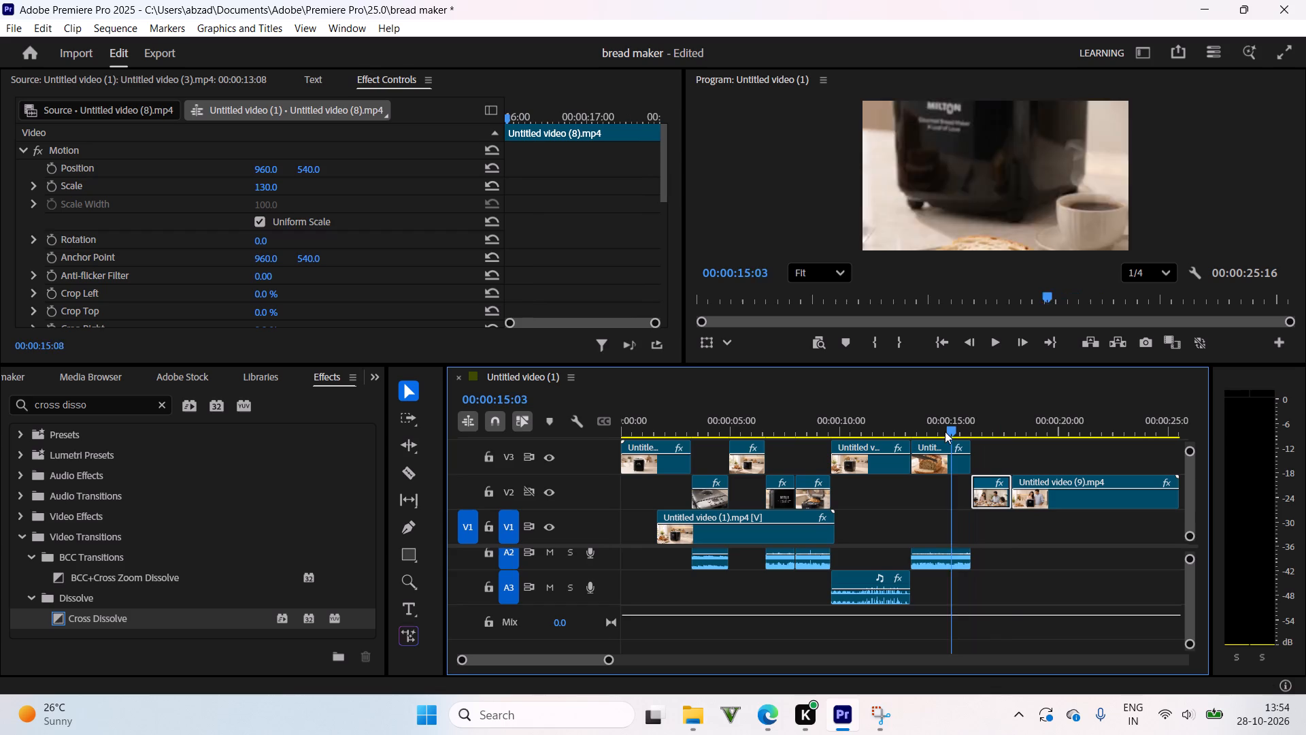
drag(945, 431, 933, 433)
key(space)
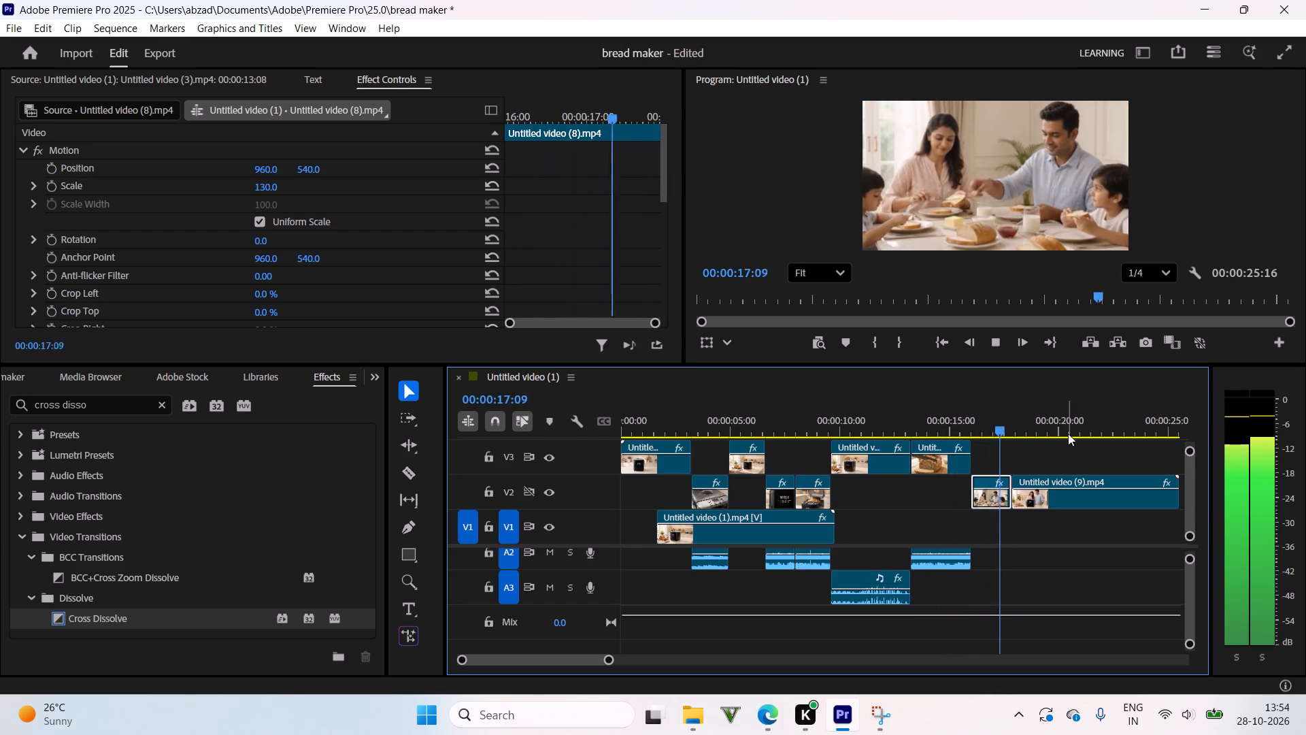
drag(1013, 427, 1009, 436)
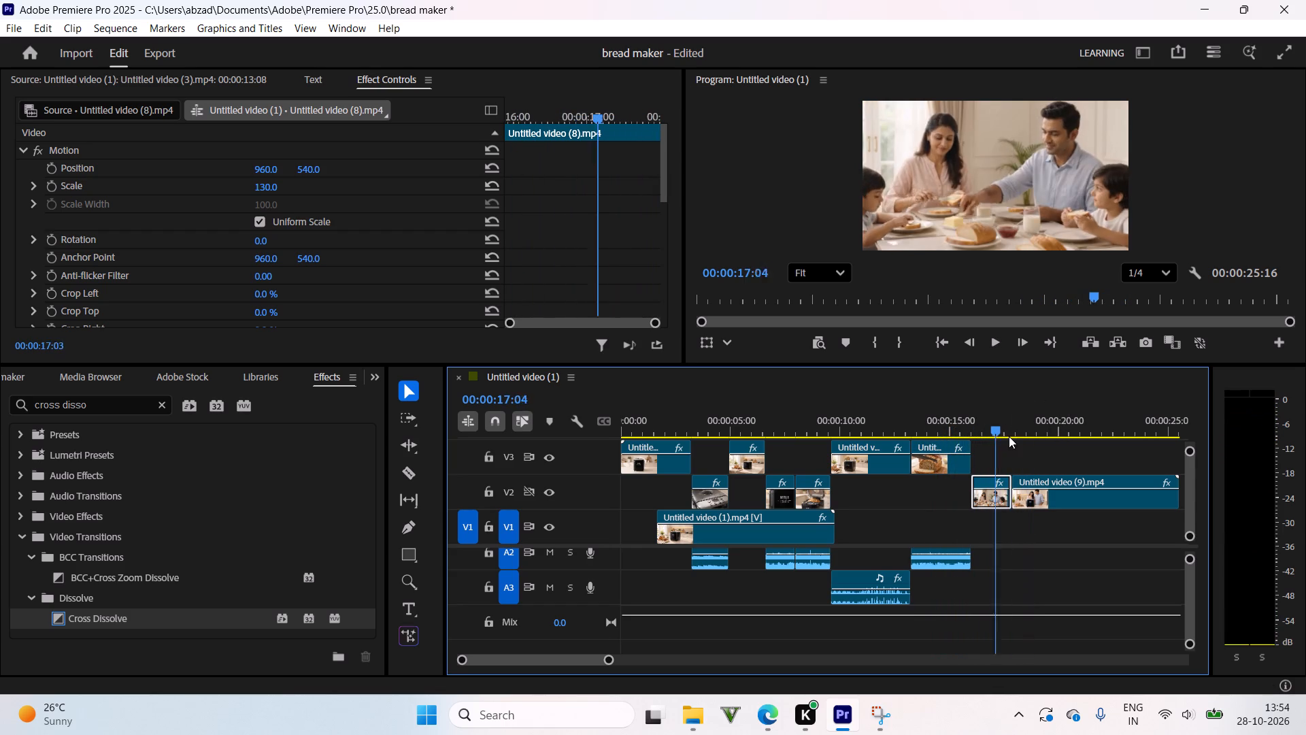
drag(1009, 436, 1005, 436)
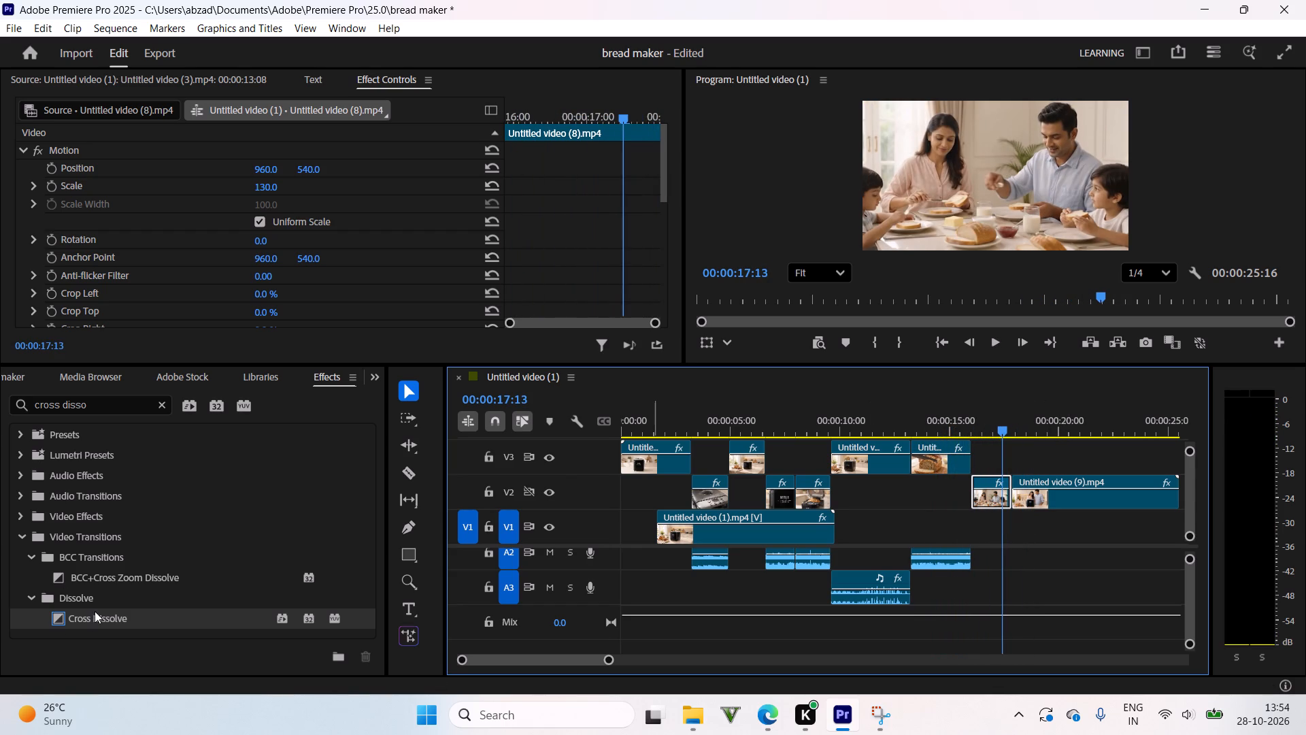
Apply Cross Dissolve at the cut between the family breakfast and couple clips on V2 and check the blend frames.
drag(95, 611, 1009, 499)
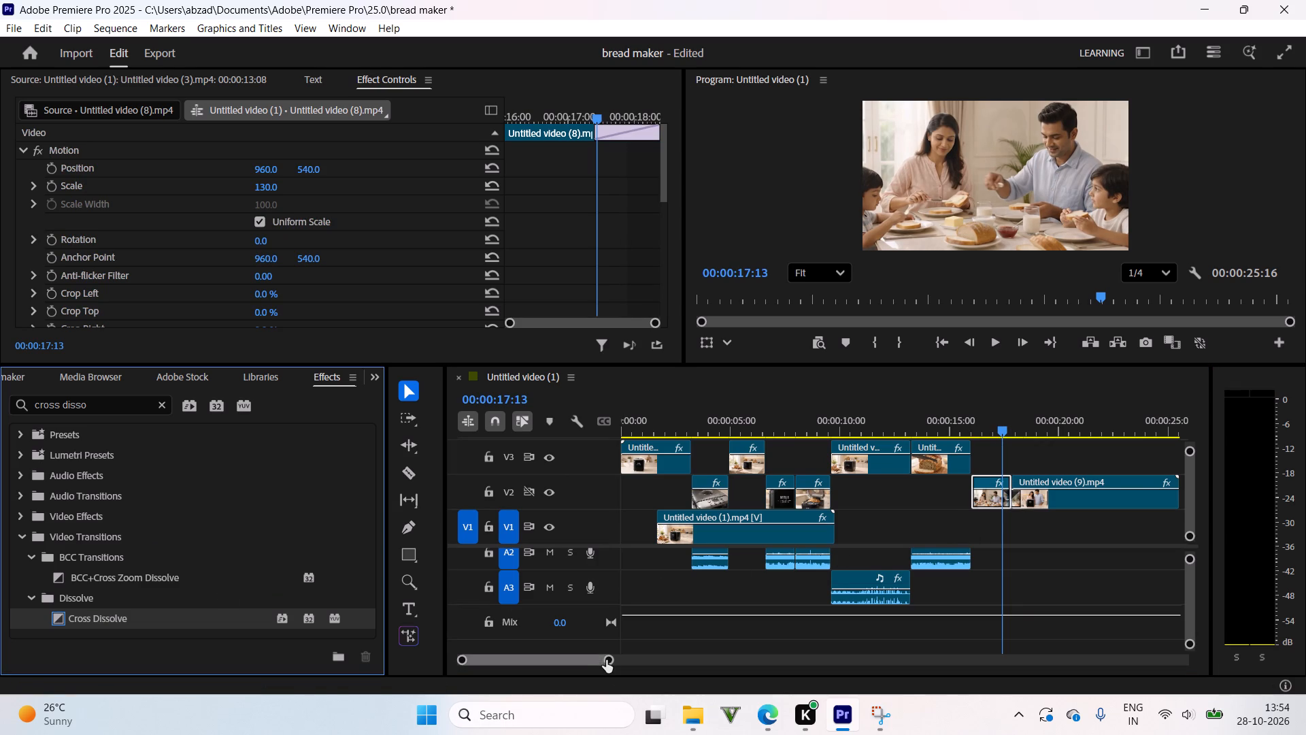
drag(608, 659, 554, 666)
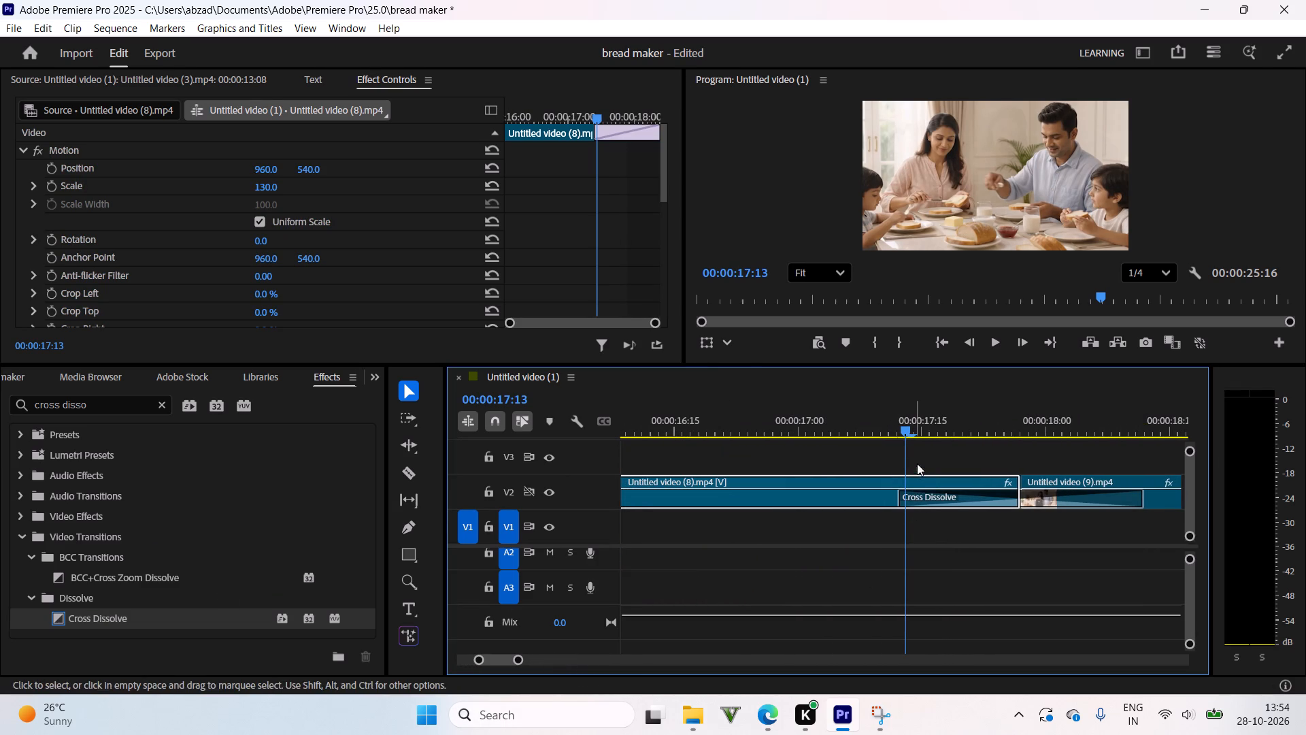
drag(943, 435, 1034, 440)
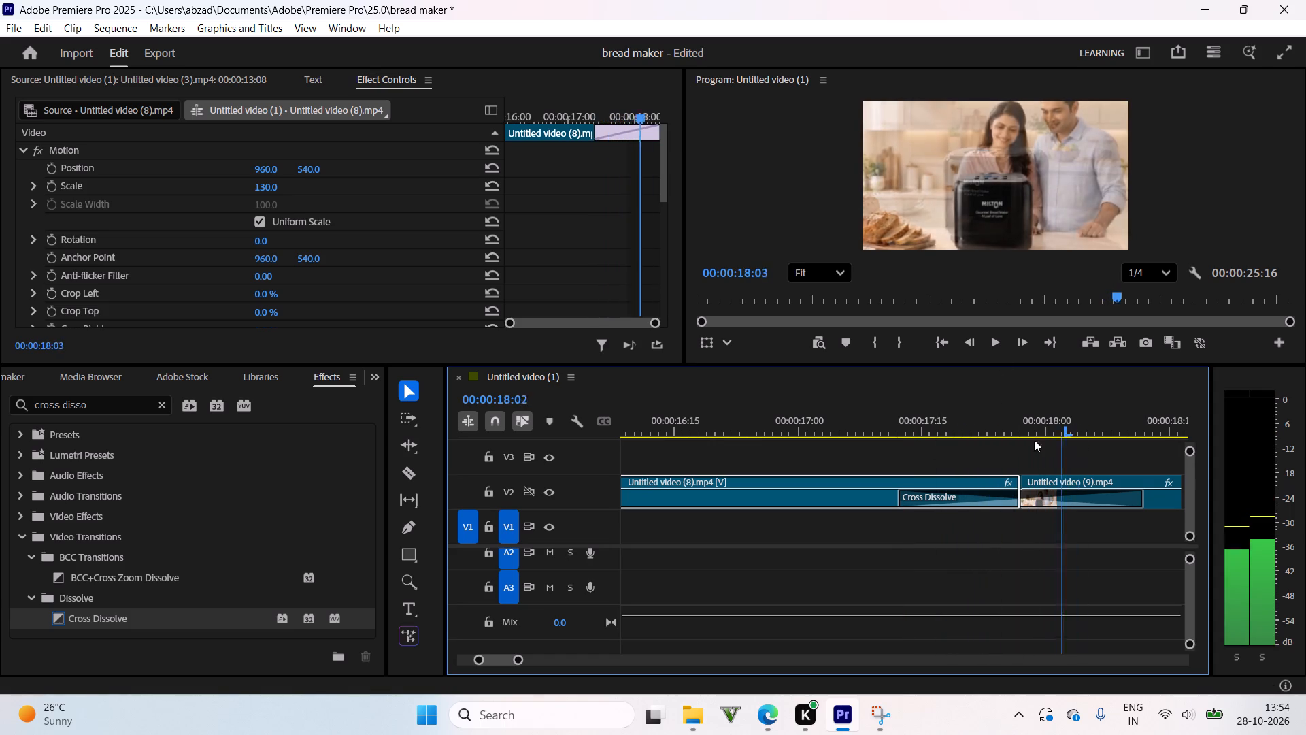
drag(1034, 440, 971, 444)
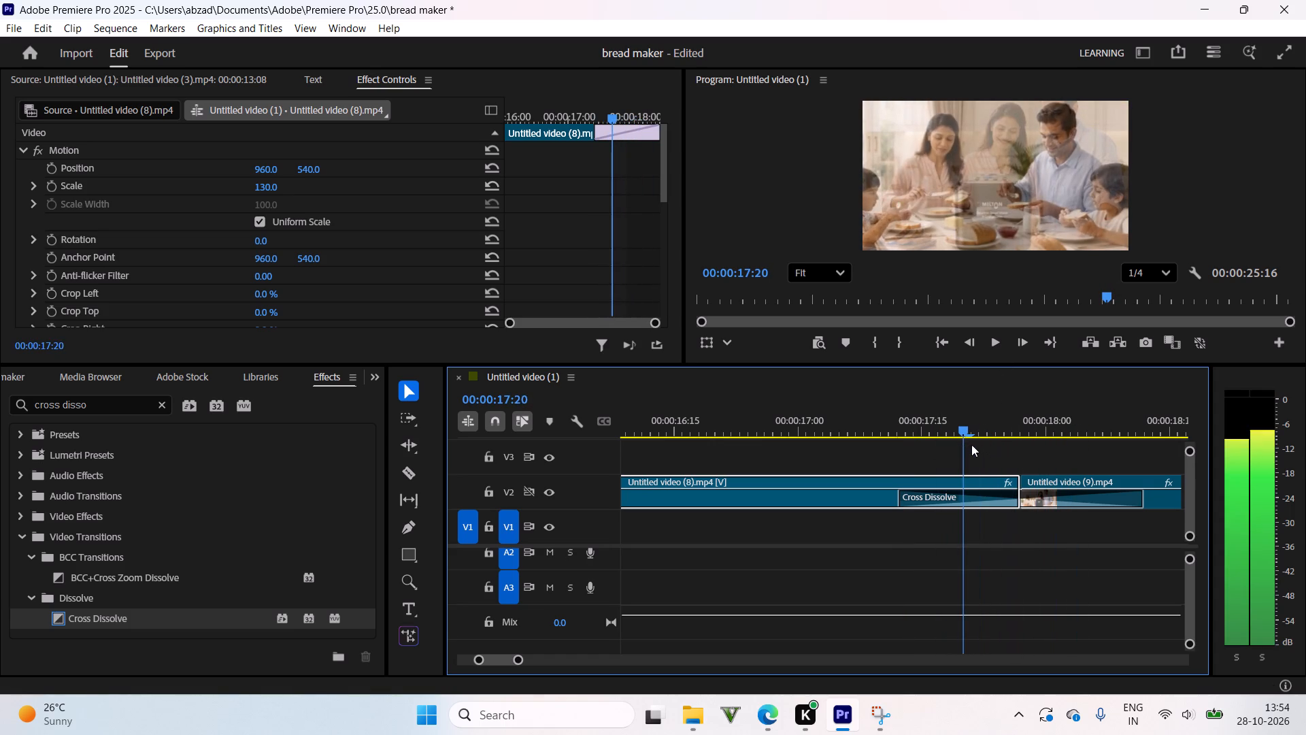
drag(971, 444, 966, 446)
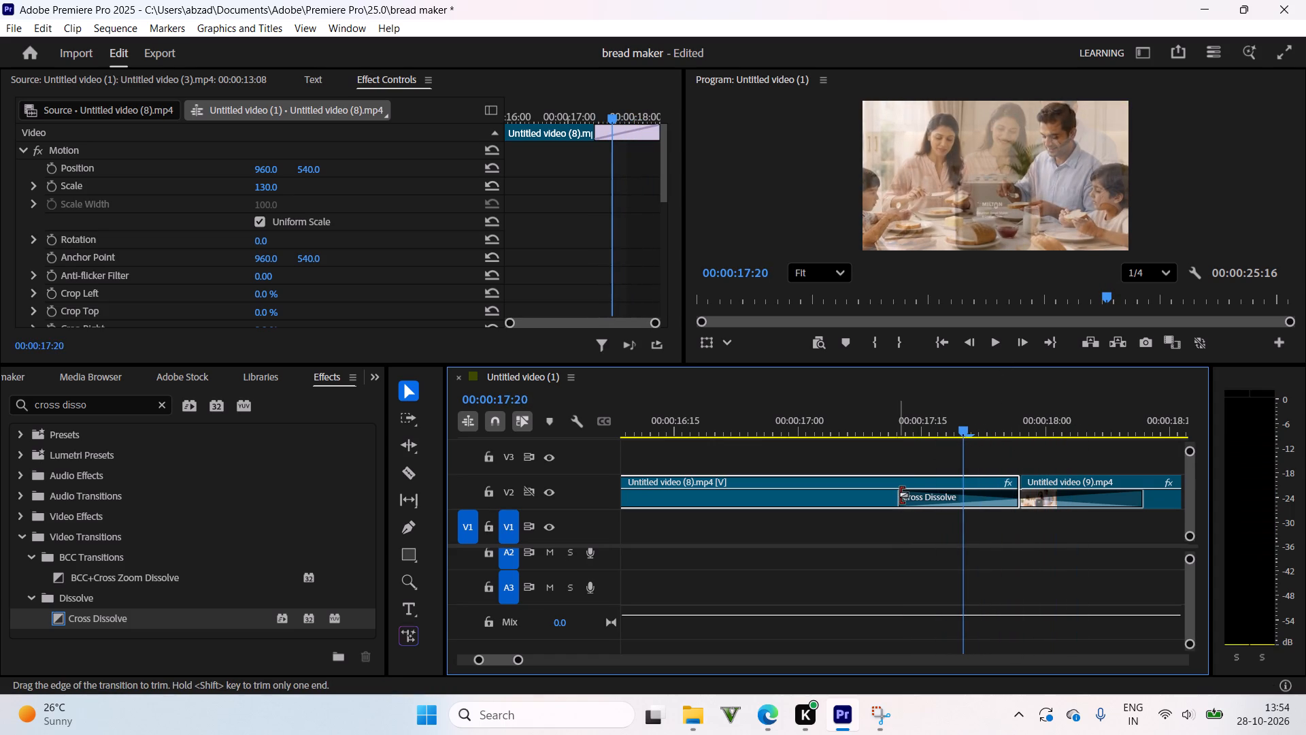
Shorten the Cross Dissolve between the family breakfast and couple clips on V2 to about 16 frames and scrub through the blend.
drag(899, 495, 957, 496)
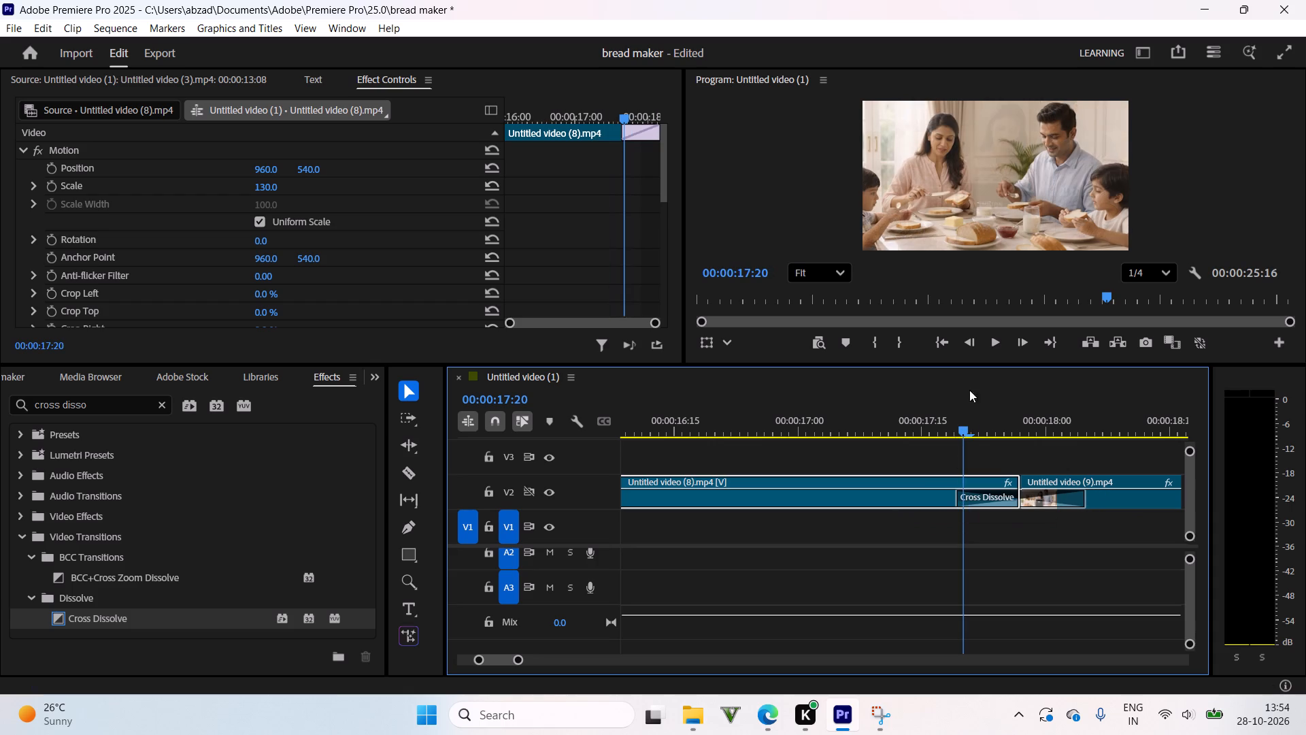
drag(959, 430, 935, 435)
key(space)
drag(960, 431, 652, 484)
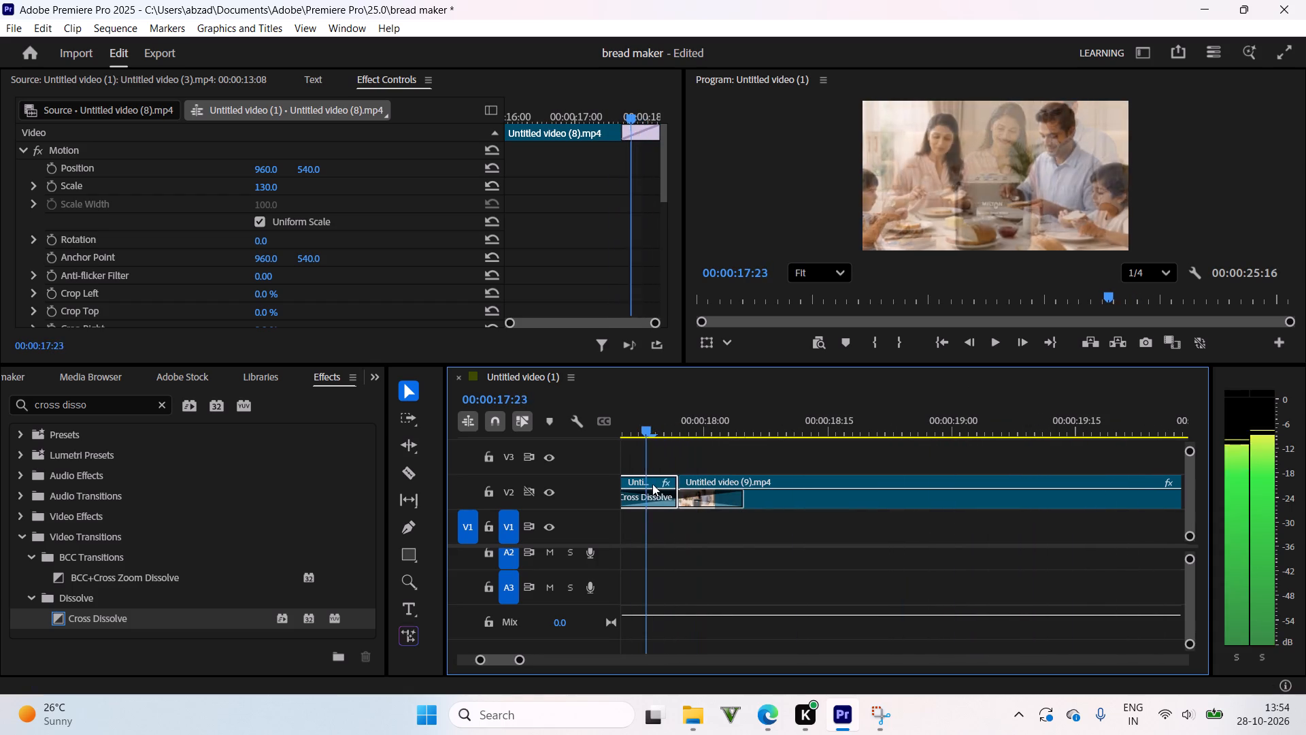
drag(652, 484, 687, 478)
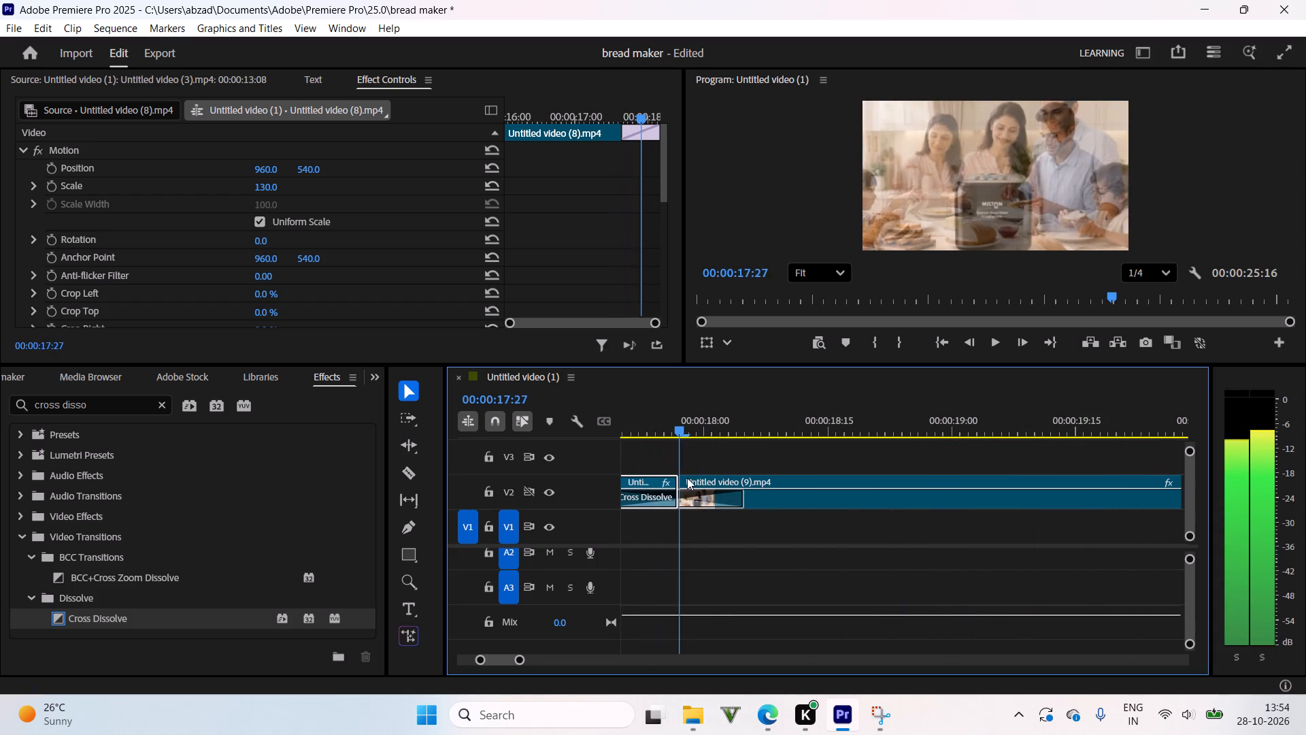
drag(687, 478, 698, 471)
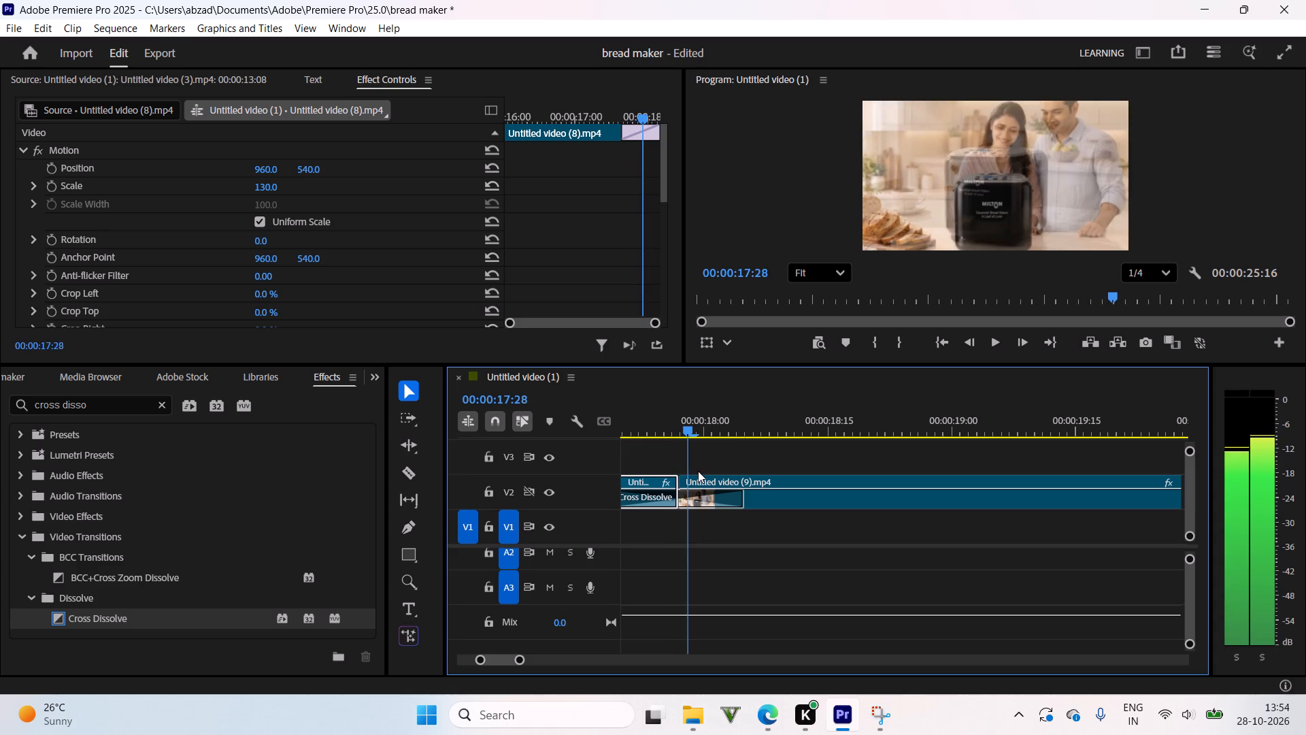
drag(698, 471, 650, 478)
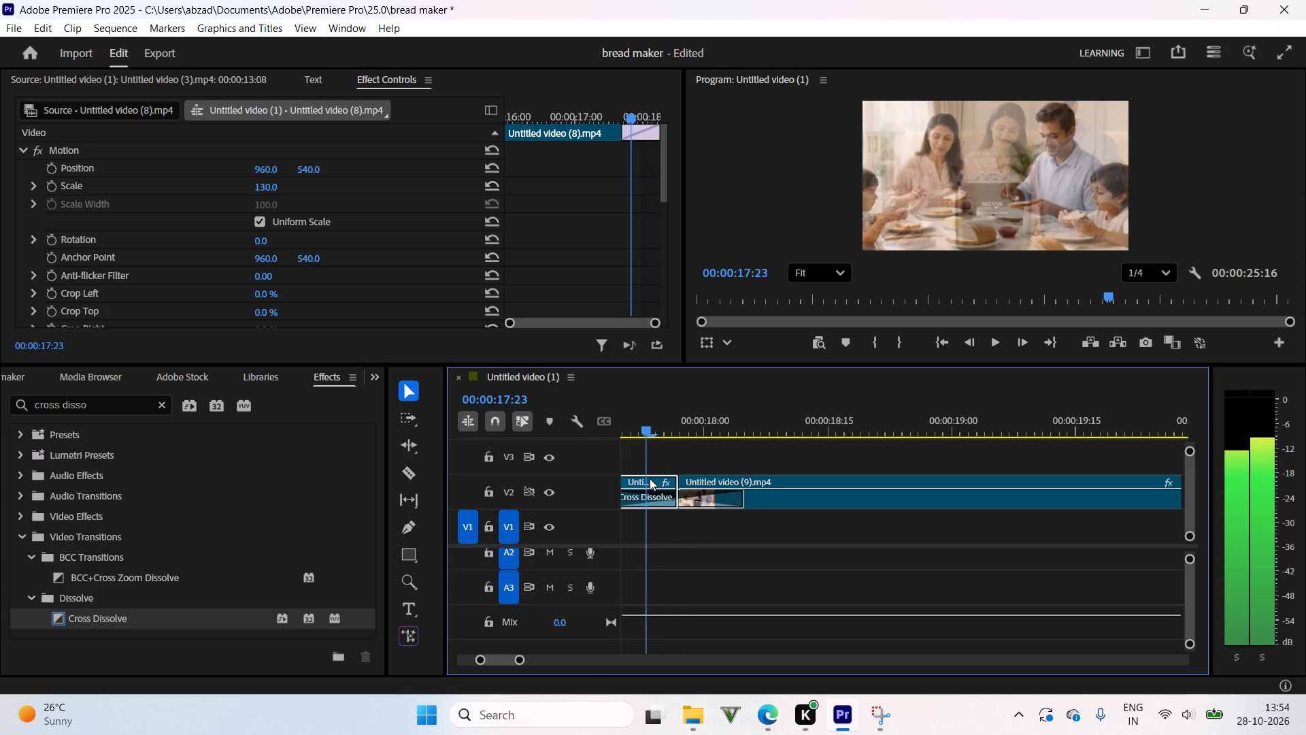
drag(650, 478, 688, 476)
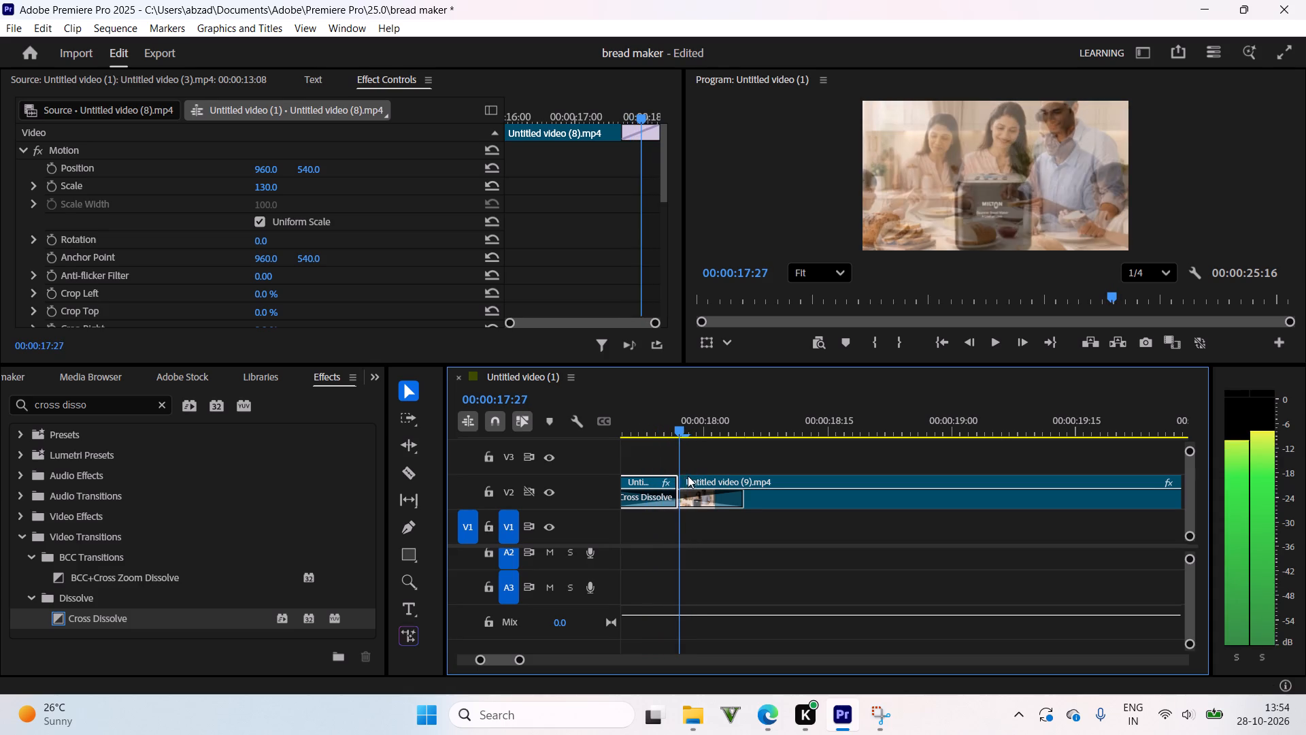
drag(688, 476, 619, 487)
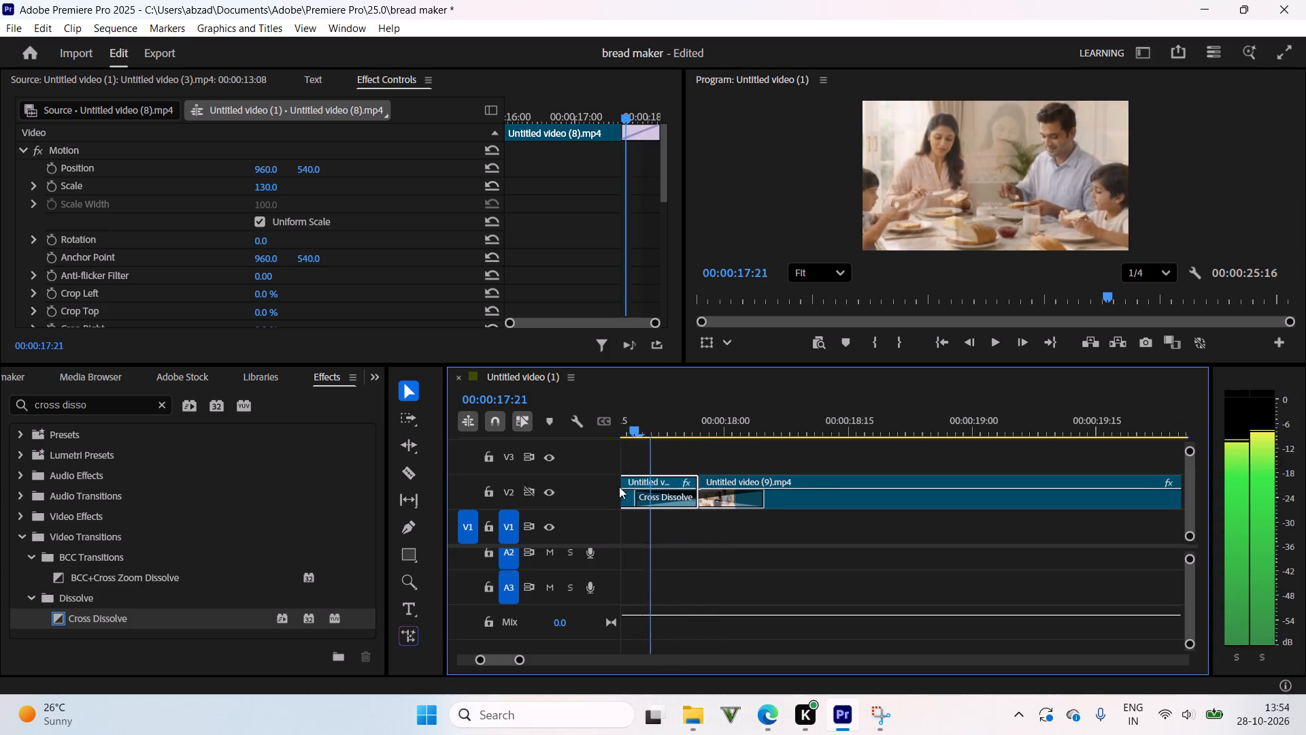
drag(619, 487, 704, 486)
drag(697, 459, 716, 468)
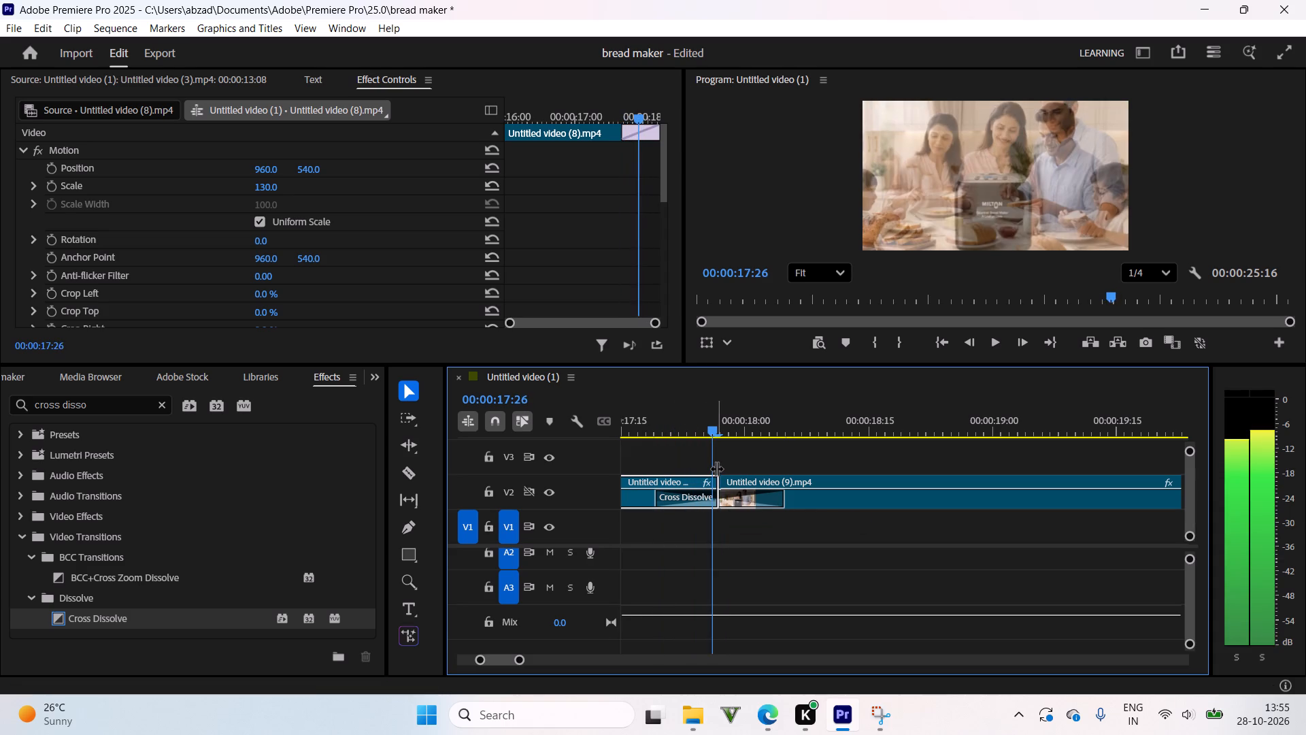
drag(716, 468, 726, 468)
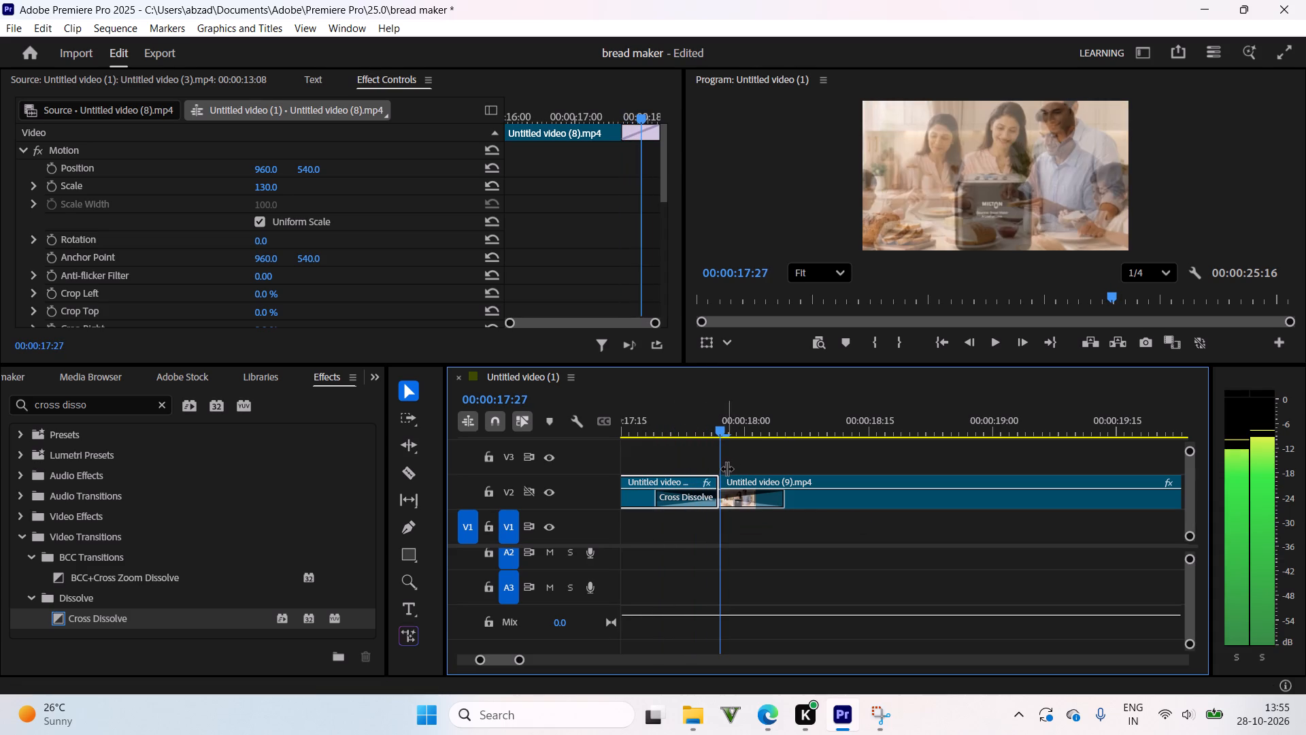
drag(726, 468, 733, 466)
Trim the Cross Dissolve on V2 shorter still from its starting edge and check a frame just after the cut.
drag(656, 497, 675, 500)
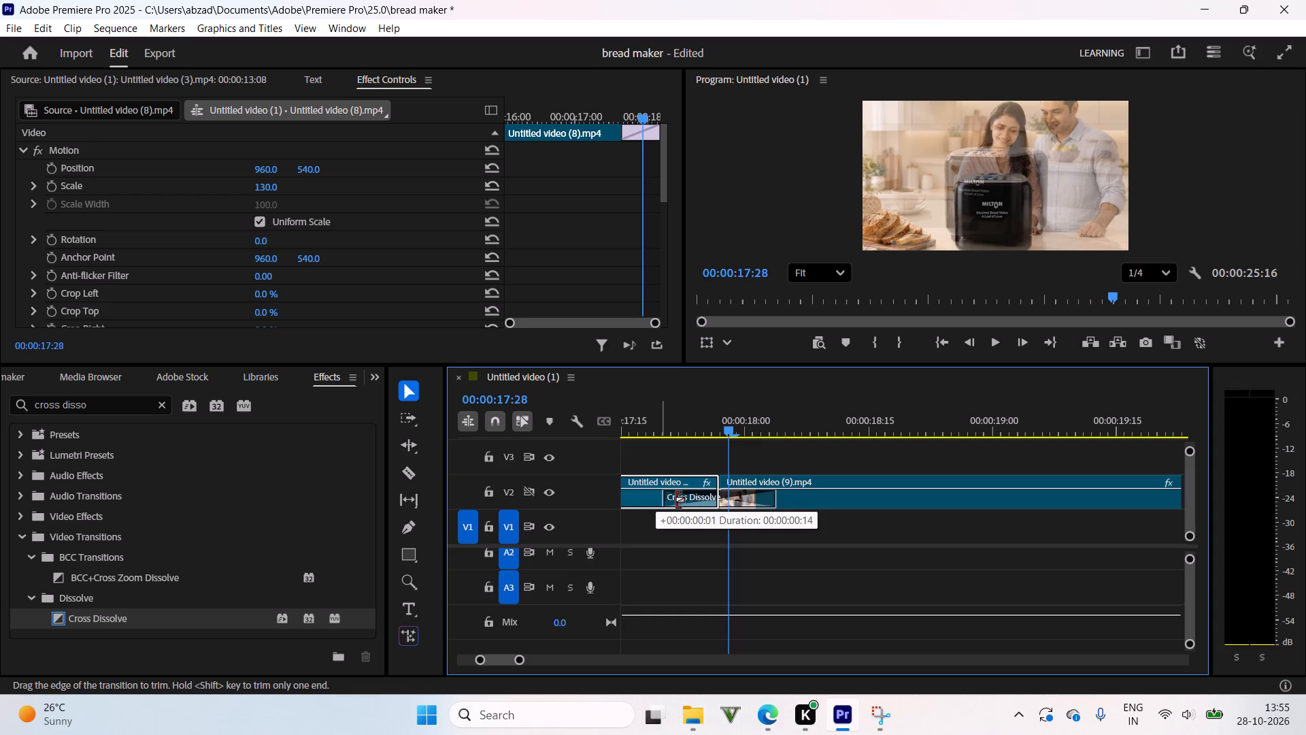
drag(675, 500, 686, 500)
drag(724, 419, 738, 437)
Step back through the edit history to remove the Cross Dissolve, keeping the family breakfast and couple clips adjacent on V2.
key(ctrl+z)
key(ctrl+z)
key(ctrl+z)
key(ctrl+z)
key(ctrl+z)
key(ctrl+z)
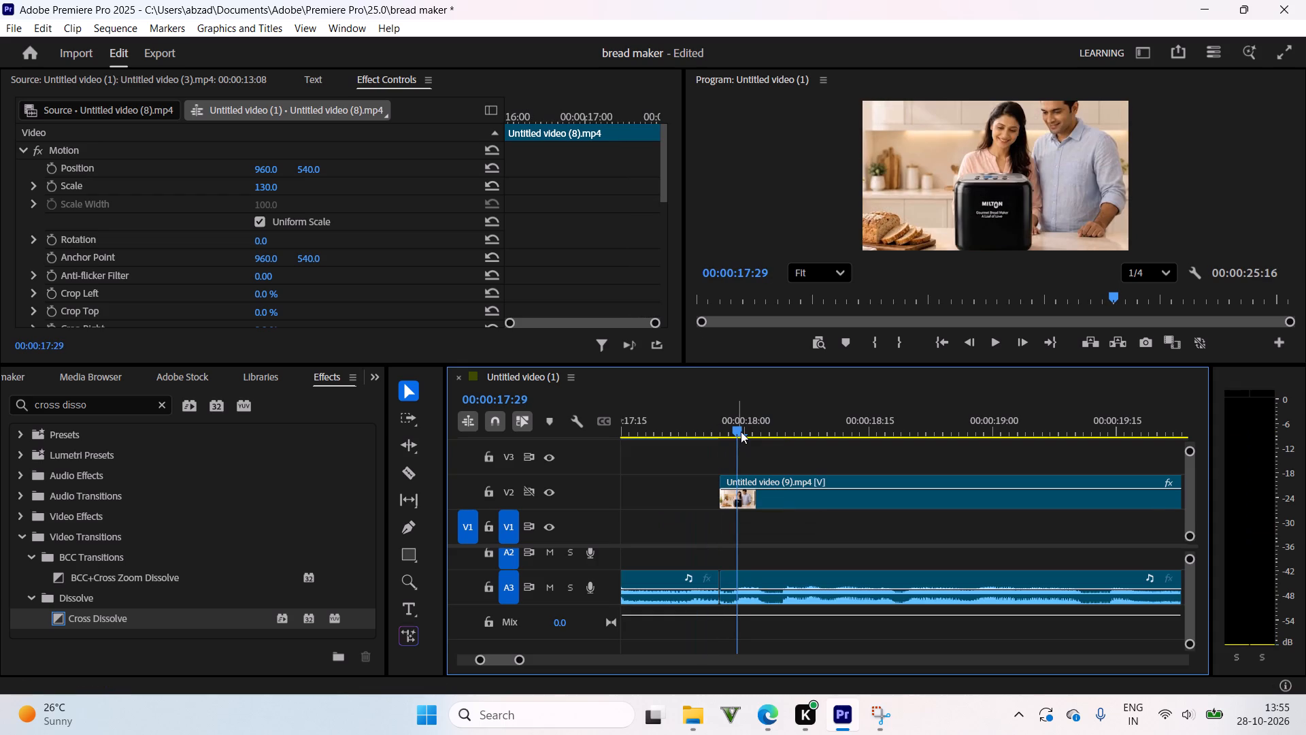
key(ctrl+shift+z)
drag(741, 431, 1048, 451)
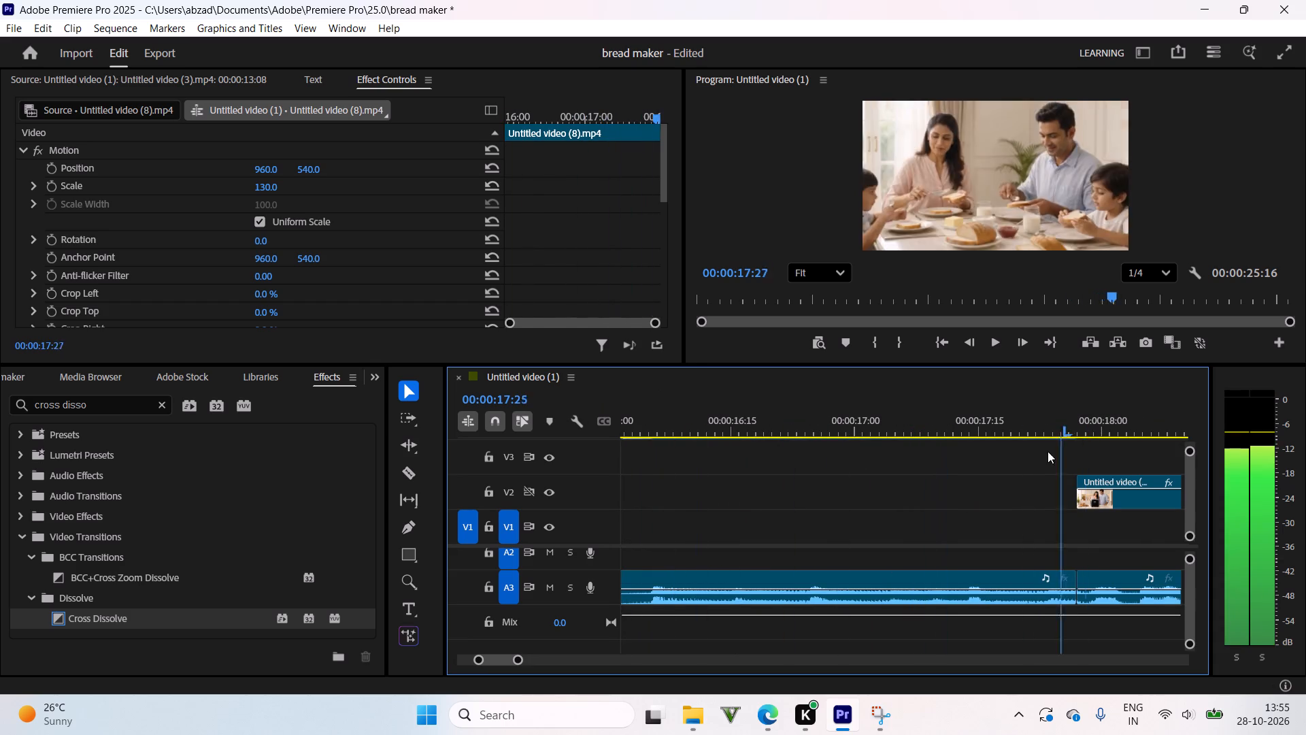
drag(1048, 451, 1062, 457)
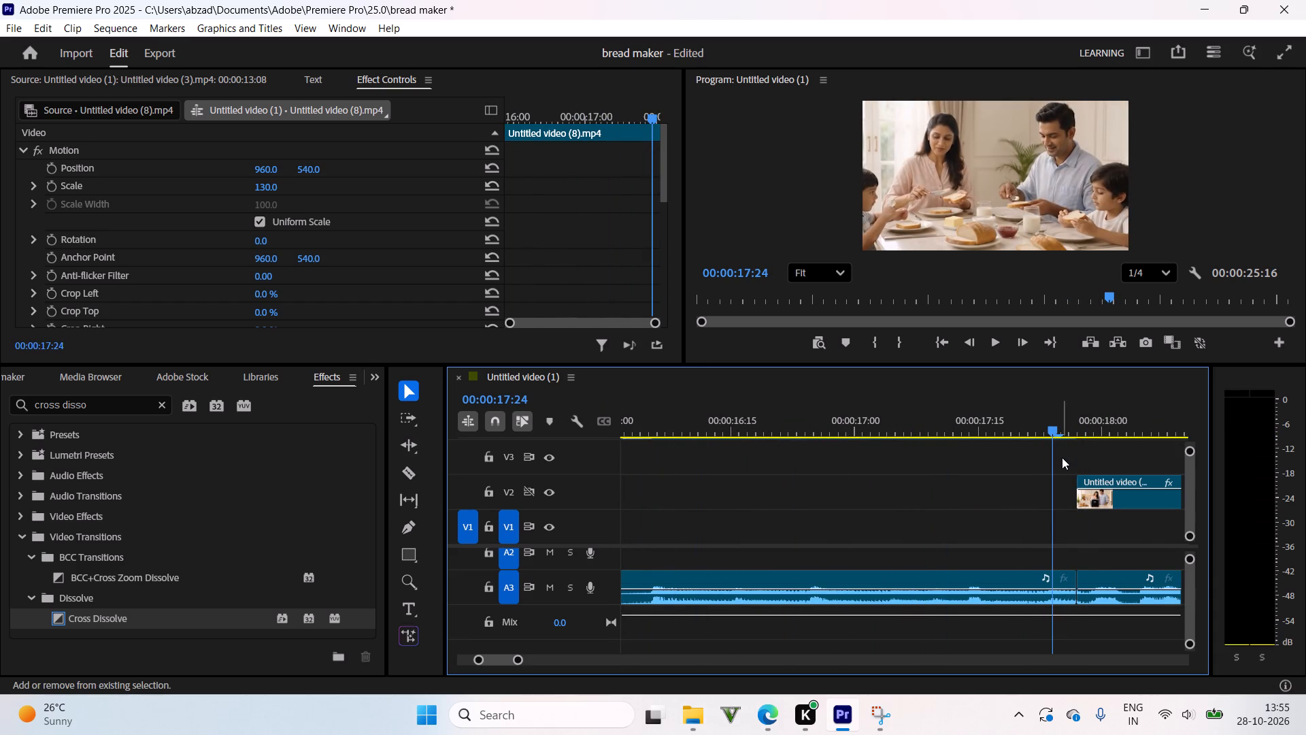
key(ctrl+shift+z)
key(ctrl+shift+z)
key(ctrl+shift+z)
key(z)
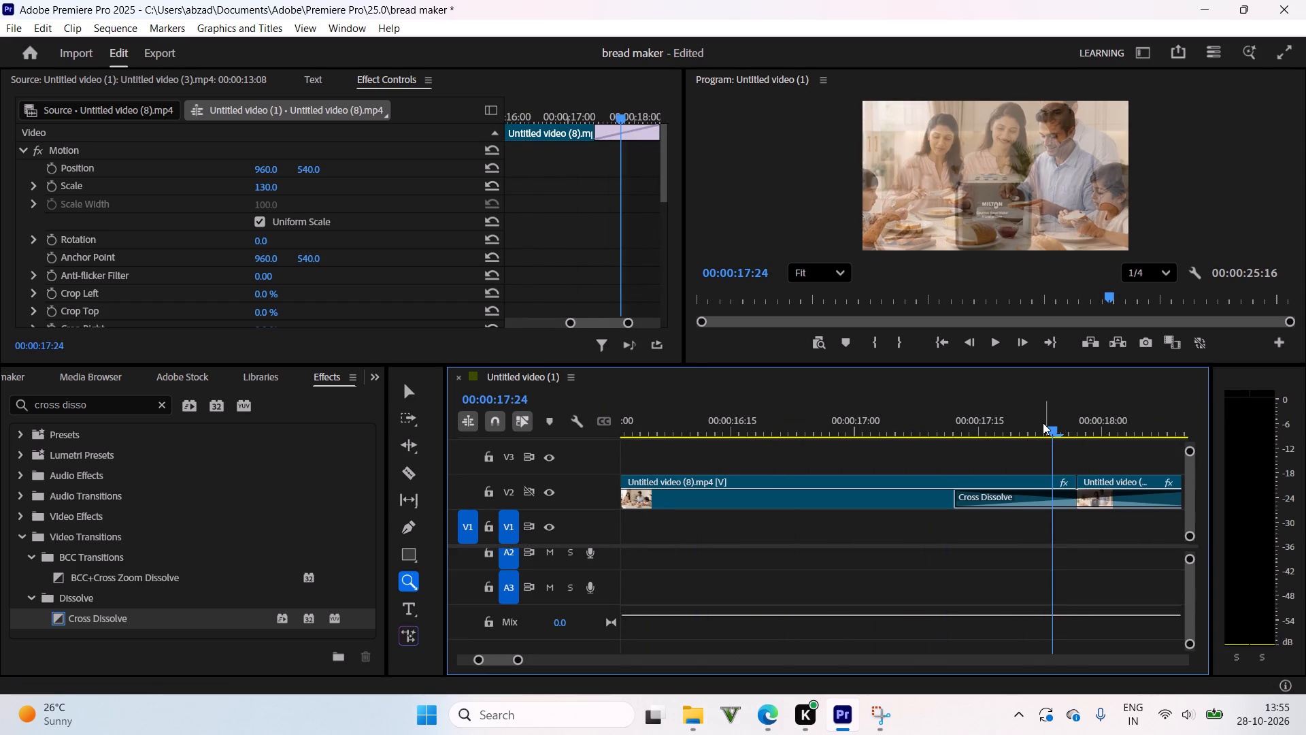
drag(1043, 423, 1010, 448)
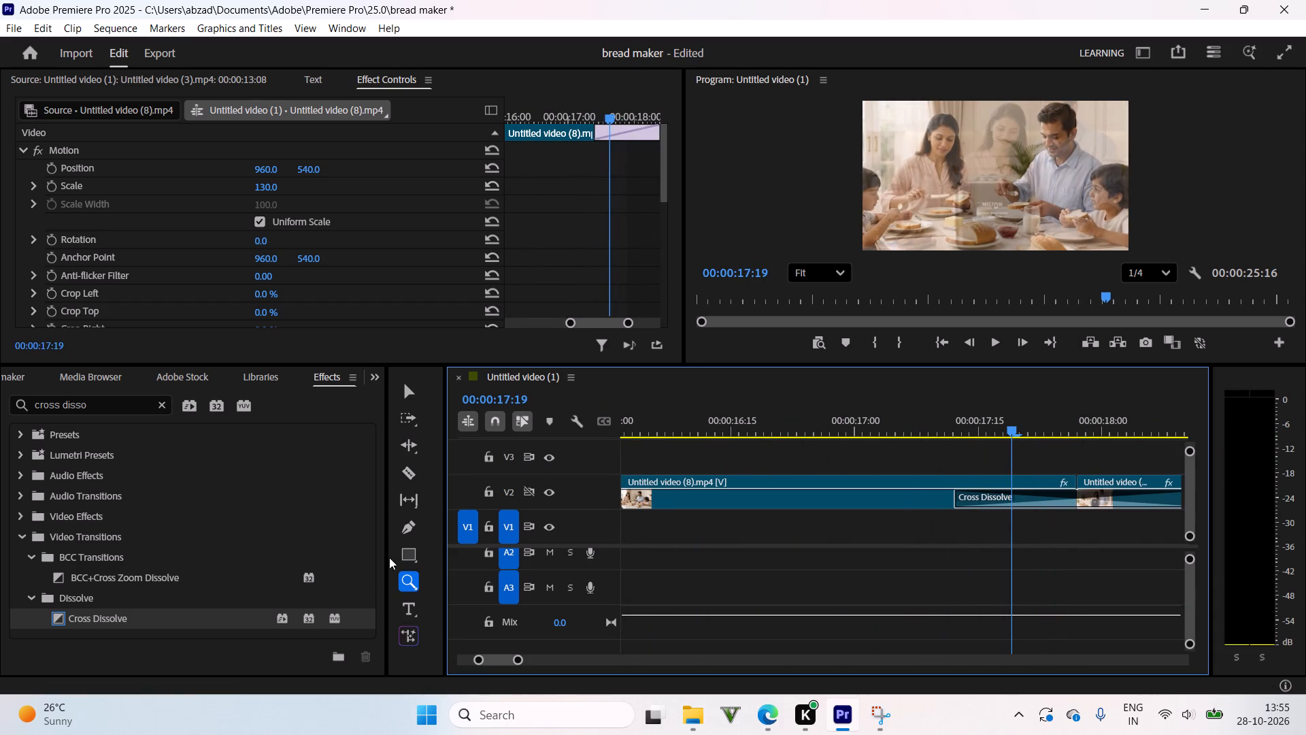
key(ctrl+z)
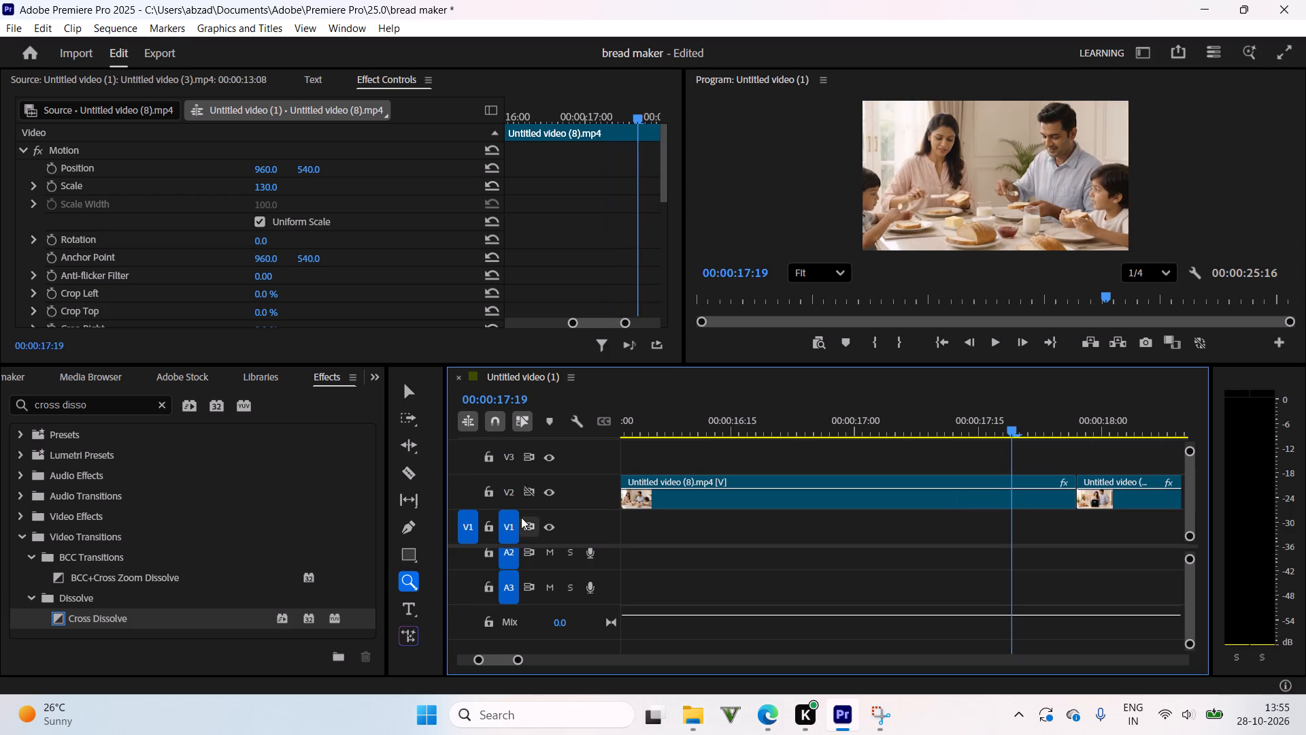
Play and scrub through the plain cut from the family breakfast clip to the couple clip on V2.
drag(980, 414, 1012, 438)
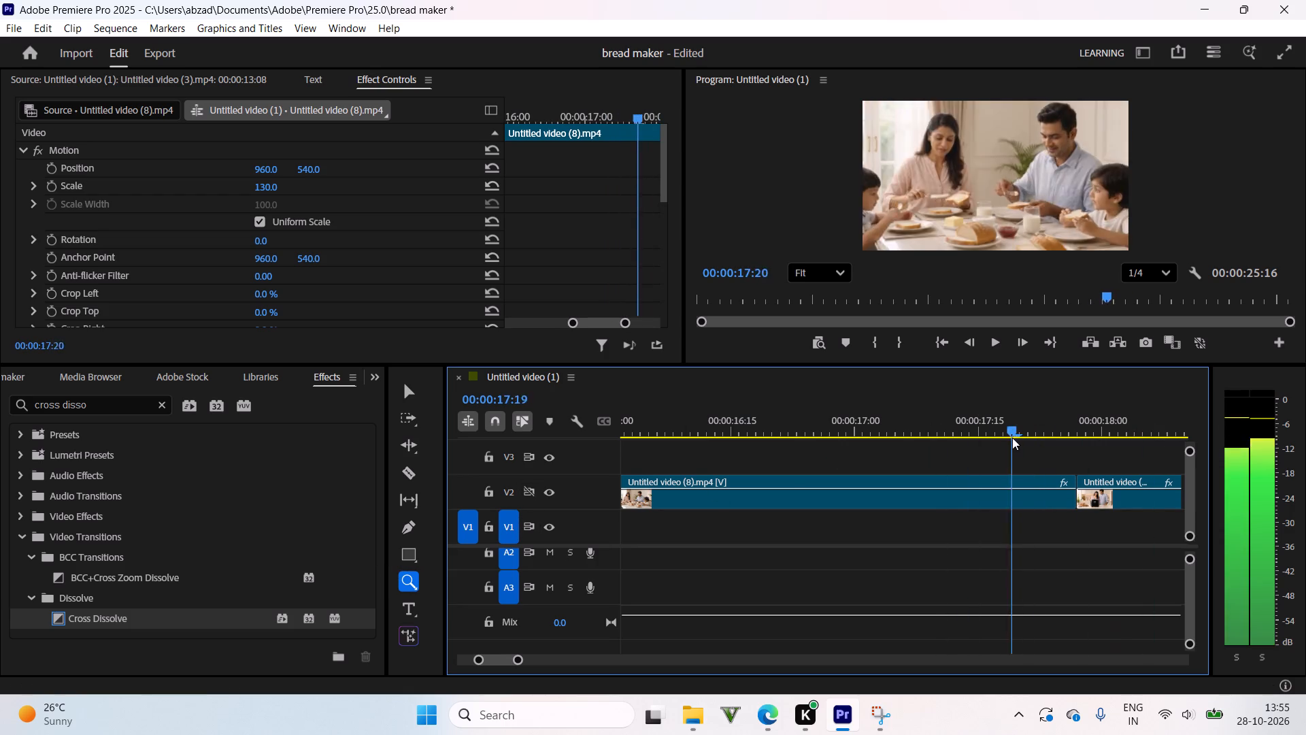
drag(1012, 438, 894, 432)
key(space)
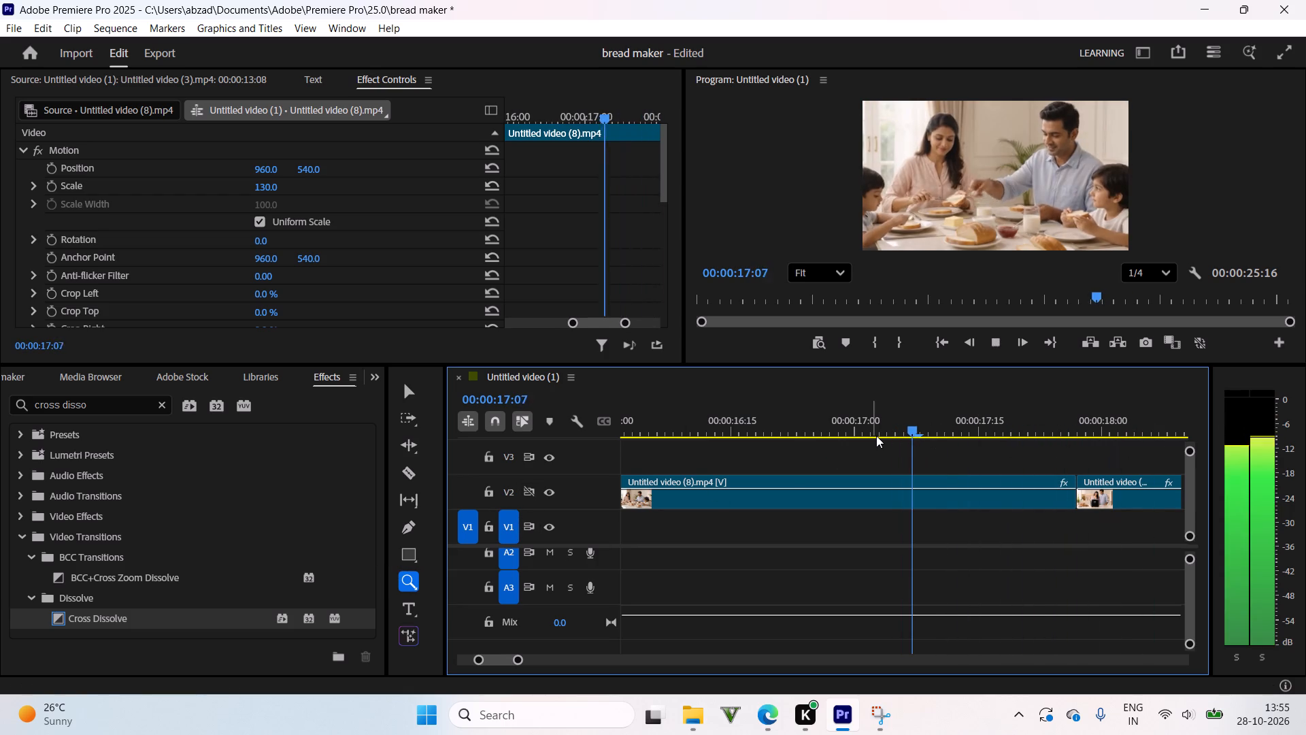
drag(852, 431, 675, 468)
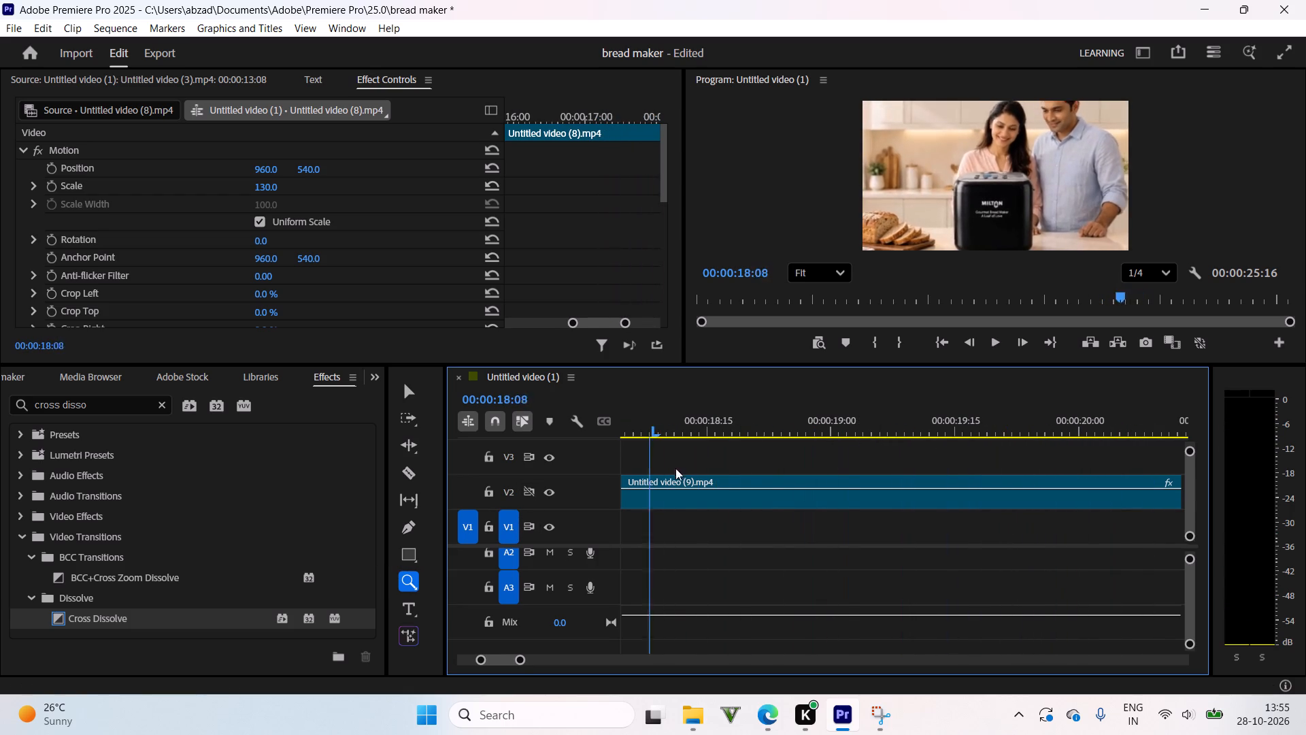
drag(675, 468, 748, 501)
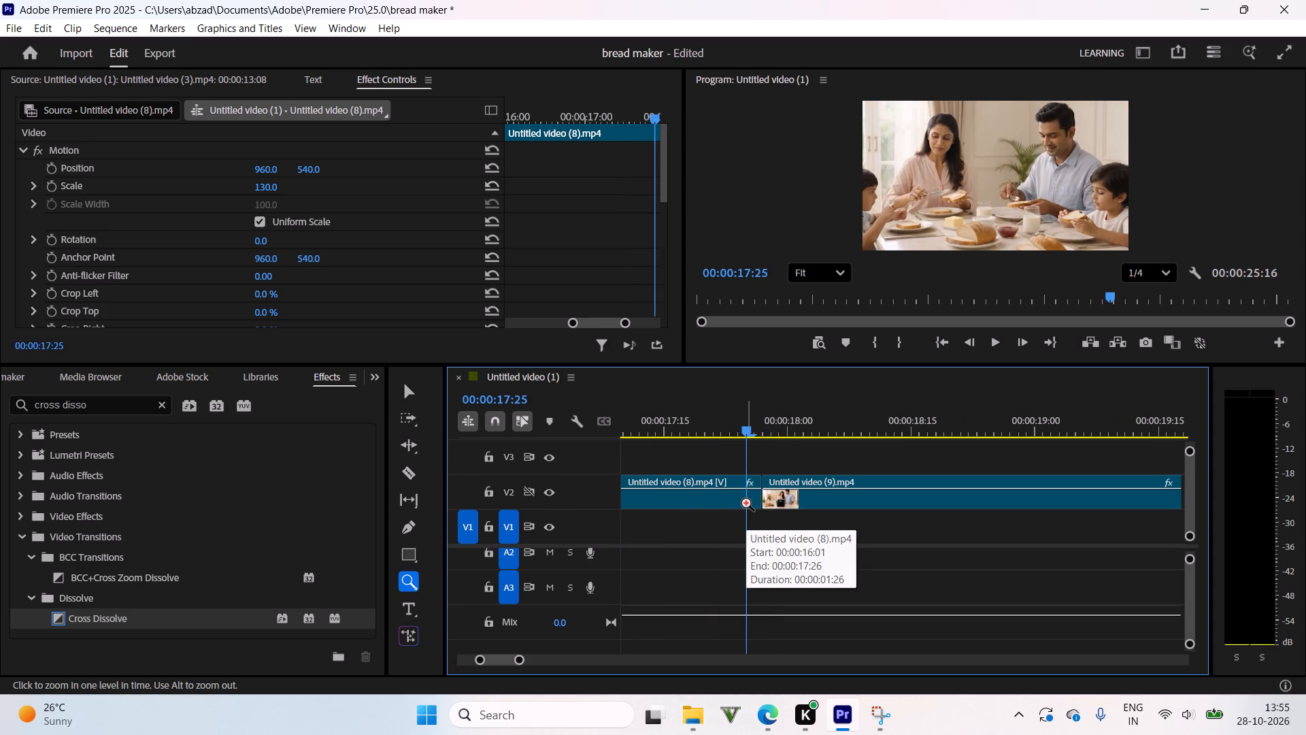
Collapse the BCC Transitions and Dissolve folders and broaden the effects search to "disso".
click(20, 535)
click(20, 542)
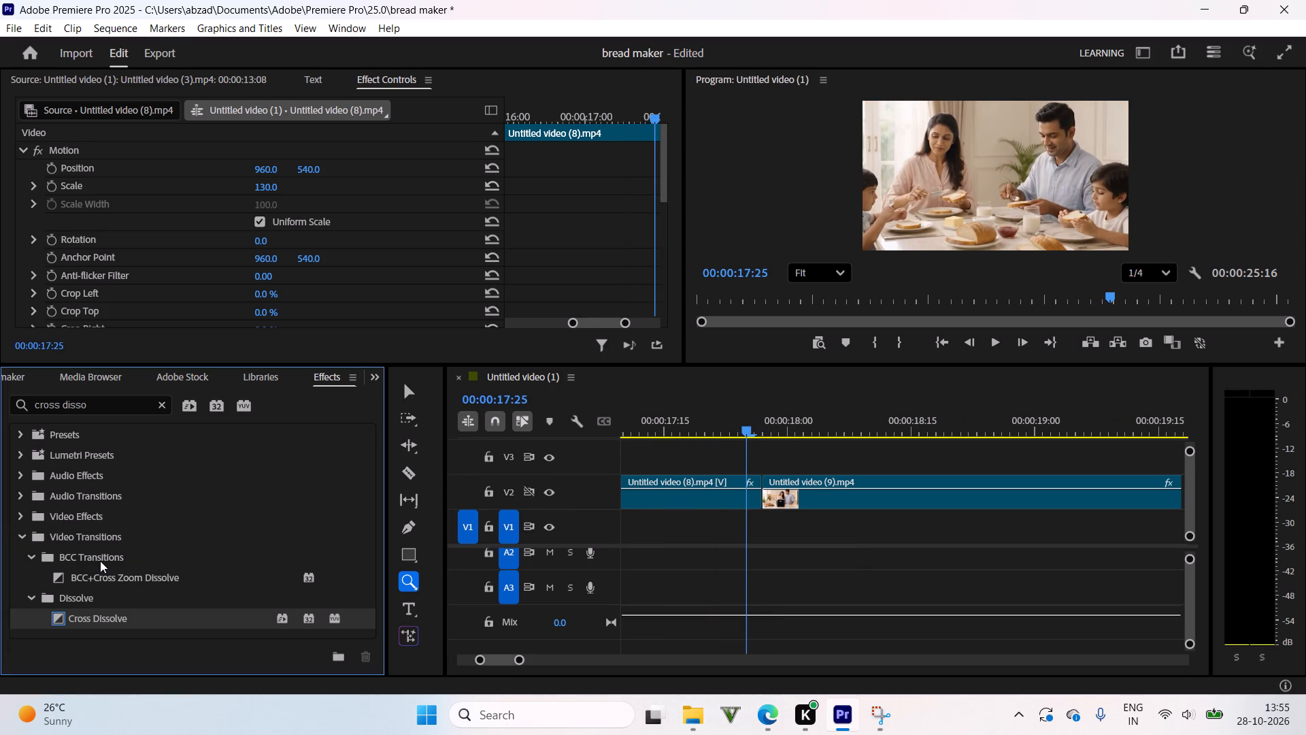
click(27, 554)
click(32, 571)
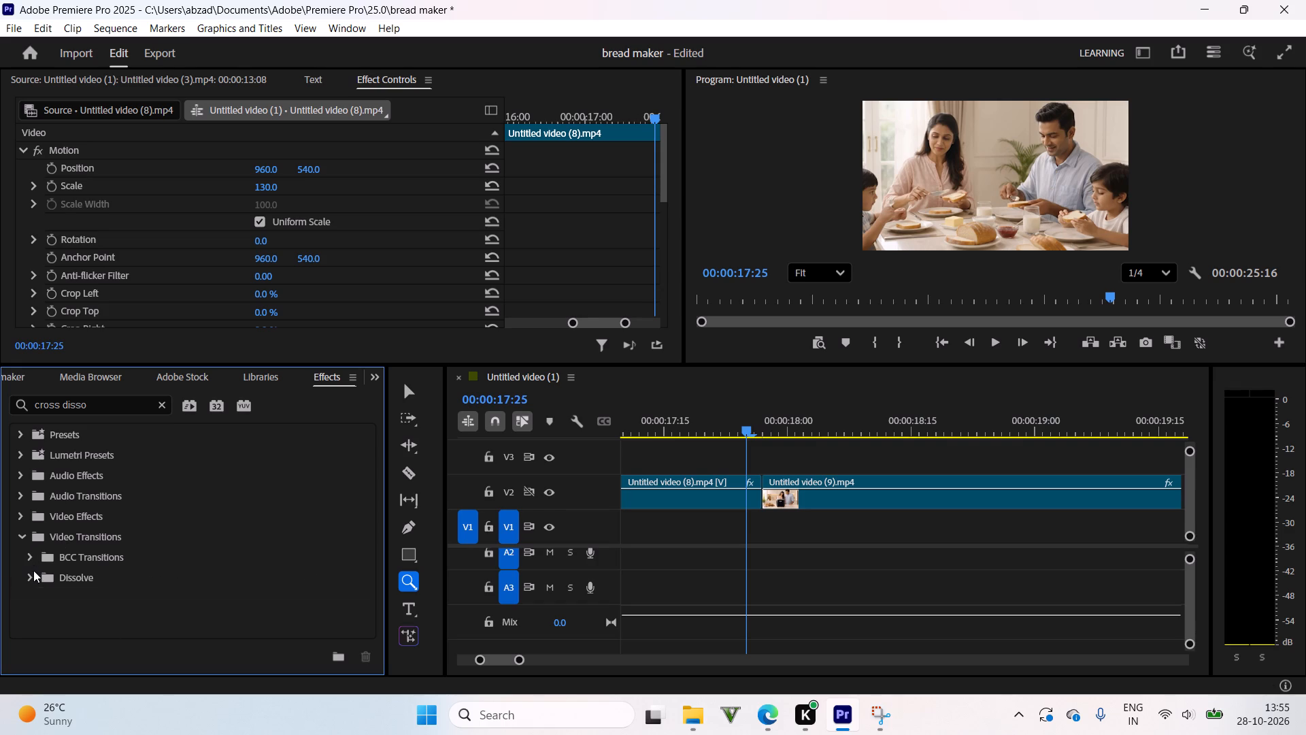
click(63, 404)
key(BackSpace)
key(BackSpace)
key(BackSpace)
key(BackSpace)
key(BackSpace)
key(BackSpace)
key(BackSpace)
key(BackSpace)
key(BackSpace)
key(BackSpace)
key(BackSpace)
key(BackSpace)
key(BackSpace)
key(BackSpace)
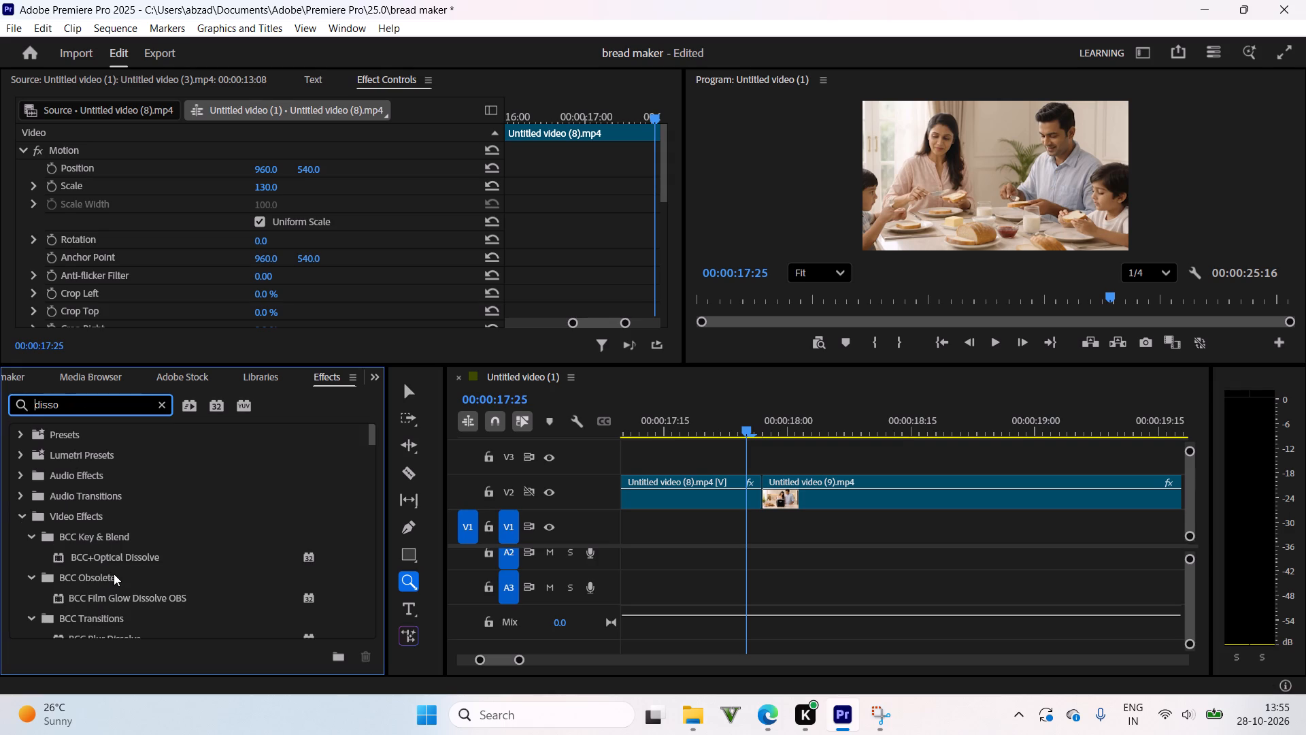
Look through the dissolve effects under Video Effects and Video Transitions for an alternative to Cross Dissolve.
scroll(114, 574, down, 3)
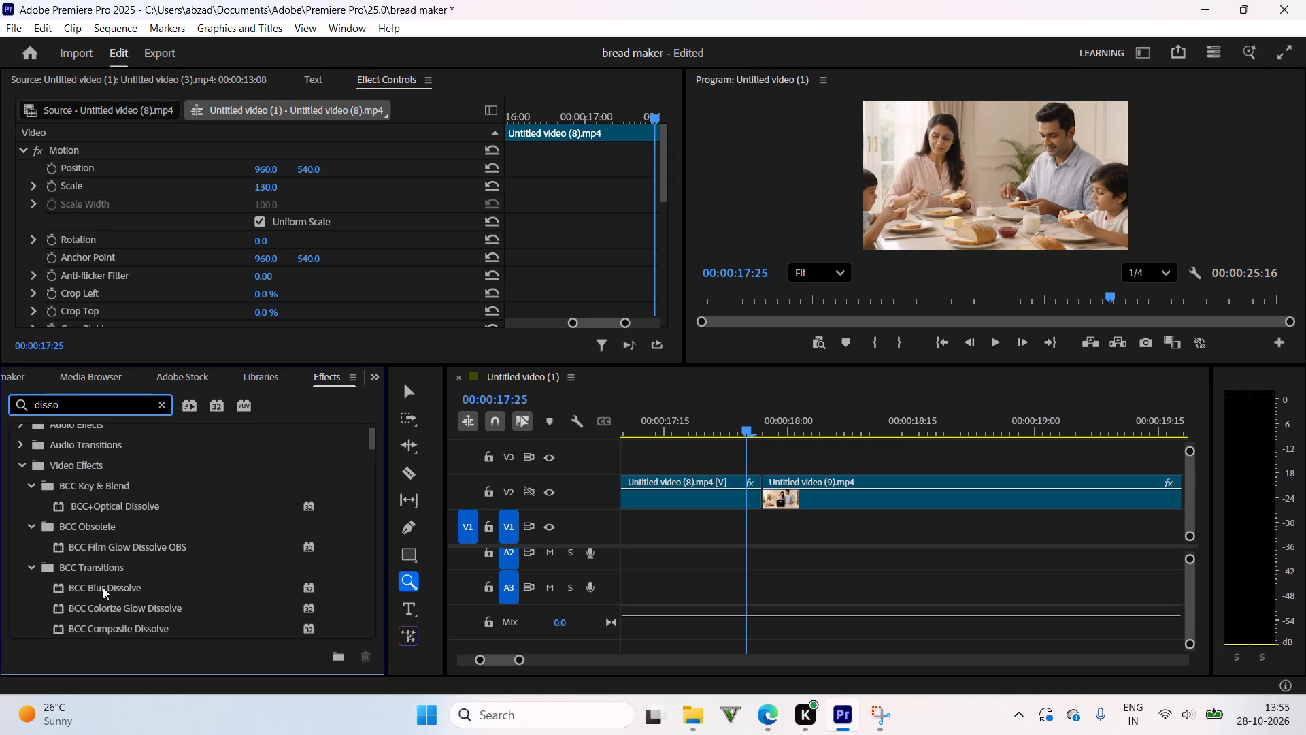
scroll(109, 586, down, 5)
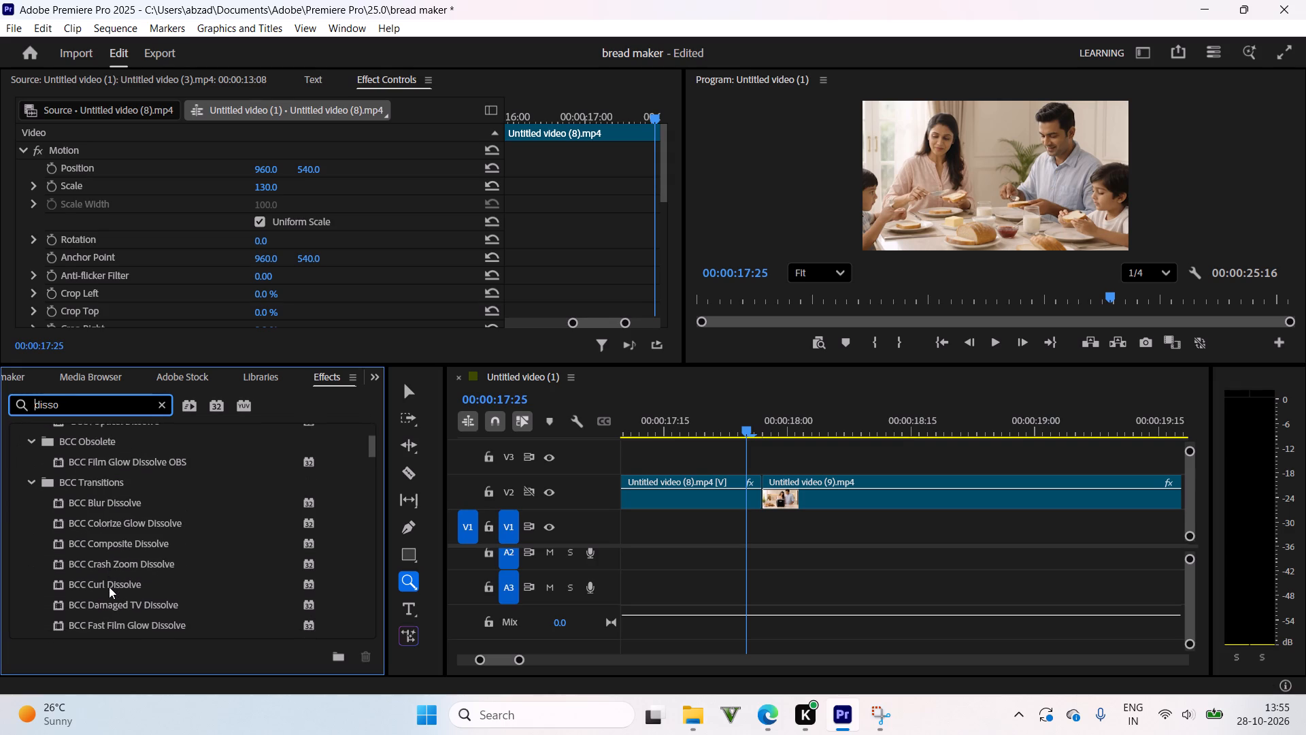
scroll(109, 587, up, 5)
scroll(109, 587, down, 10)
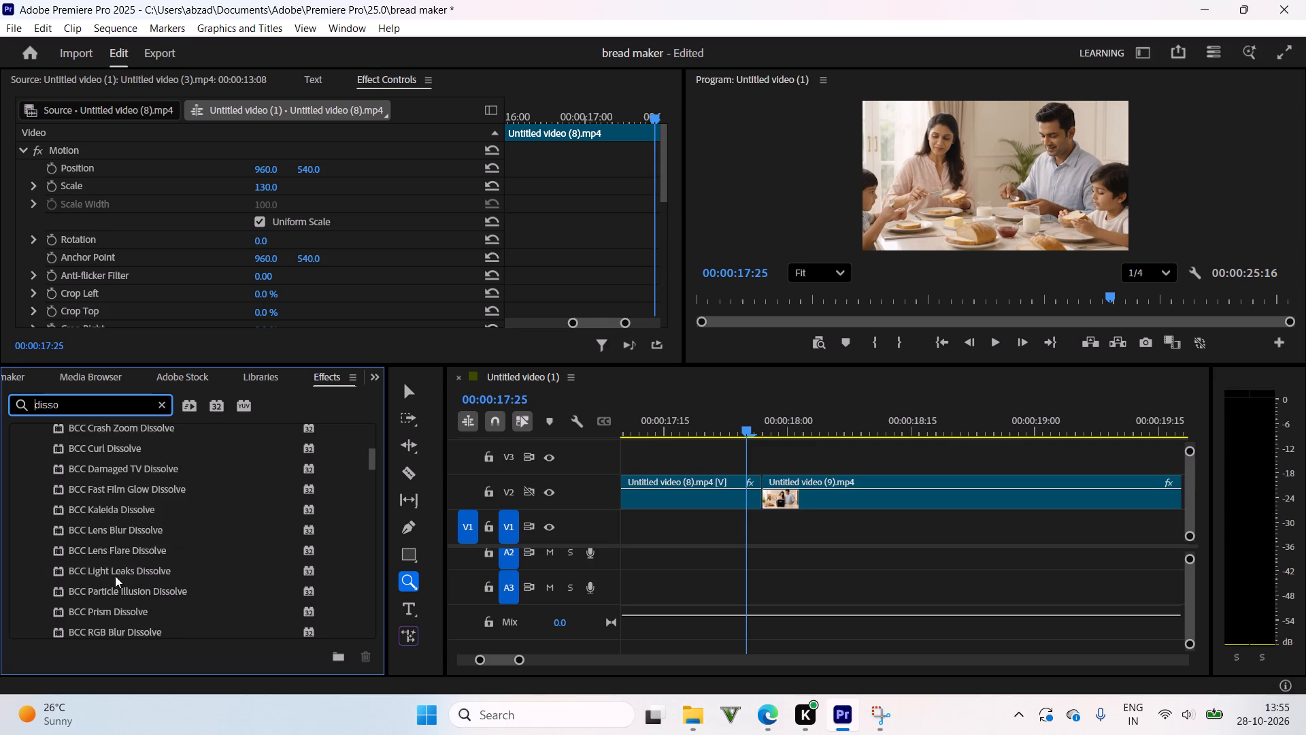
scroll(115, 576, down, 11)
scroll(122, 584, down, 10)
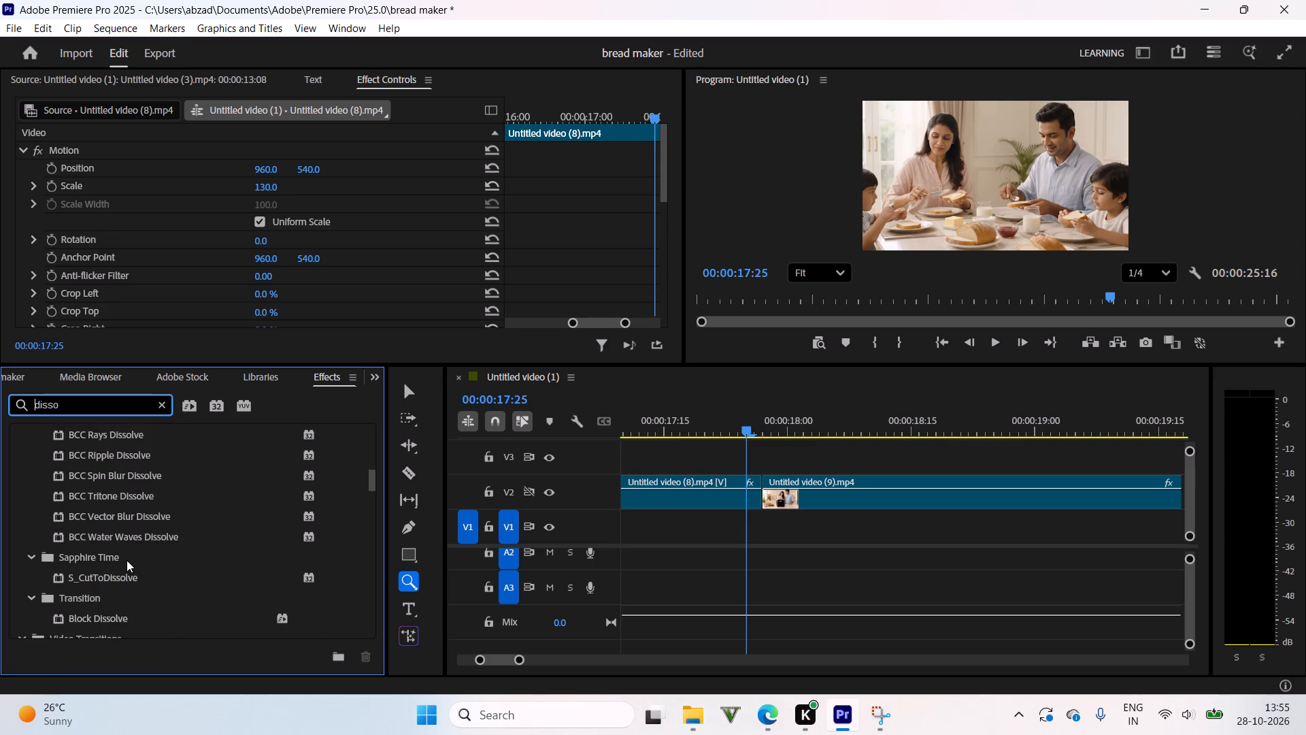
scroll(134, 534, down, 1)
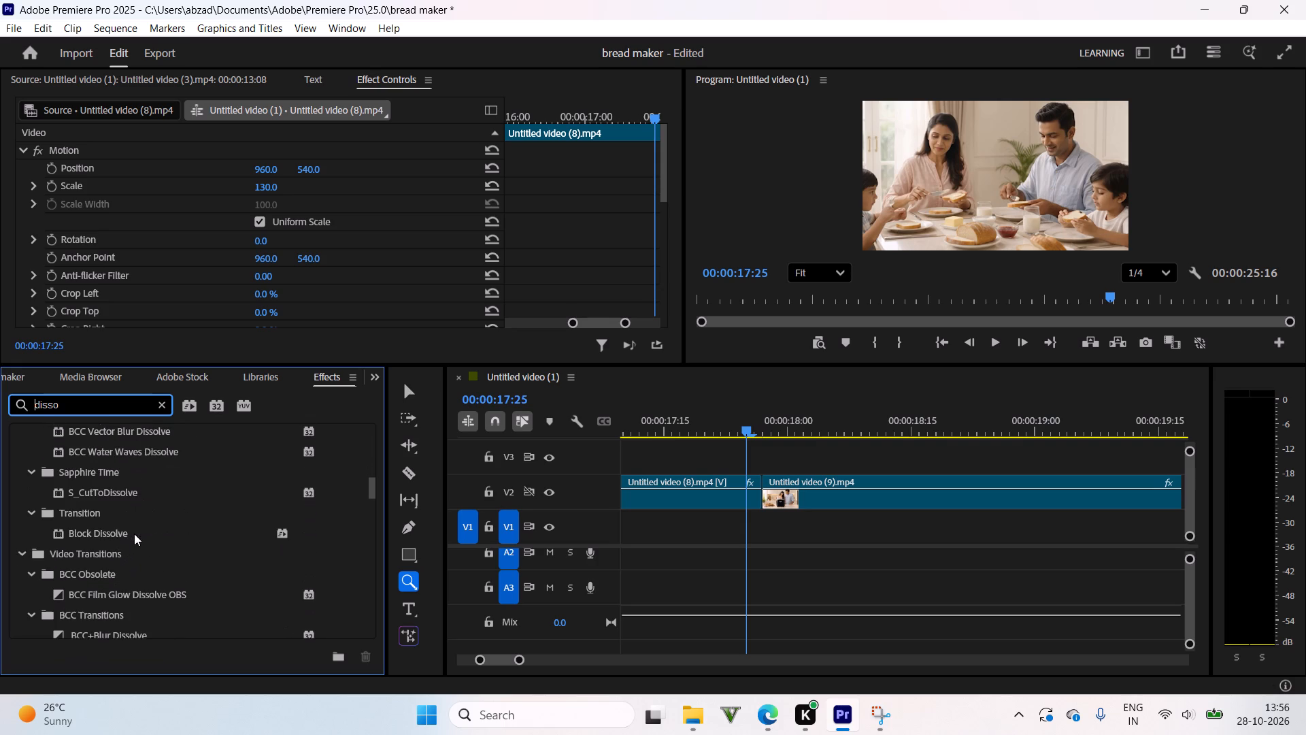
scroll(92, 532, down, 2)
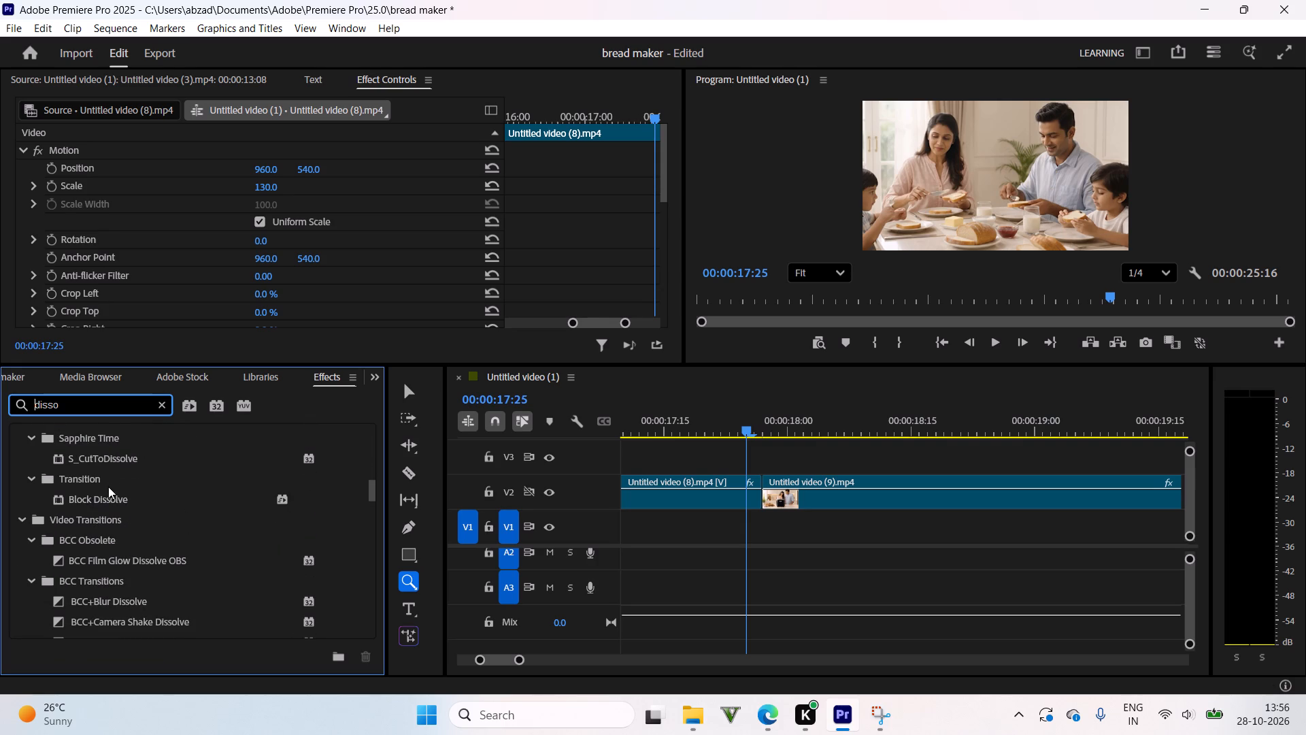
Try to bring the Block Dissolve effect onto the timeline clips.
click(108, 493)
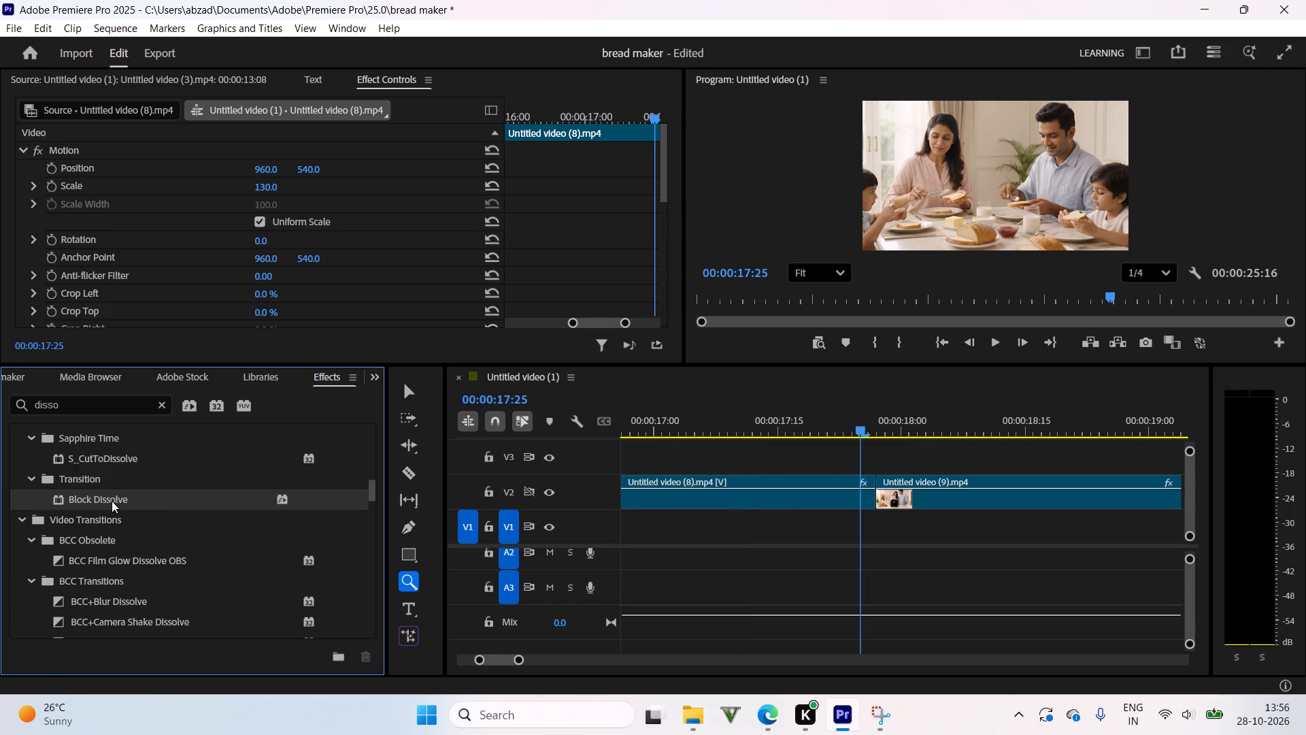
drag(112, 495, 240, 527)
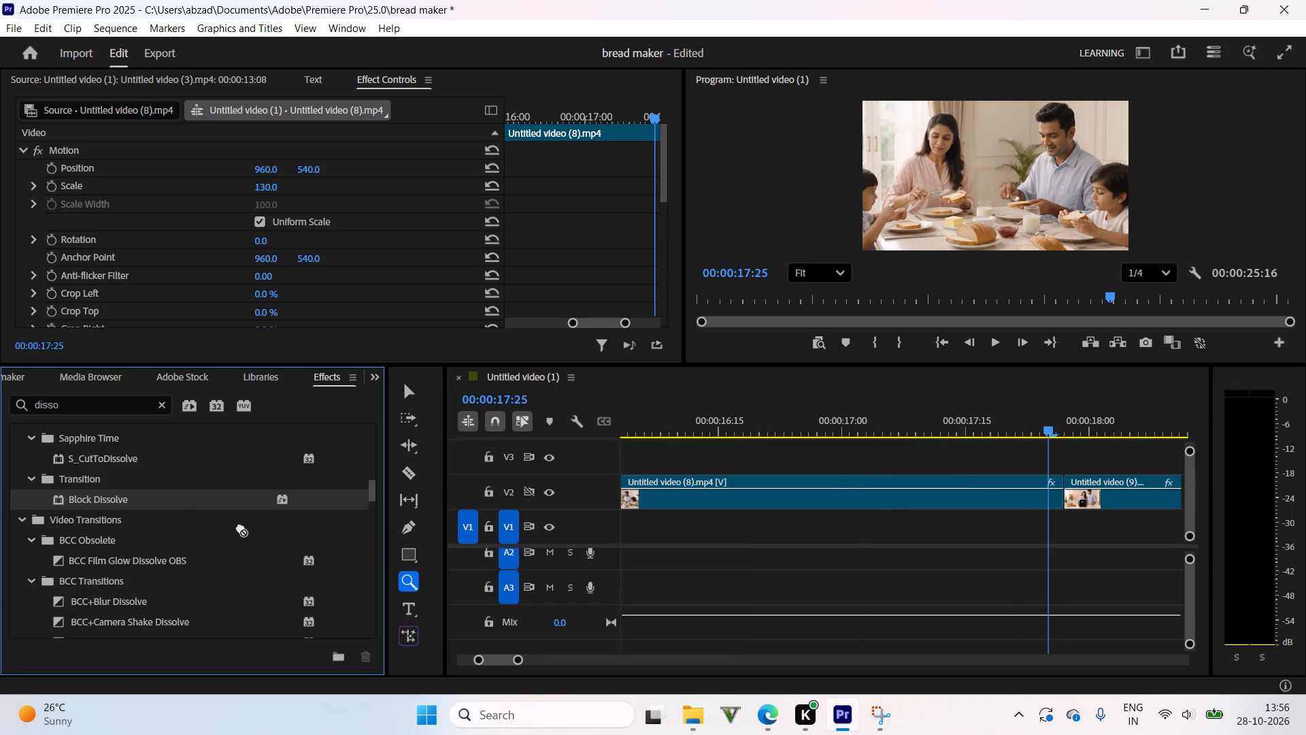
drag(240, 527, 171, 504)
Play and scrub repeatedly across the plain cut between the family breakfast clip and the couple clip on V2.
drag(948, 439, 1043, 396)
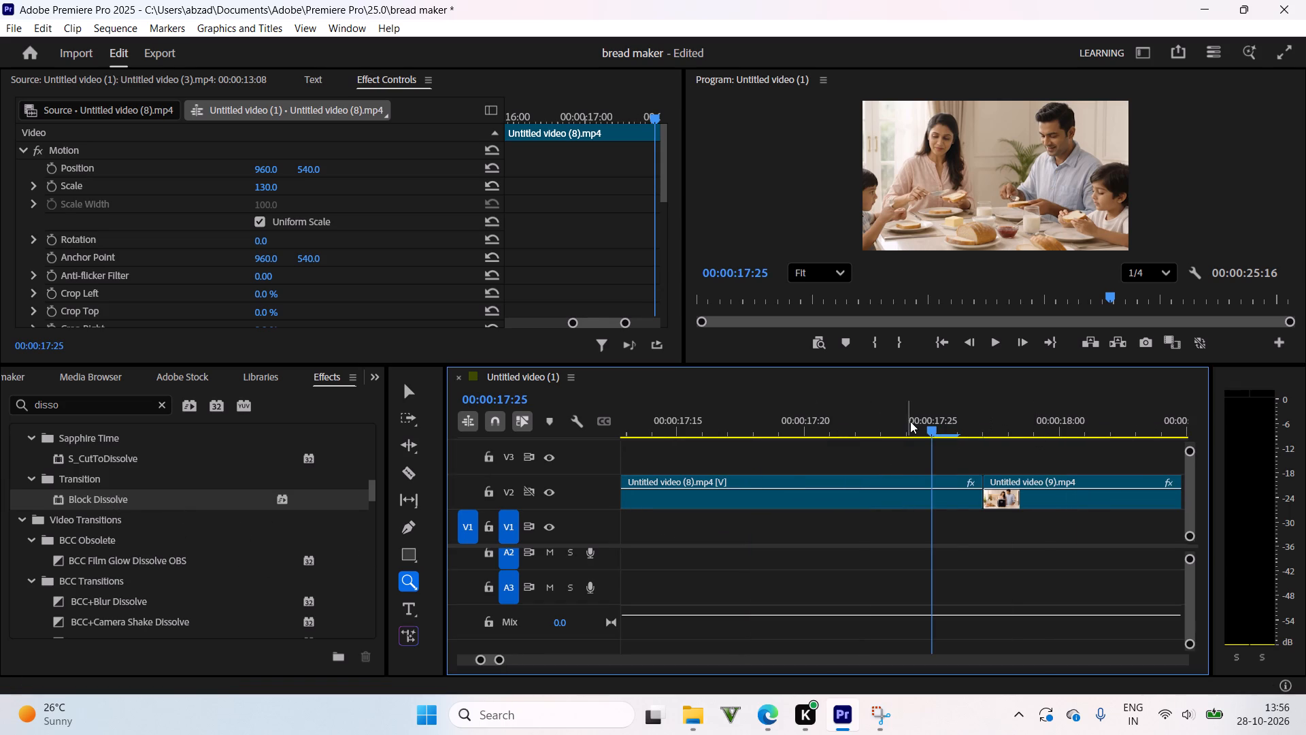
drag(910, 421, 916, 429)
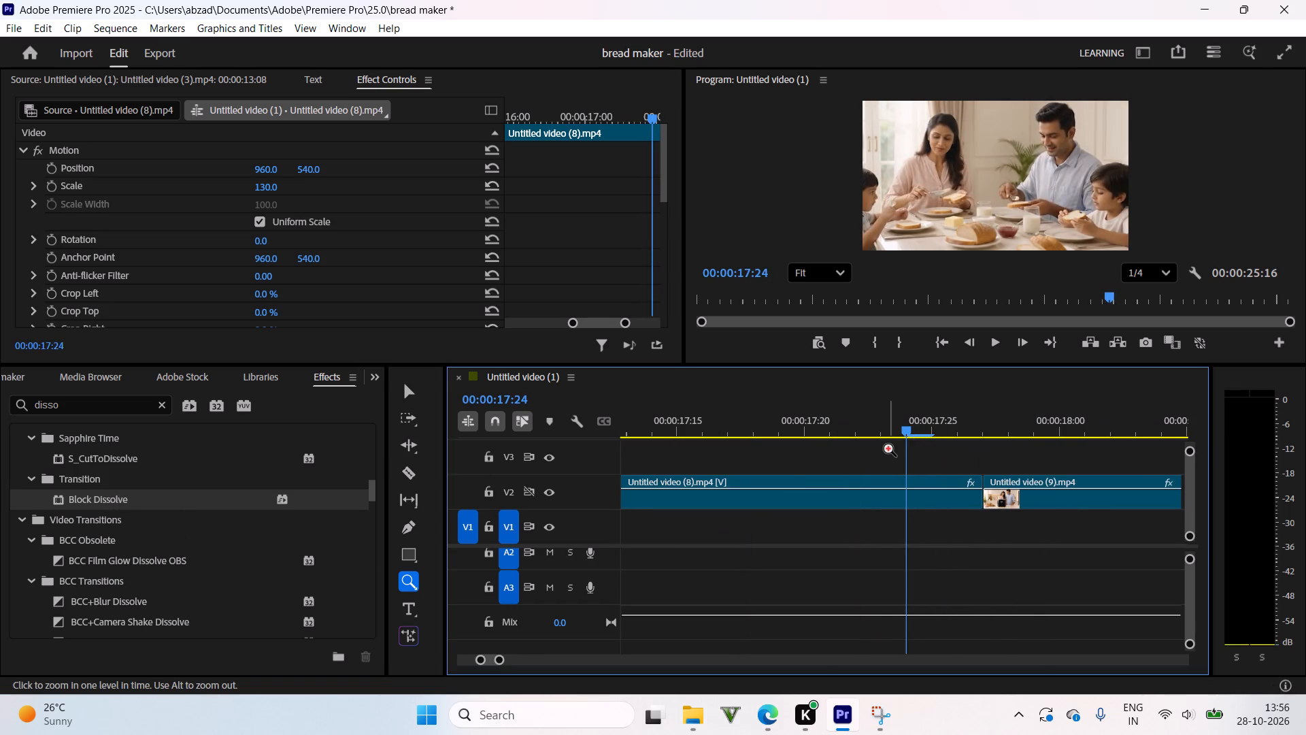
key(space)
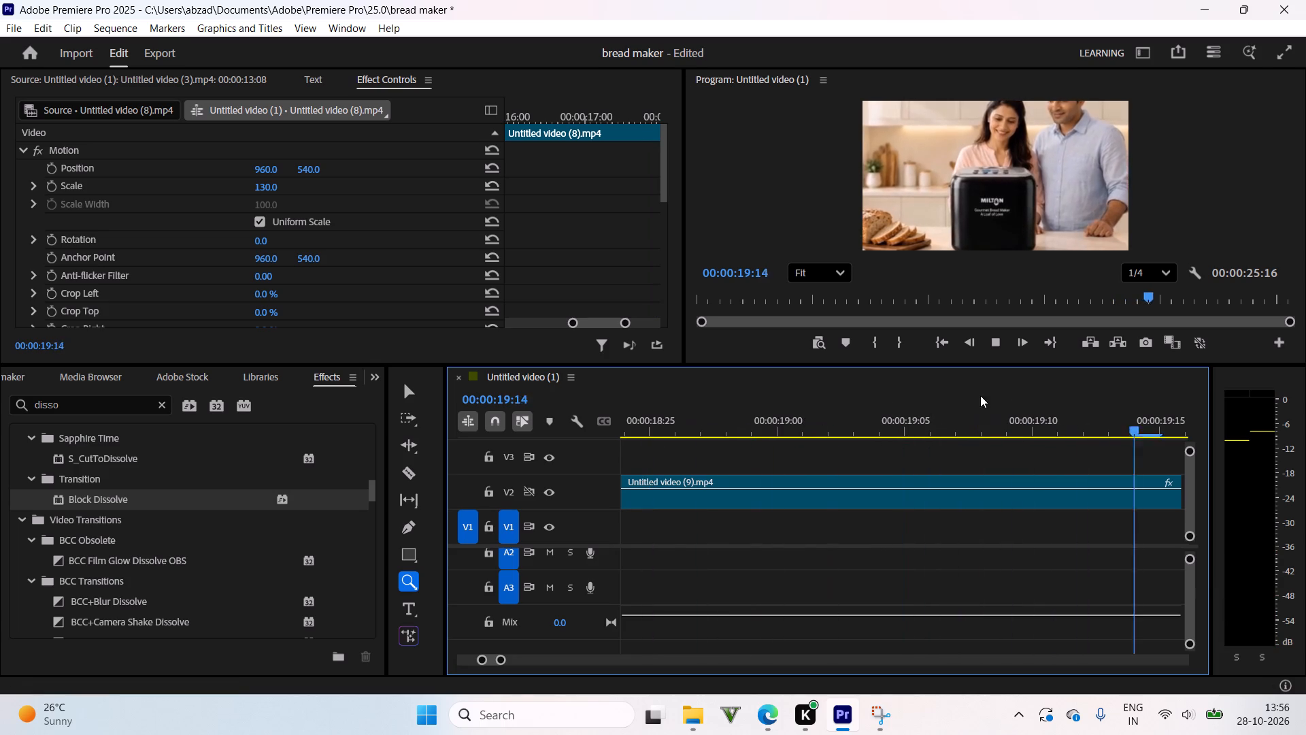
drag(935, 417, 571, 482)
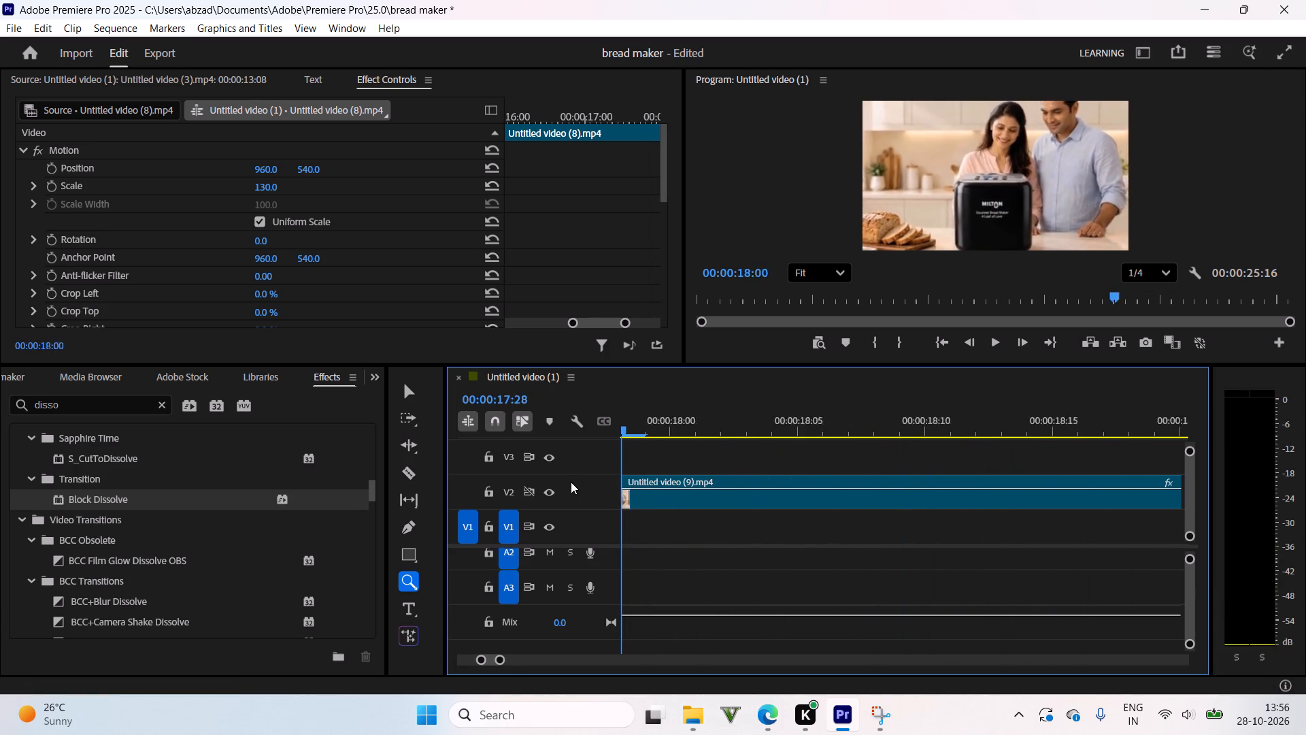
drag(571, 482, 780, 510)
key(space)
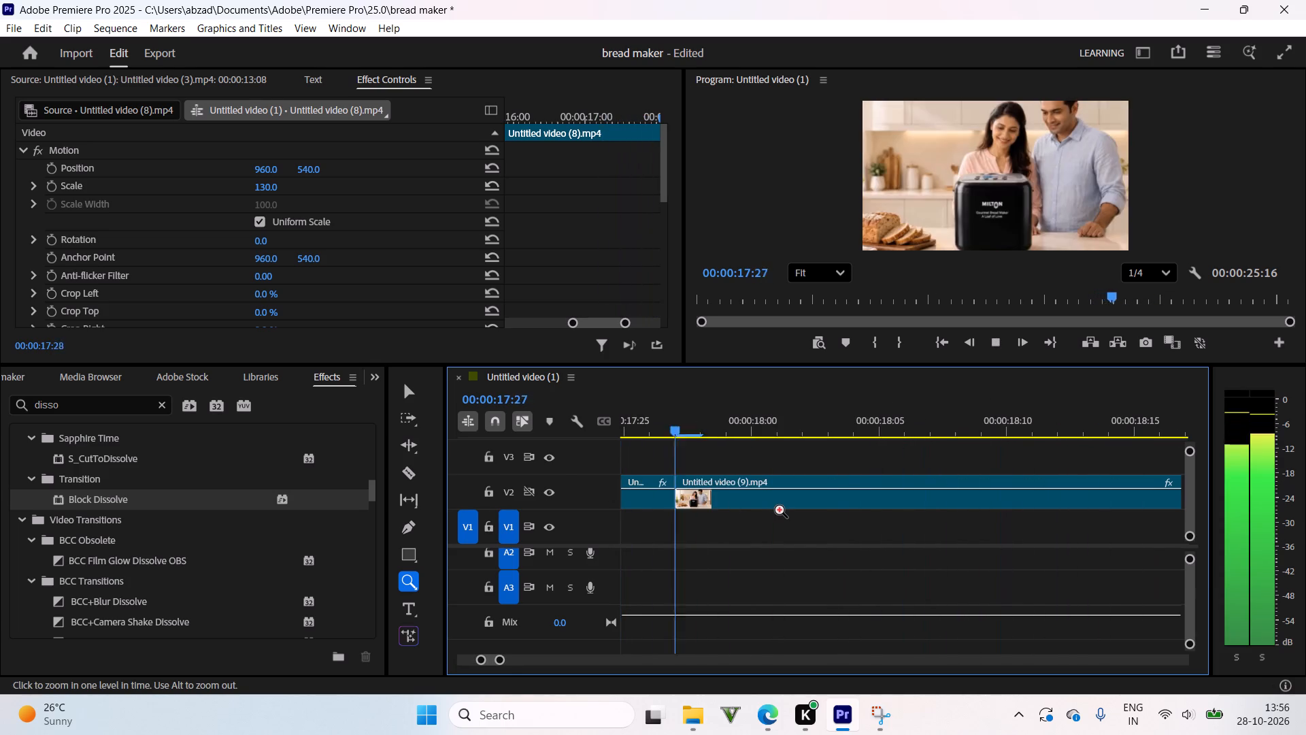
drag(804, 419, 913, 560)
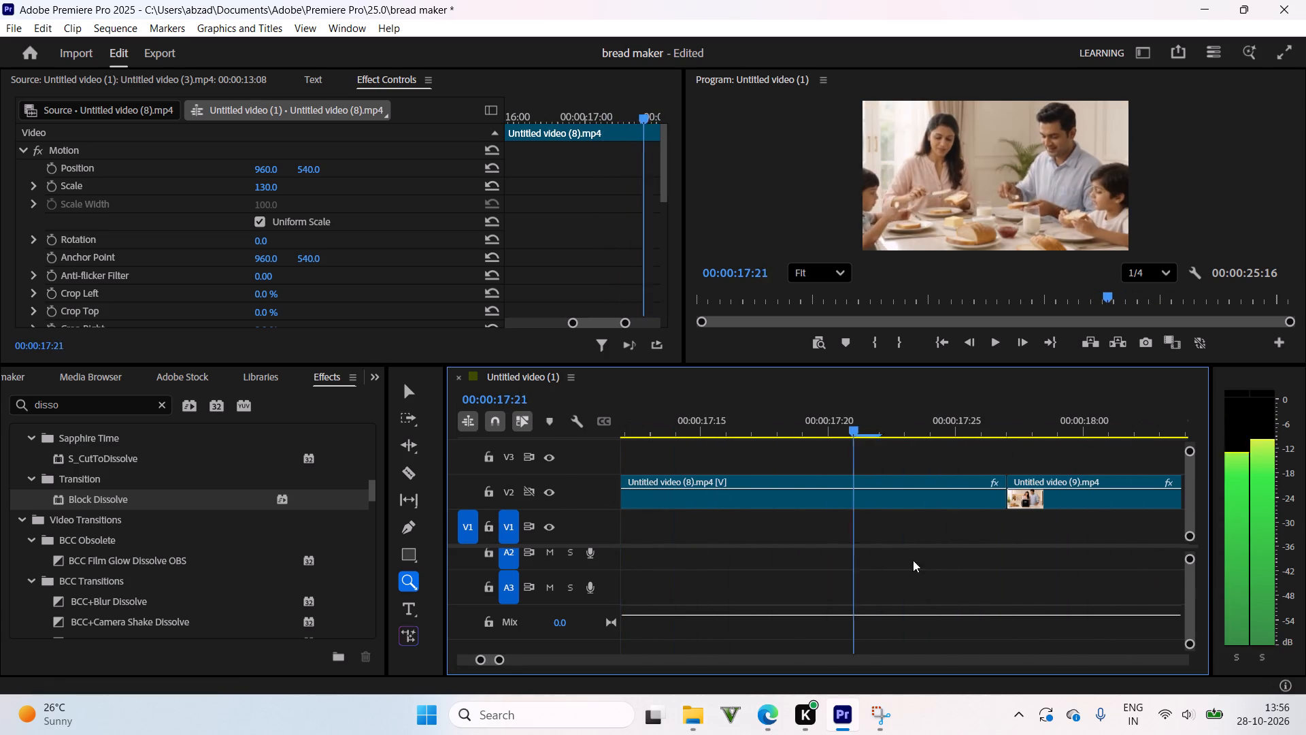
drag(913, 560, 999, 557)
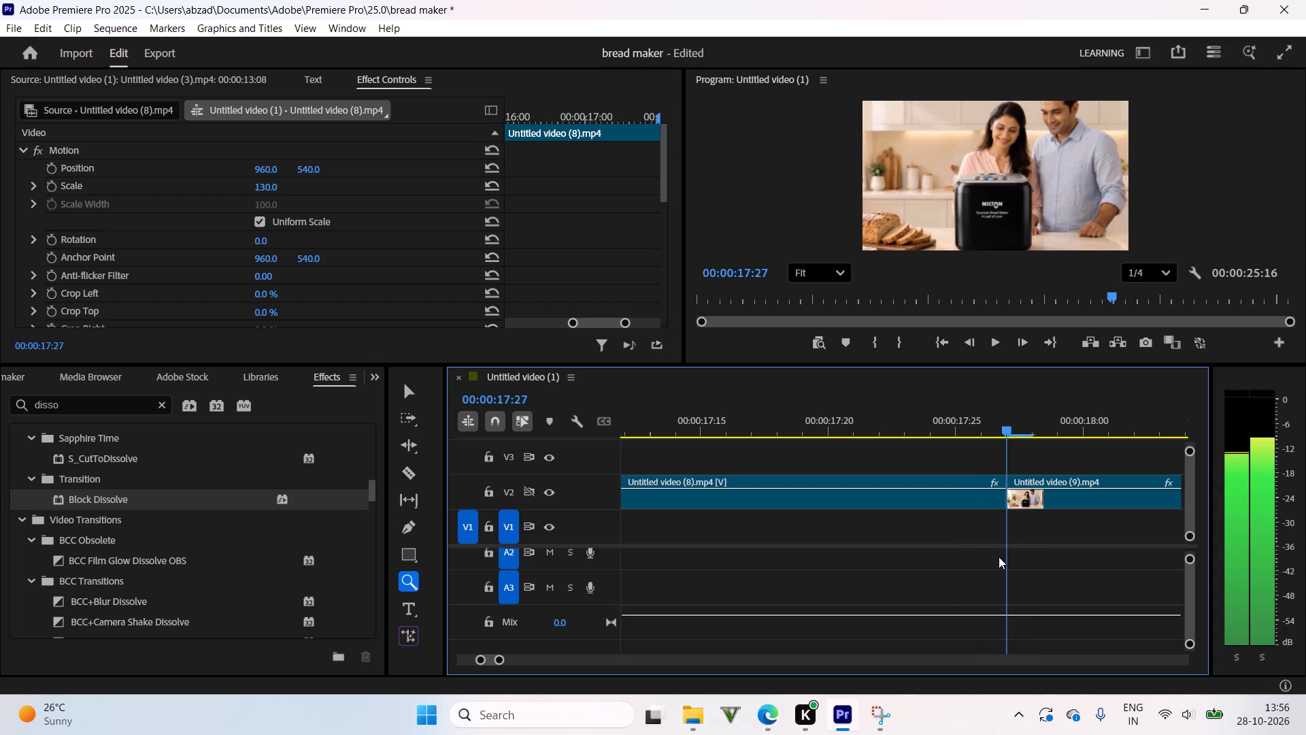
drag(999, 557, 1094, 540)
drag(1013, 425, 922, 425)
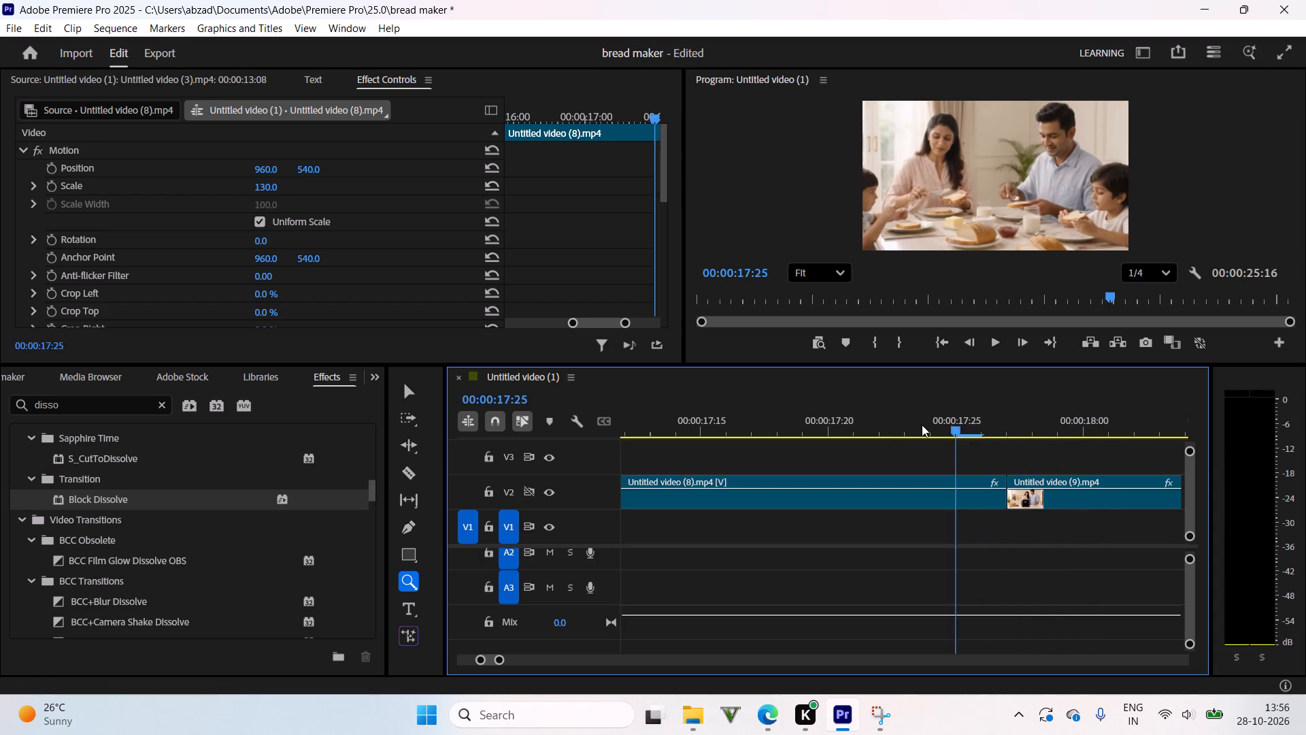
drag(922, 425, 775, 380)
key(space)
drag(801, 412, 615, 438)
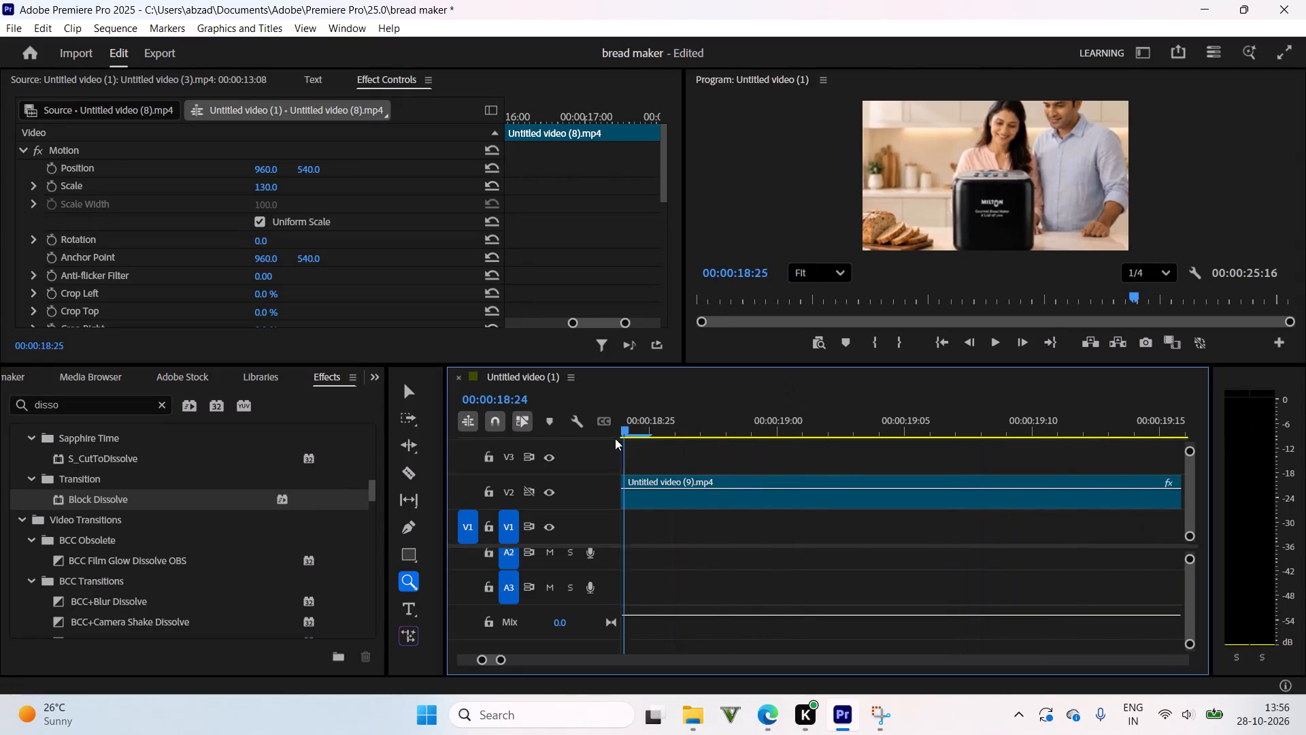
drag(615, 438, 556, 442)
key(space)
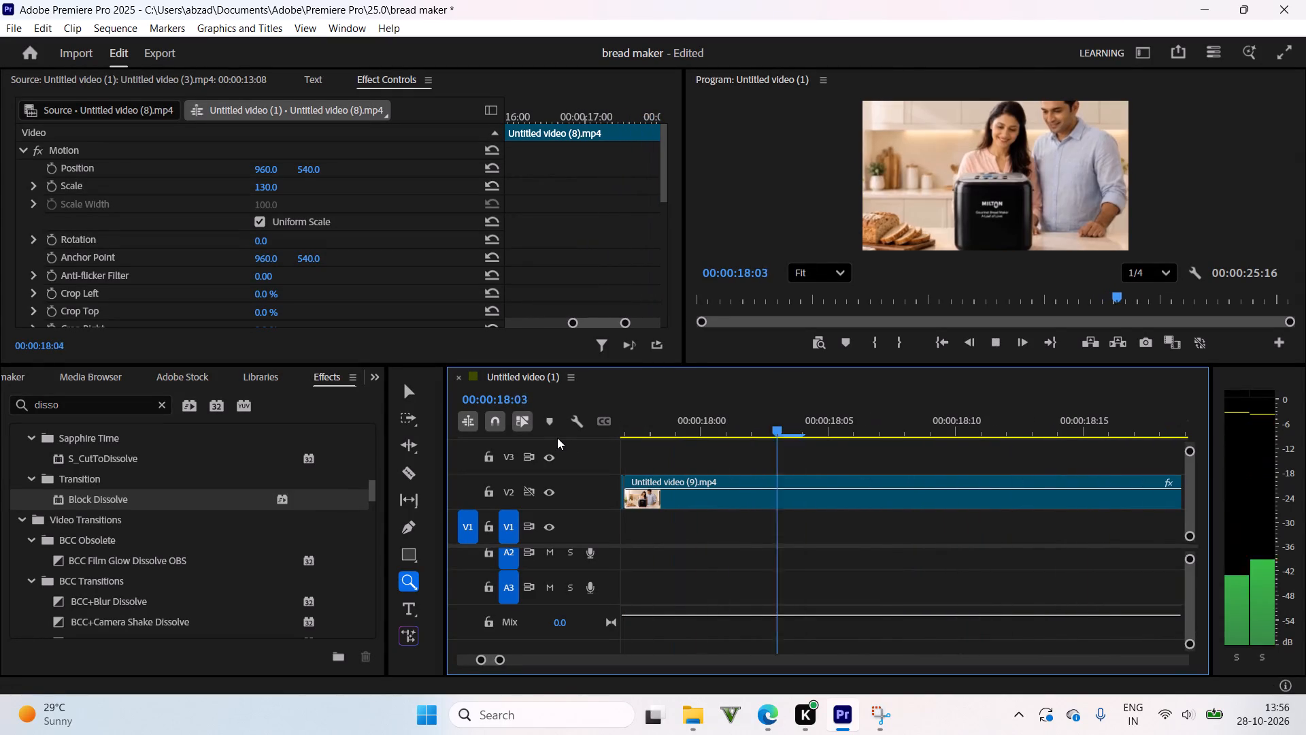
drag(735, 417, 529, 446)
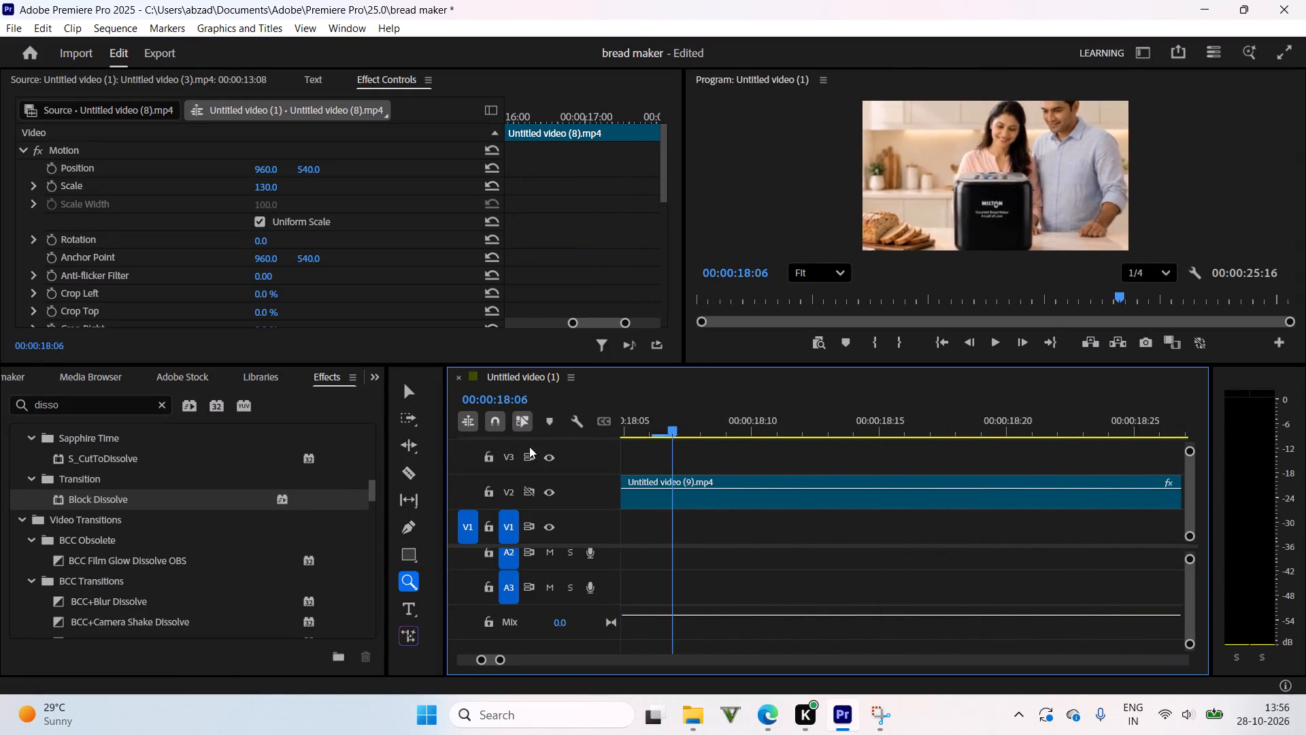
drag(529, 446, 771, 463)
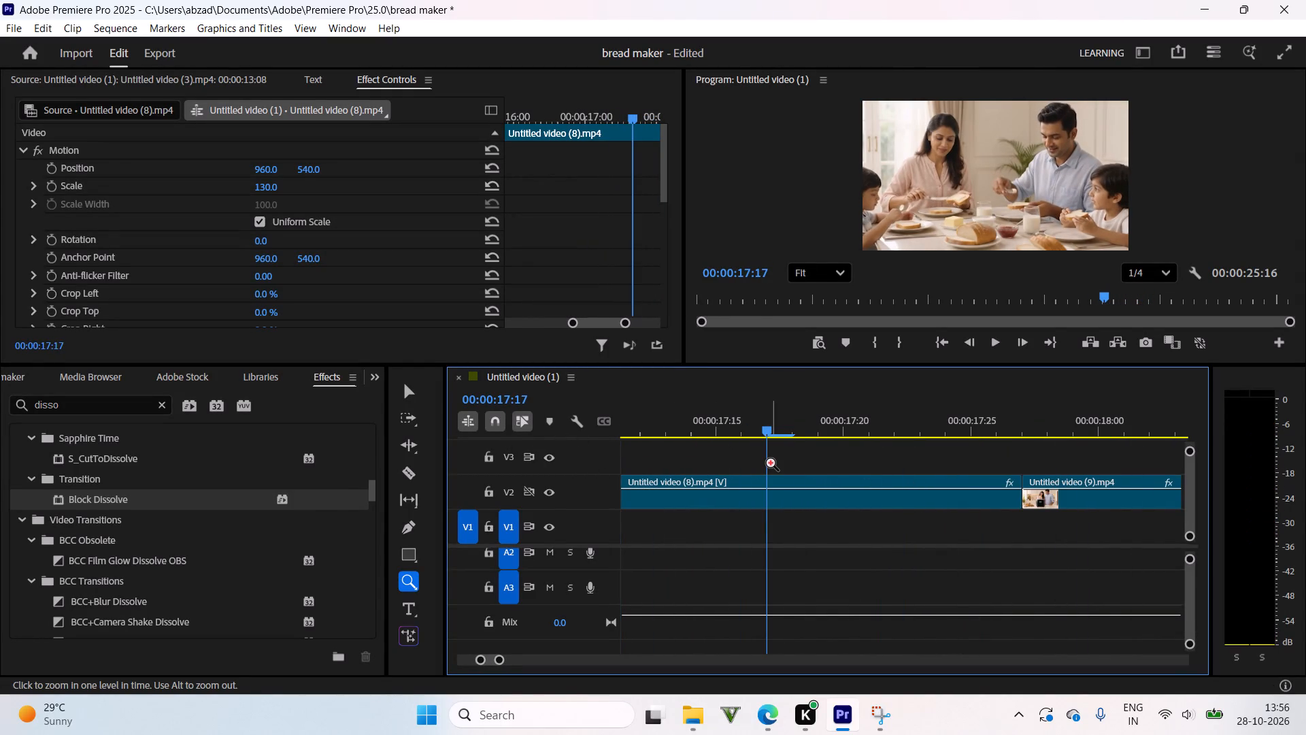
Clear the "disso" search from the effects list.
scroll(224, 536, up, 5)
click(159, 404)
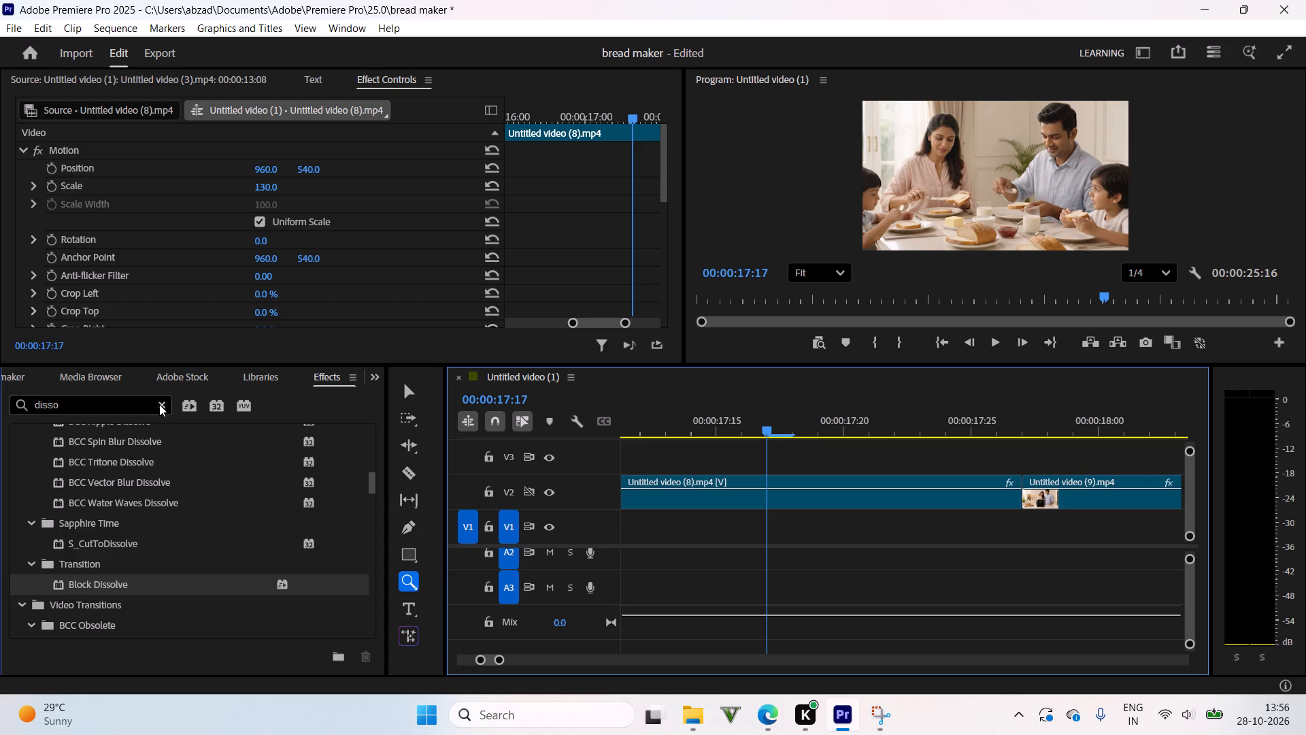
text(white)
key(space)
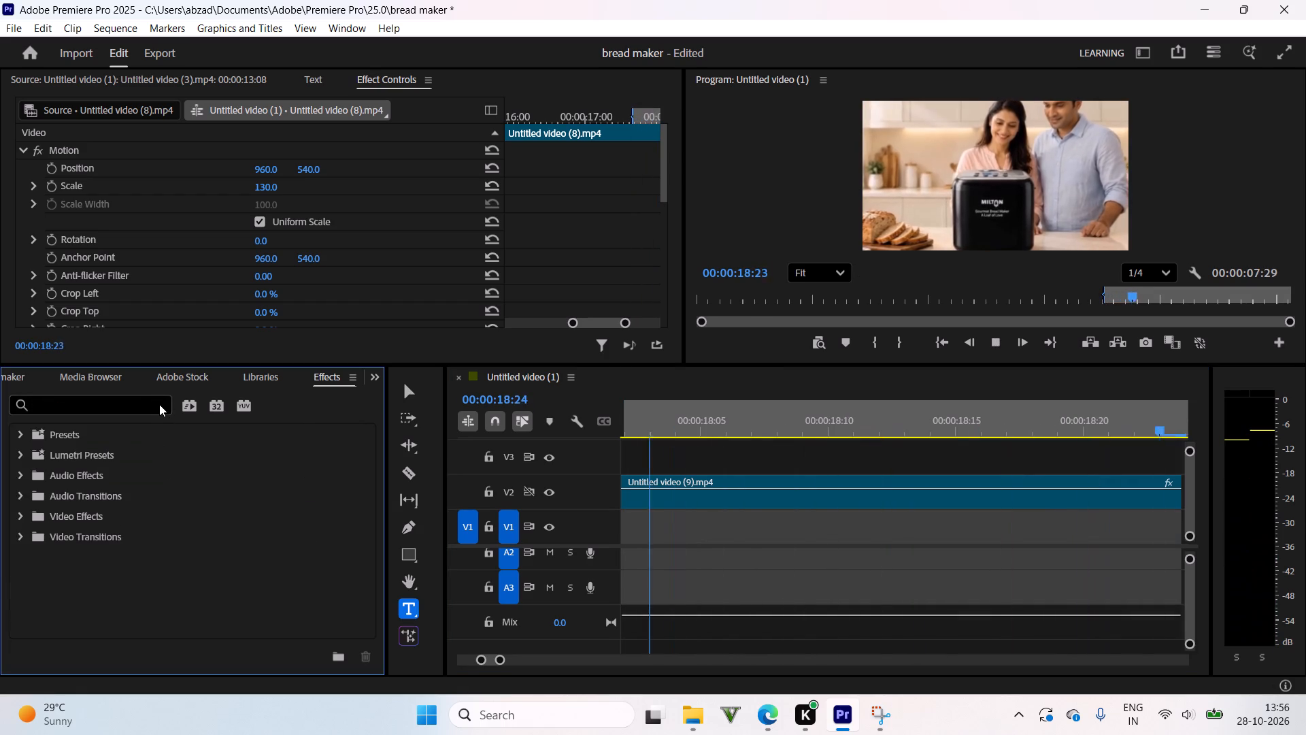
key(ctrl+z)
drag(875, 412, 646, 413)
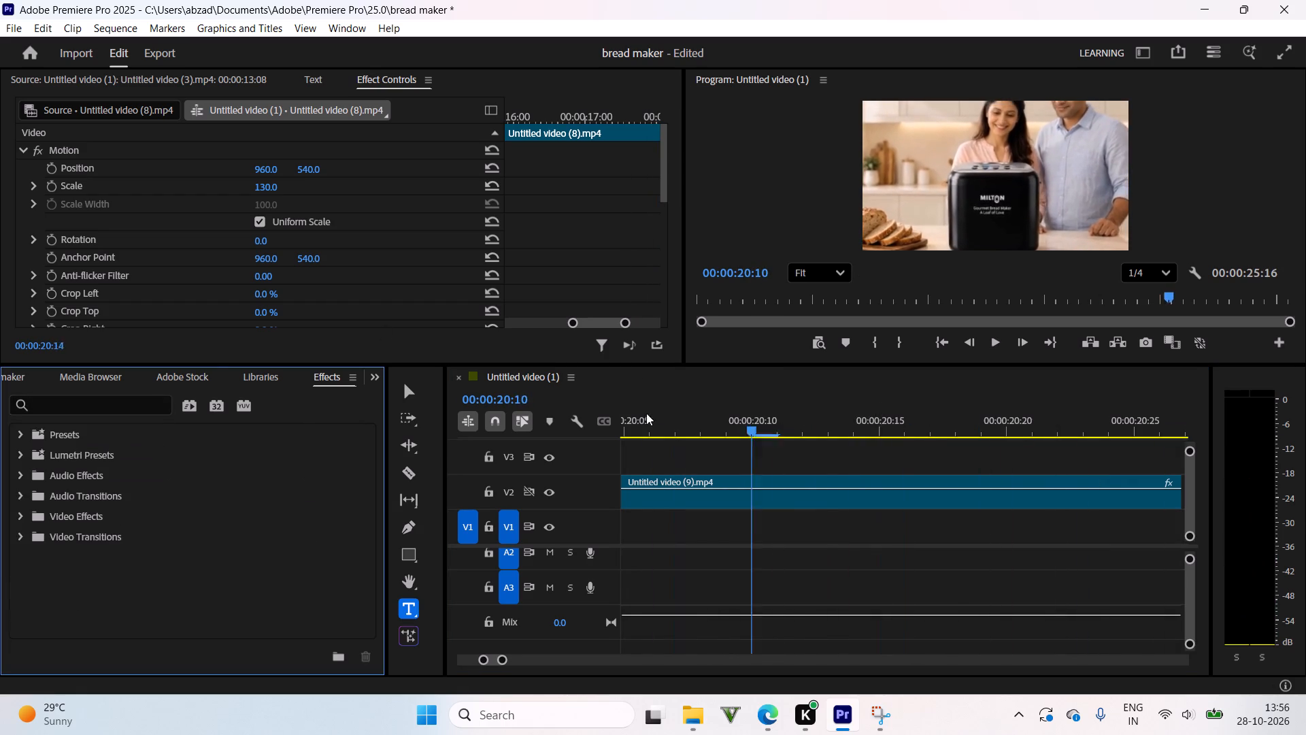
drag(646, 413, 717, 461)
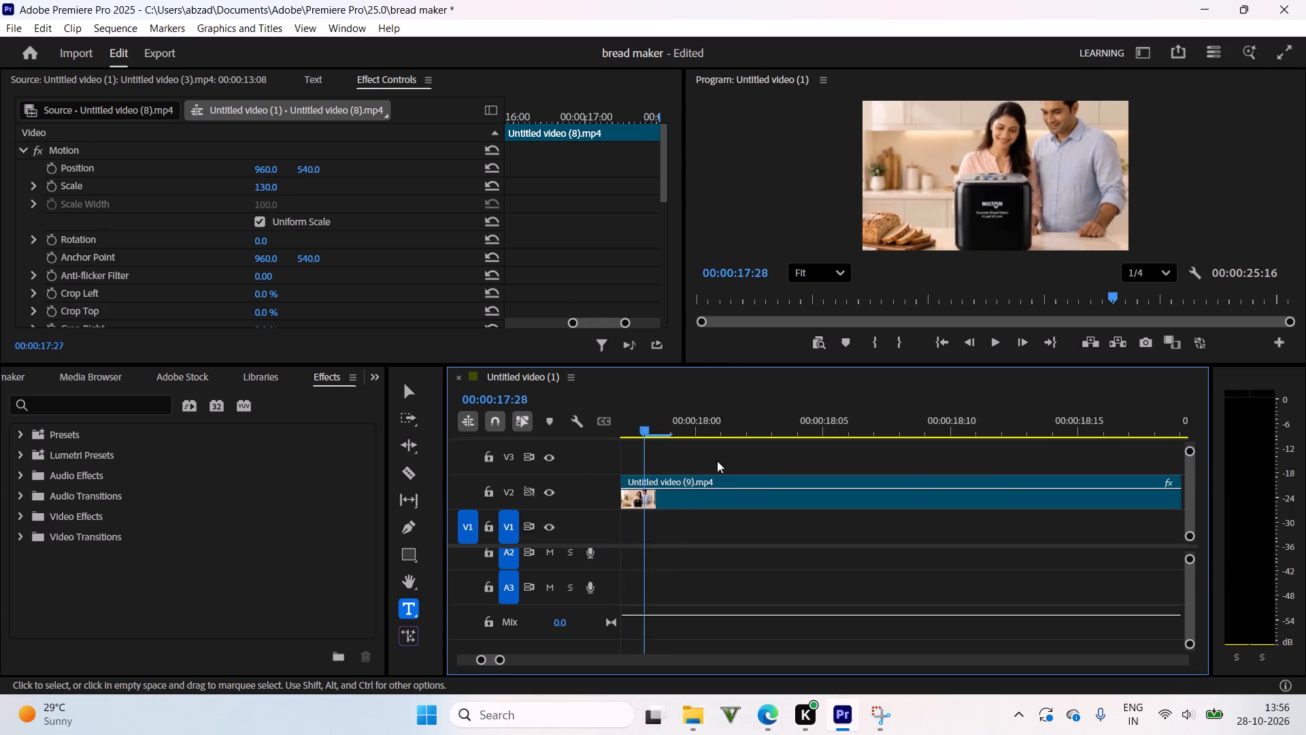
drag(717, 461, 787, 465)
Search the effects for "white flash".
click(96, 404)
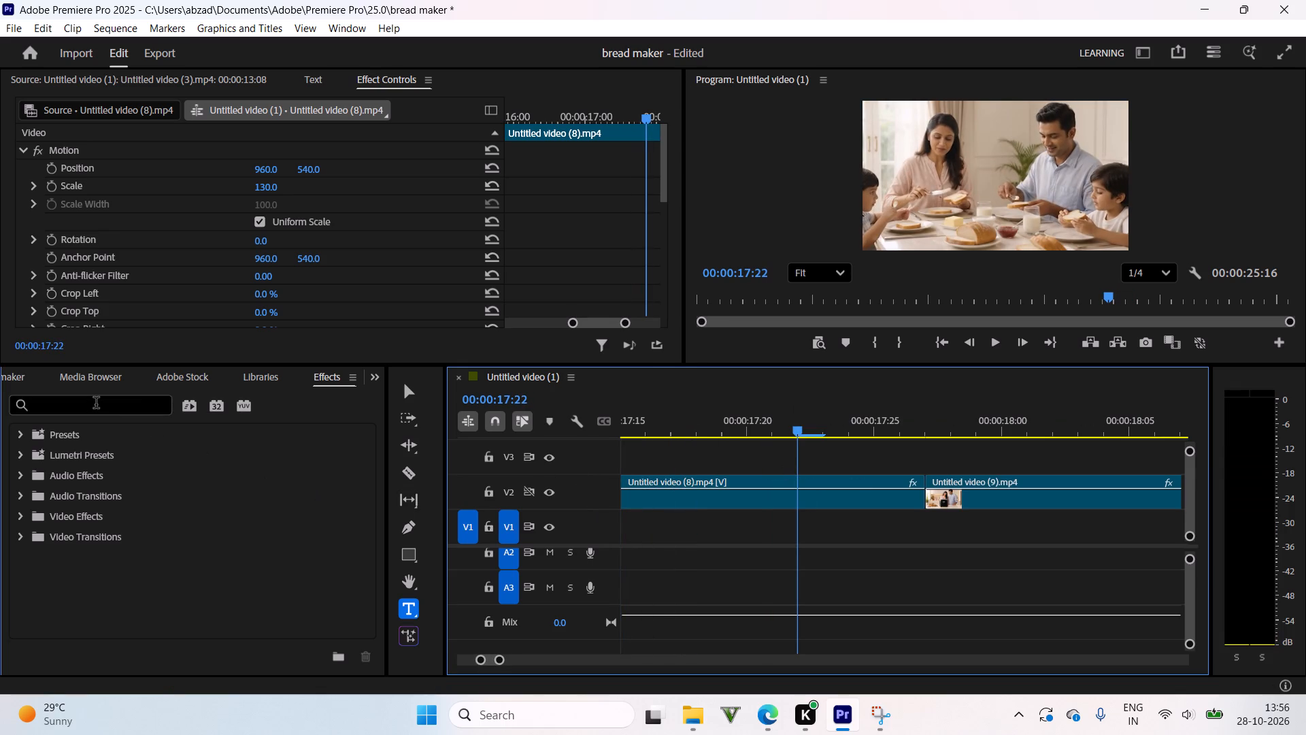
text(white)
key(space)
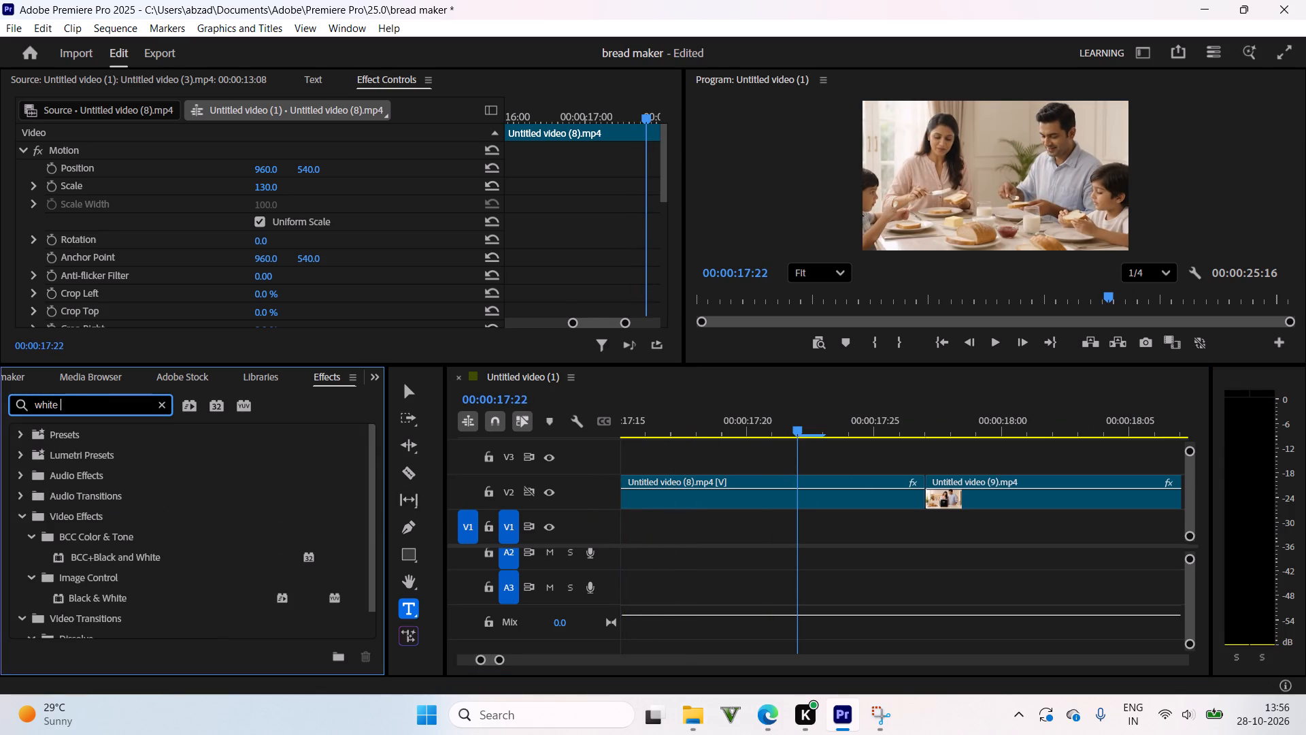
text(flash)
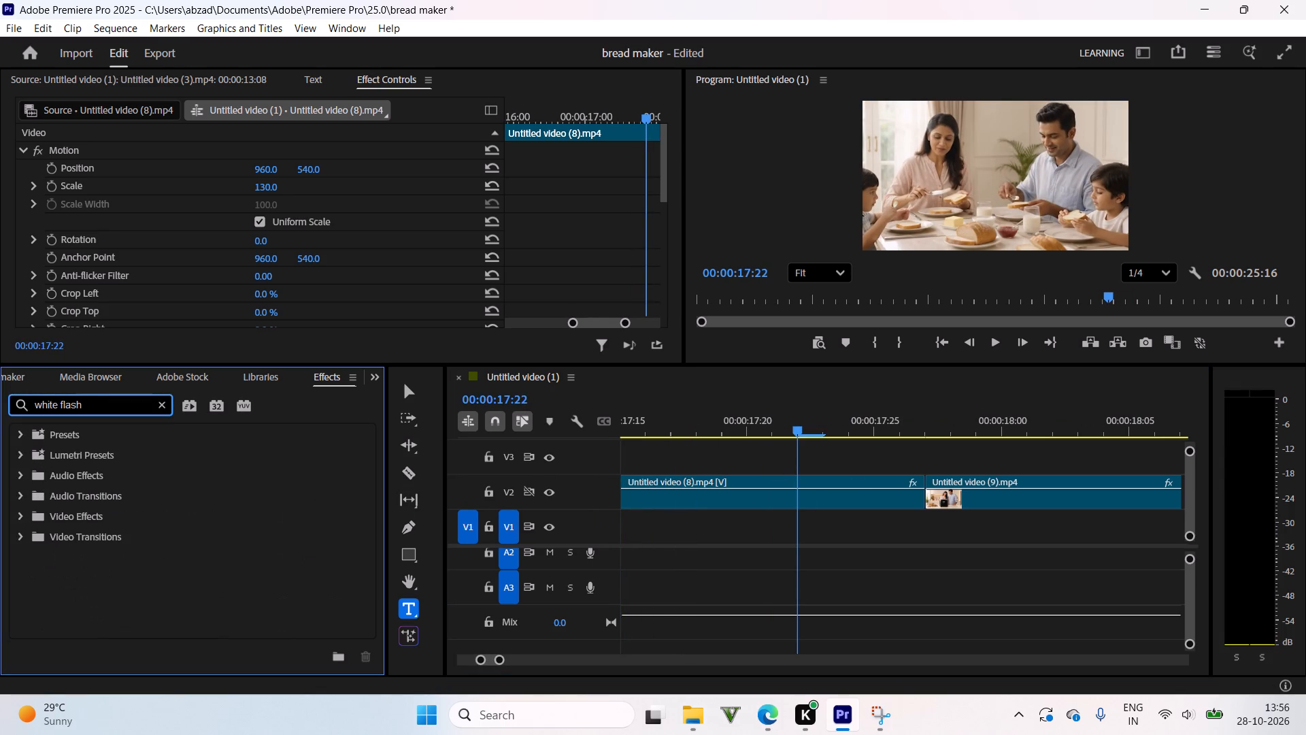
Check the Video Effects, Audio Transitions and Video Transitions folders for effects matching "white flash".
click(18, 514)
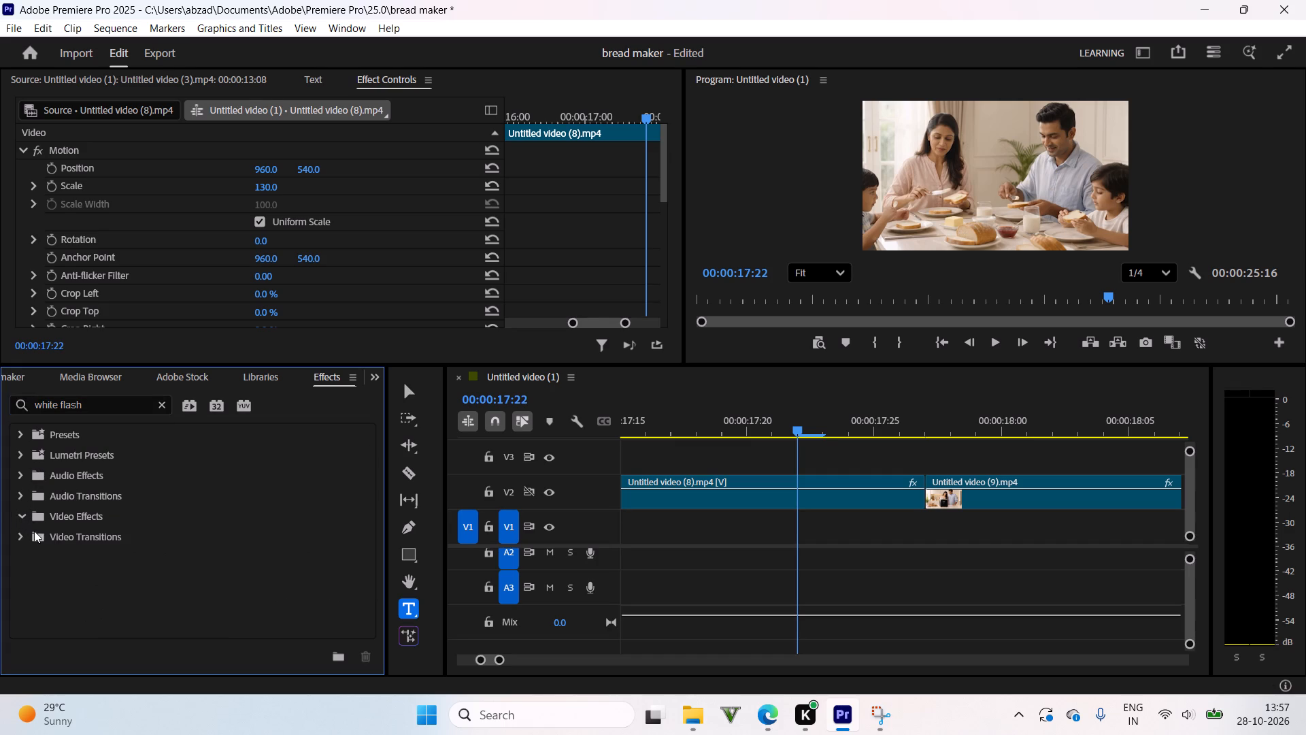
click(24, 521)
click(24, 521)
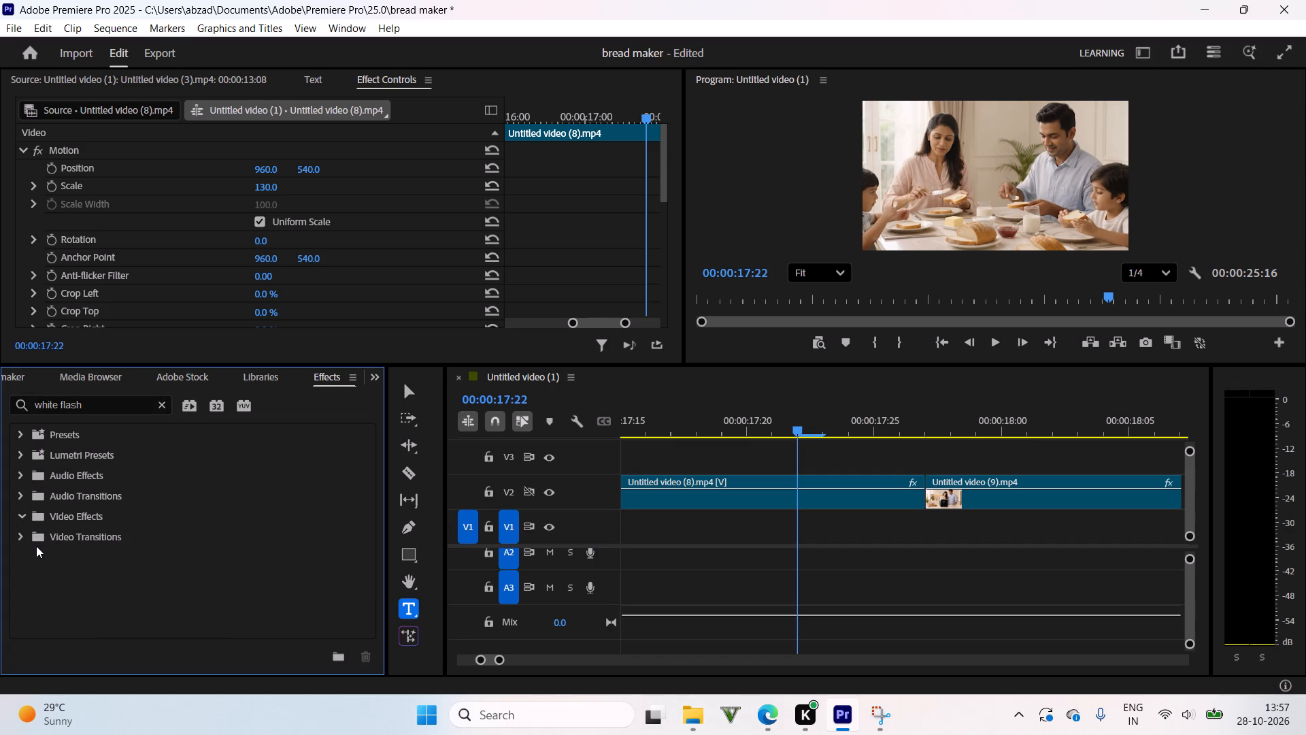
click(22, 538)
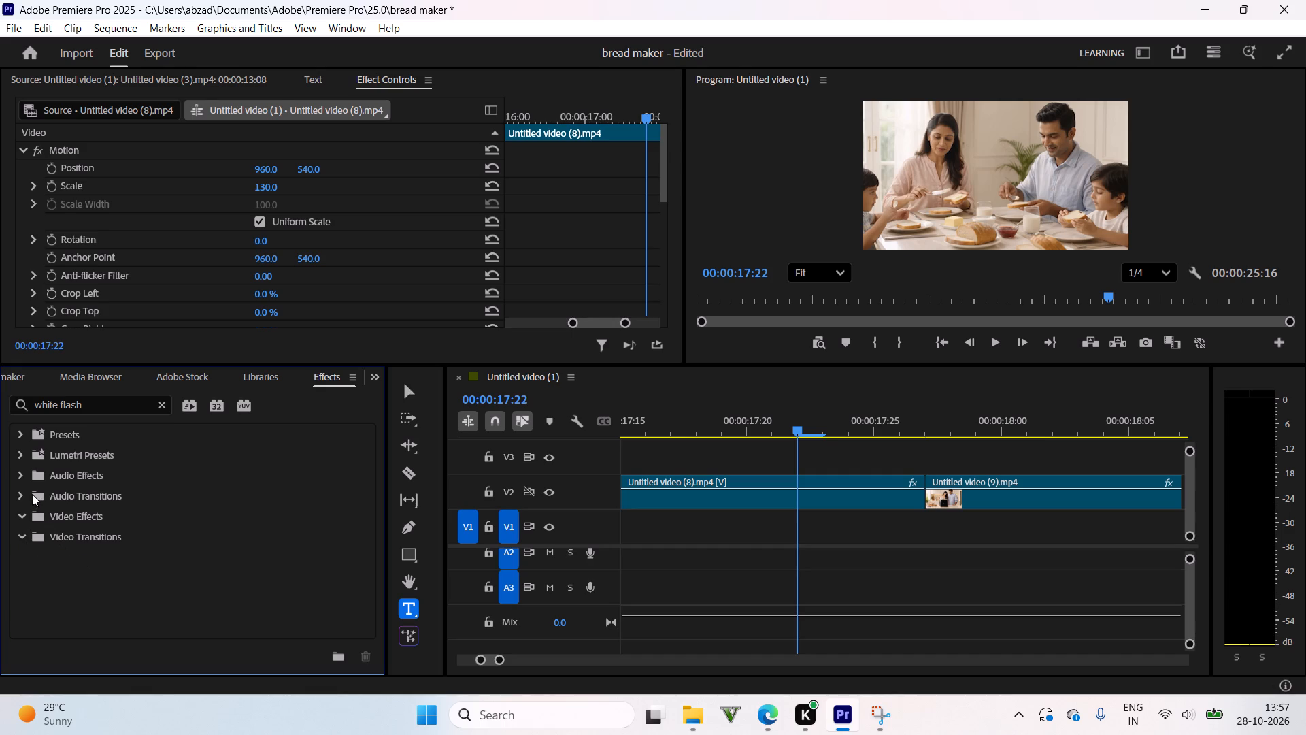
click(20, 494)
click(20, 494)
click(21, 516)
click(21, 518)
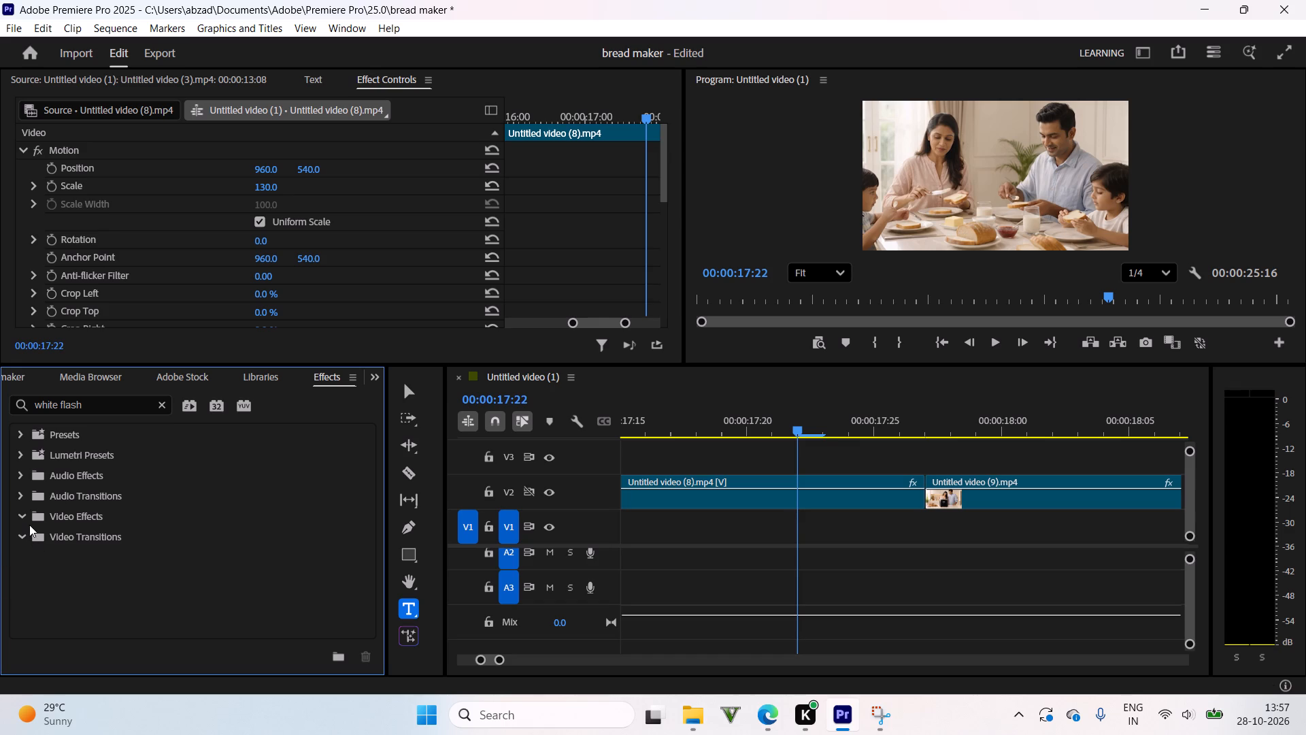
click(27, 520)
click(22, 518)
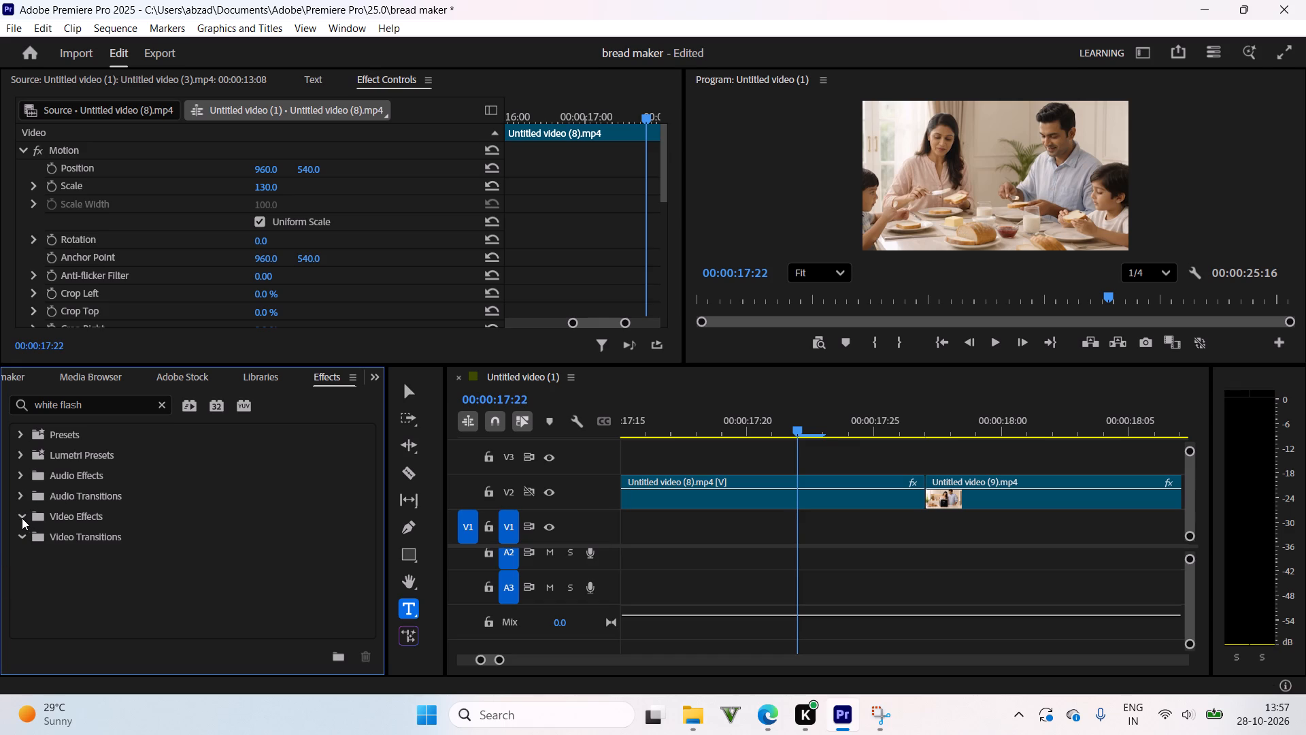
click(22, 529)
double_click(22, 536)
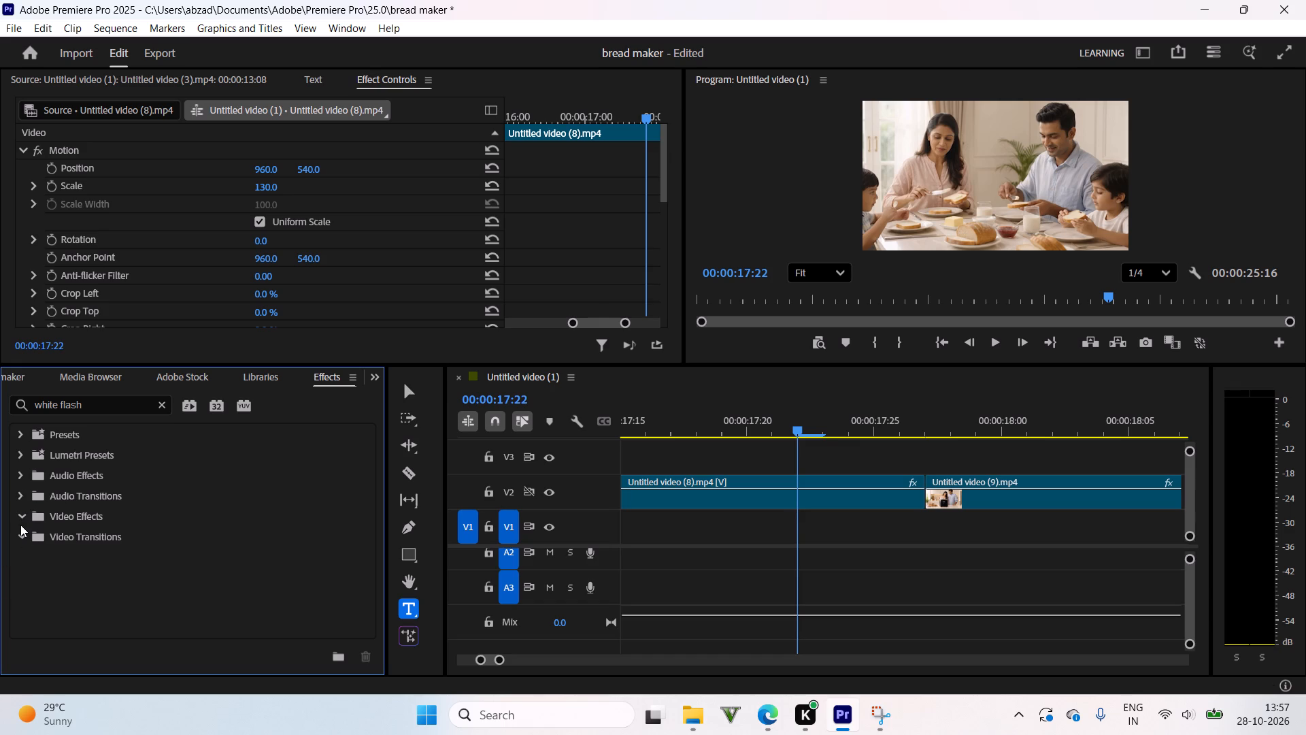
click(20, 525)
click(18, 520)
click(18, 520)
Scrub frame by frame across the cut from the family breakfast clip to the couple clip.
drag(863, 431, 911, 443)
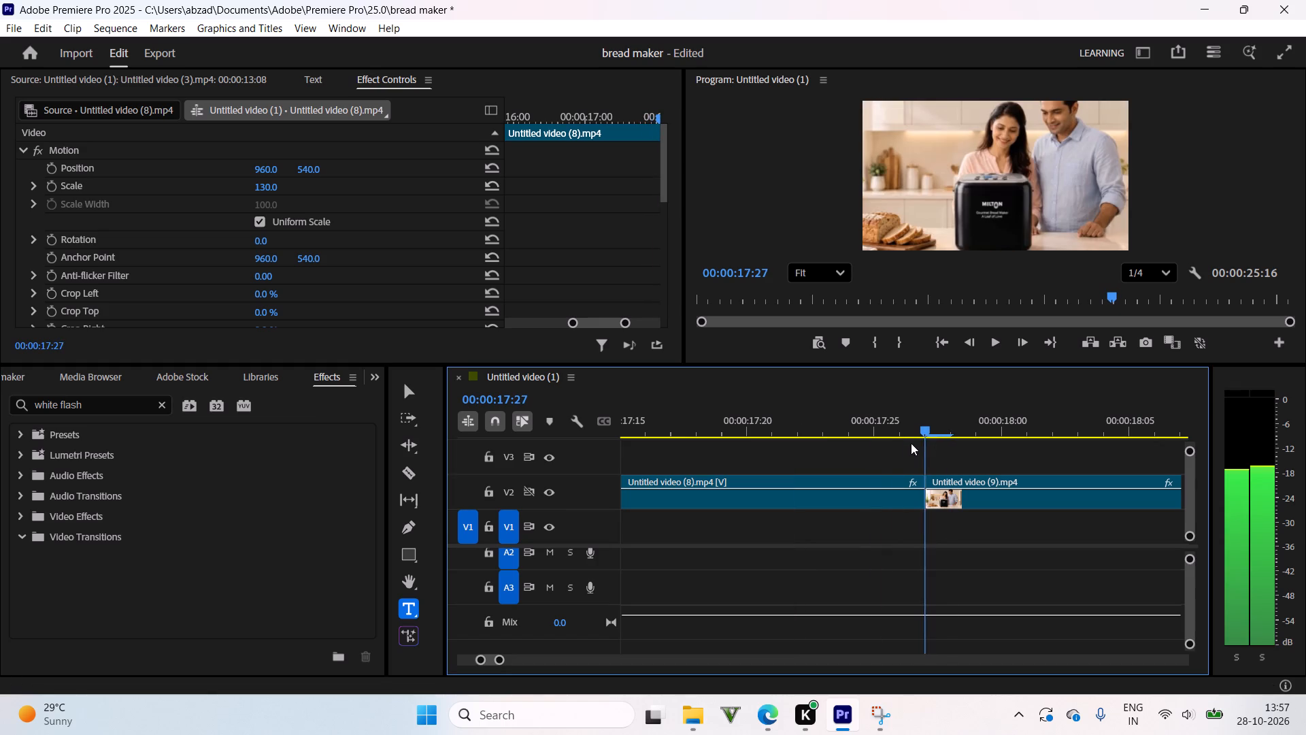
drag(911, 443, 882, 479)
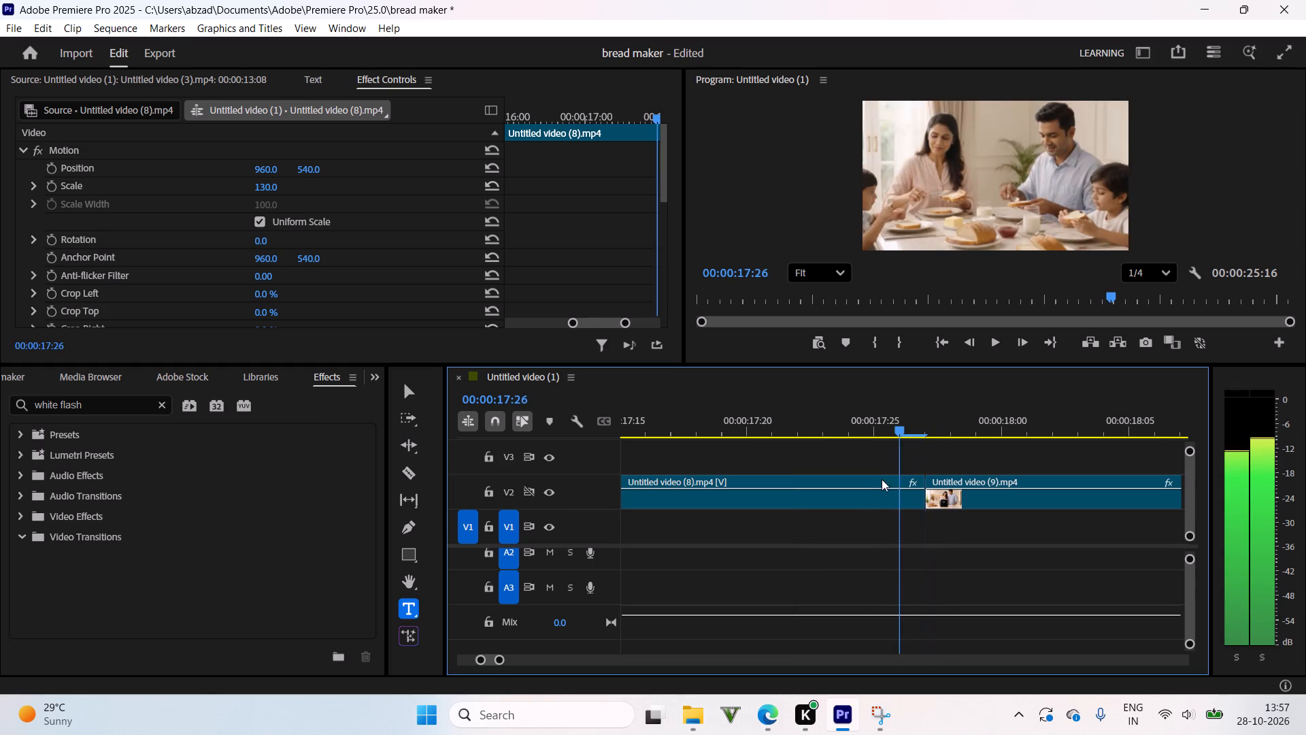
drag(882, 479, 914, 475)
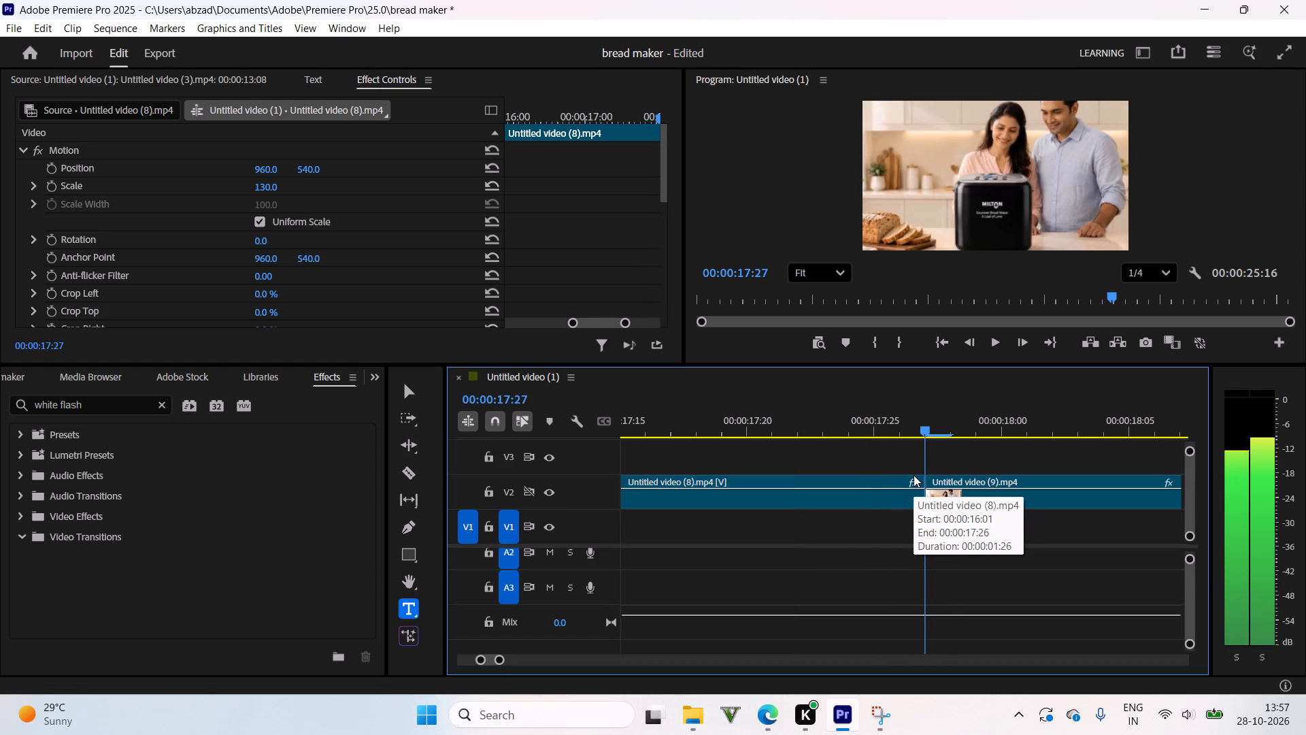
drag(914, 475, 892, 510)
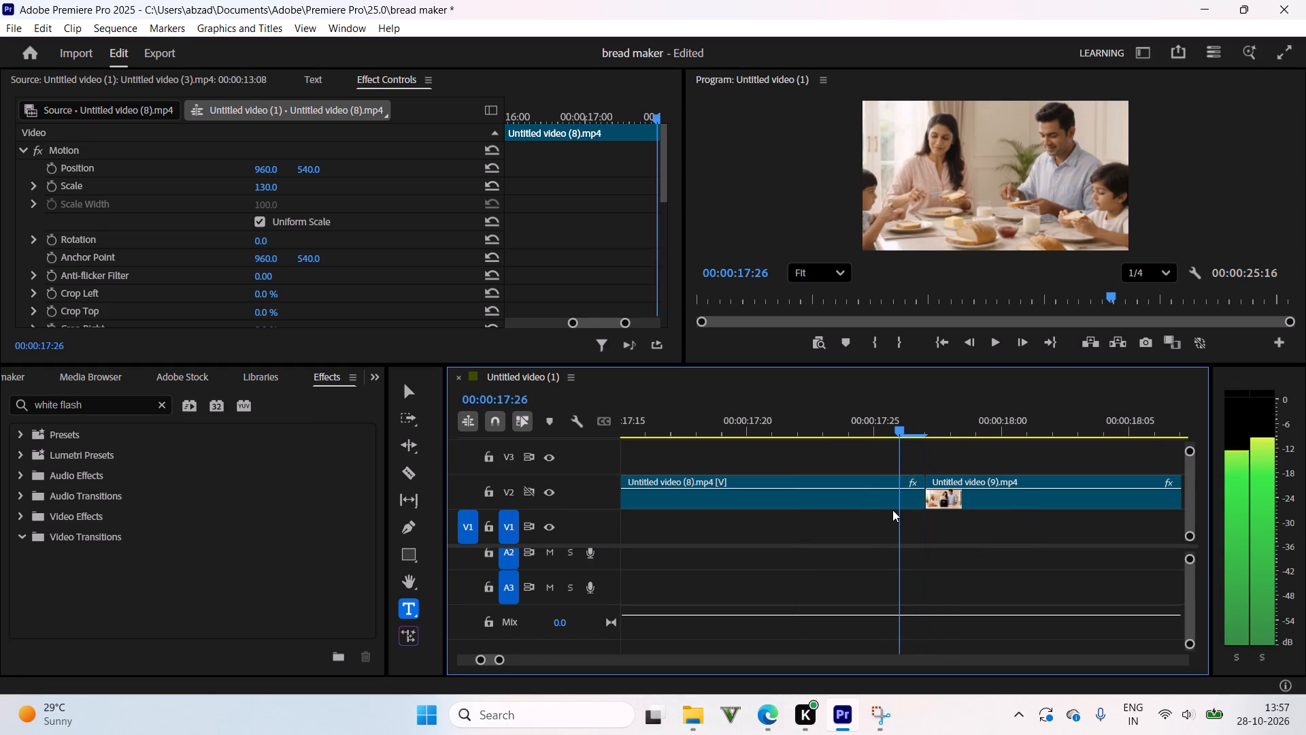
drag(892, 510, 885, 517)
drag(885, 517, 906, 508)
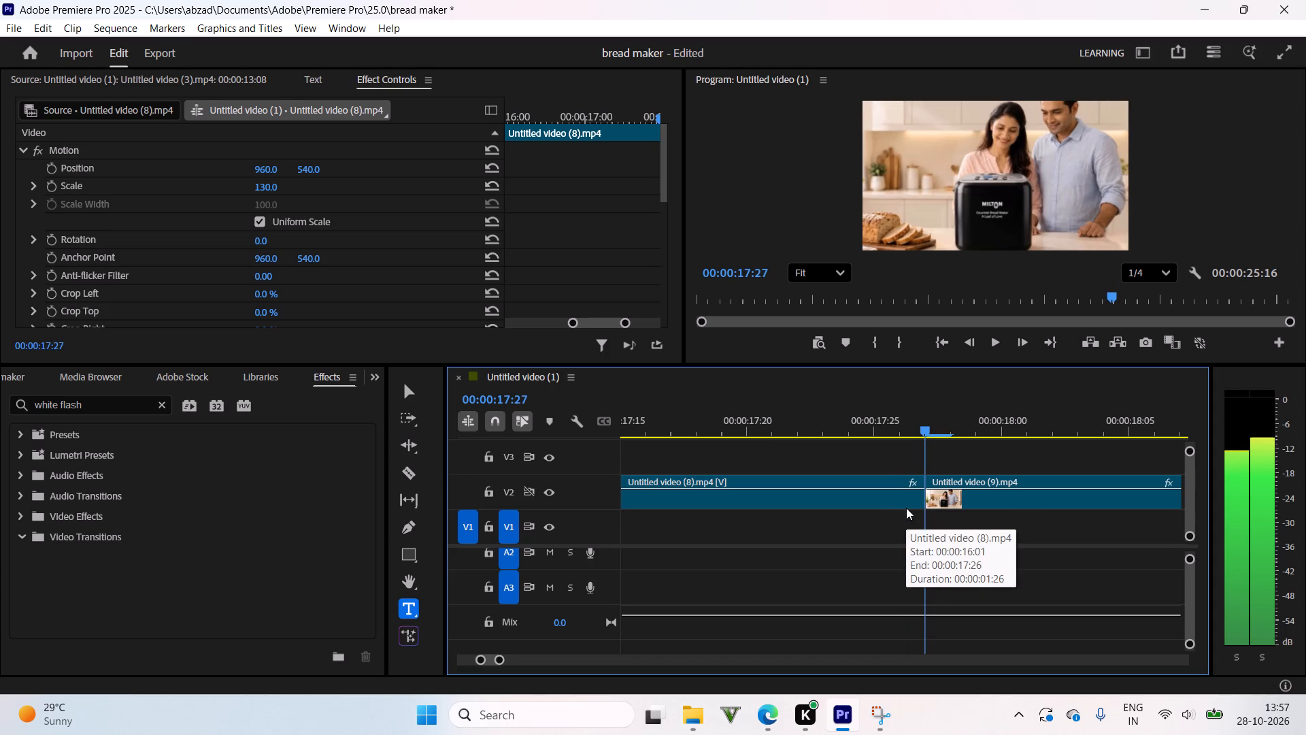
drag(906, 508, 895, 509)
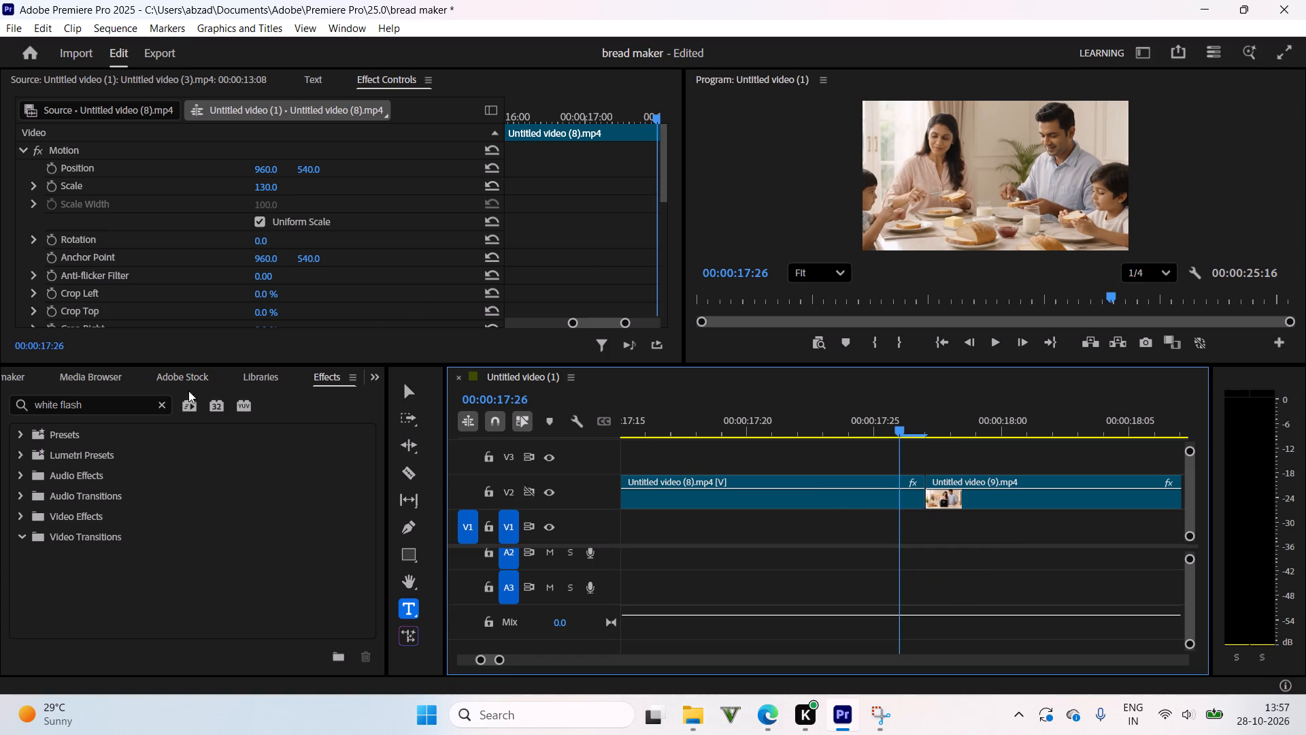
Search the effects for "crossfade" in place of "white flash" and check the matching transitions.
click(158, 407)
text(cr0)
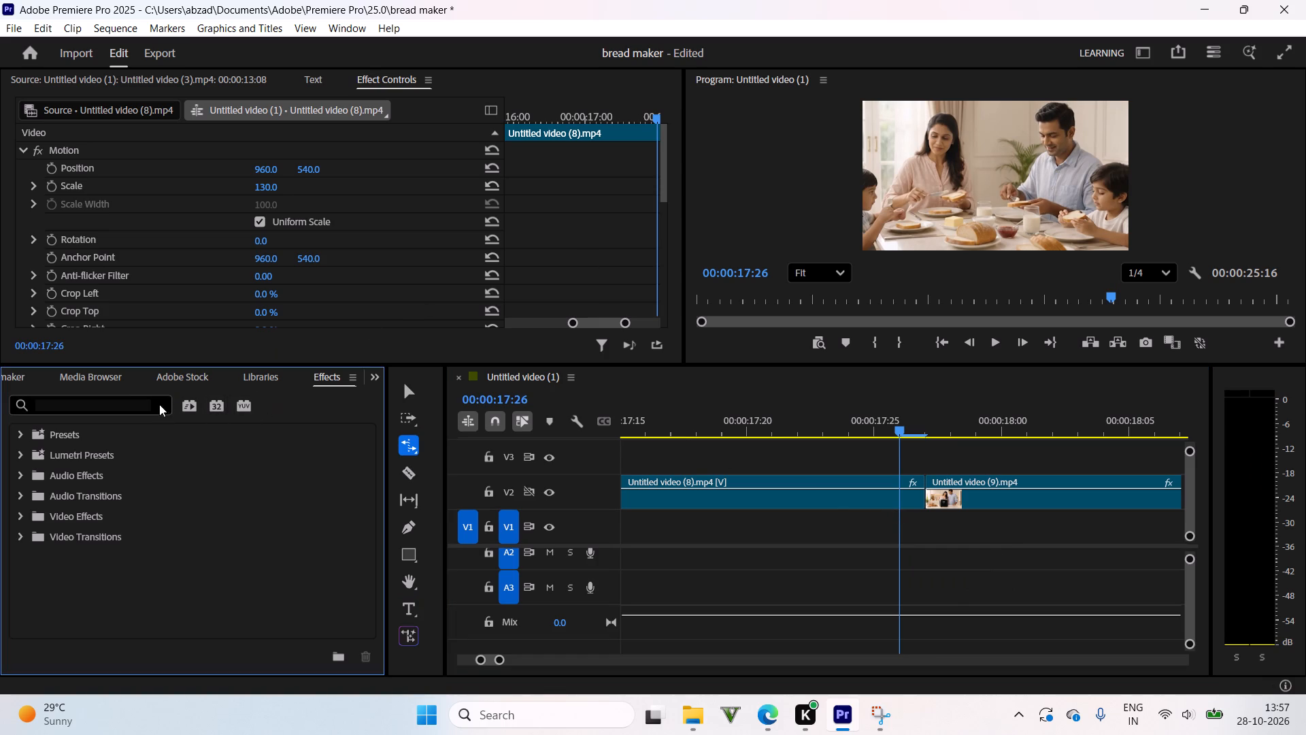
click(143, 403)
text(cross d)
key(BackSpace)
text(fi)
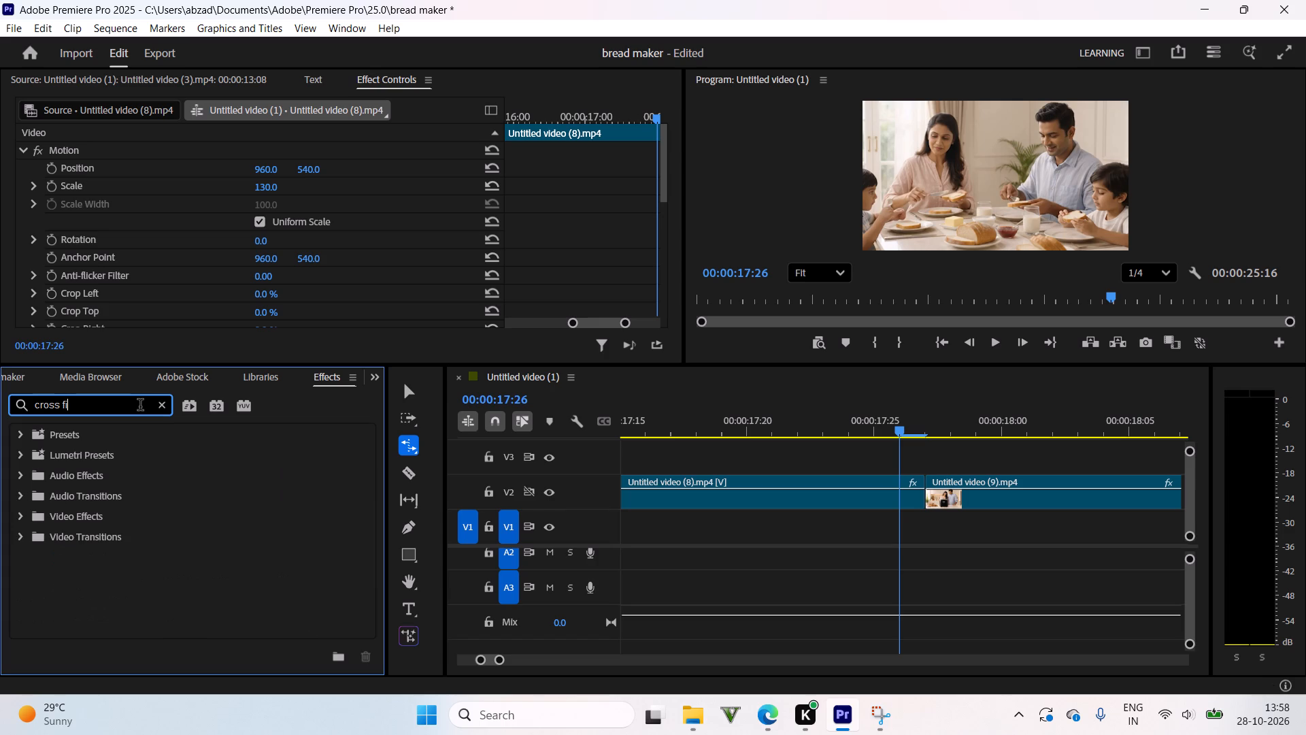
key(t)
key(BackSpace)
key(BackSpace)
key(BackSpace)
key(BackSpace)
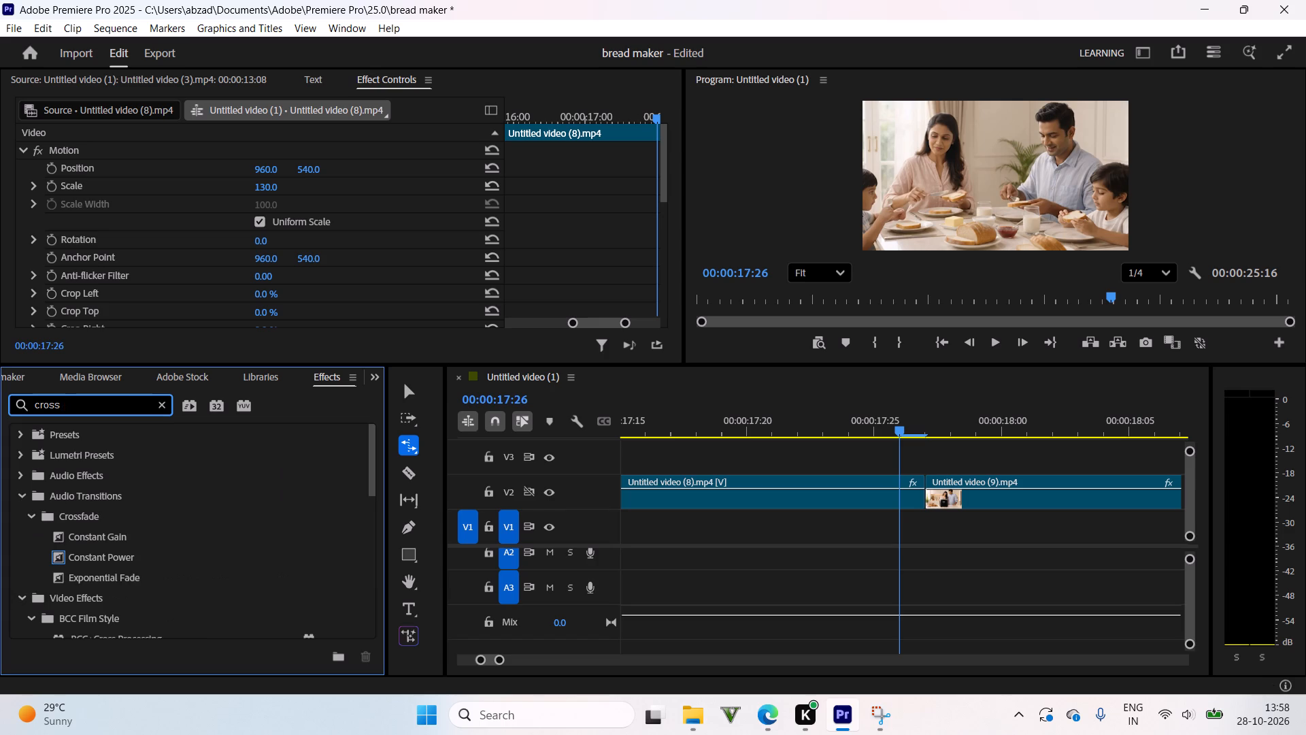
text(fa)
text(de)
scroll(192, 585, down, 3)
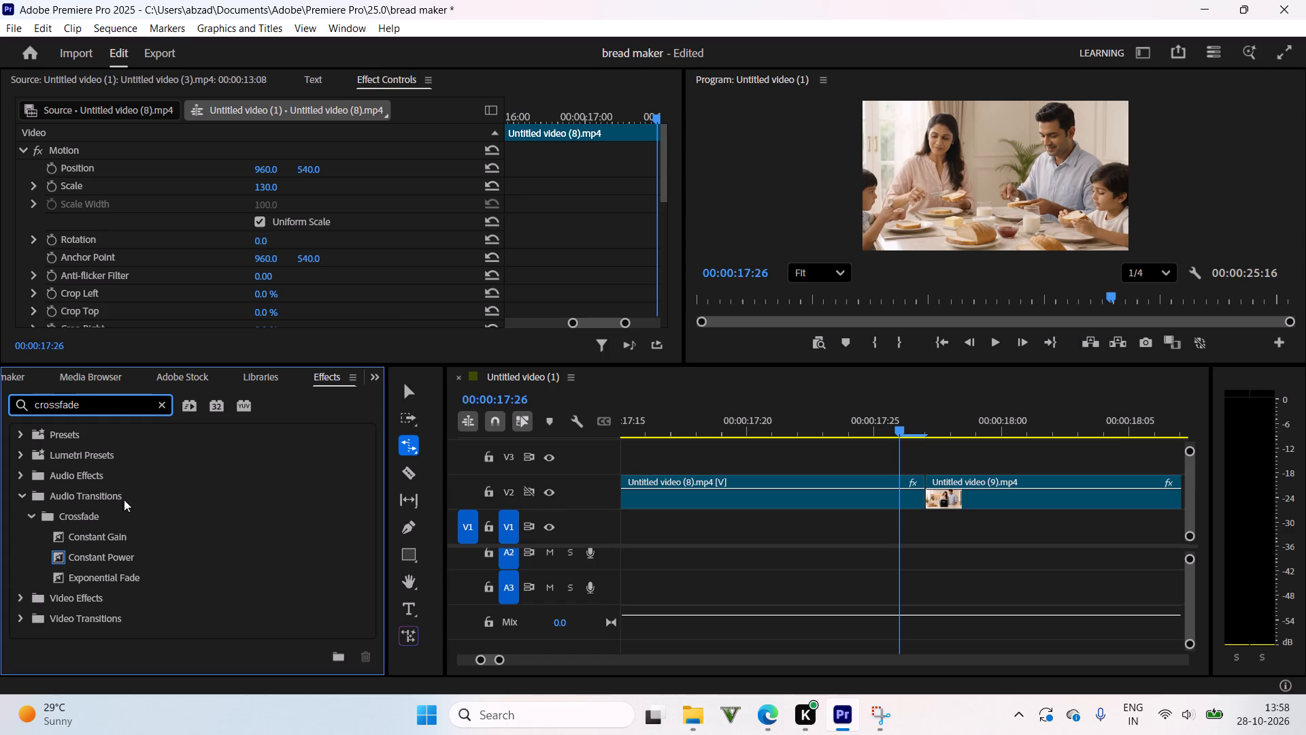
Search the effects for "dissolve" instead of "crossfade".
drag(99, 406, 10, 408)
key(BackSpace)
text(diz)
key(BackSpace)
text(ss)
text(olve)
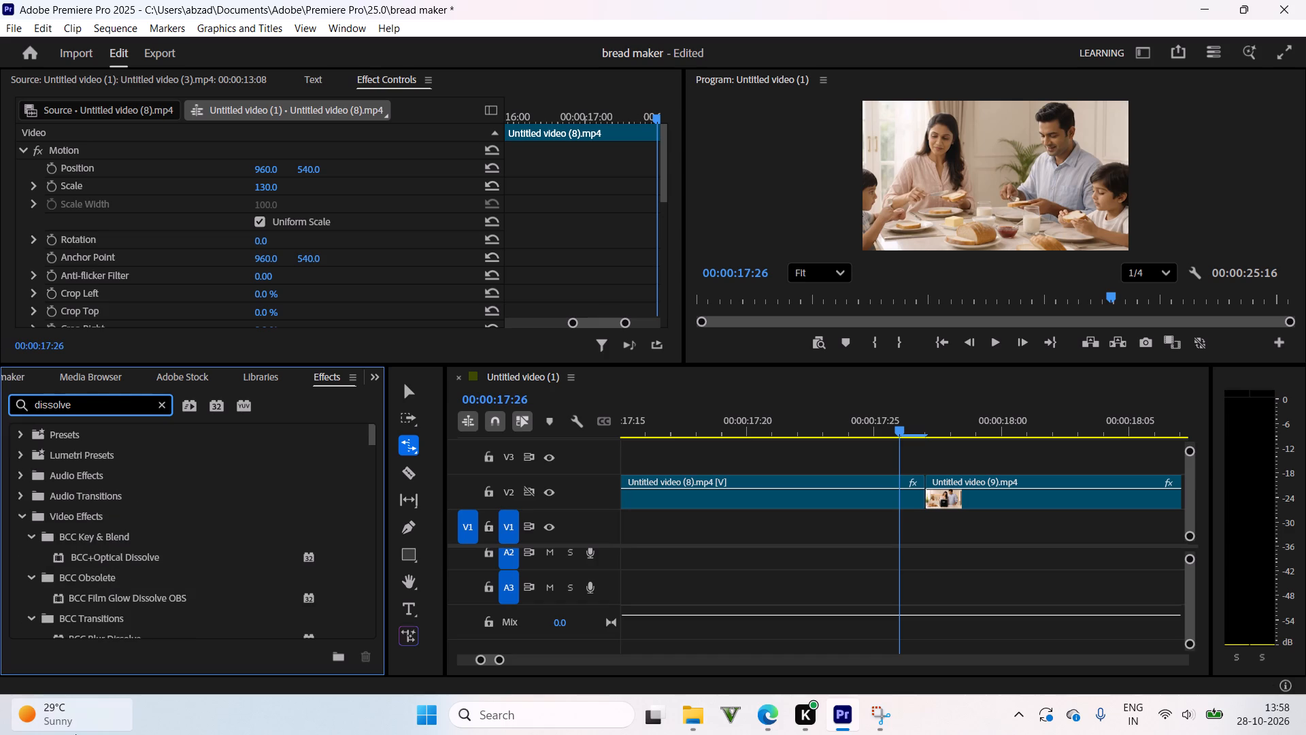
Apply the Cross Dissolve video transition to the V2 cut between the family breakfast clip and the couple clip.
scroll(170, 526, down, 4)
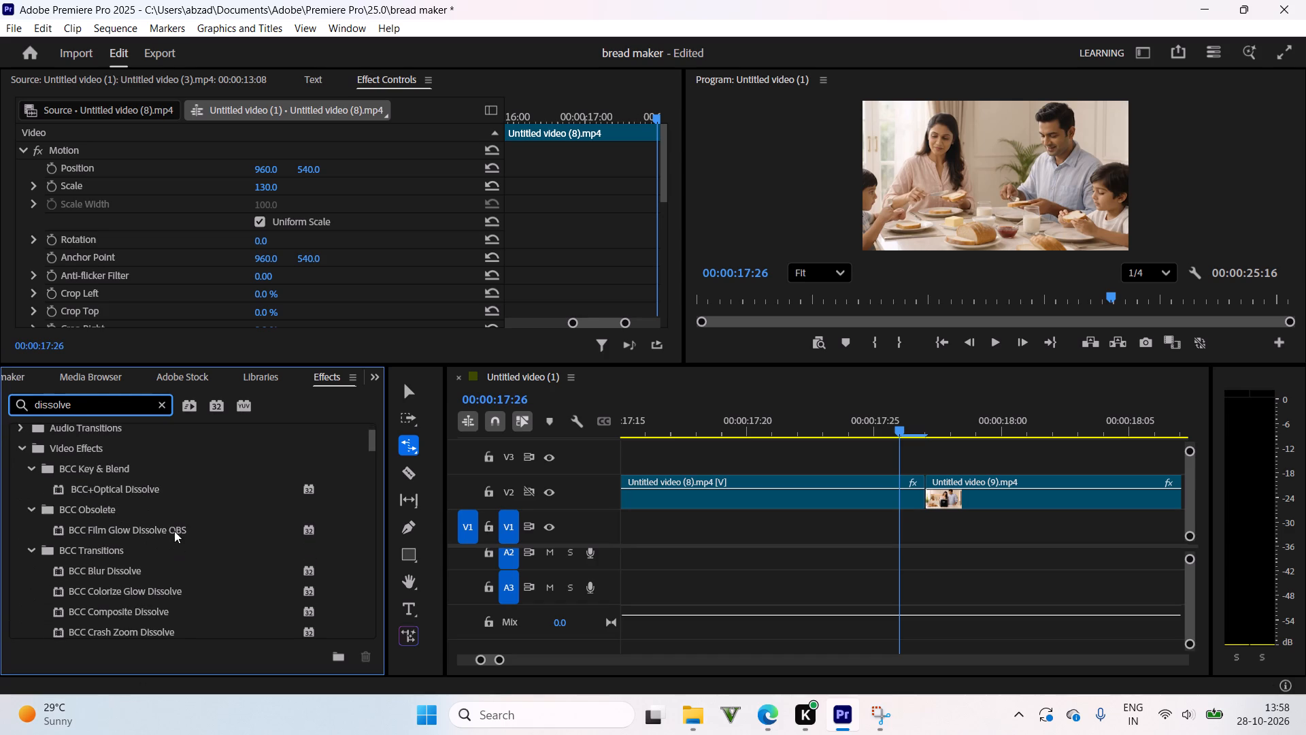
scroll(186, 559, down, 18)
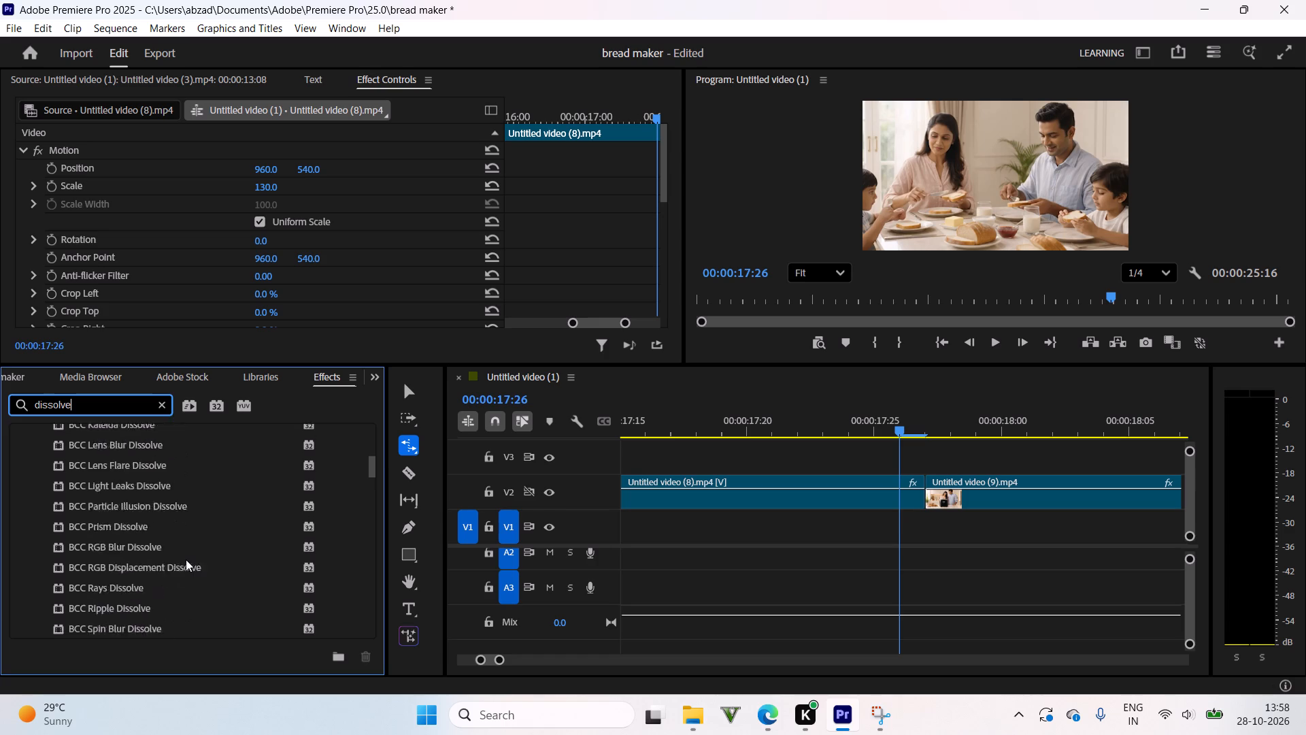
scroll(186, 559, down, 13)
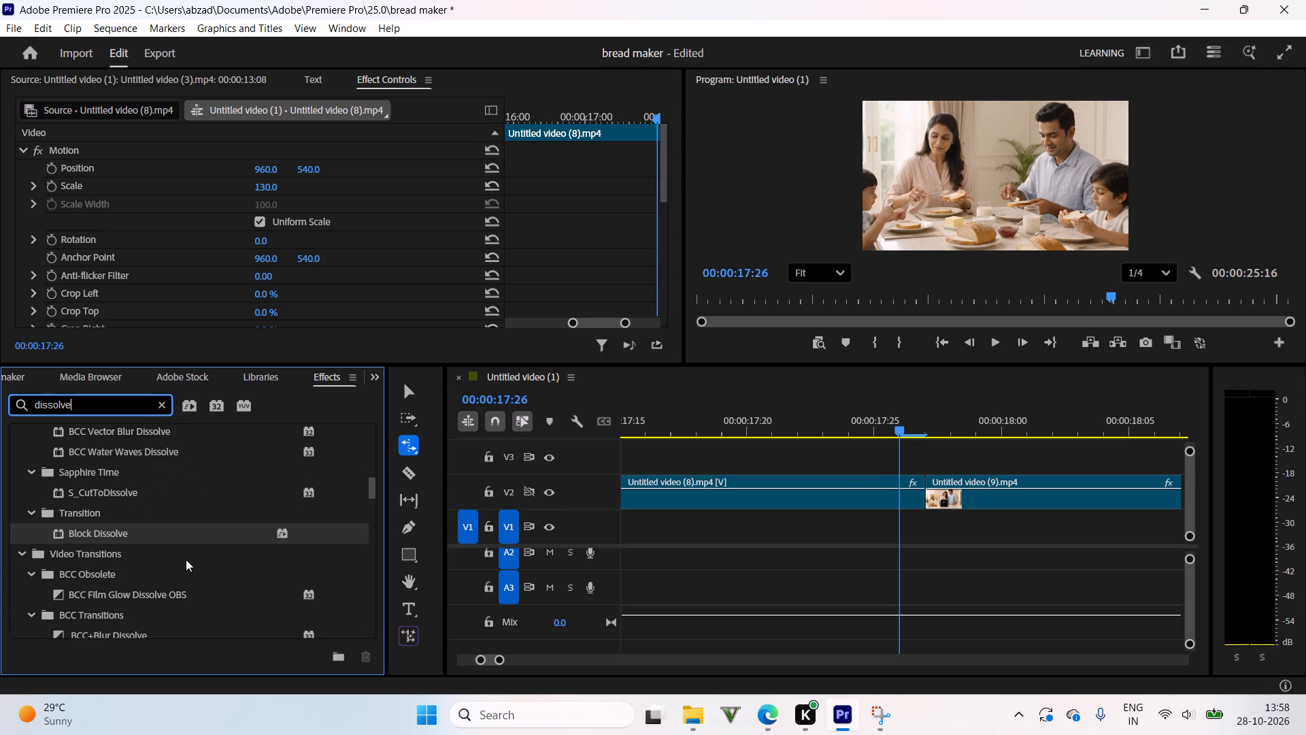
scroll(186, 553, down, 12)
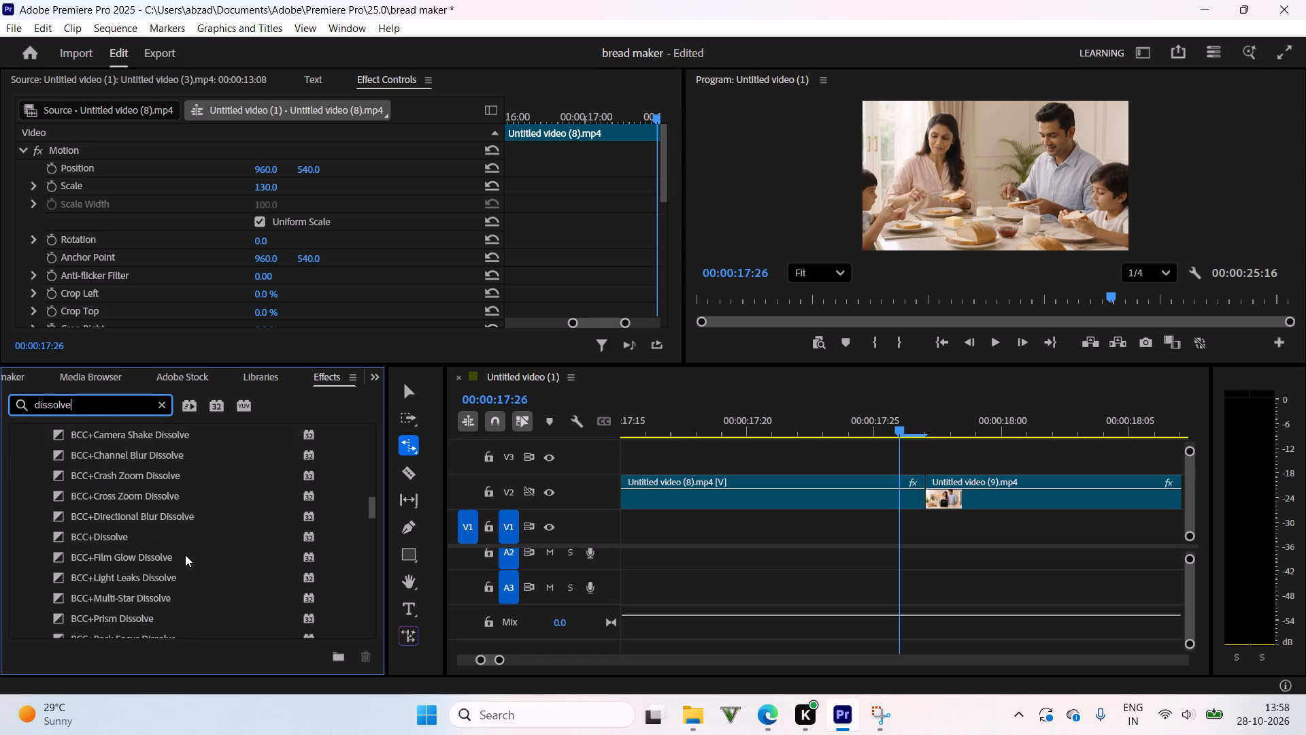
scroll(185, 555, down, 7)
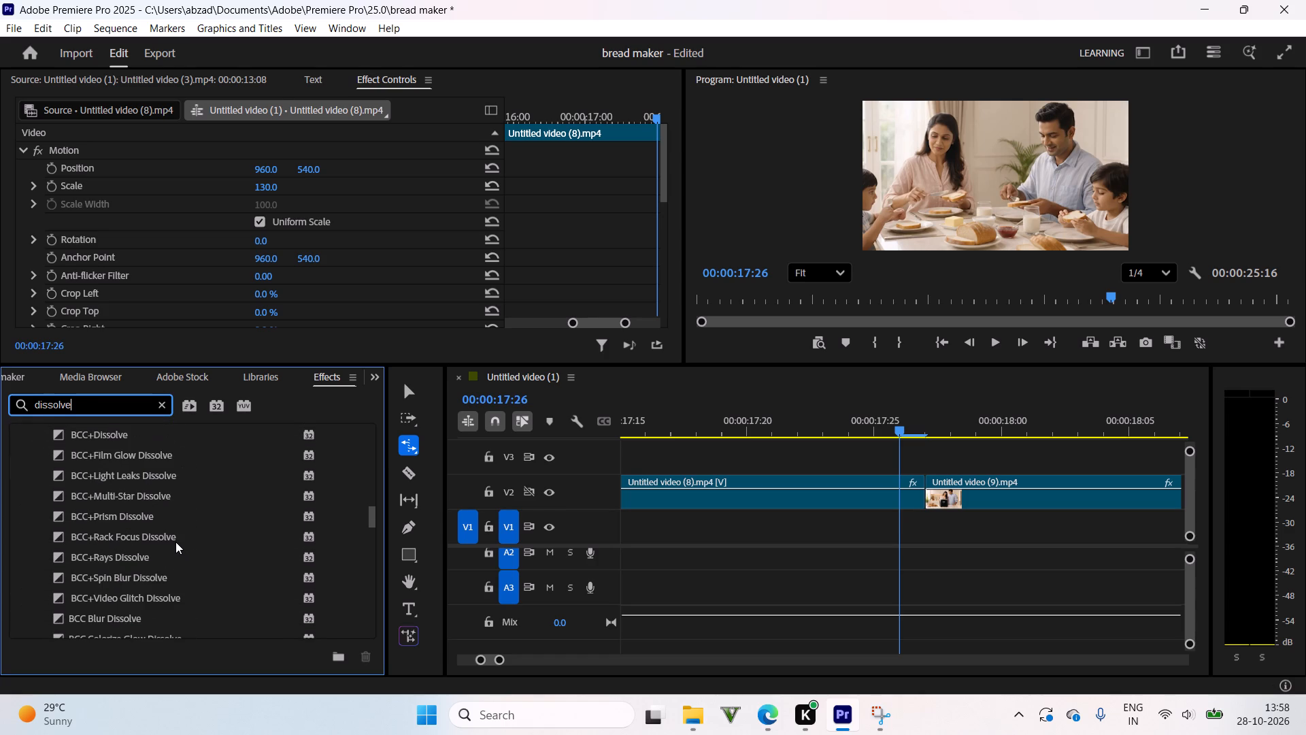
scroll(175, 542, down, 20)
scroll(175, 542, down, 17)
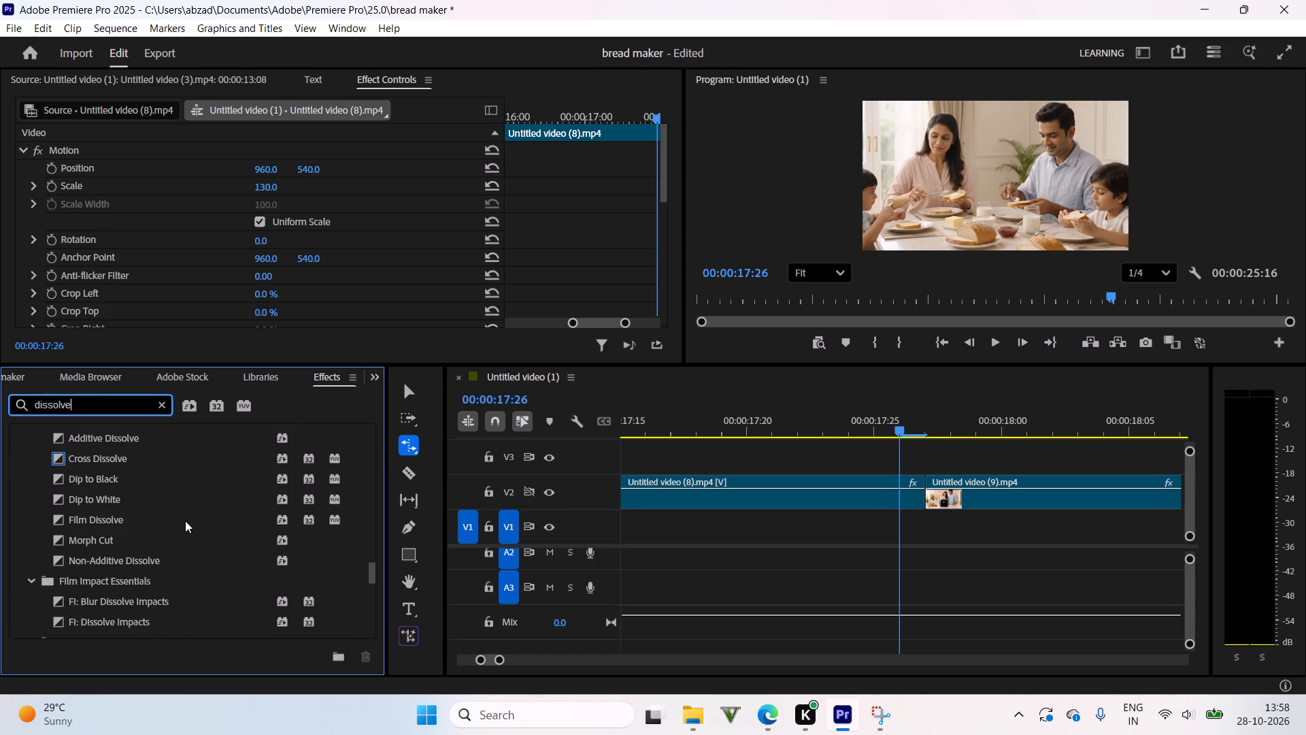
drag(152, 457, 922, 542)
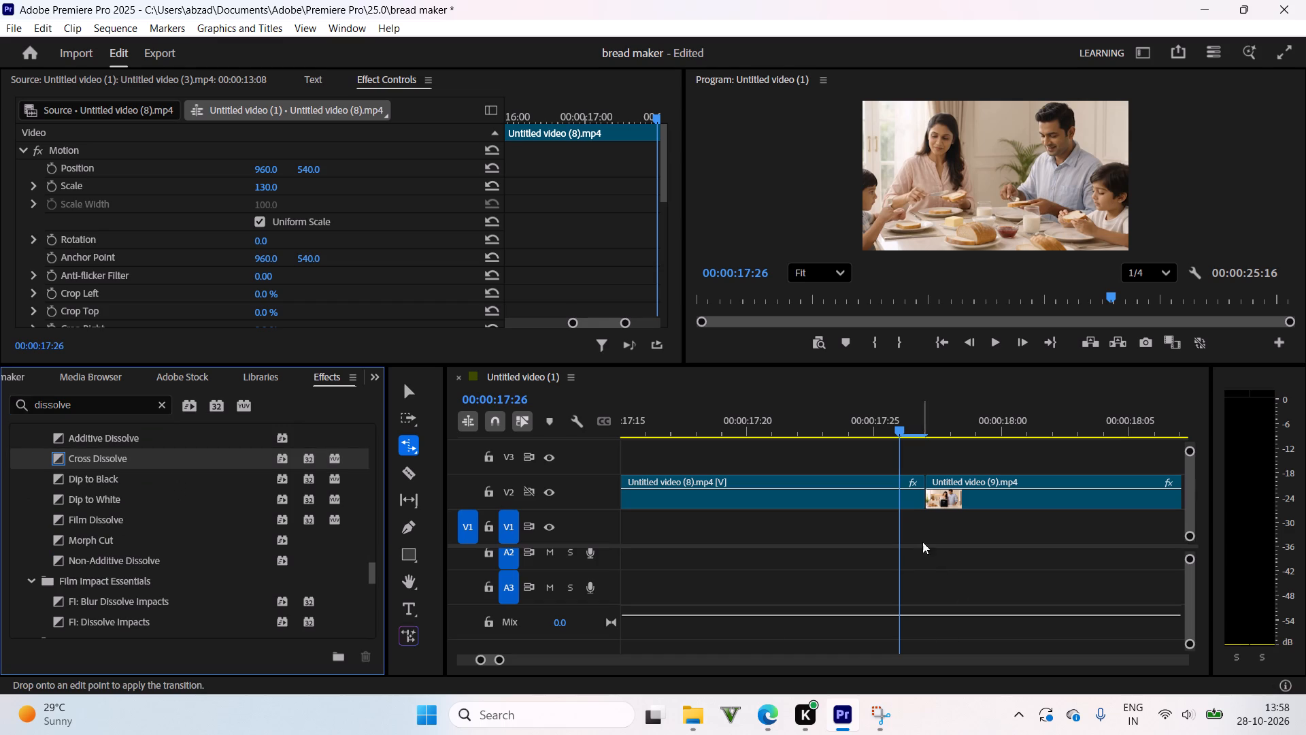
drag(922, 542, 929, 494)
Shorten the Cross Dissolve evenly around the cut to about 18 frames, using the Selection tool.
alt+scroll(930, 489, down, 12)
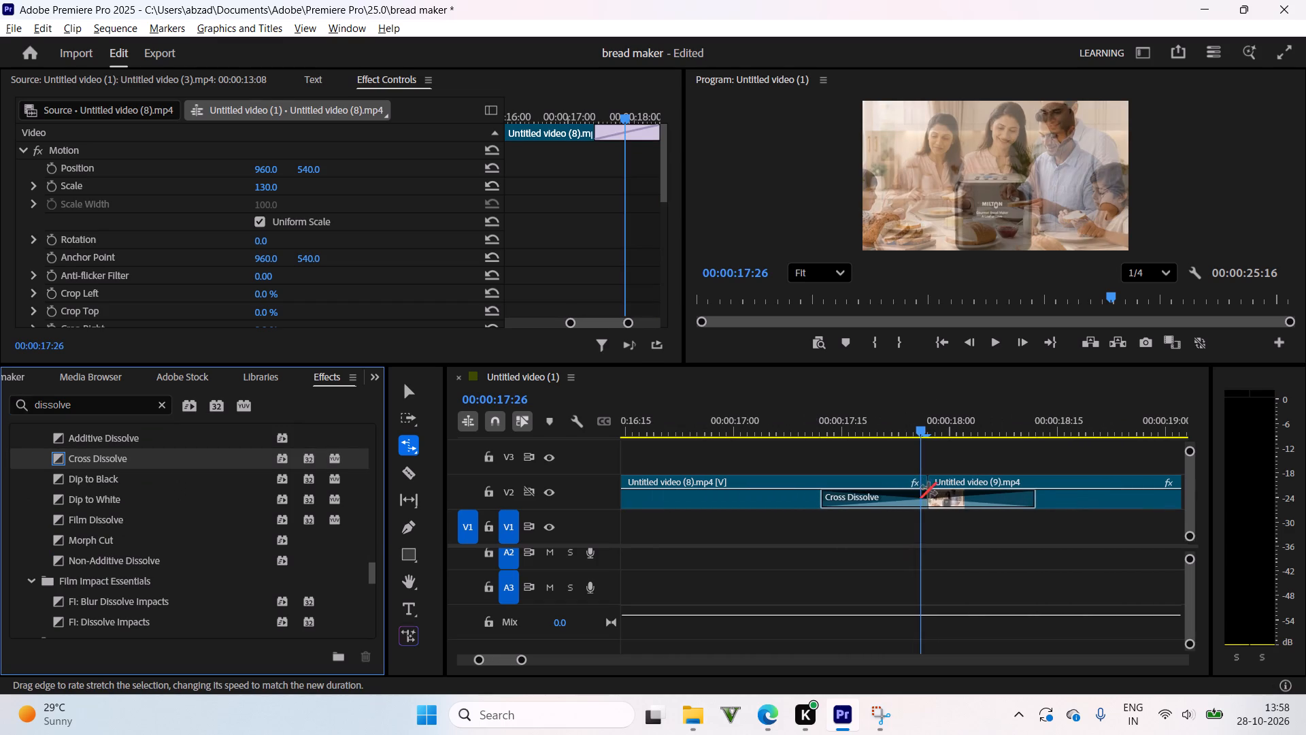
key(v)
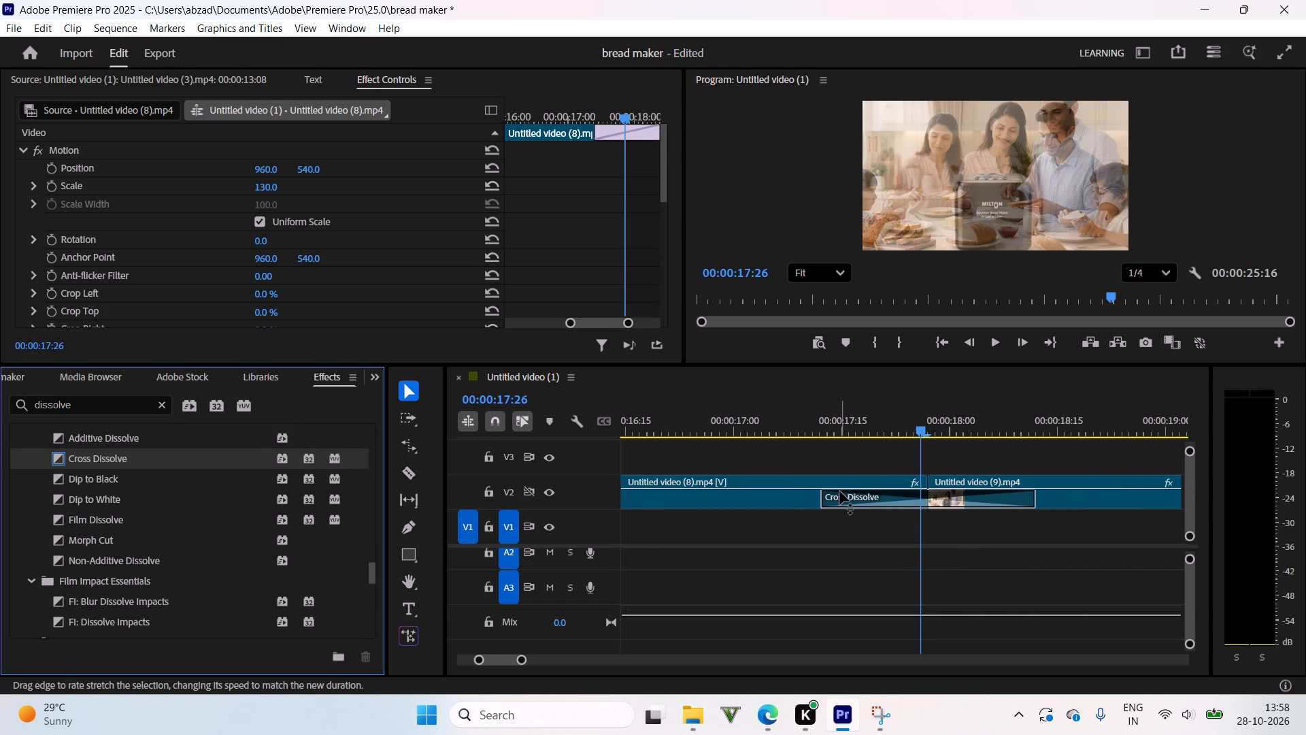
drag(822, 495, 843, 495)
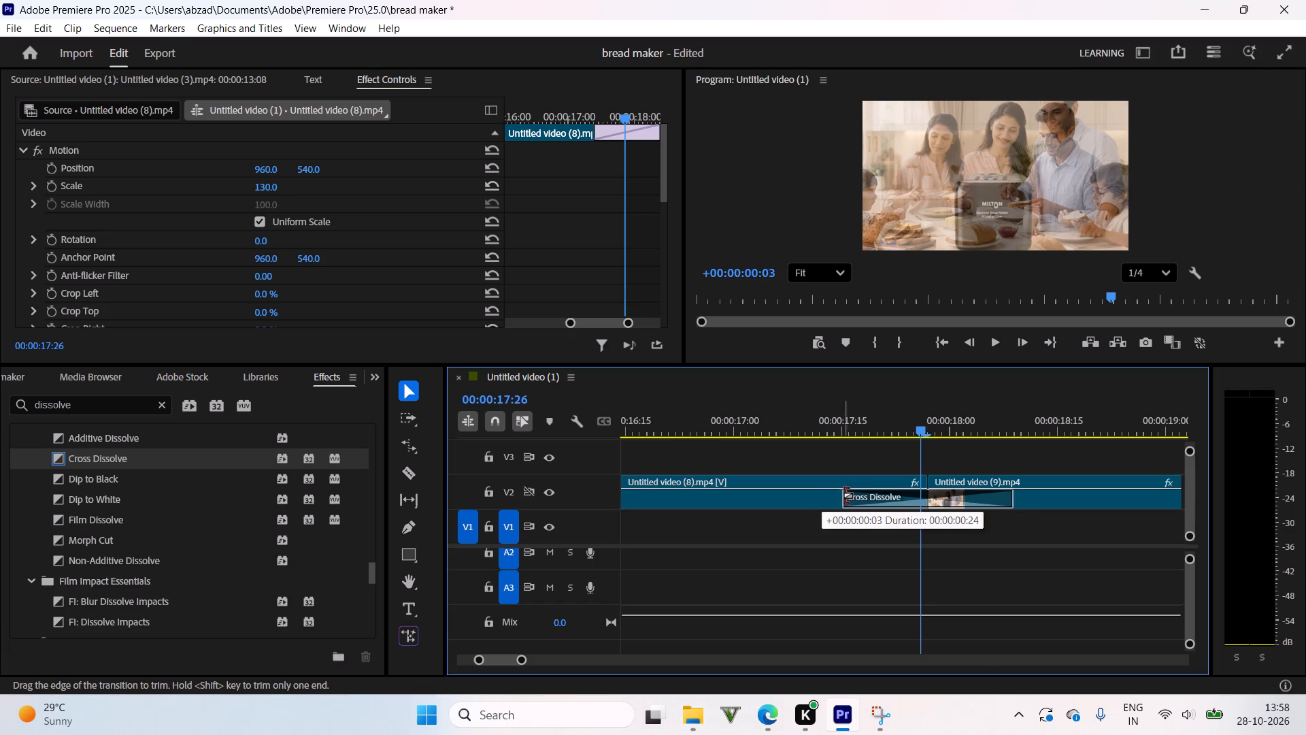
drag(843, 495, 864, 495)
Play back the shortened Cross Dissolve from just before it starts to judge its pace.
drag(869, 424, 823, 425)
key(space)
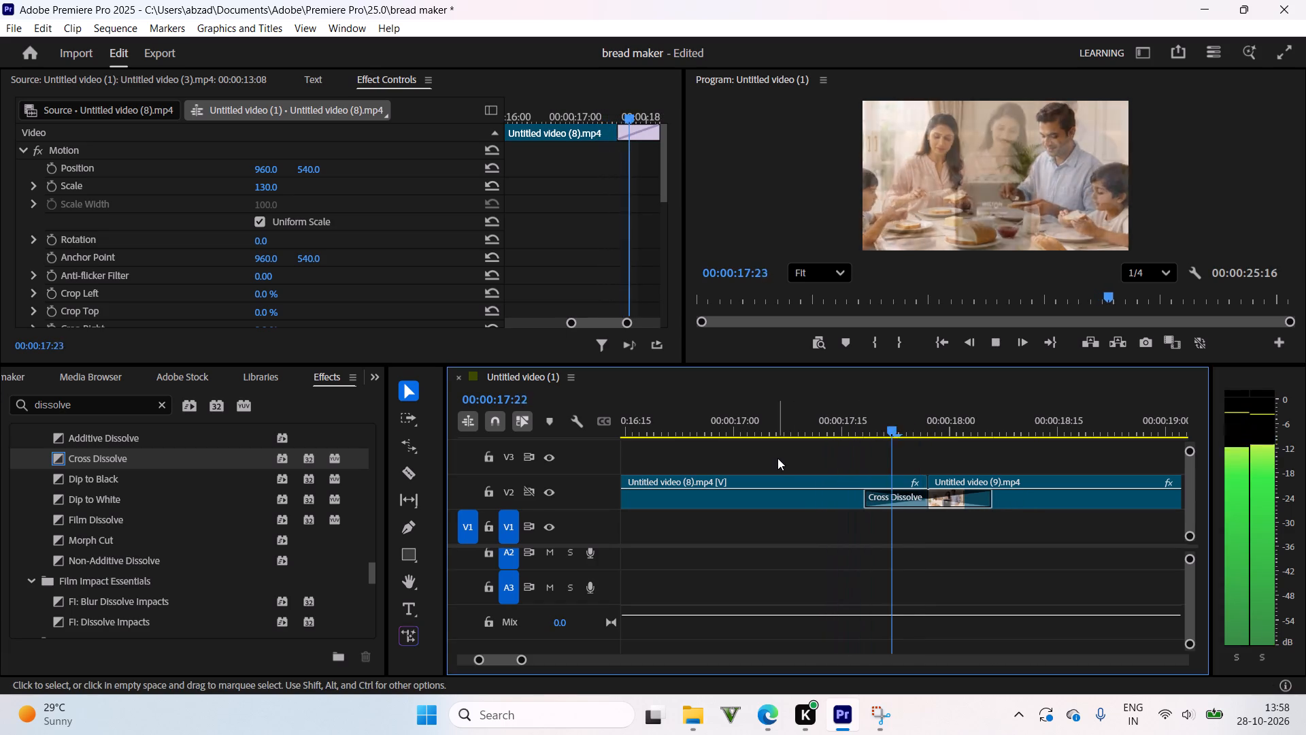
key(space)
drag(829, 425, 797, 423)
key(space)
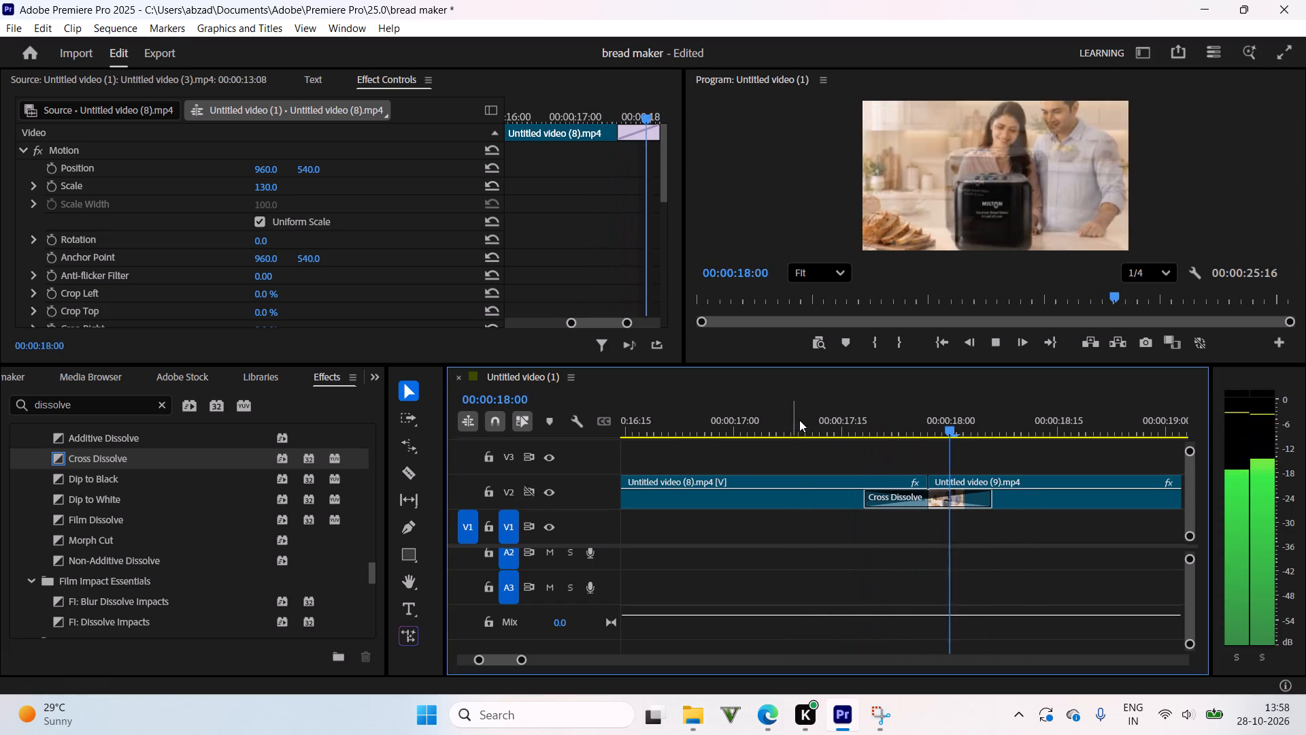
key(space)
Lengthen the Cross Dissolve between the breakfast and couple clips to 26 frames.
drag(863, 496, 837, 493)
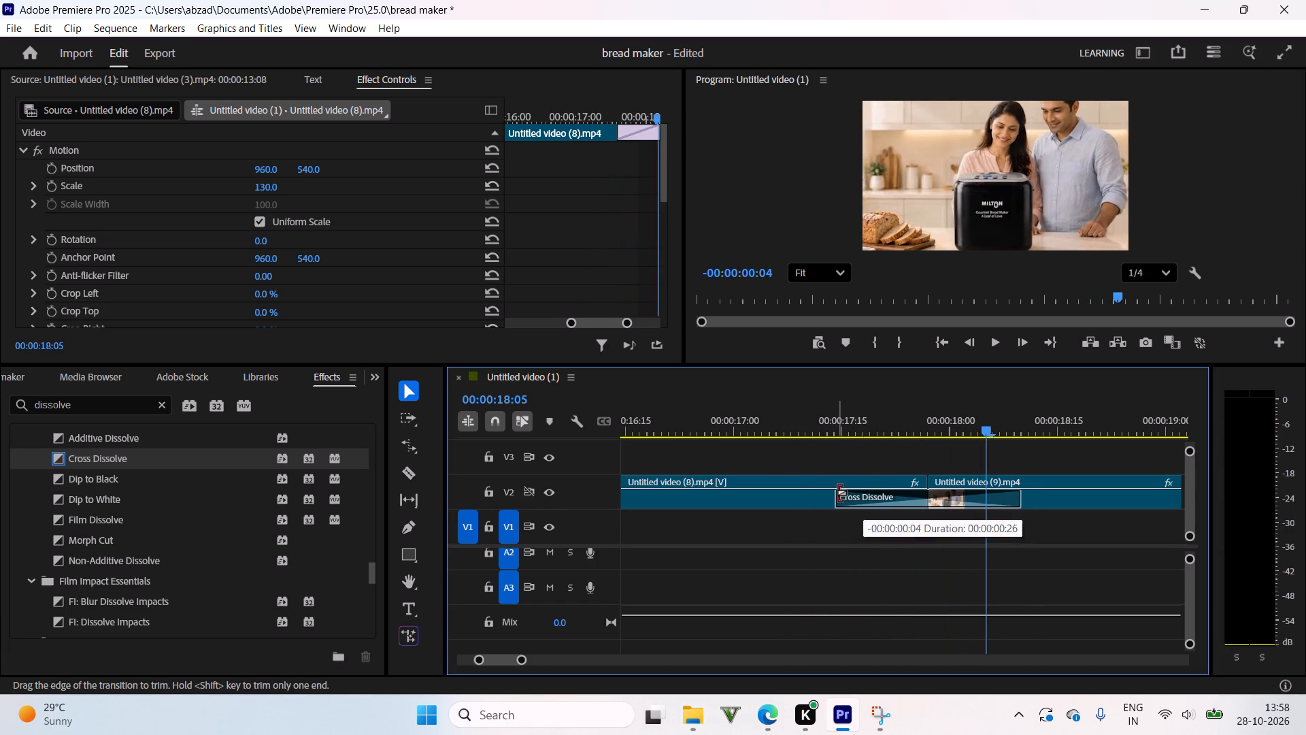
drag(837, 493, 837, 492)
Play and scrub through the lengthened Cross Dissolve to check how the two clips blend.
drag(828, 422, 821, 422)
key(space)
key(space)
key(space)
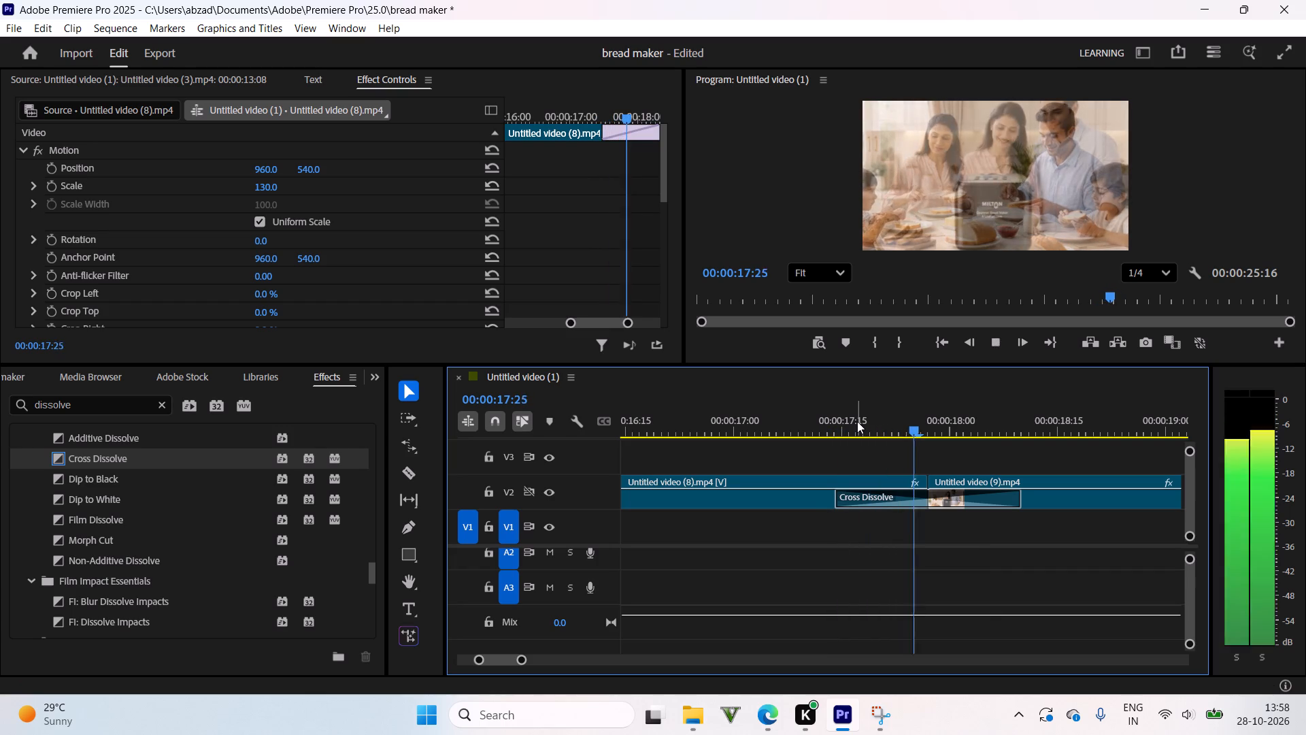
key(space)
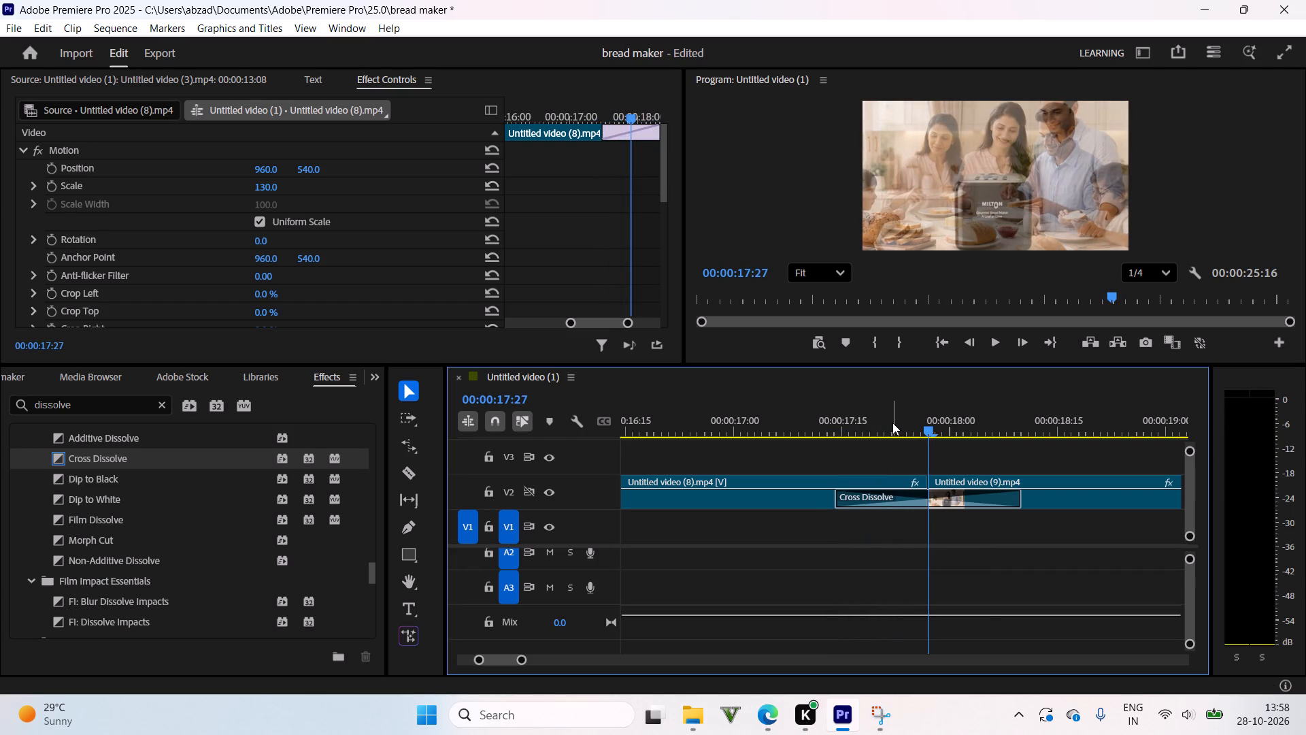
drag(888, 423, 900, 422)
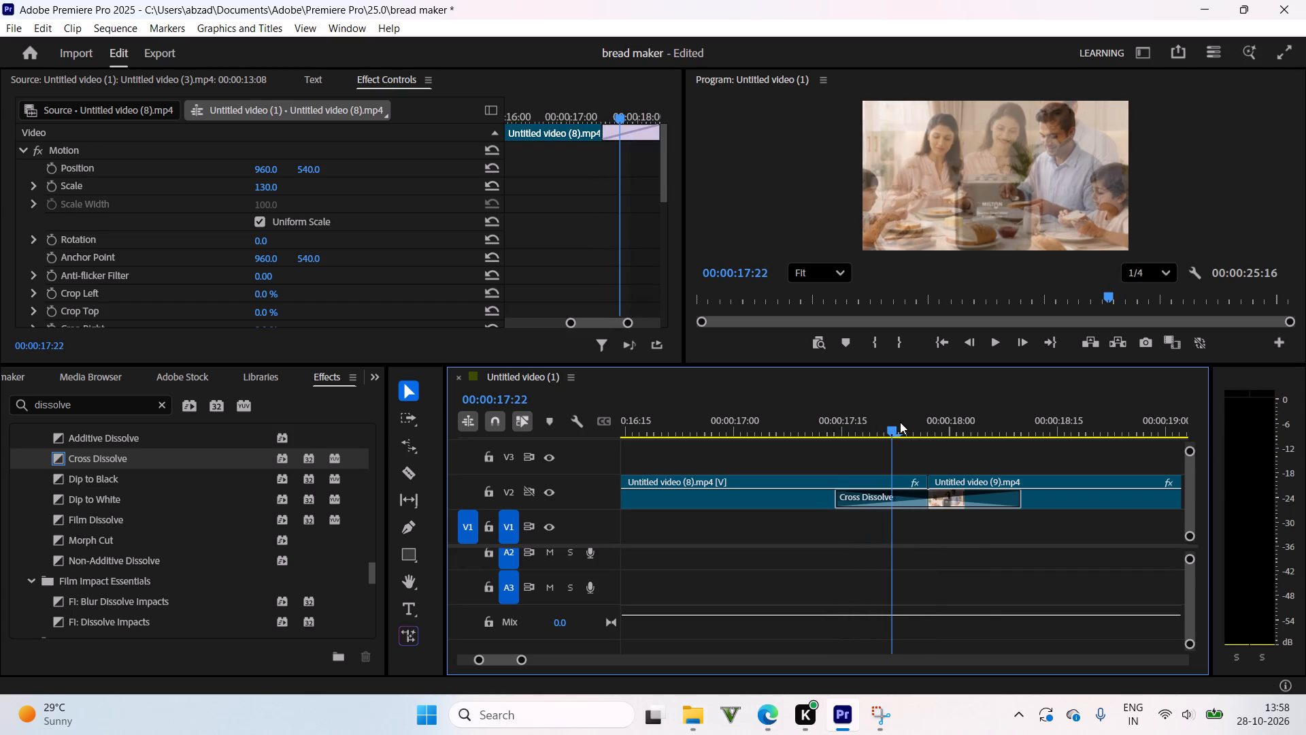
drag(900, 422, 912, 421)
Examine the Cross Dissolve in an enlarged program preview, playing and scrubbing from the breakfast clip into the couple clip.
scroll(1041, 223, up, 8)
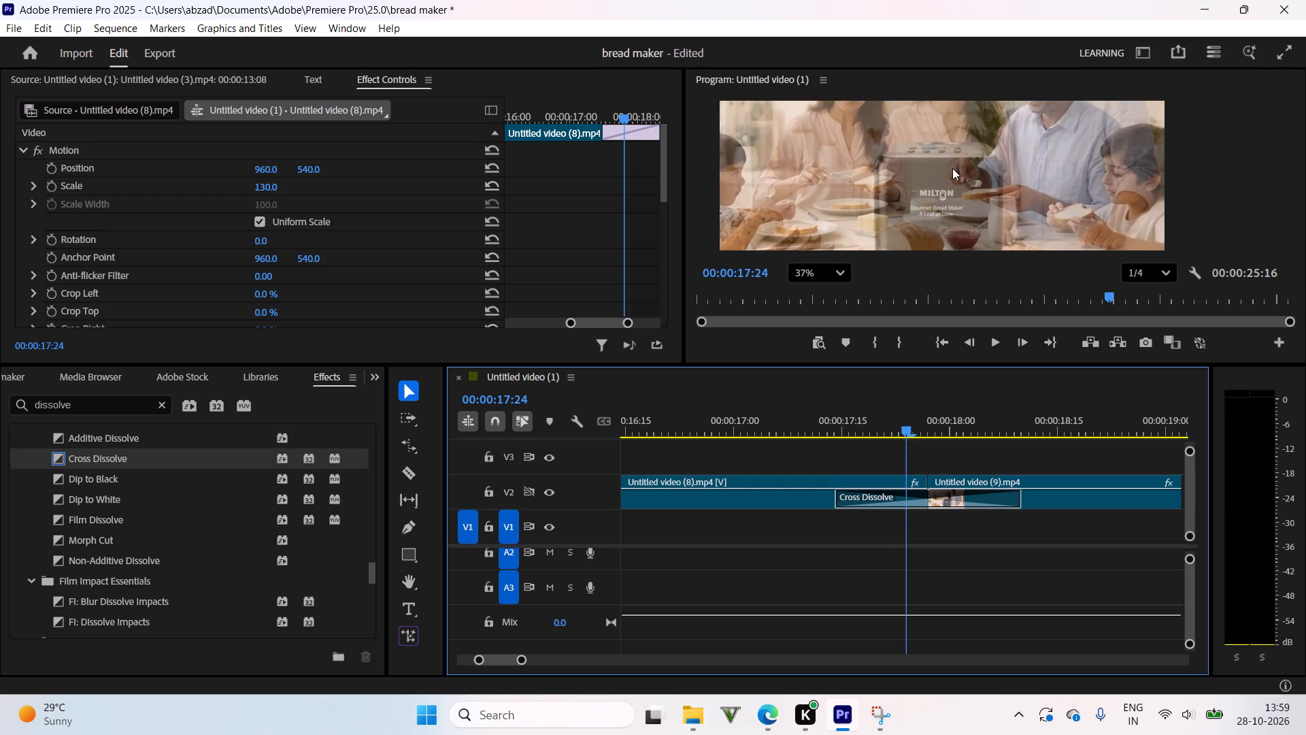
scroll(952, 168, up, 2)
click(810, 420)
key(space)
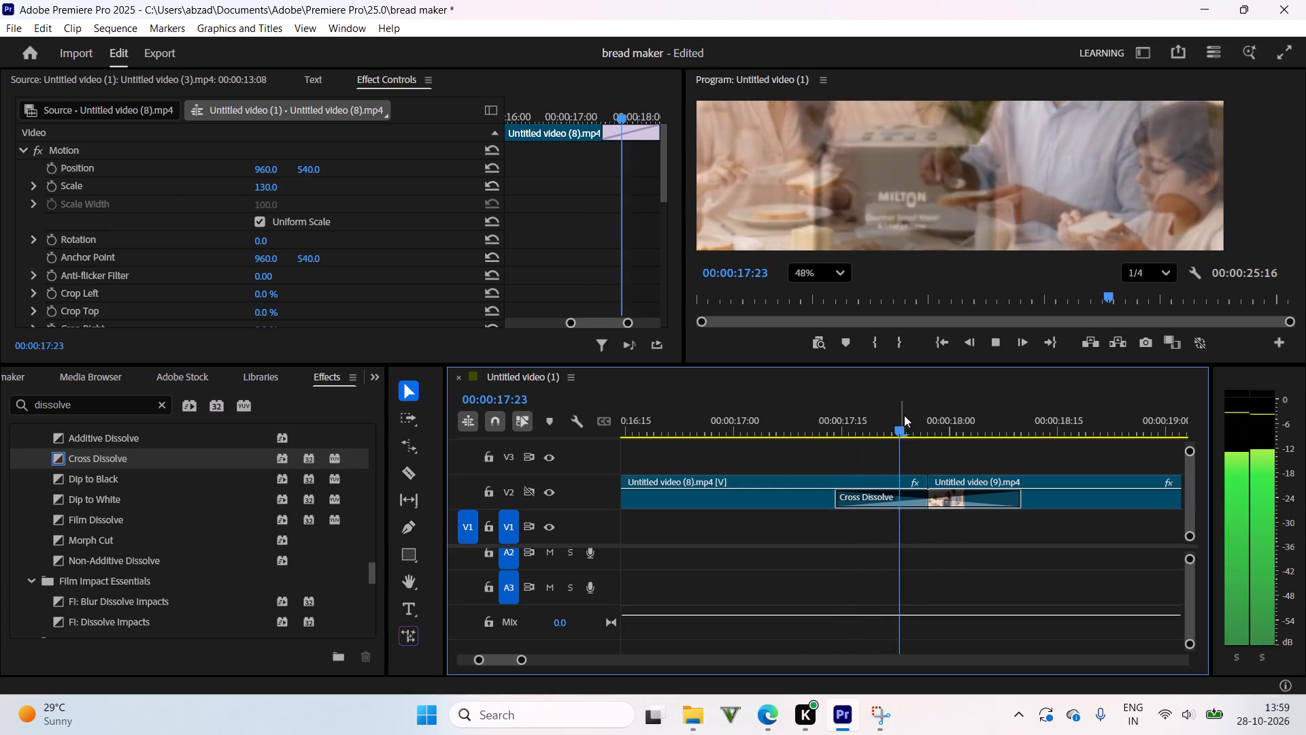
key(space)
drag(833, 420, 850, 418)
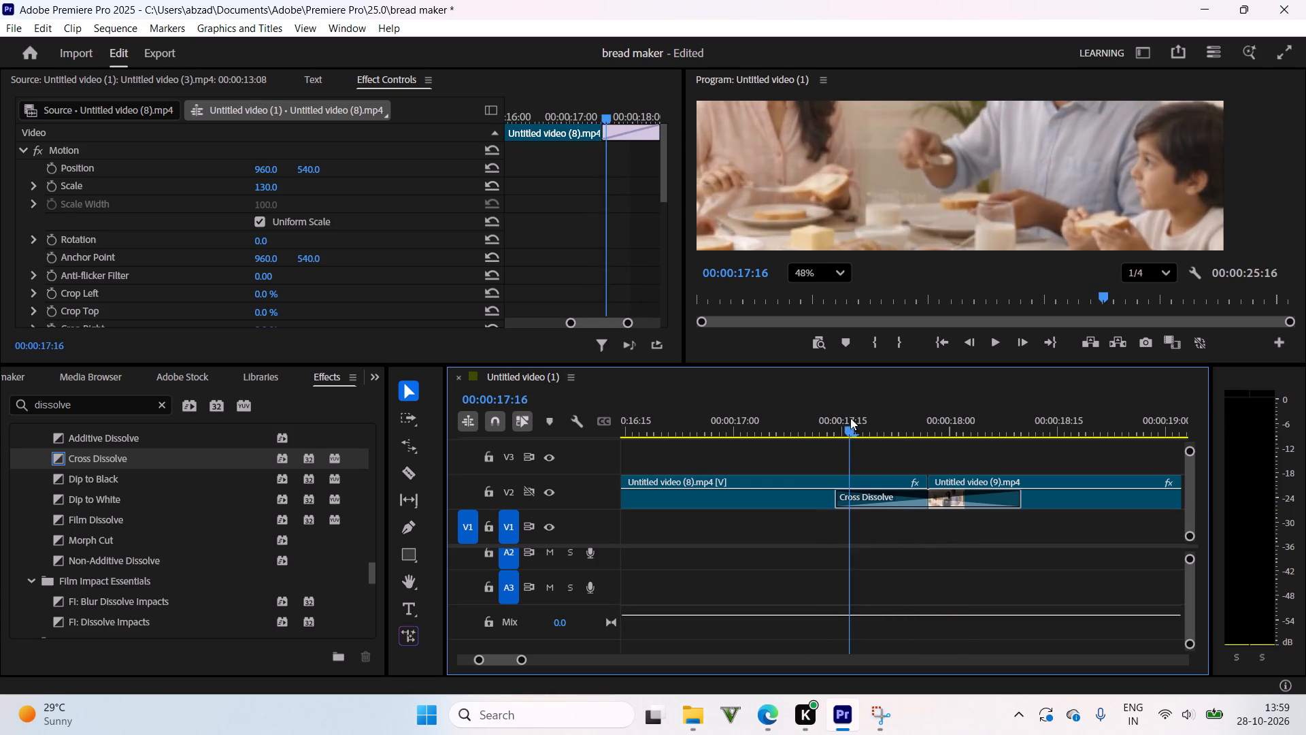
drag(850, 418, 918, 418)
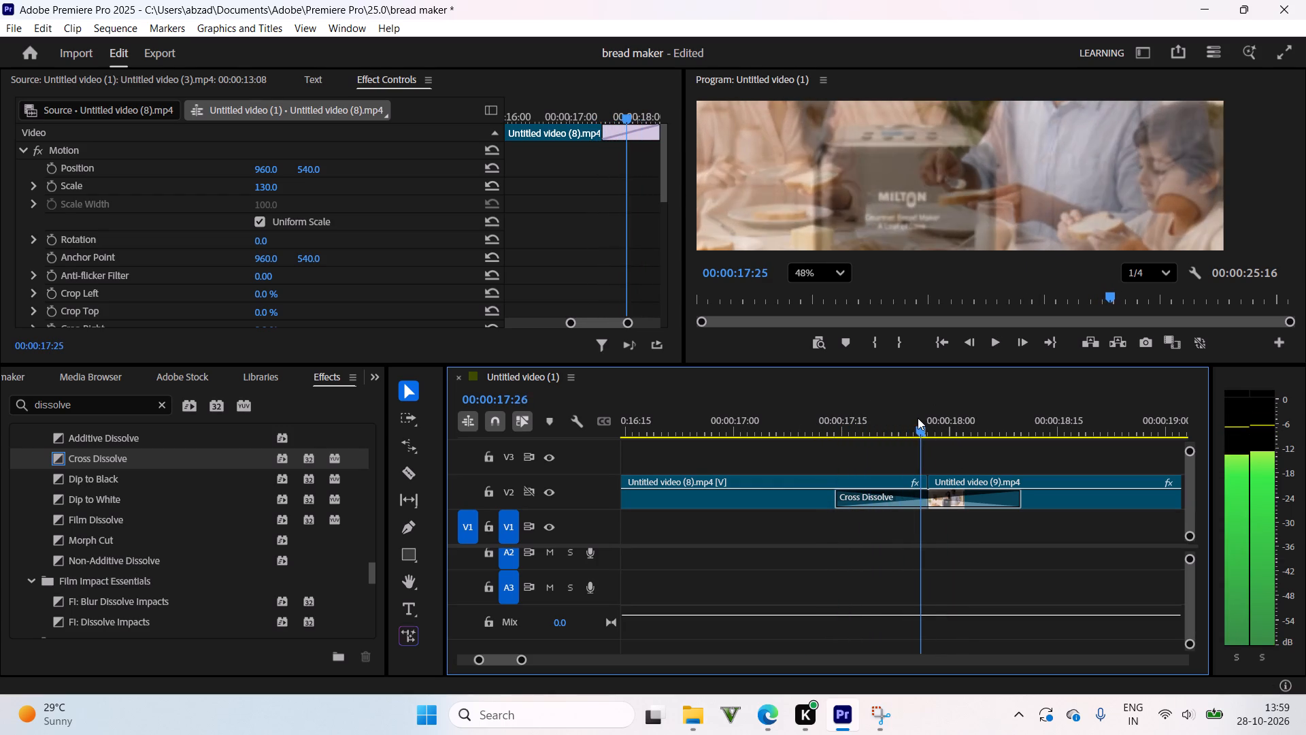
drag(918, 418, 974, 418)
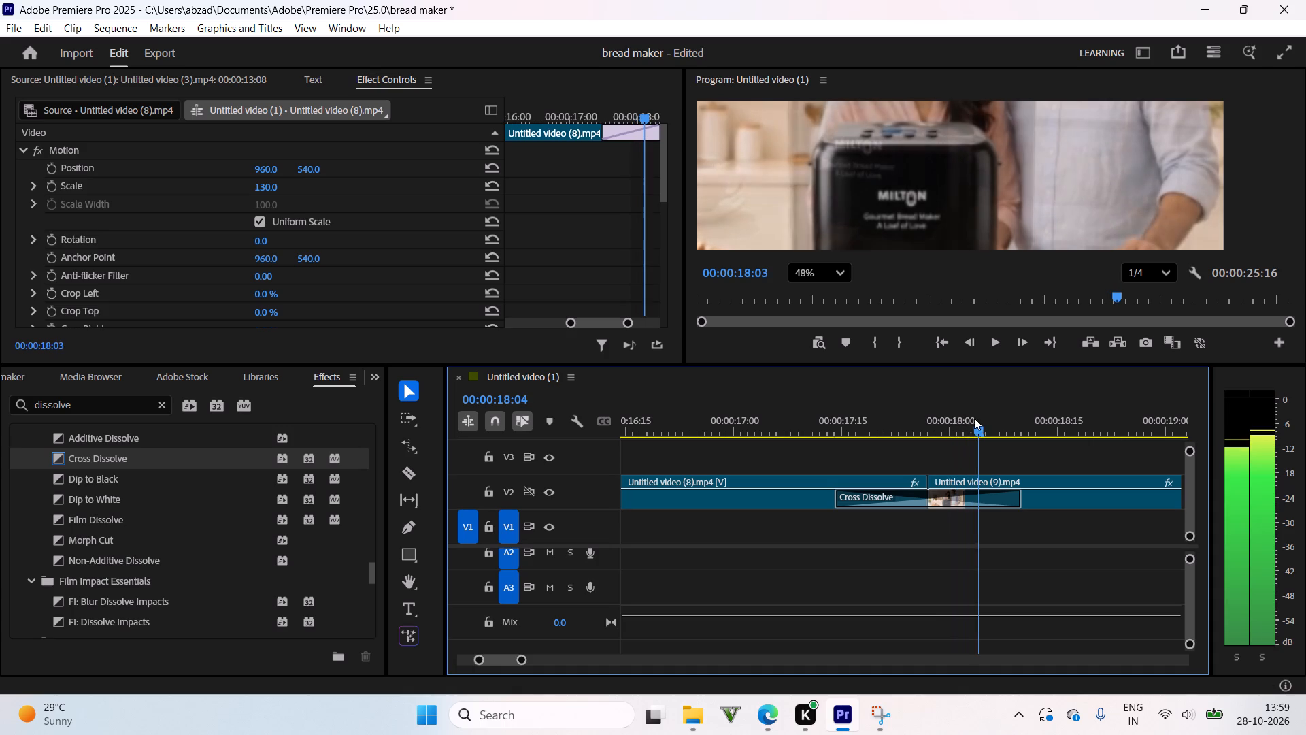
drag(974, 418, 975, 418)
Replay the Cross Dissolve several times with the whole frame in view, starting just before the transition.
scroll(982, 196, down, 13)
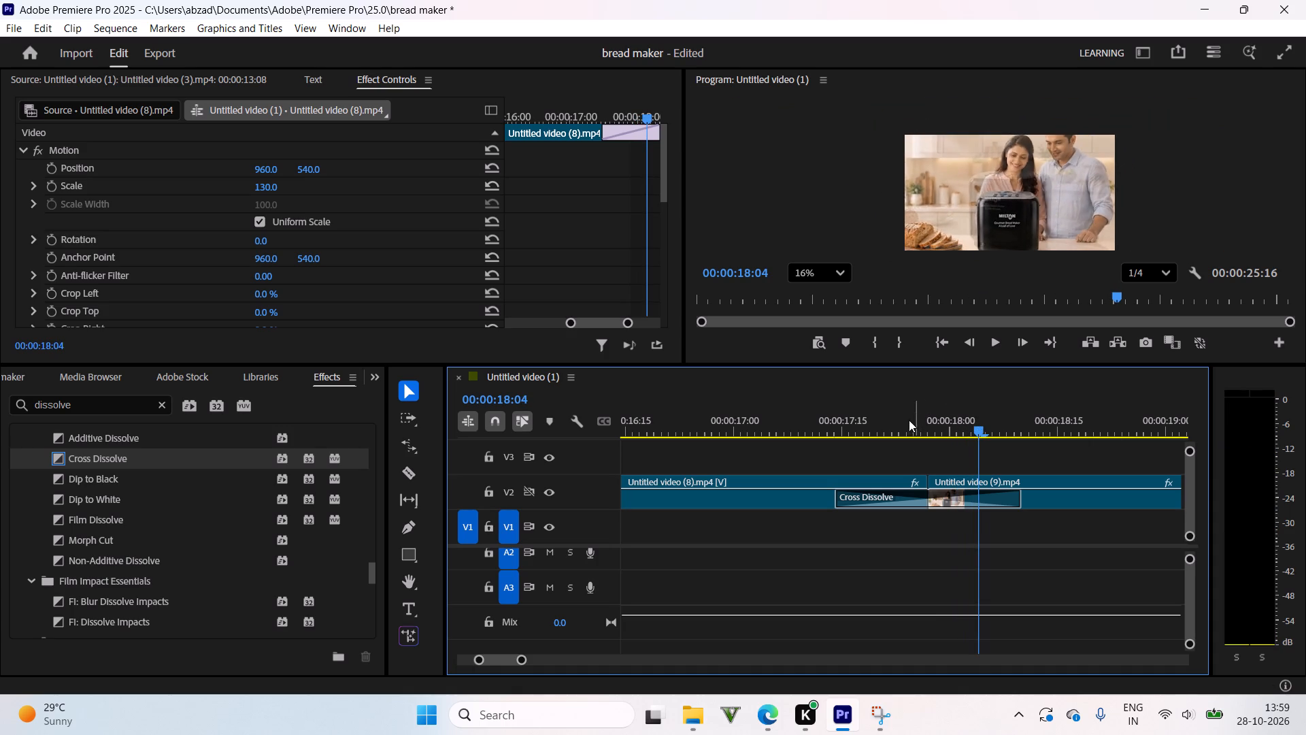
drag(905, 421, 833, 421)
key(space)
key(space)
drag(820, 429, 810, 429)
key(space)
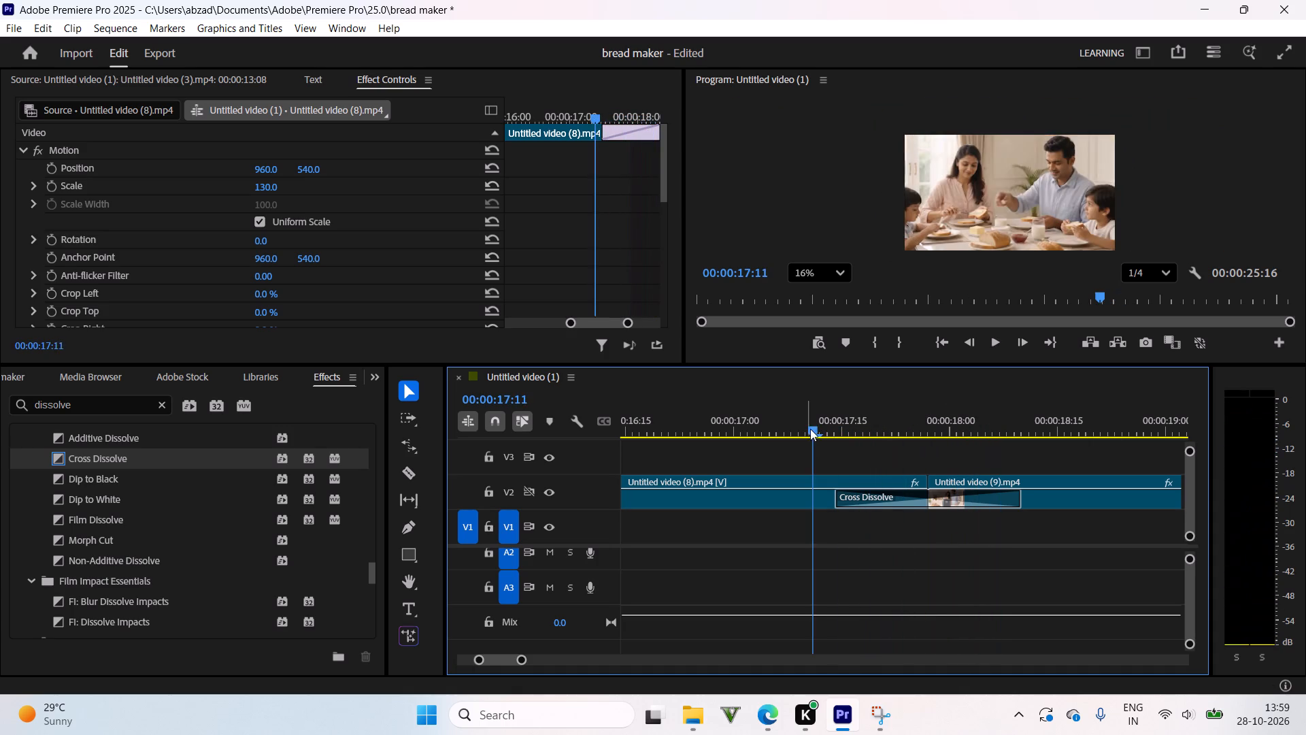
key(space)
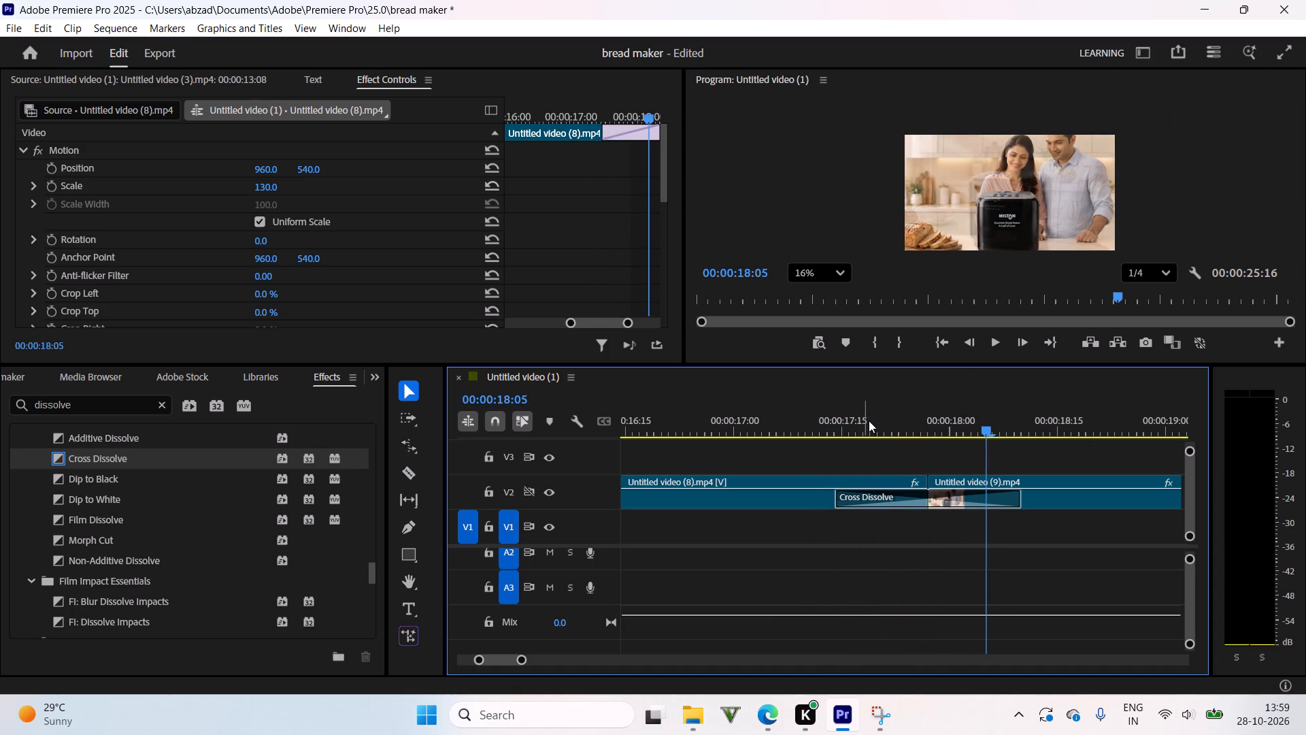
drag(864, 421, 841, 421)
drag(831, 421, 823, 421)
key(space)
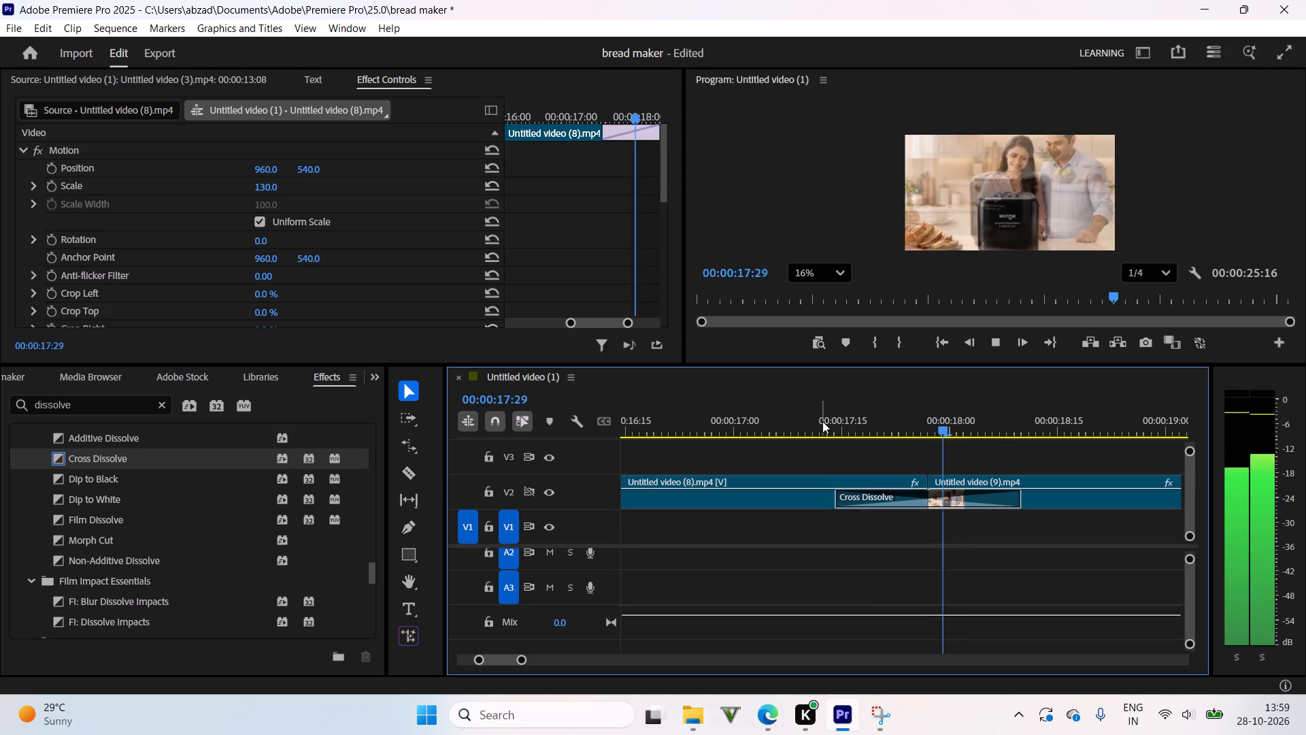
key(space)
Recheck the start and middle of the Cross Dissolve with short playbacks up to the cut.
drag(835, 420, 827, 420)
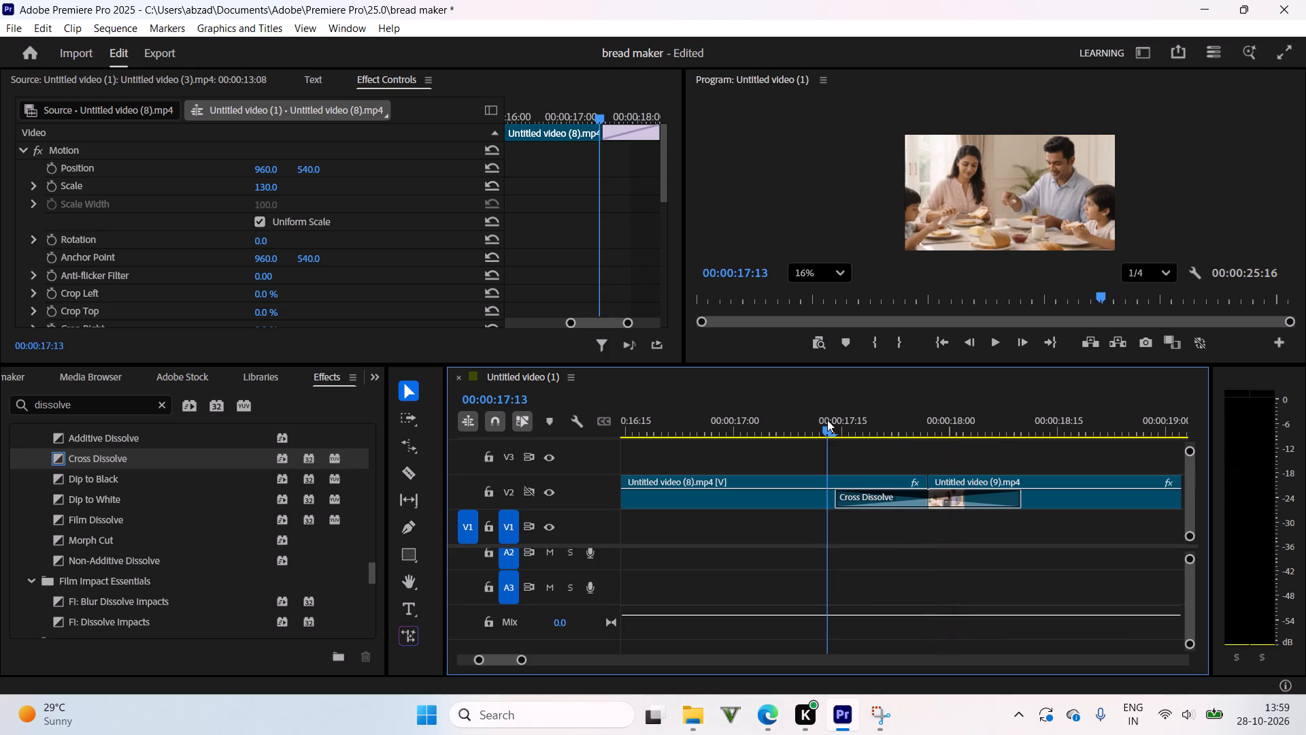
key(space)
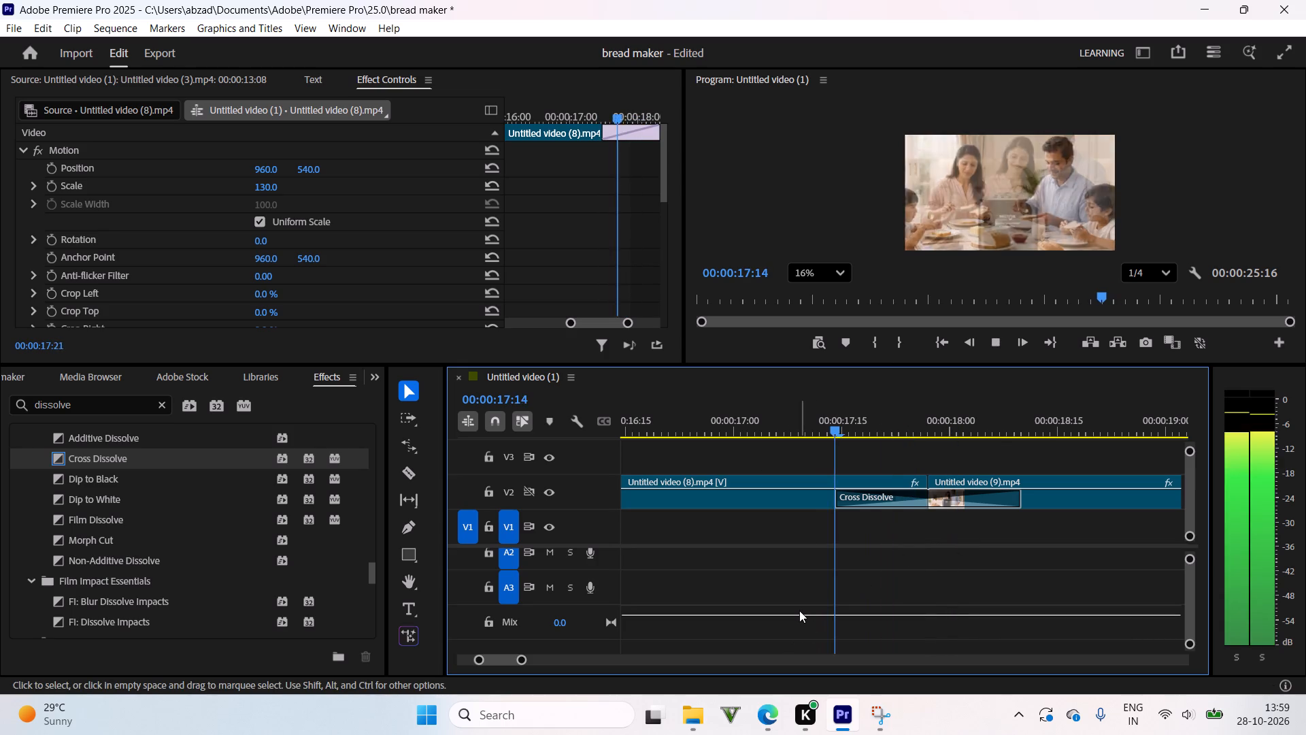
key(space)
drag(906, 419, 886, 417)
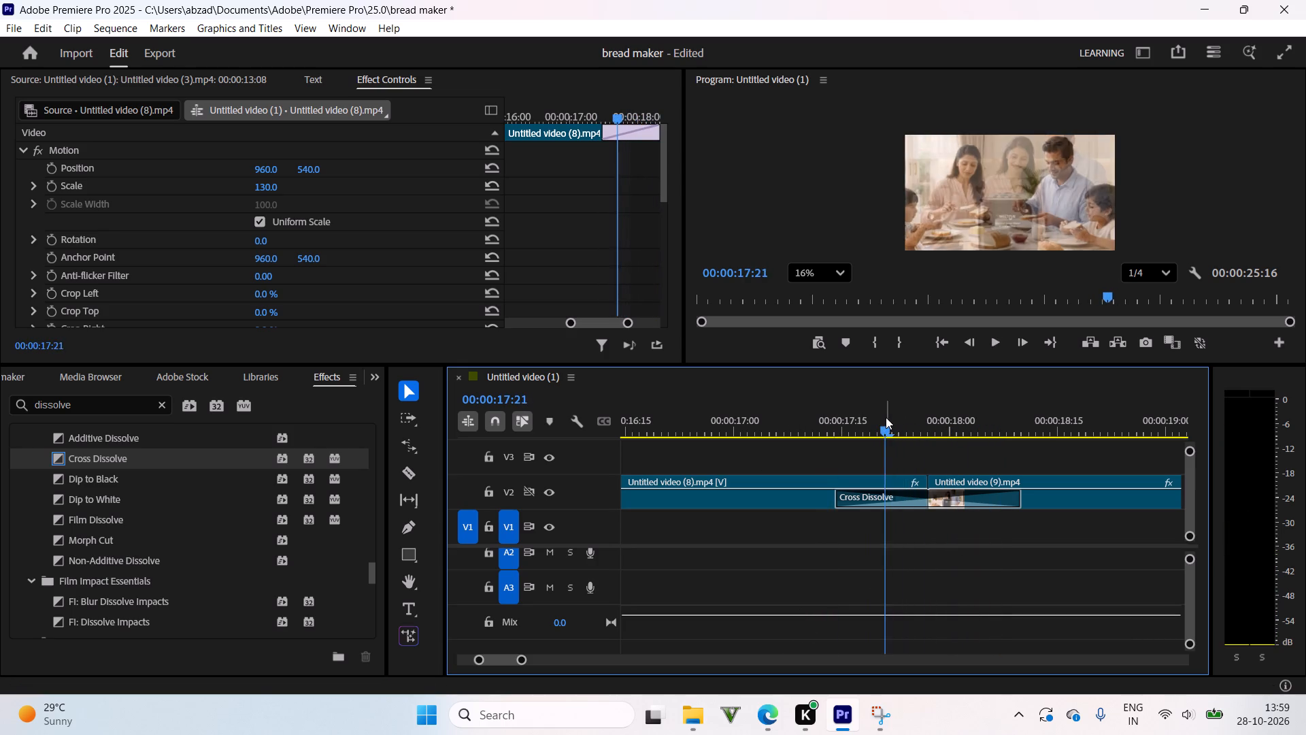
key(space)
drag(915, 420, 892, 428)
key(space)
key(space)
click(892, 428)
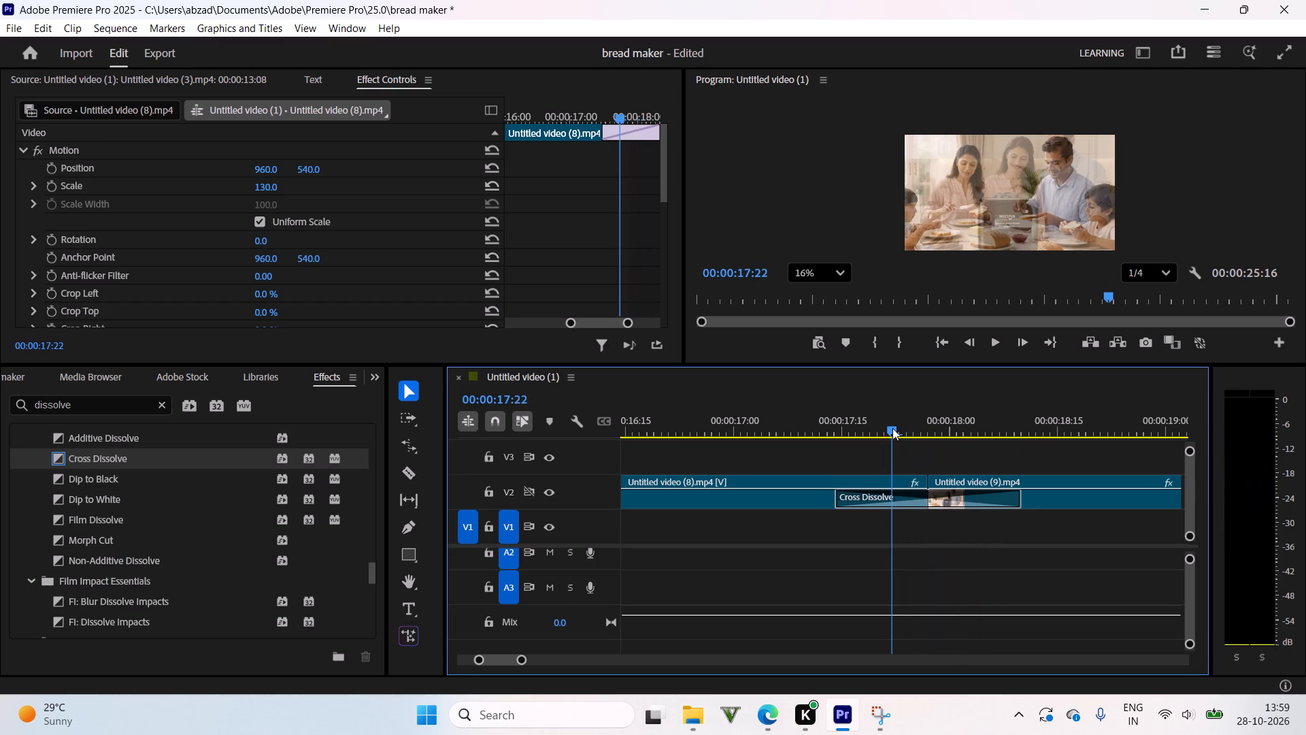
Undo the recent transition edits back to a plain cut without the Cross Dissolve between the breakfast and couple clips.
drag(892, 428, 937, 424)
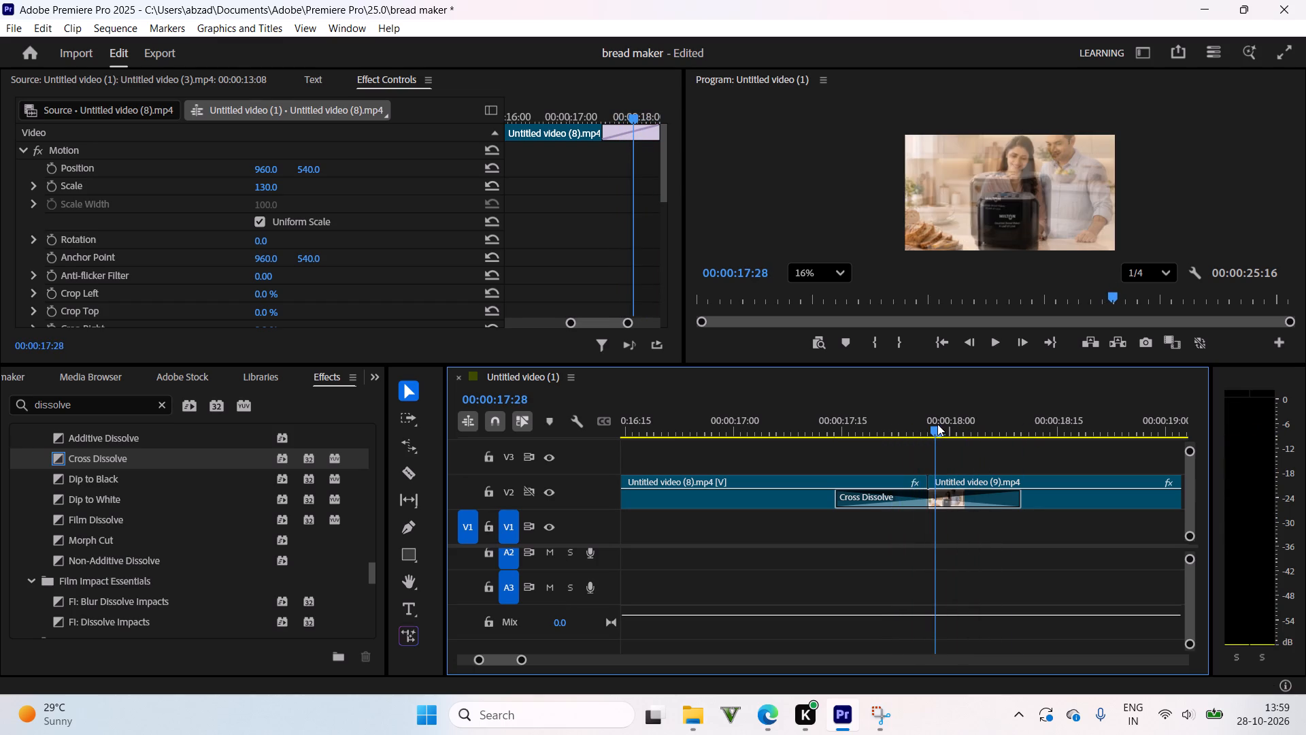
drag(937, 424, 939, 424)
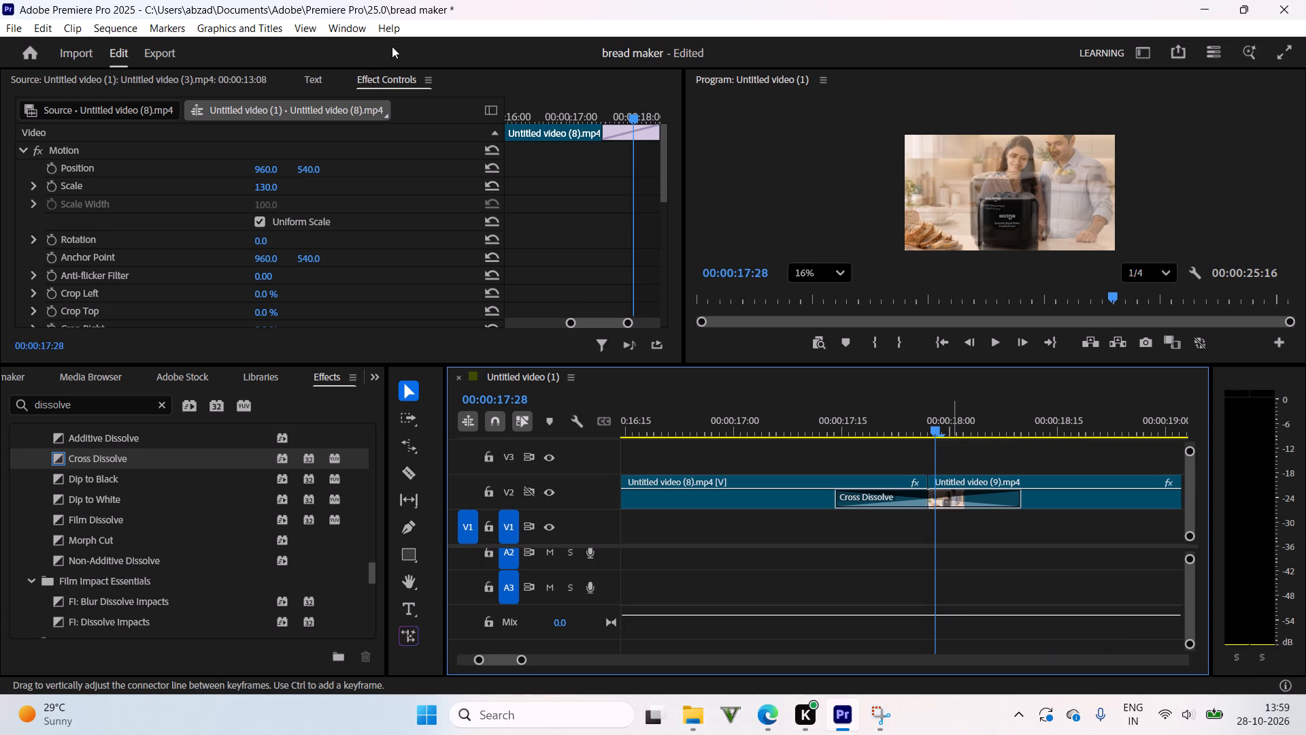
key(ctrl+z)
key(ctrl+z)
key(z)
key(ctrl+z)
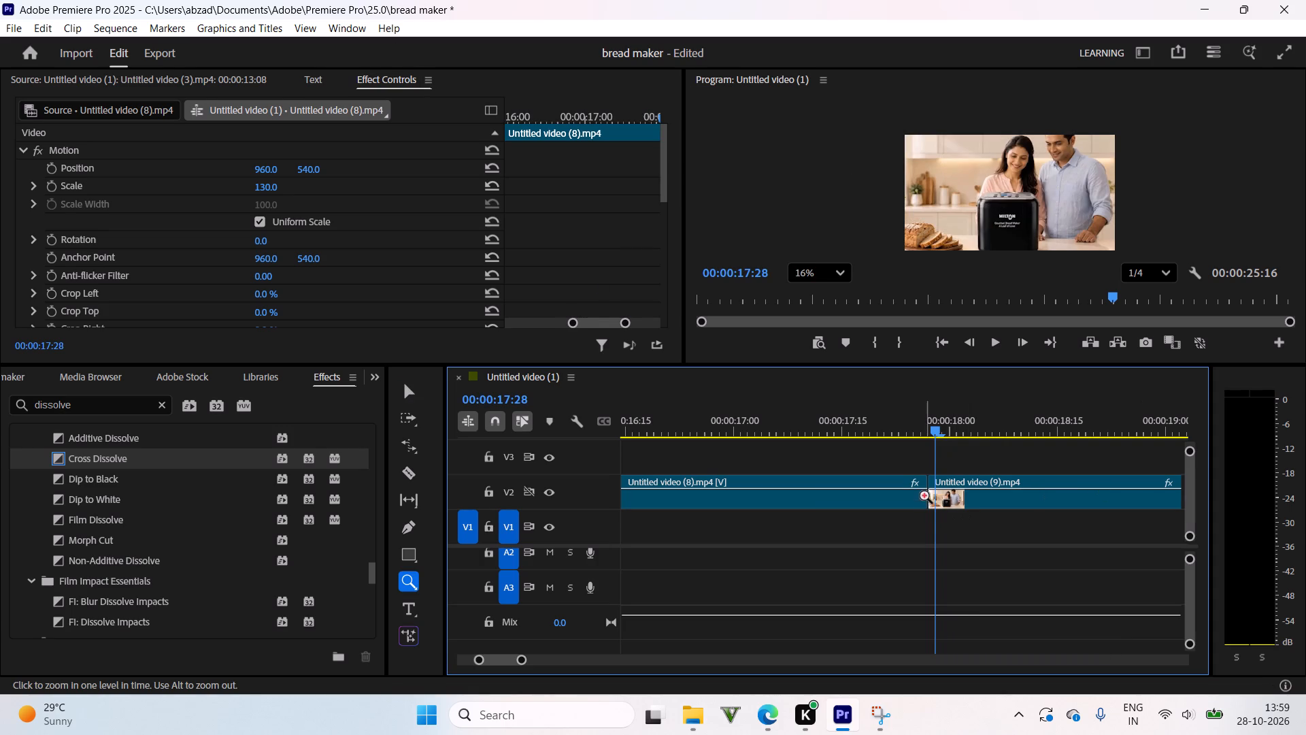
click(401, 388)
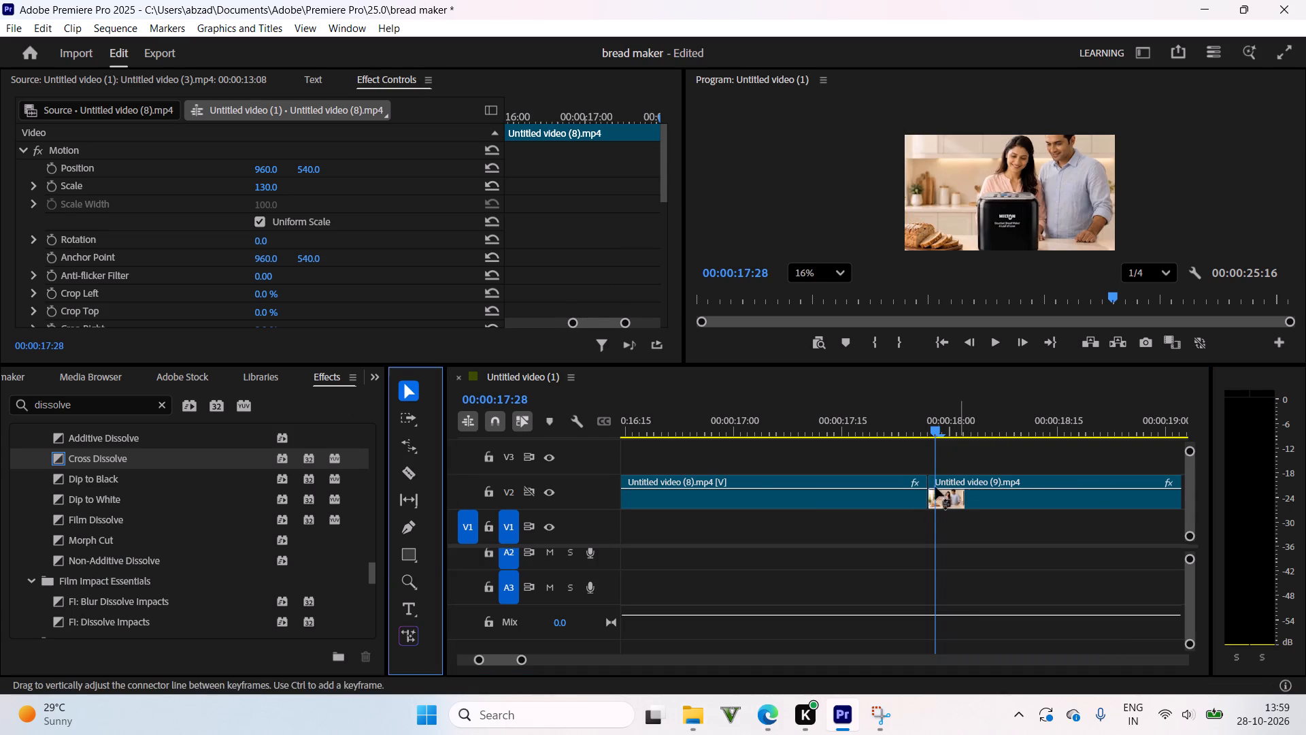
Trim the end of the family breakfast clip, Untitled video (8).mp4, back by 7 frames to about 00:00:17:20.
drag(928, 480, 918, 485)
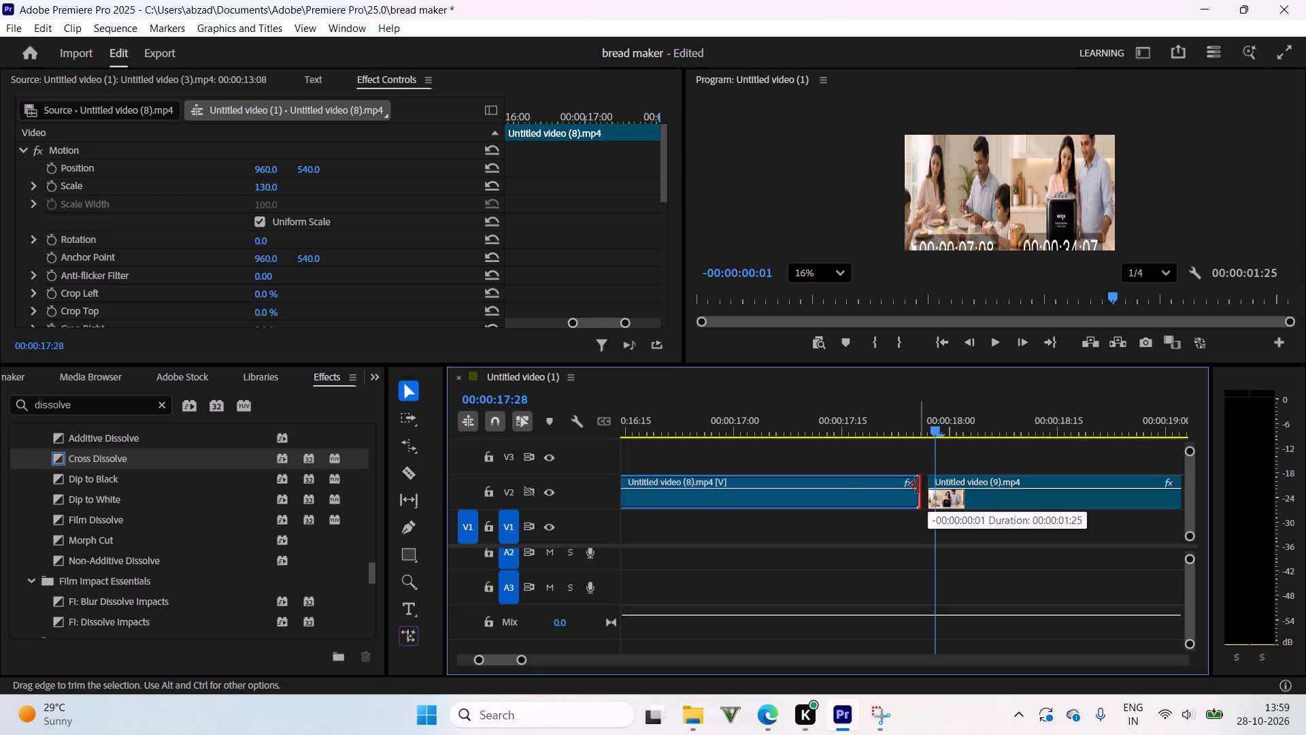
drag(918, 485, 939, 487)
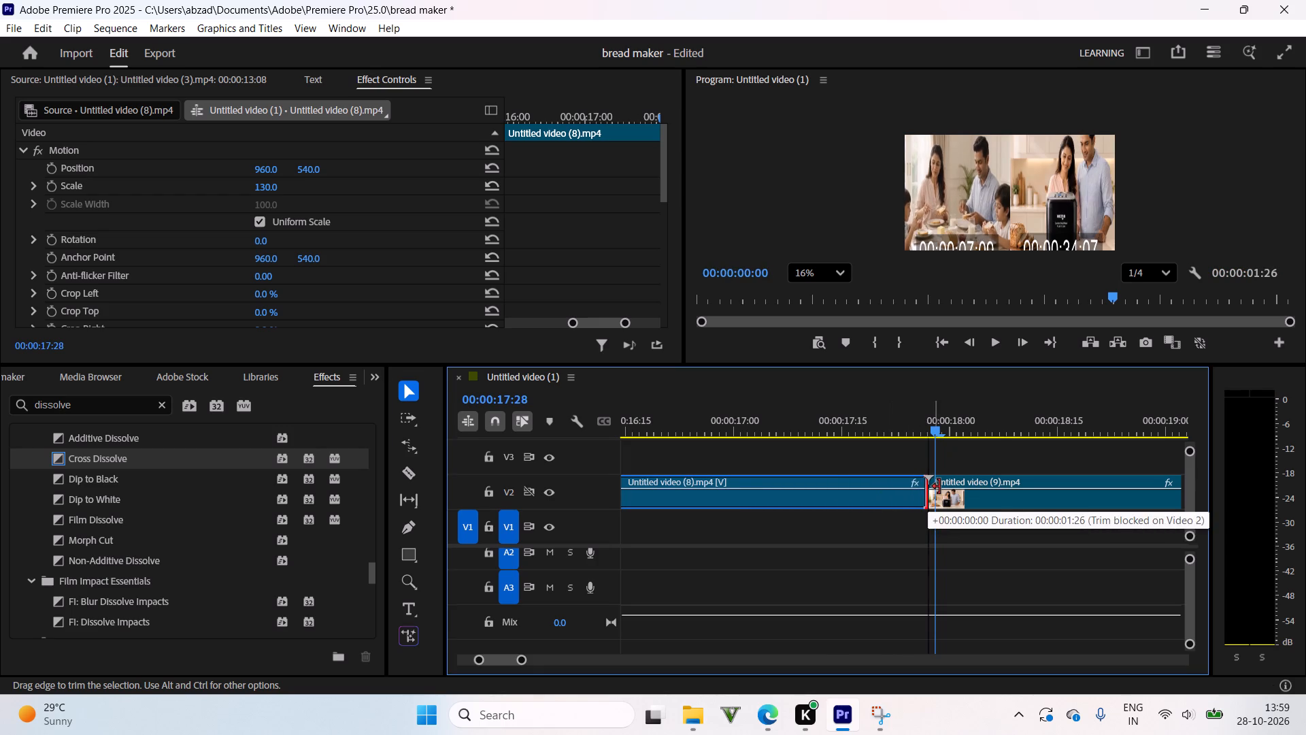
drag(939, 487, 880, 501)
click(880, 417)
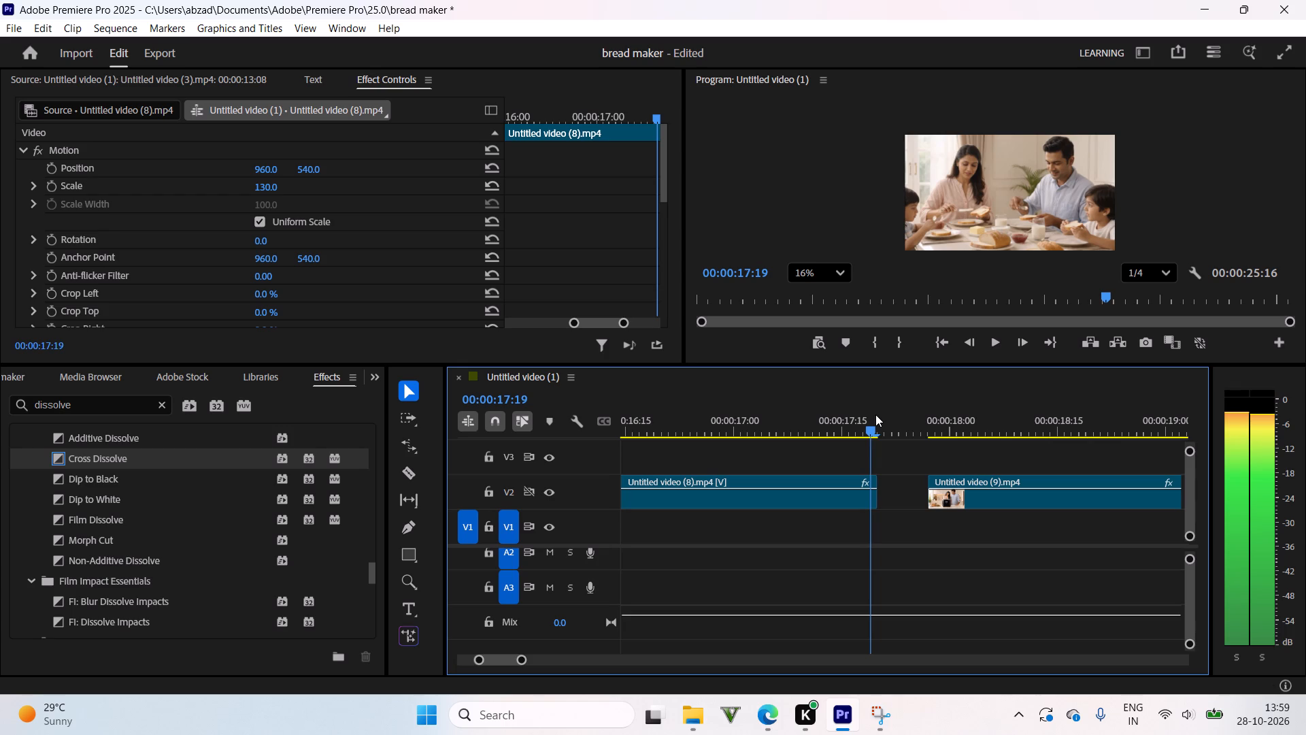
Move the couple clip, Untitled video (9).mp4, 7 frames earlier so it starts directly at the breakfast clip's trimmed end.
click(967, 481)
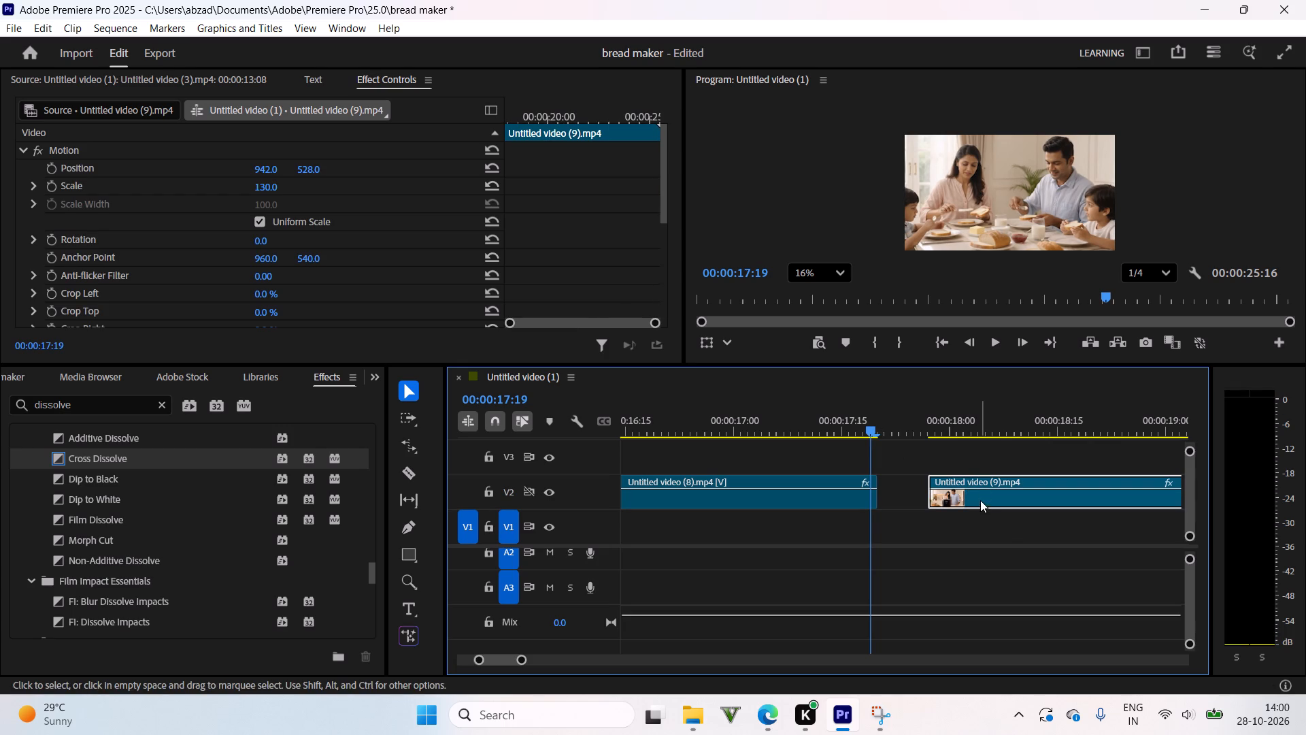
drag(980, 492, 930, 491)
drag(986, 479, 946, 479)
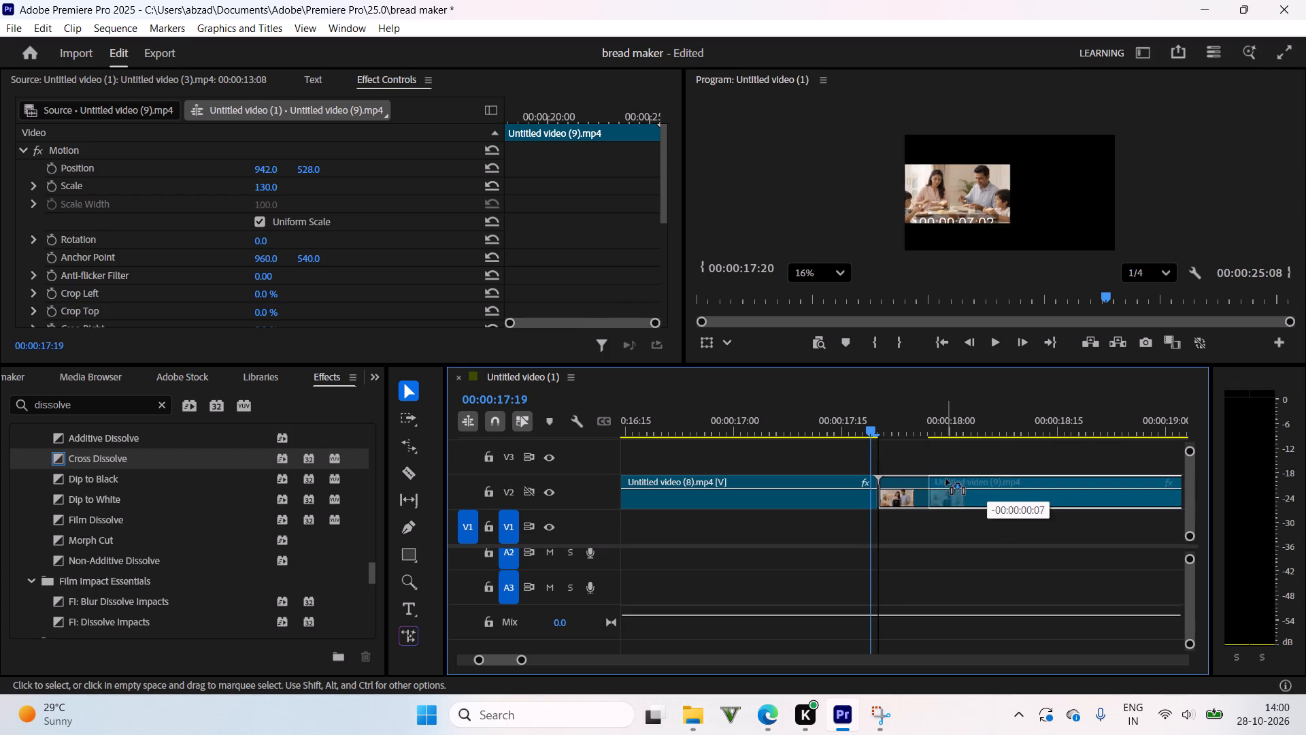
drag(946, 479, 943, 479)
Apply a Cross Dissolve centred on the new cut between the breakfast and couple clips, shortened to about 18 frames.
drag(868, 416, 830, 424)
key(v)
key(space)
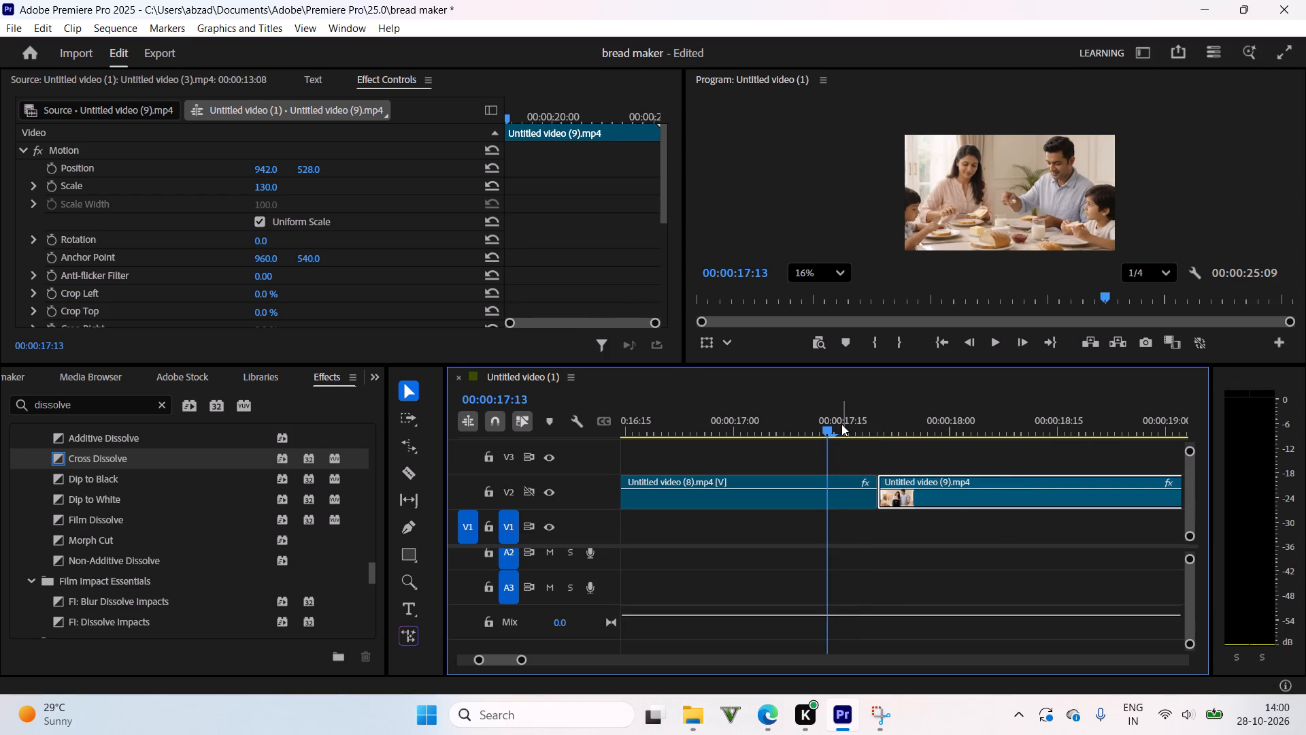
drag(843, 424, 758, 449)
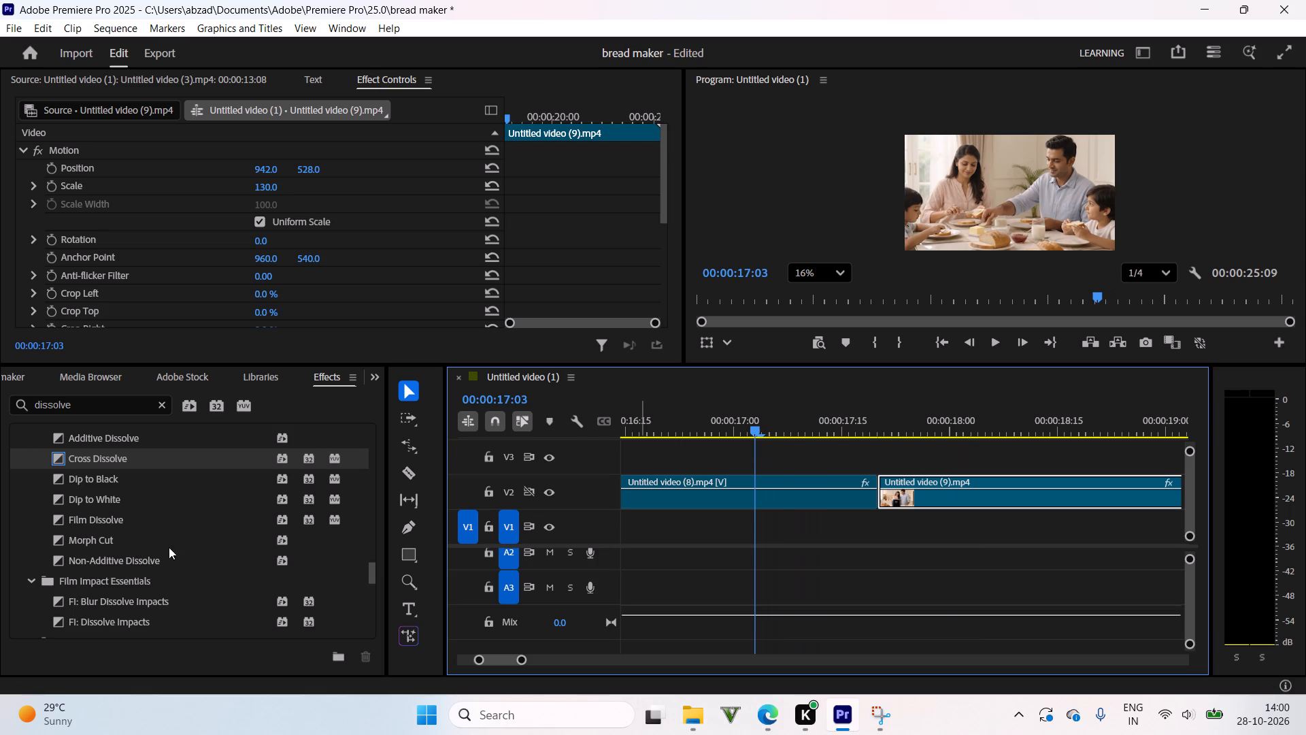
drag(101, 459, 866, 498)
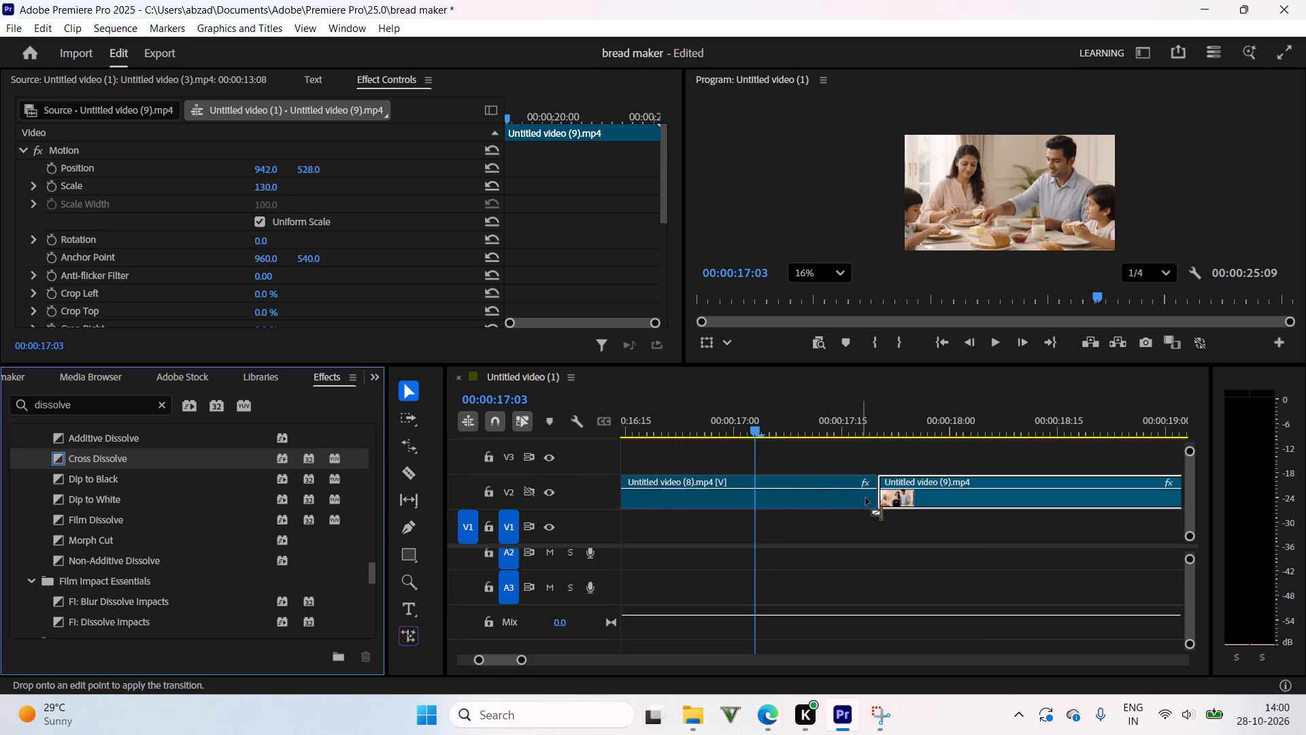
drag(866, 498, 875, 502)
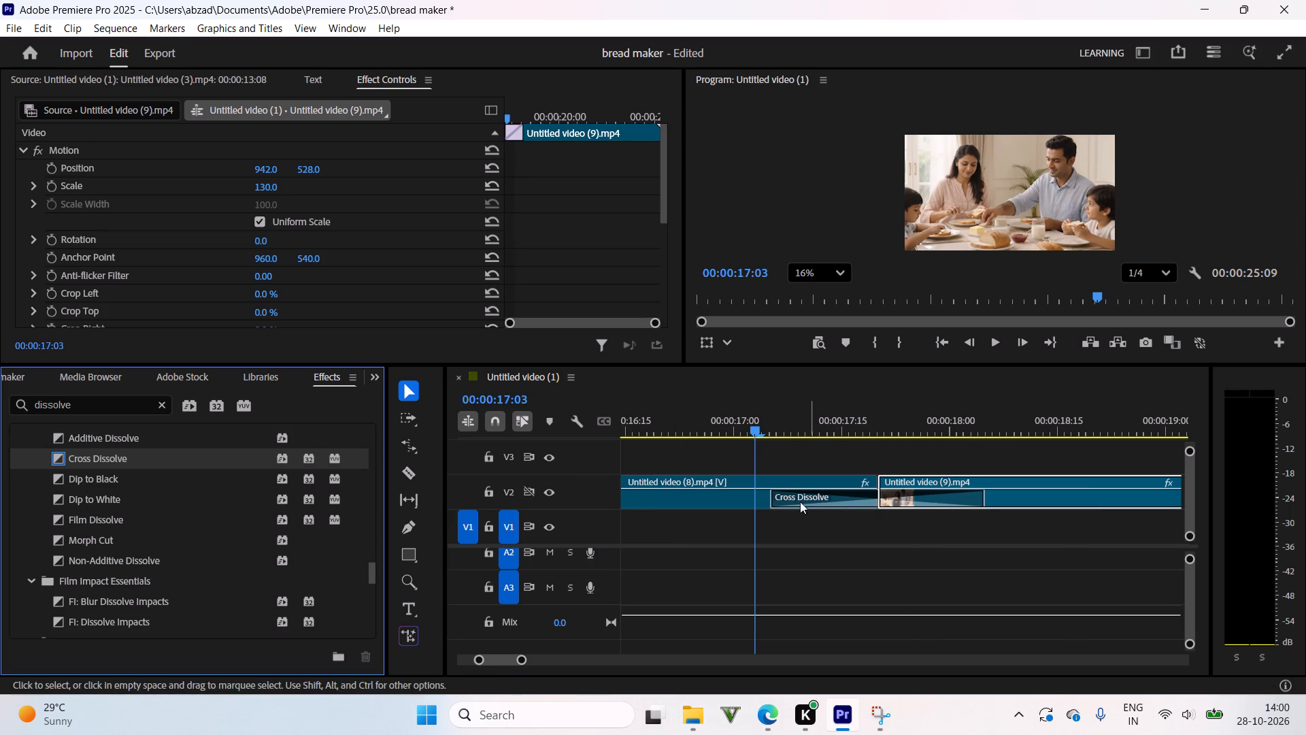
drag(773, 493, 795, 493)
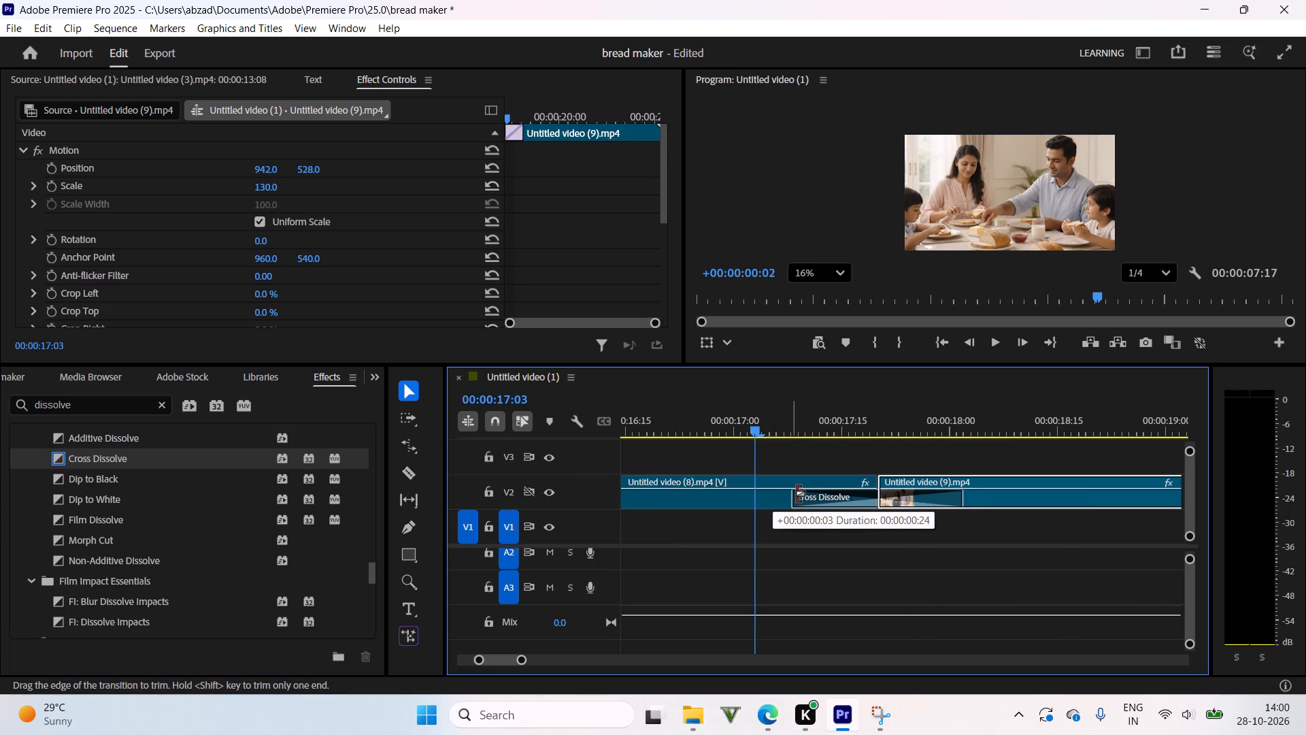
drag(795, 493, 816, 493)
Scrub and play through the shortened Cross Dissolve and on into the couple clip to check the blend.
drag(850, 433, 862, 426)
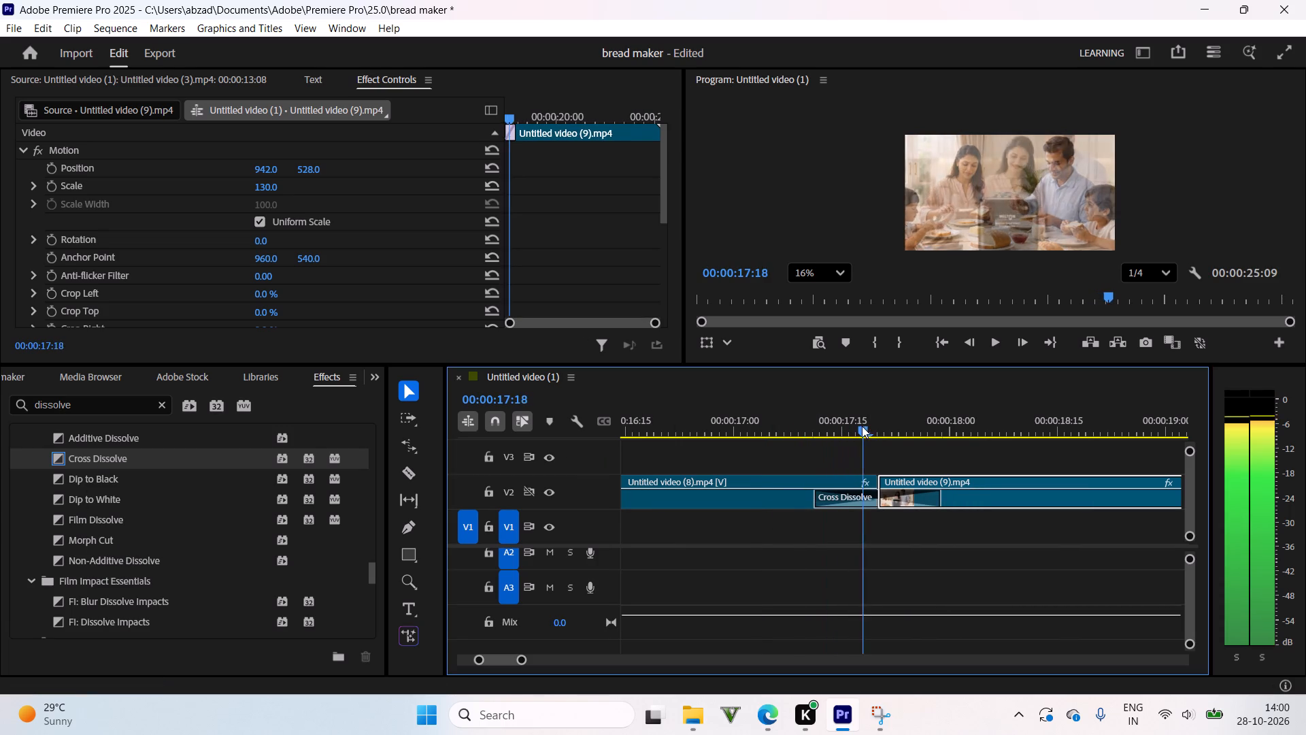
drag(862, 426, 780, 440)
key(space)
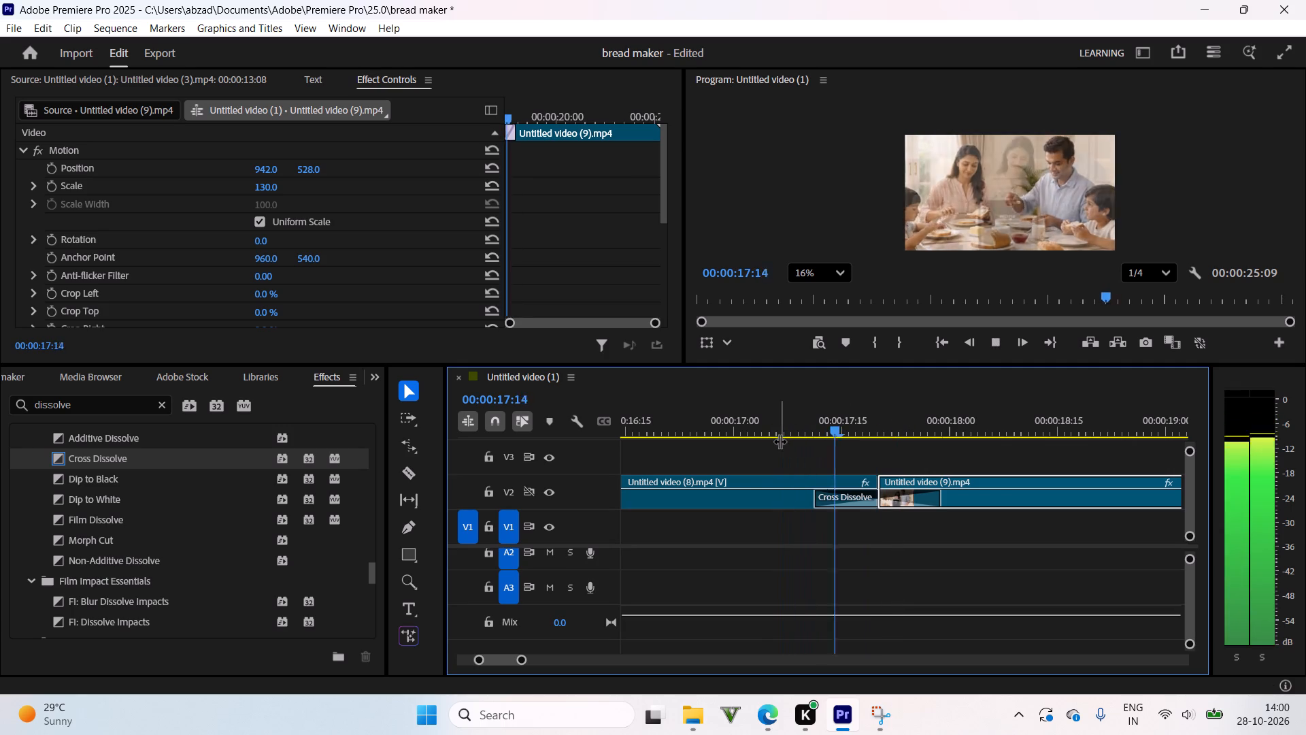
drag(826, 433, 849, 427)
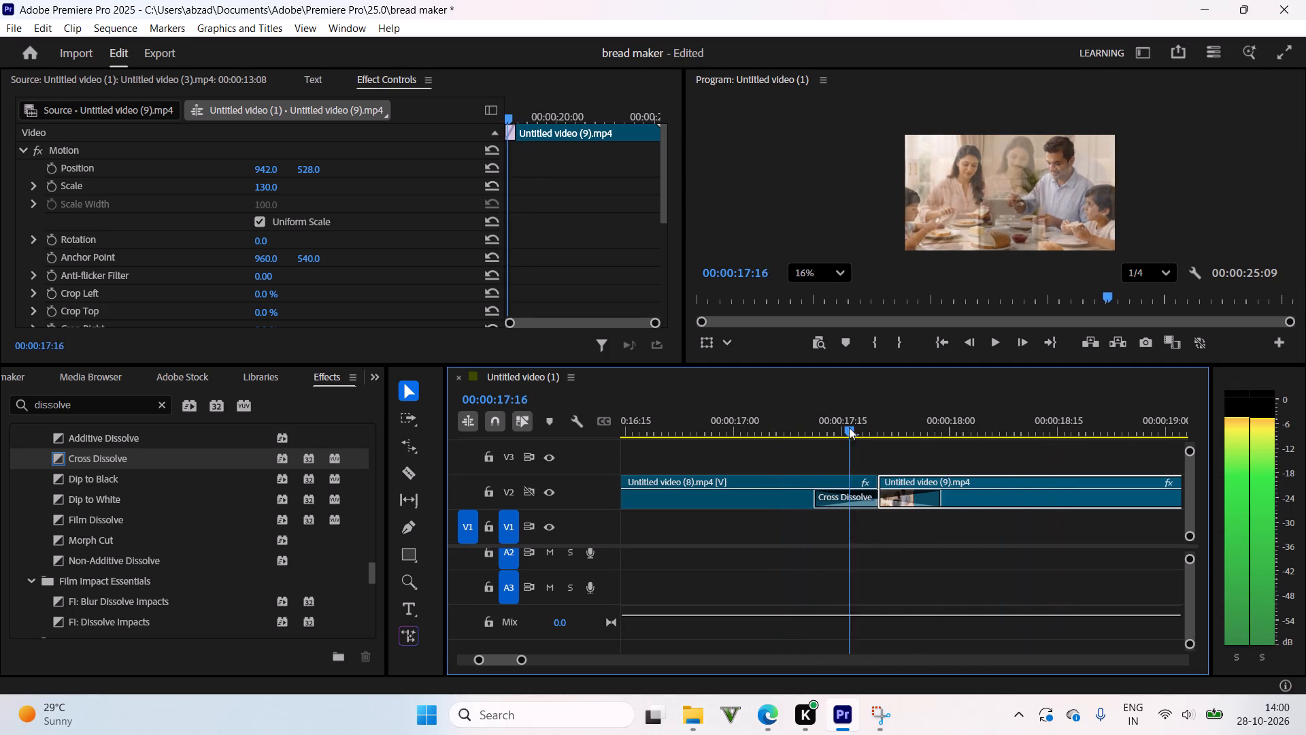
drag(849, 427, 739, 425)
key(space)
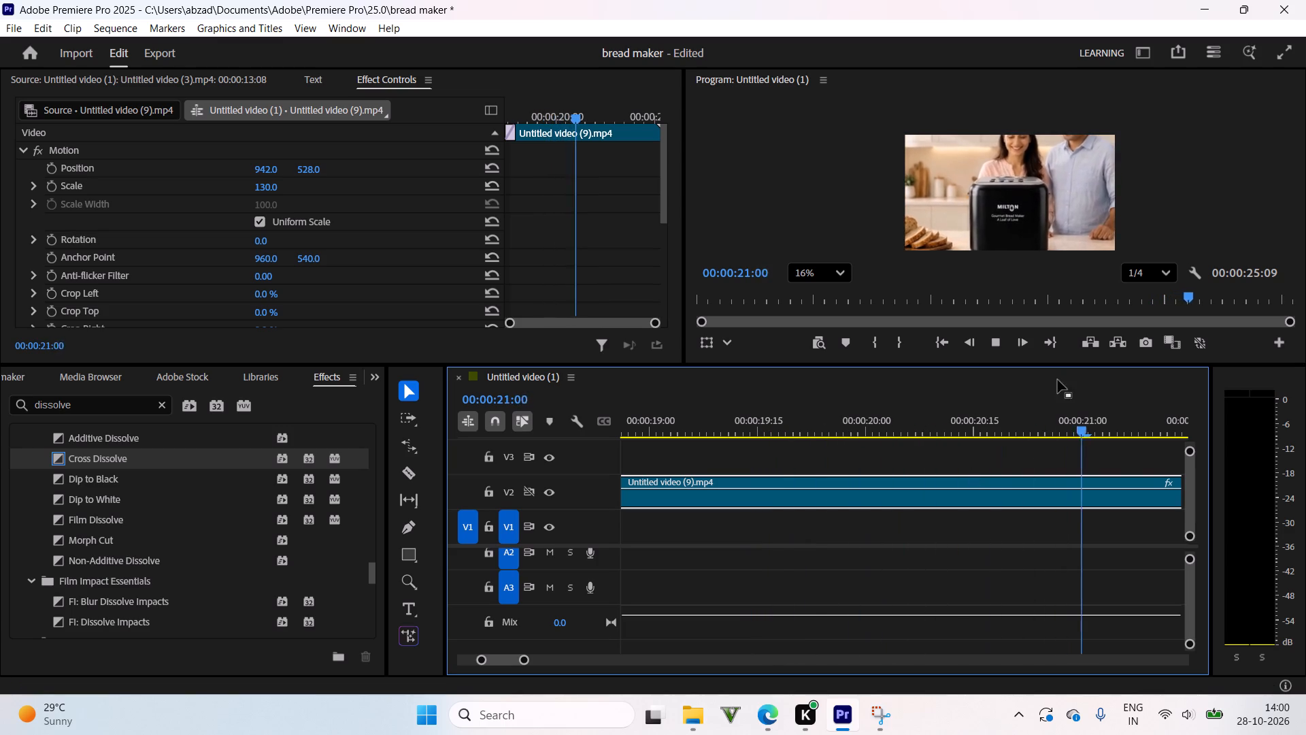
click(818, 422)
Open the Quick Export settings for the Untitled video (1) sequence.
click(1177, 43)
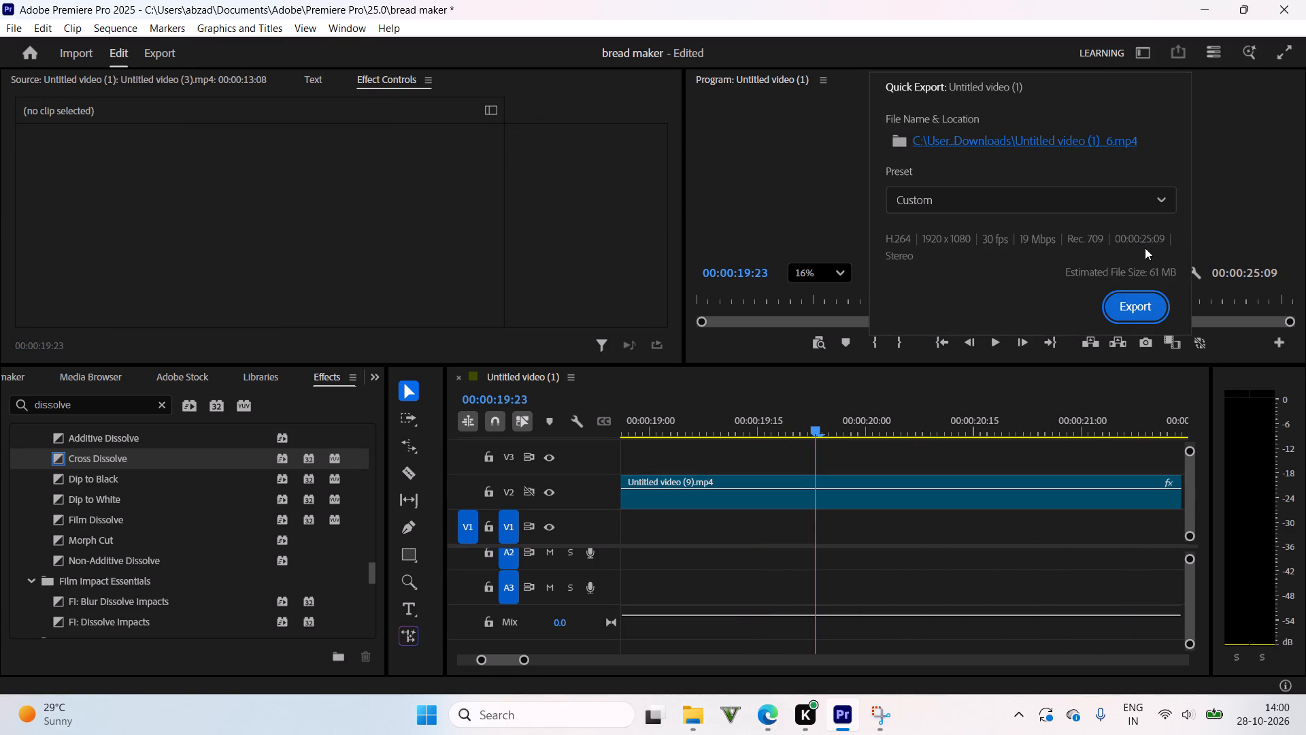